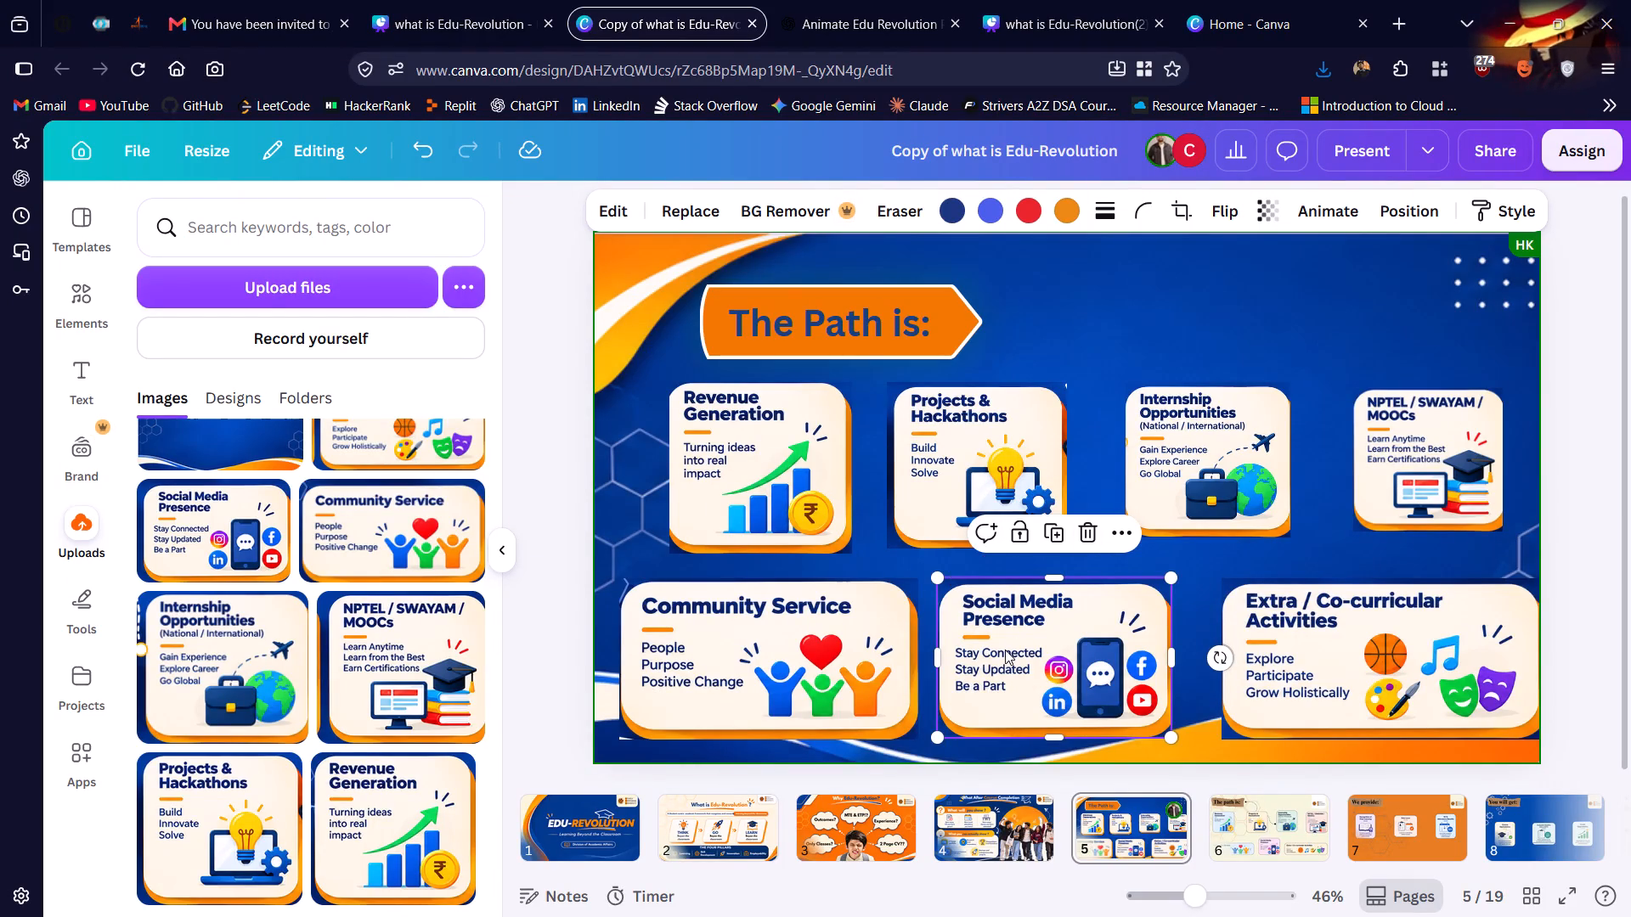
Nudge the Social Media Presence card and the Extra / Co-curricular Activities card slightly towards each other to even the lower row's spacing.
left_click(870, 636)
left_click(1041, 646)
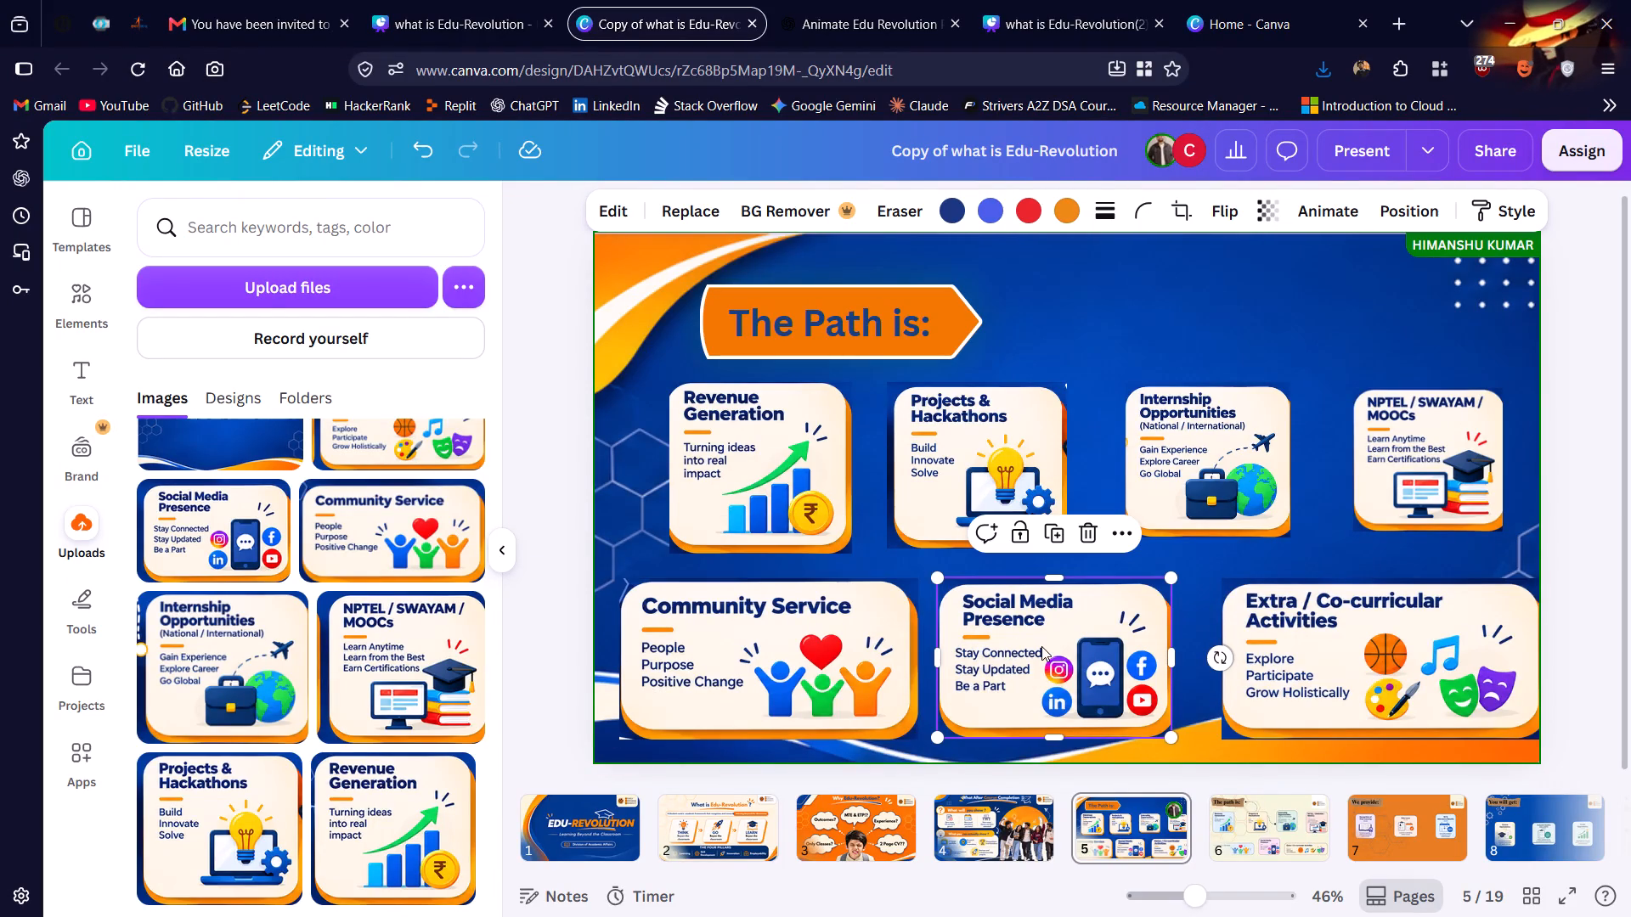
left_click(935, 574)
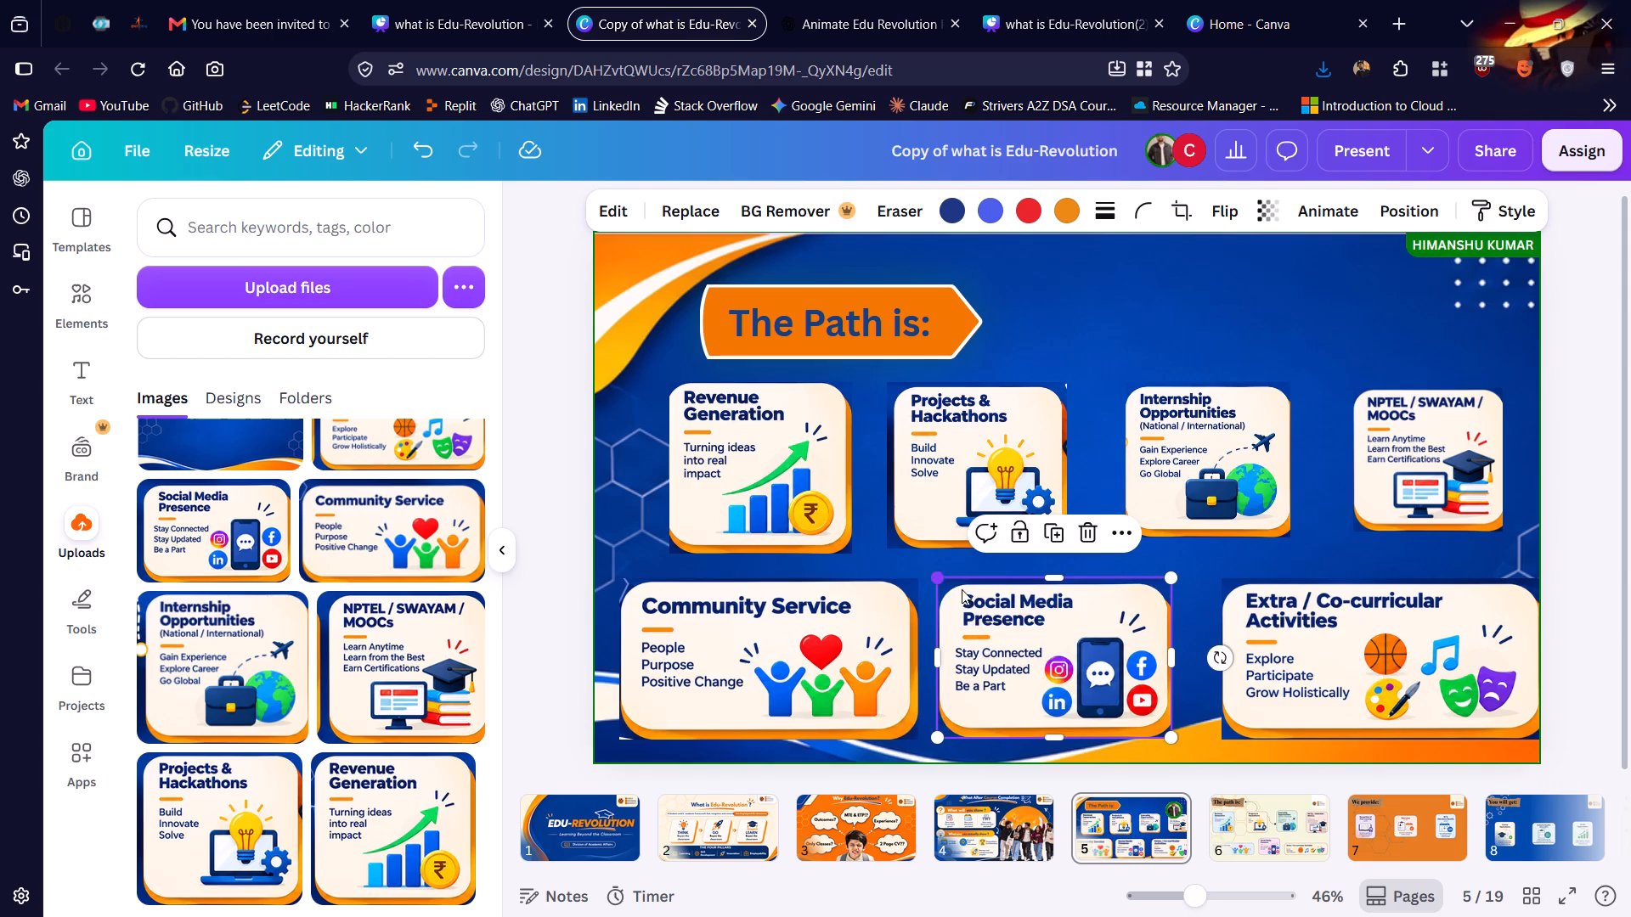
left_click(1256, 660)
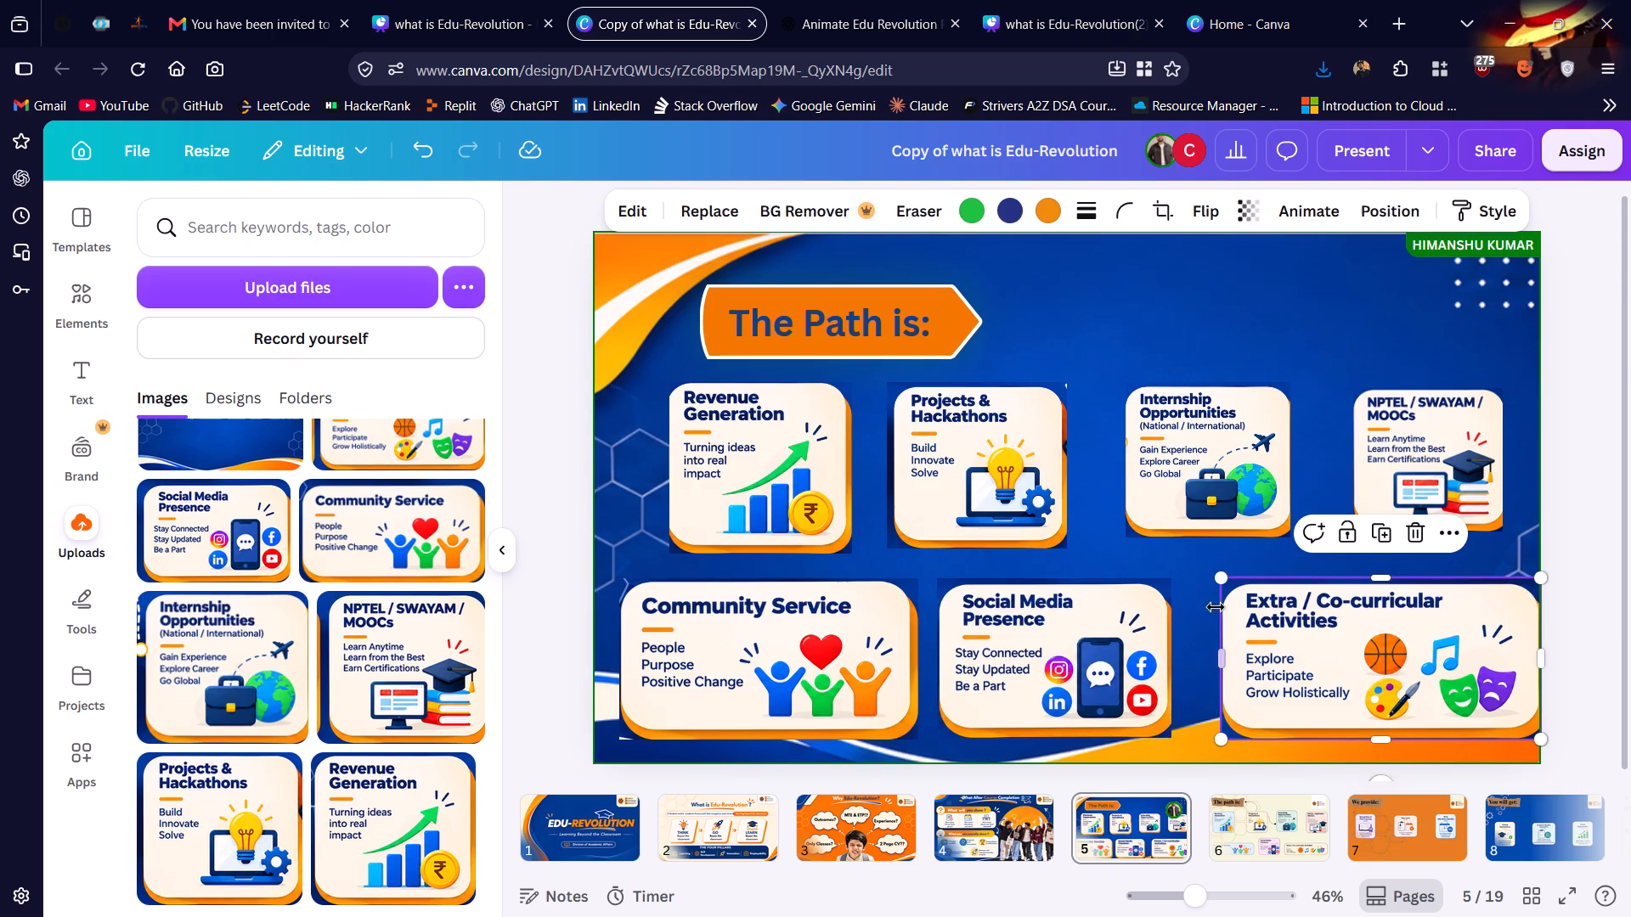
left_click(1217, 582)
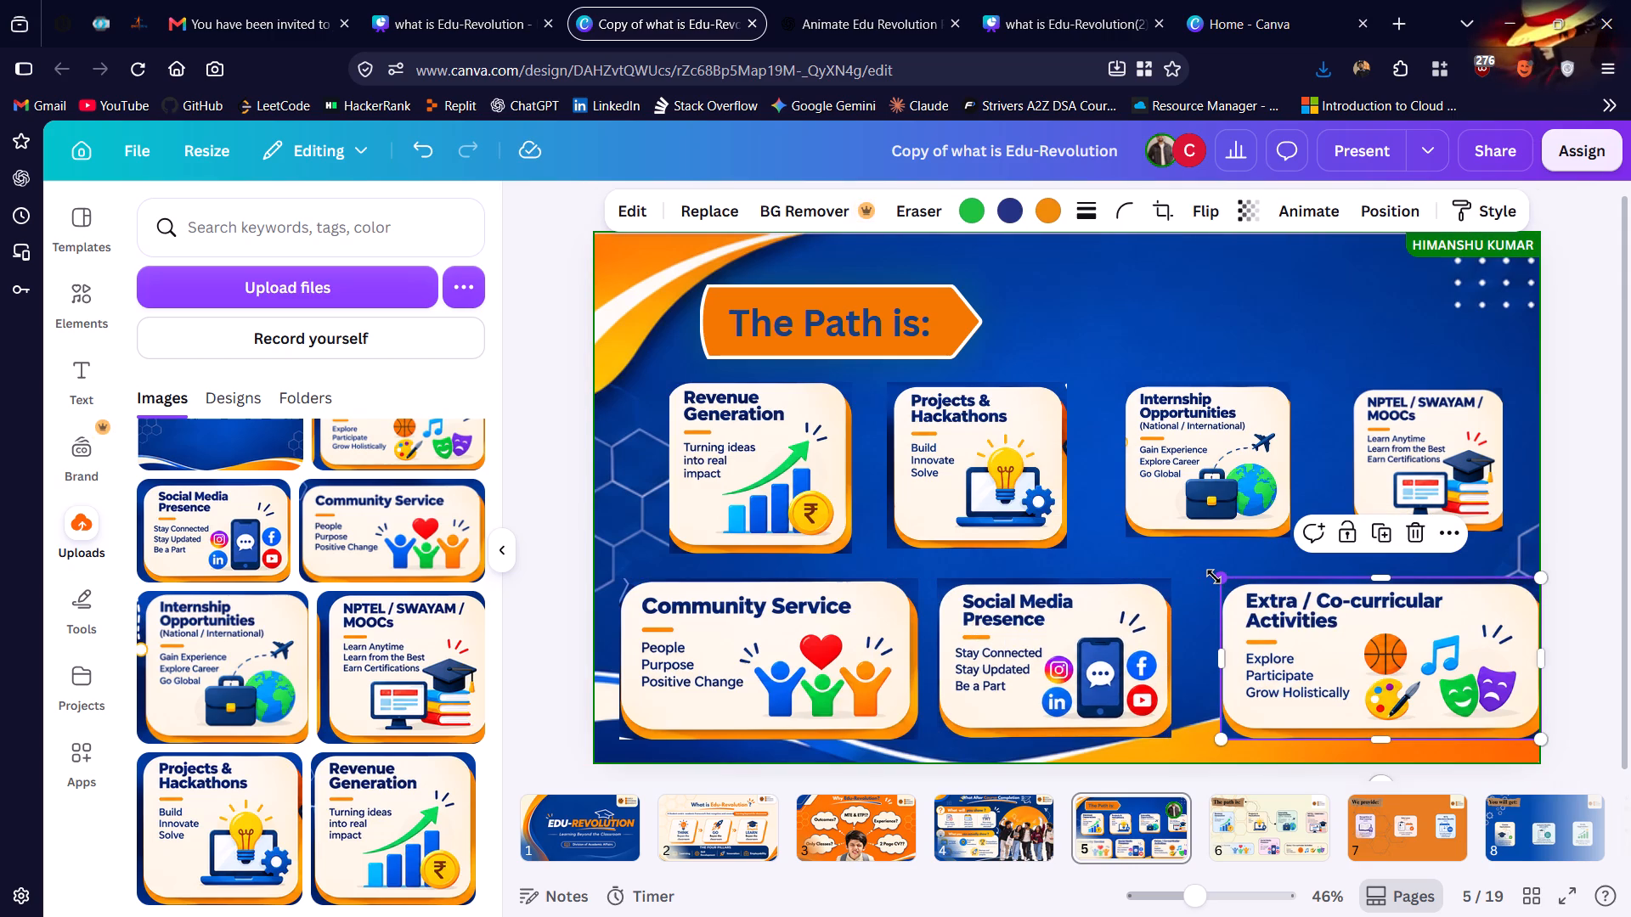
left_click(1128, 627)
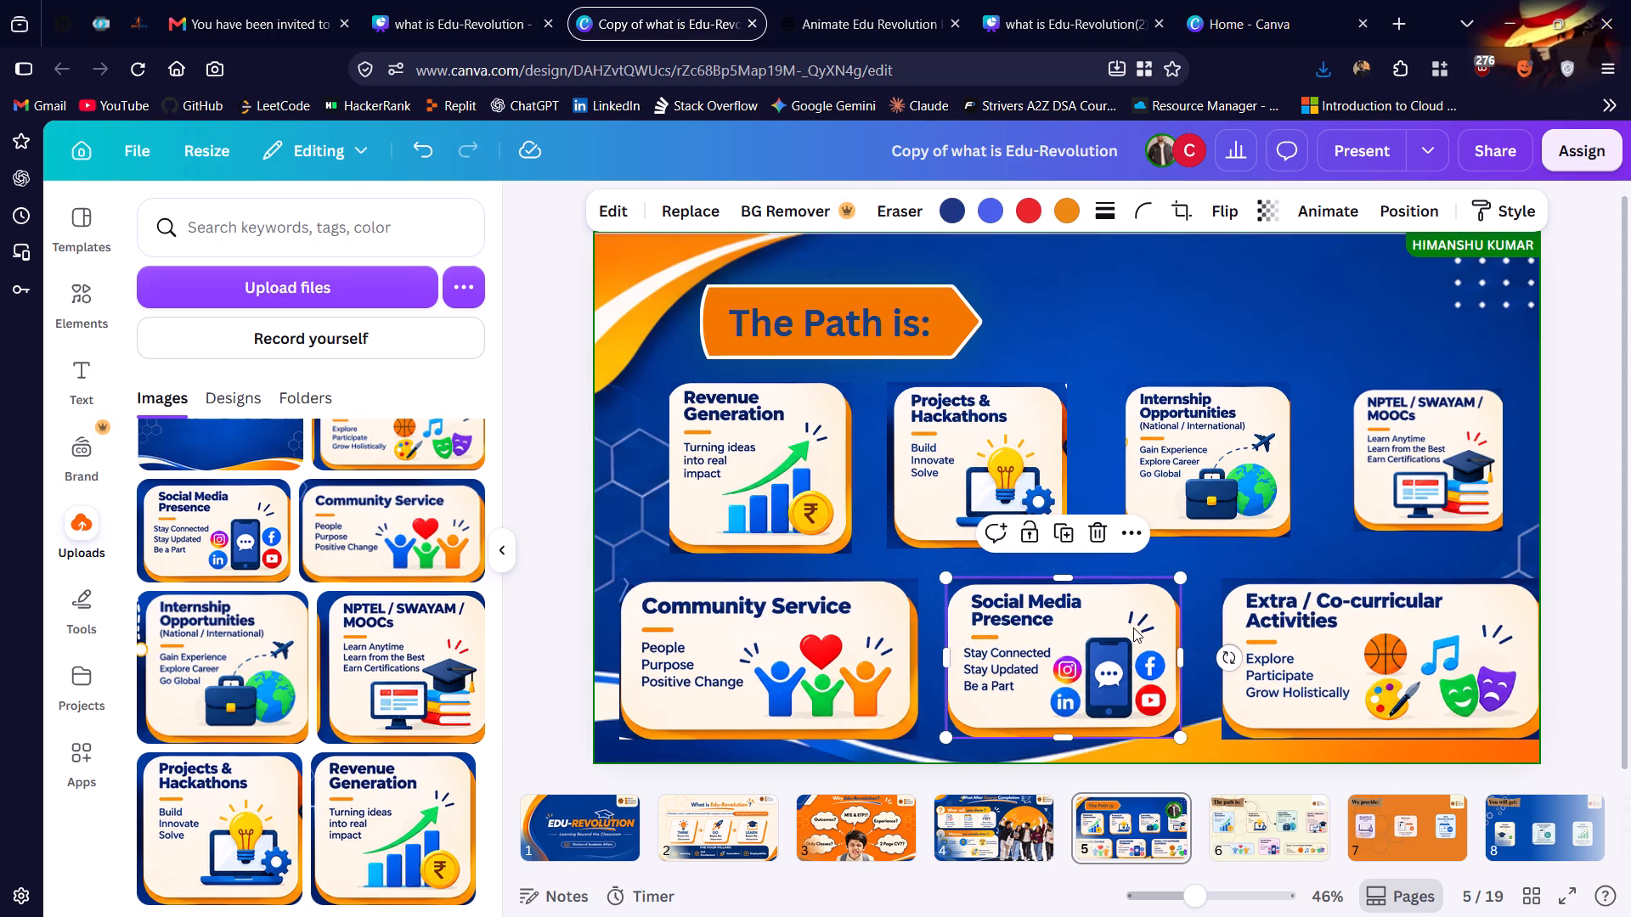
left_click_drag(1285, 631, 1275, 630)
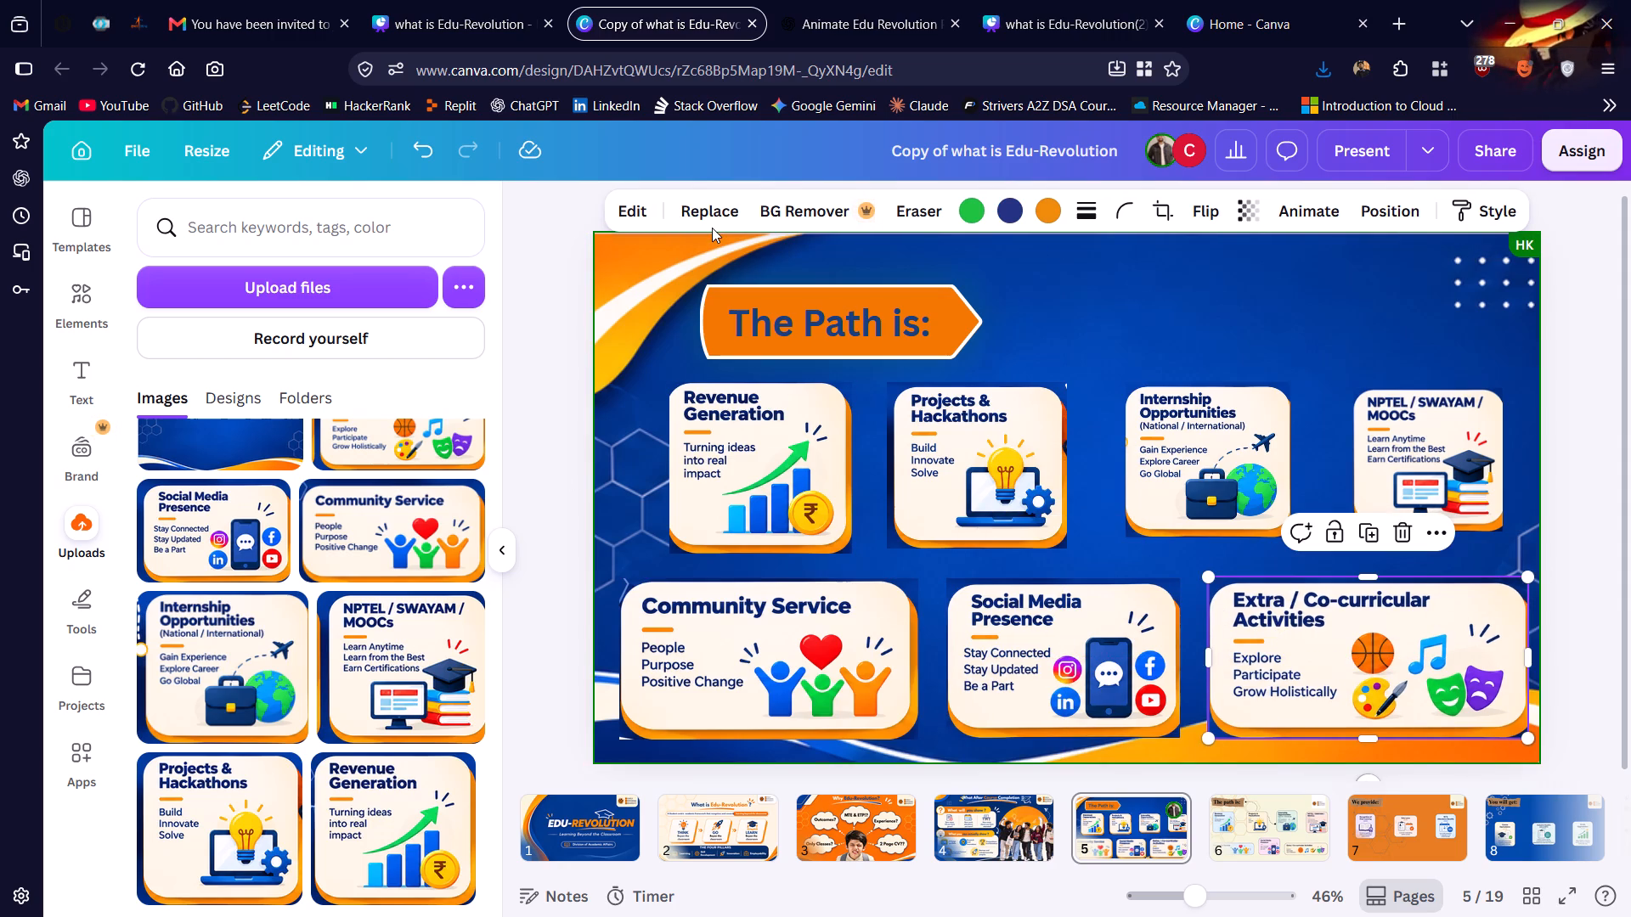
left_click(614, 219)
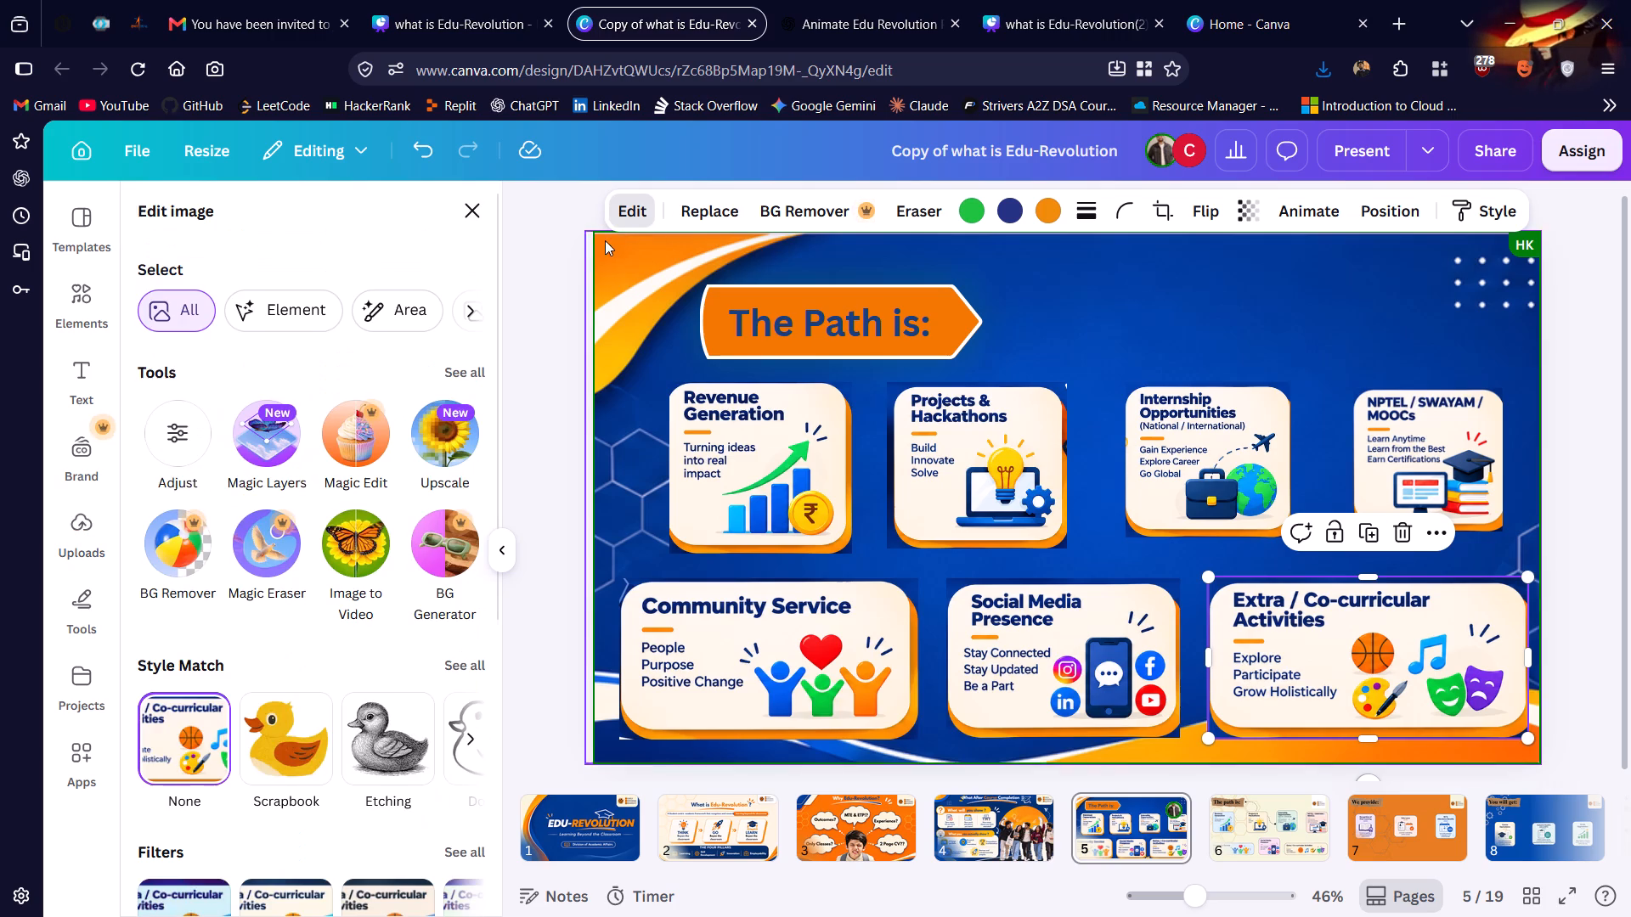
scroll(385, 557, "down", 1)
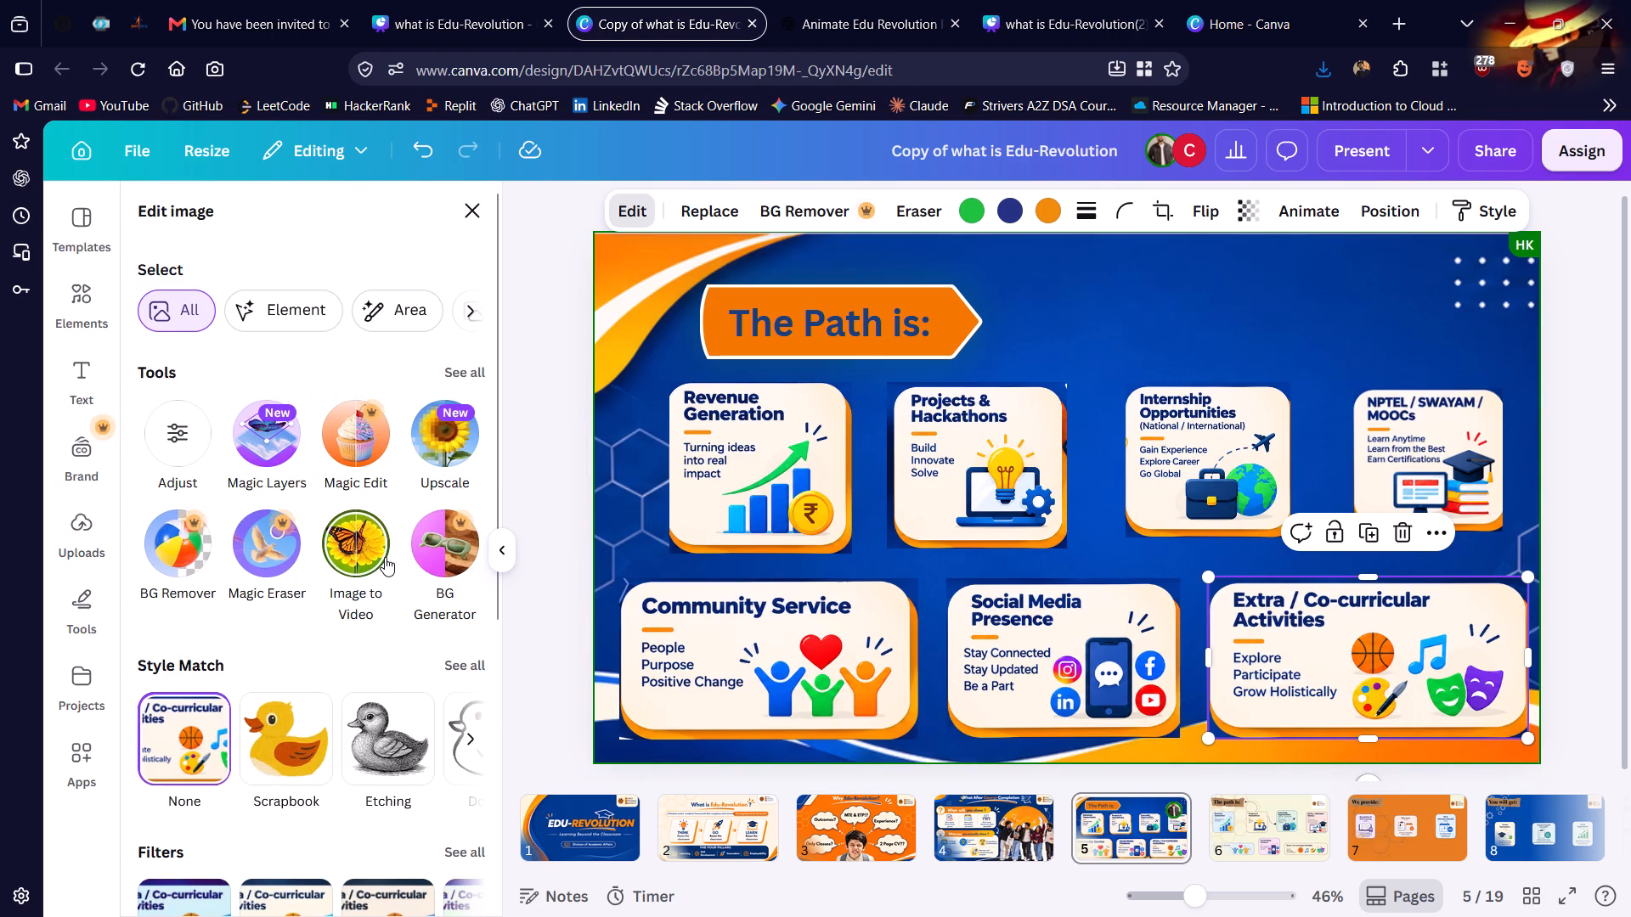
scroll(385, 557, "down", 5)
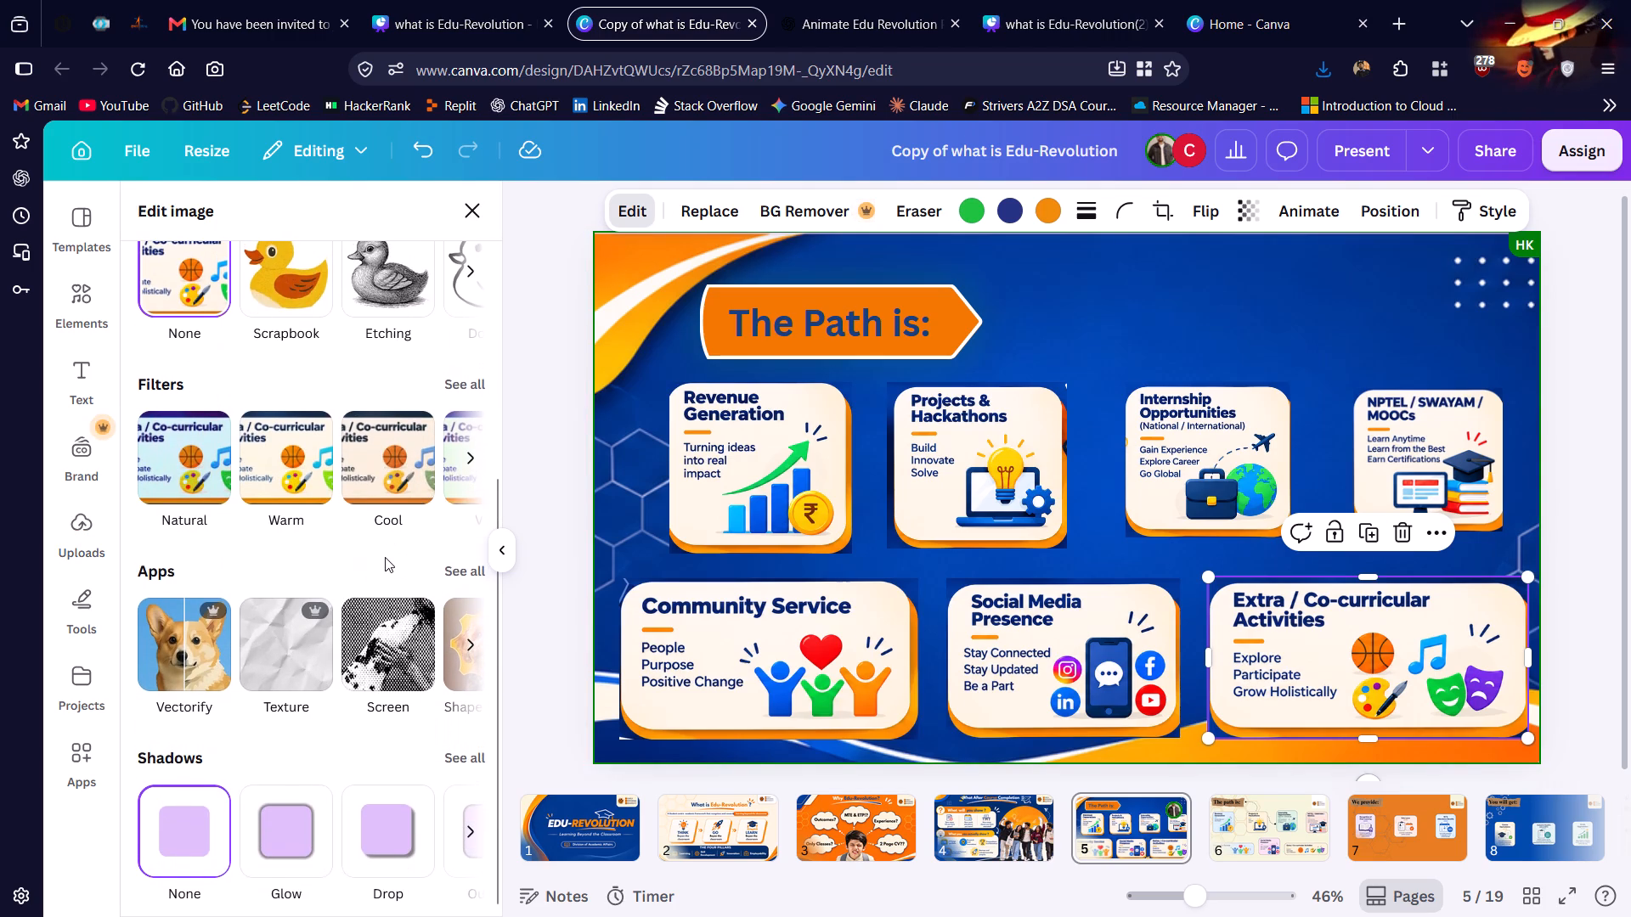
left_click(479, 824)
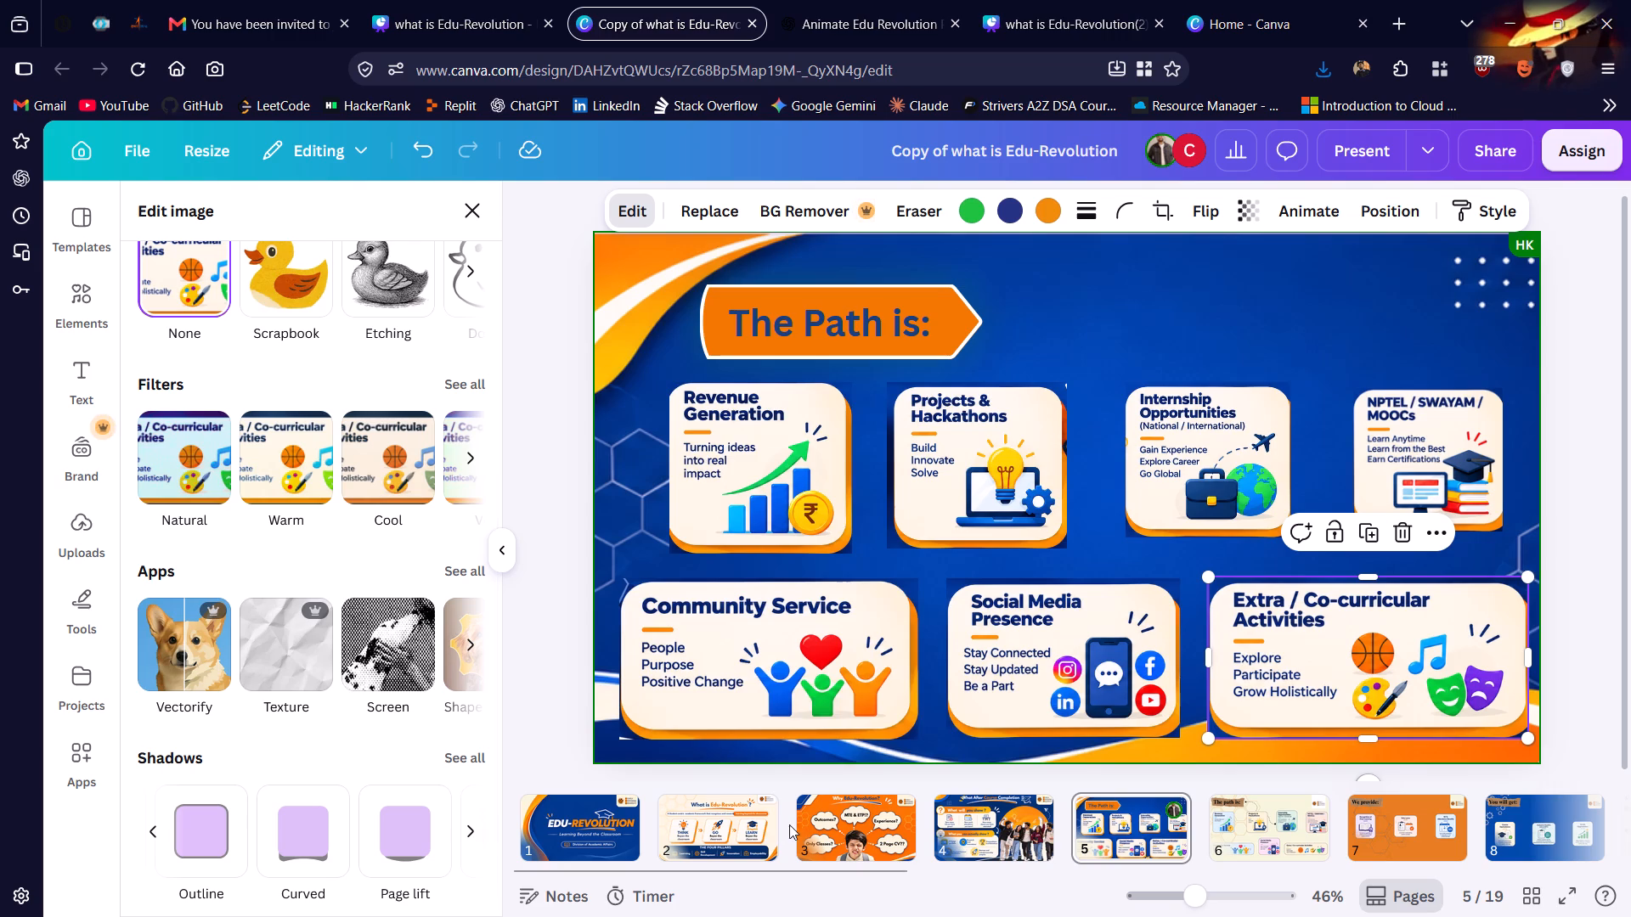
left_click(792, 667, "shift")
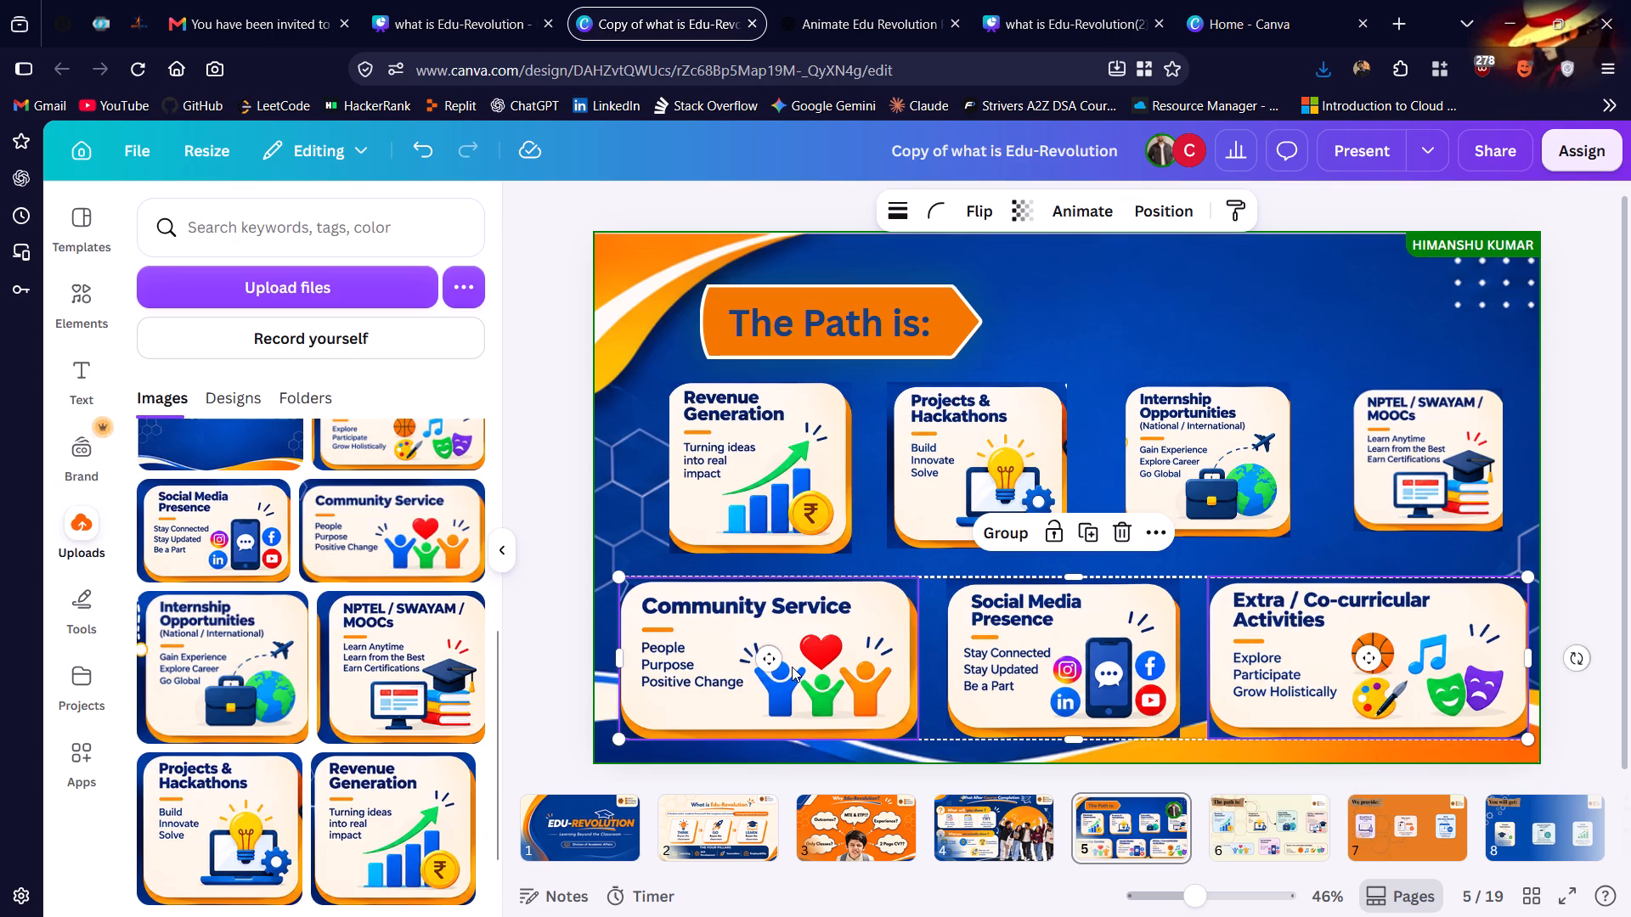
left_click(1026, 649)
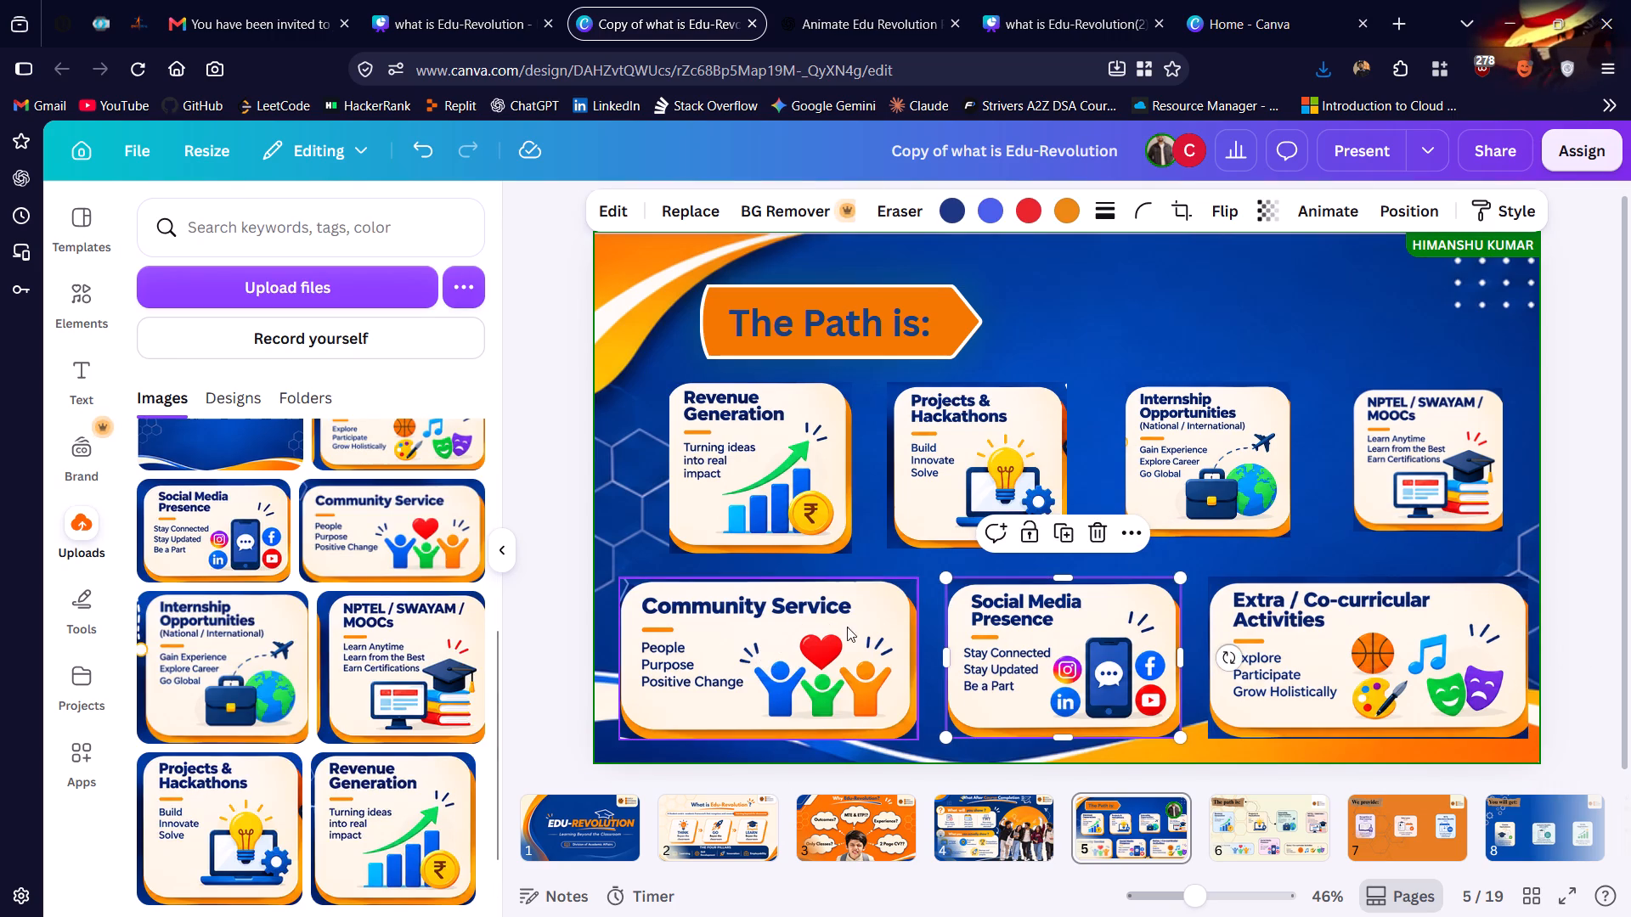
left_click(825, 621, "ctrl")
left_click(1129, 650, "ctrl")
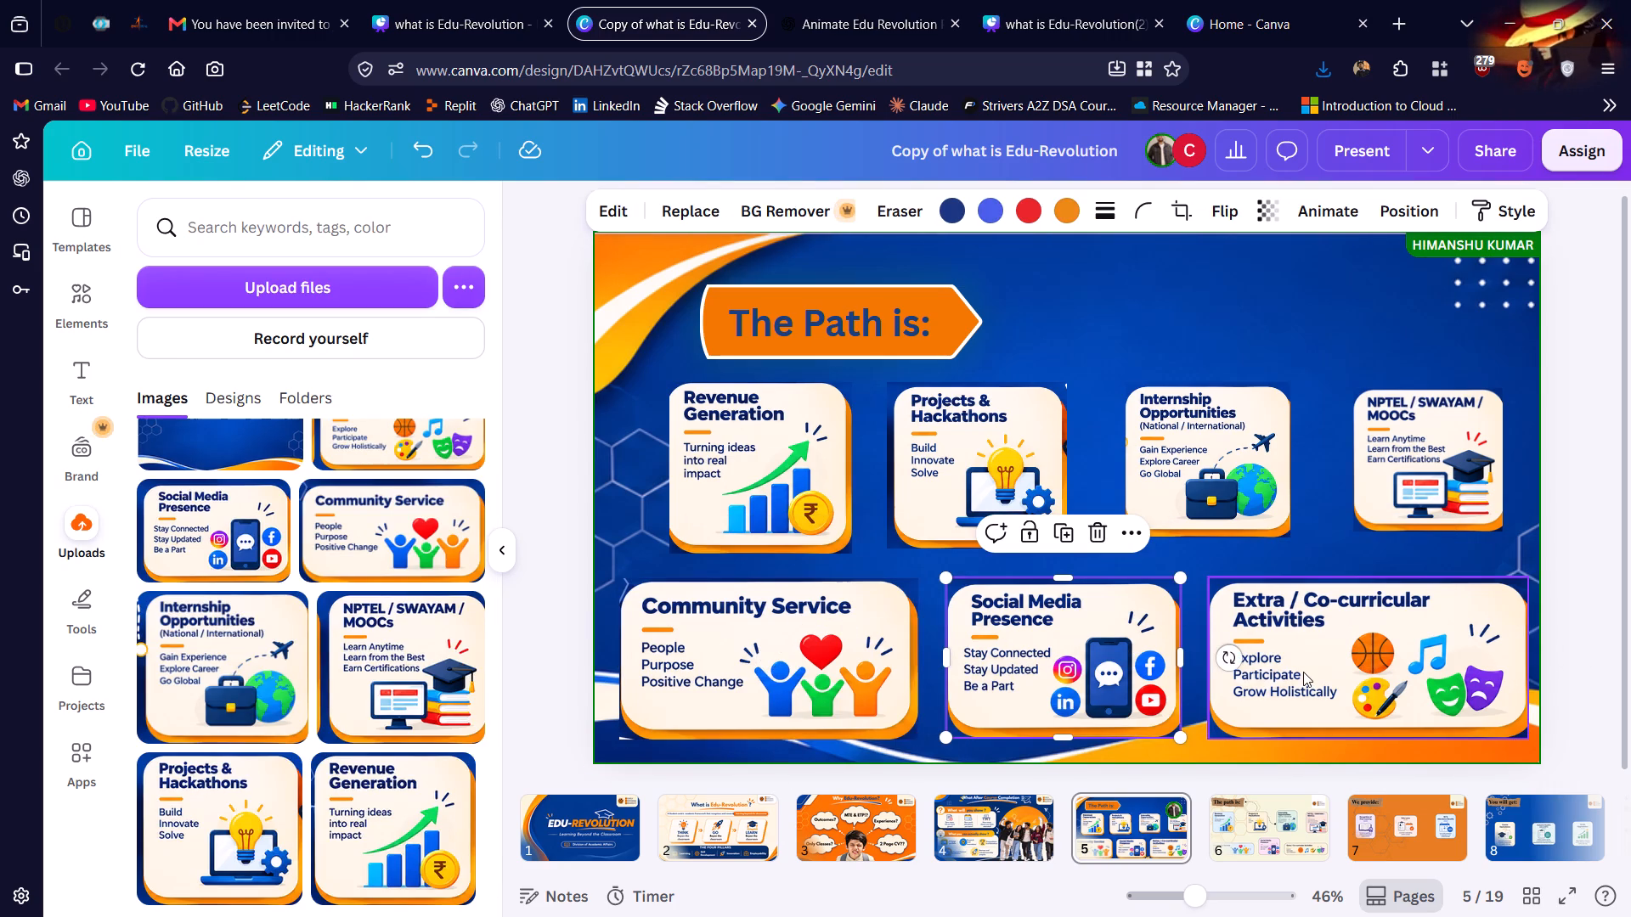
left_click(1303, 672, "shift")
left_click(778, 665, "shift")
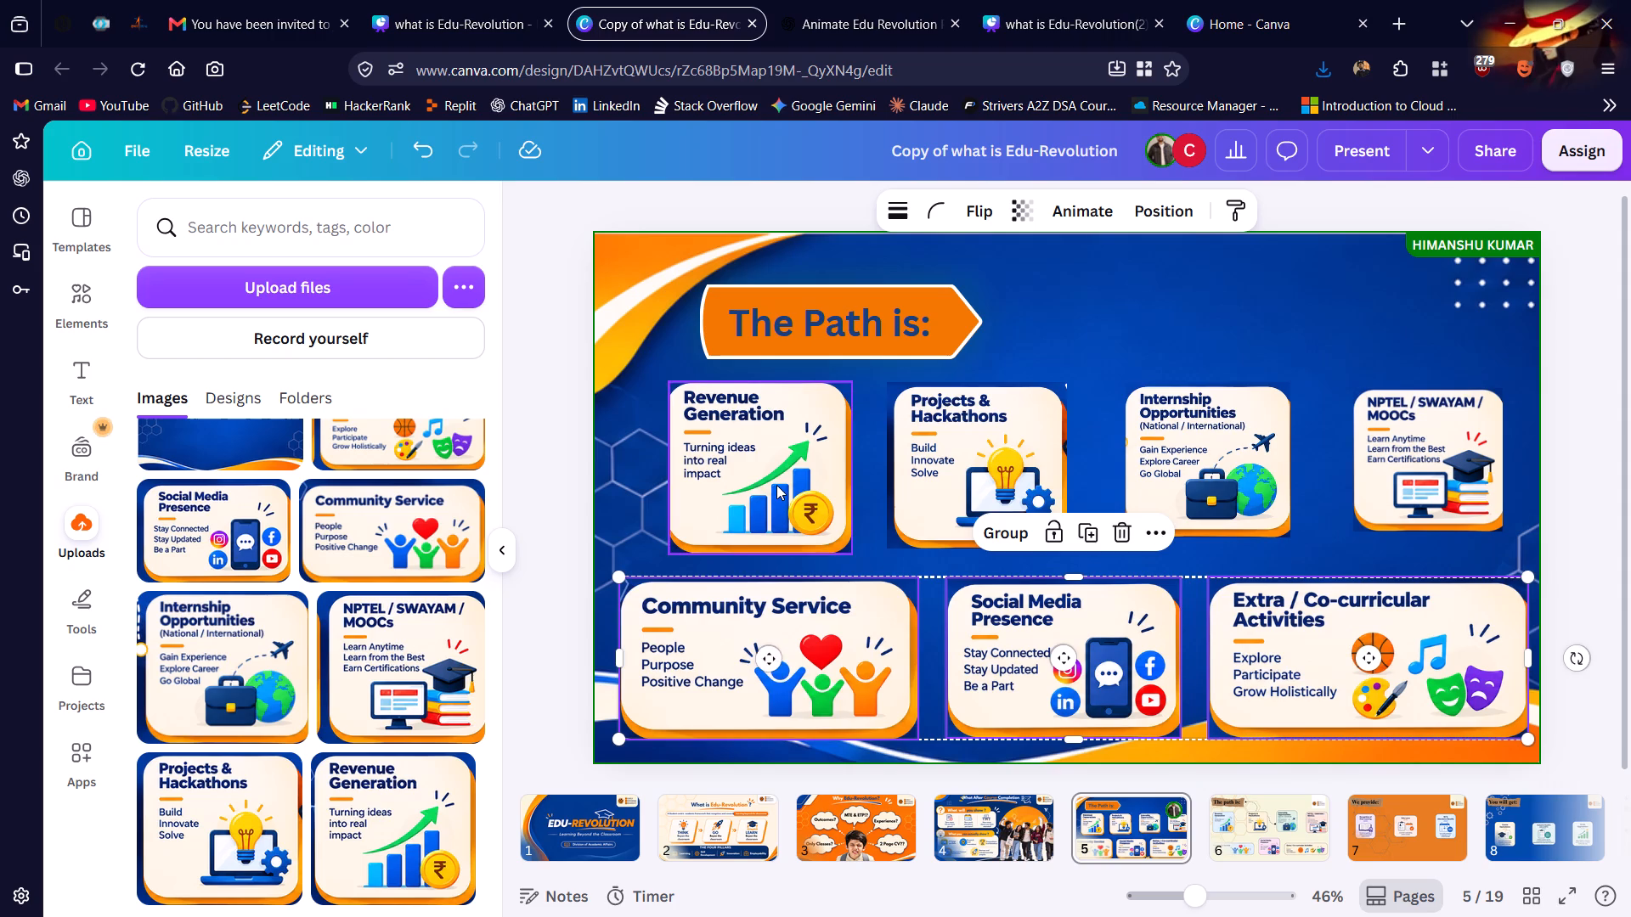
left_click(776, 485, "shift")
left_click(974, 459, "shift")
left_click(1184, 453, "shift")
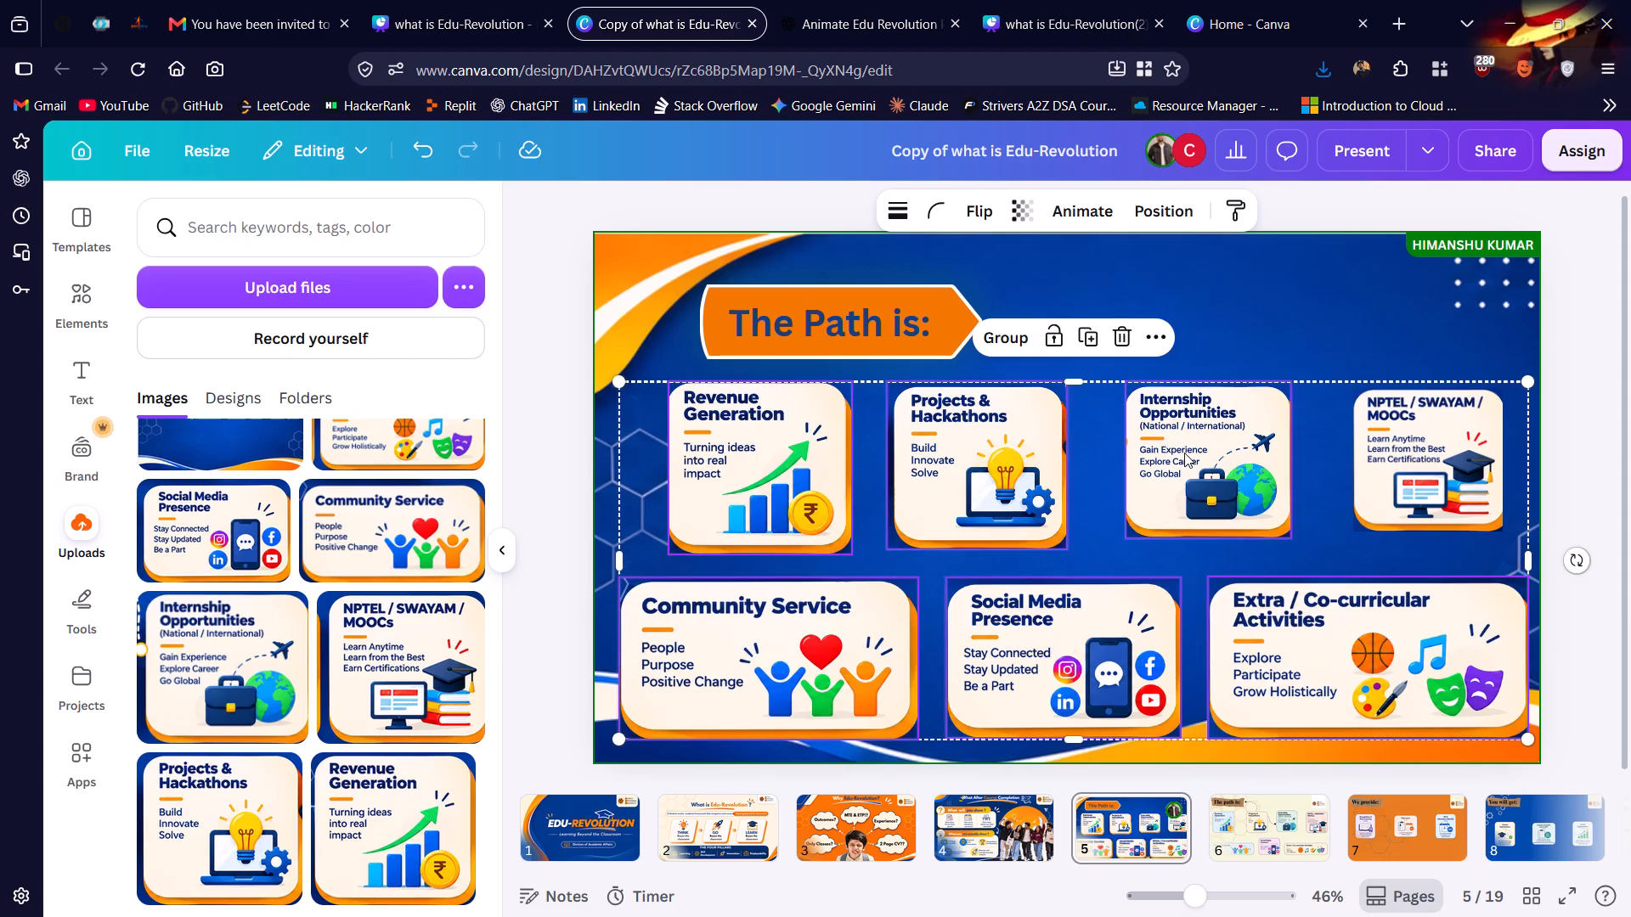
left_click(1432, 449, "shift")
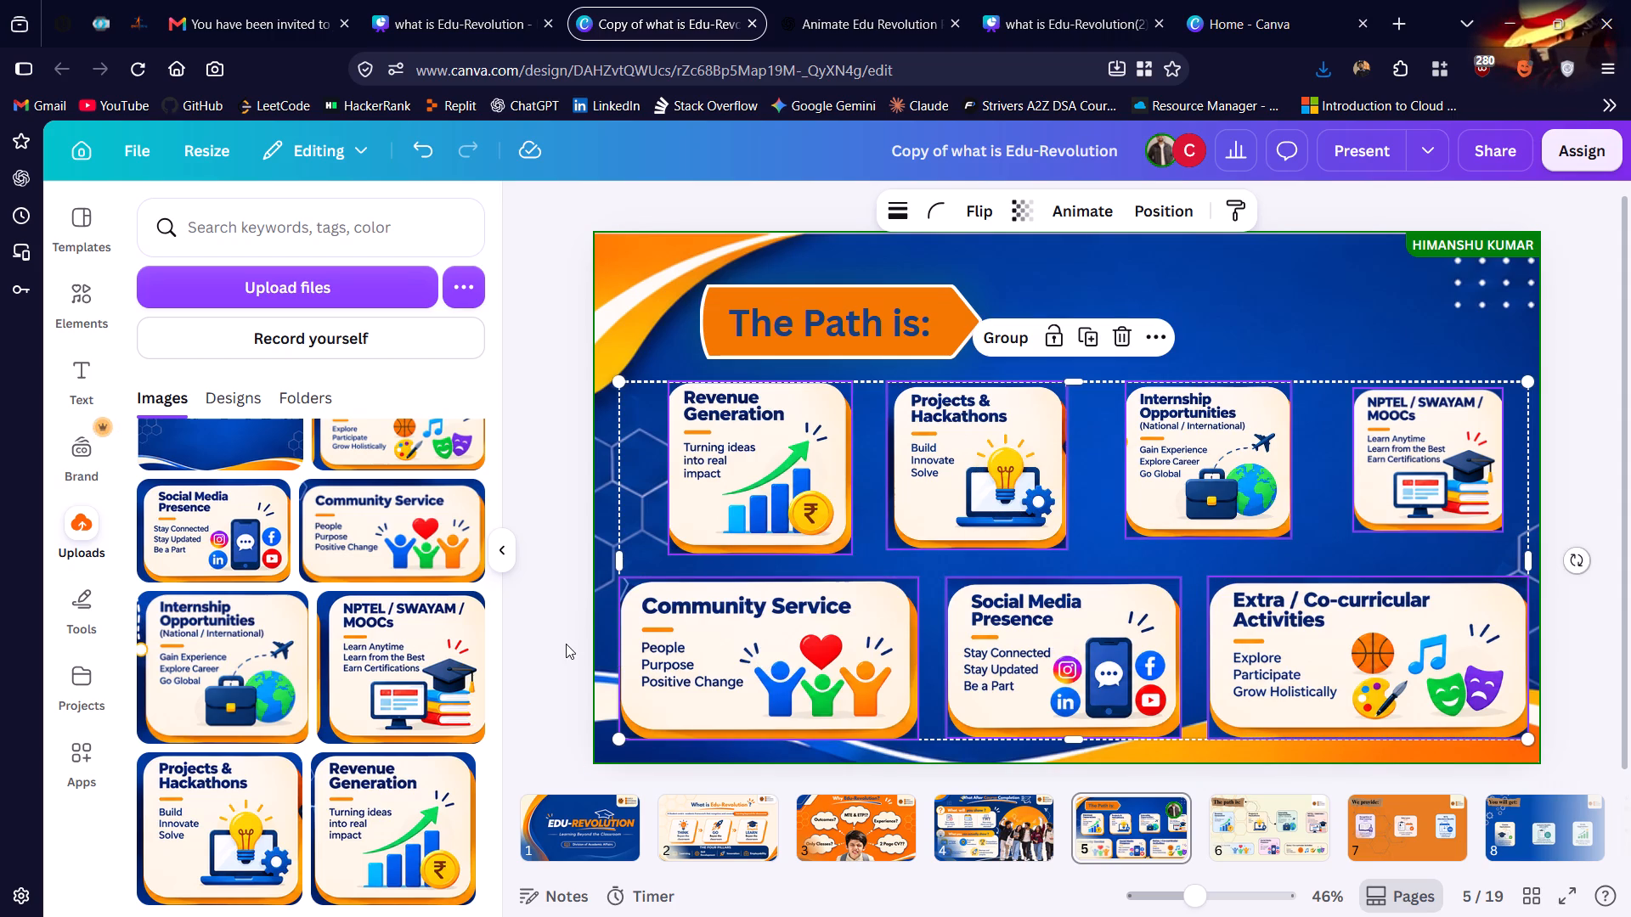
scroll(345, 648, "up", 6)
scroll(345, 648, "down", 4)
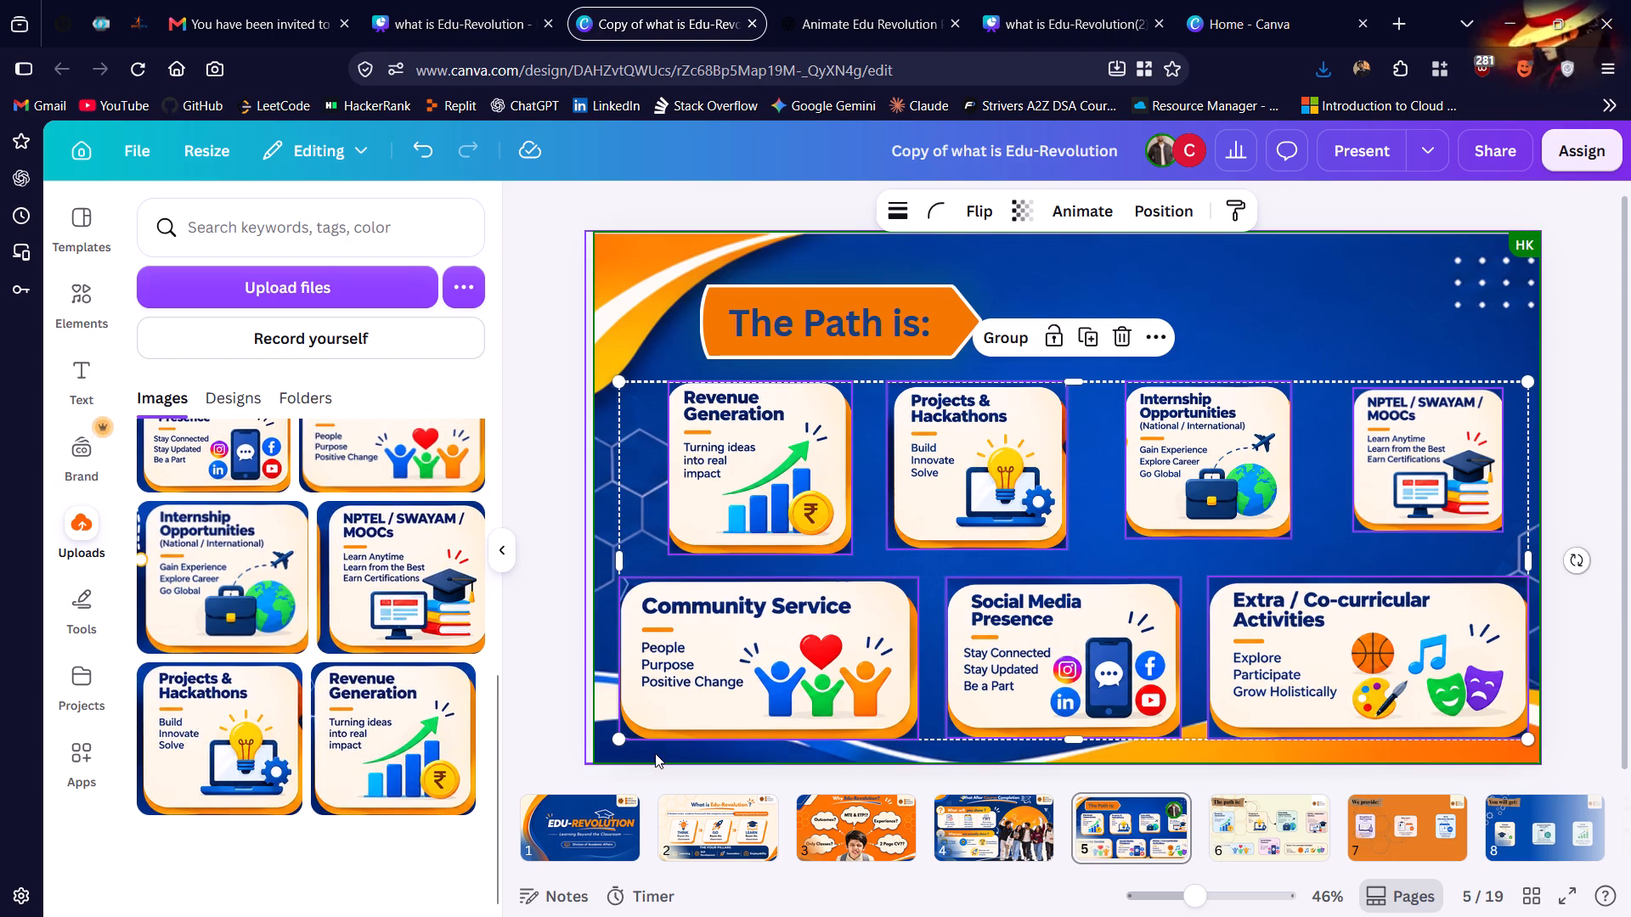
Apply a Curved shadow to the Extra / Co-curricular Activities card image.
left_click(1339, 650)
left_click(1339, 650)
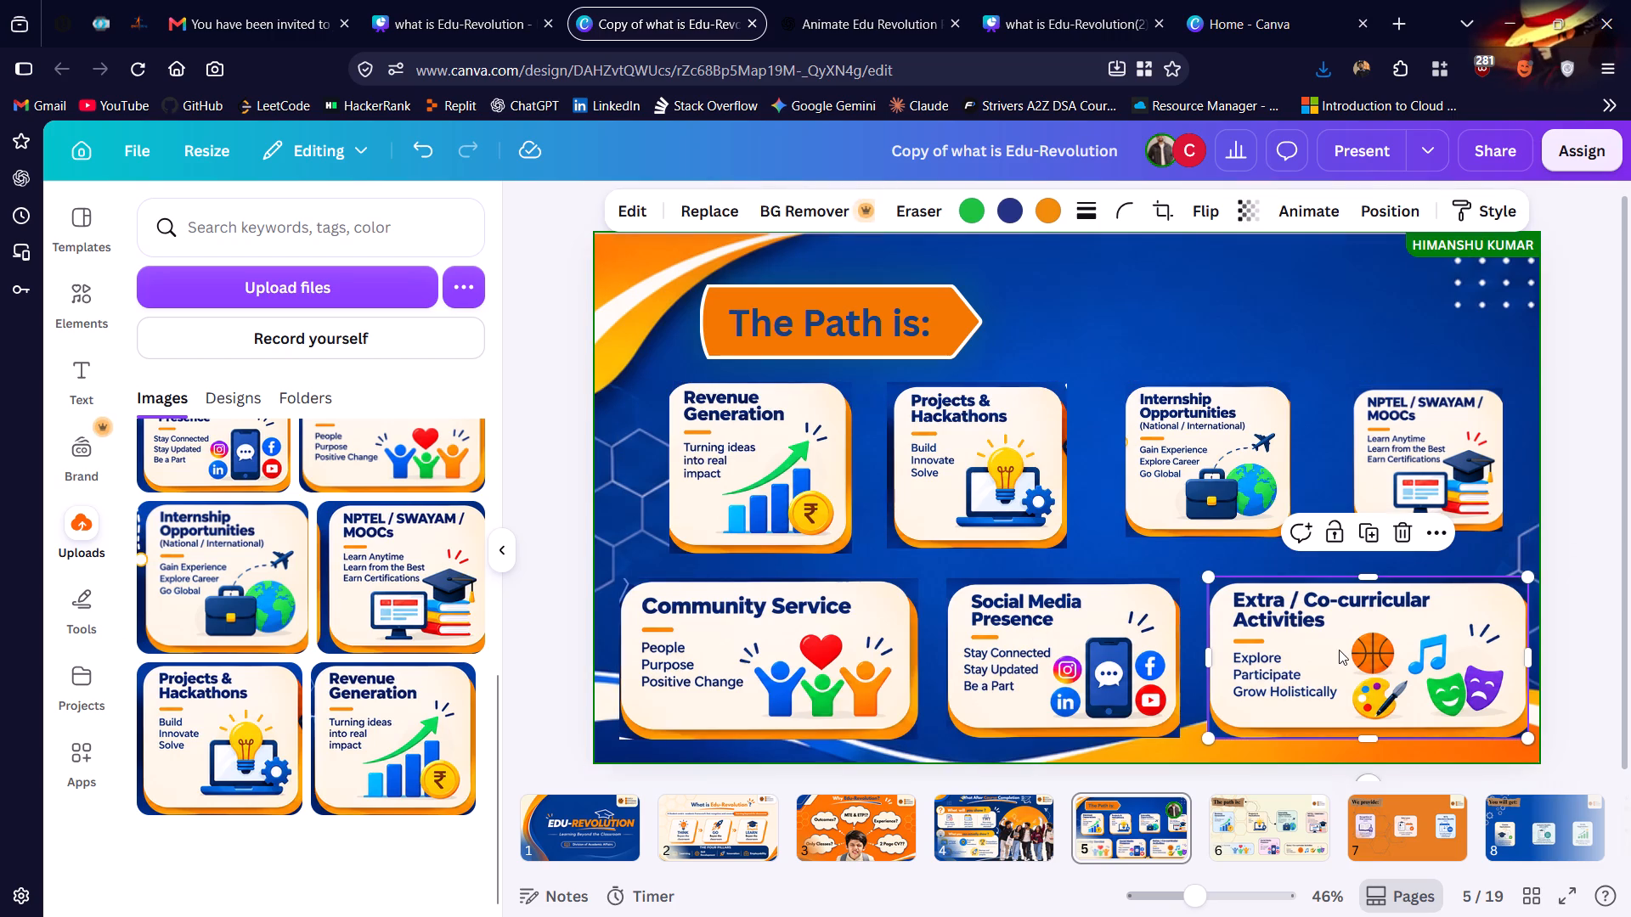
left_click(637, 213)
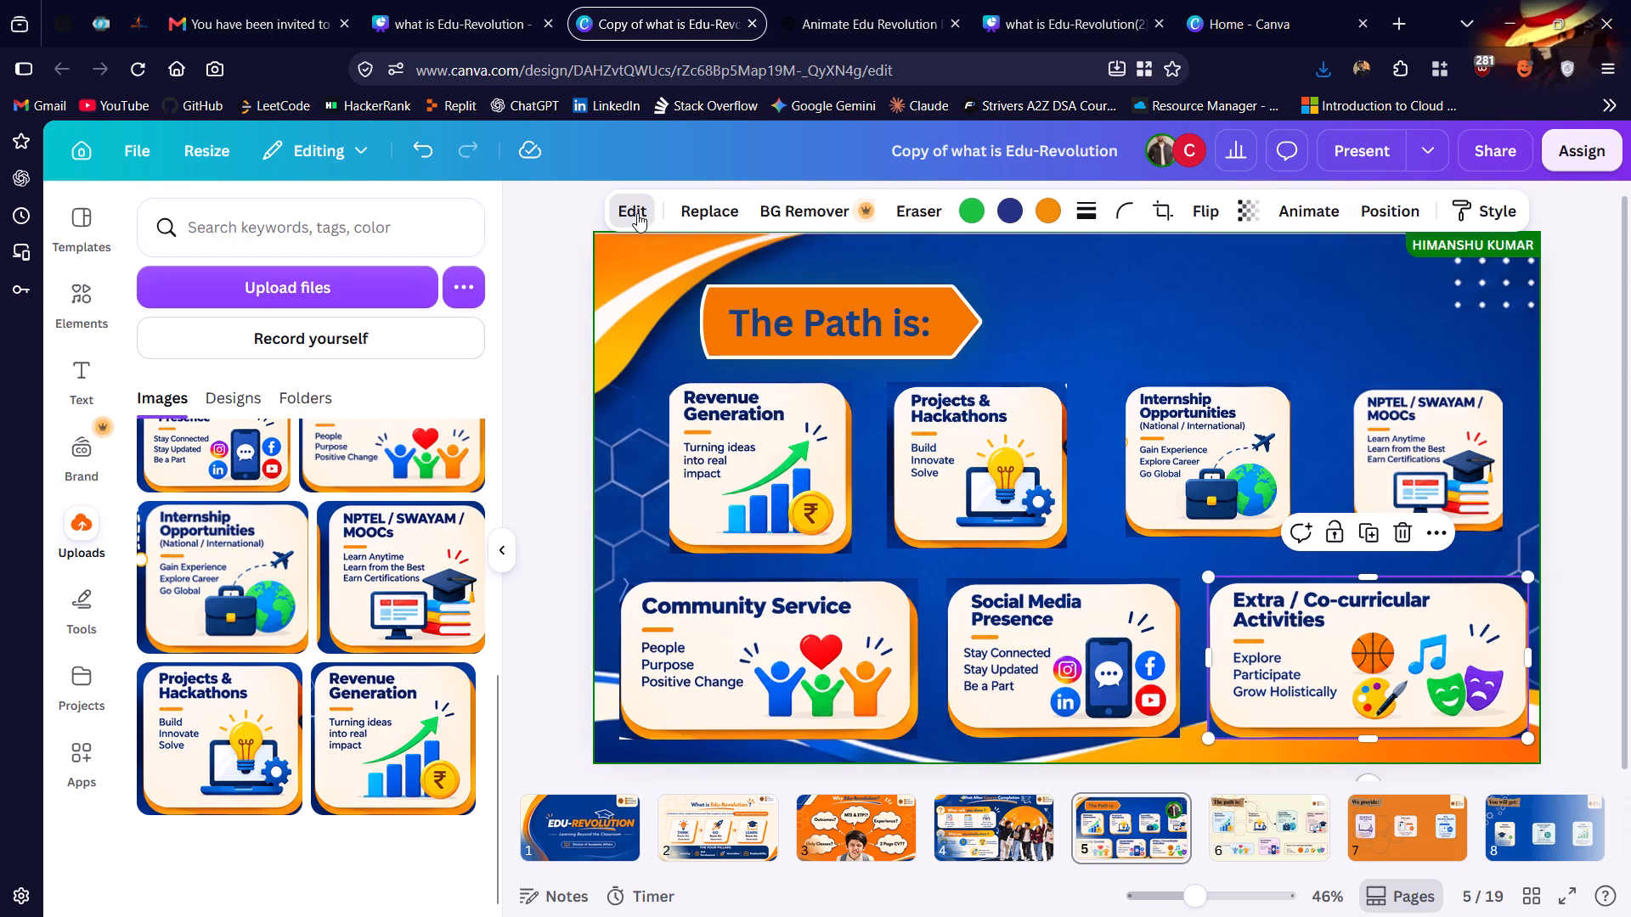
scroll(296, 585, "down", 5)
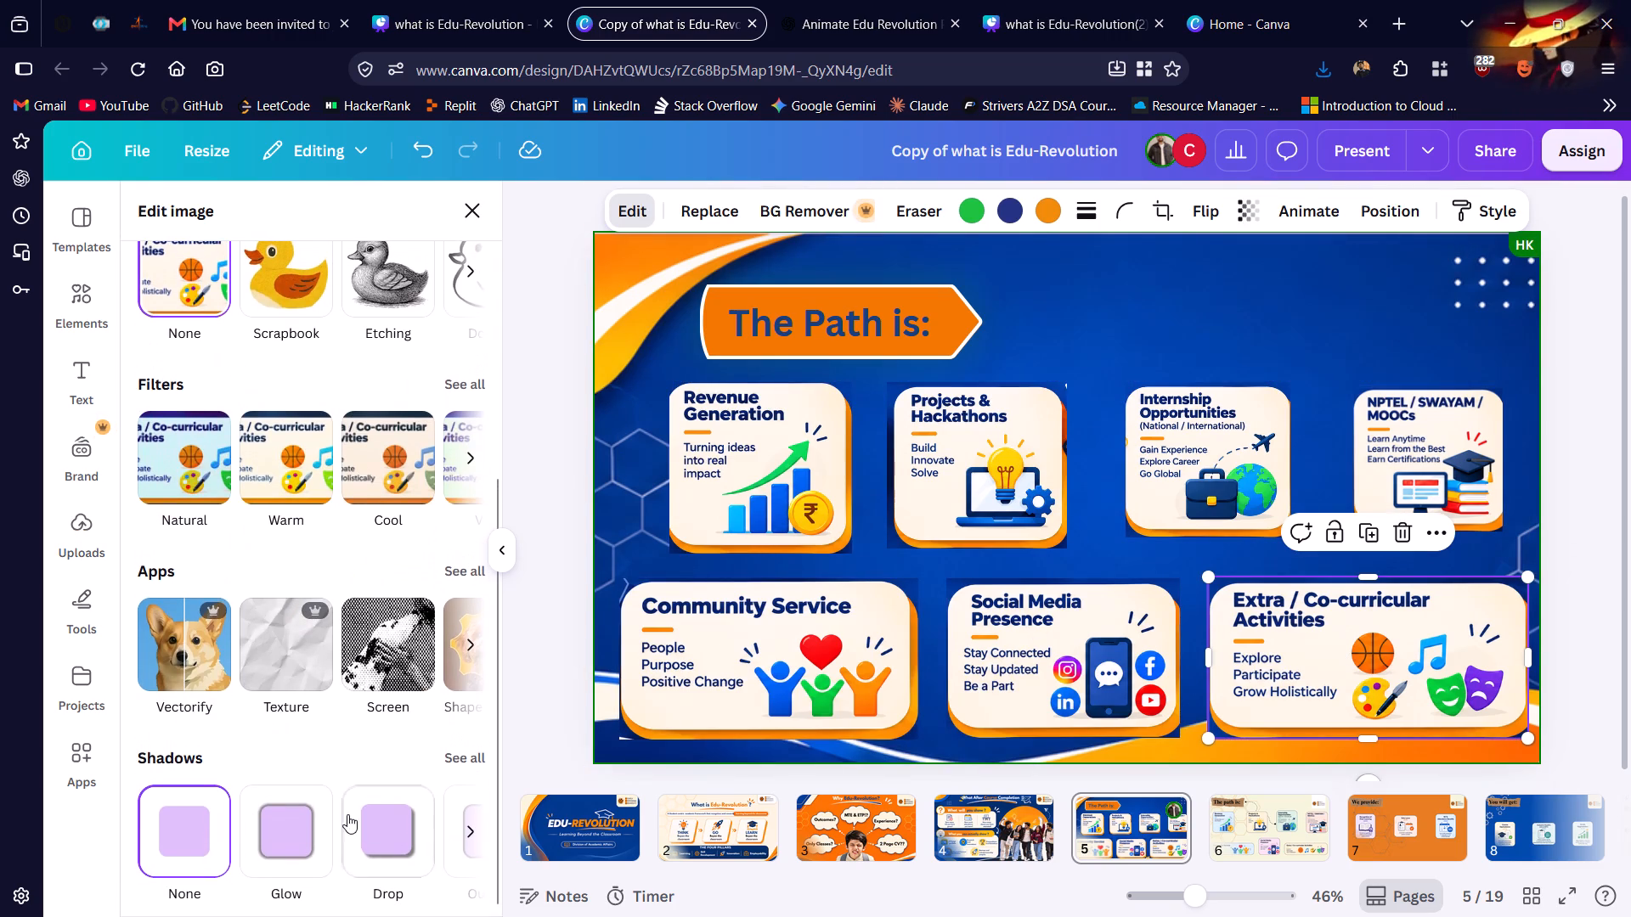
left_click(477, 764)
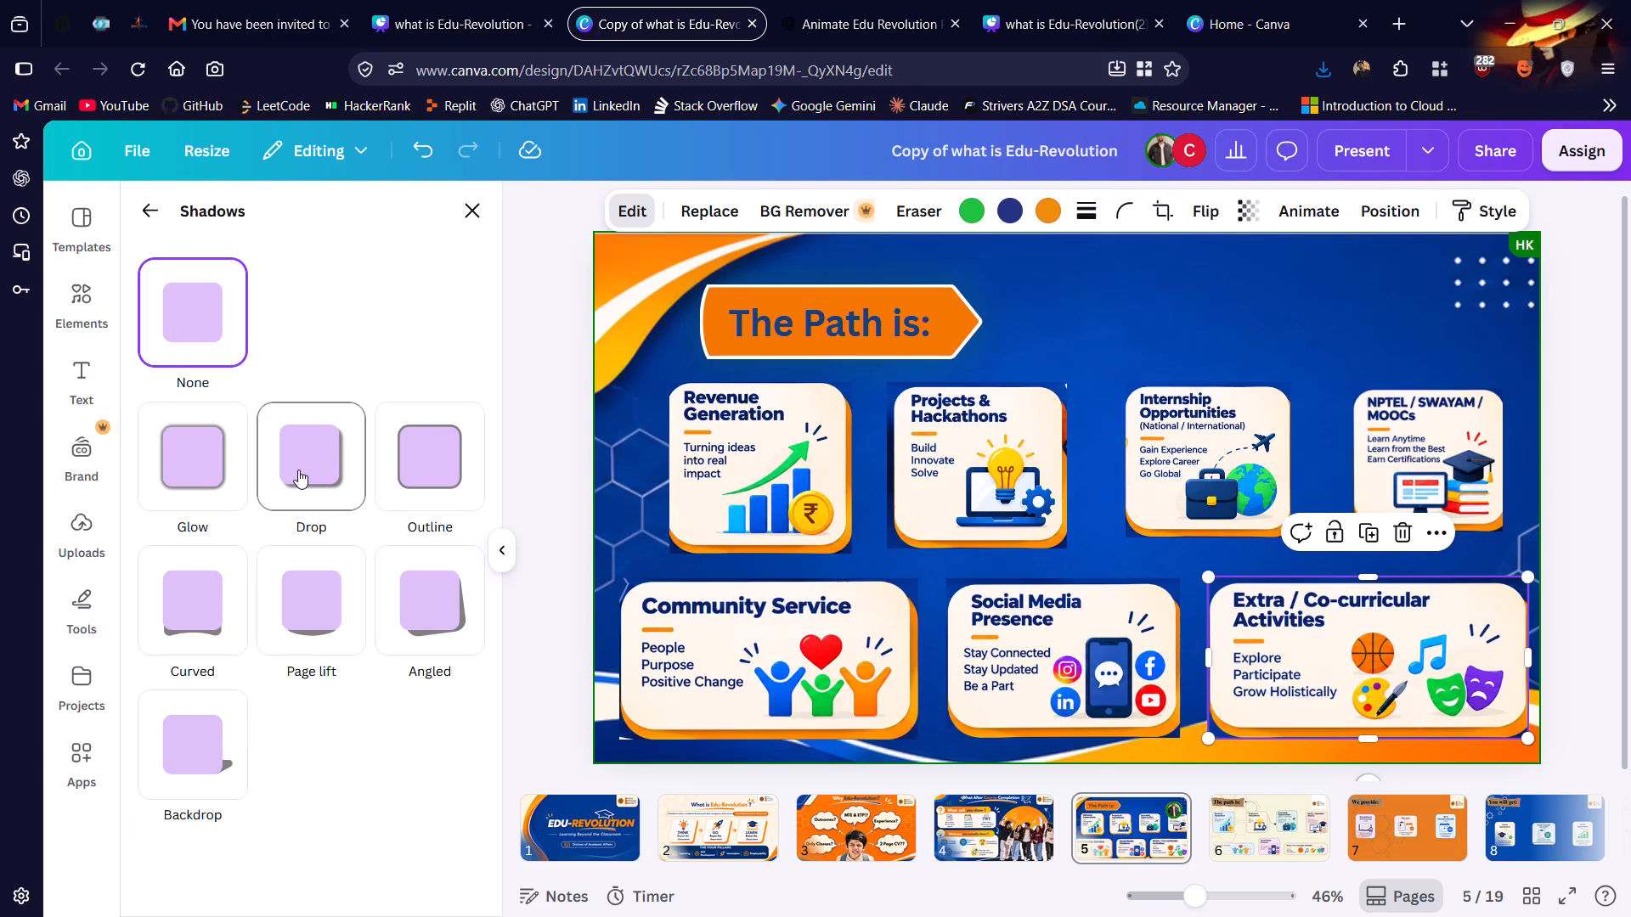
left_click(188, 629)
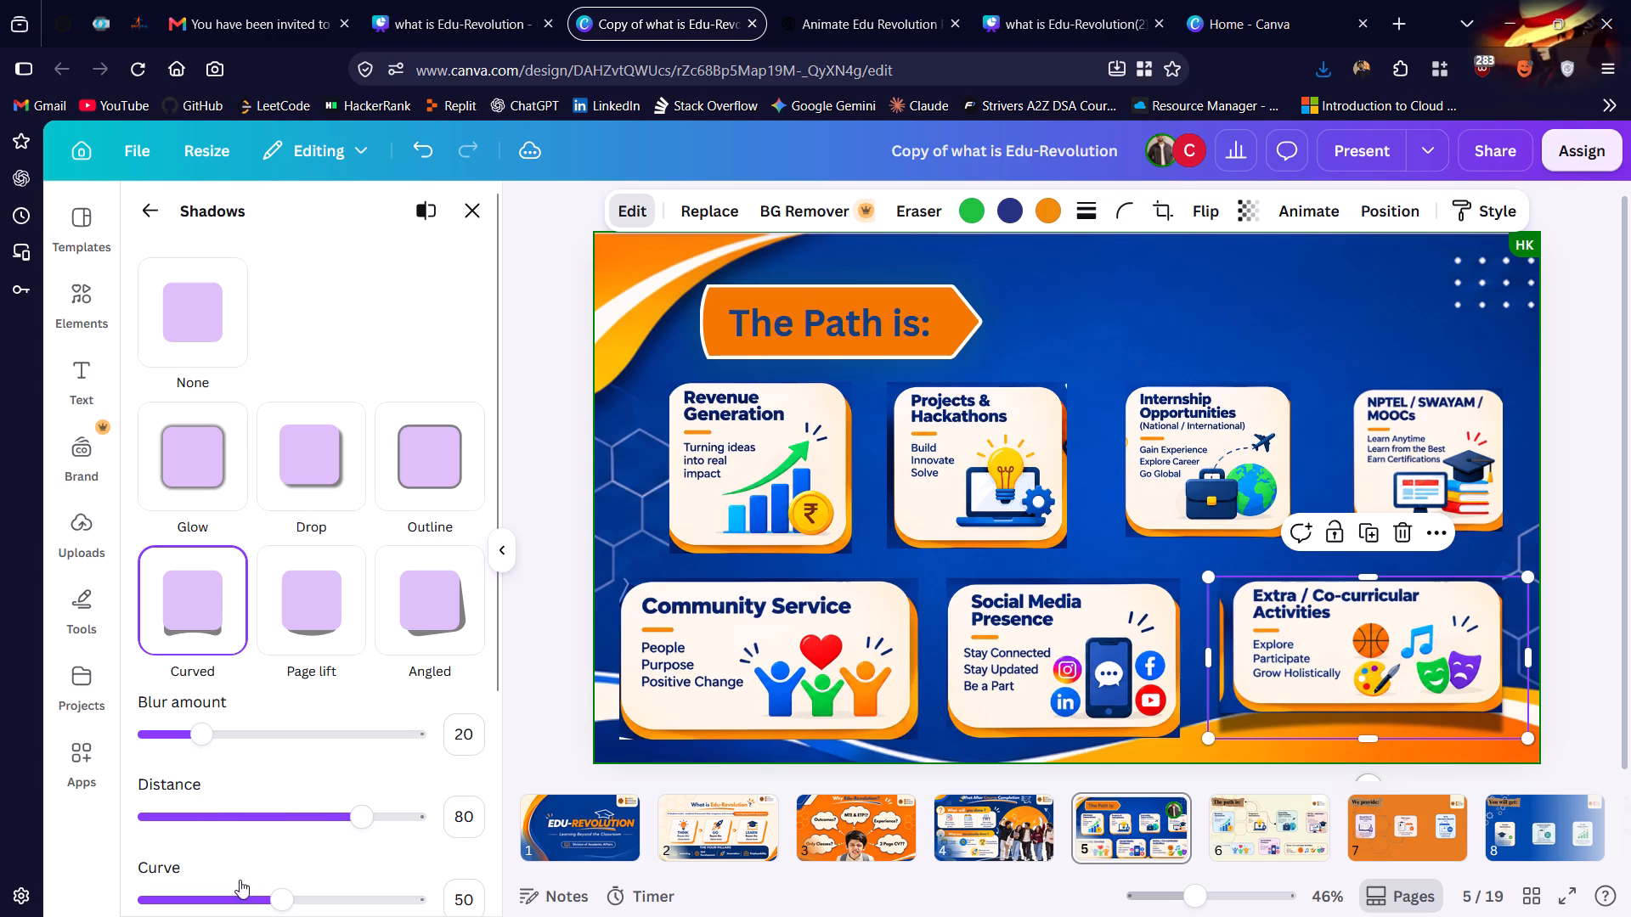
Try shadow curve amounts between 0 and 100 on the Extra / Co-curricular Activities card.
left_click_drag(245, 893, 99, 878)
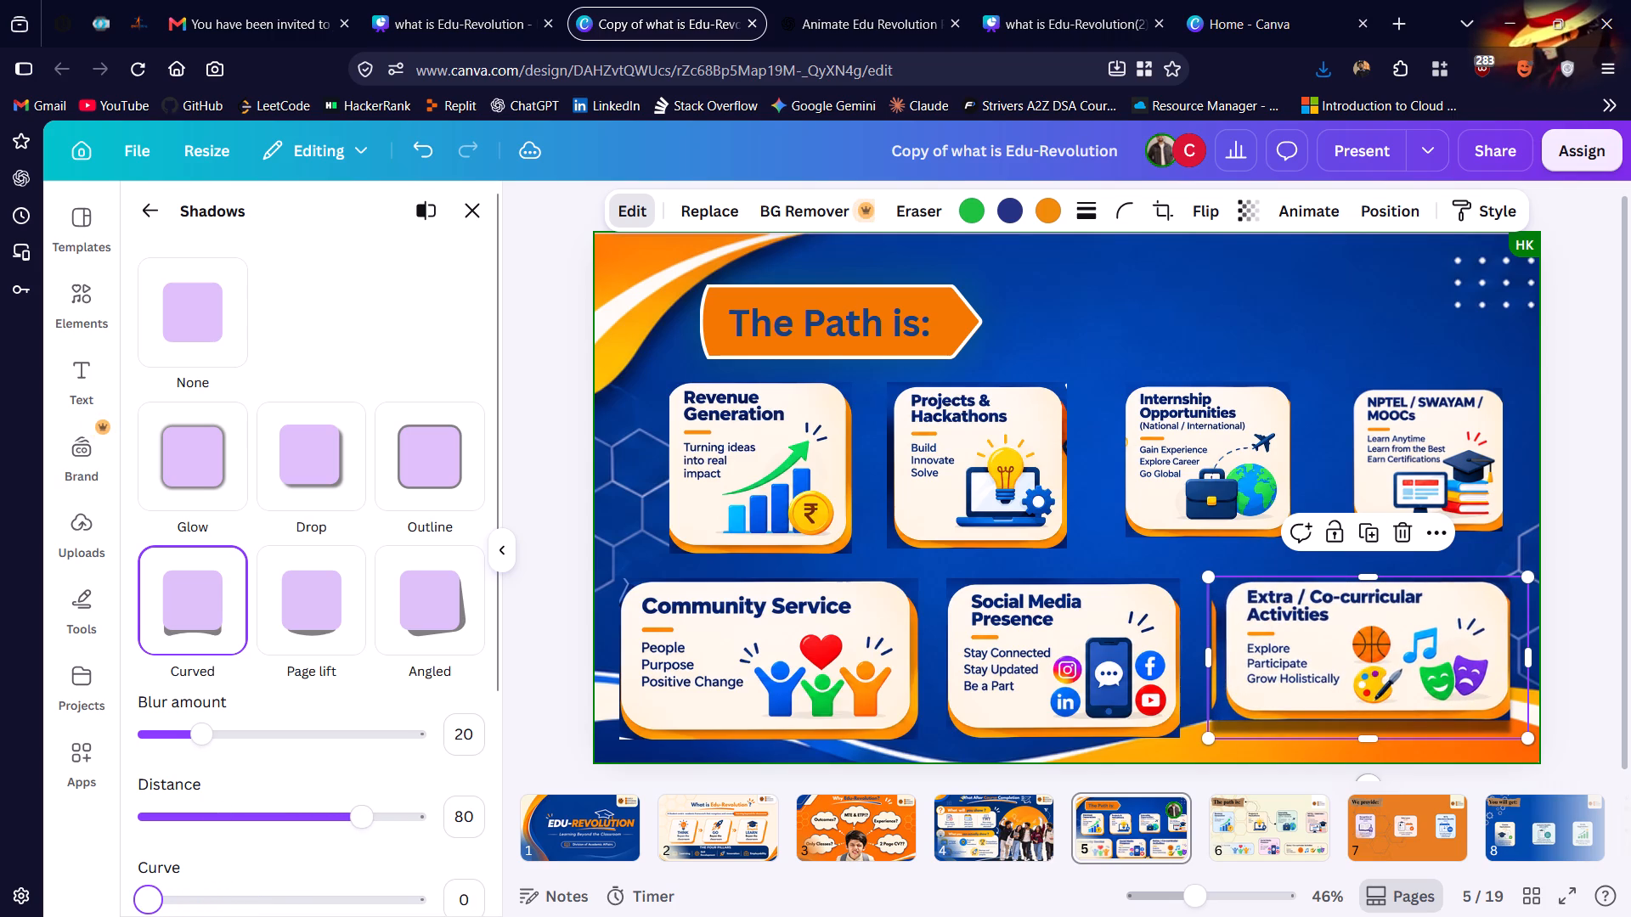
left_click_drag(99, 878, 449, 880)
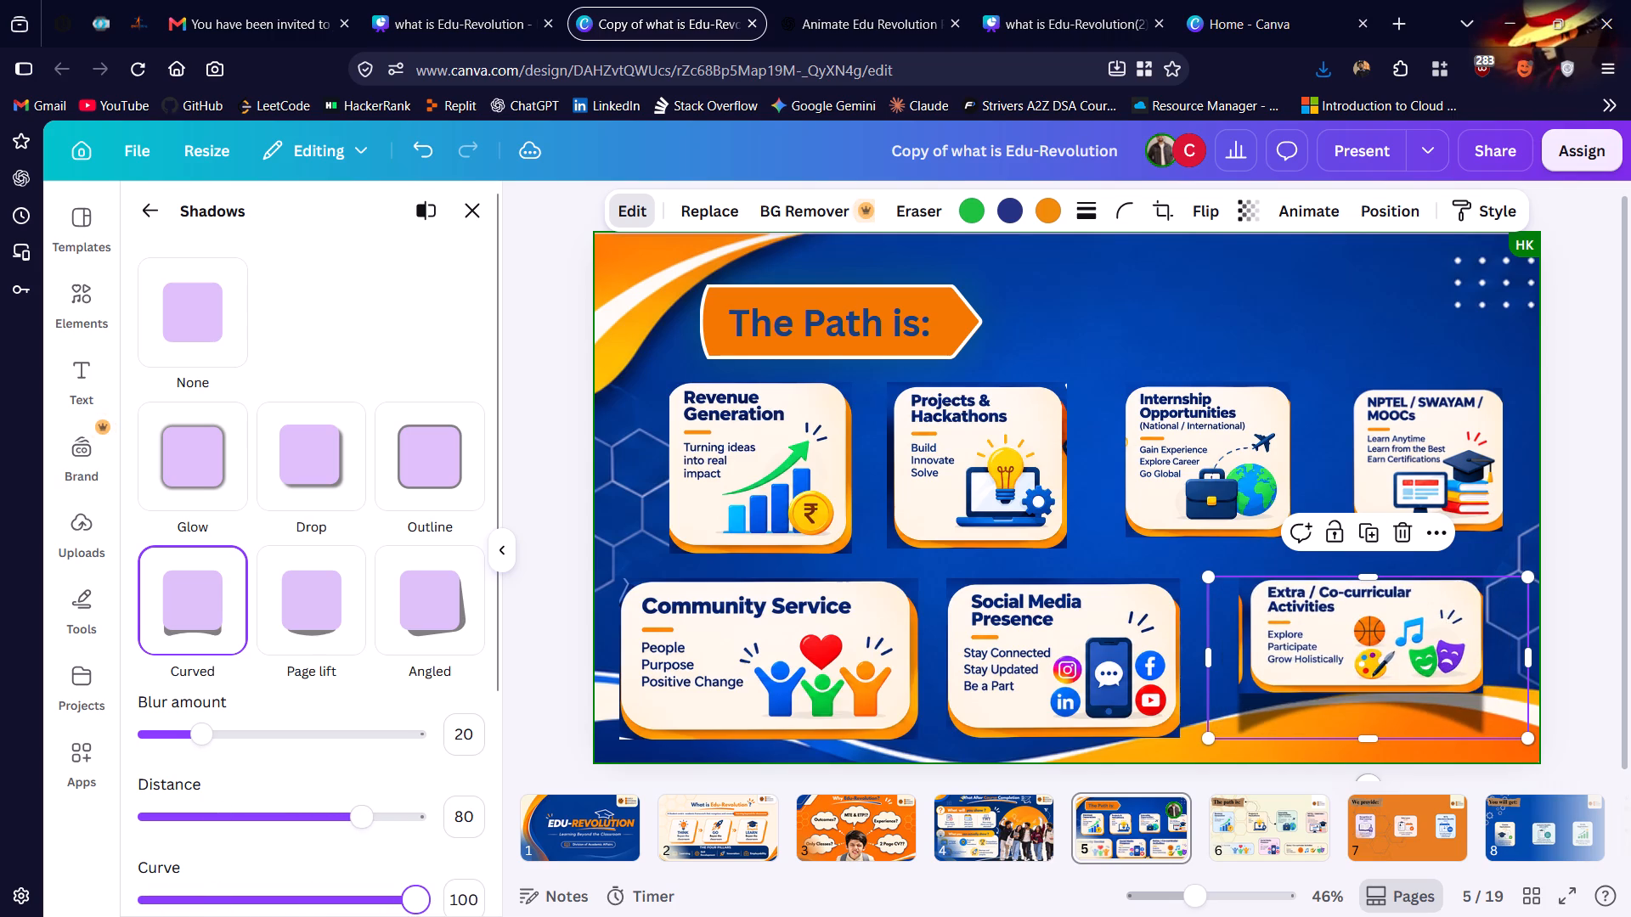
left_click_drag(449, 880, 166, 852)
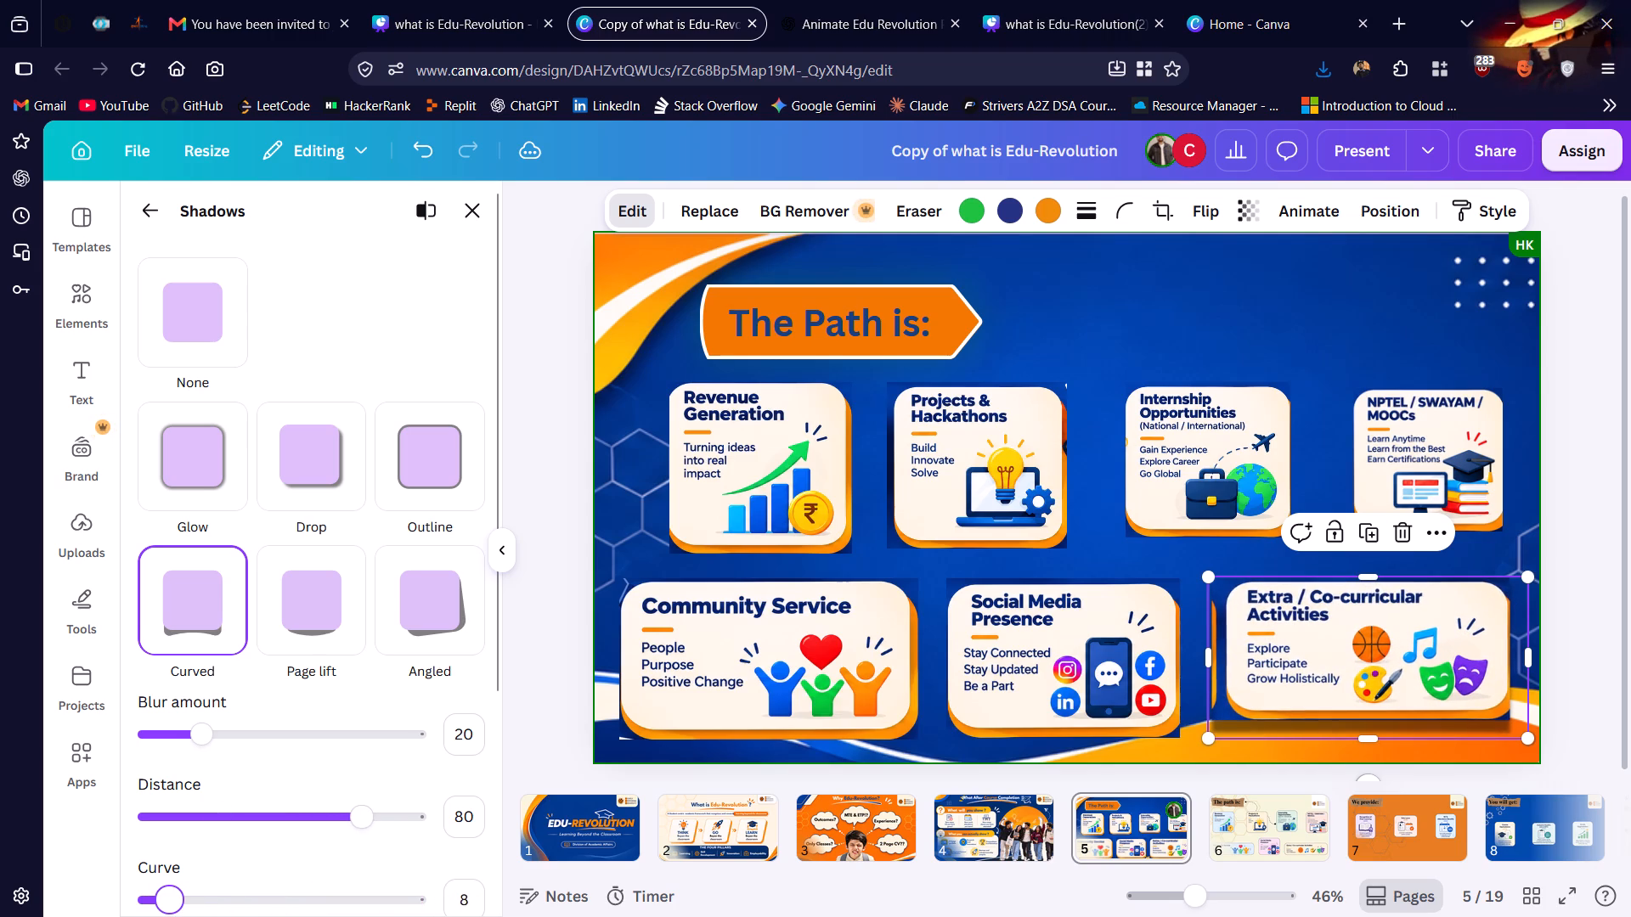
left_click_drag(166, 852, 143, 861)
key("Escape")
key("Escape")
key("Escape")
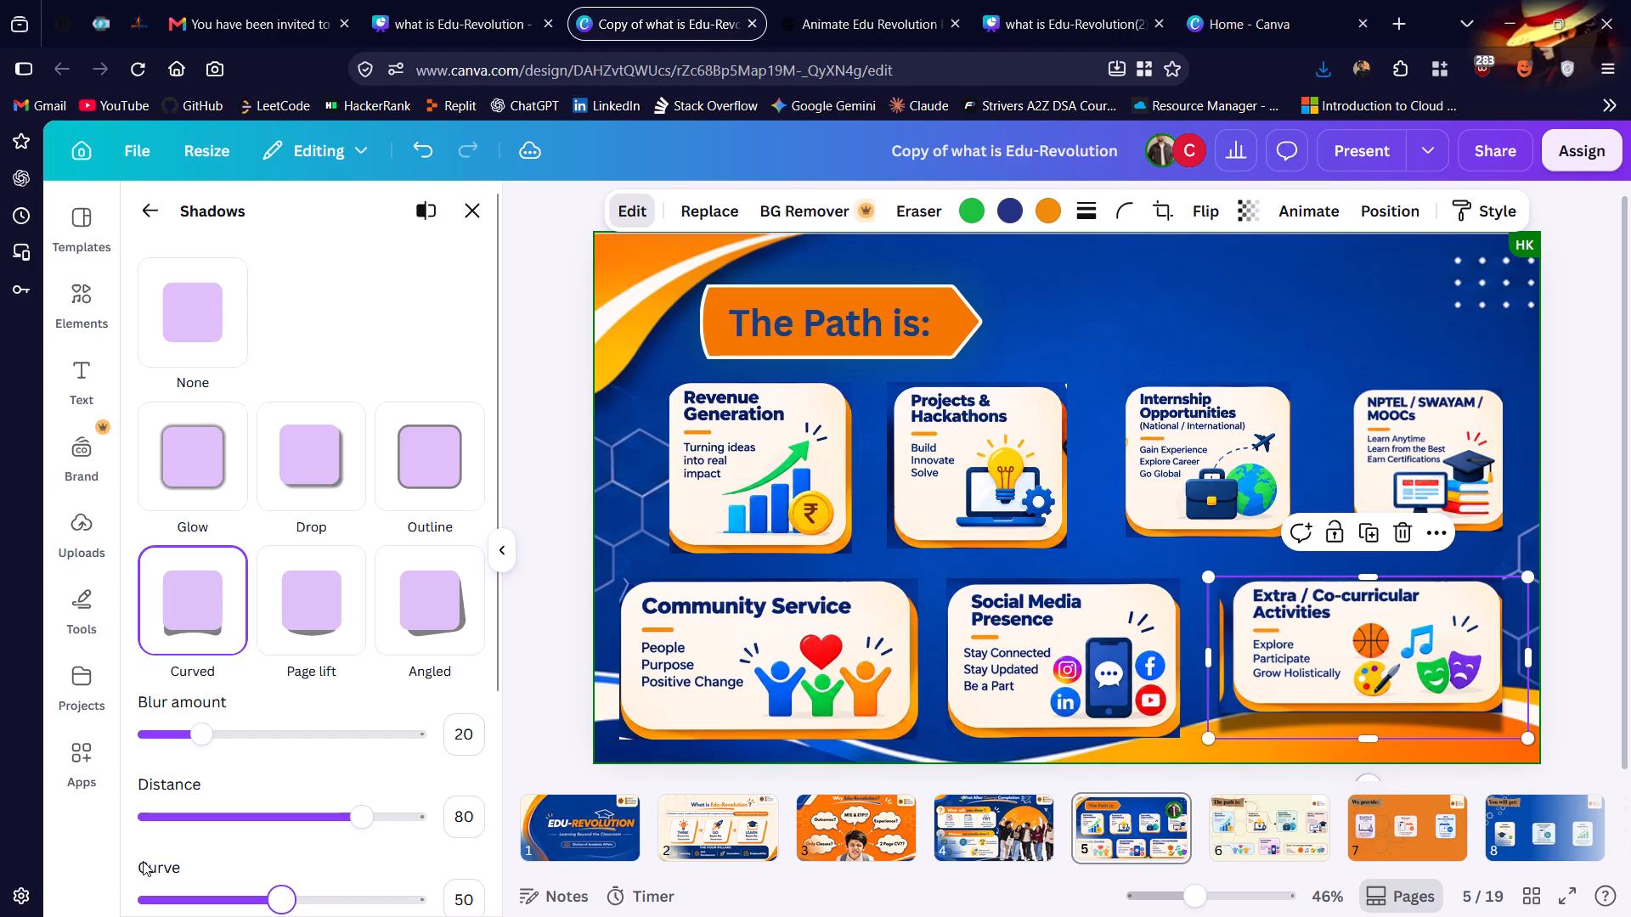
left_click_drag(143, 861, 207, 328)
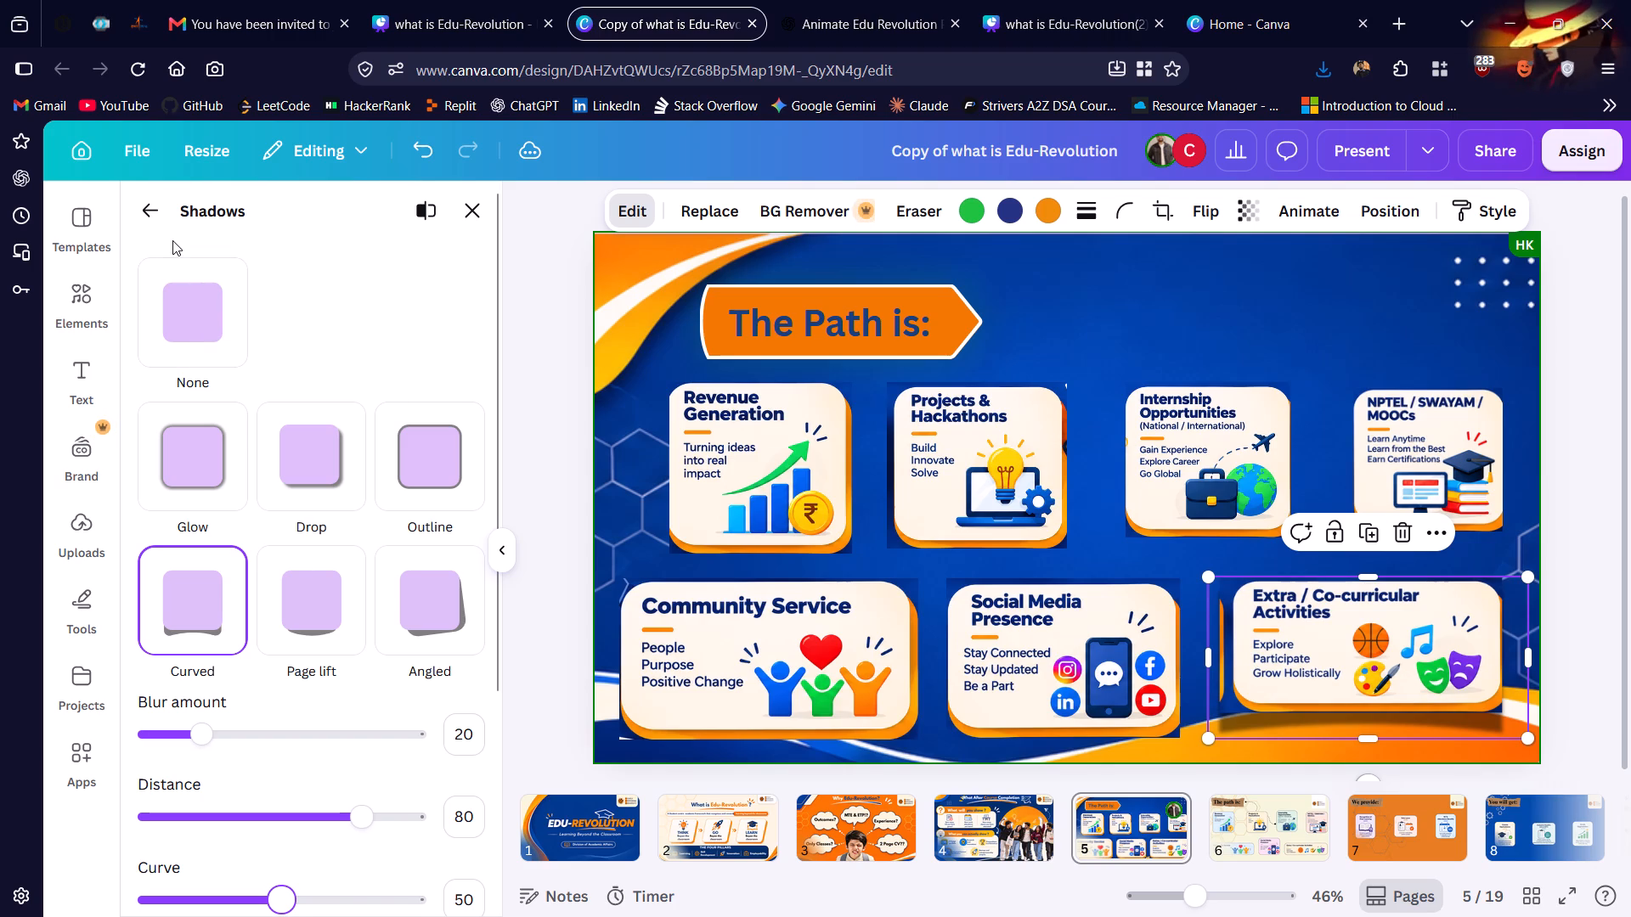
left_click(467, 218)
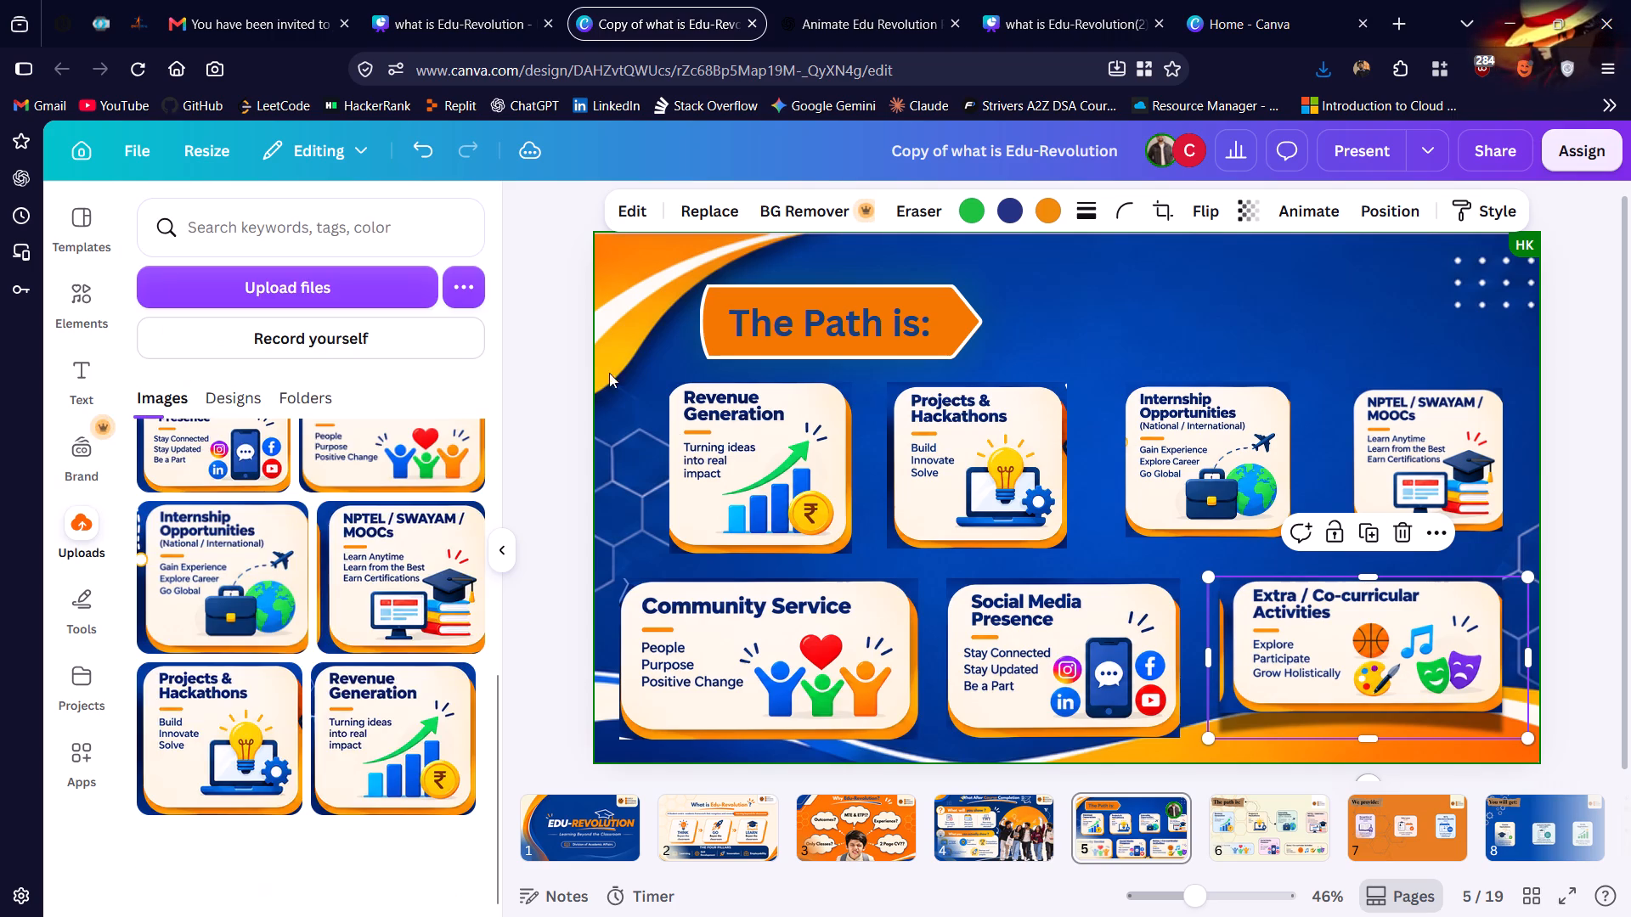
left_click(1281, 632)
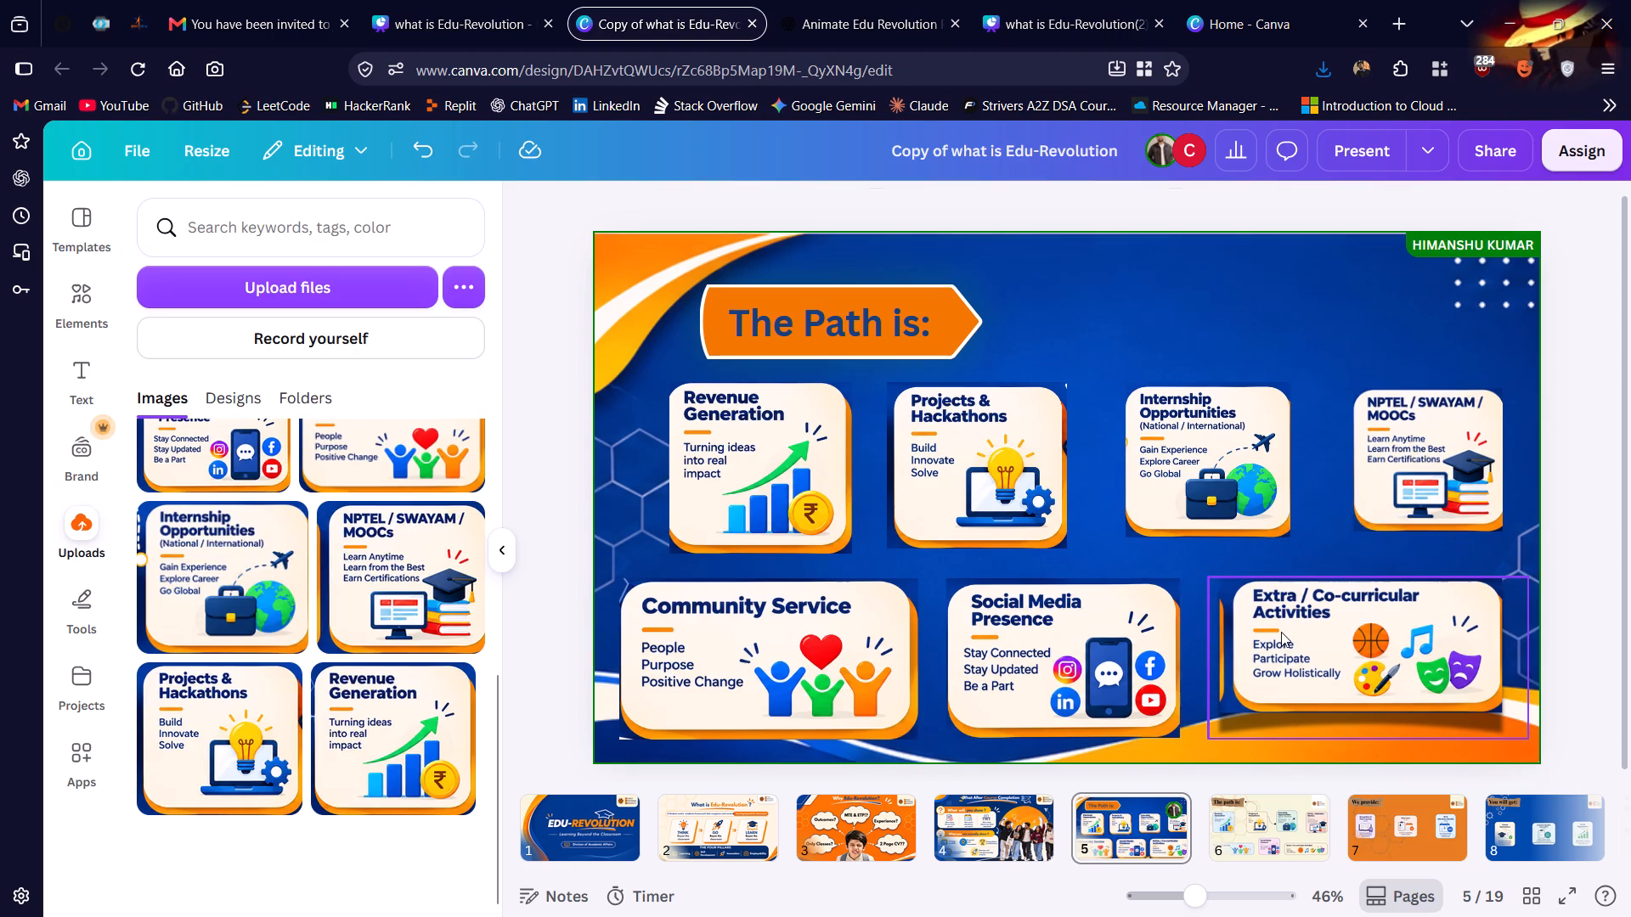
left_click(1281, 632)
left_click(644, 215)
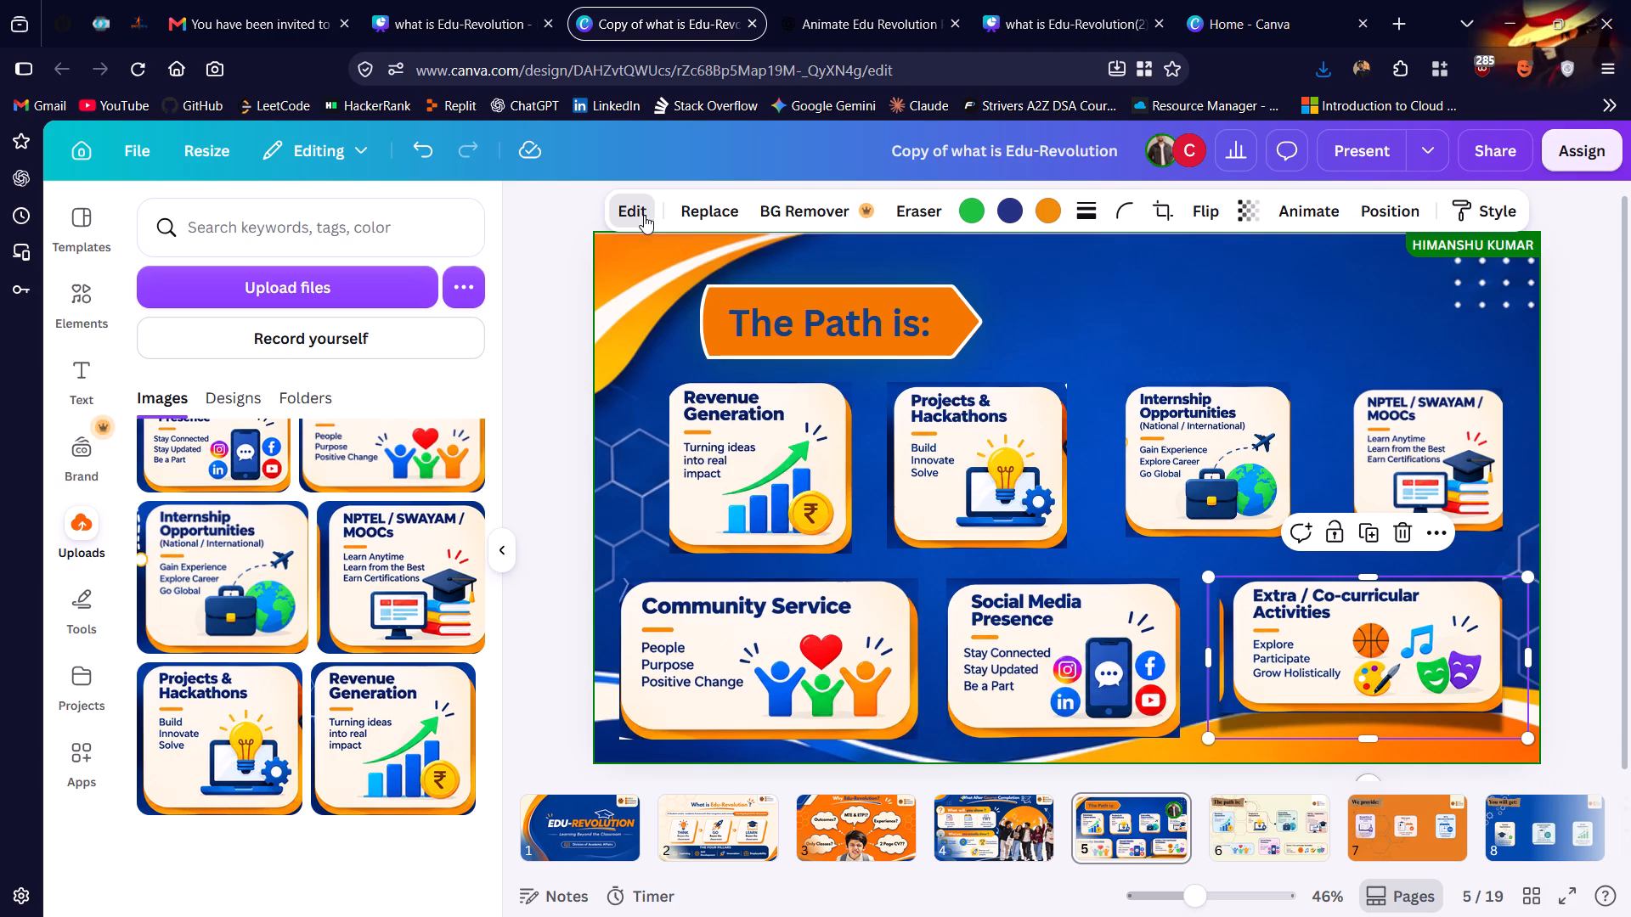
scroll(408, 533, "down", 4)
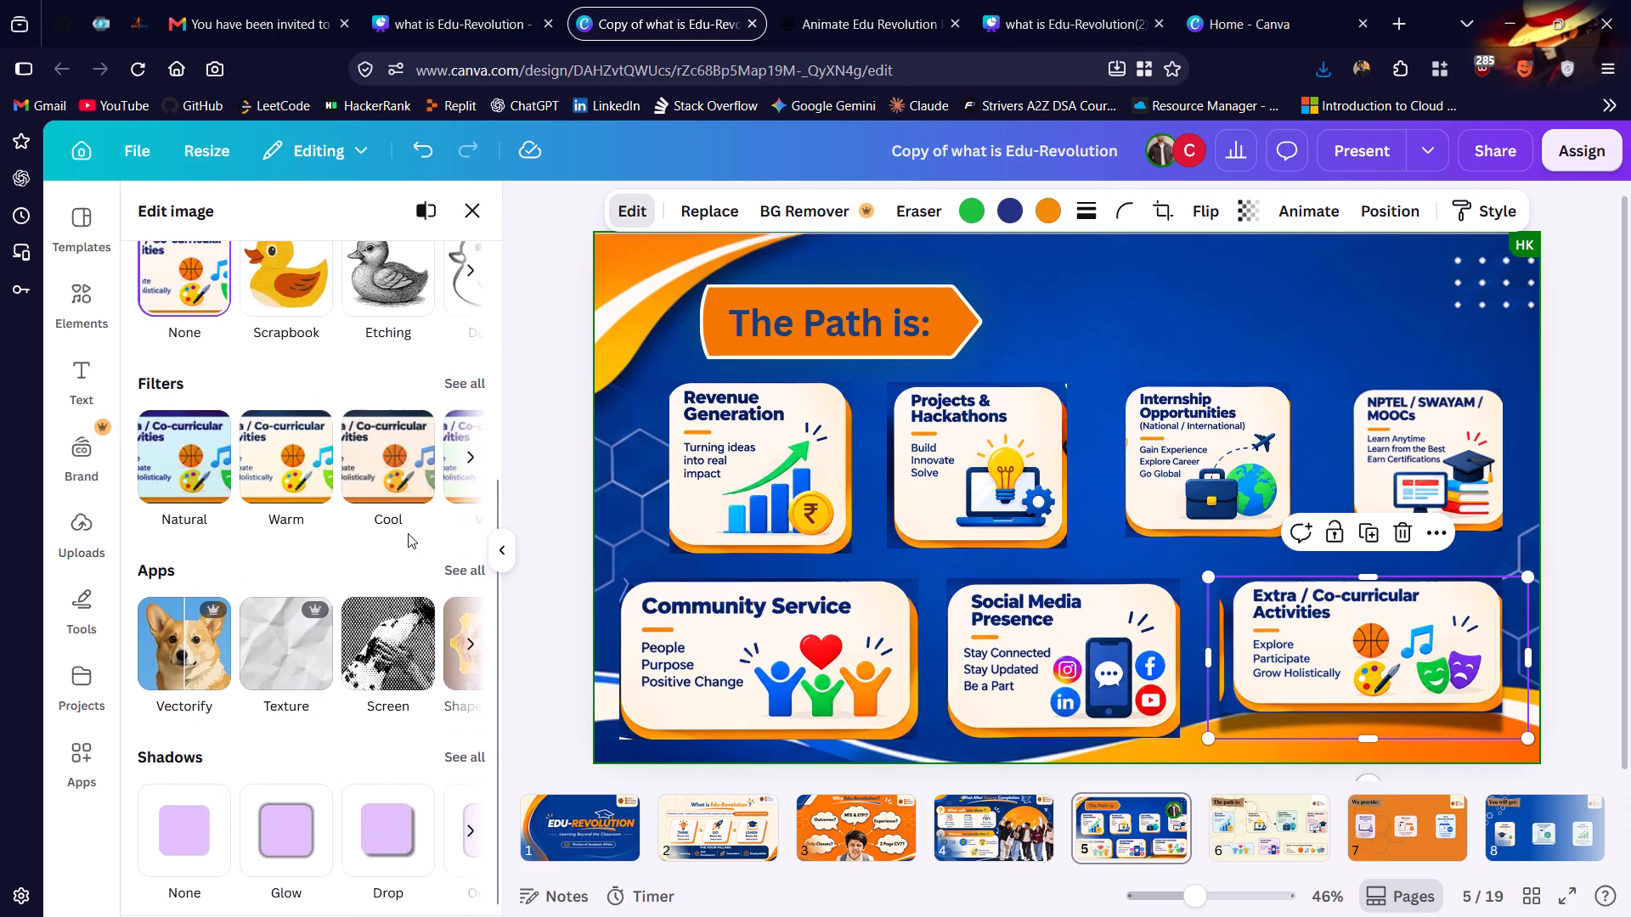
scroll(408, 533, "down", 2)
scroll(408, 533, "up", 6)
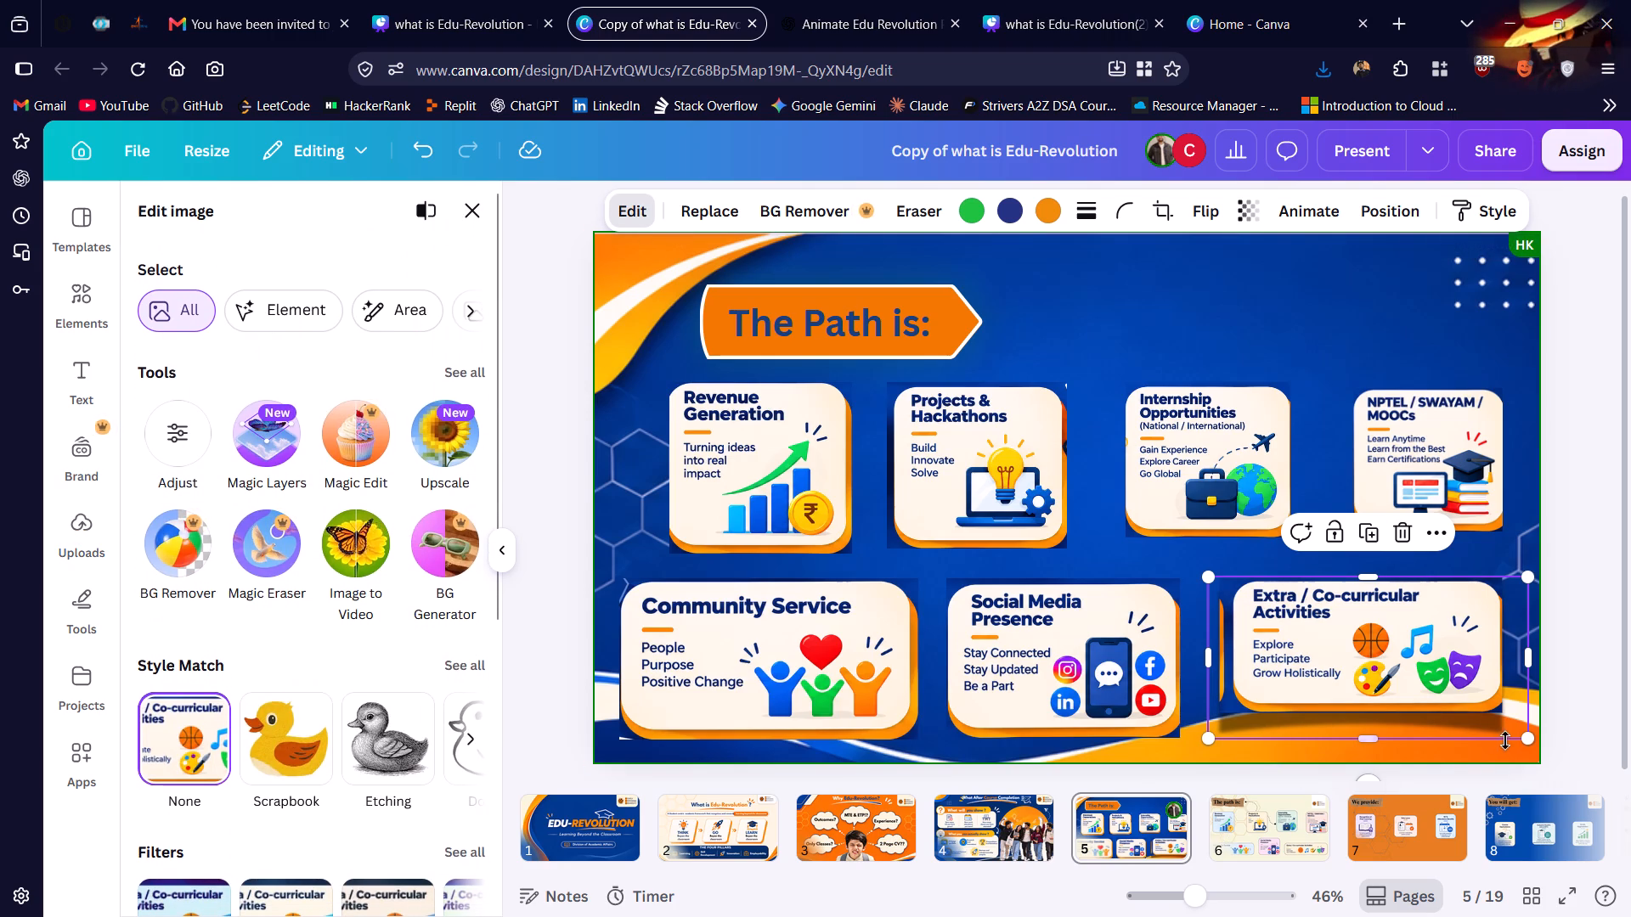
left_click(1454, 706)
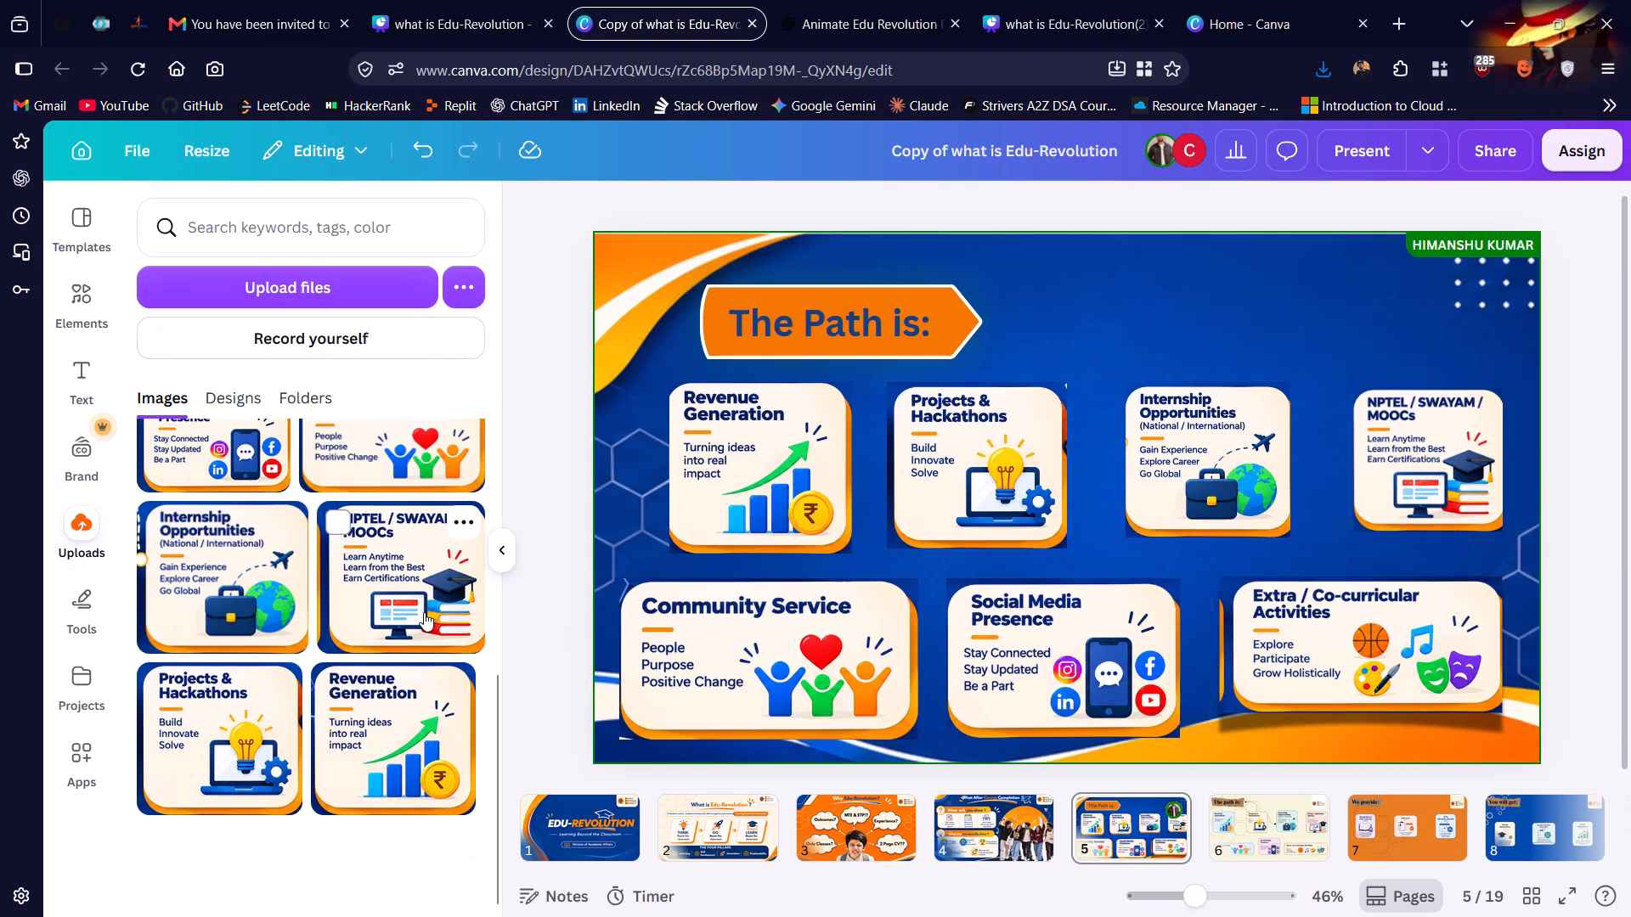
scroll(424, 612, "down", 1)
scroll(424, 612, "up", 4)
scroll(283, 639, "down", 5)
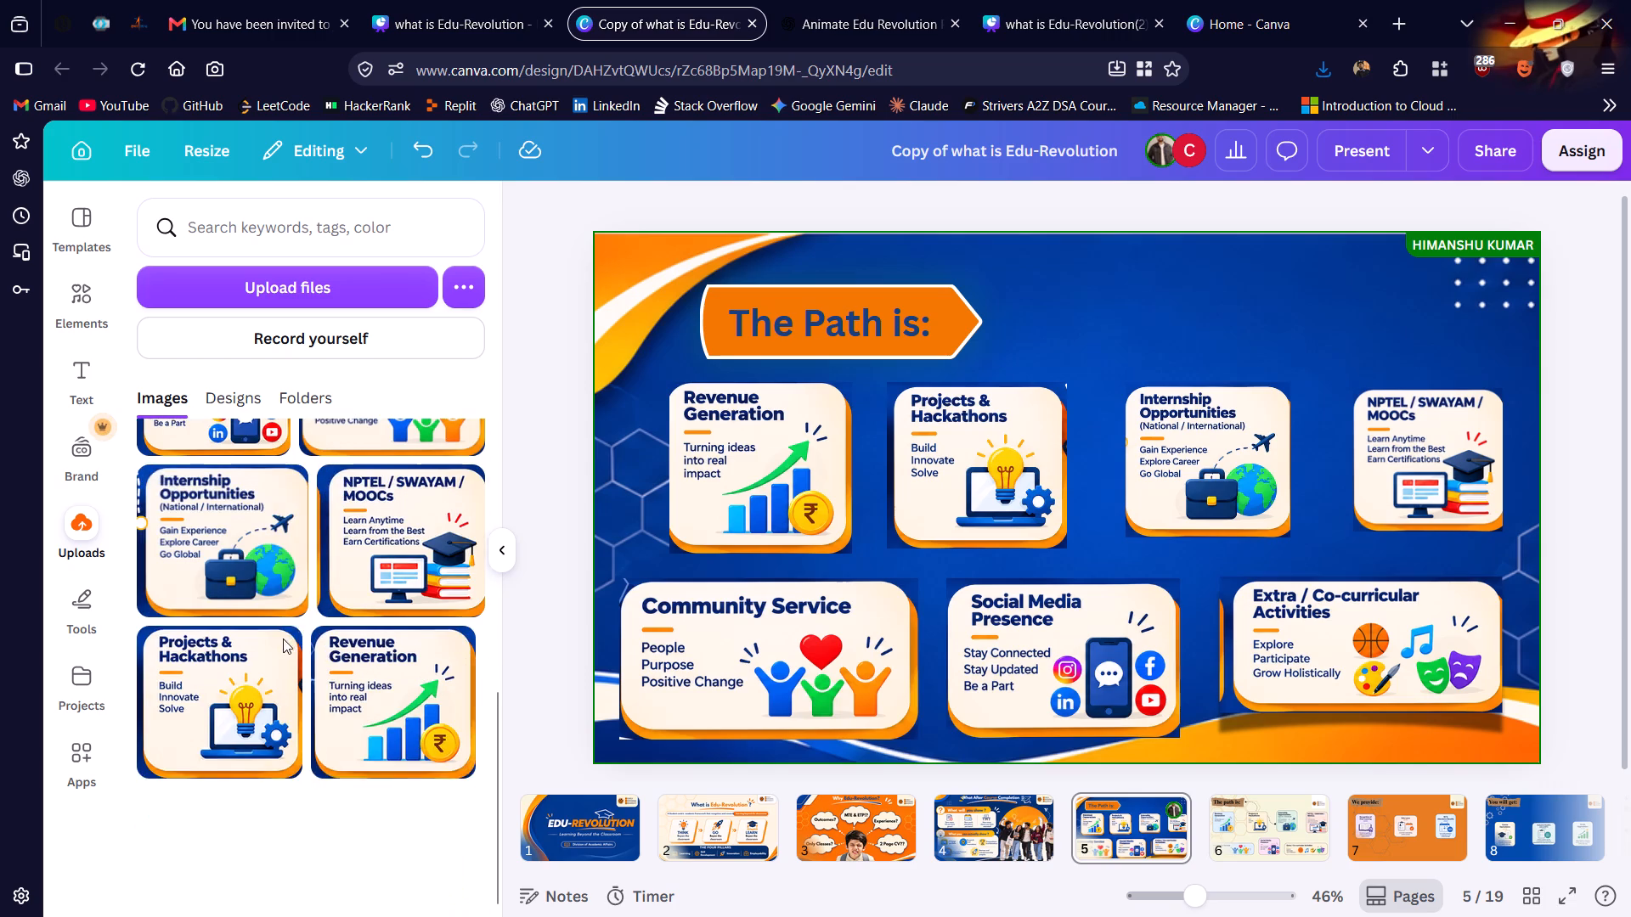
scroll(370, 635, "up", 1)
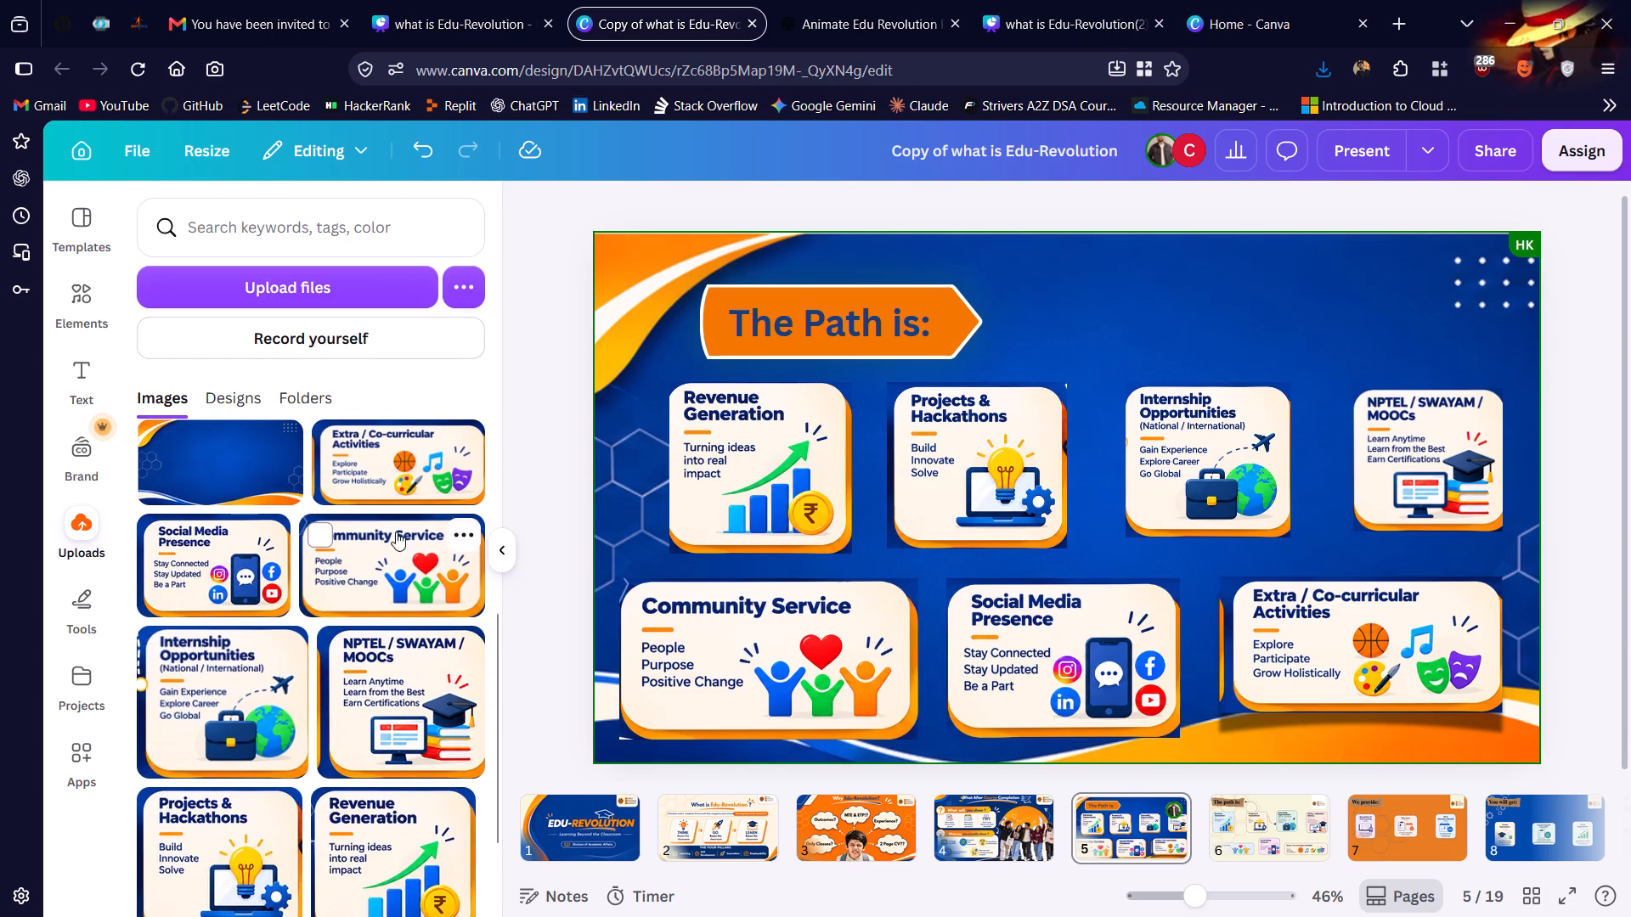
Replace the shadowed Extra / Co-curricular Activities card with a fresh copy from the uploads, placed in the same lower-row spot.
left_click(393, 502)
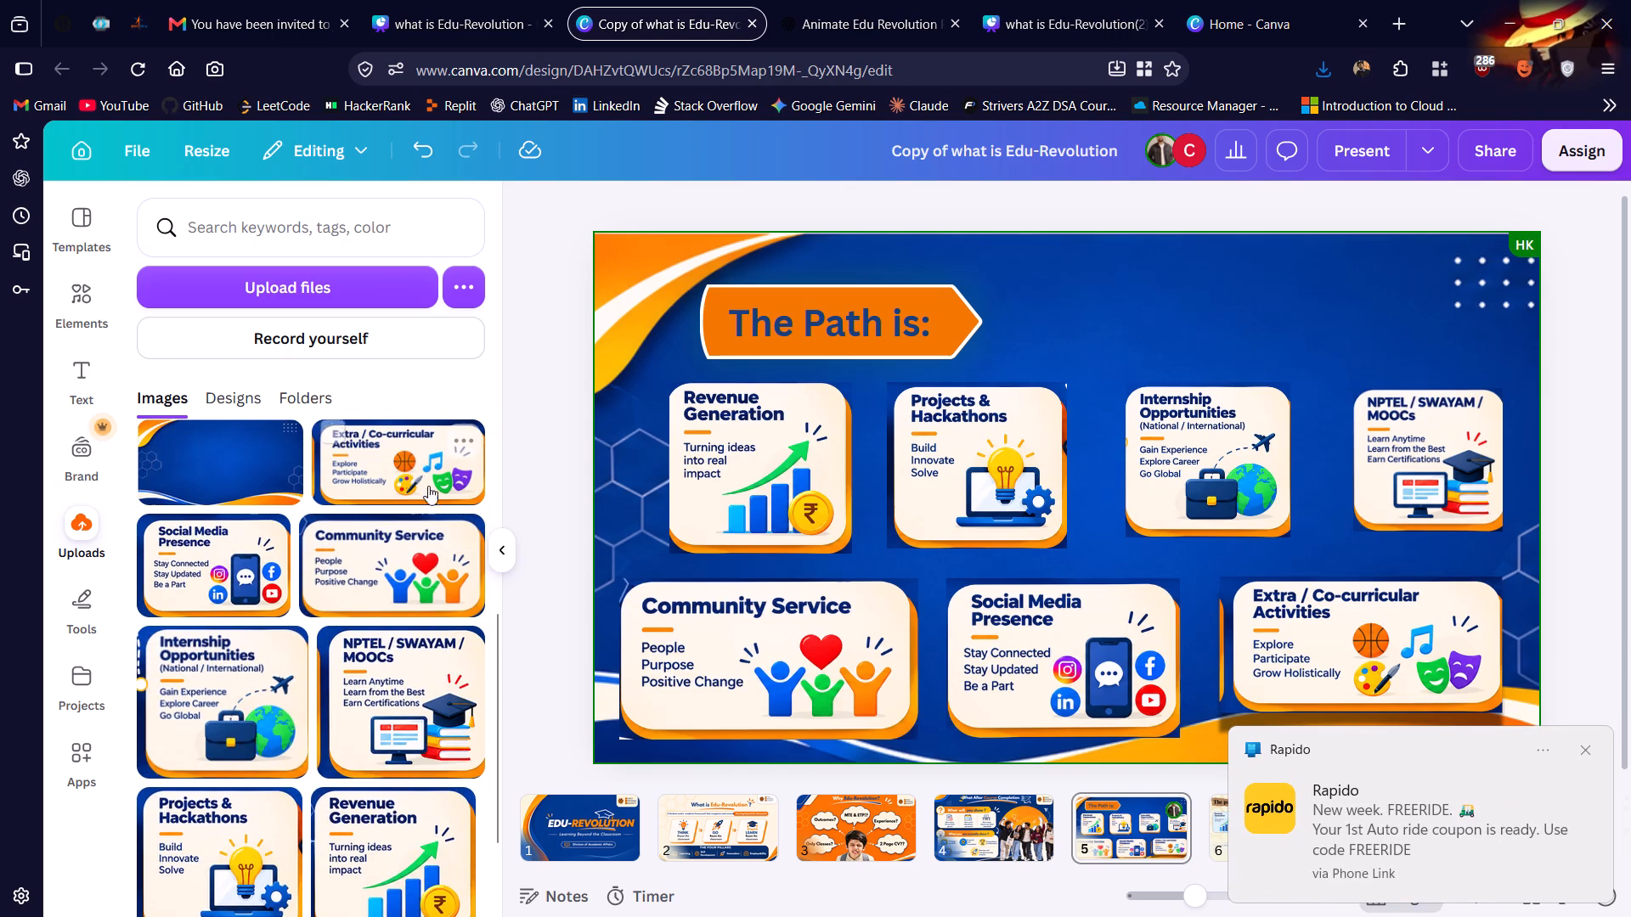
left_click(409, 477)
left_click(1361, 676)
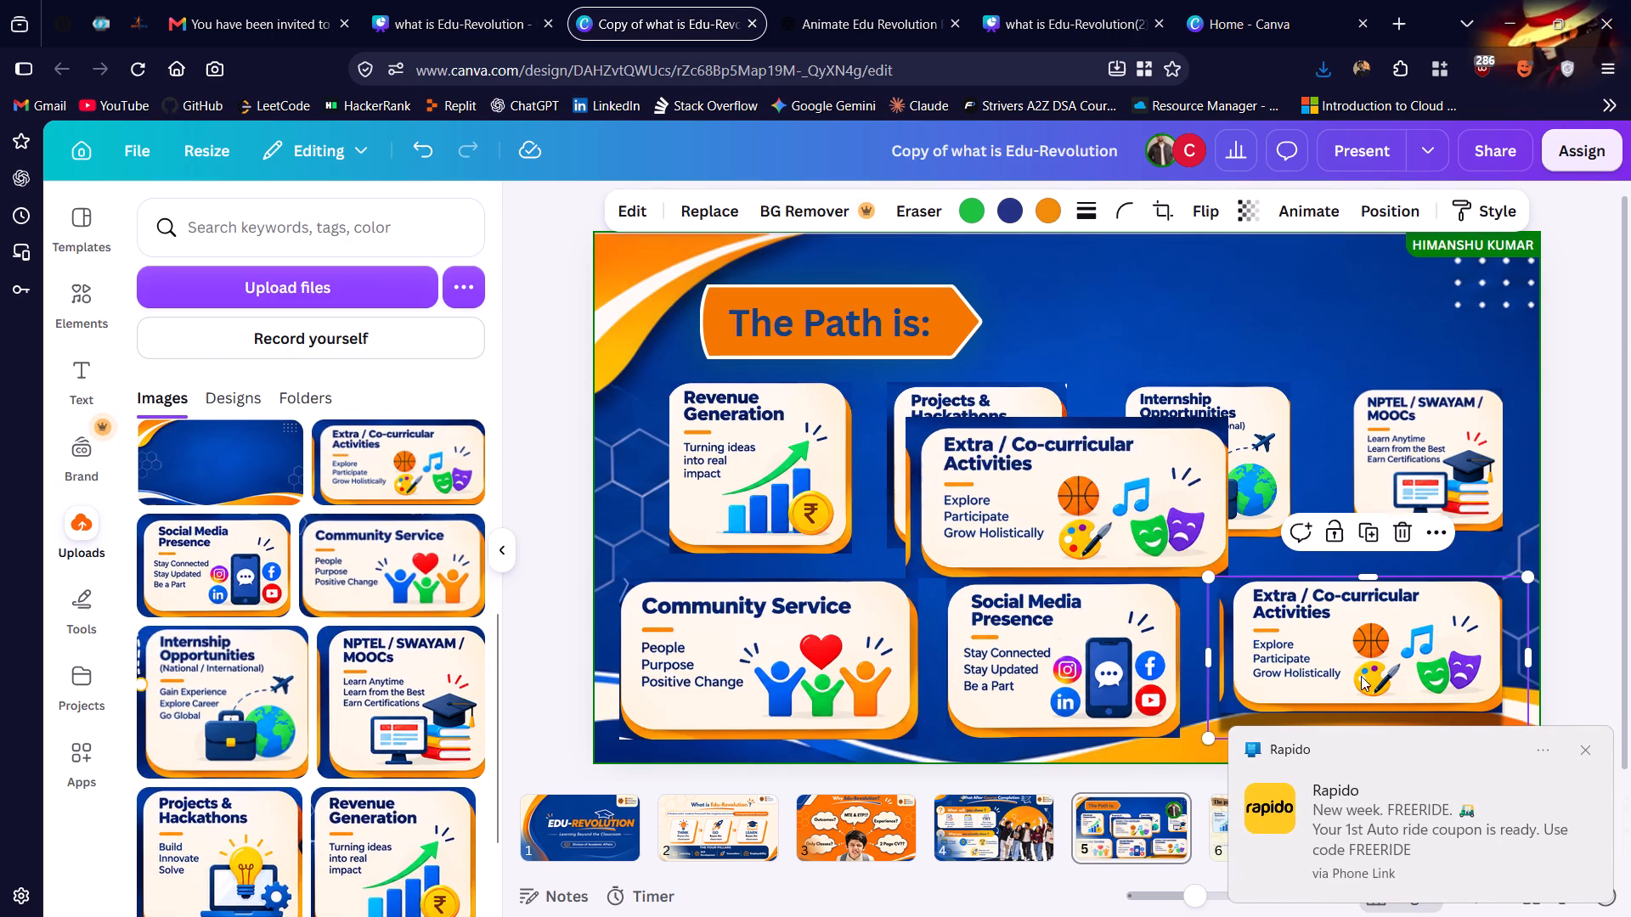
key("Delete")
left_click(1122, 515)
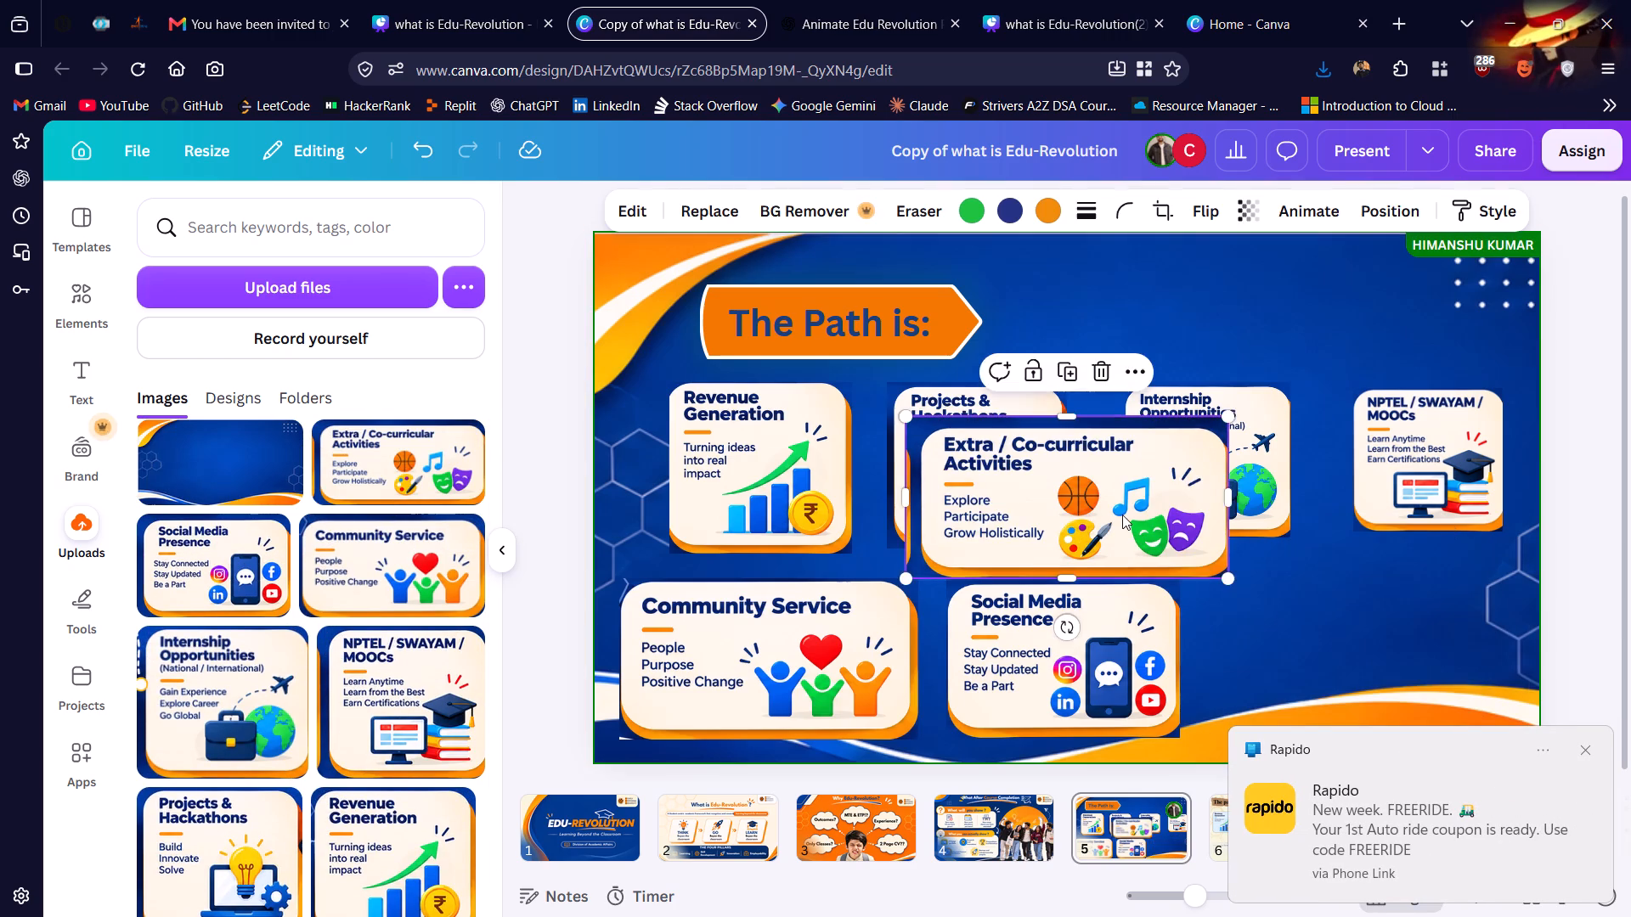
left_click_drag(1122, 515, 1419, 669)
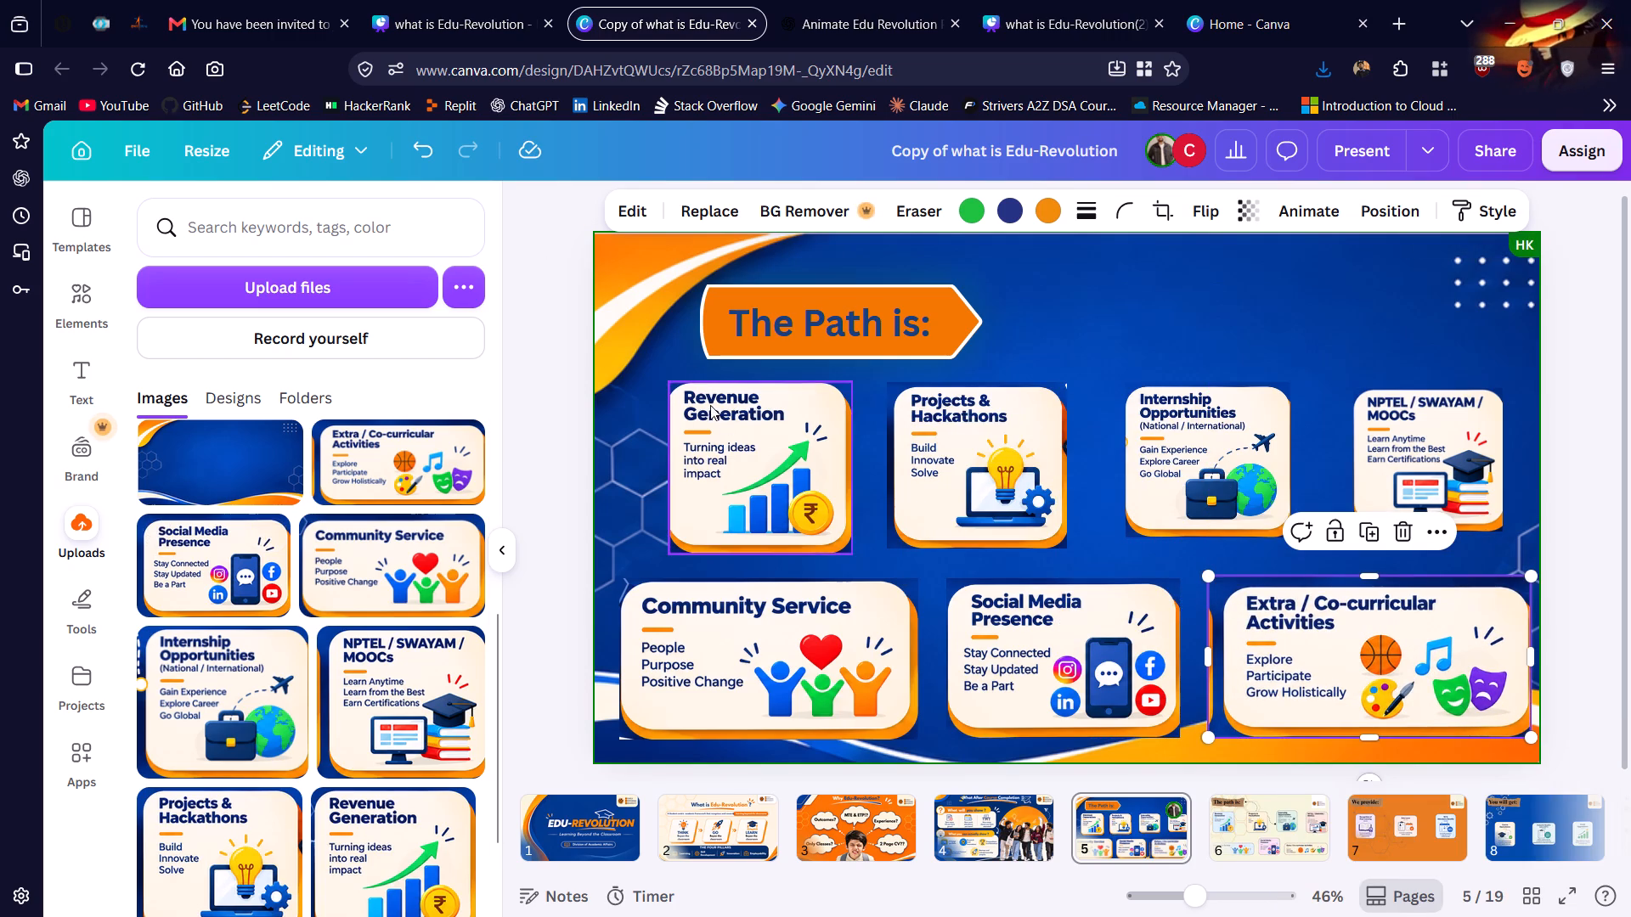
Crop the top and left edges of the new Extra / Co-curricular Activities card to about 630 by 310.
left_click(645, 197)
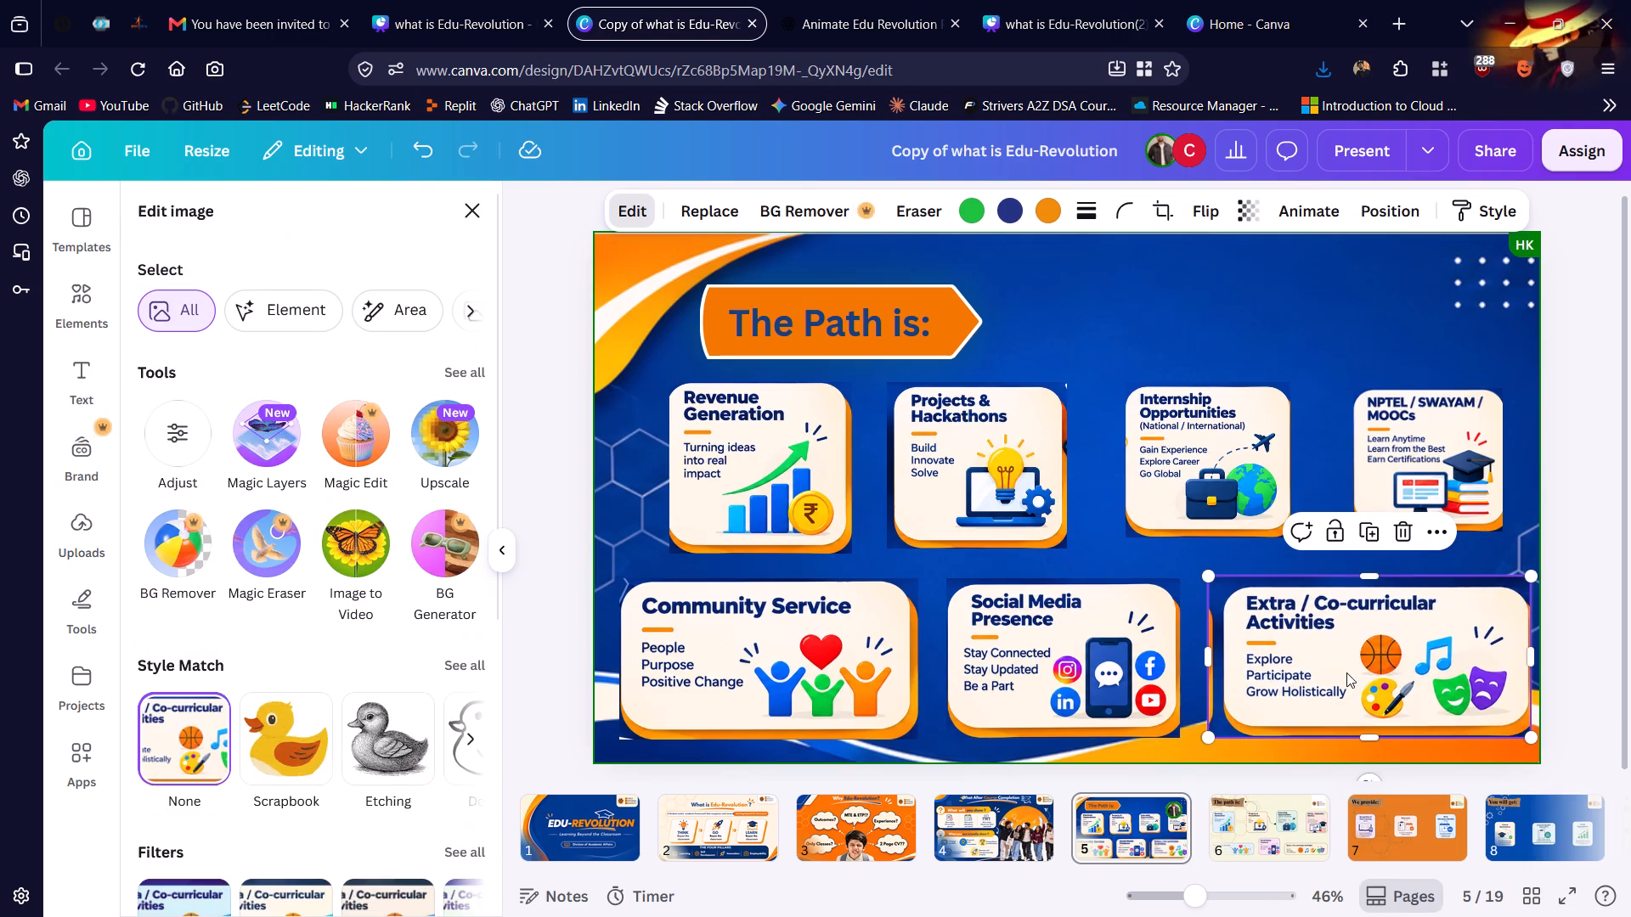
left_click_drag(1364, 583, 1364, 586)
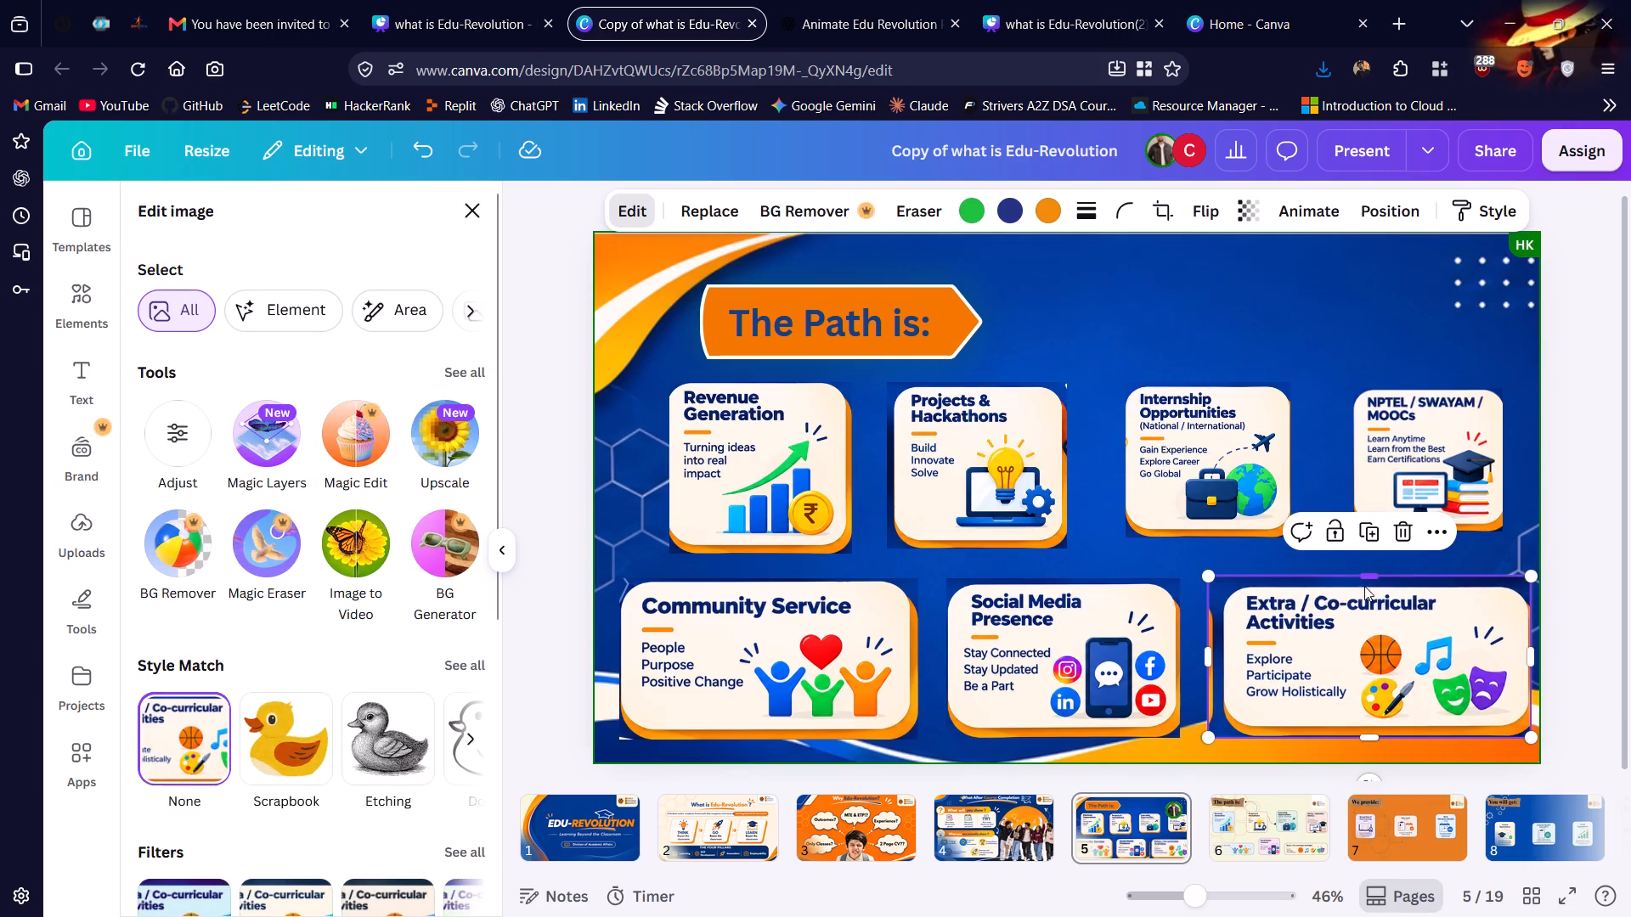
left_click_drag(1364, 586, 1364, 594)
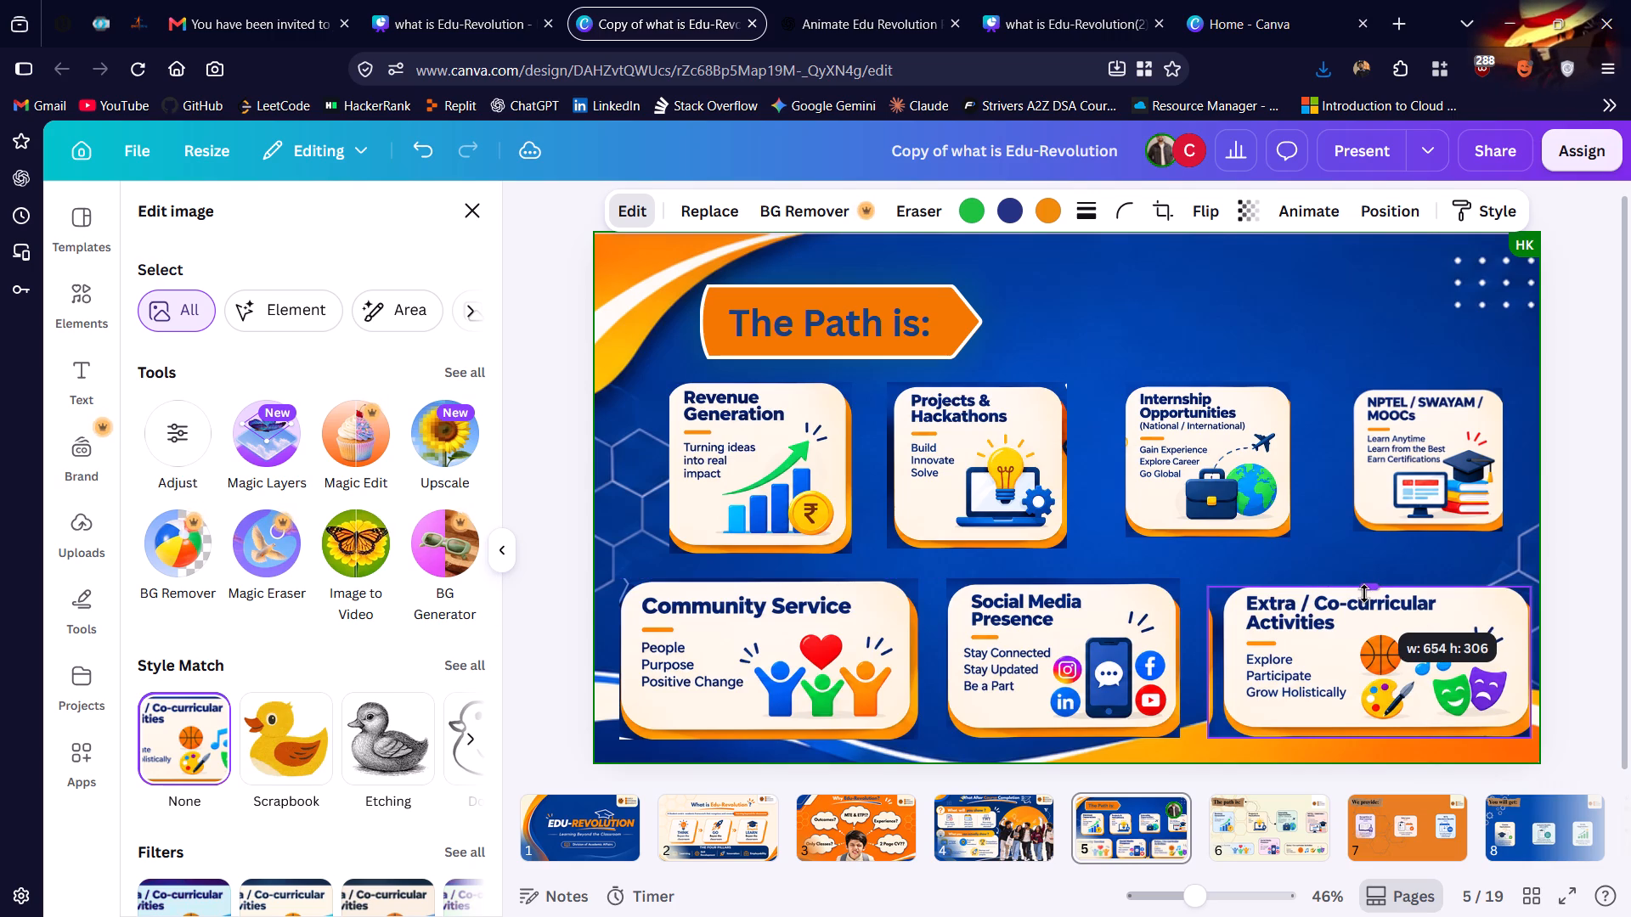
left_click_drag(1364, 594, 1364, 592)
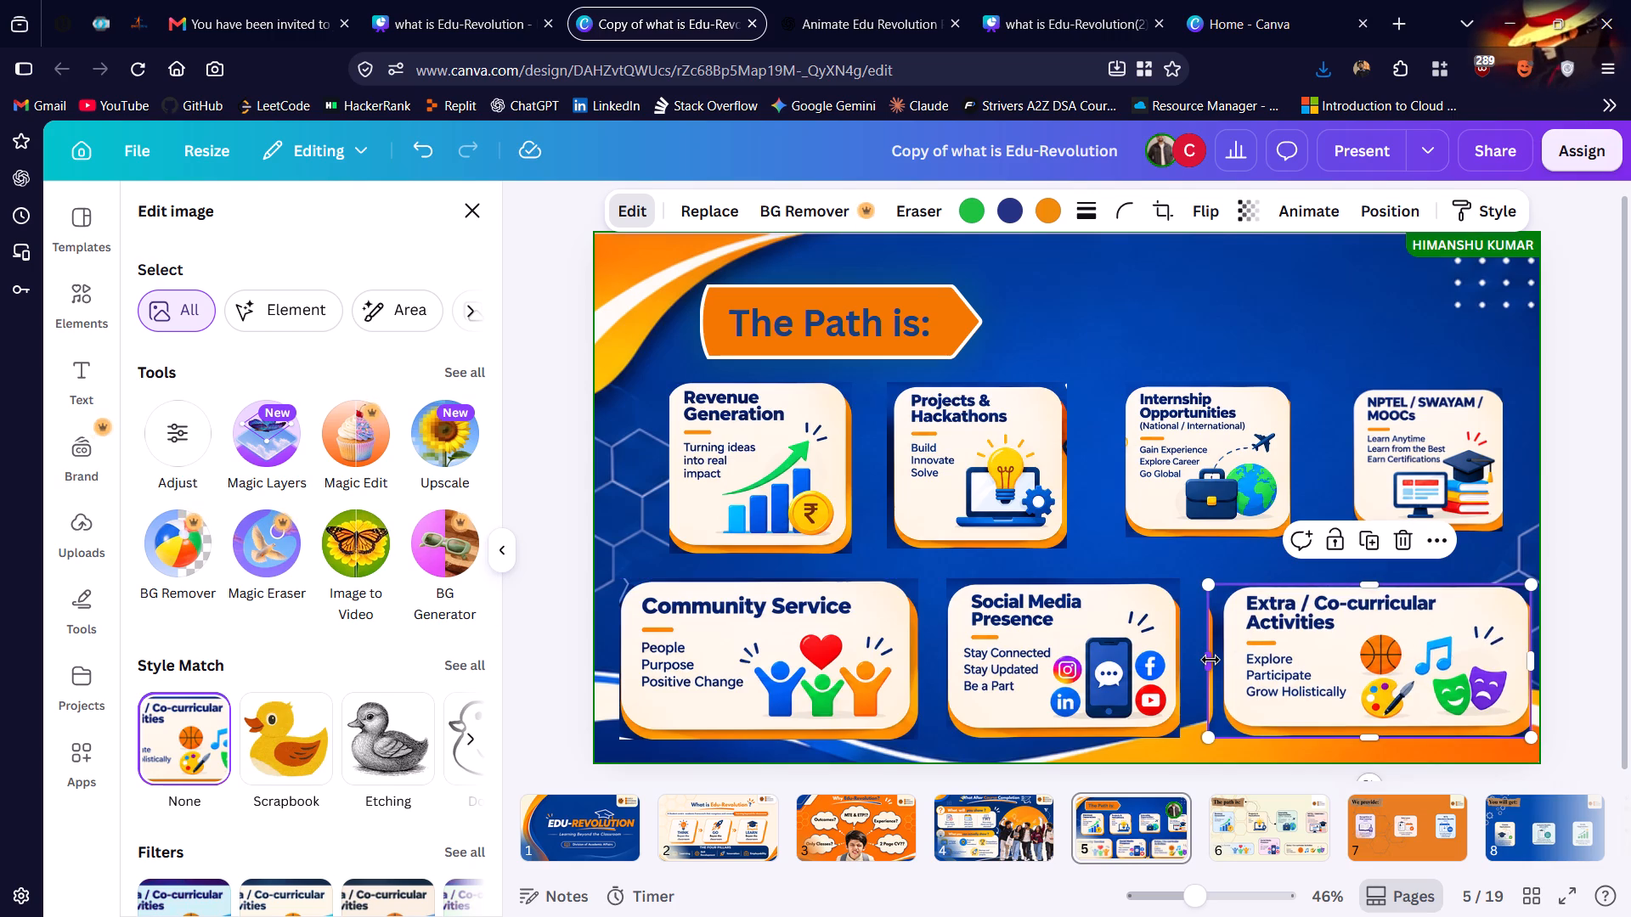
left_click_drag(1211, 660, 1222, 663)
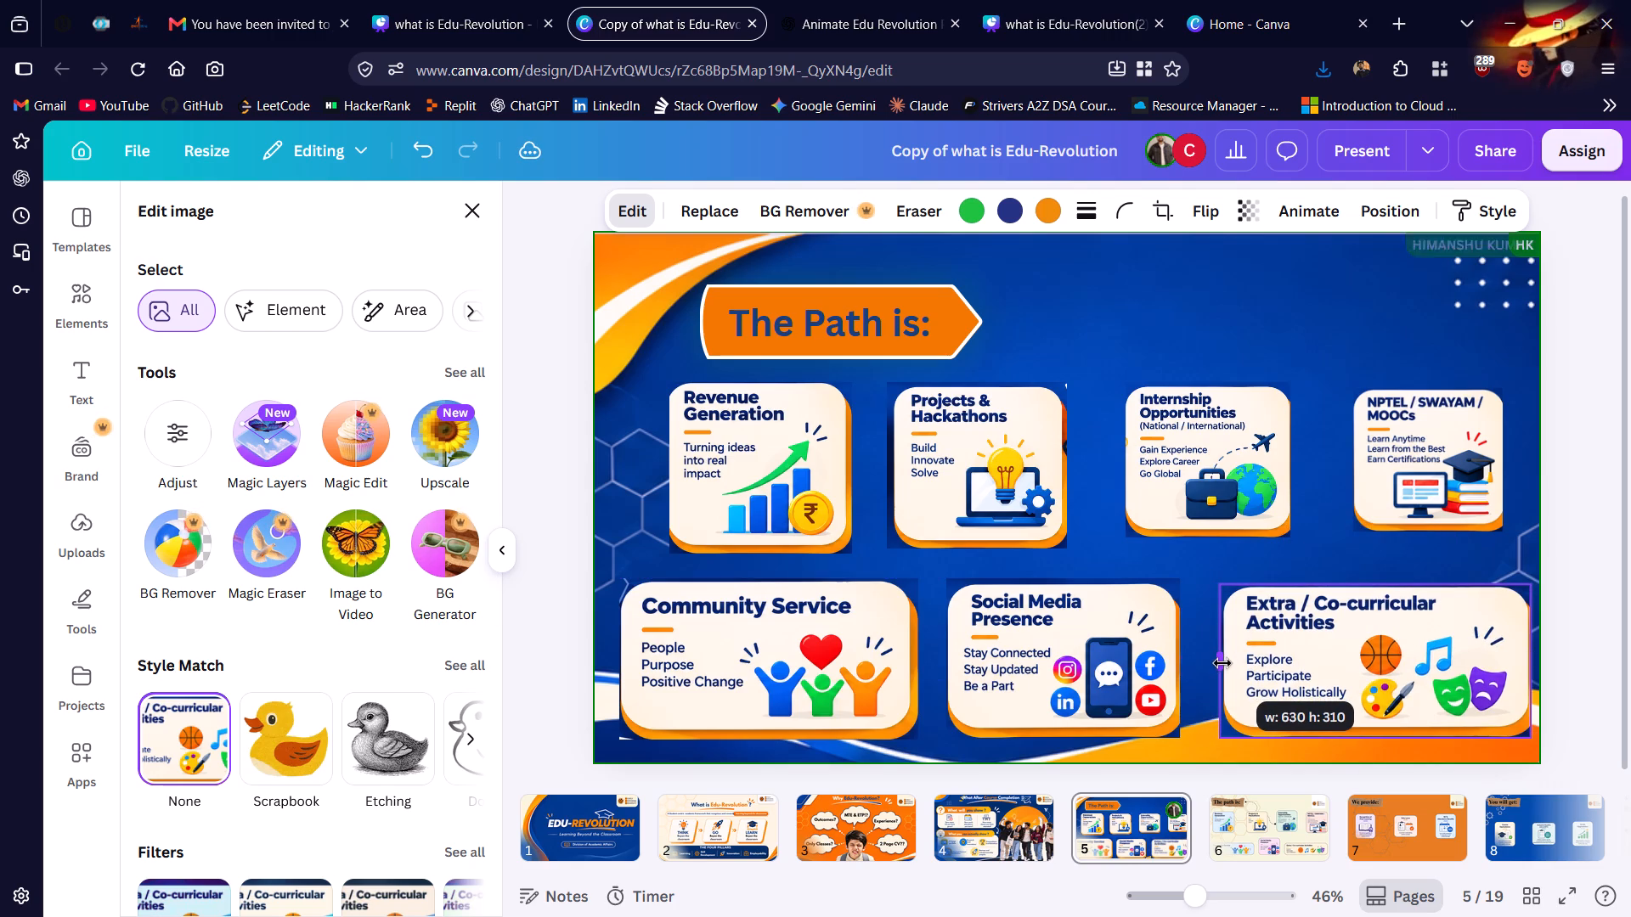
left_click_drag(1222, 663, 1223, 664)
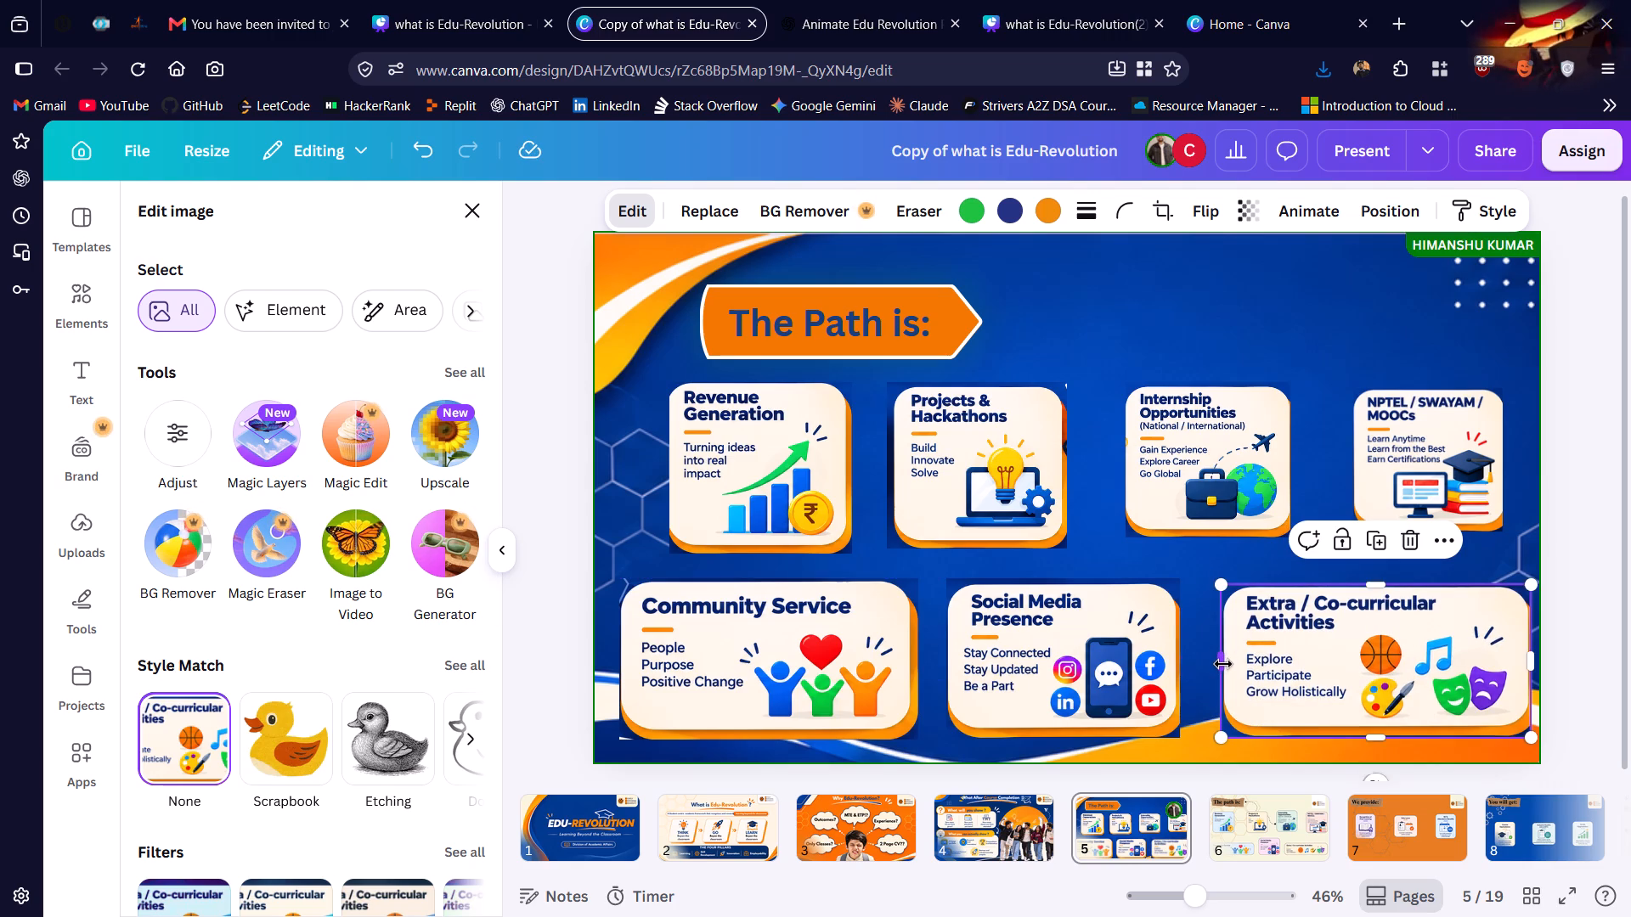
left_click(1613, 597)
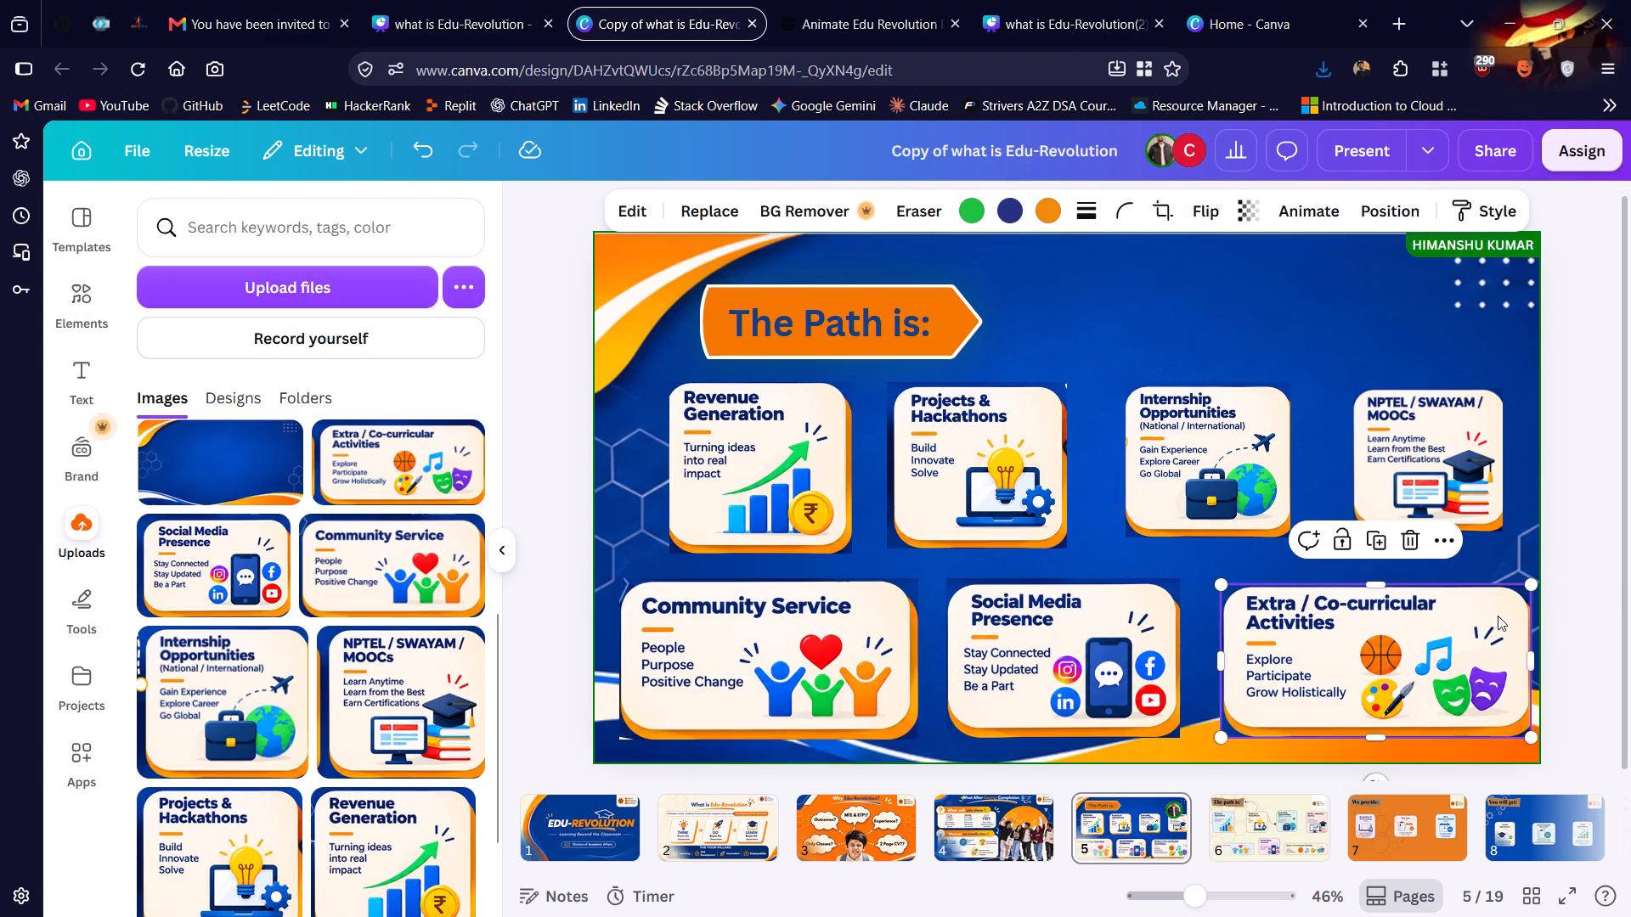
left_click(1588, 606)
Use Magic Eraser at brush size 40 to erase the stray areas along the Extra / Co-curricular card's left edge, top edge and top-right corner.
double_click(1399, 641)
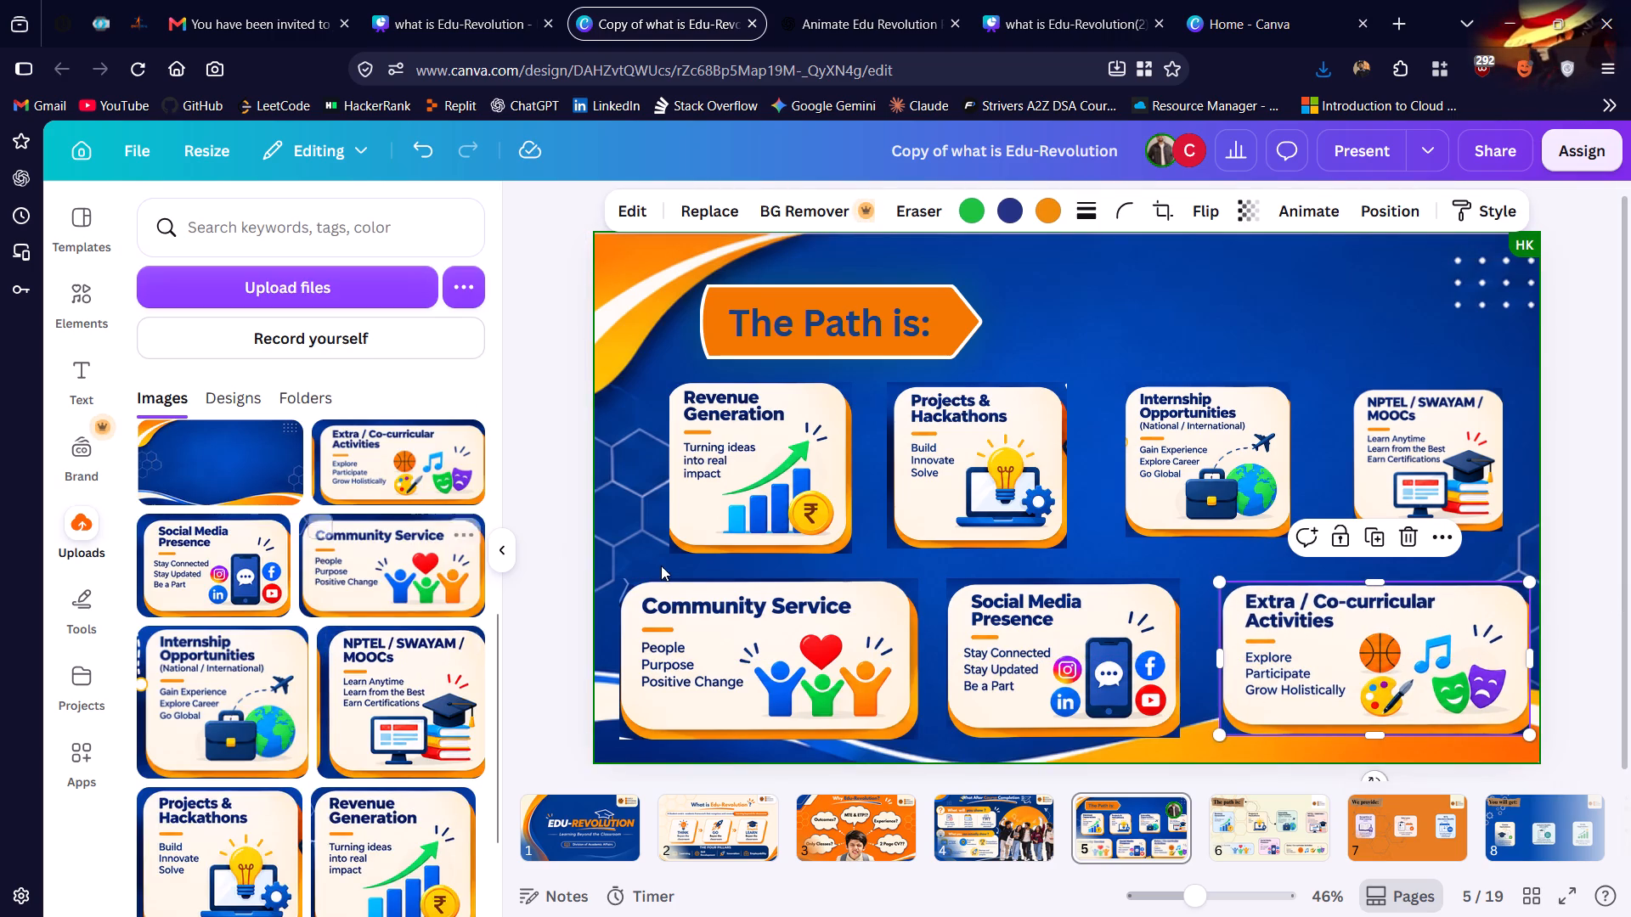
left_click(641, 217)
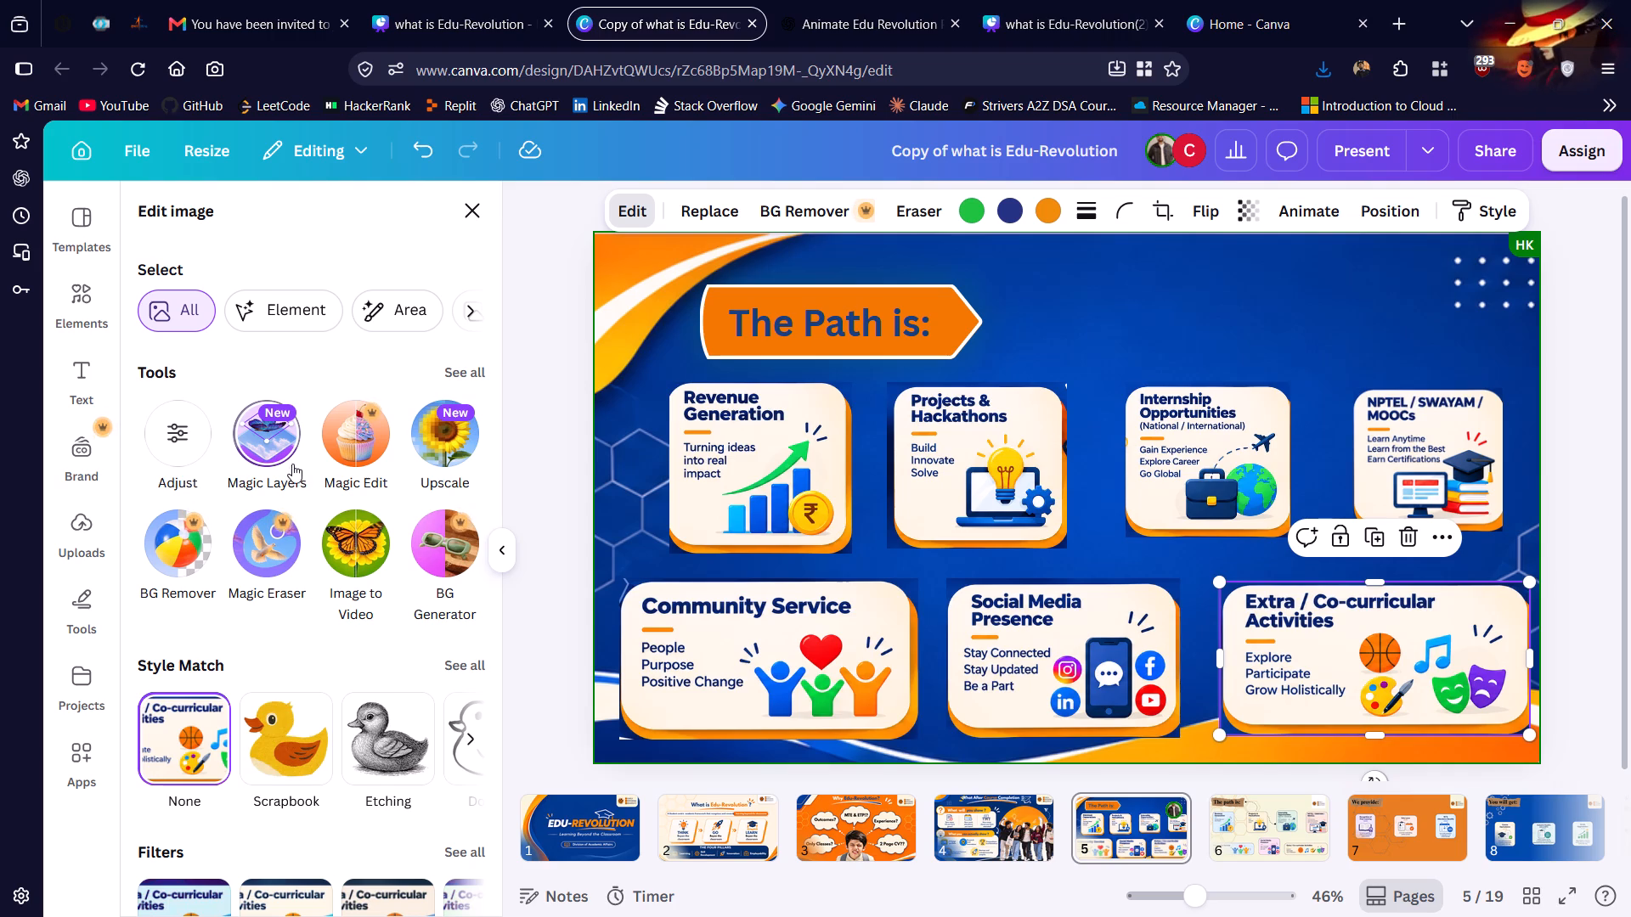
left_click(280, 555)
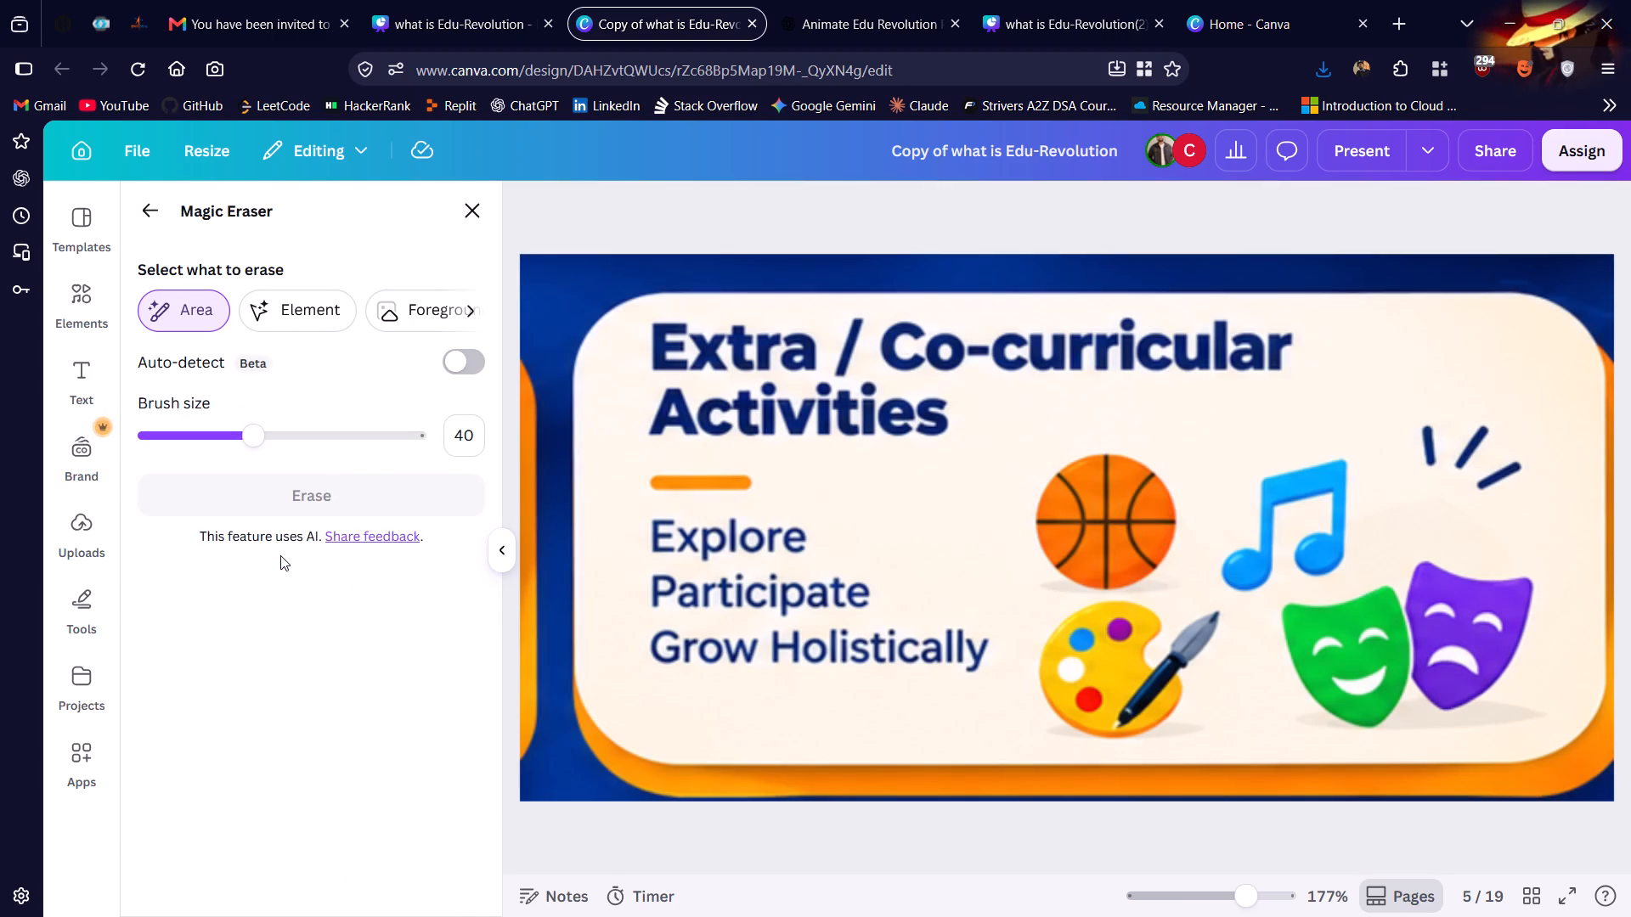
left_click_drag(554, 284, 556, 717)
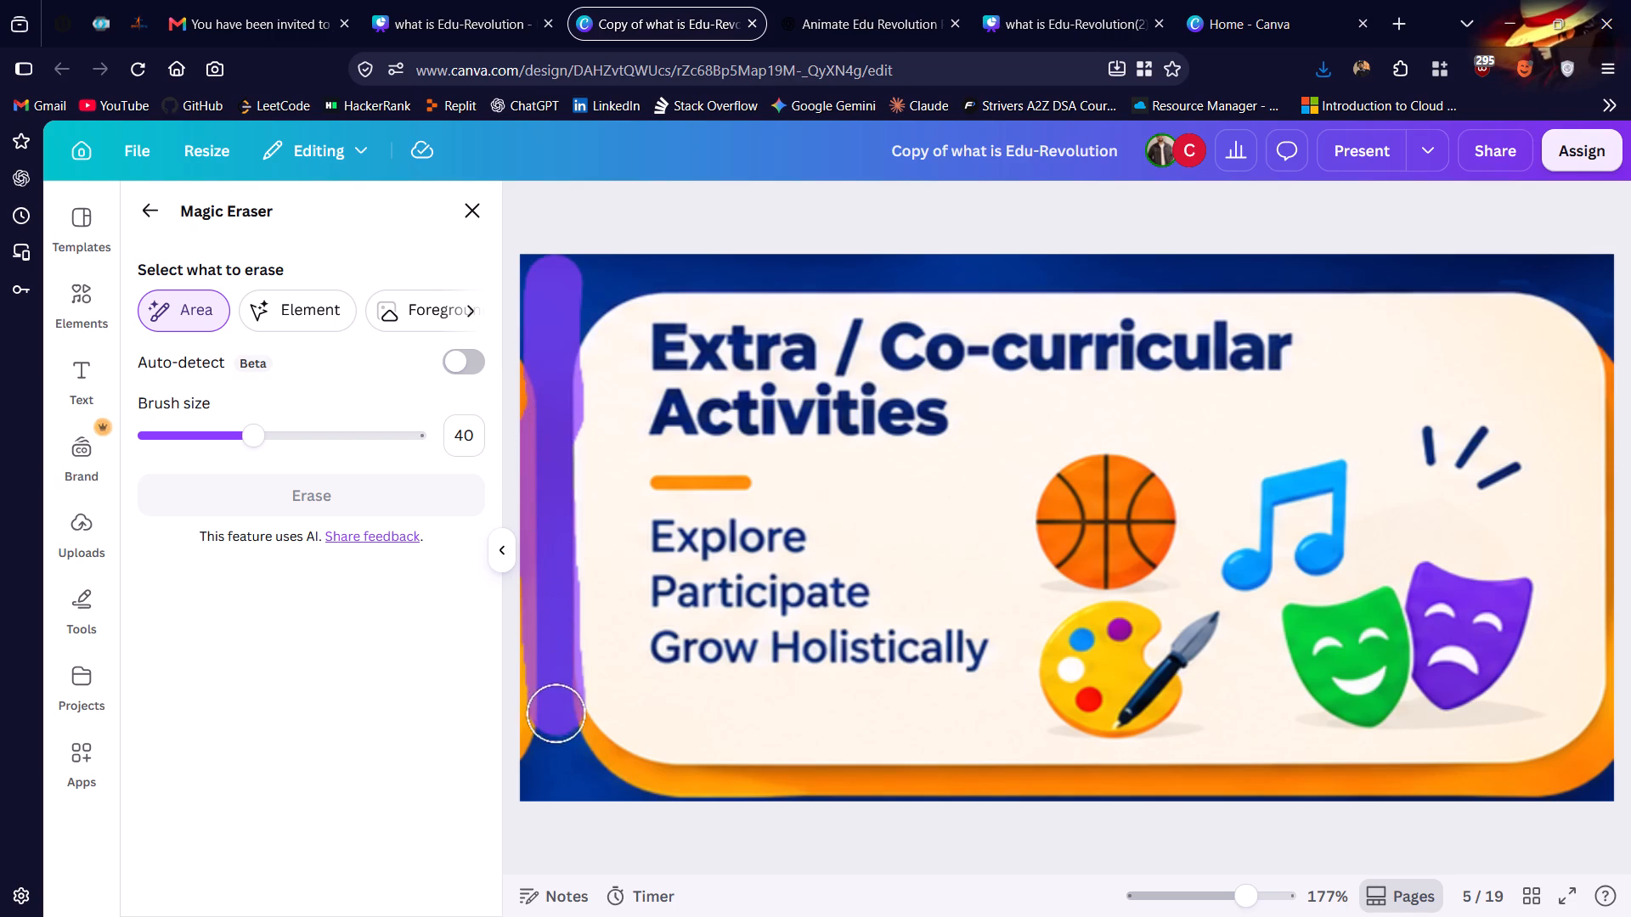
left_click_drag(556, 717, 526, 507)
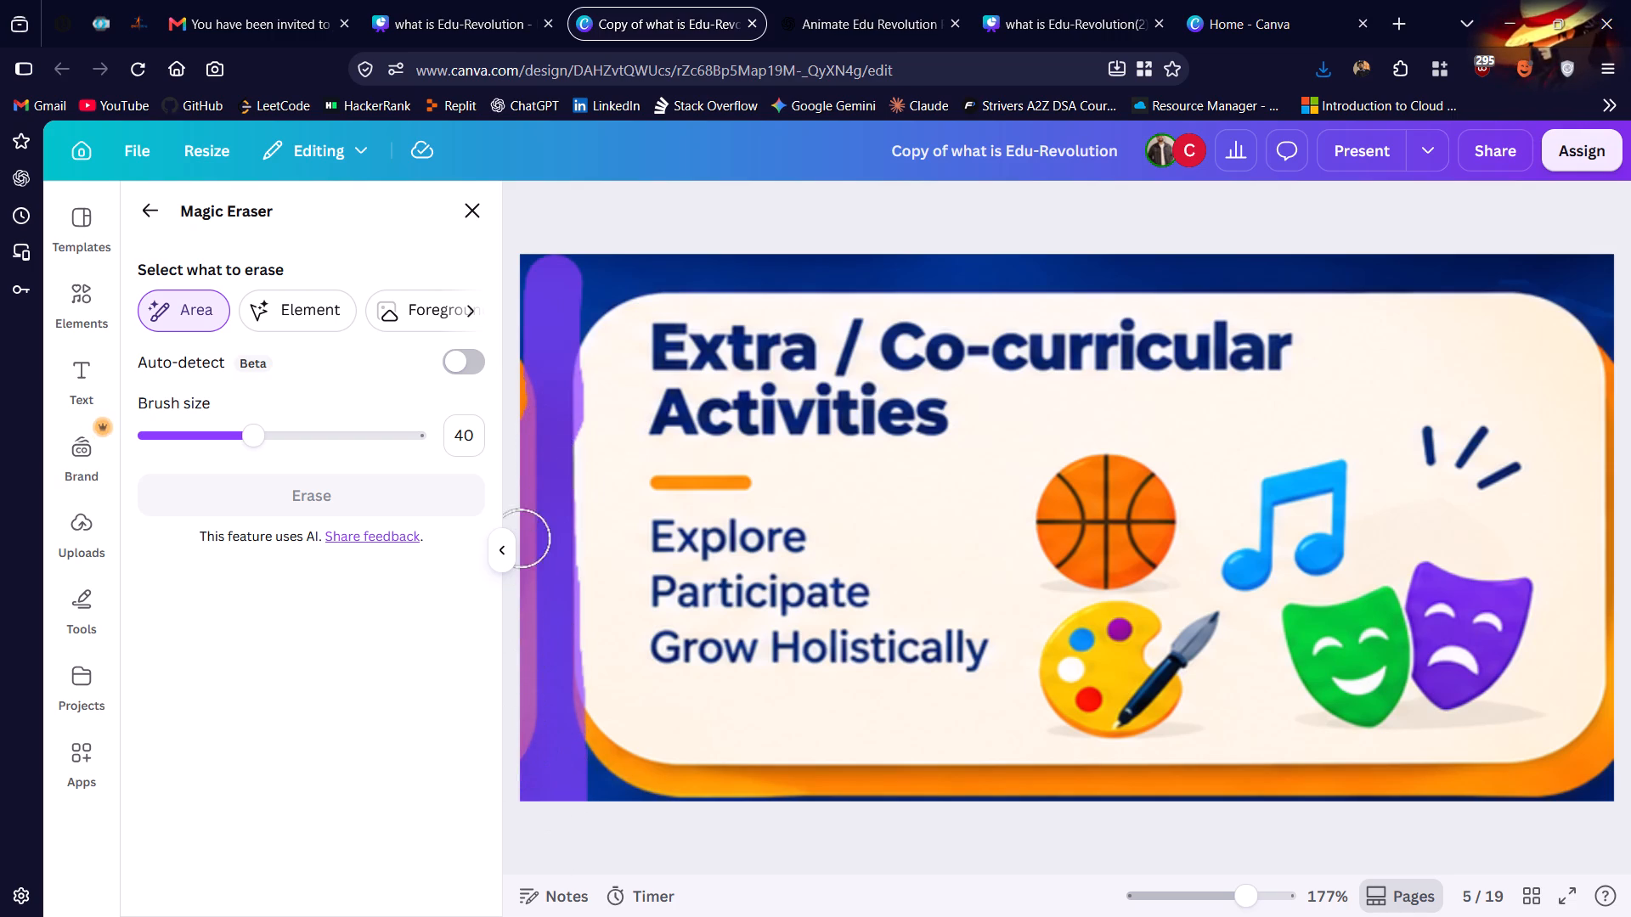
left_click_drag(526, 507, 552, 284)
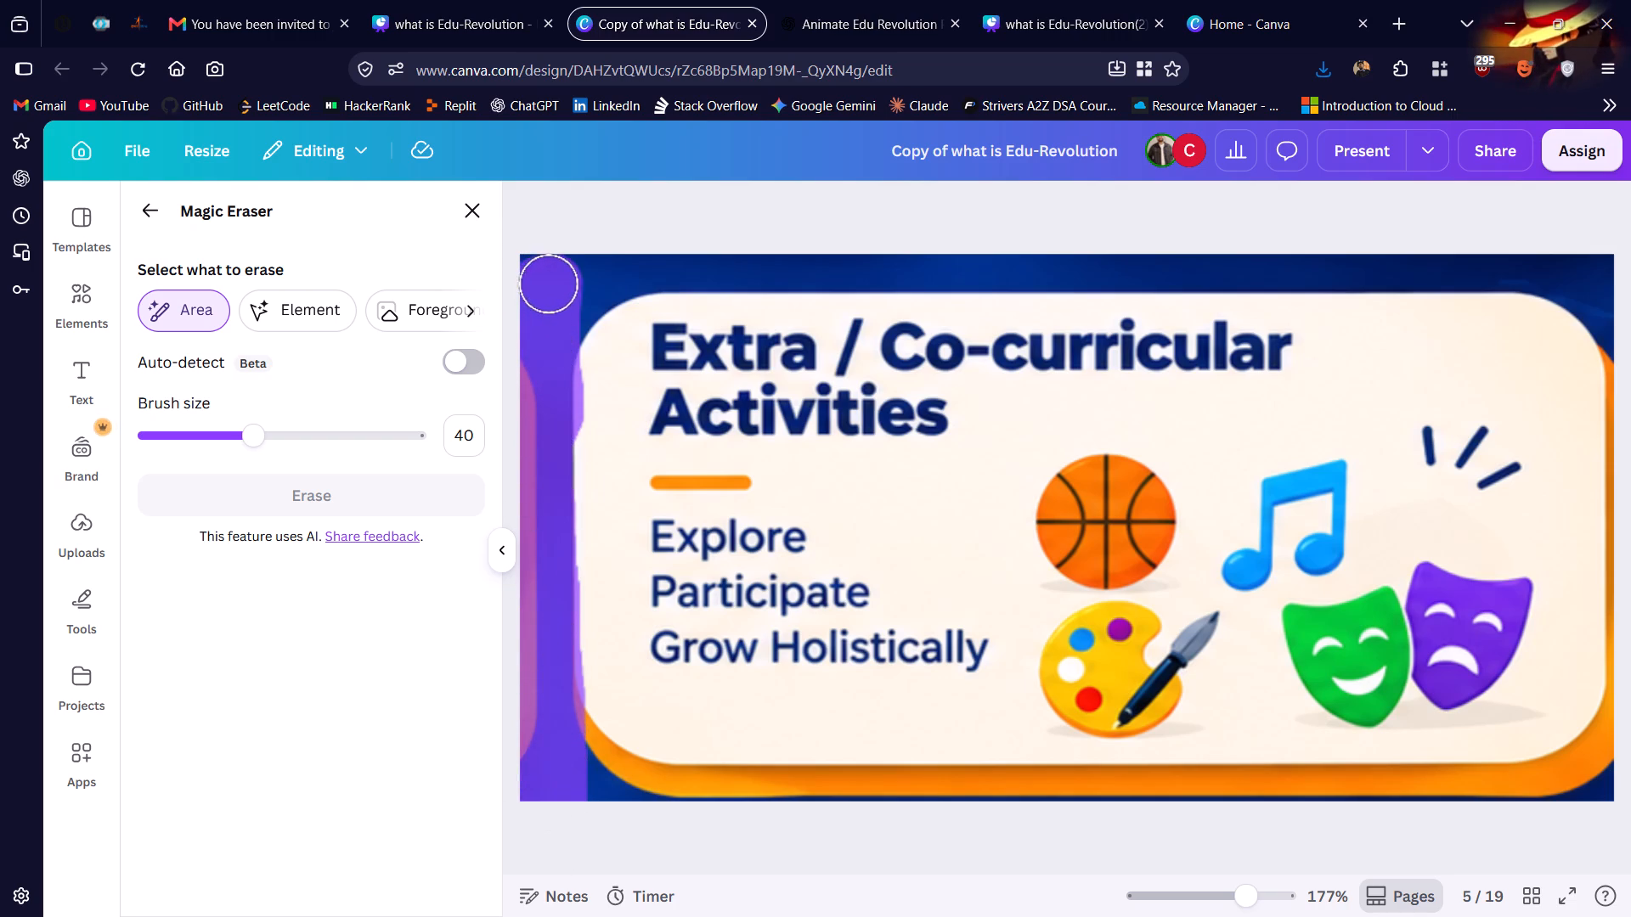
left_click_drag(552, 284, 613, 274)
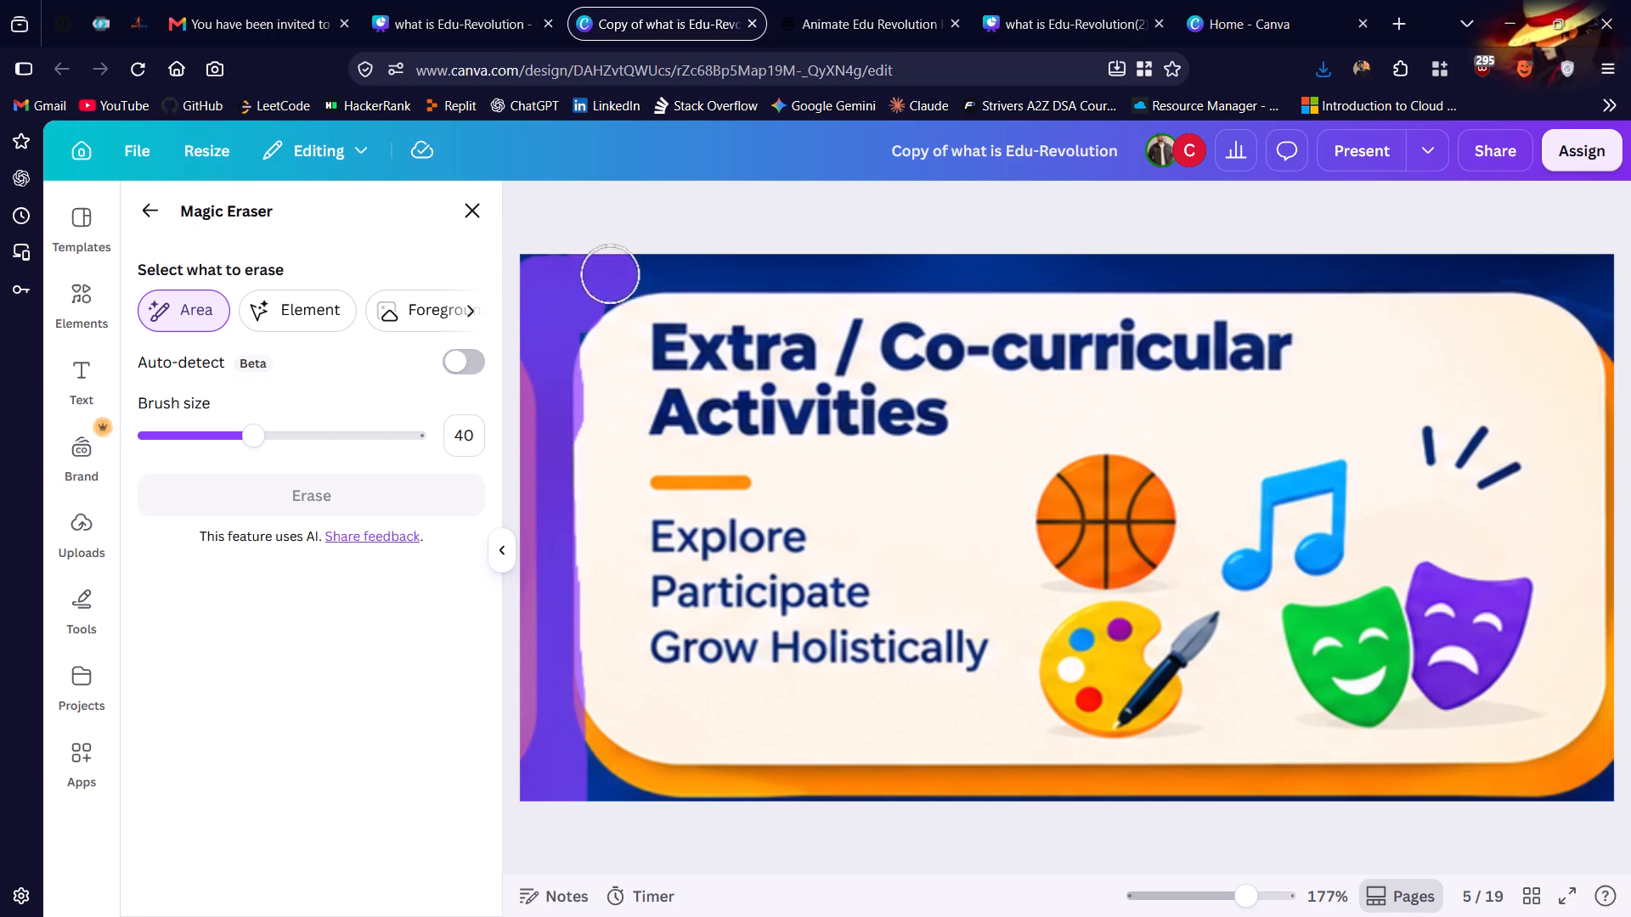
left_click_drag(613, 274, 794, 261)
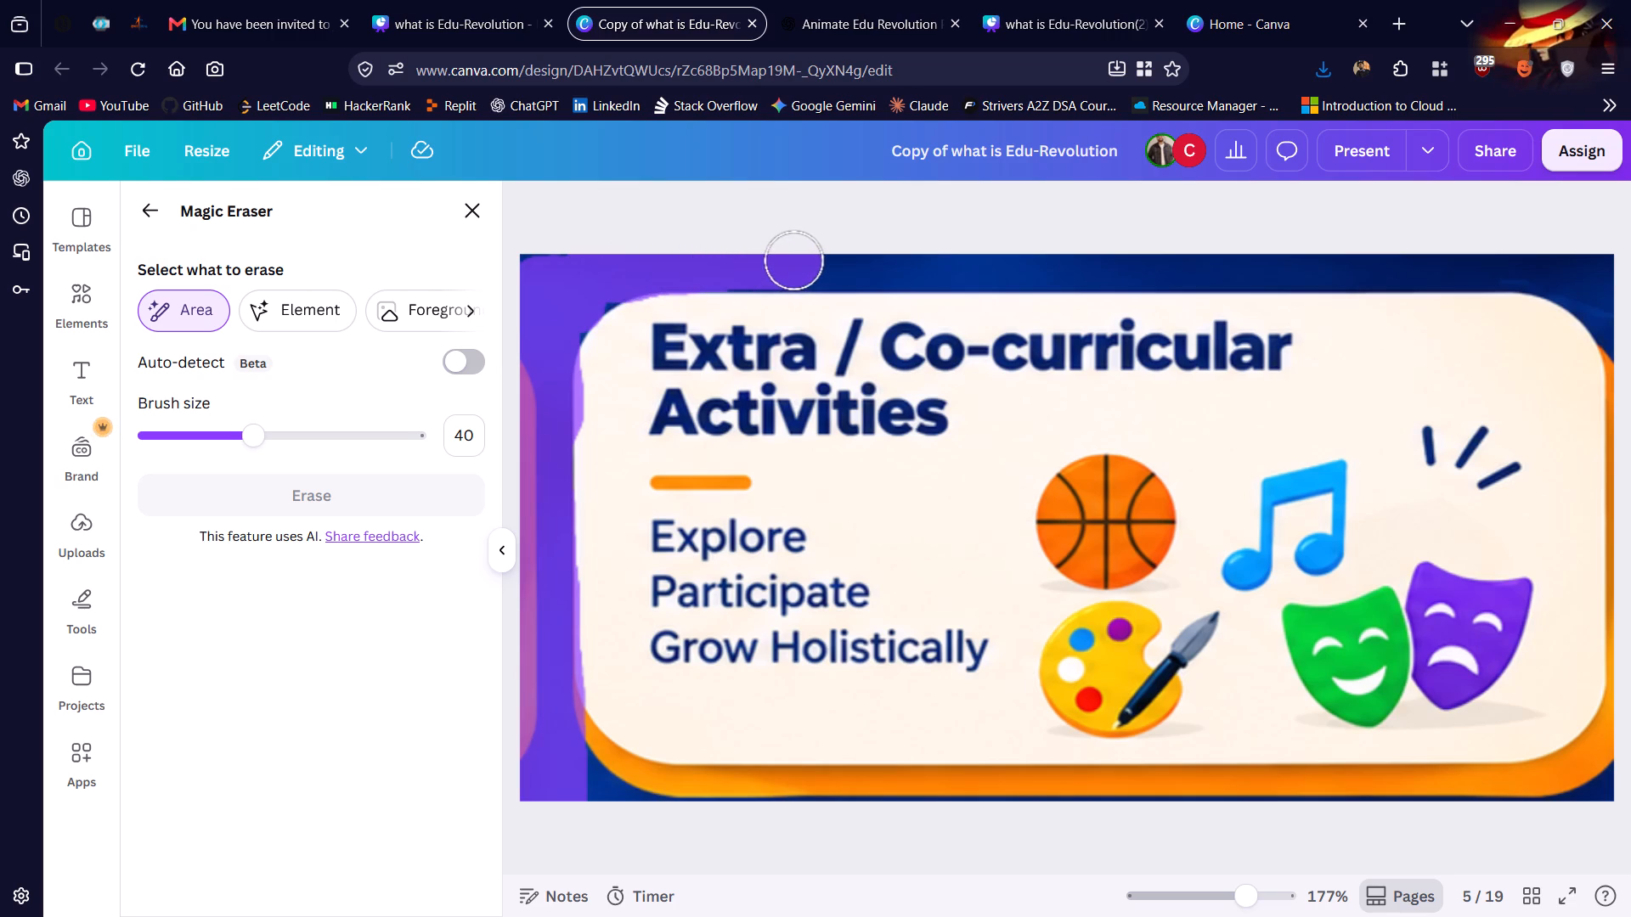
left_click_drag(794, 261, 1039, 261)
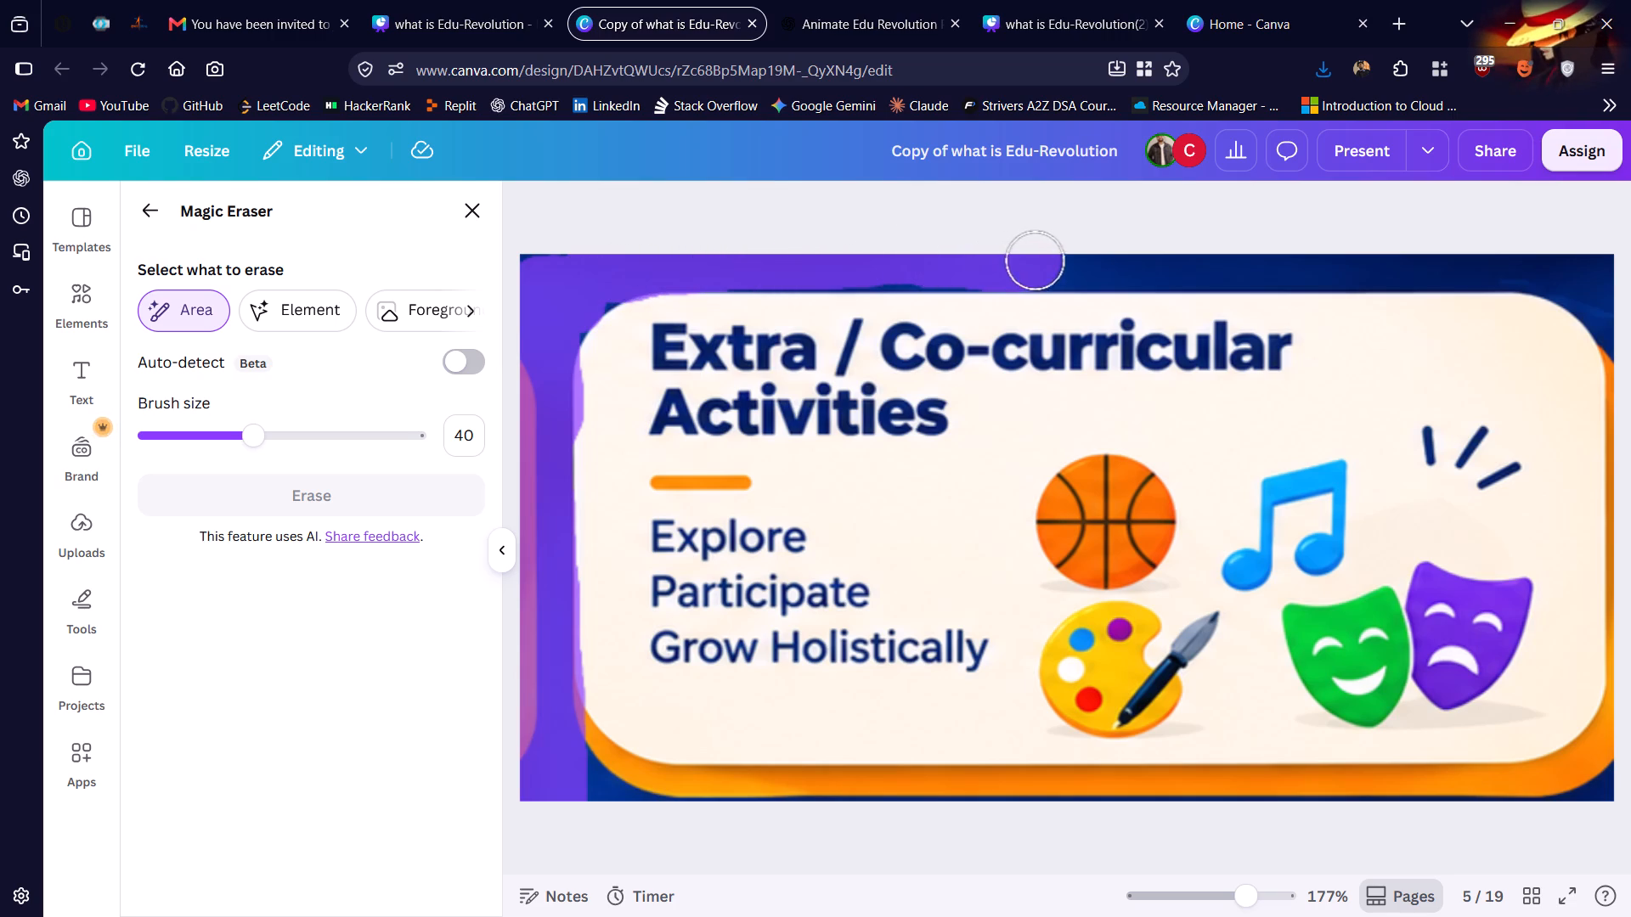
left_click_drag(1039, 261, 1333, 256)
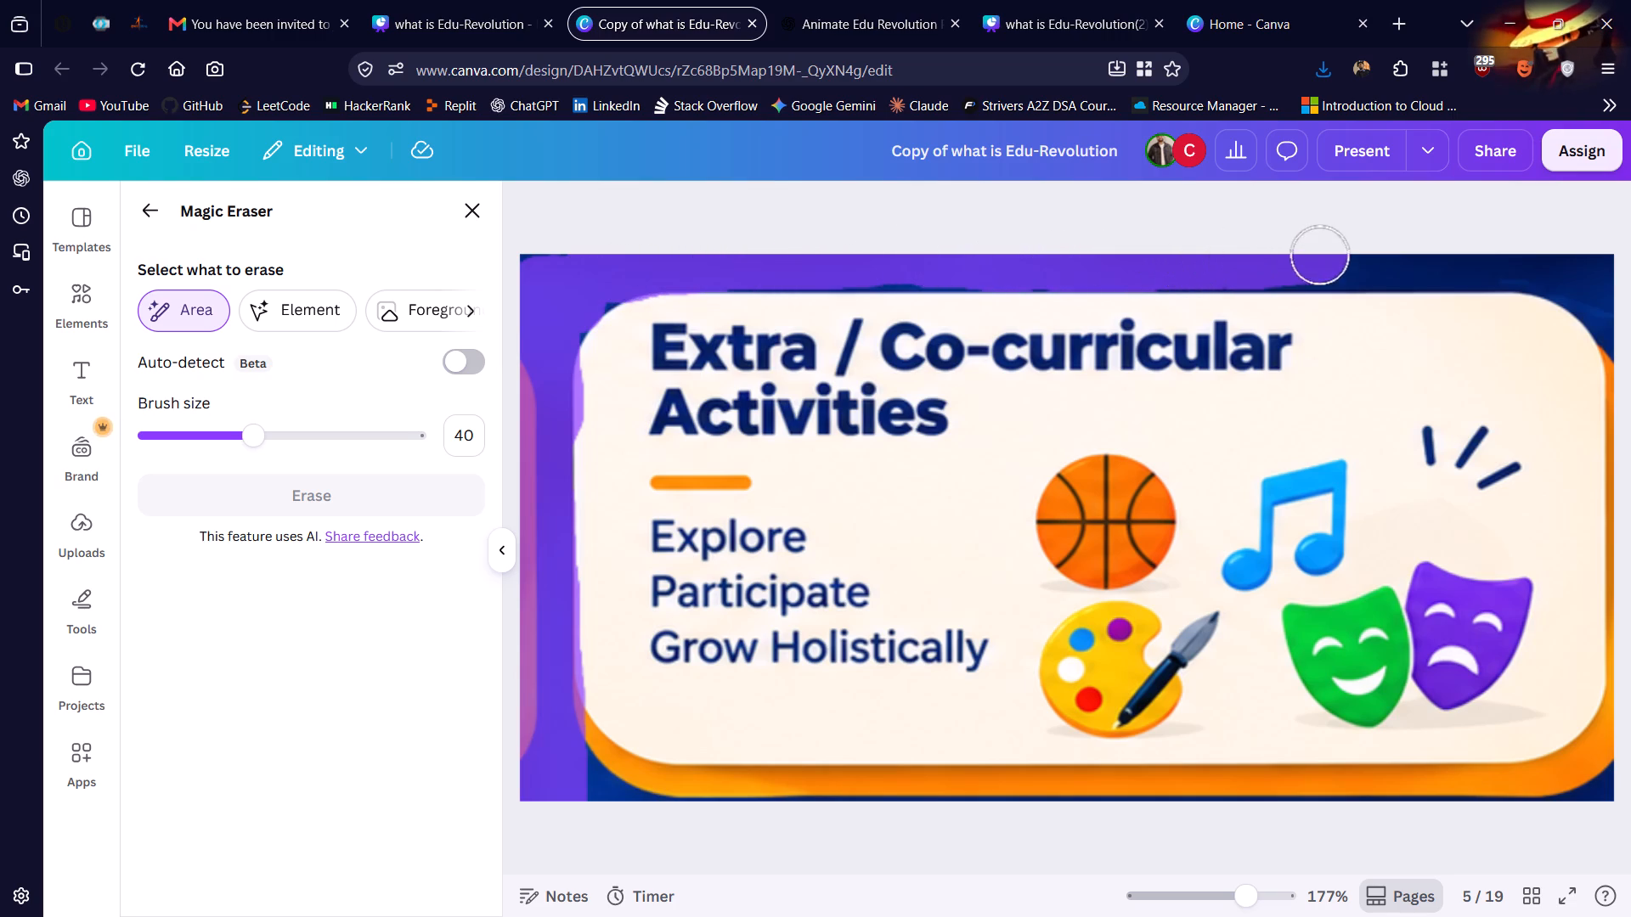
left_click_drag(1333, 256, 1609, 311)
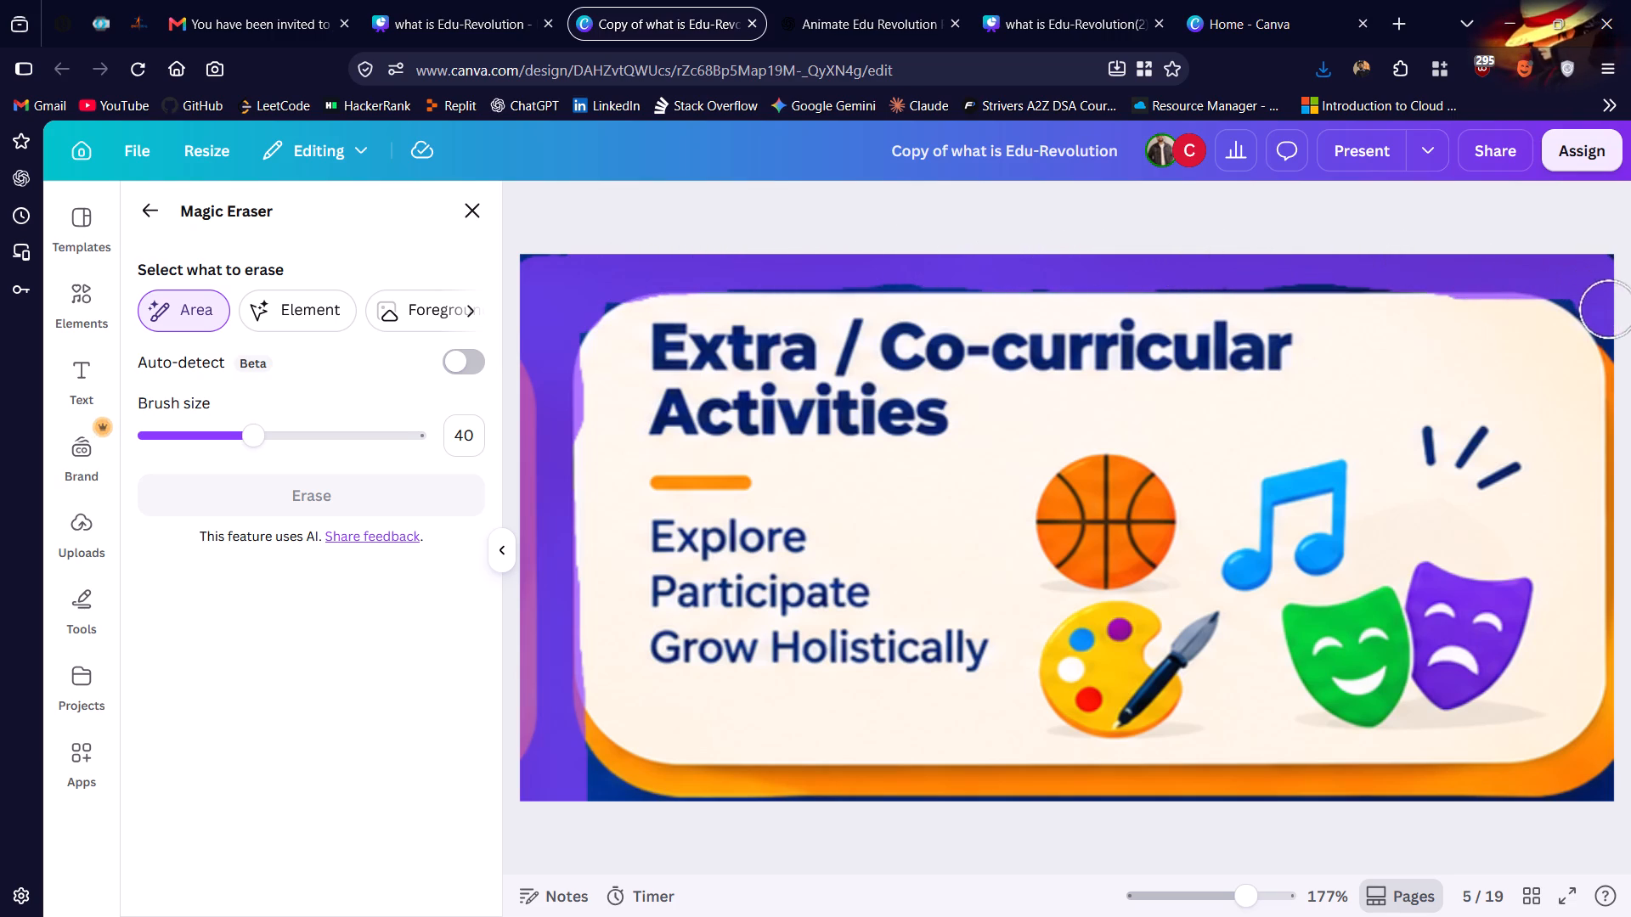
left_click_drag(1609, 311, 1612, 323)
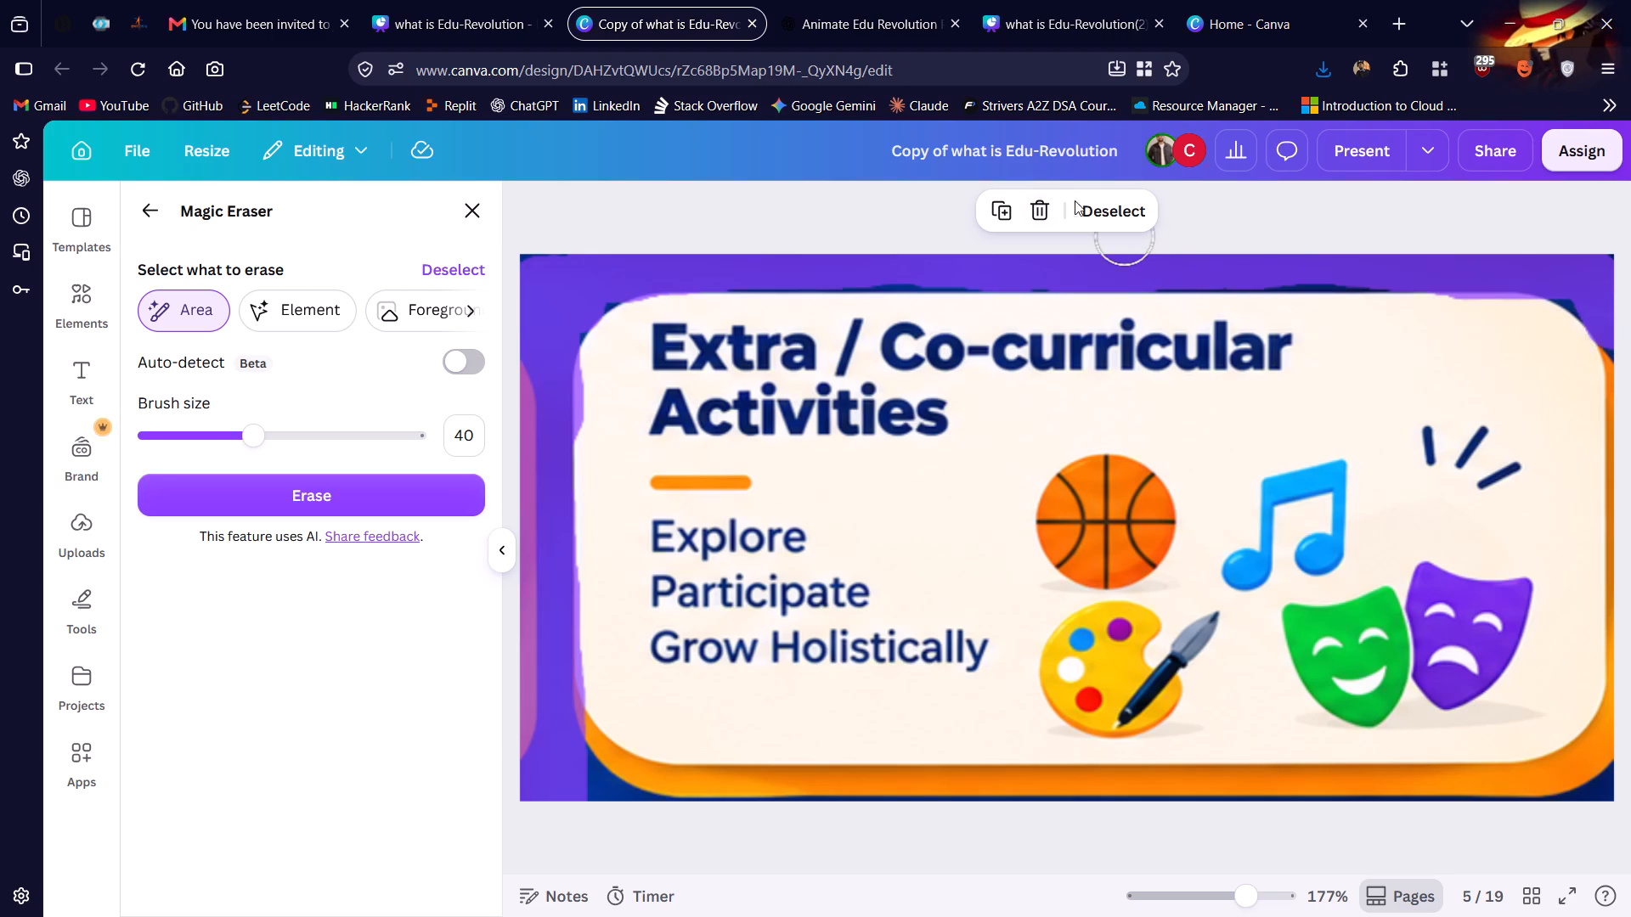
left_click(358, 482)
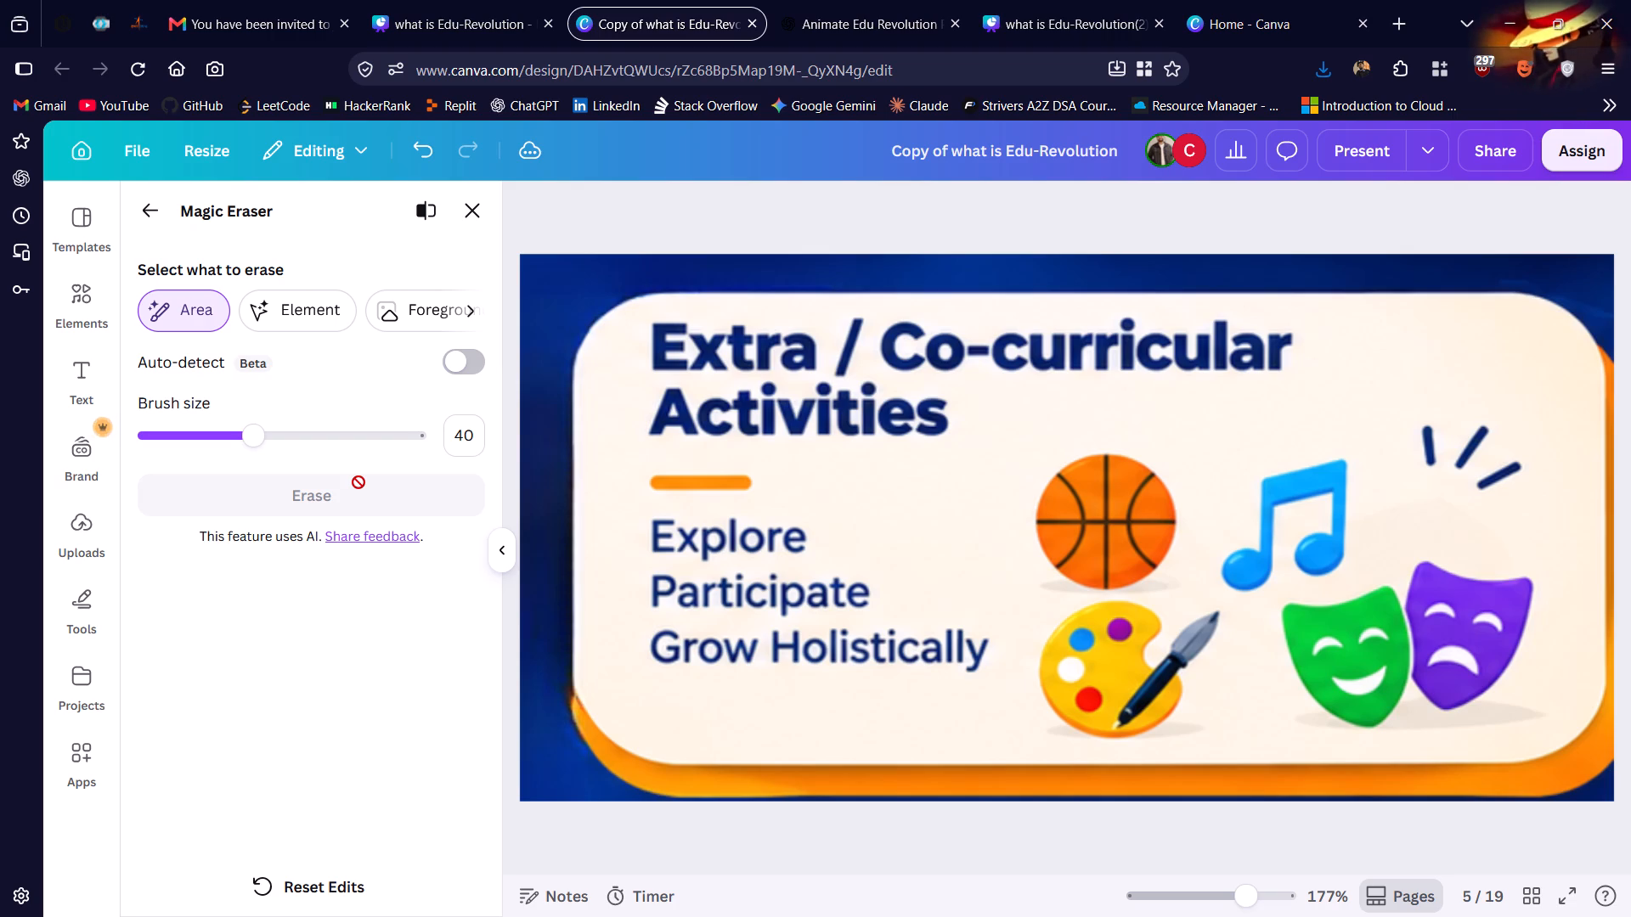
left_click(483, 205)
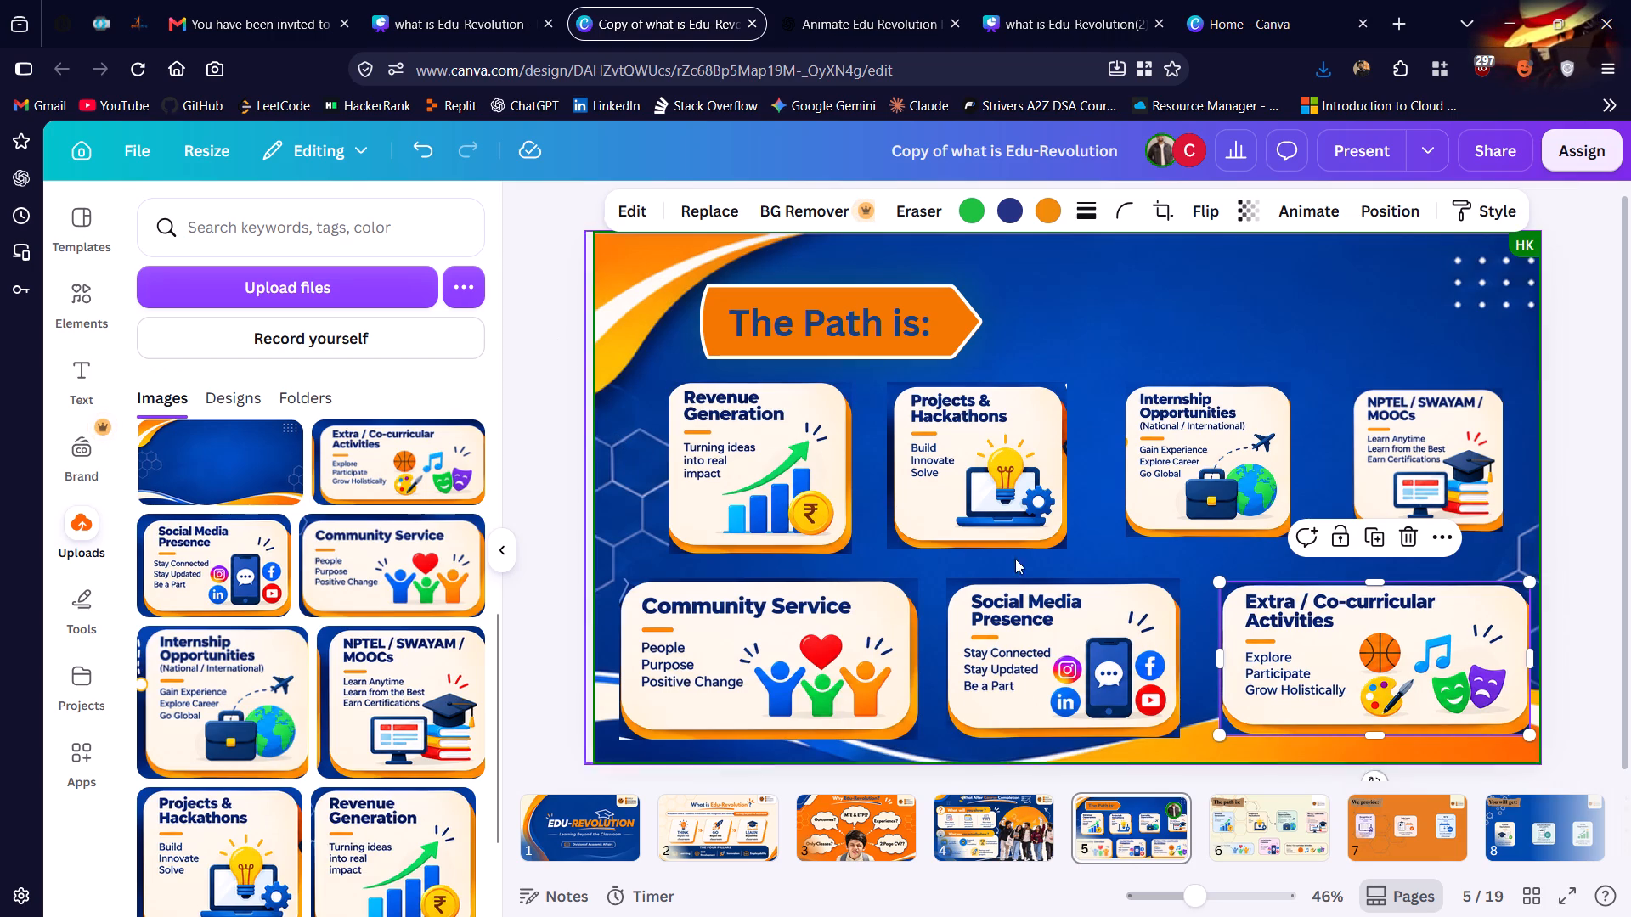
Try Outline, Curved, Page lift and Angled shadows on the Extra / Co-curricular Activities card, then apply the Drop shadow.
left_click(1281, 636)
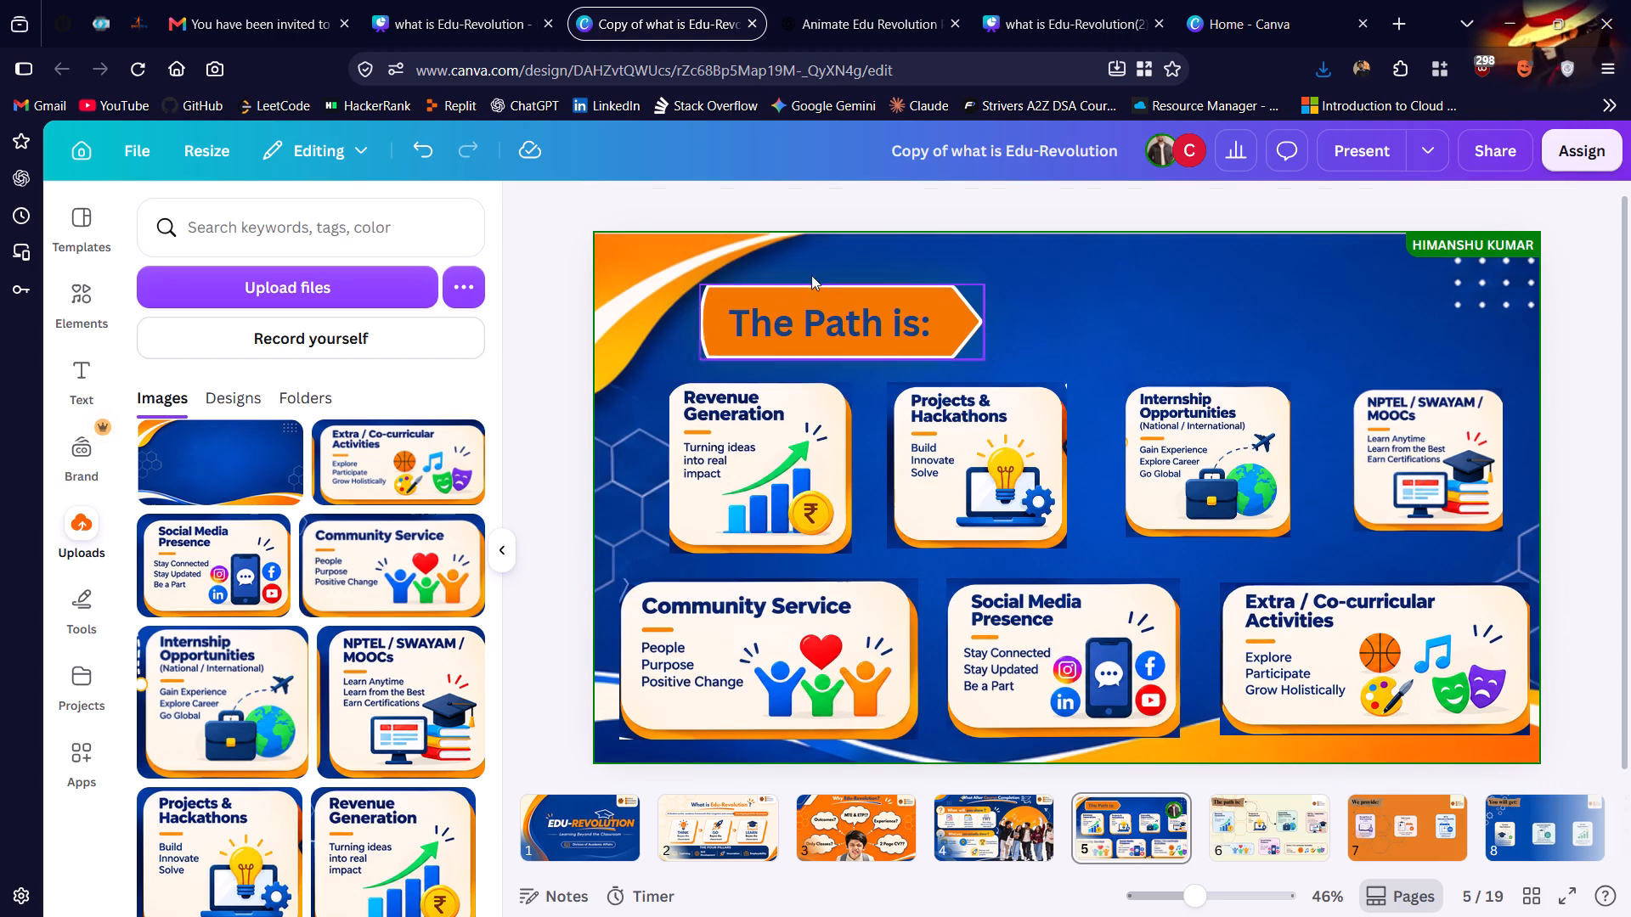
left_click(1312, 684)
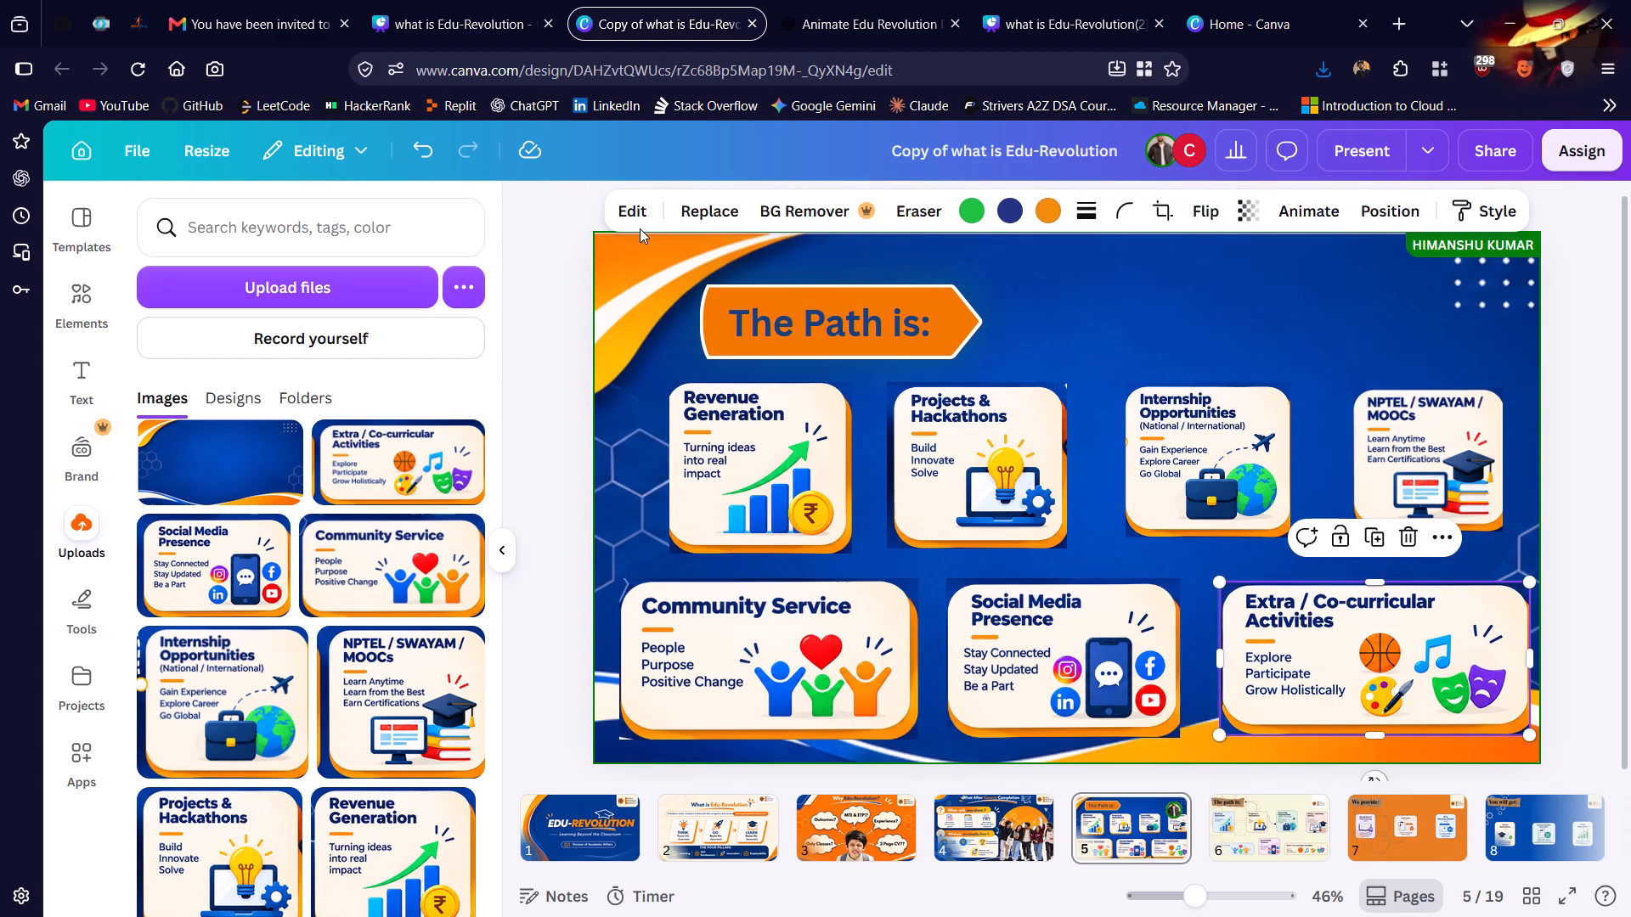
left_click(640, 228)
left_click(631, 210)
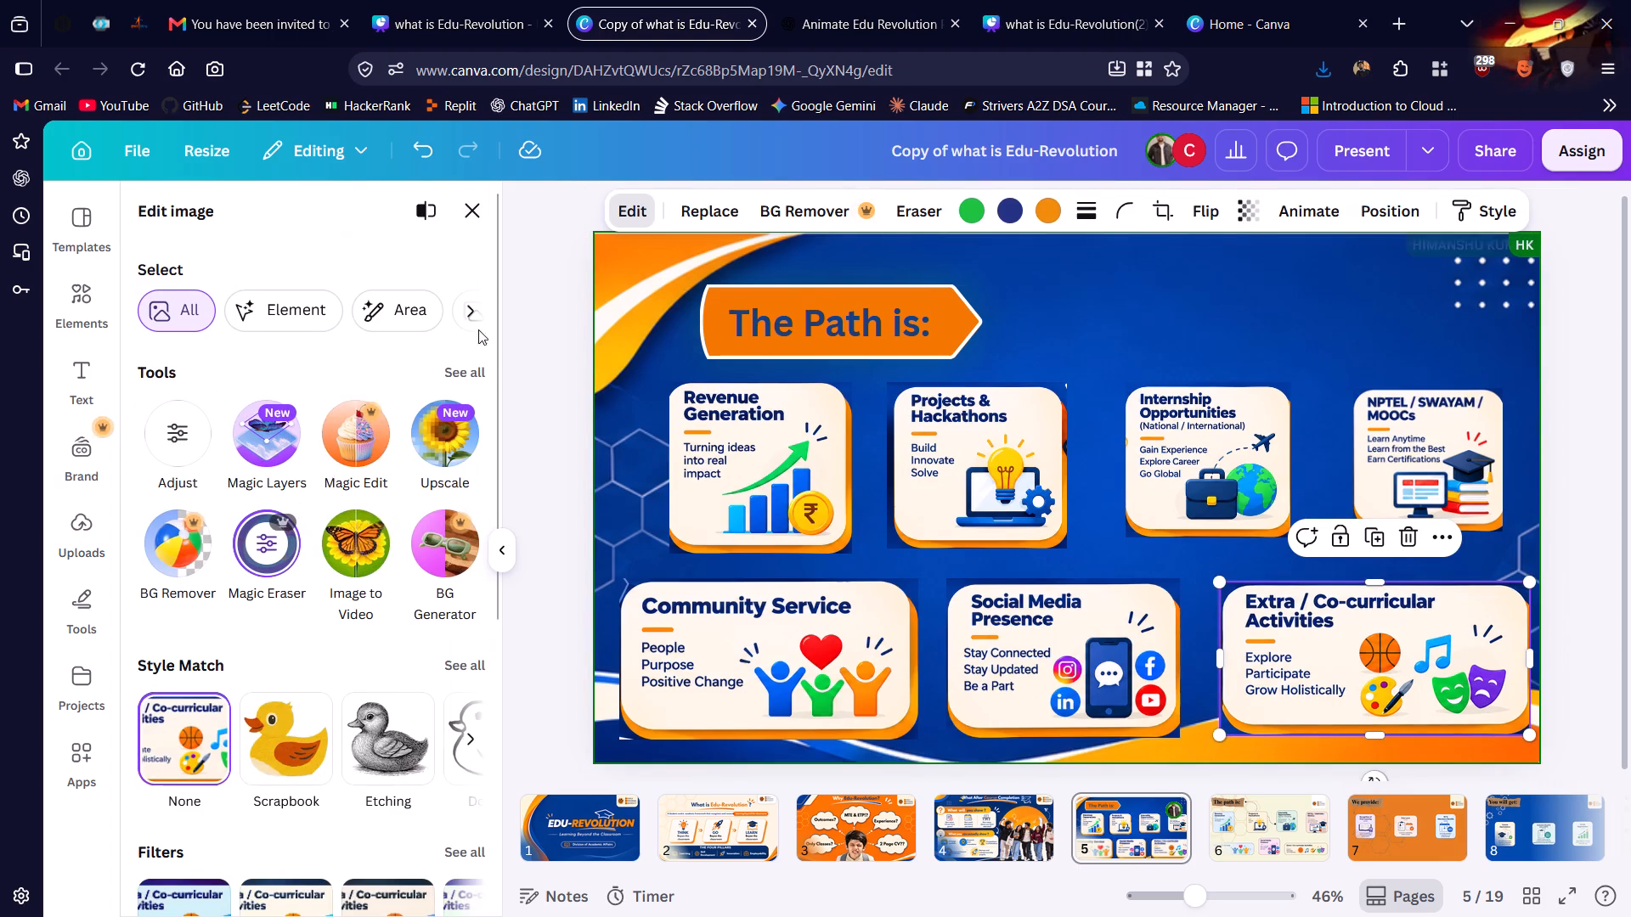
scroll(329, 469, "down", 2)
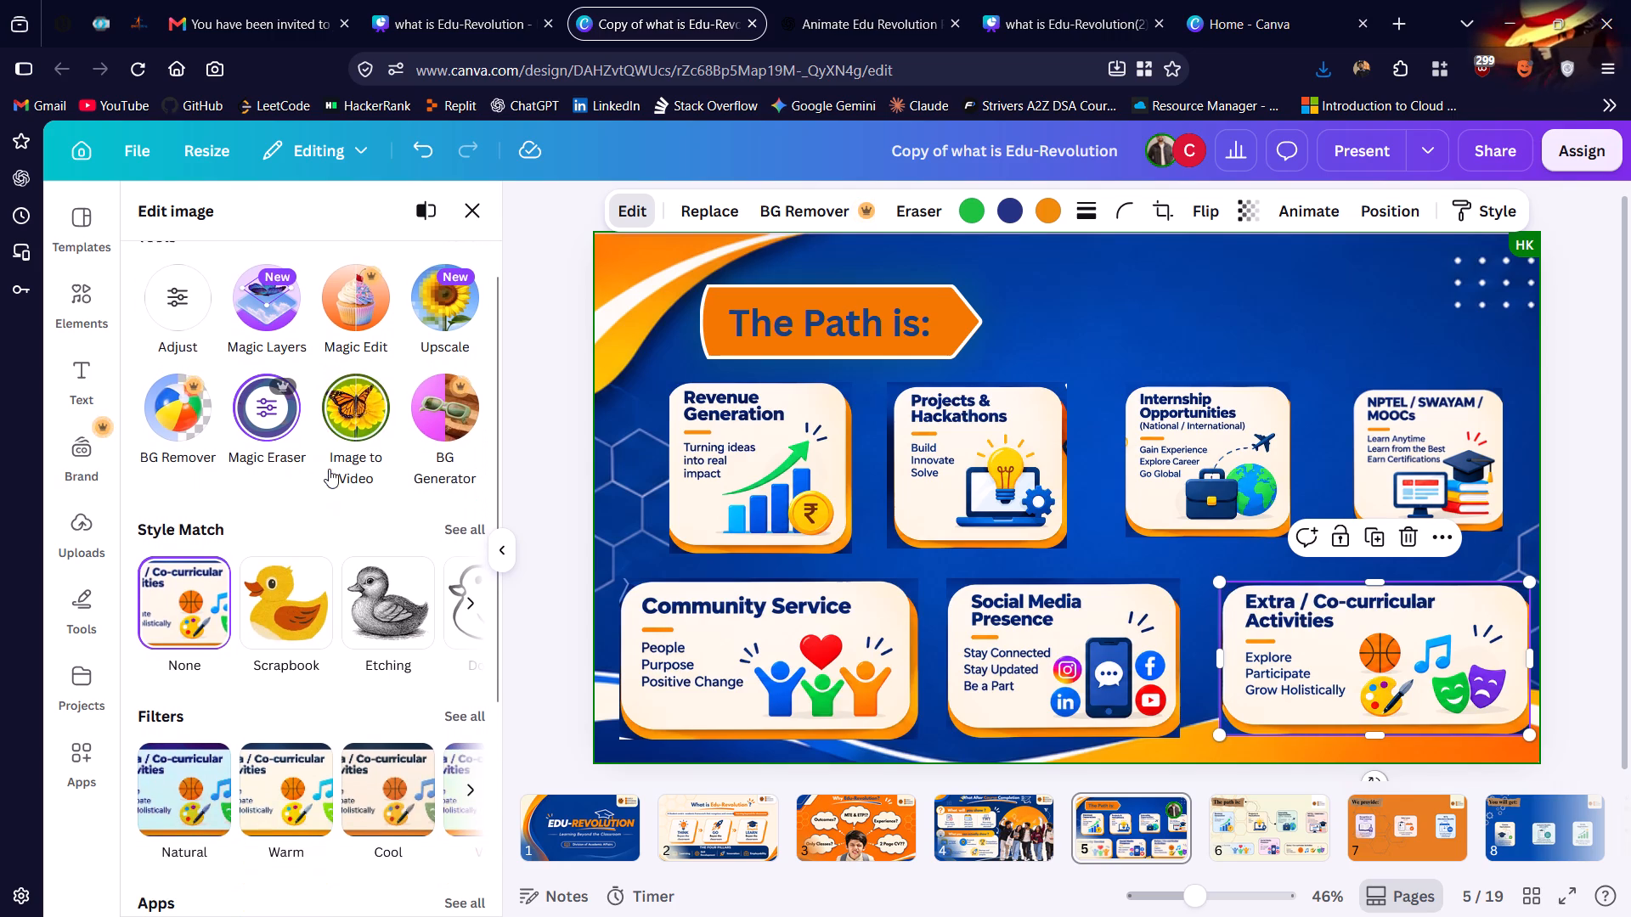
scroll(329, 469, "down", 4)
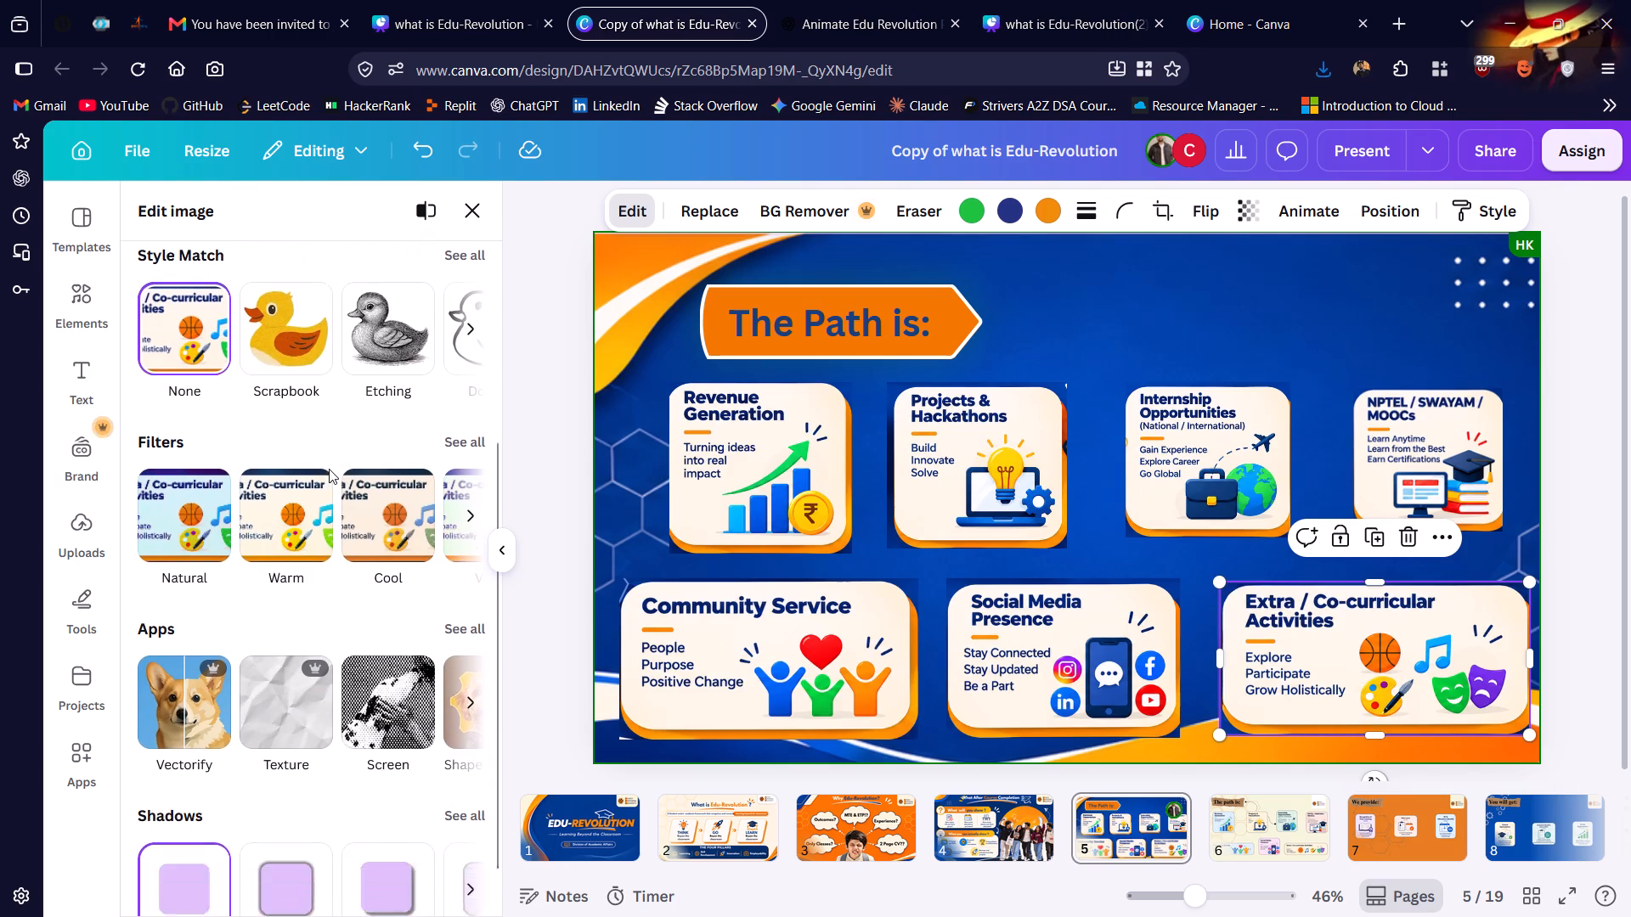
scroll(329, 469, "down", 3)
left_click(455, 763)
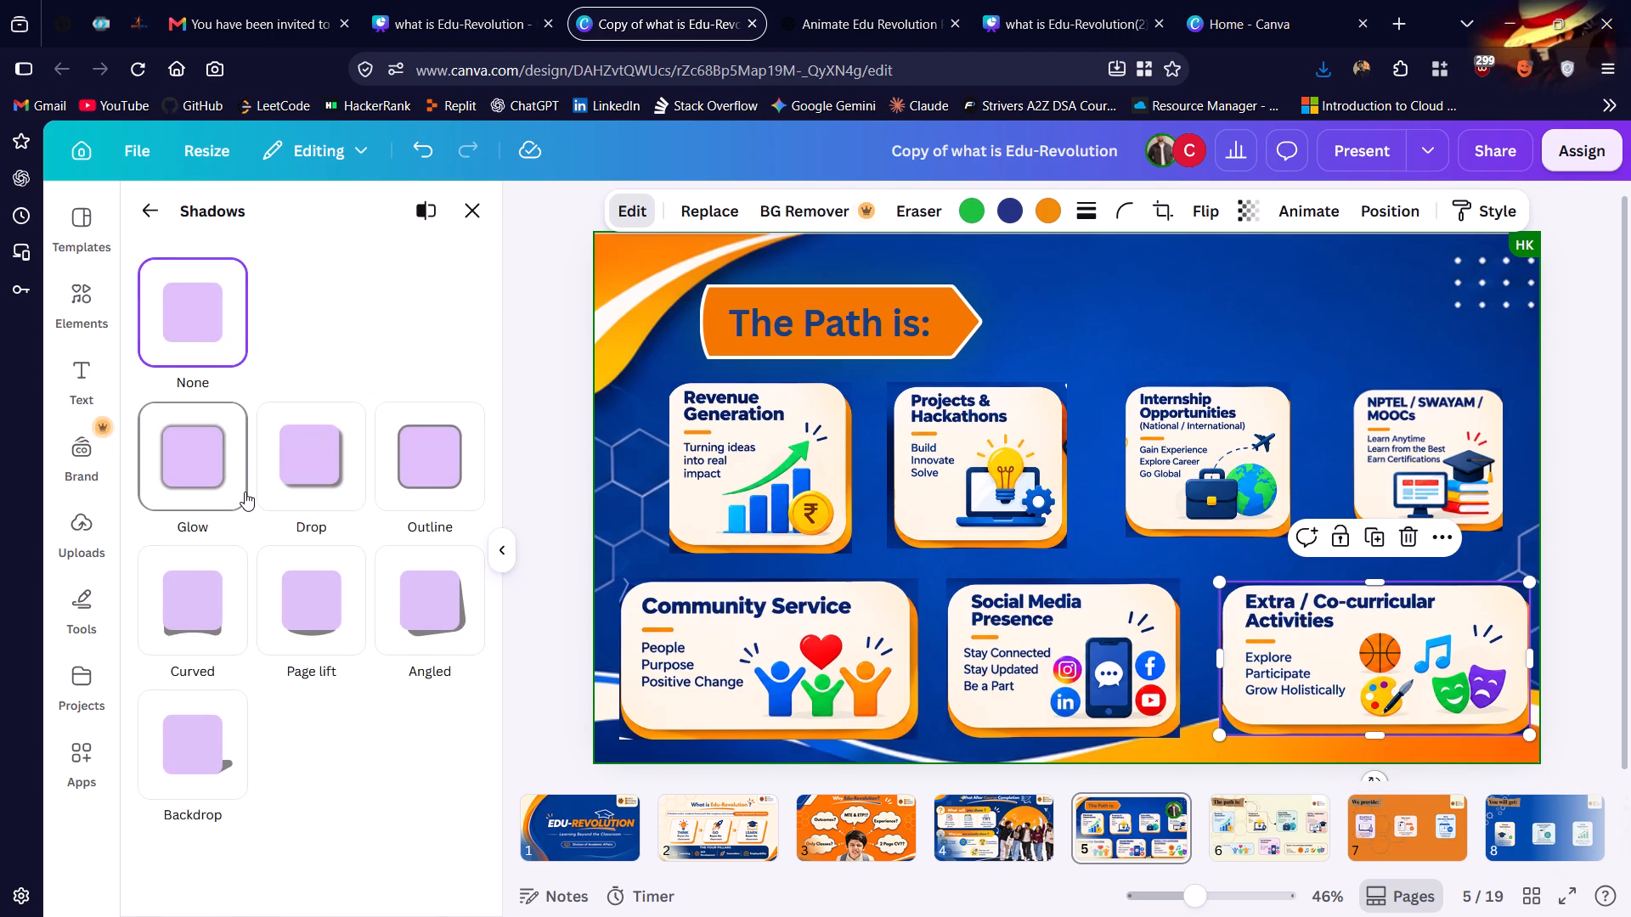
left_click(438, 454)
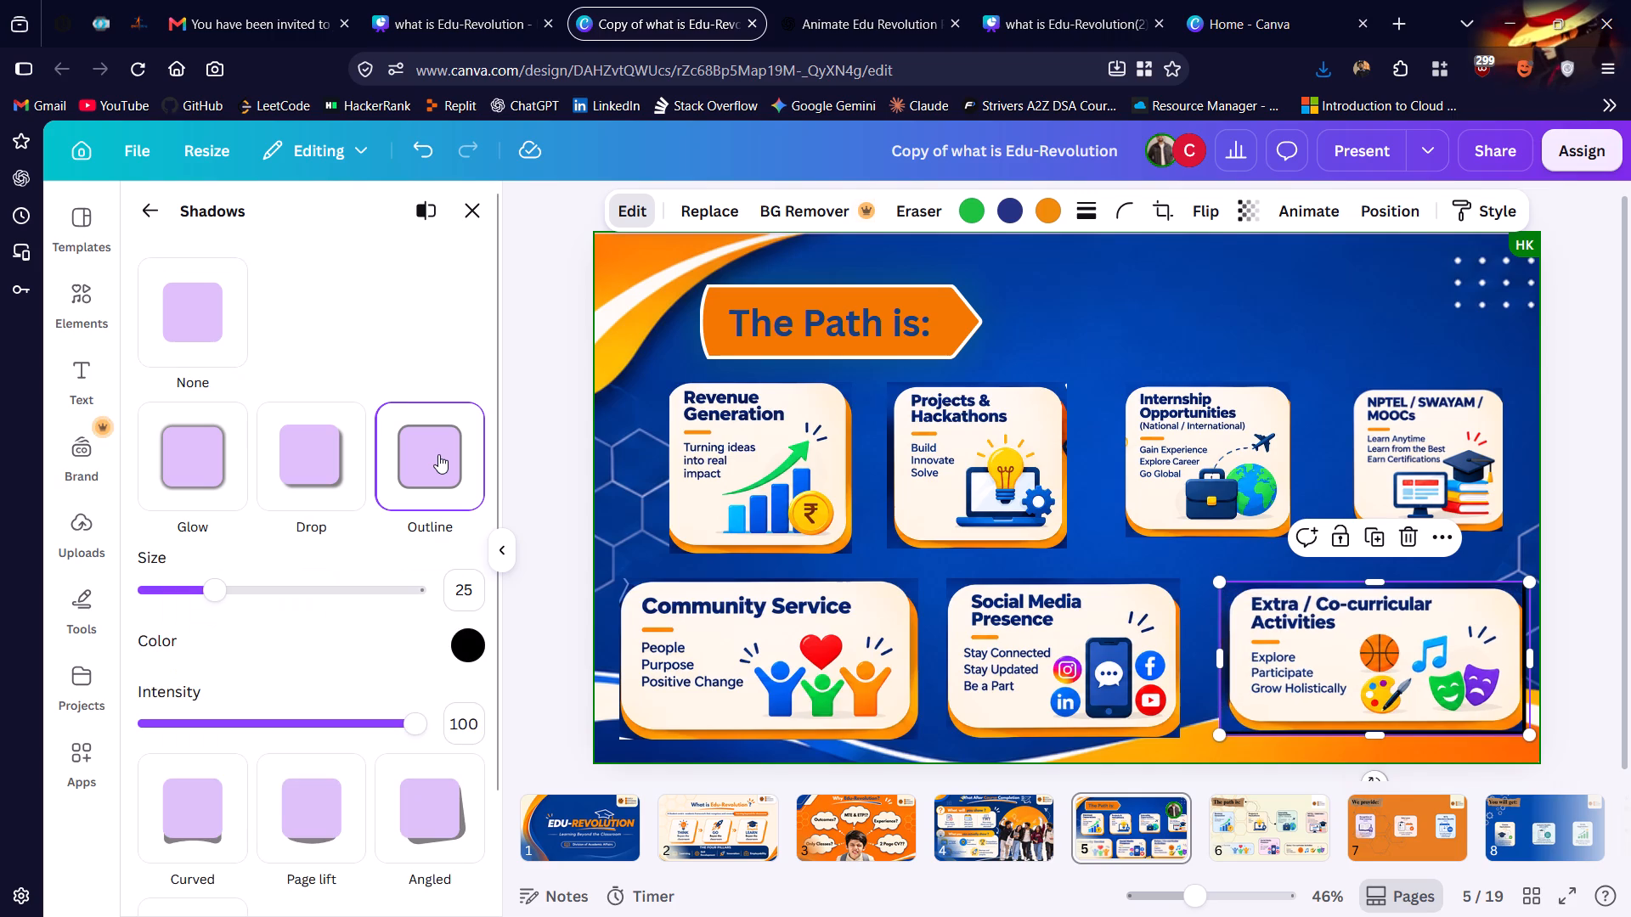
scroll(309, 730, "down", 3)
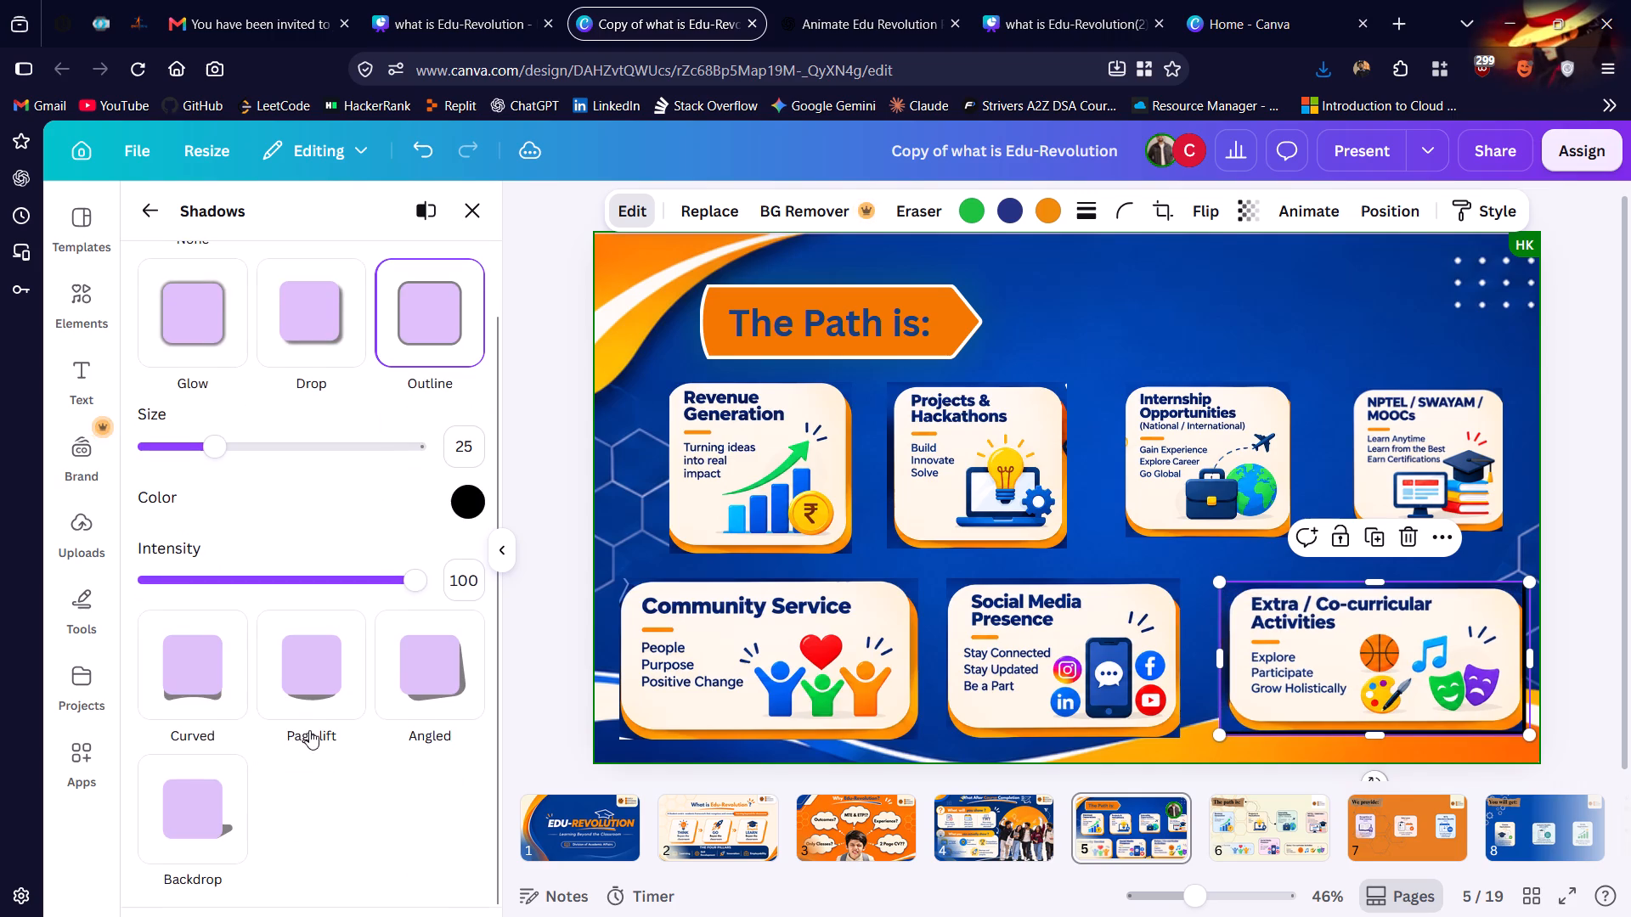
left_click(196, 706)
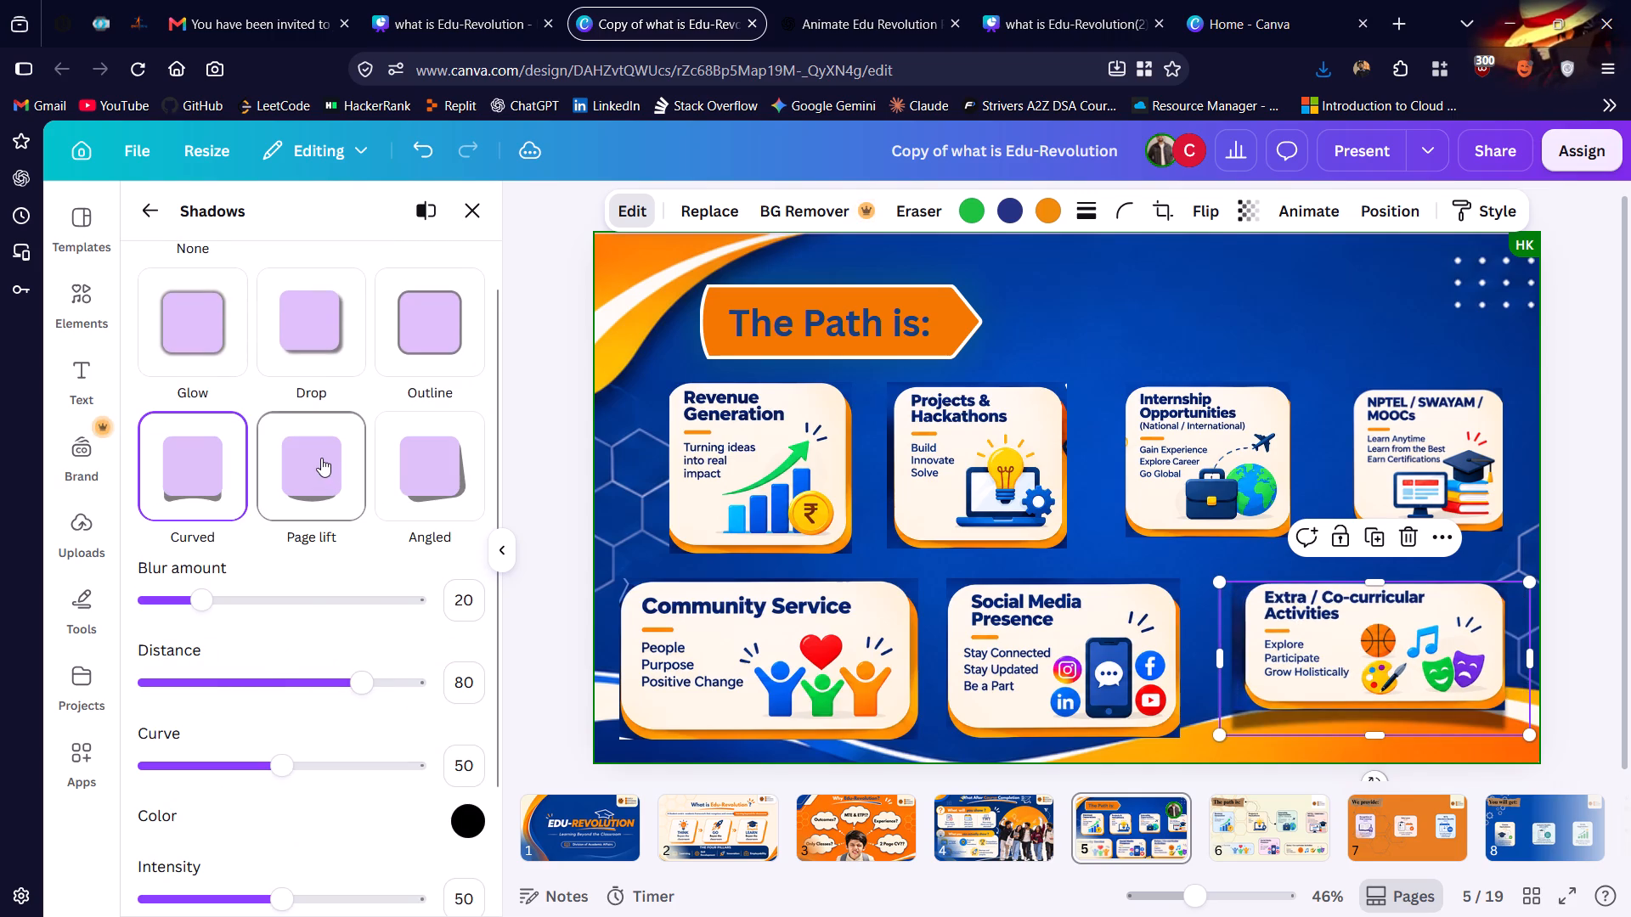
left_click(321, 458)
left_click(415, 458)
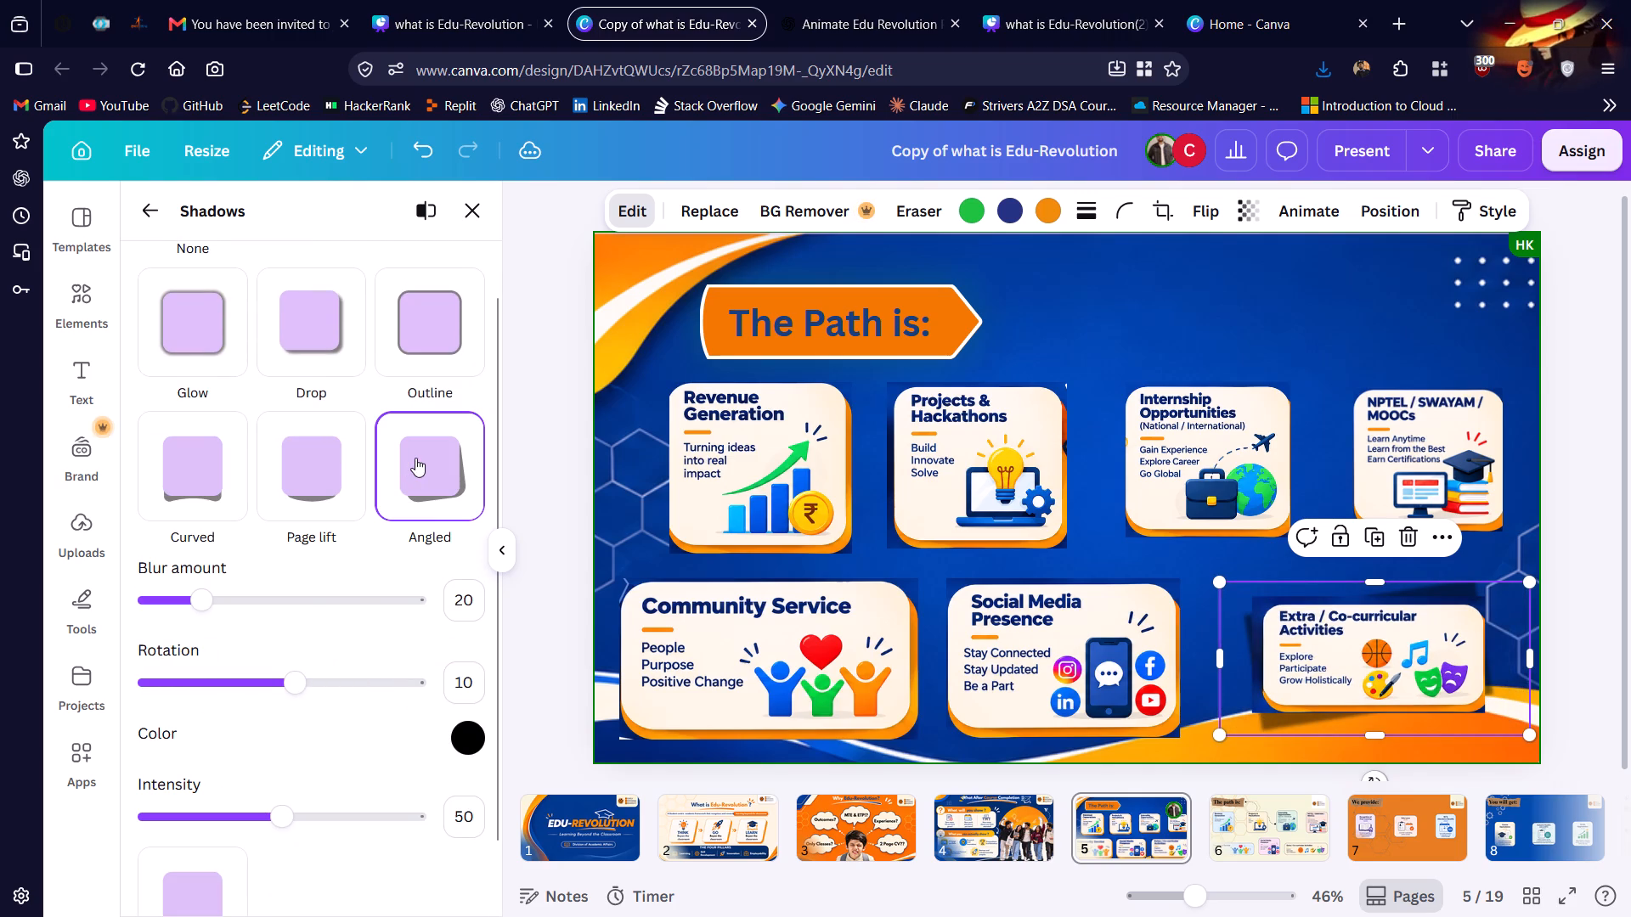
left_click(342, 346)
left_click(466, 205)
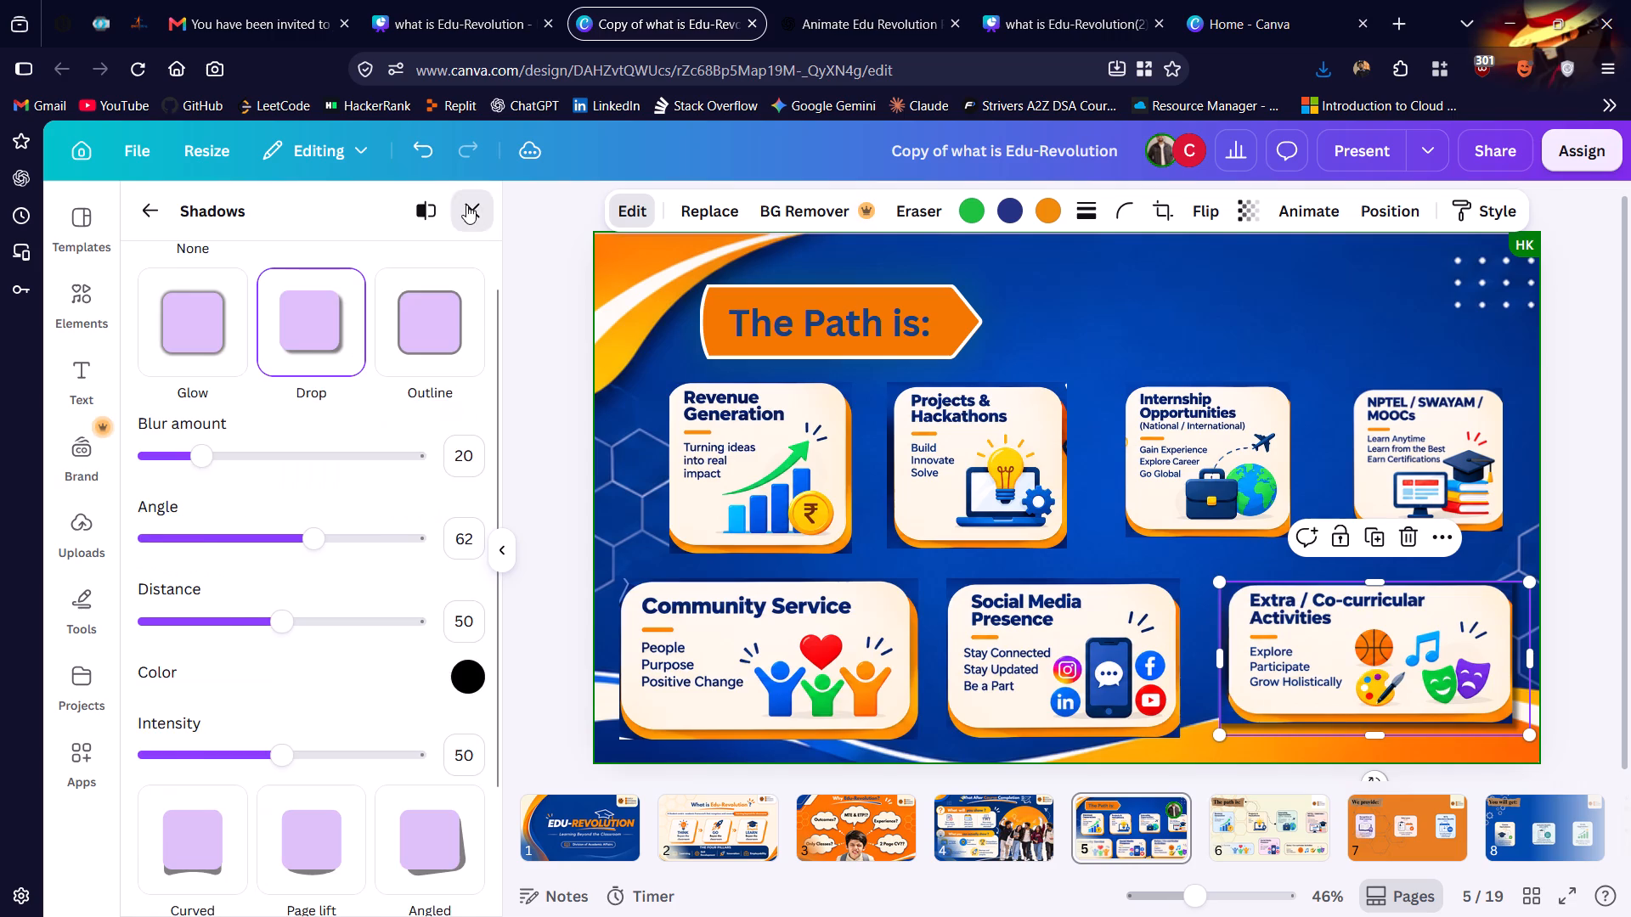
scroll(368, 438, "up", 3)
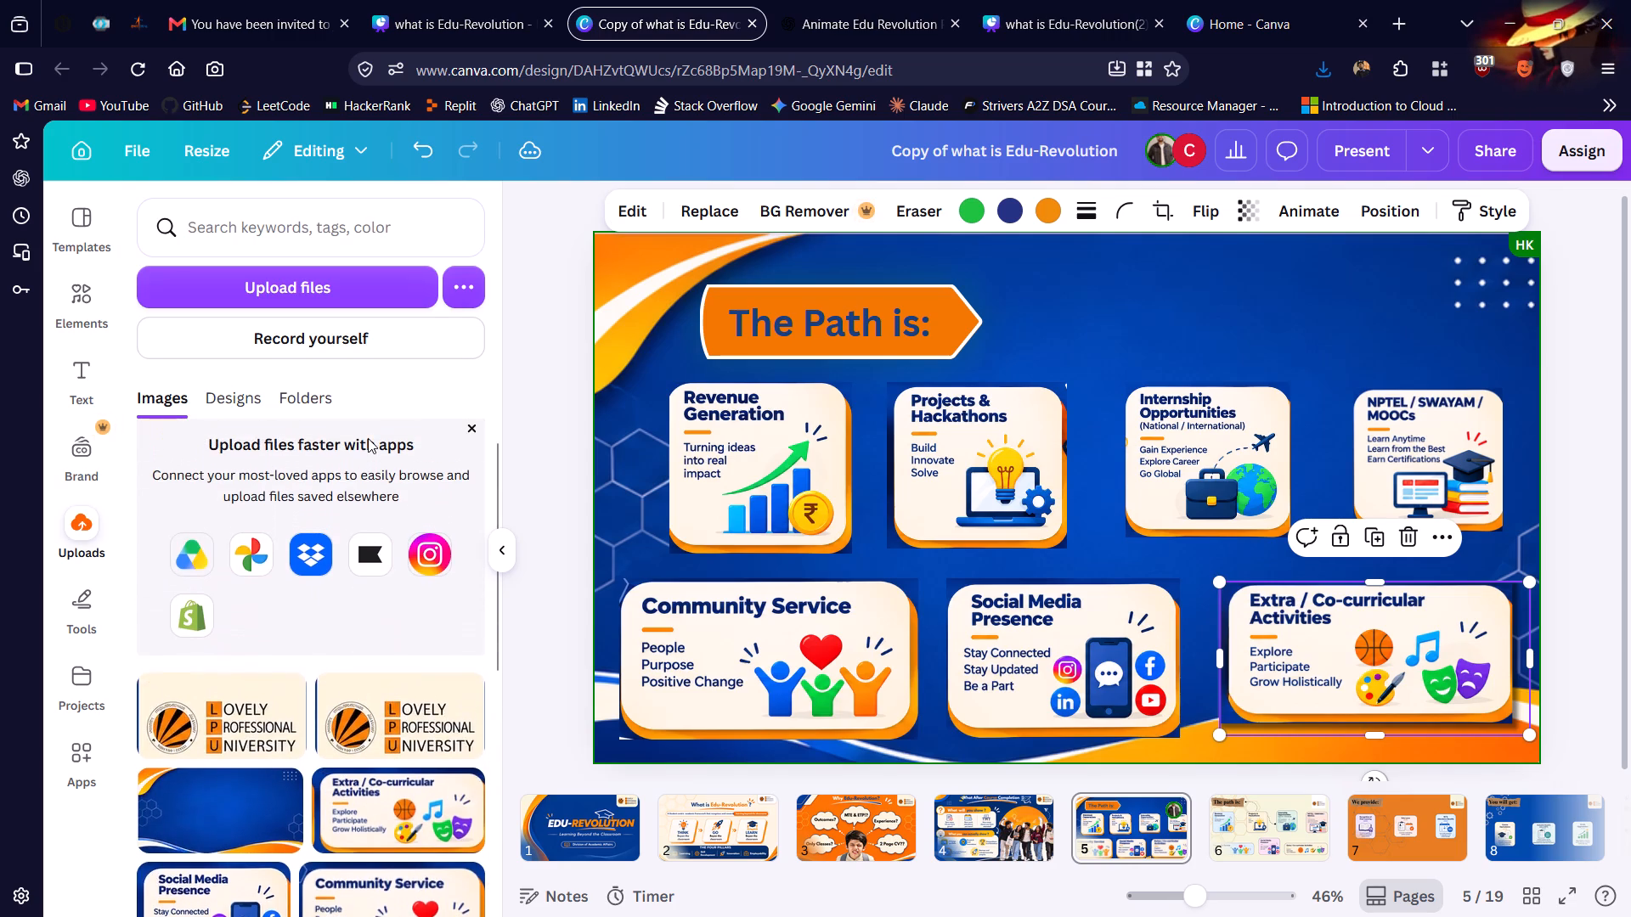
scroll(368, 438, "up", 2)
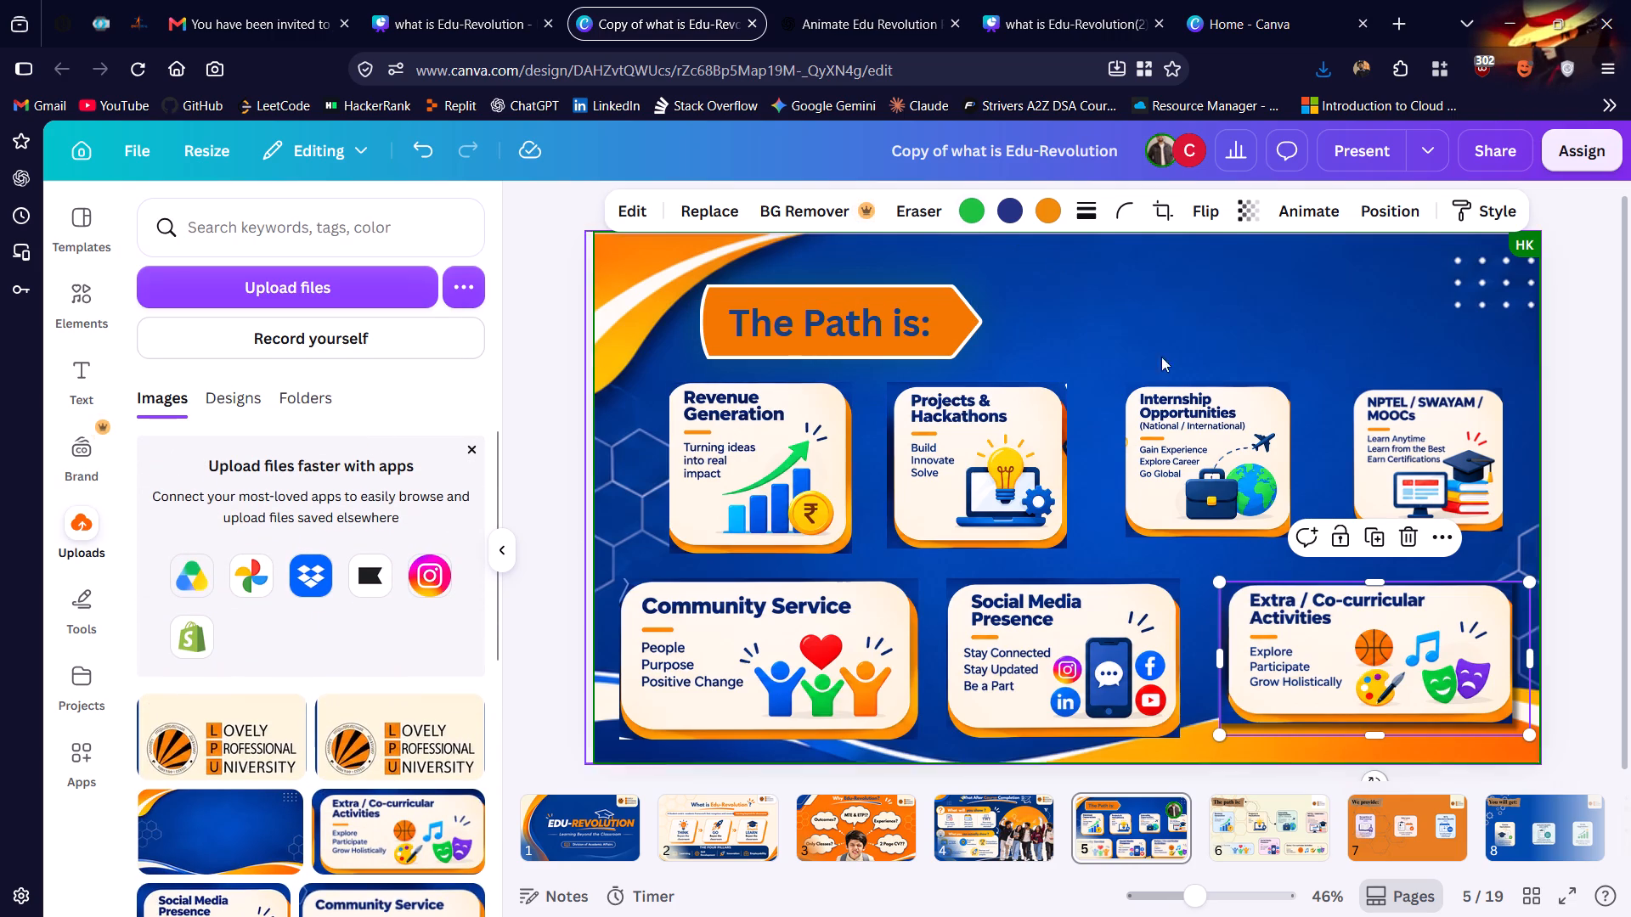
Set the corner rounding of the Extra / Co-curricular Activities card to 100.
left_click(1329, 642)
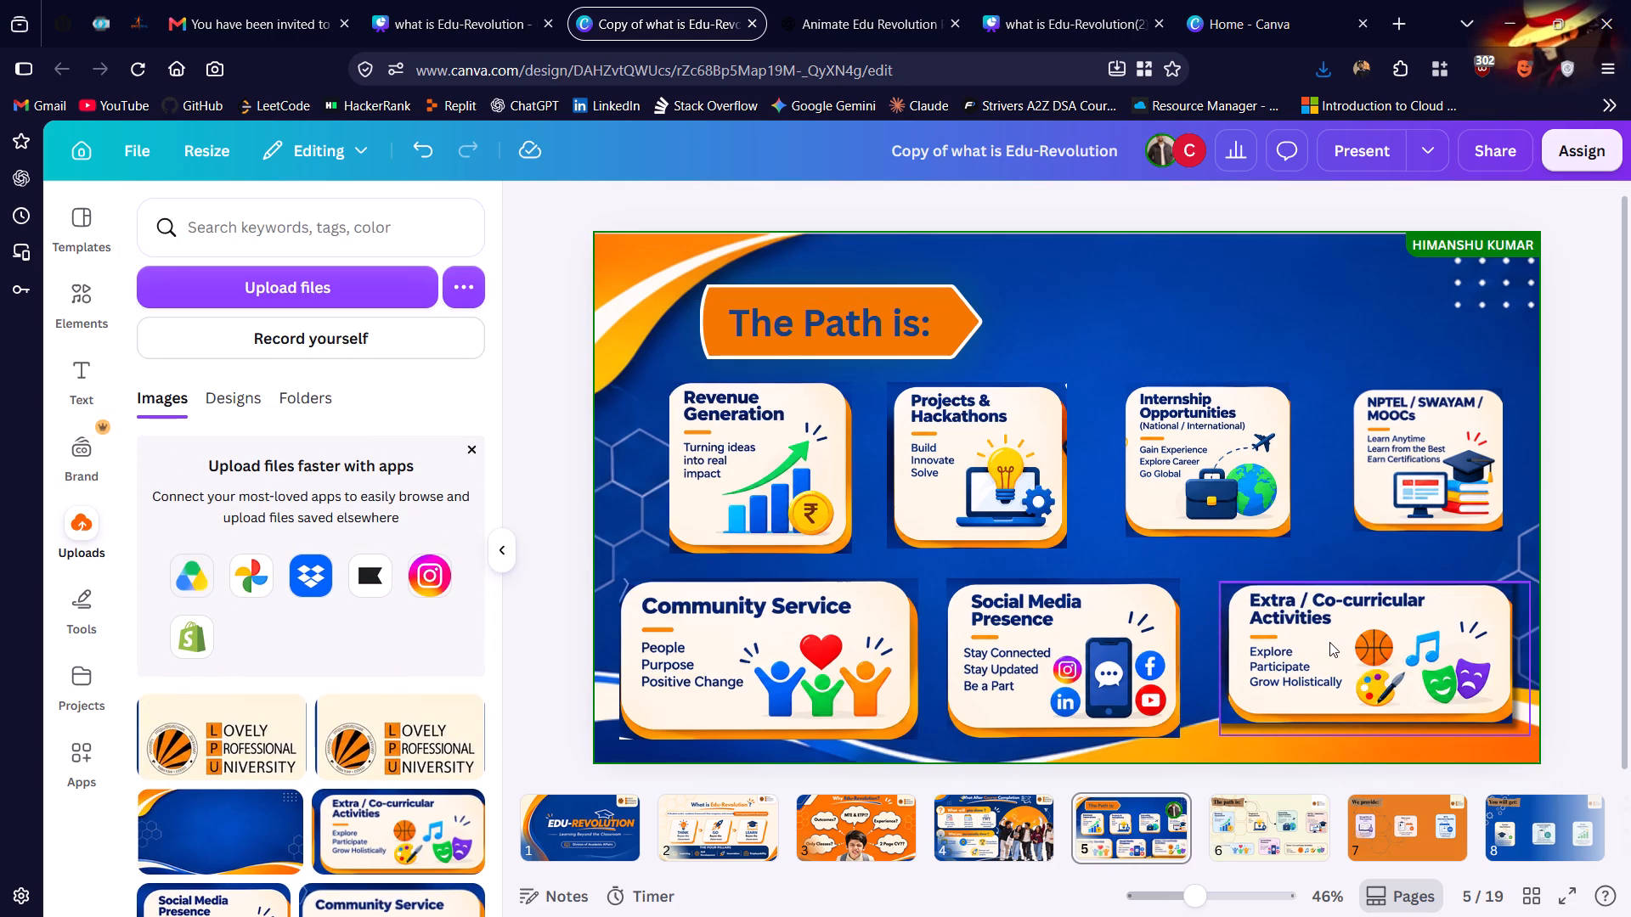
left_click(1329, 642)
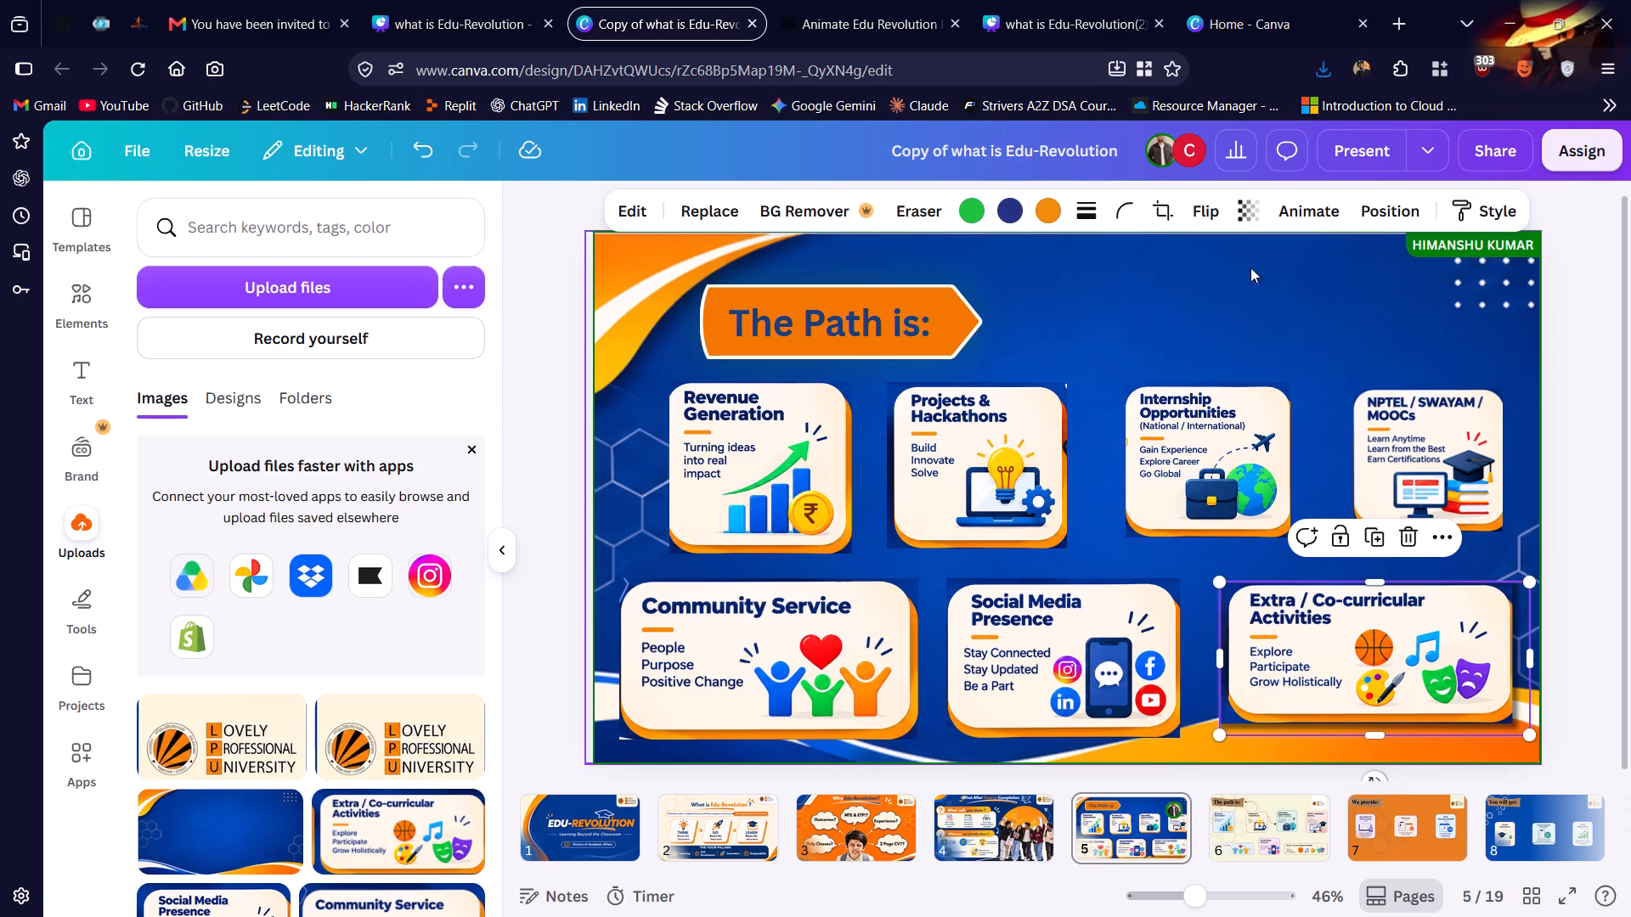
left_click(1133, 220)
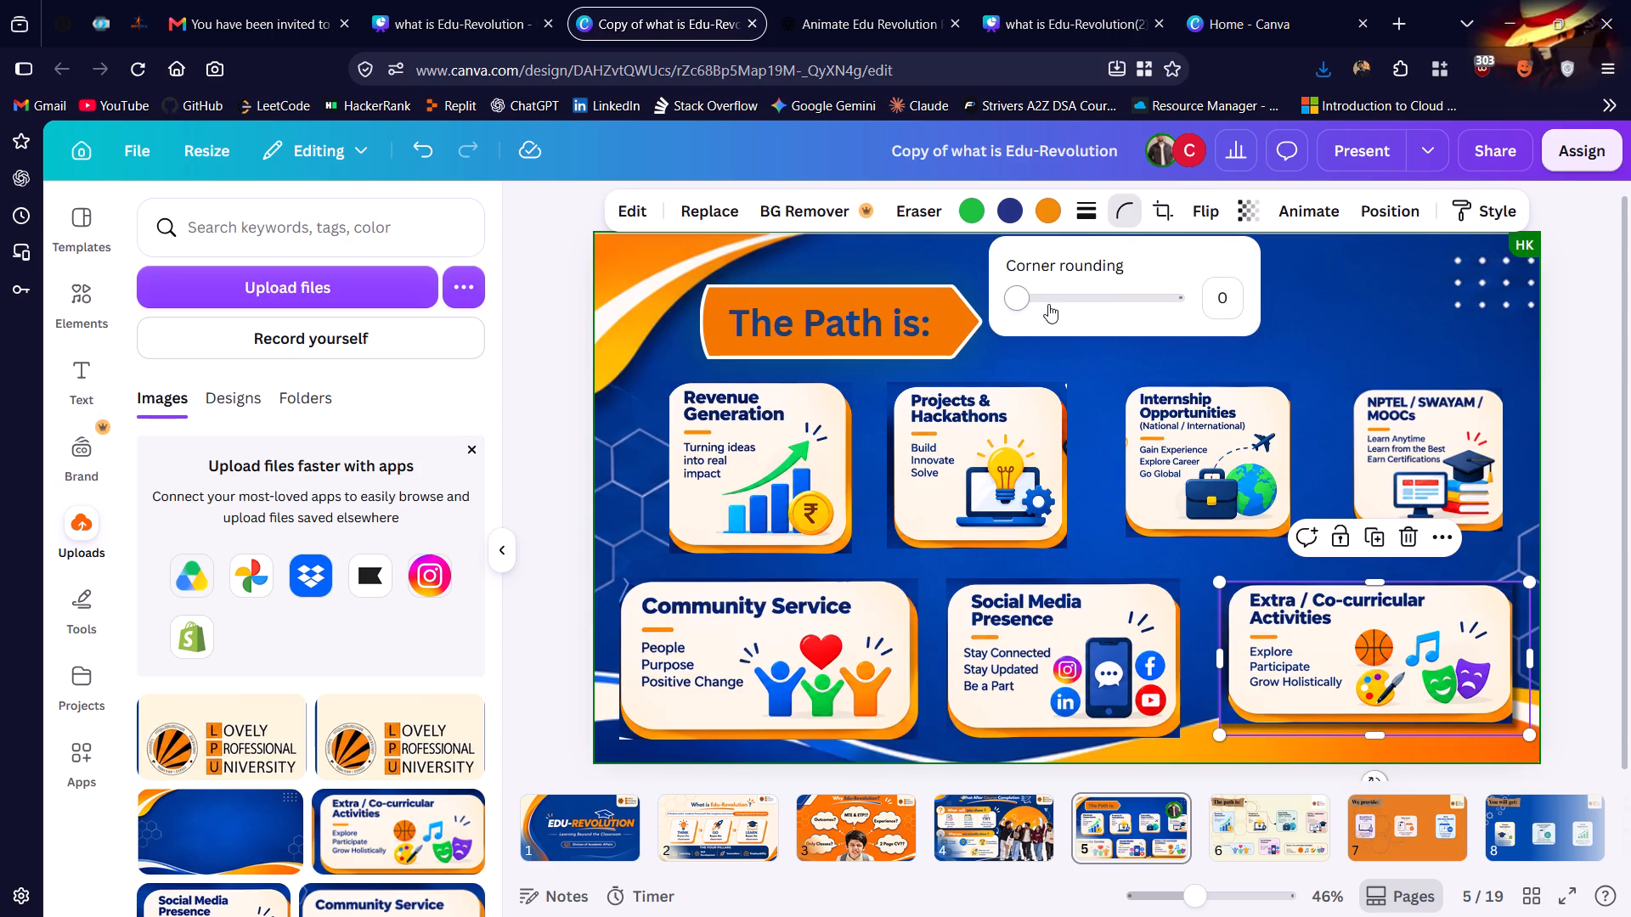
left_click_drag(1048, 304, 1137, 307)
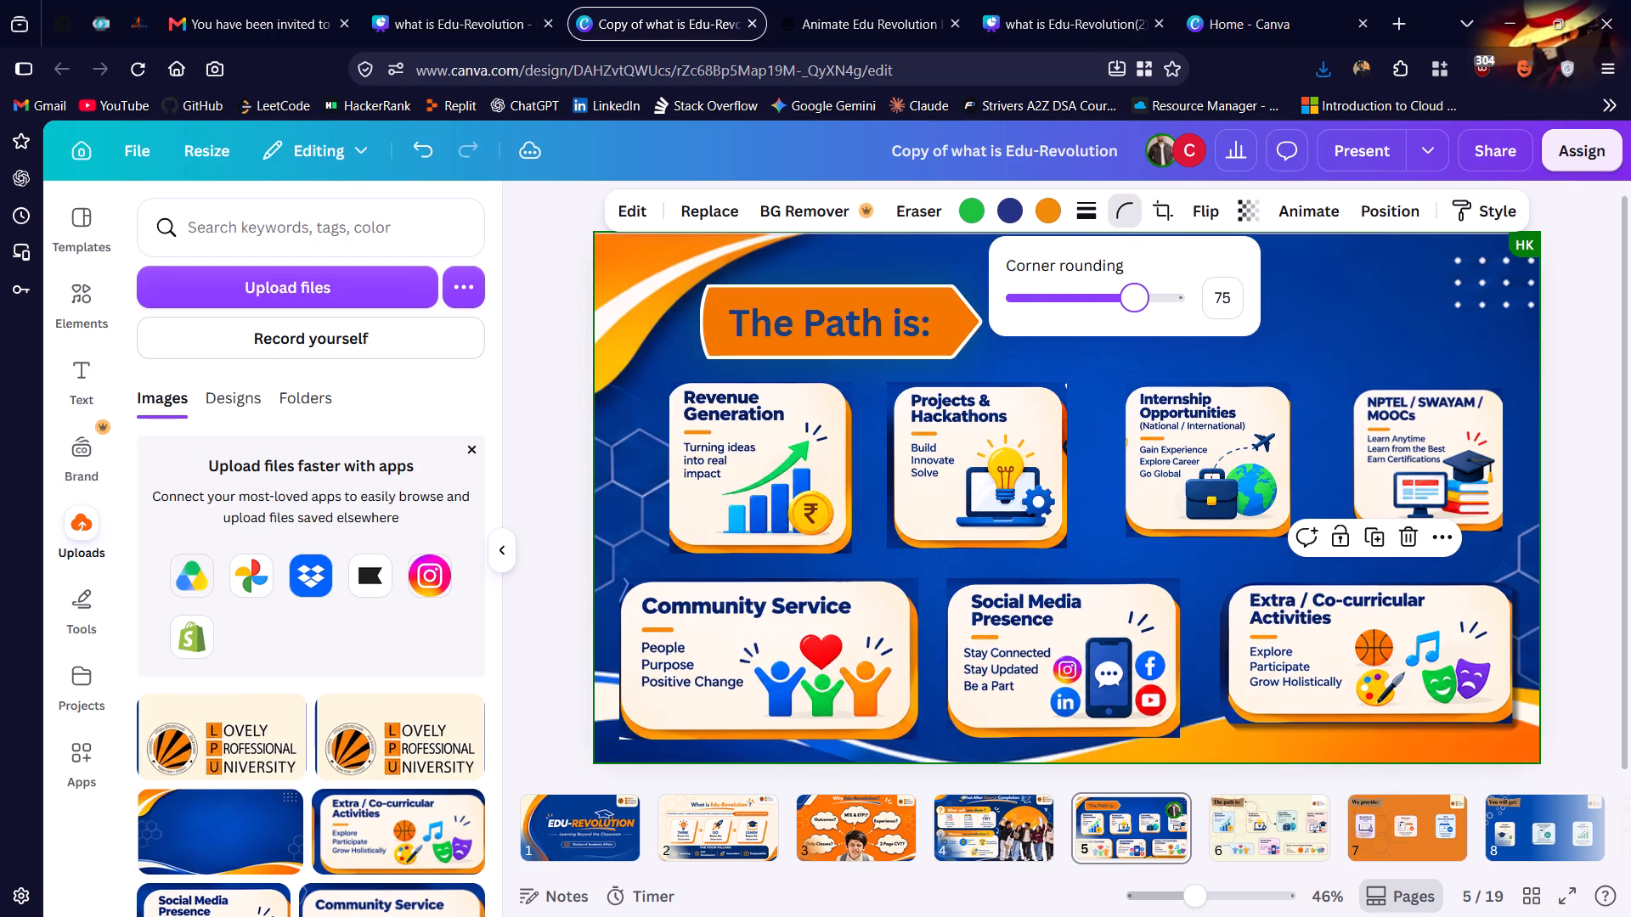
left_click_drag(1137, 307, 1191, 307)
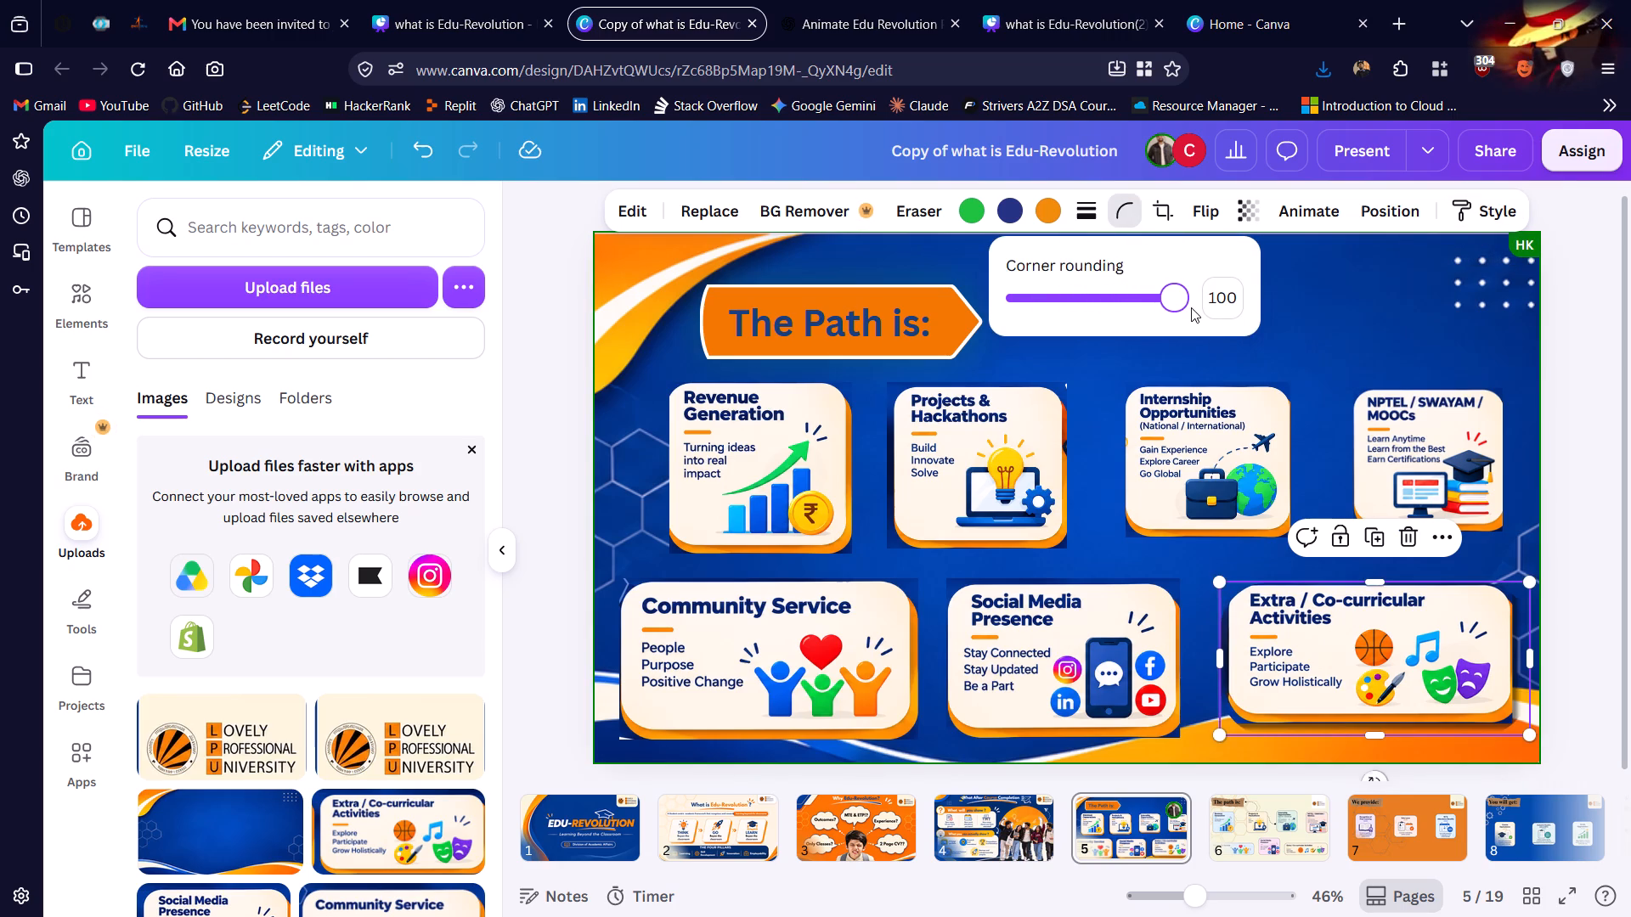
left_click(1617, 510)
Set the corner rounding of the NPTEL / SWAYAM / MOOCs card in the upper row to 48.
left_click(1436, 464)
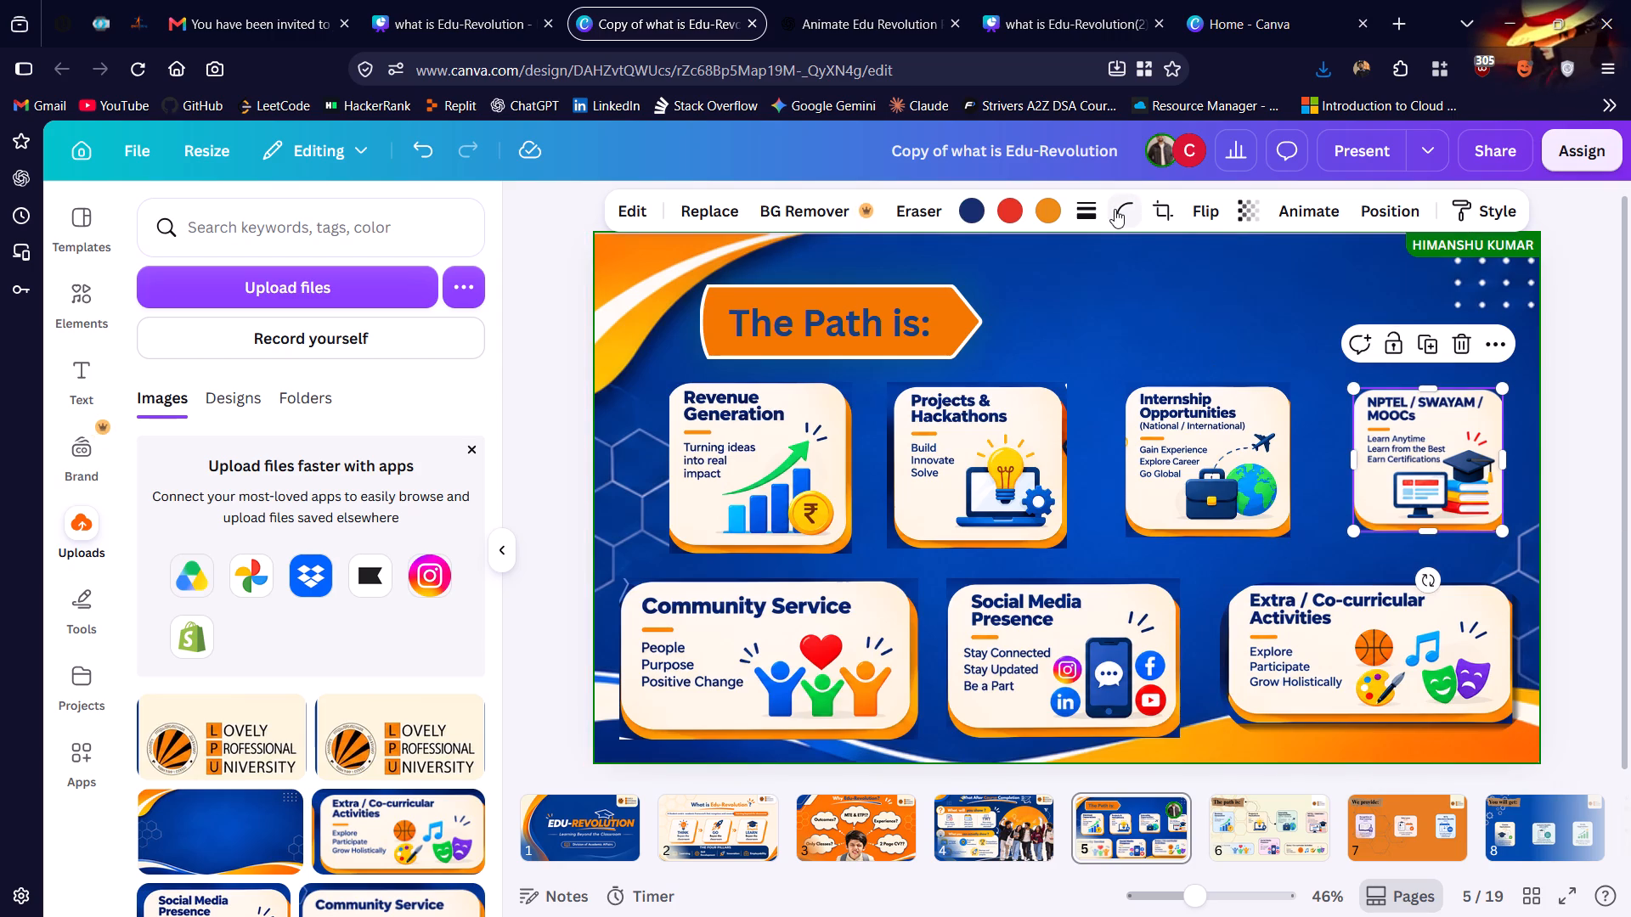
left_click(1115, 209)
left_click(1038, 297)
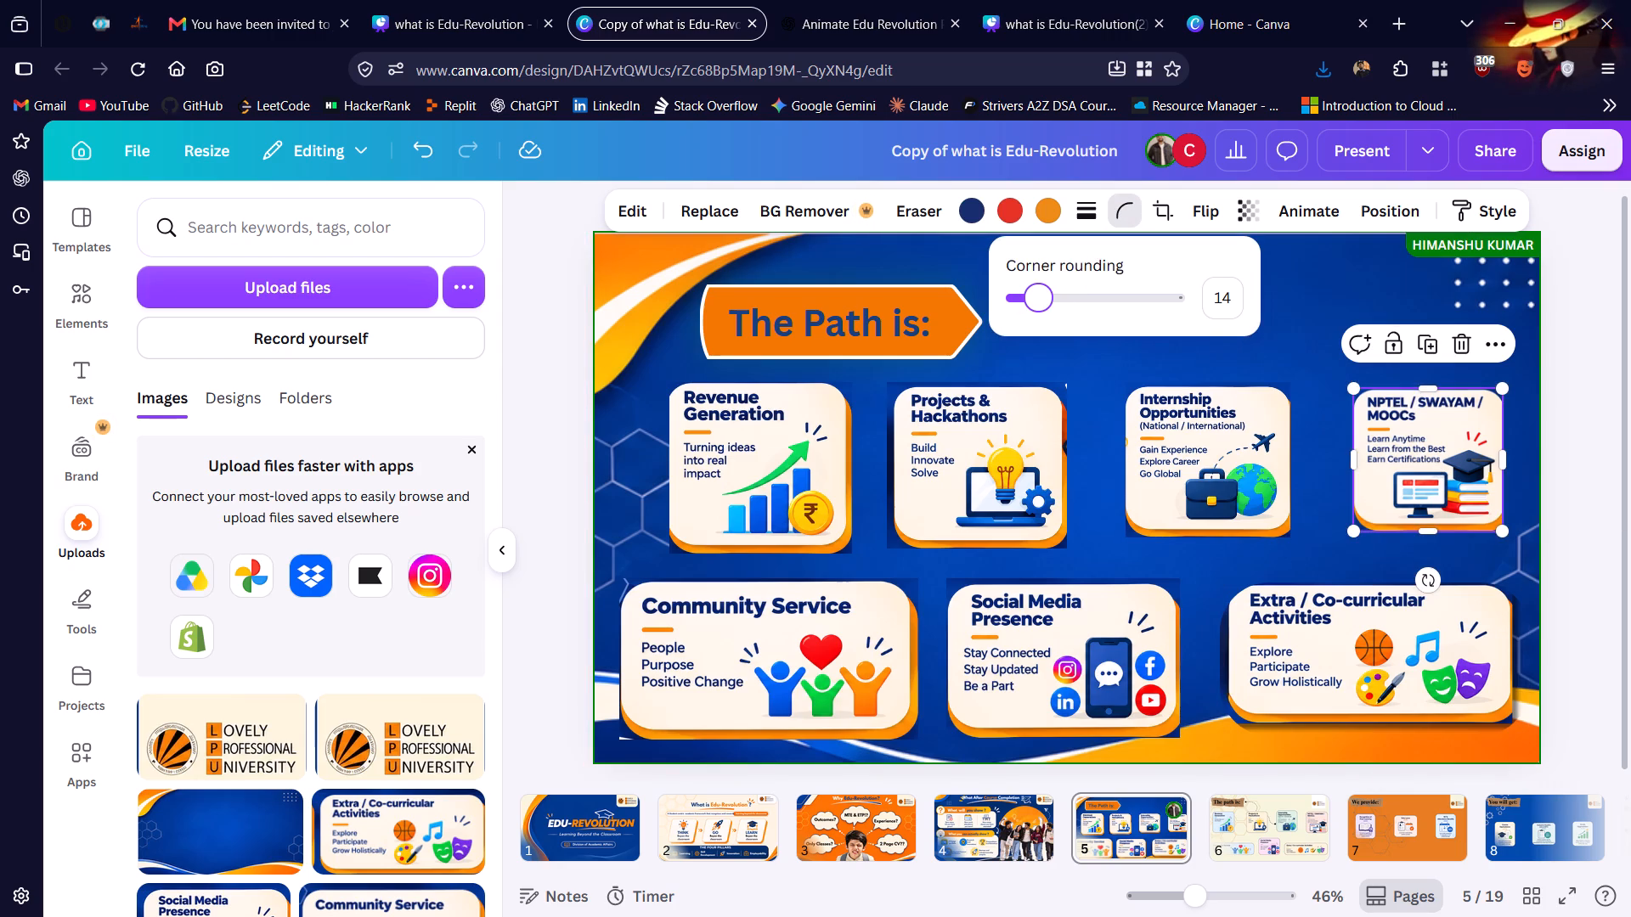
left_click(1063, 301)
left_click(1092, 296)
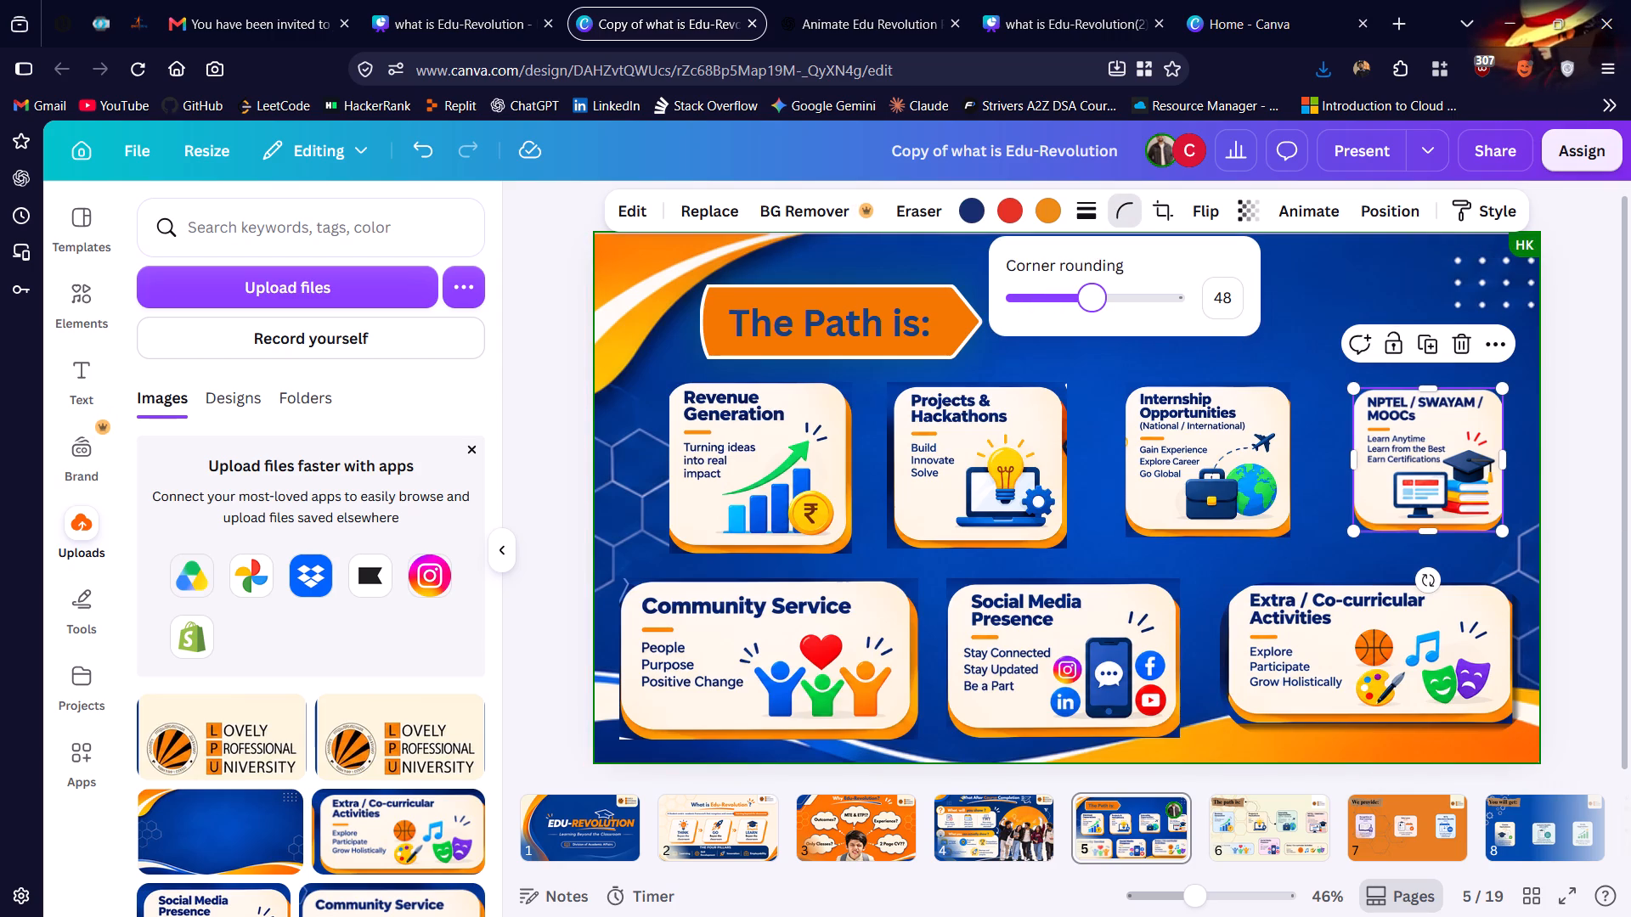
Set the corner rounding of the Internship Opportunities card in the upper row to 63.
left_click(1213, 453)
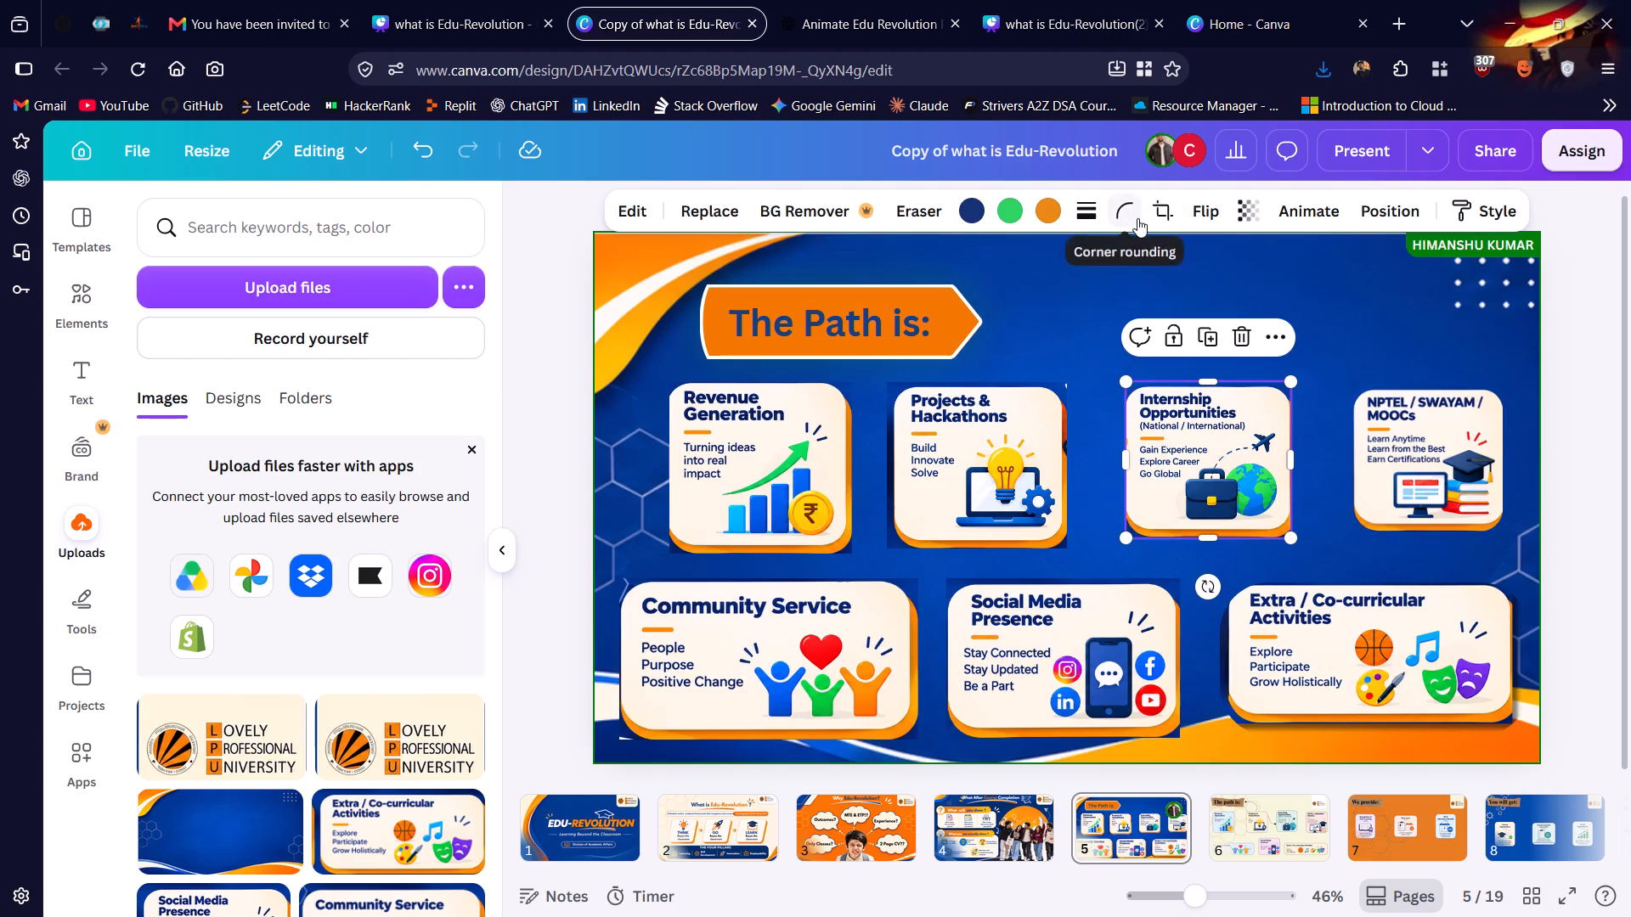
left_click(1137, 218)
left_click(1062, 301)
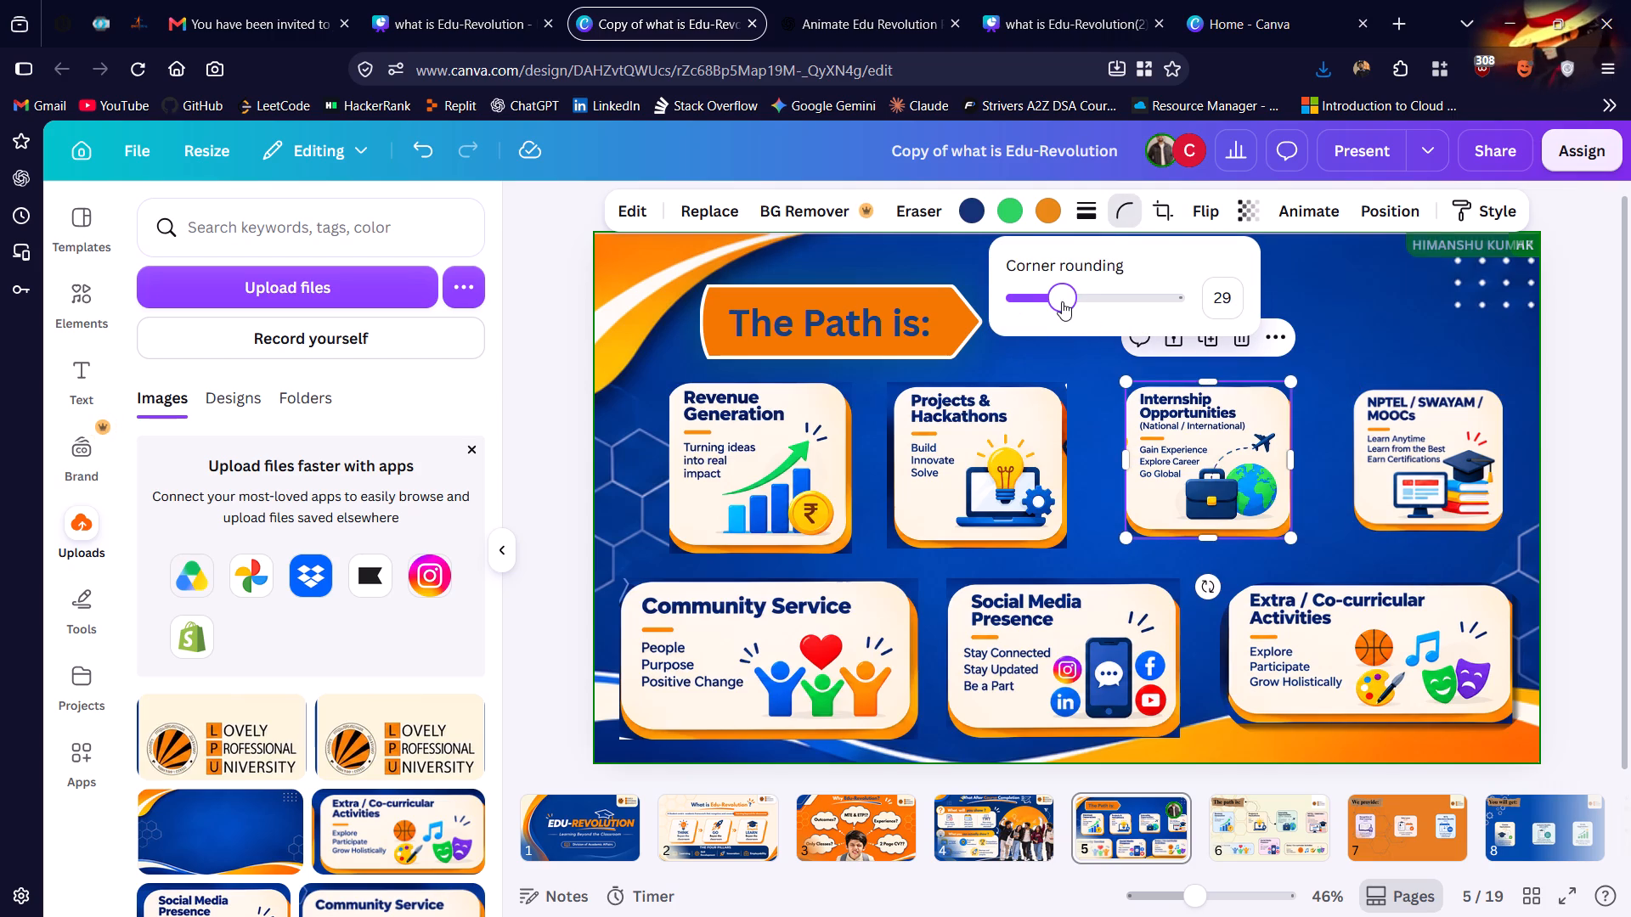
left_click_drag(1070, 301, 1115, 302)
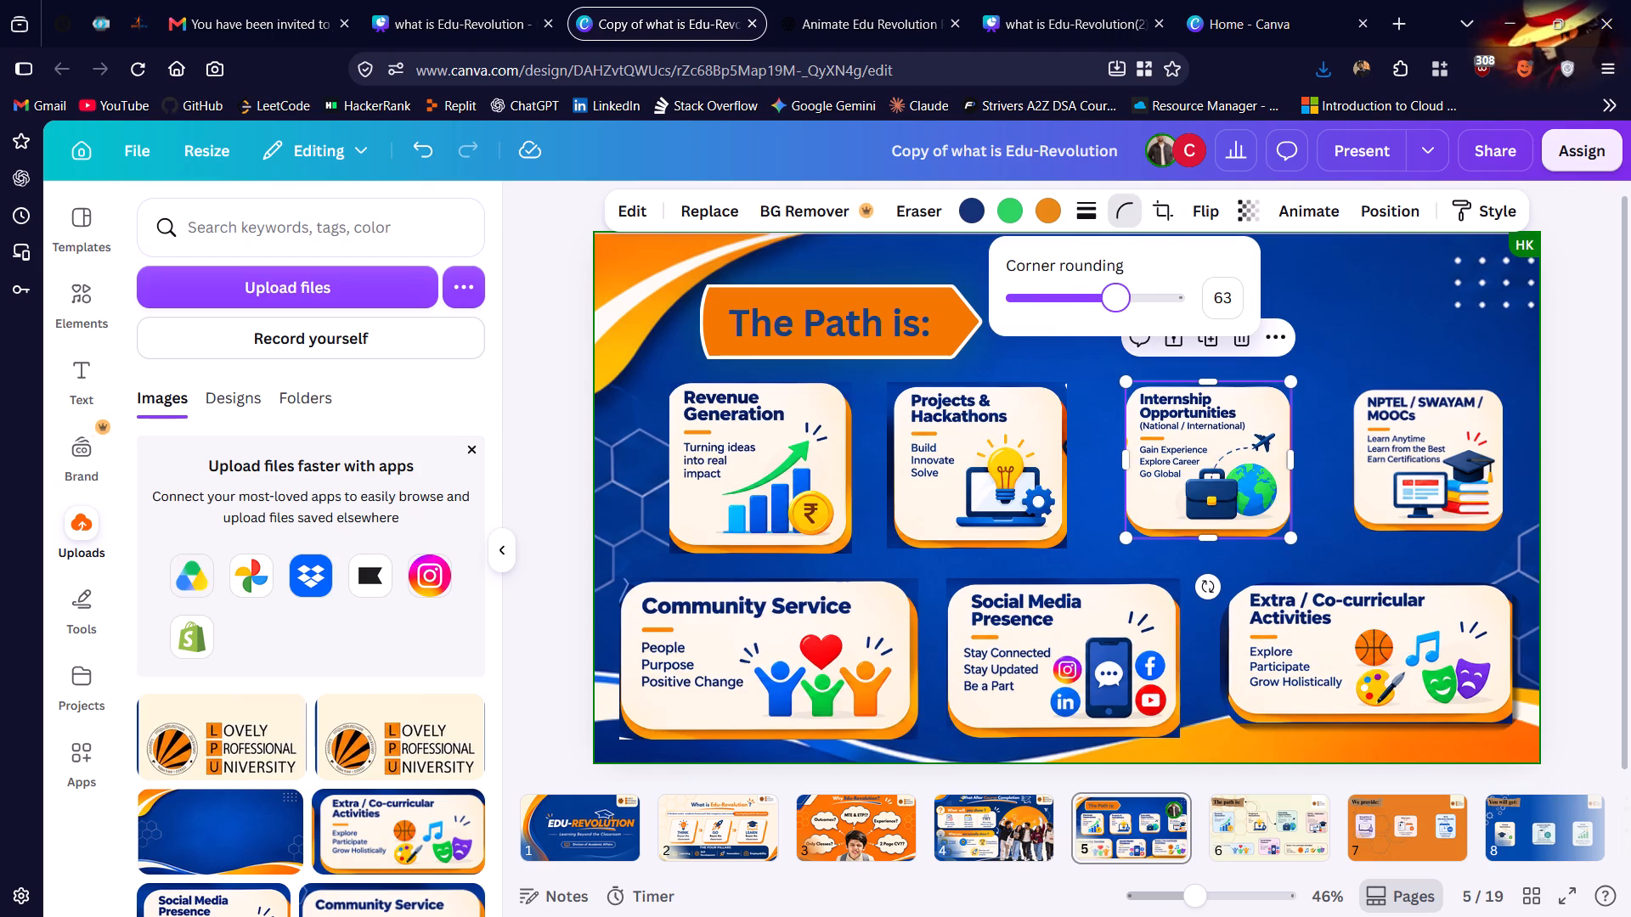
Round the corners of the Social Media Presence card in the lower row to slightly above 68.
left_click(978, 644)
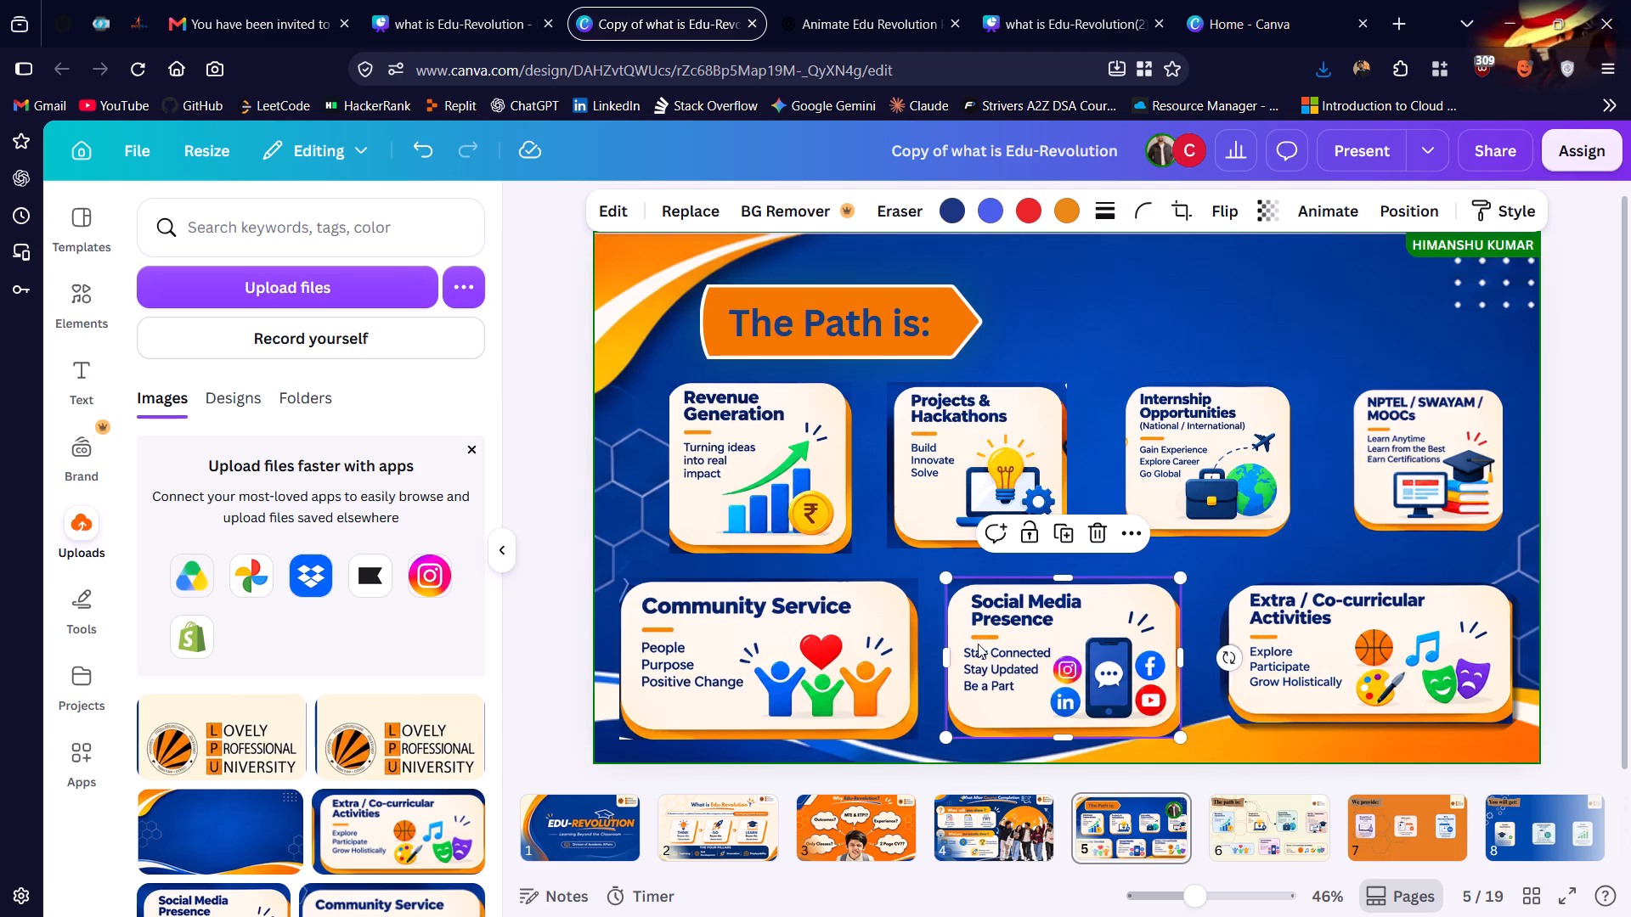
left_click(1143, 219)
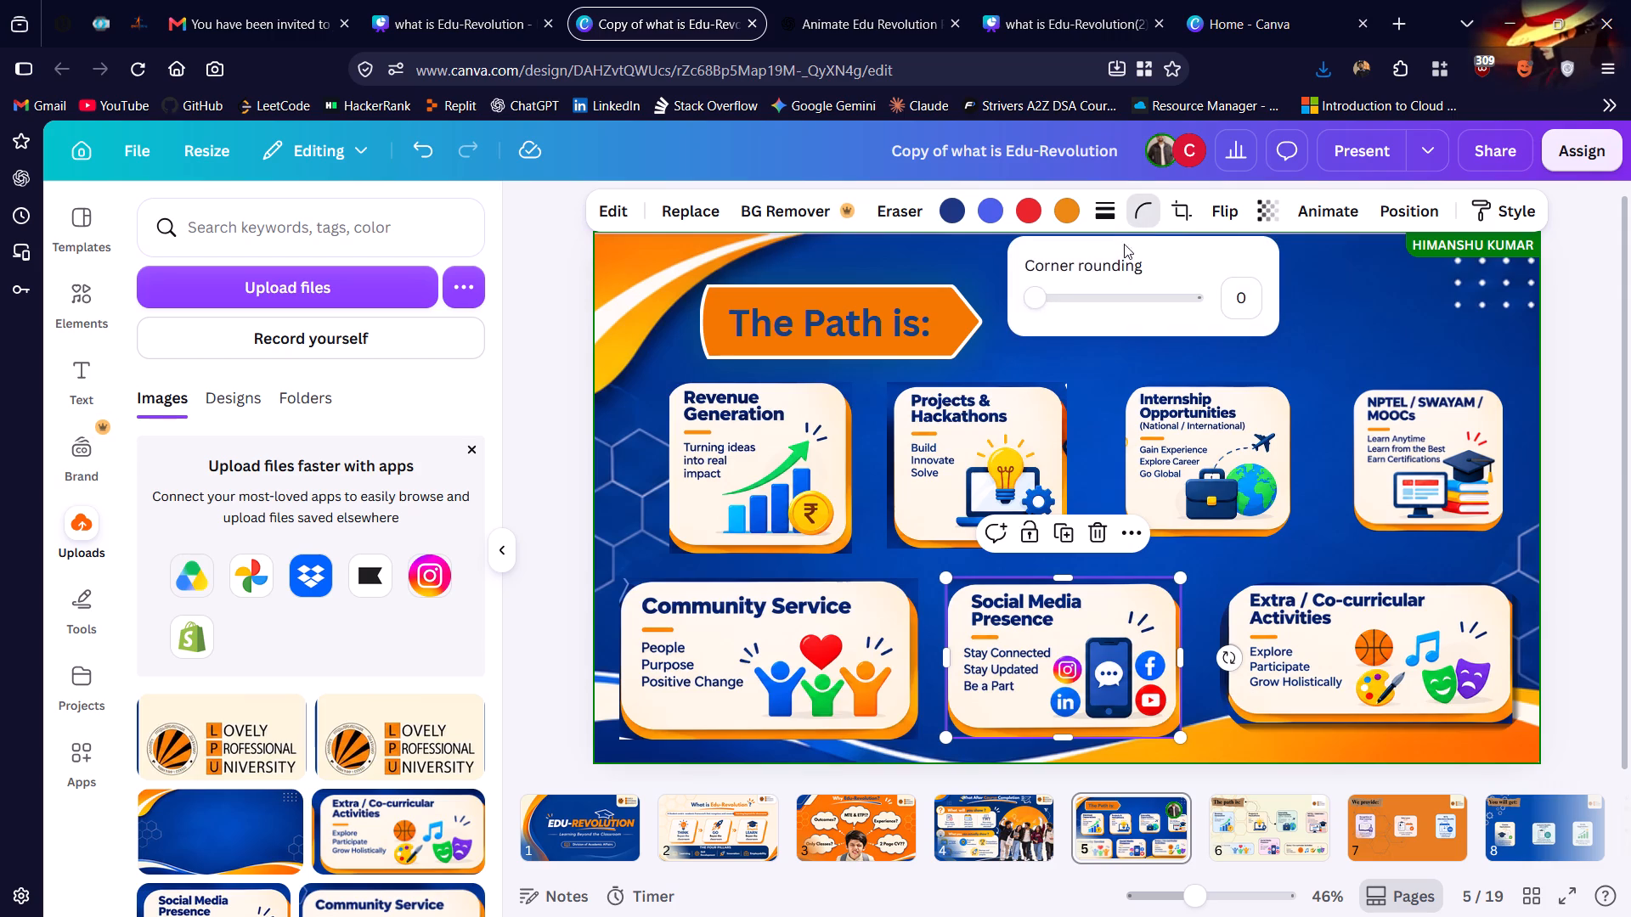
left_click(1086, 289)
left_click_drag(1099, 291, 1144, 295)
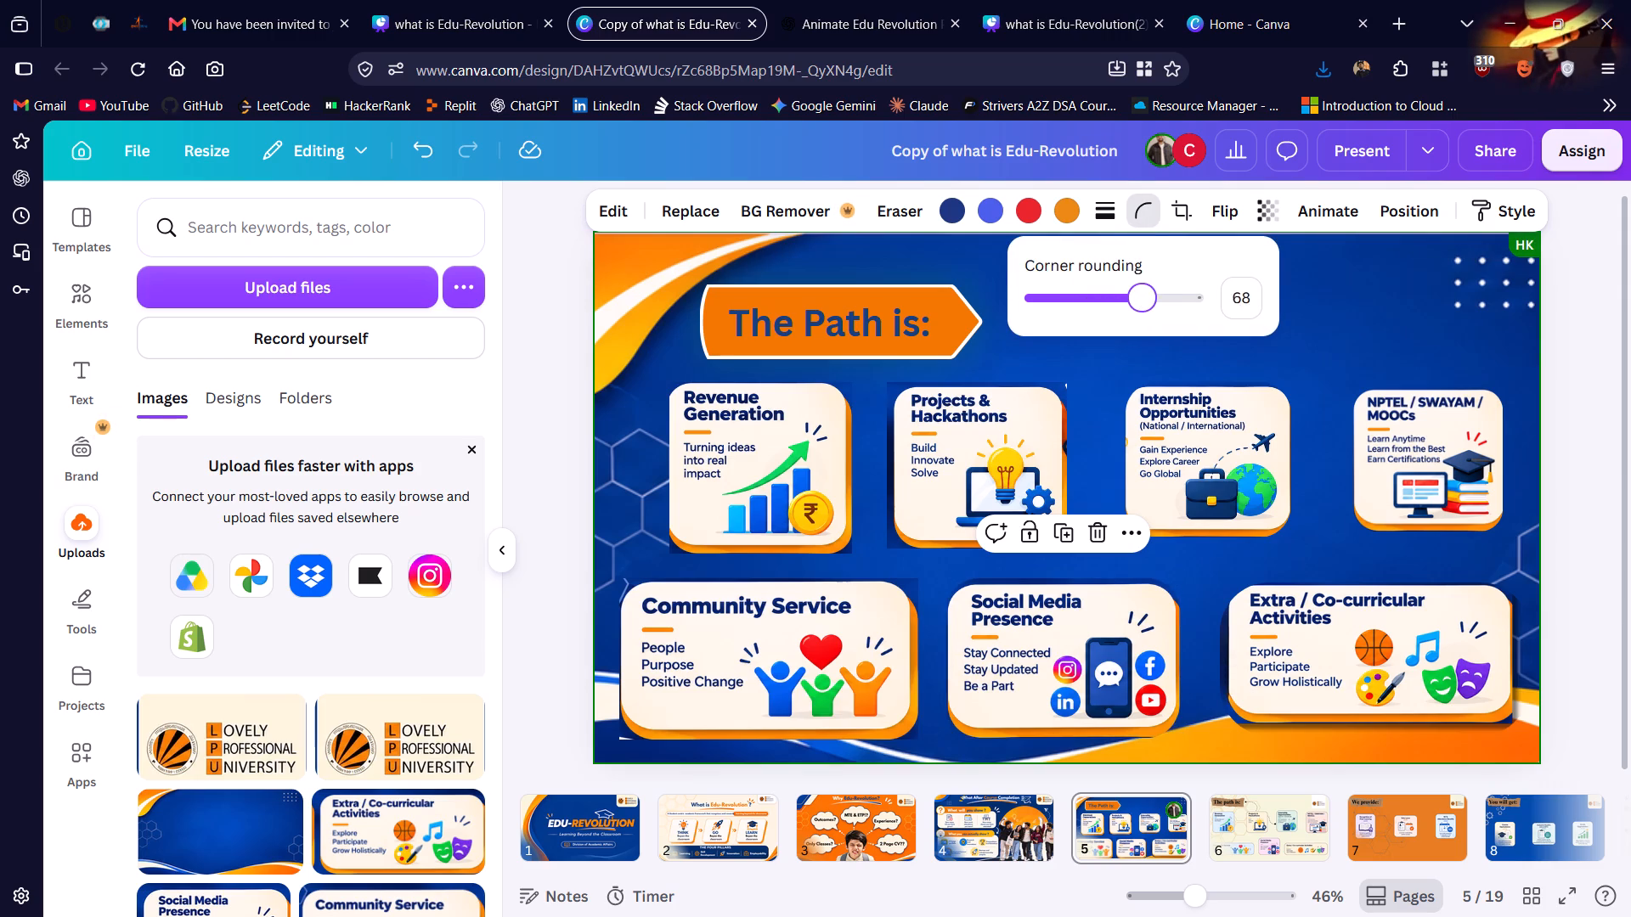
left_click_drag(1144, 295, 1154, 297)
left_click(1154, 297)
Set the corner rounding of the Community Service card in the lower row to 64.
left_click(706, 692)
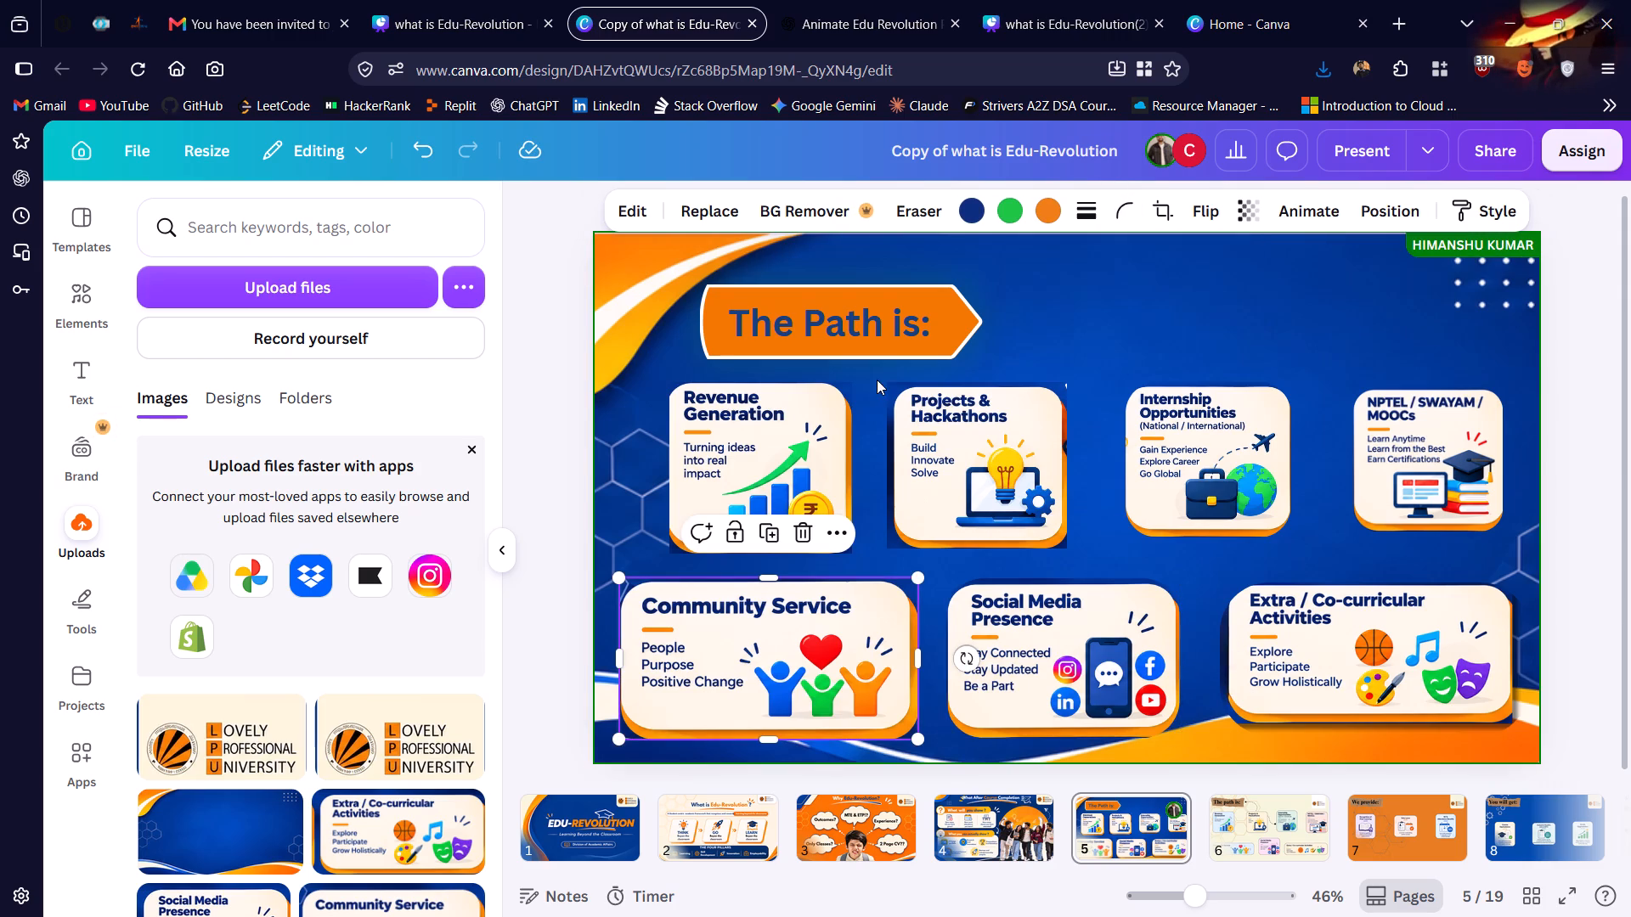
left_click(1118, 208)
left_click_drag(1082, 288, 1118, 294)
left_click(1118, 294)
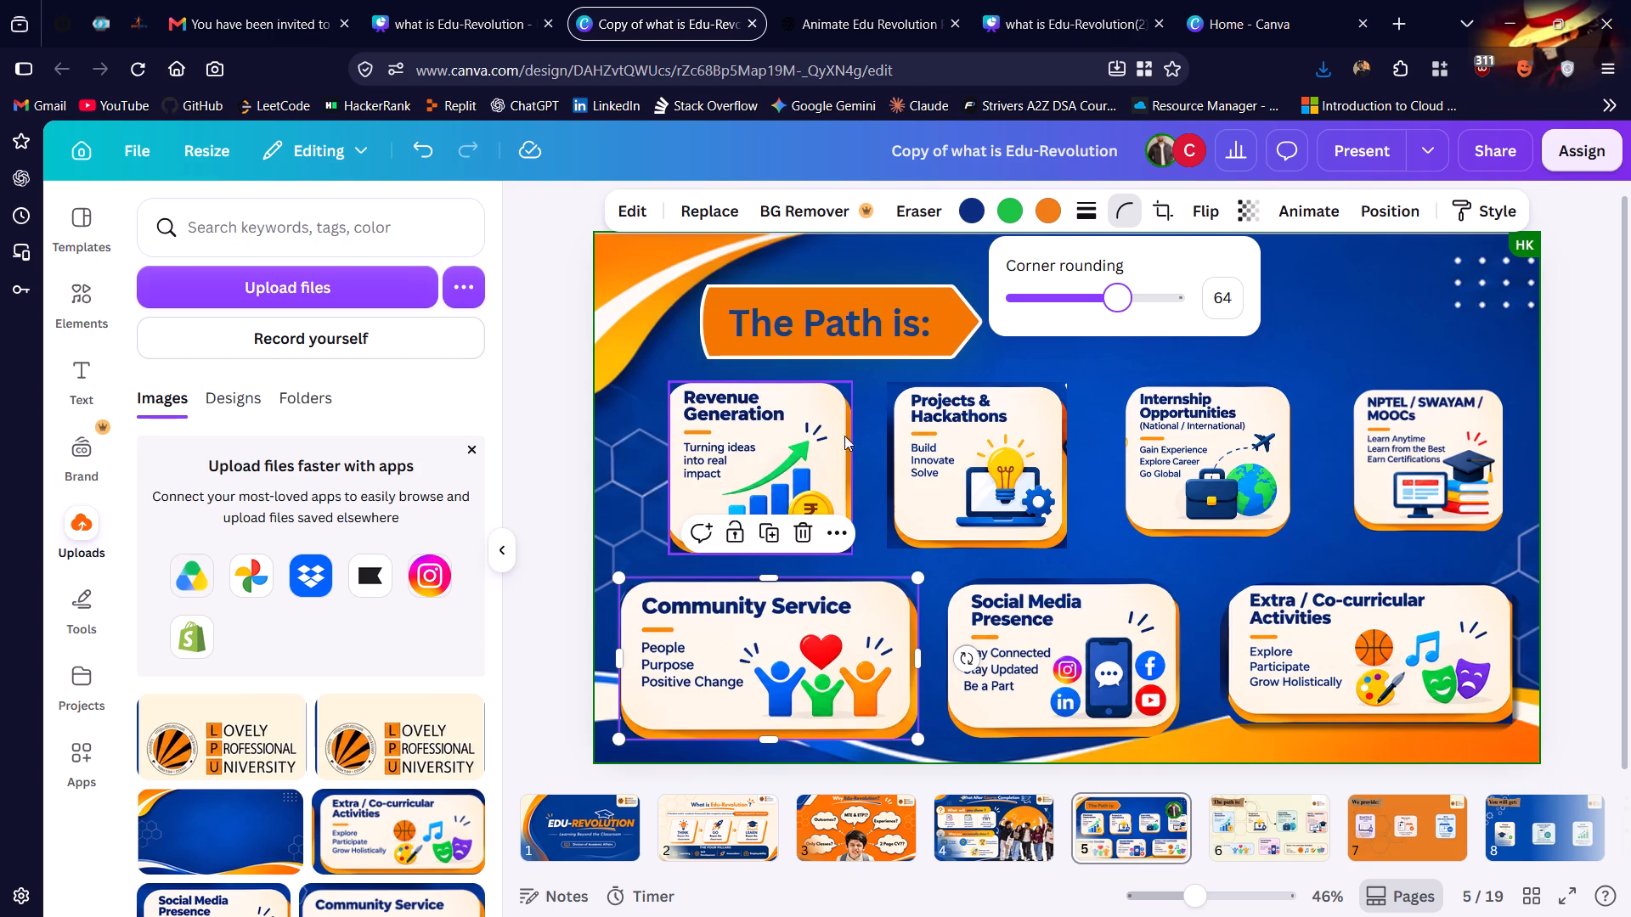
Set the corner rounding of the Revenue Generation card in the upper row to 40.
left_click(831, 465)
left_click(1119, 227)
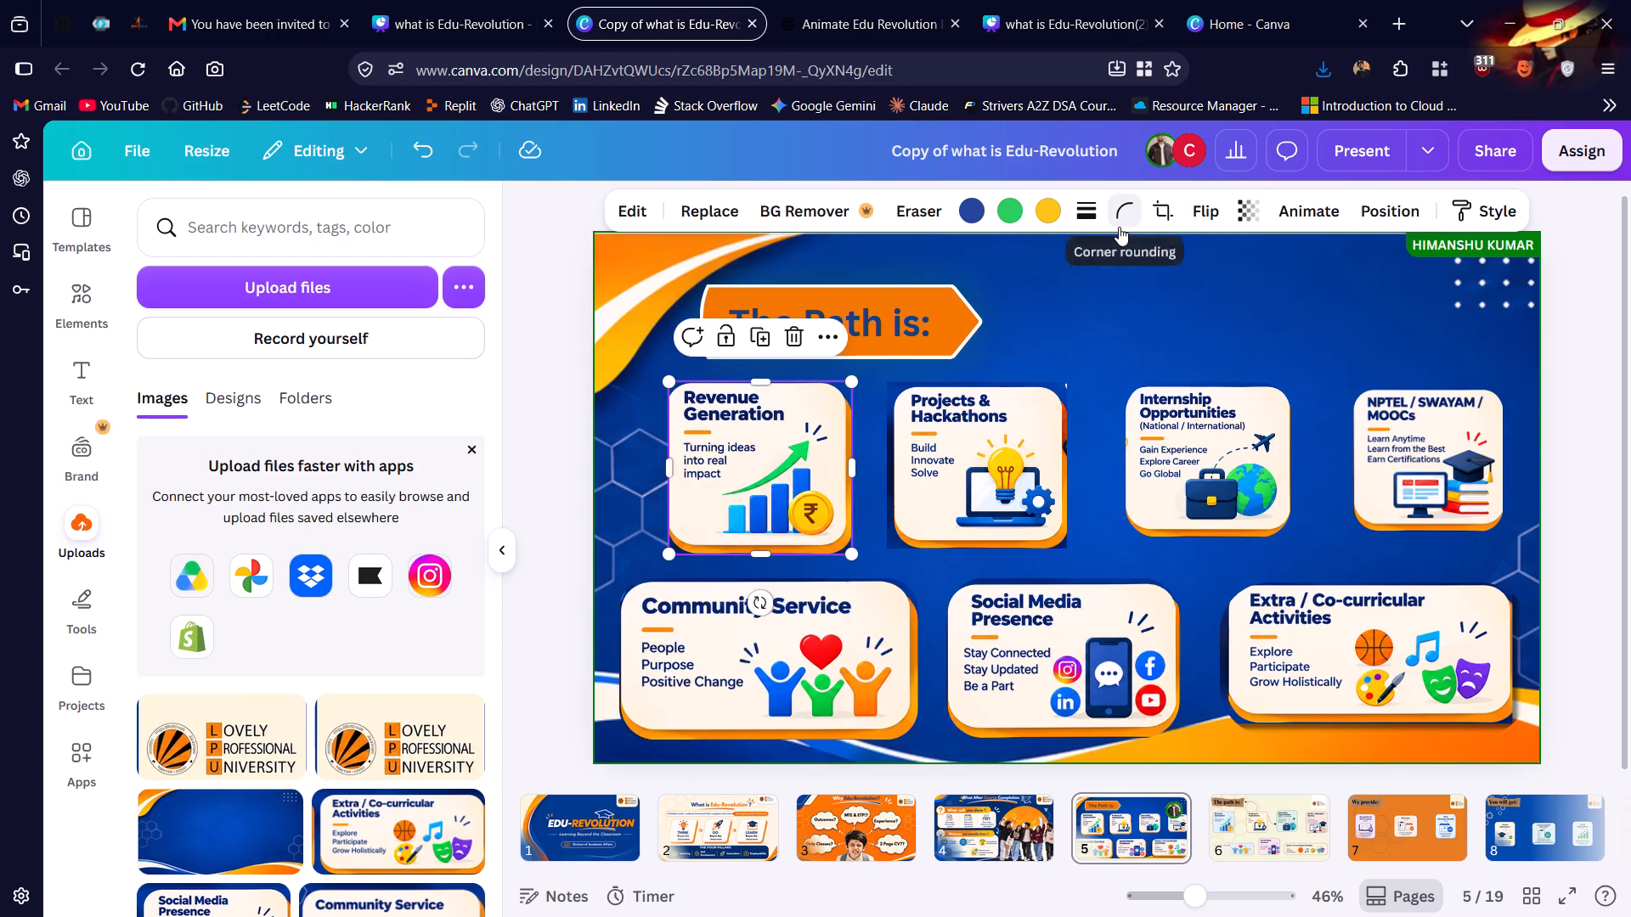
triple_click(1079, 296)
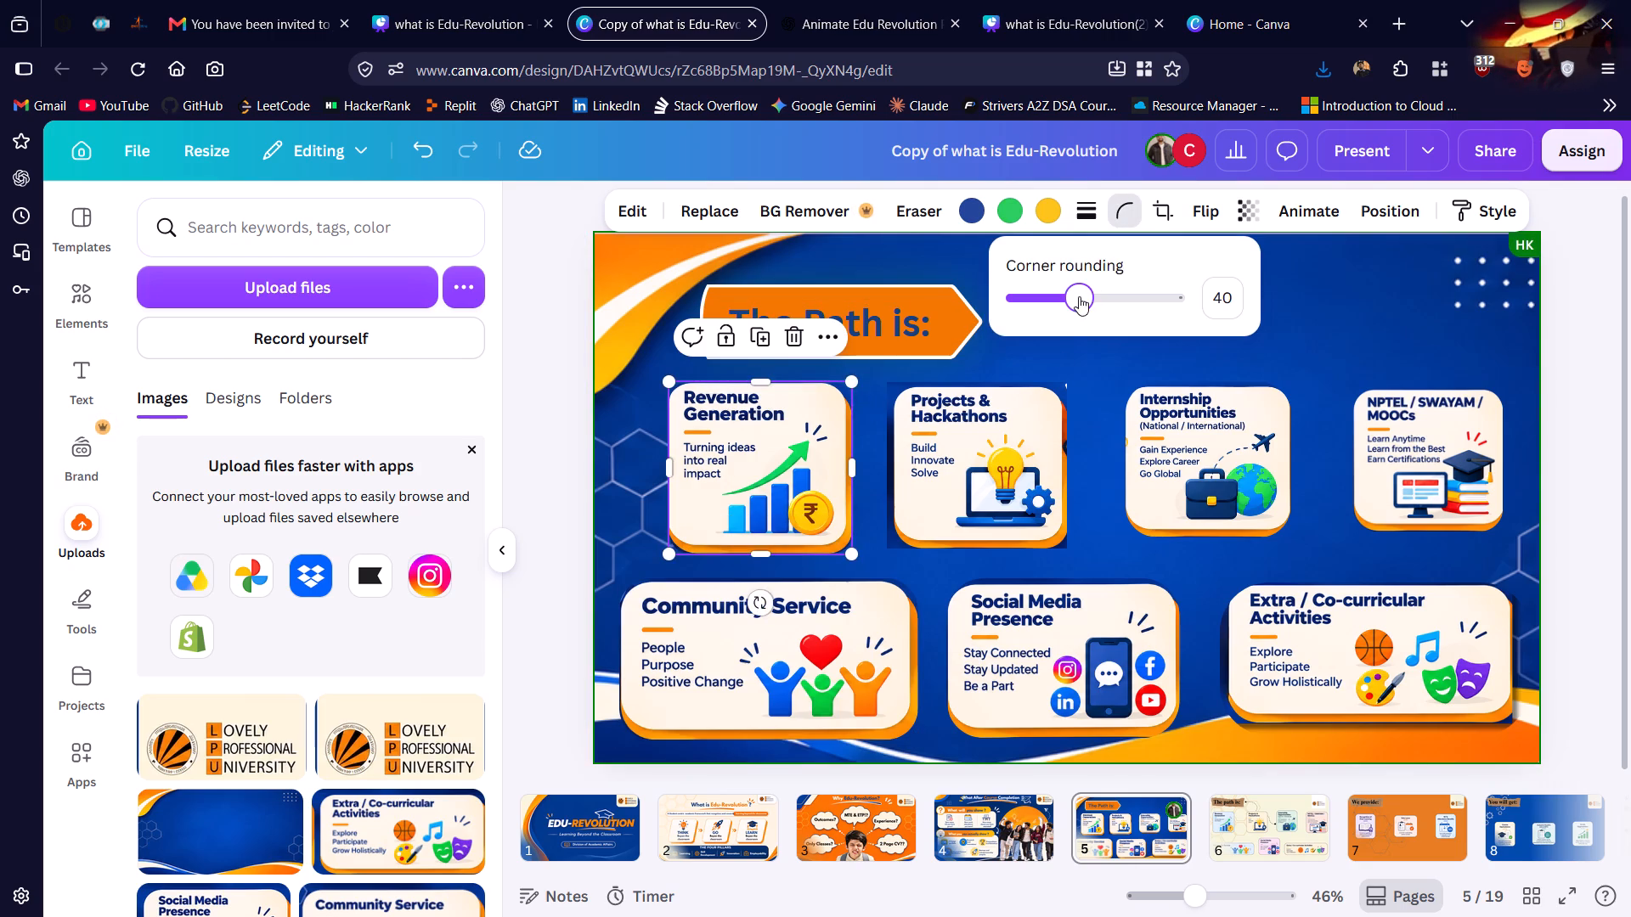
Set the corner rounding of the Projects & Hackathons card to 55 and deselect it.
left_click(1011, 439)
left_click(1109, 205)
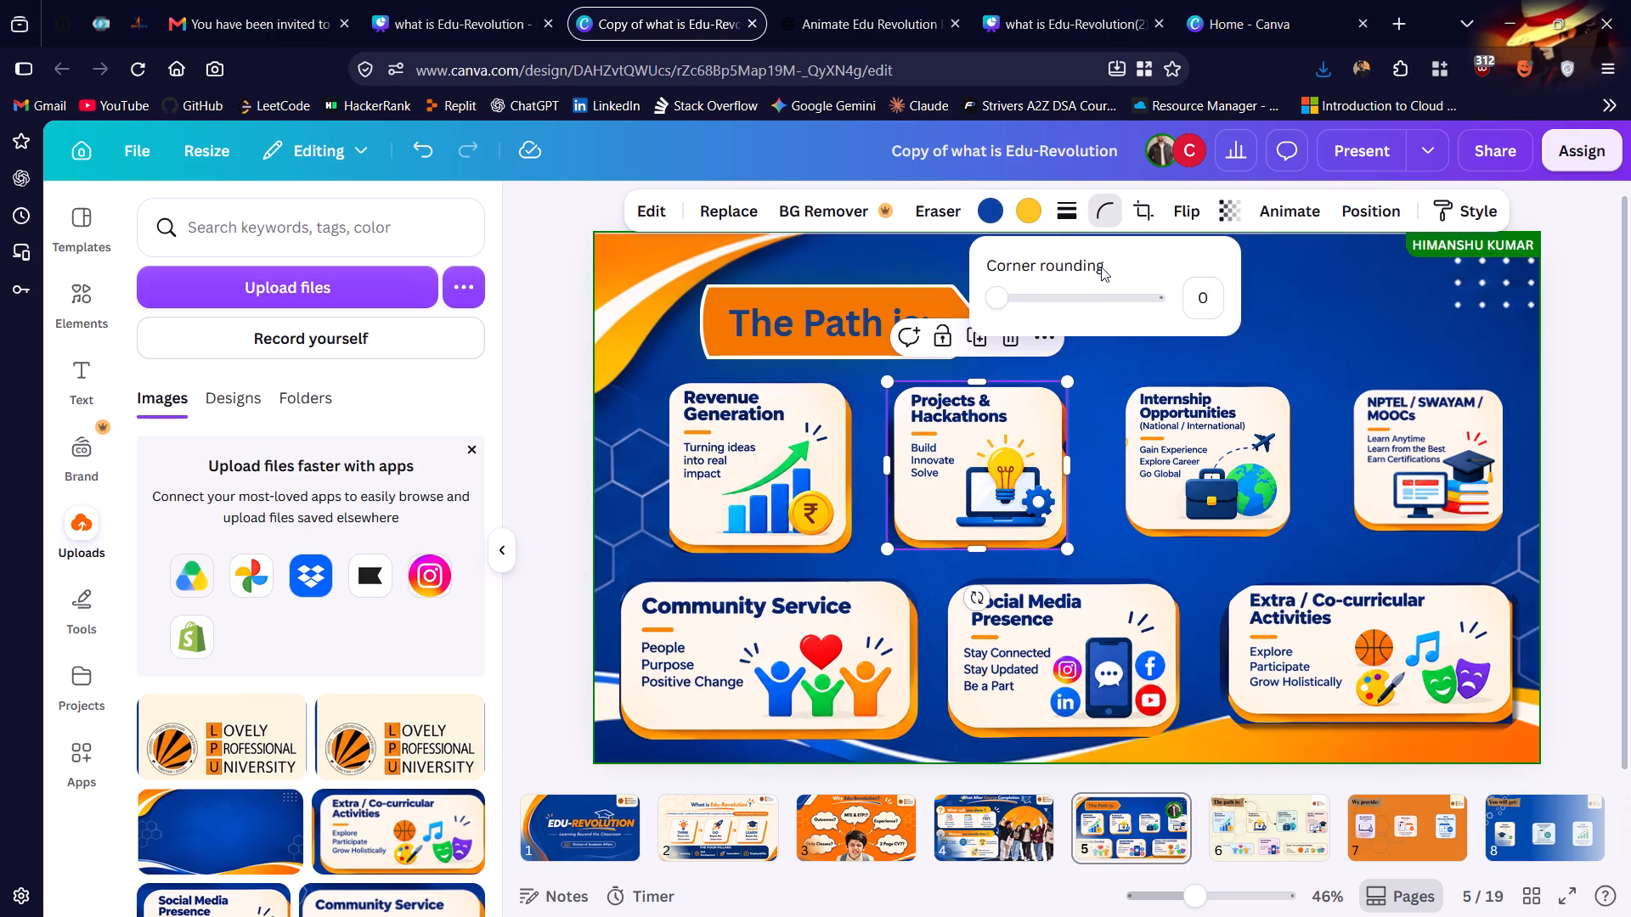
left_click(1084, 290)
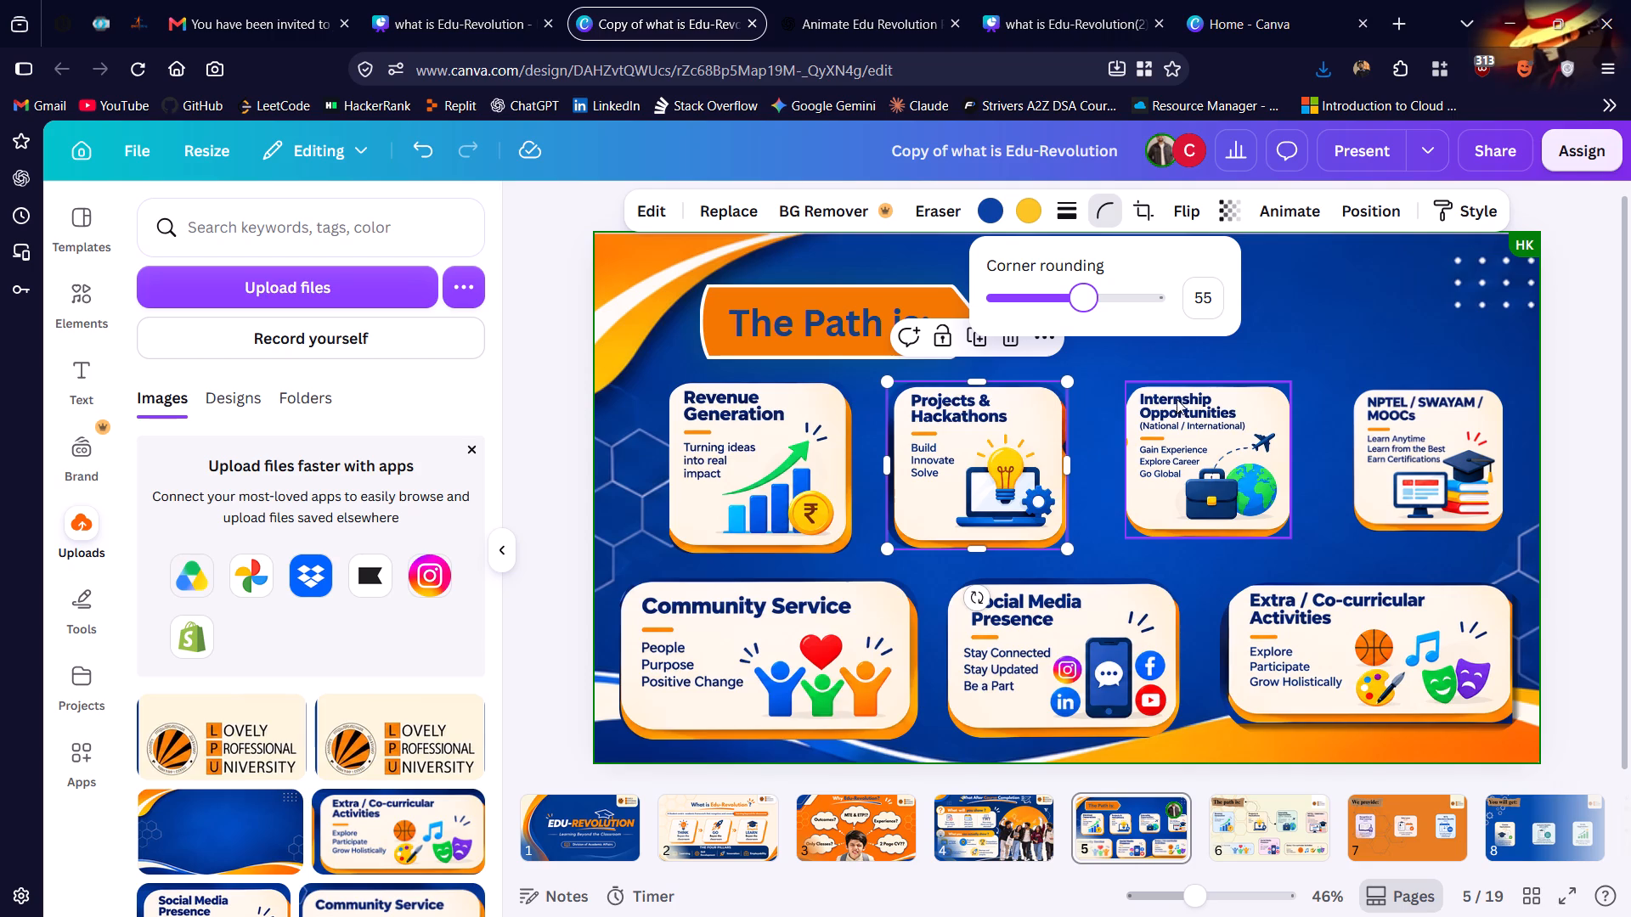
left_click(1575, 374)
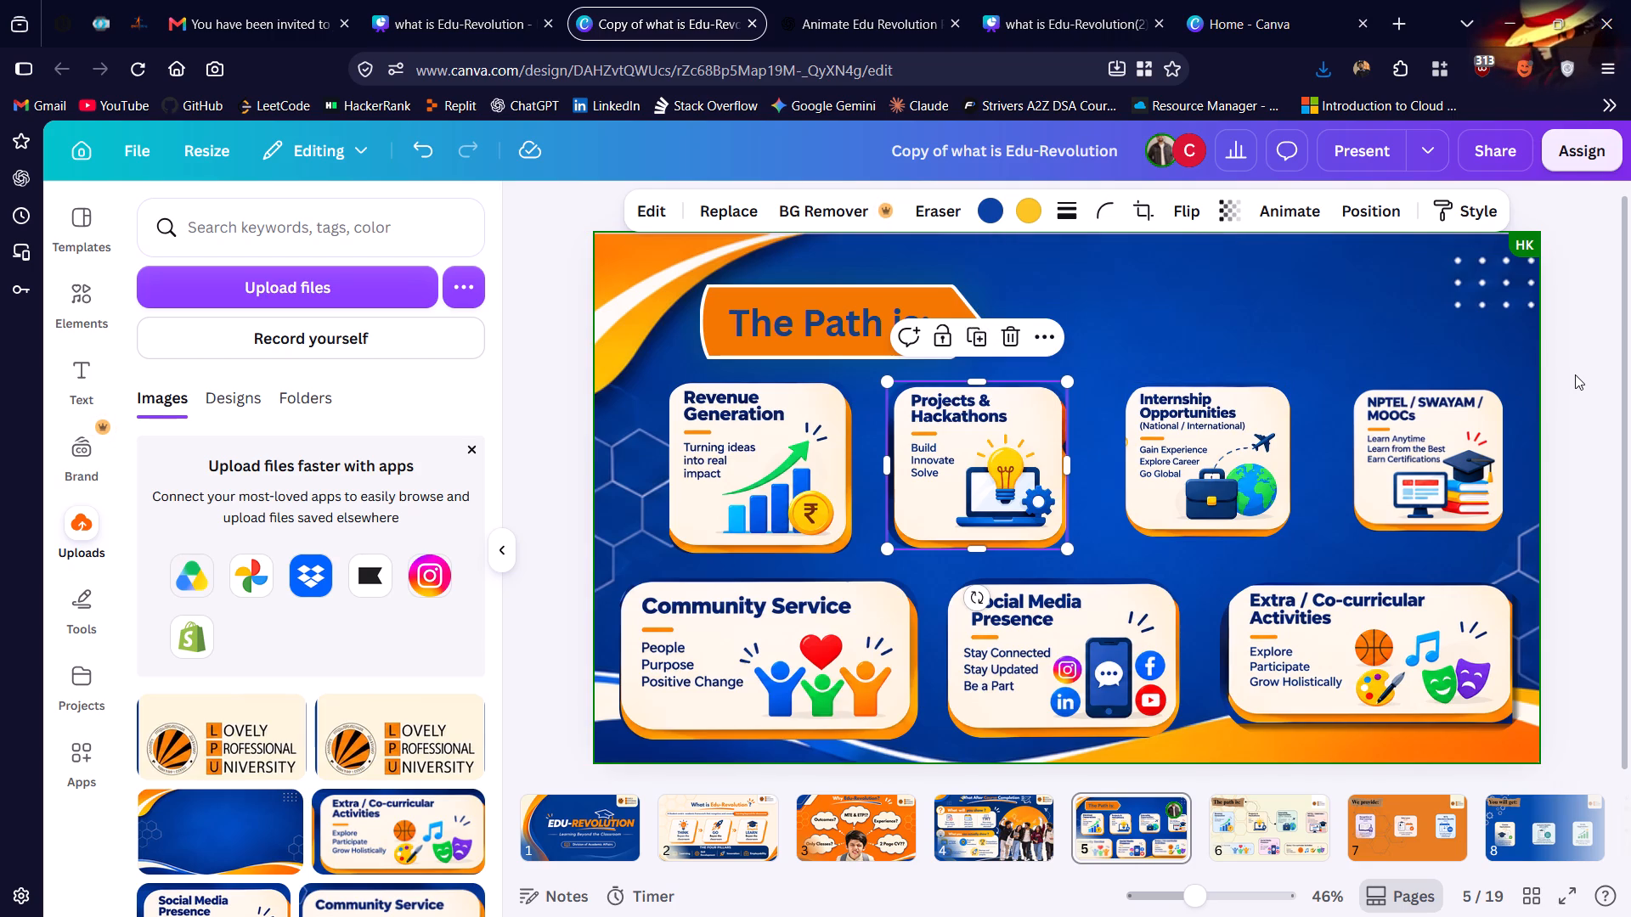
double_click(1575, 374)
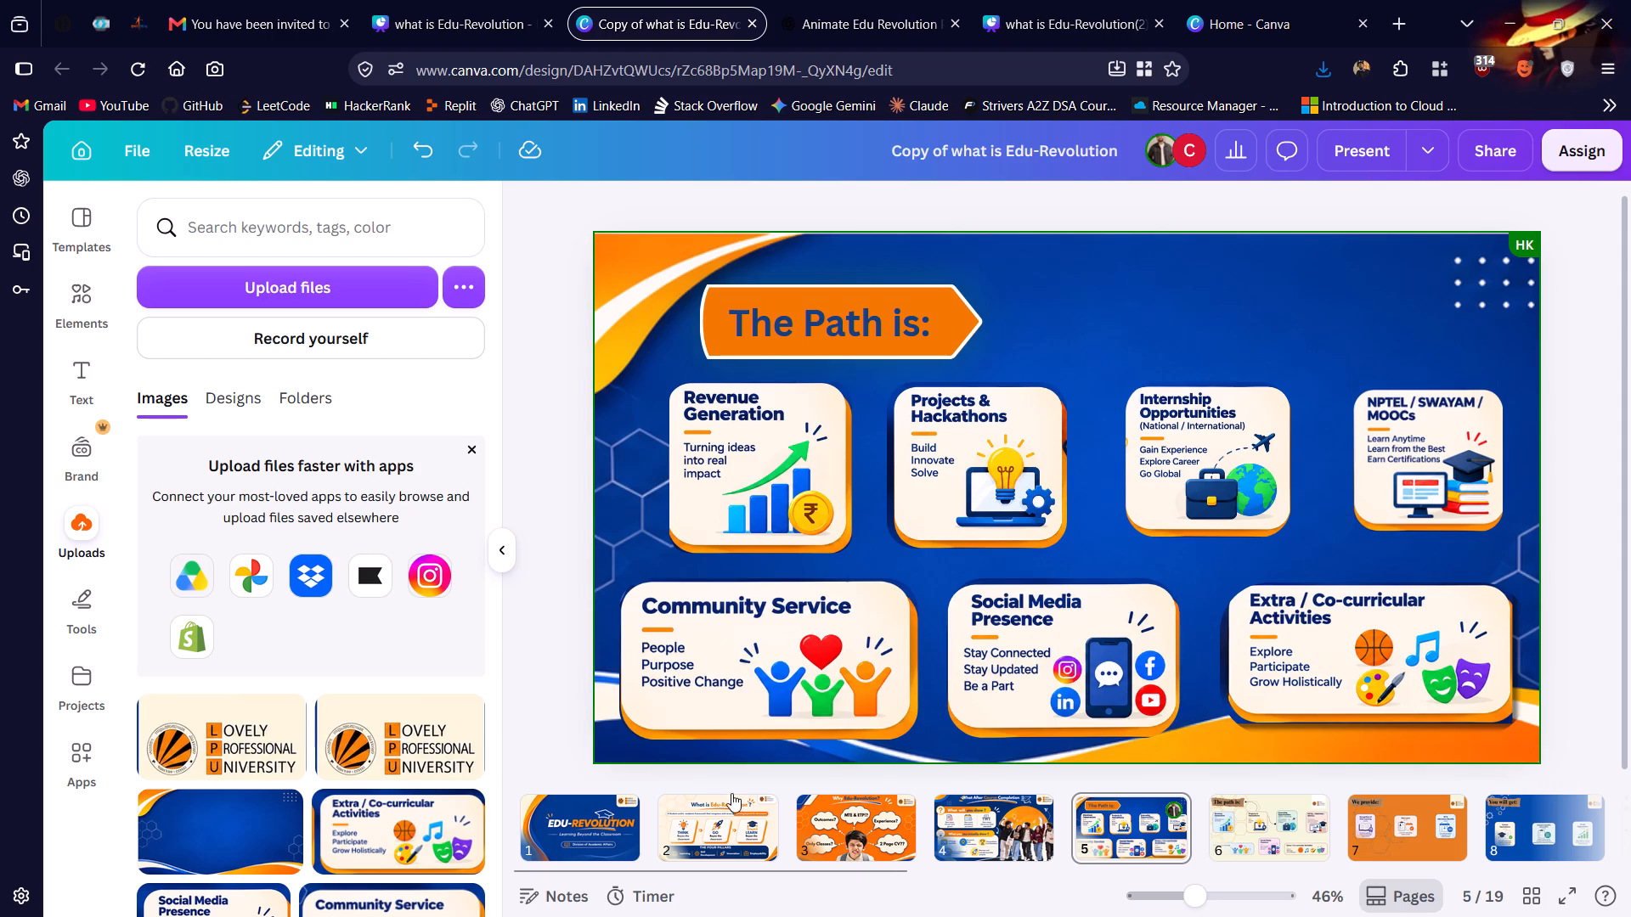
Copy the Lovely Professional University logo from the "Why Edu-Revolution?" slide into the upper-right corner of the "The Path is:" slide 5.
left_click(825, 815)
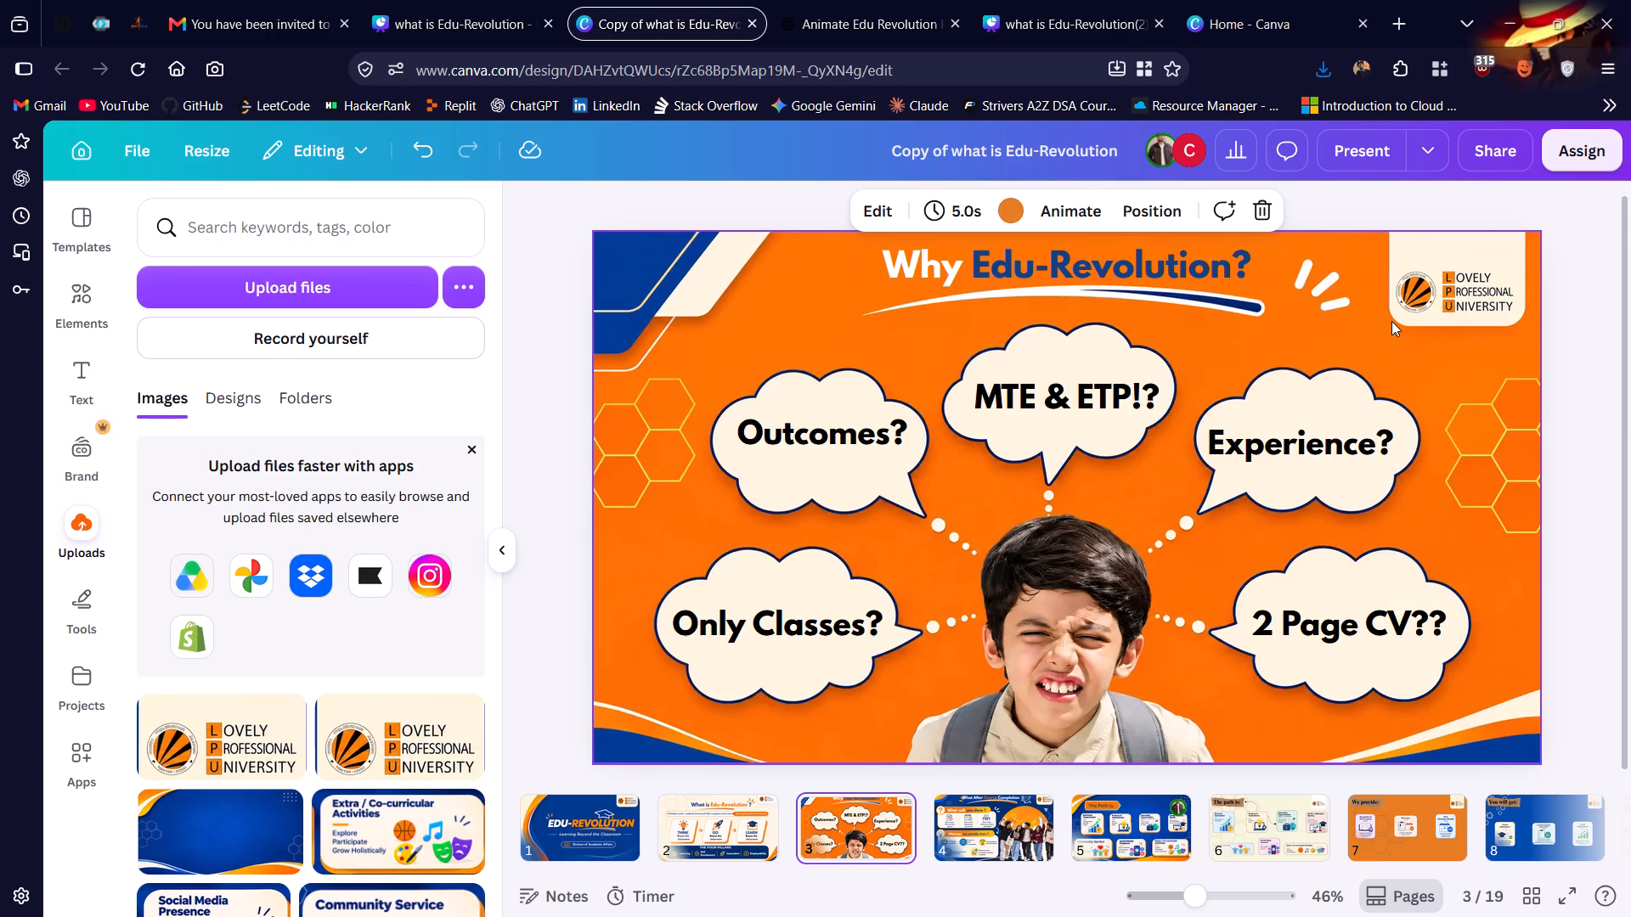
left_click(1439, 279)
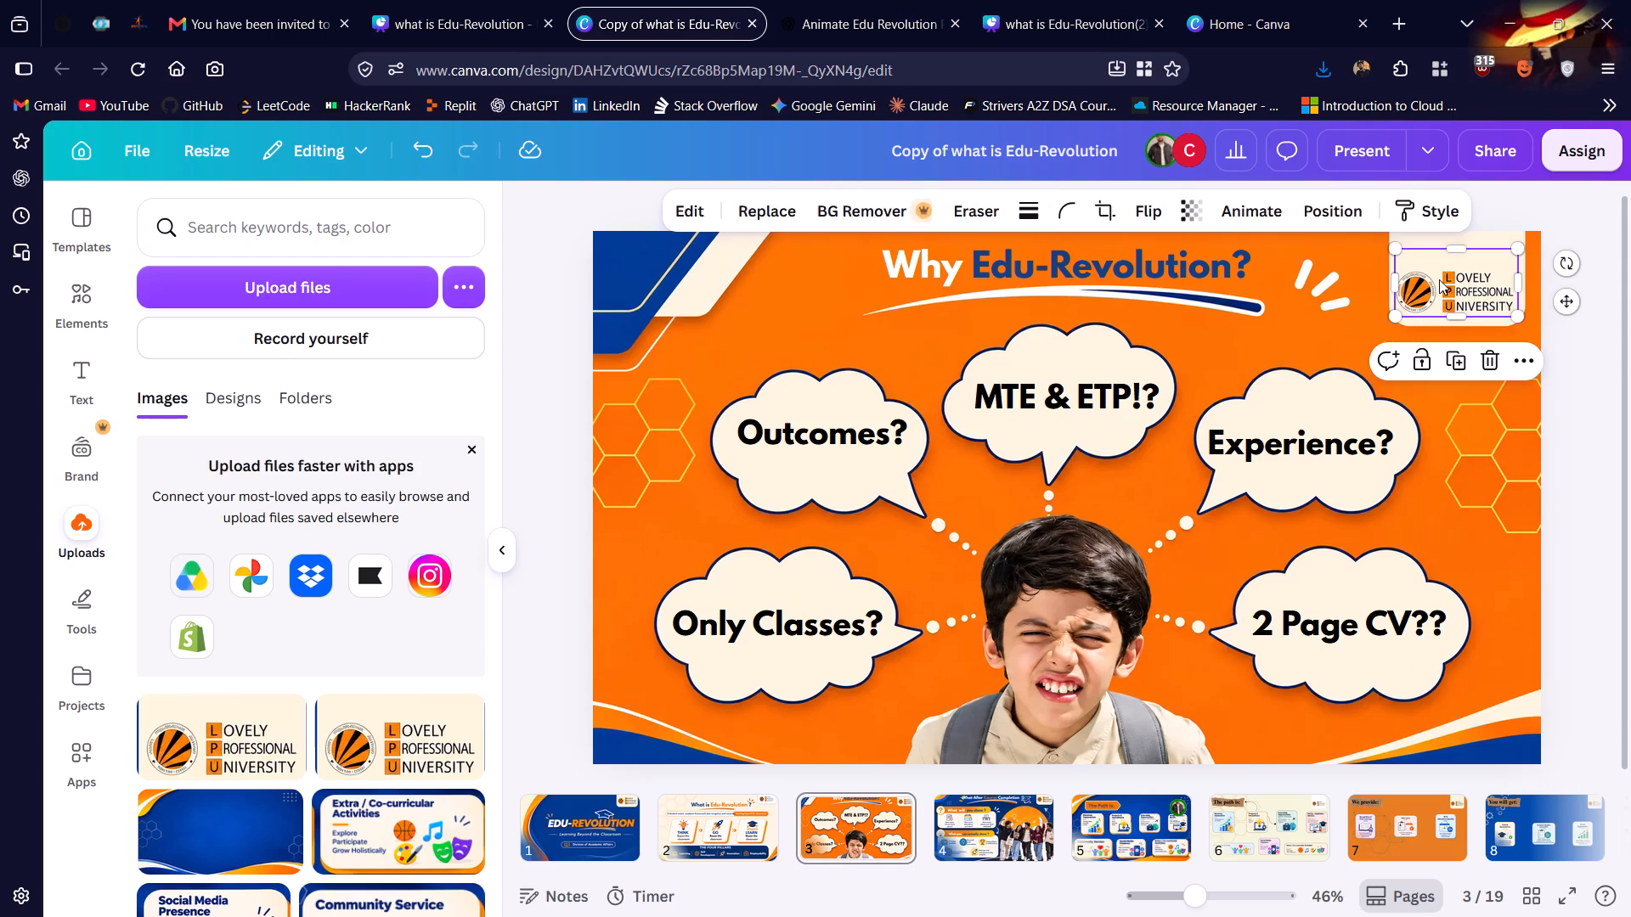
key("ctrl+c")
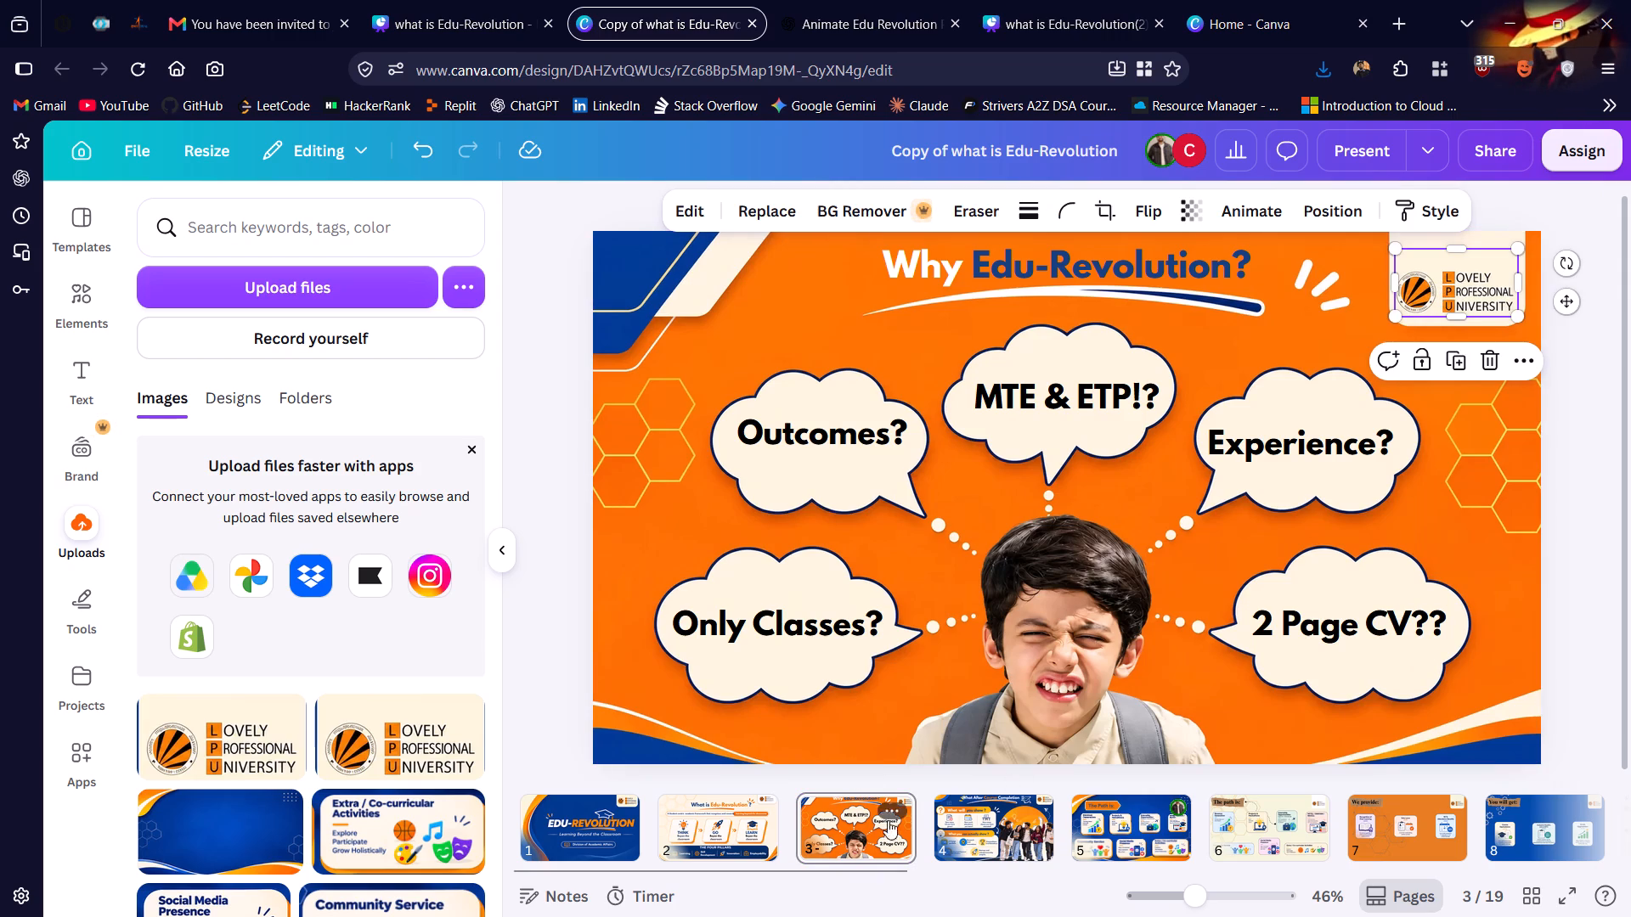
left_click(990, 794)
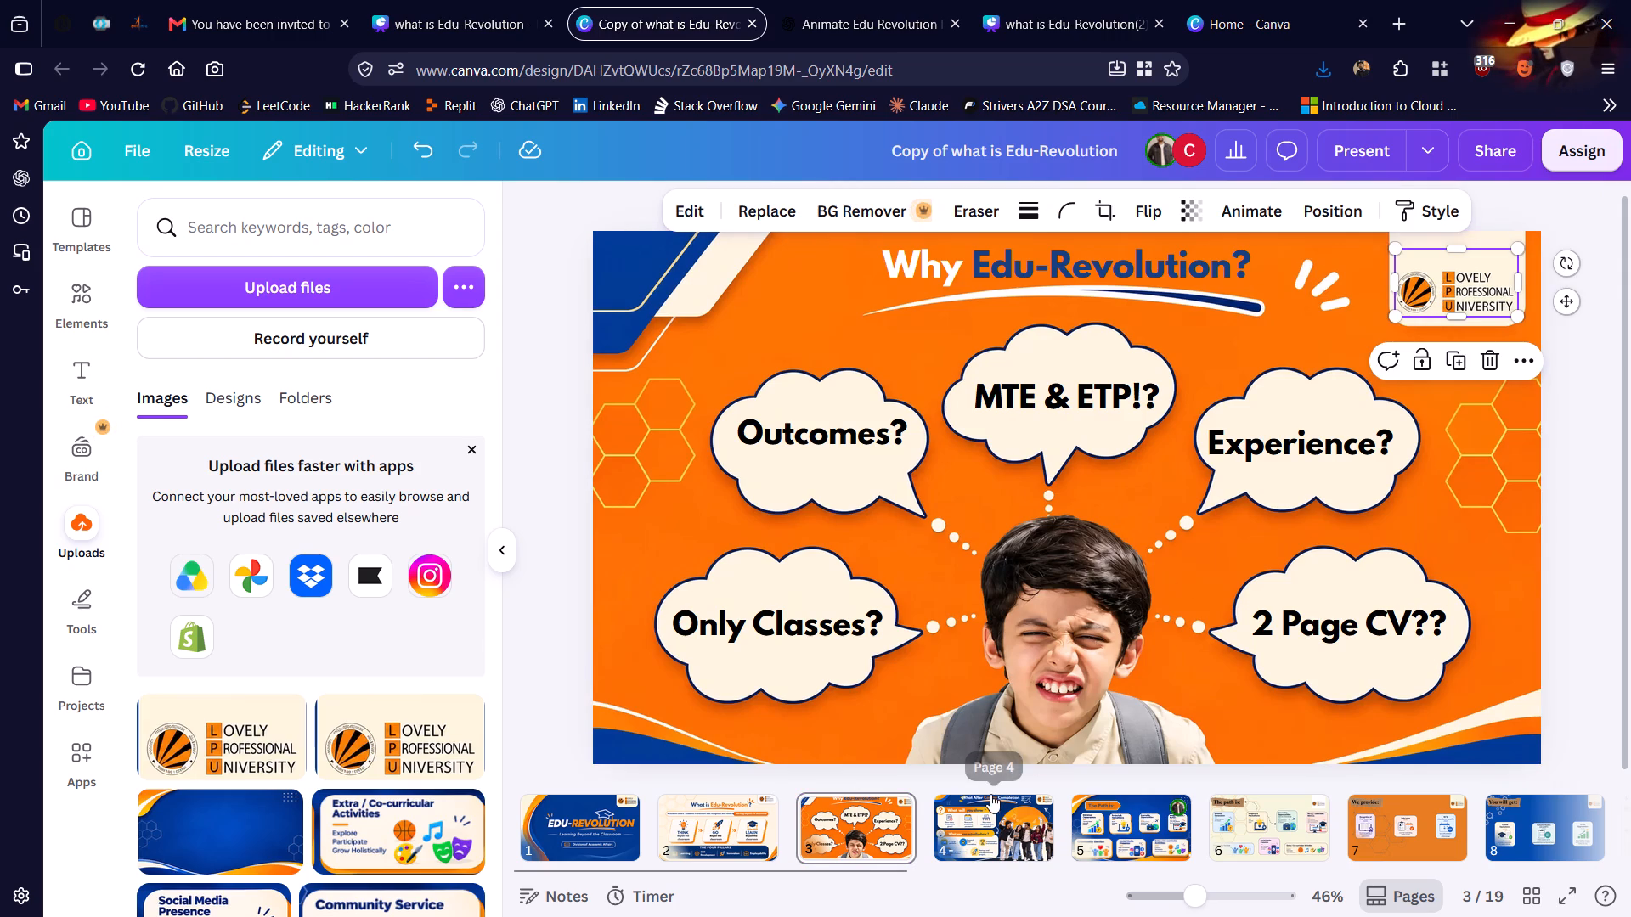
left_click(1097, 809)
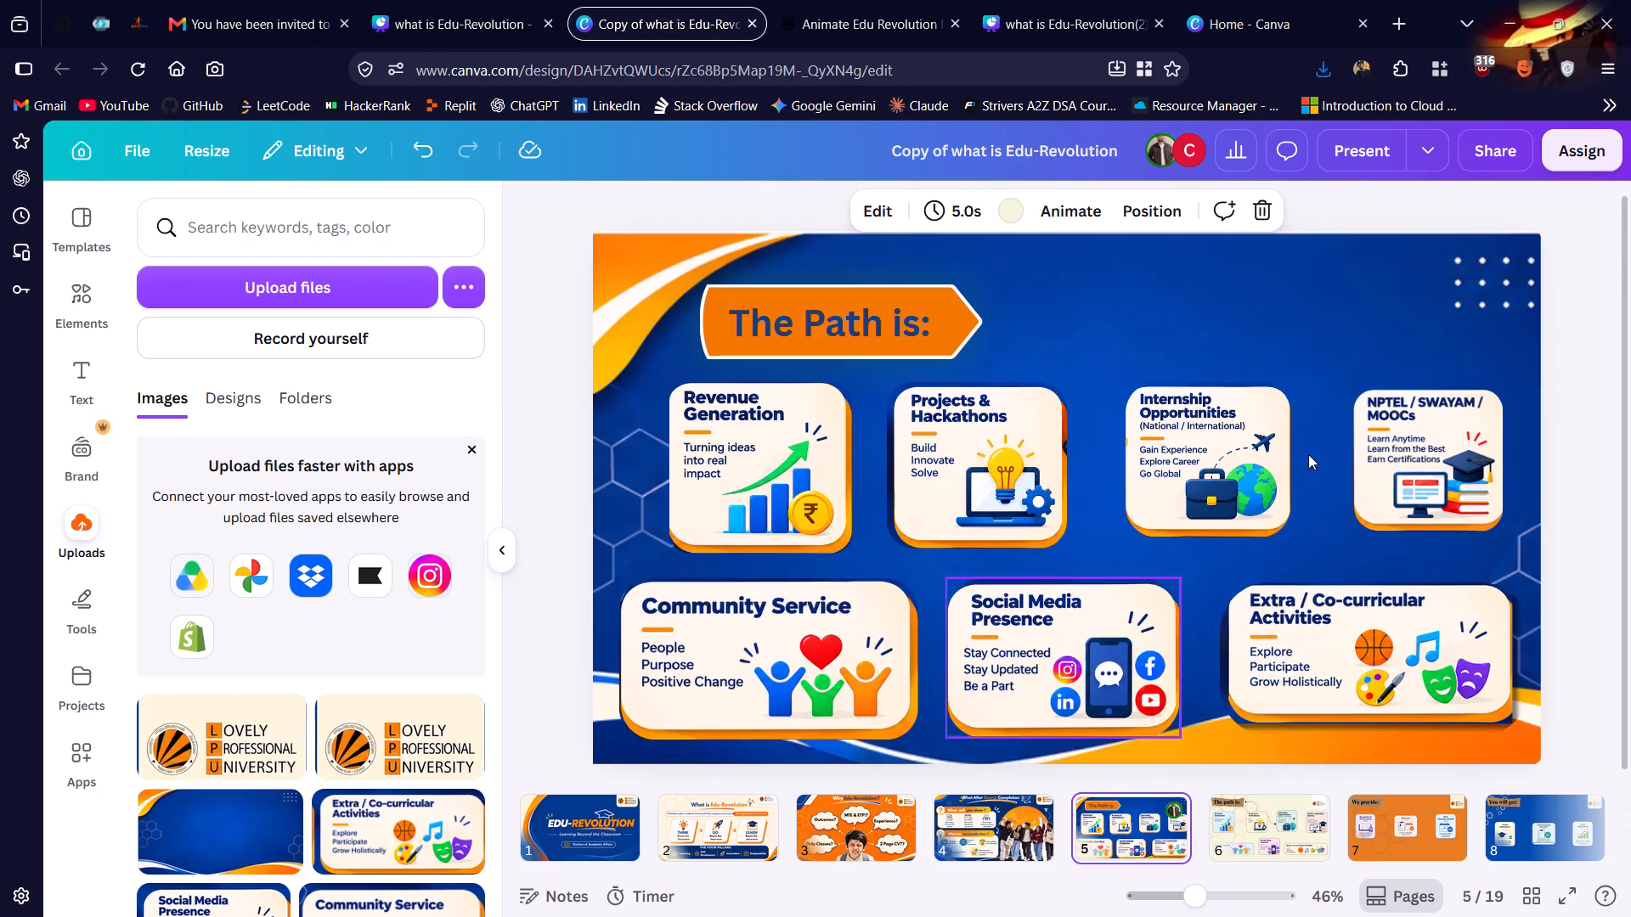
left_click(1453, 286)
key("ctrl+v")
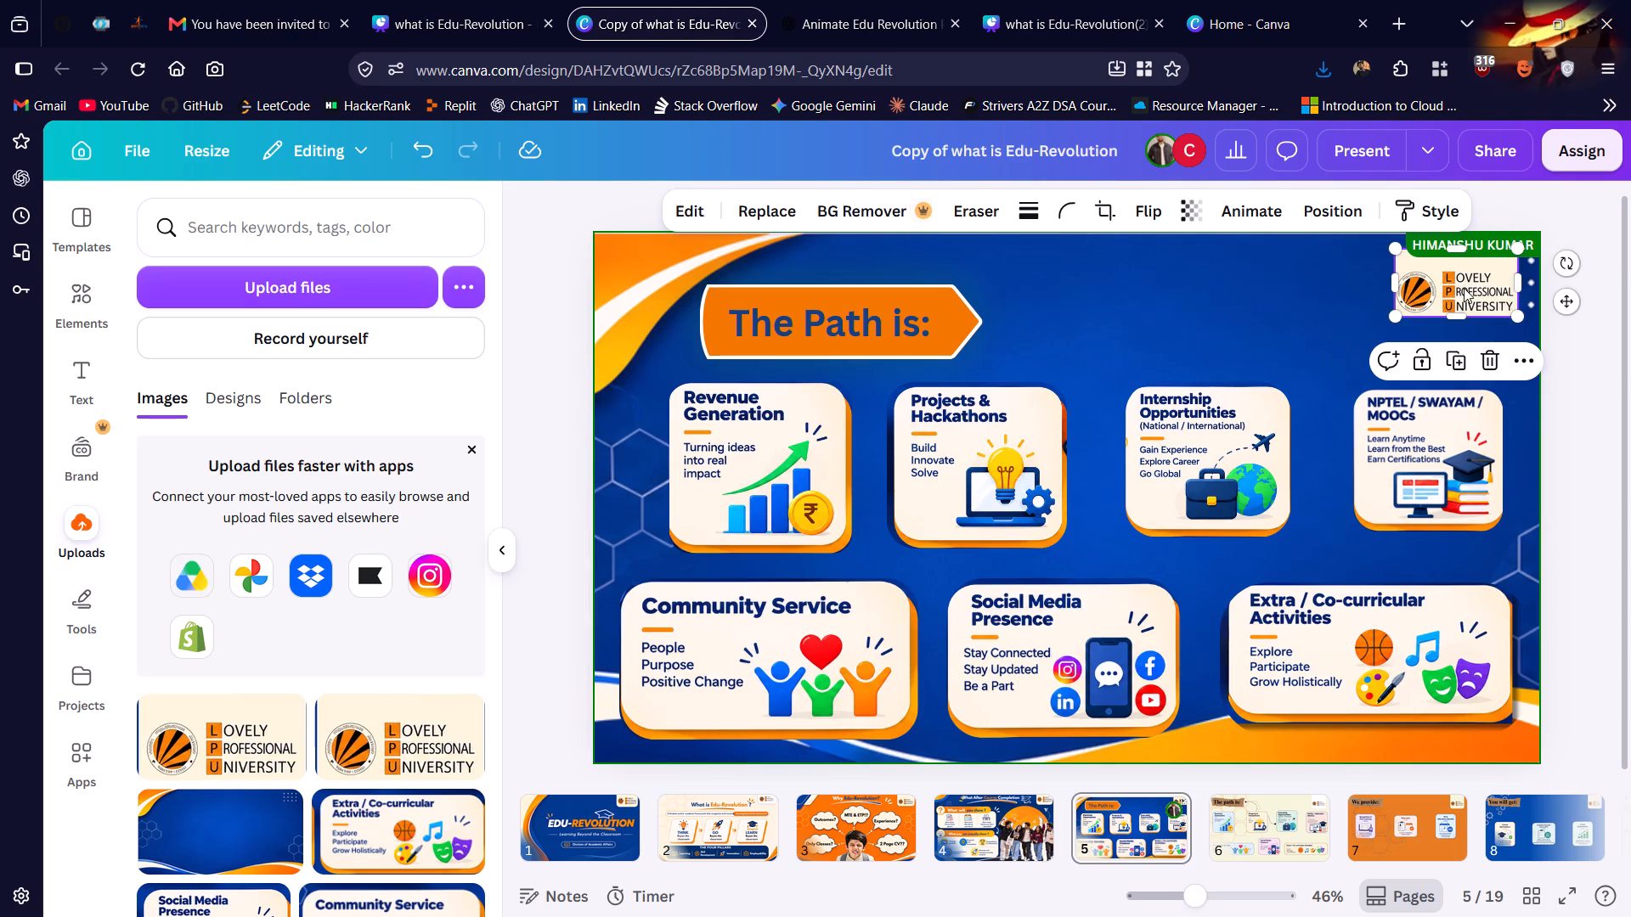
left_click_drag(1465, 288, 1454, 278)
left_click(1454, 278)
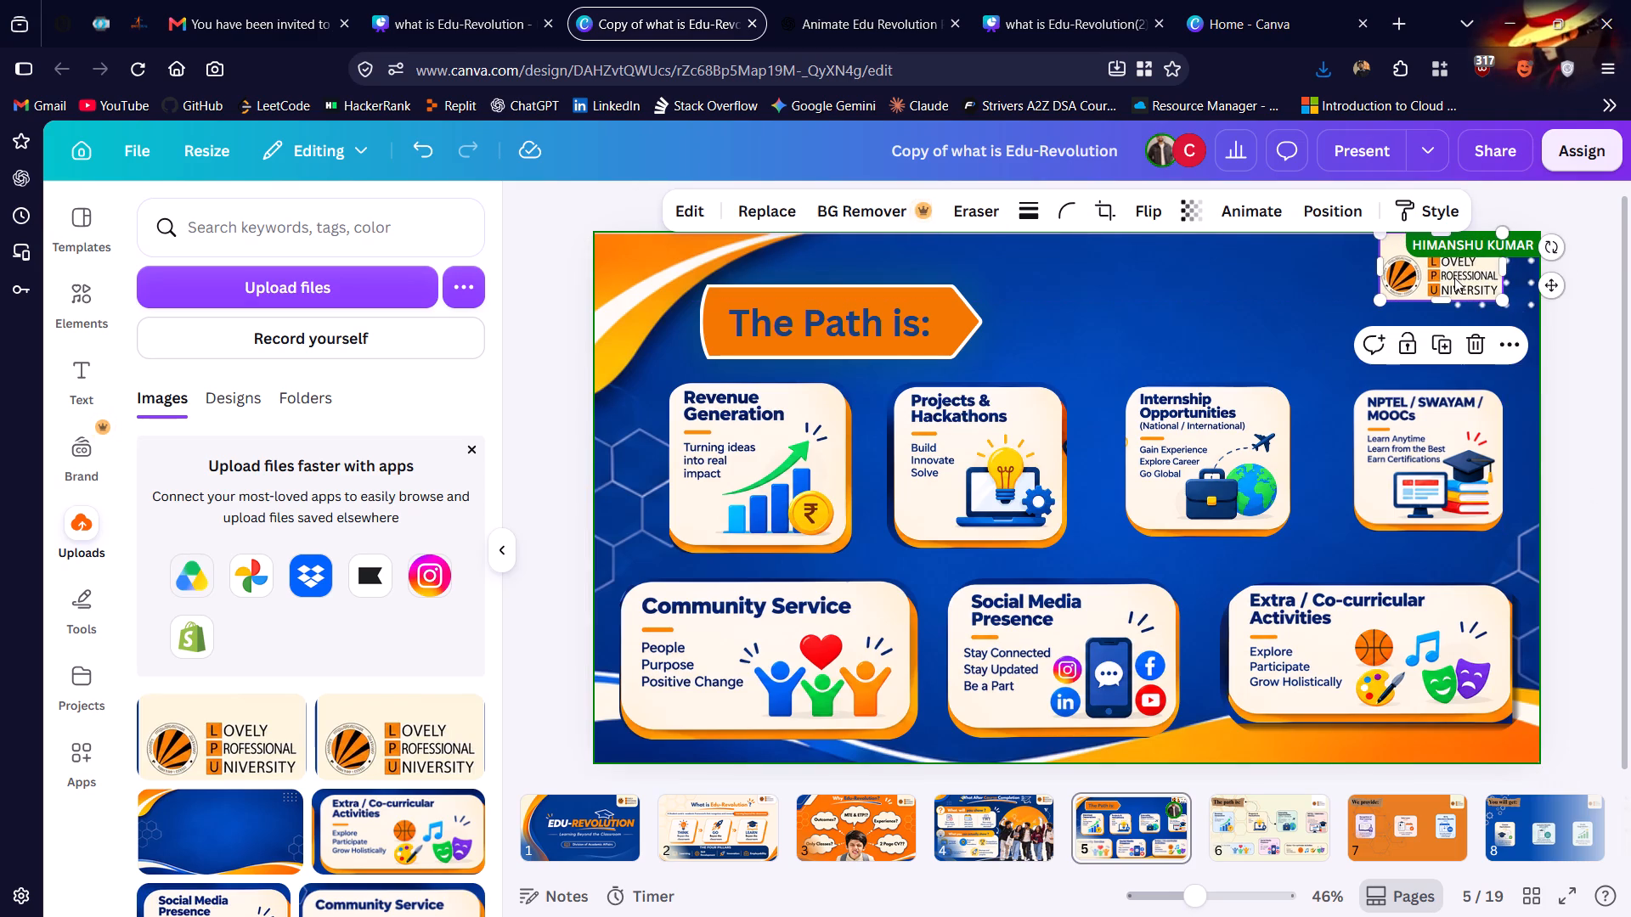
left_click(1580, 369)
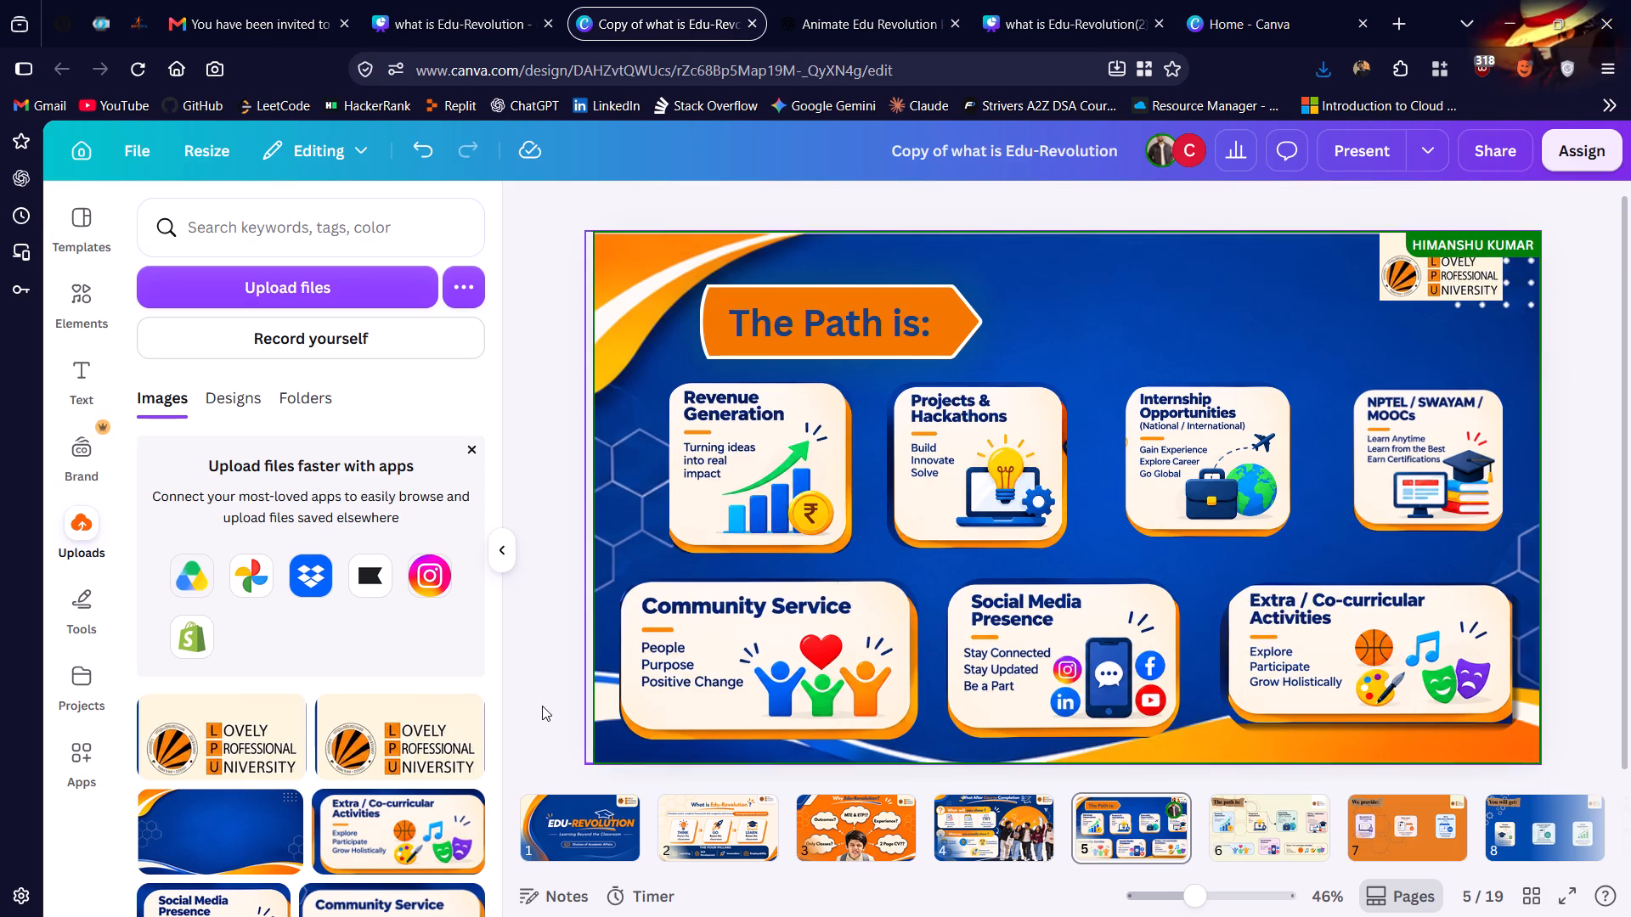
Look through the uploads and the pages of the uploaded design what is Edu-Revolution(2).pptx.
scroll(333, 798, "down", 7)
scroll(333, 798, "up", 4)
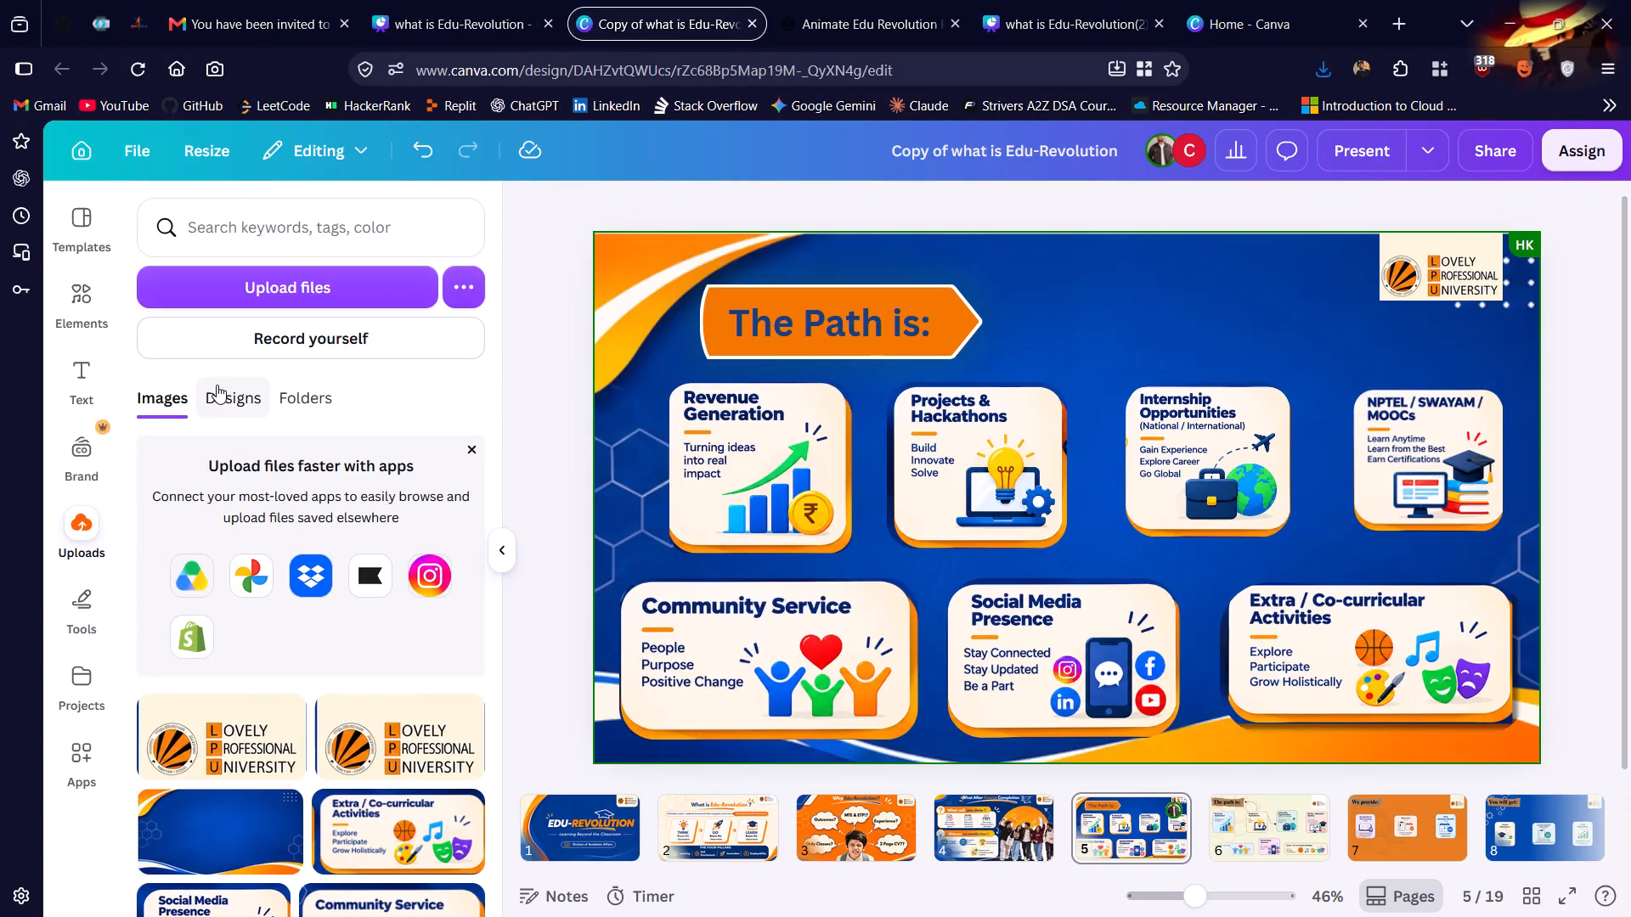
left_click(217, 385)
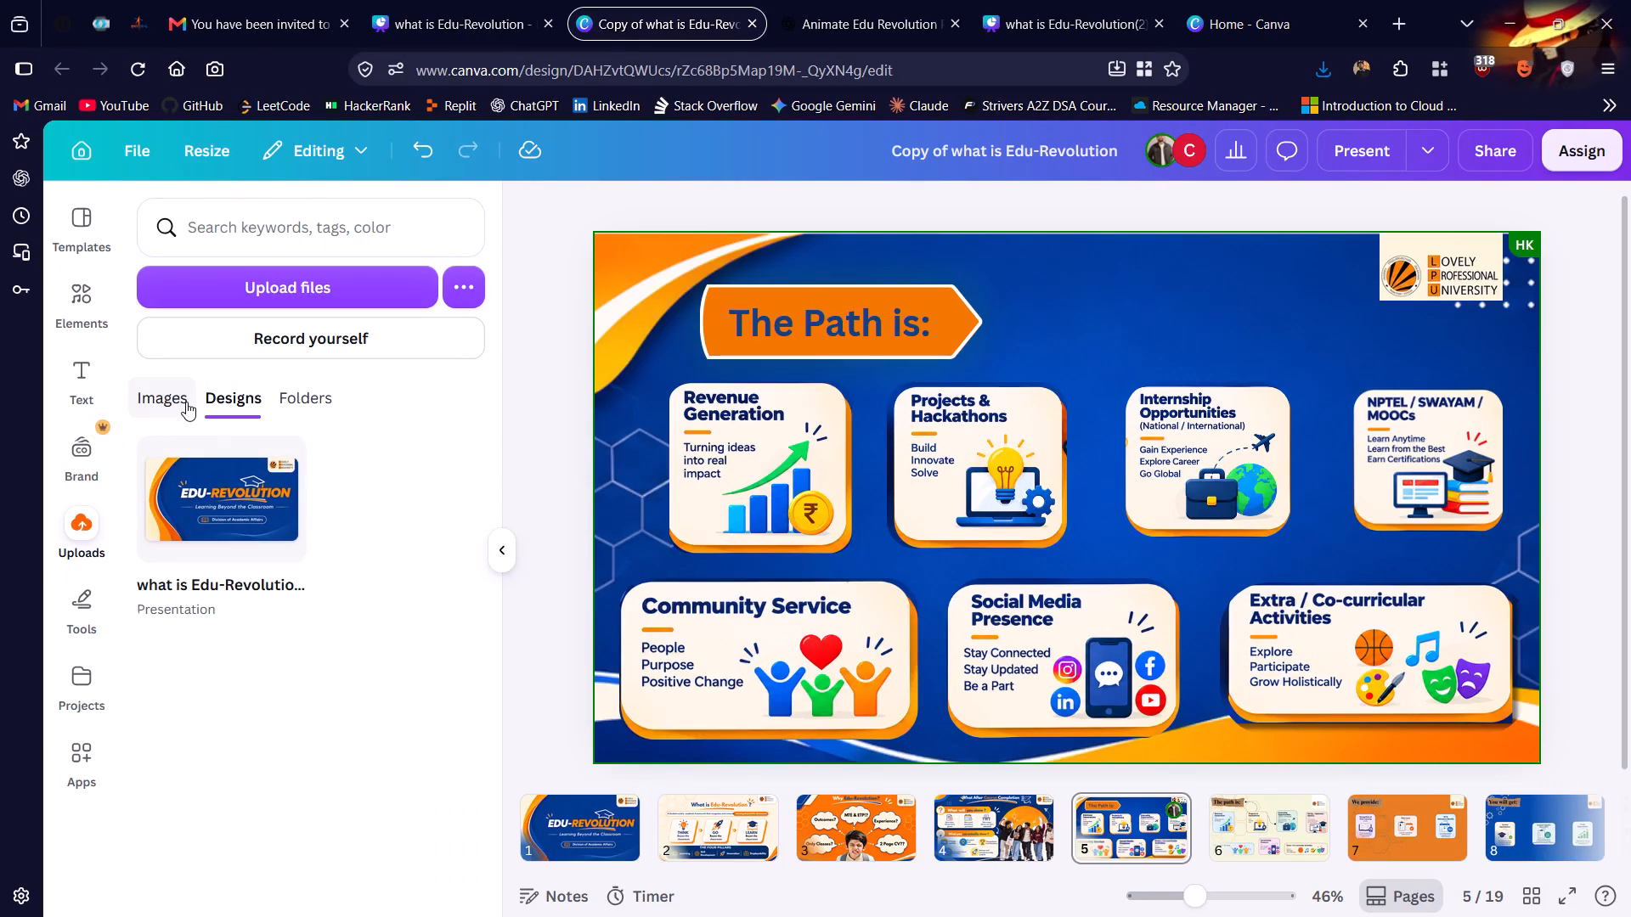
left_click(214, 492)
scroll(325, 485, "down", 4)
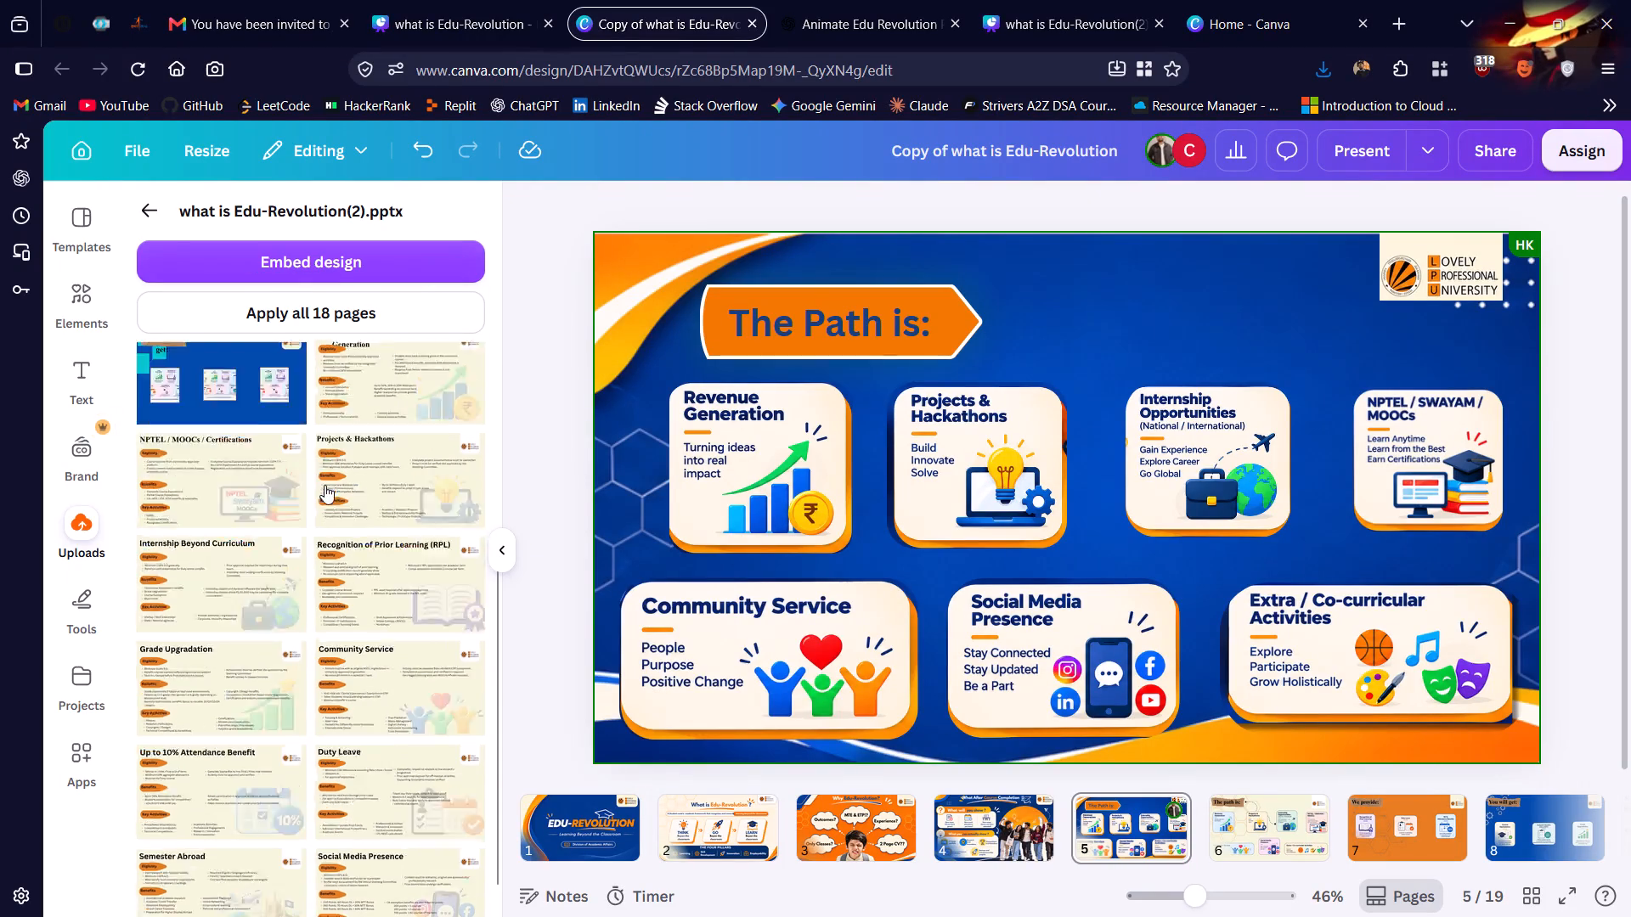
scroll(325, 485, "up", 4)
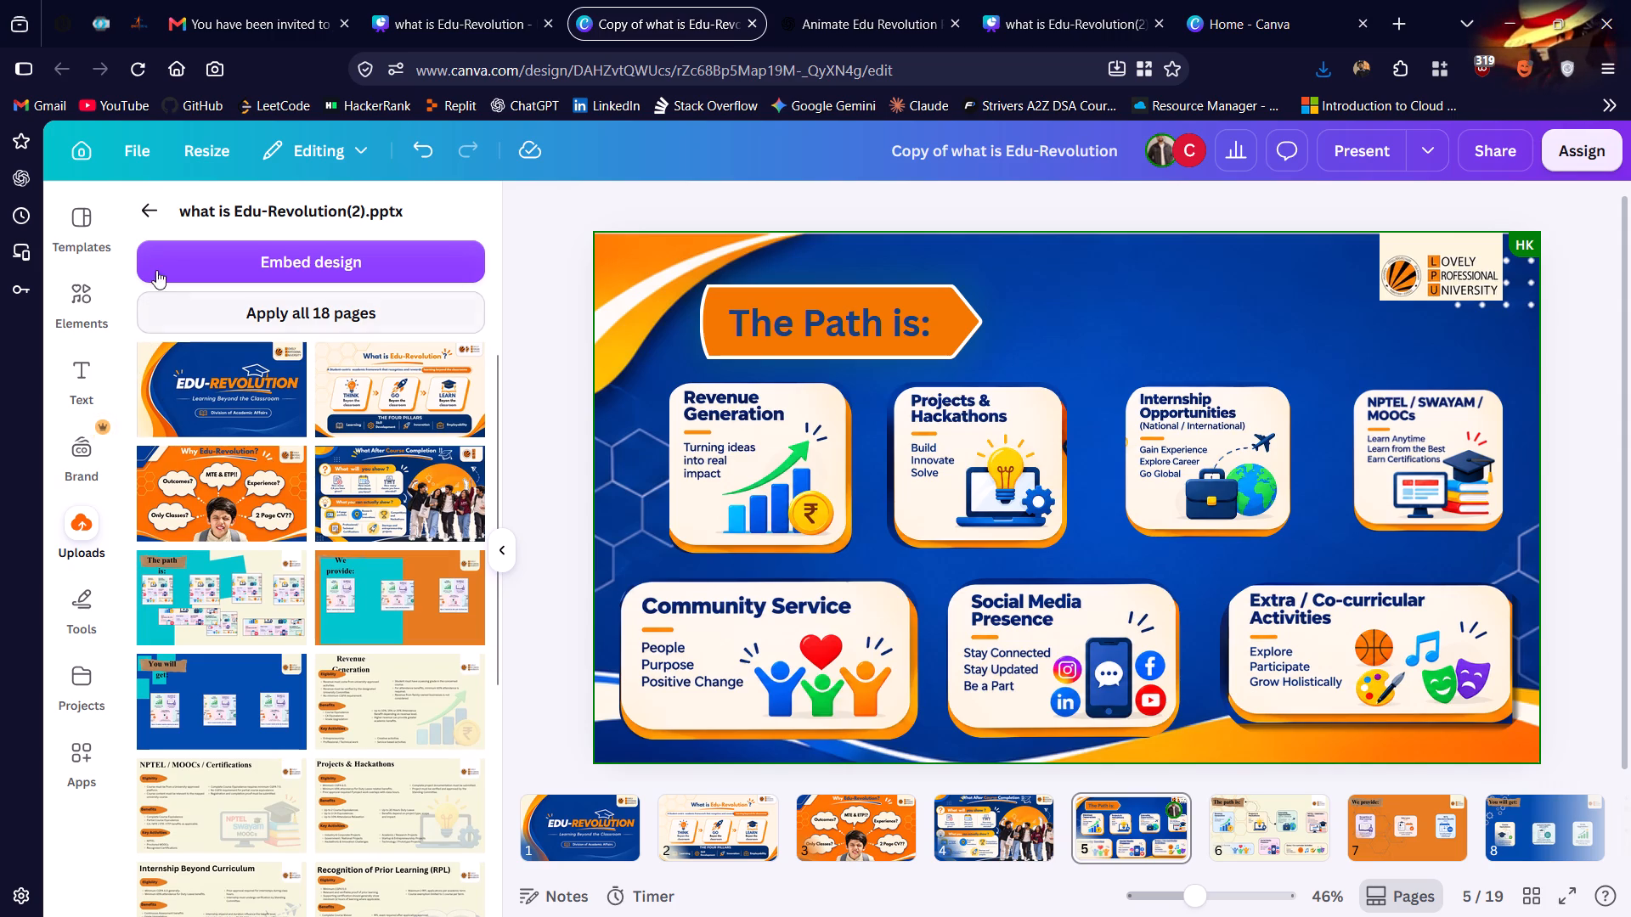
left_click(152, 216)
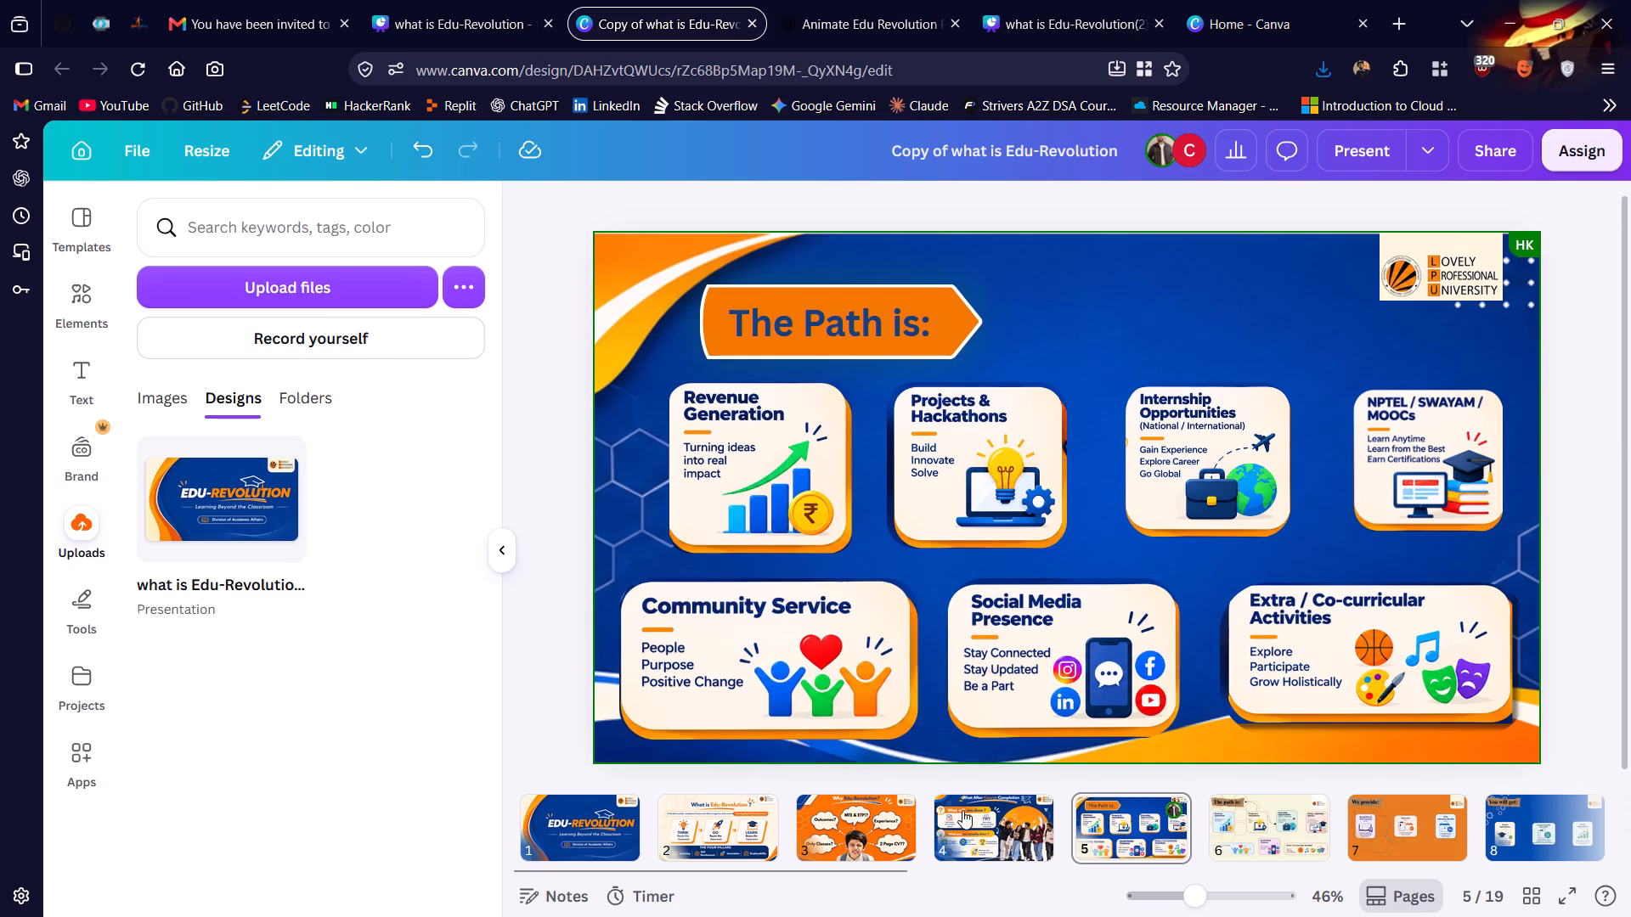
Copy the white rounded backing shape behind the logo on slide 6 onto slide 5.
left_click(1235, 843)
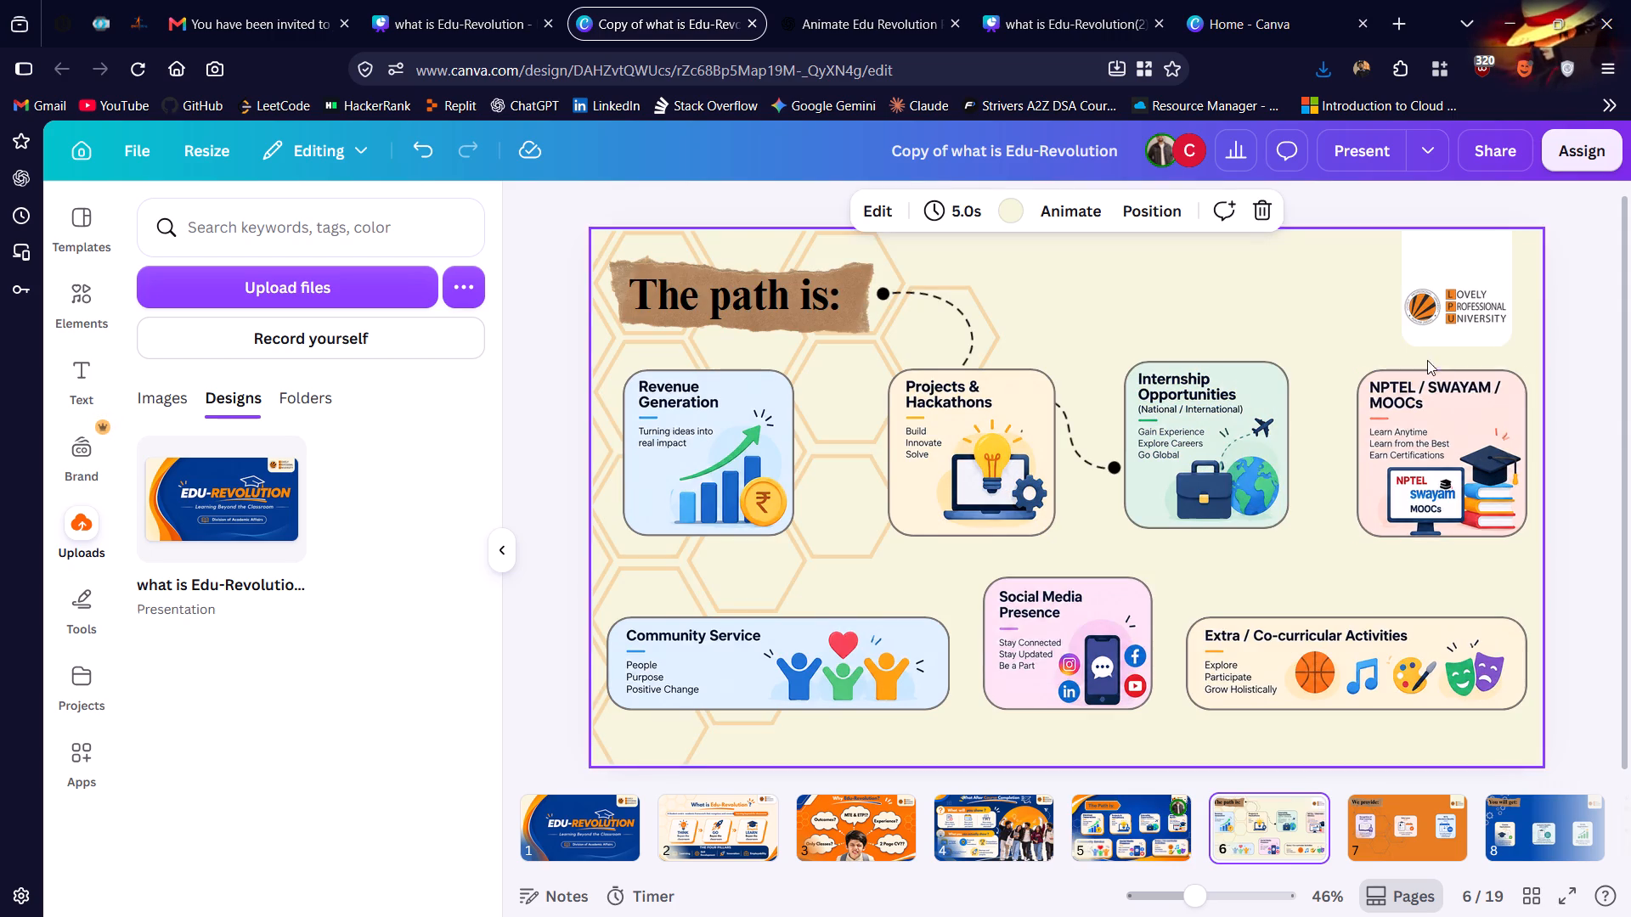
left_click(1427, 256)
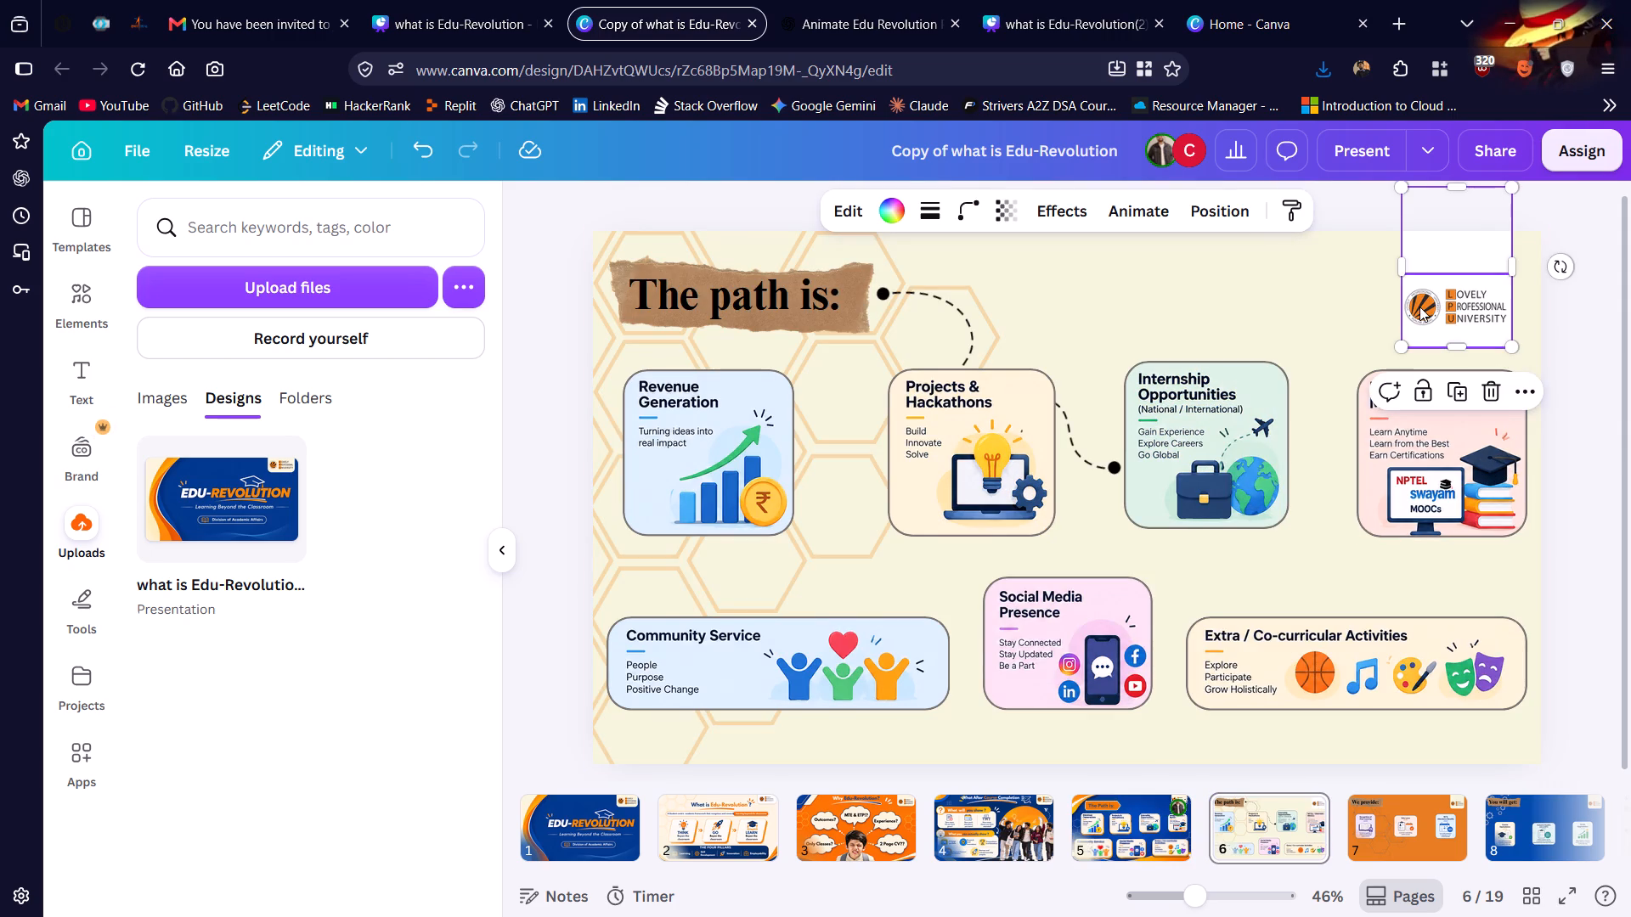
key("ctrl+c")
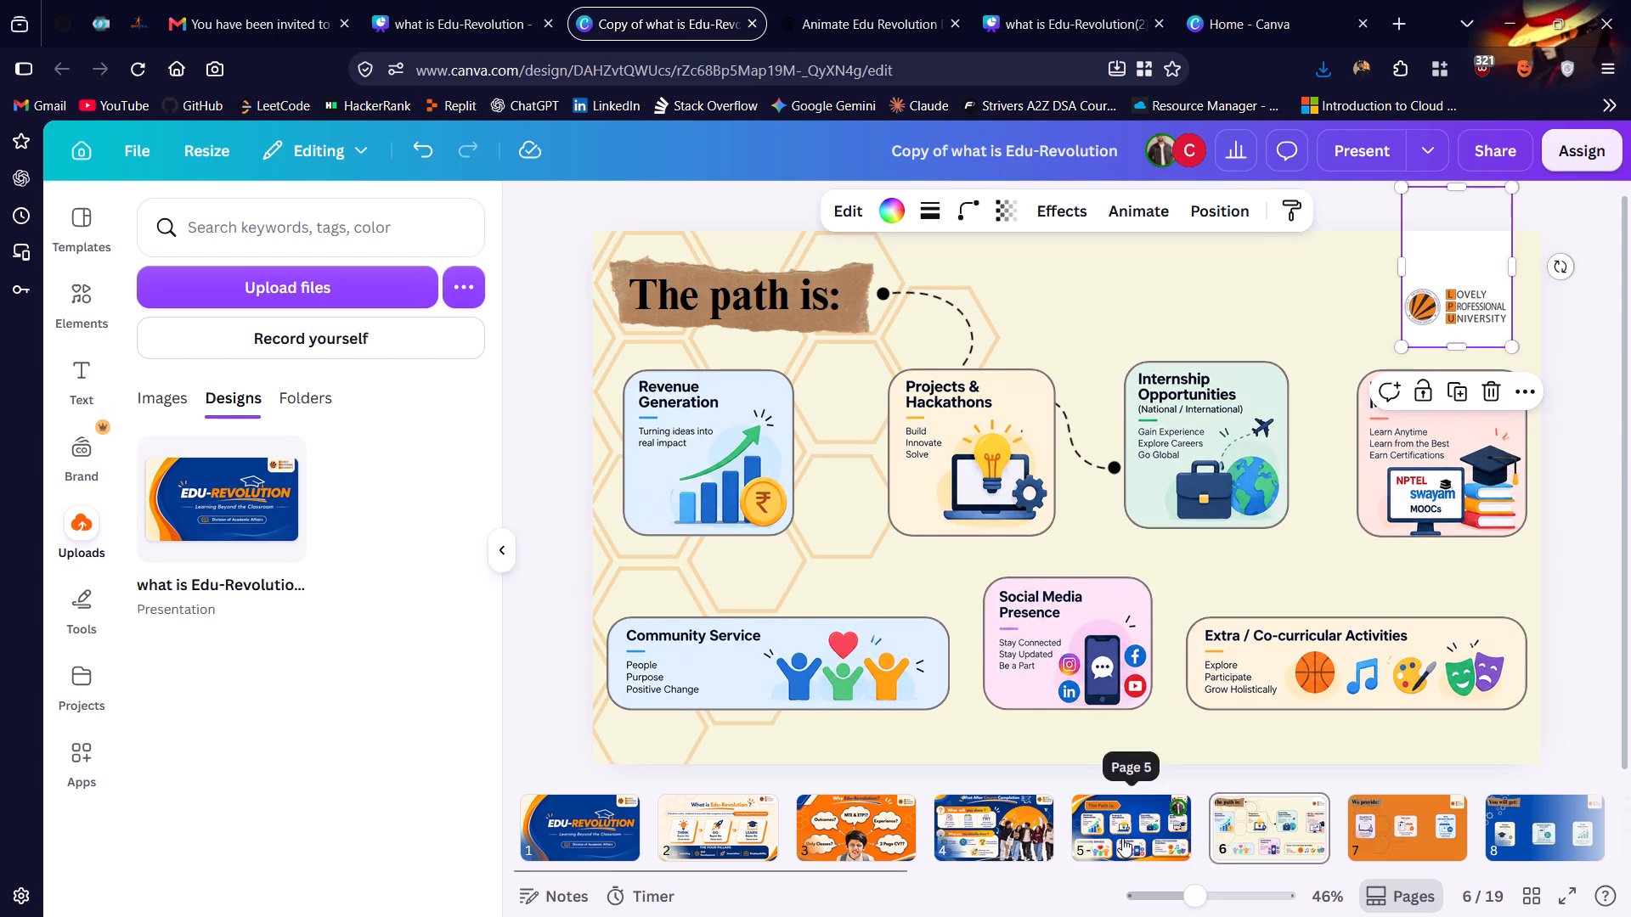
left_click(1122, 838)
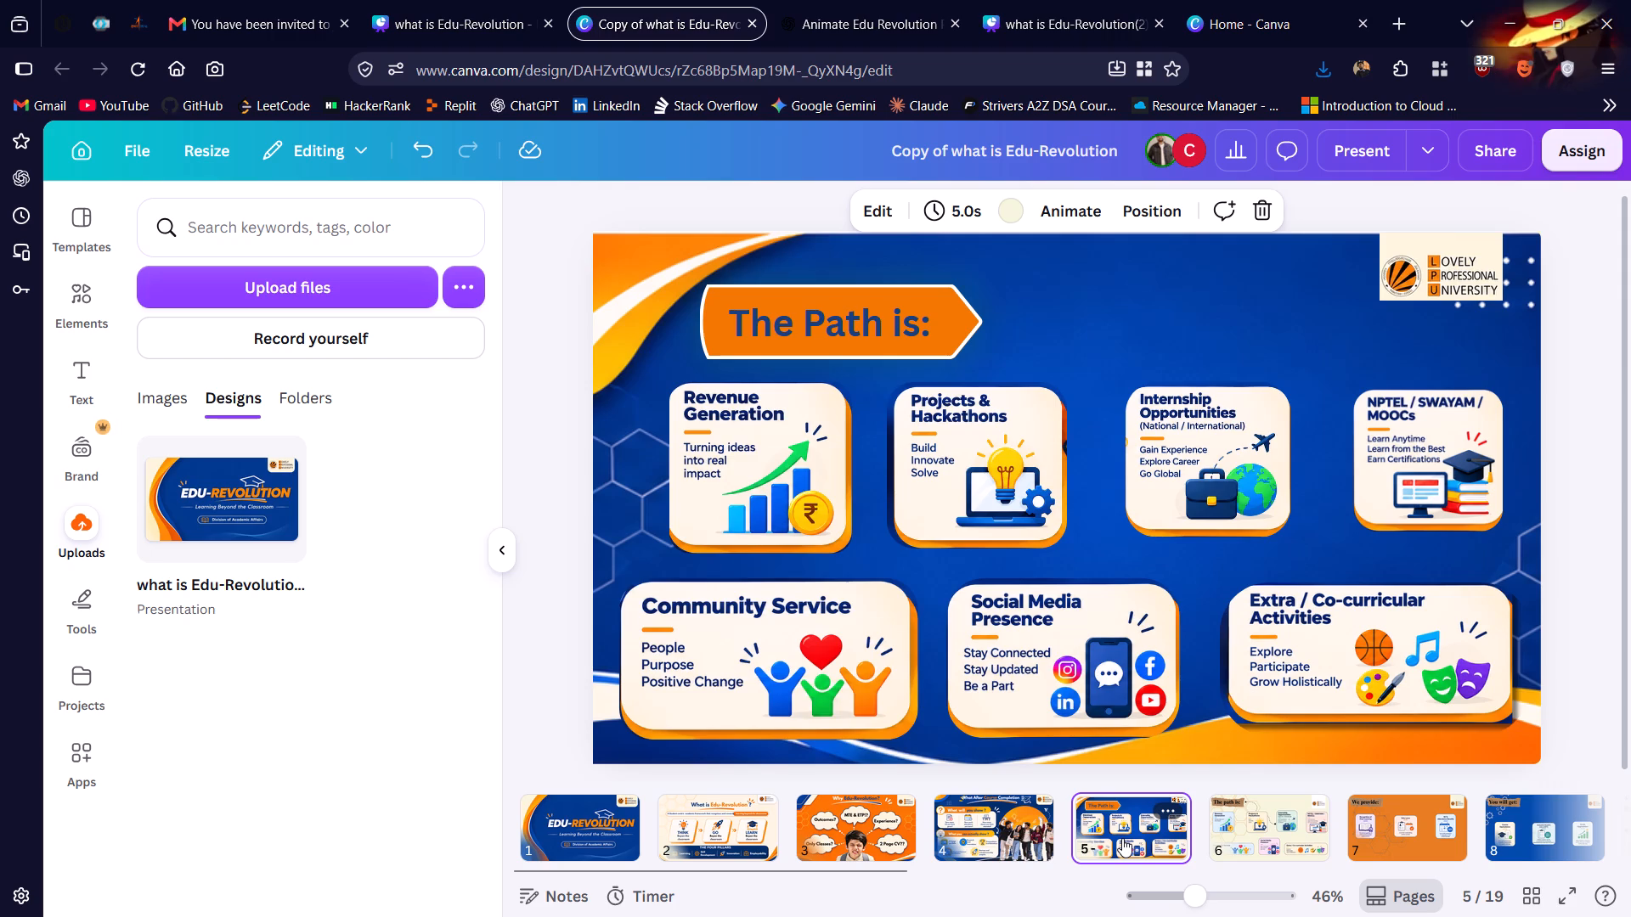
key("ctrl+v")
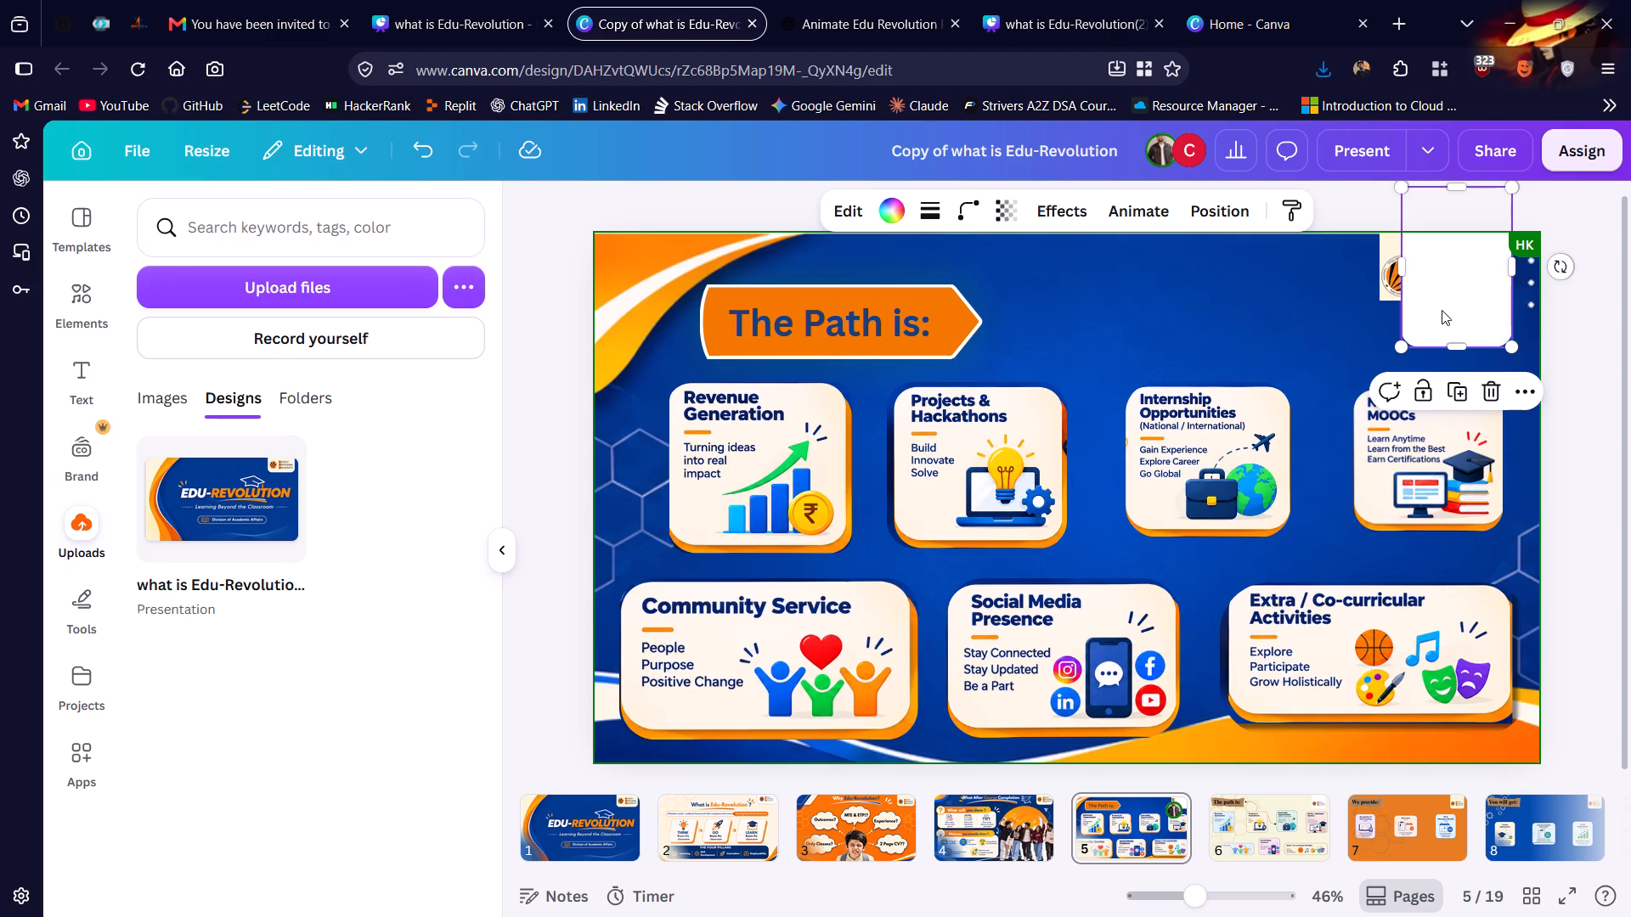
Shift the white backing shape slightly left on slide 5 and place the university logo over its visible lower part.
left_click_drag(1386, 278, 1364, 290)
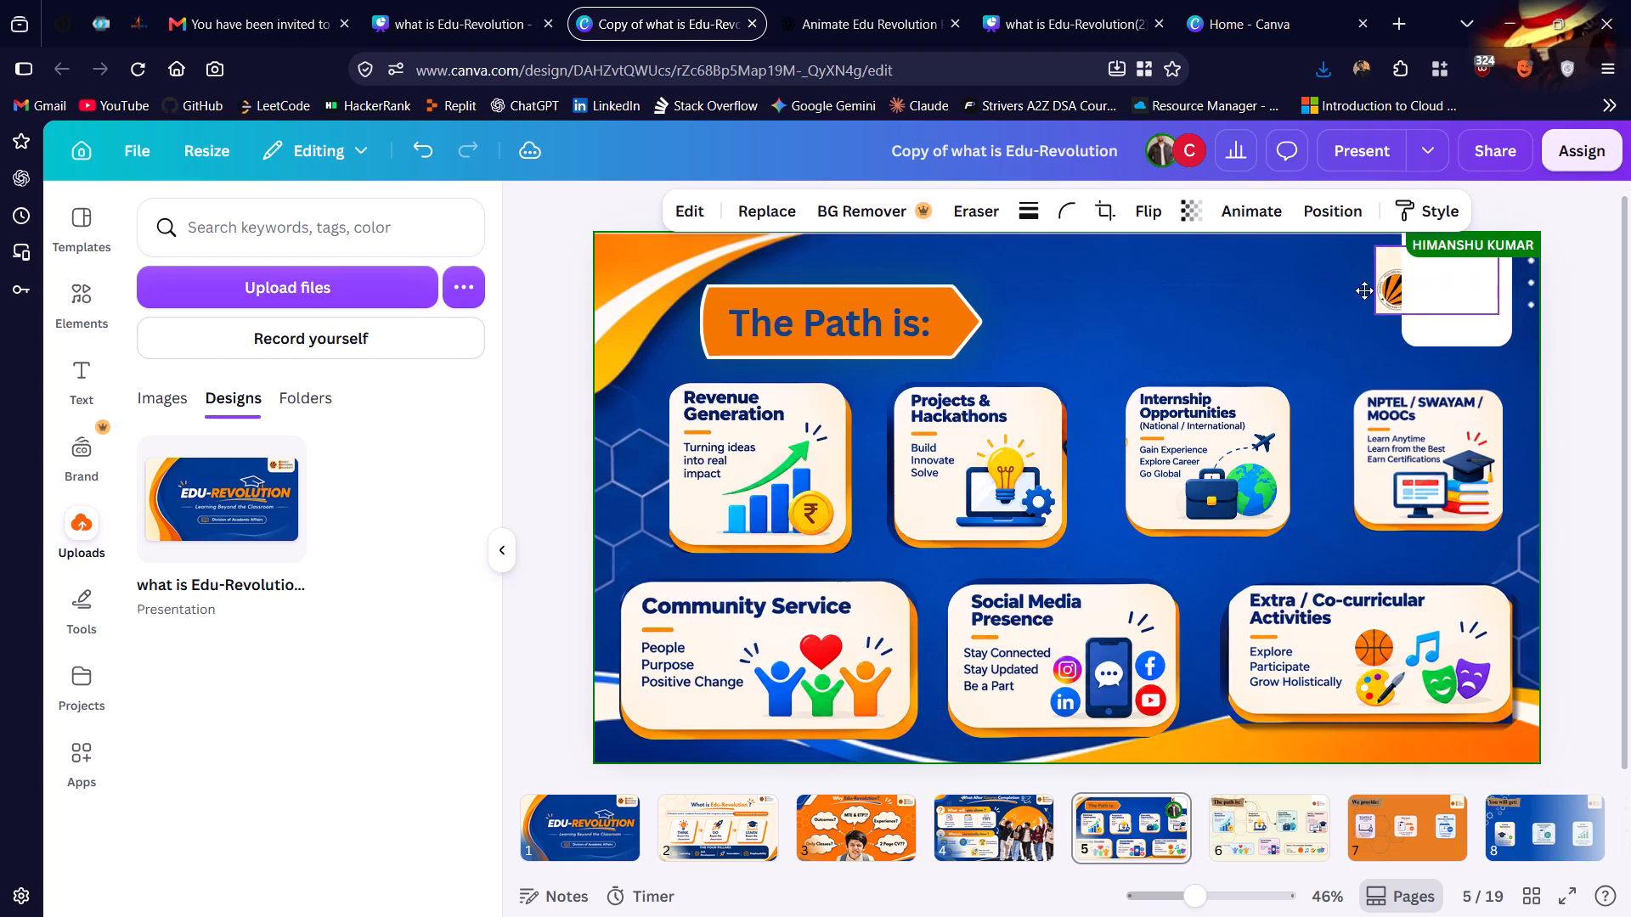
left_click_drag(1364, 290, 1225, 304)
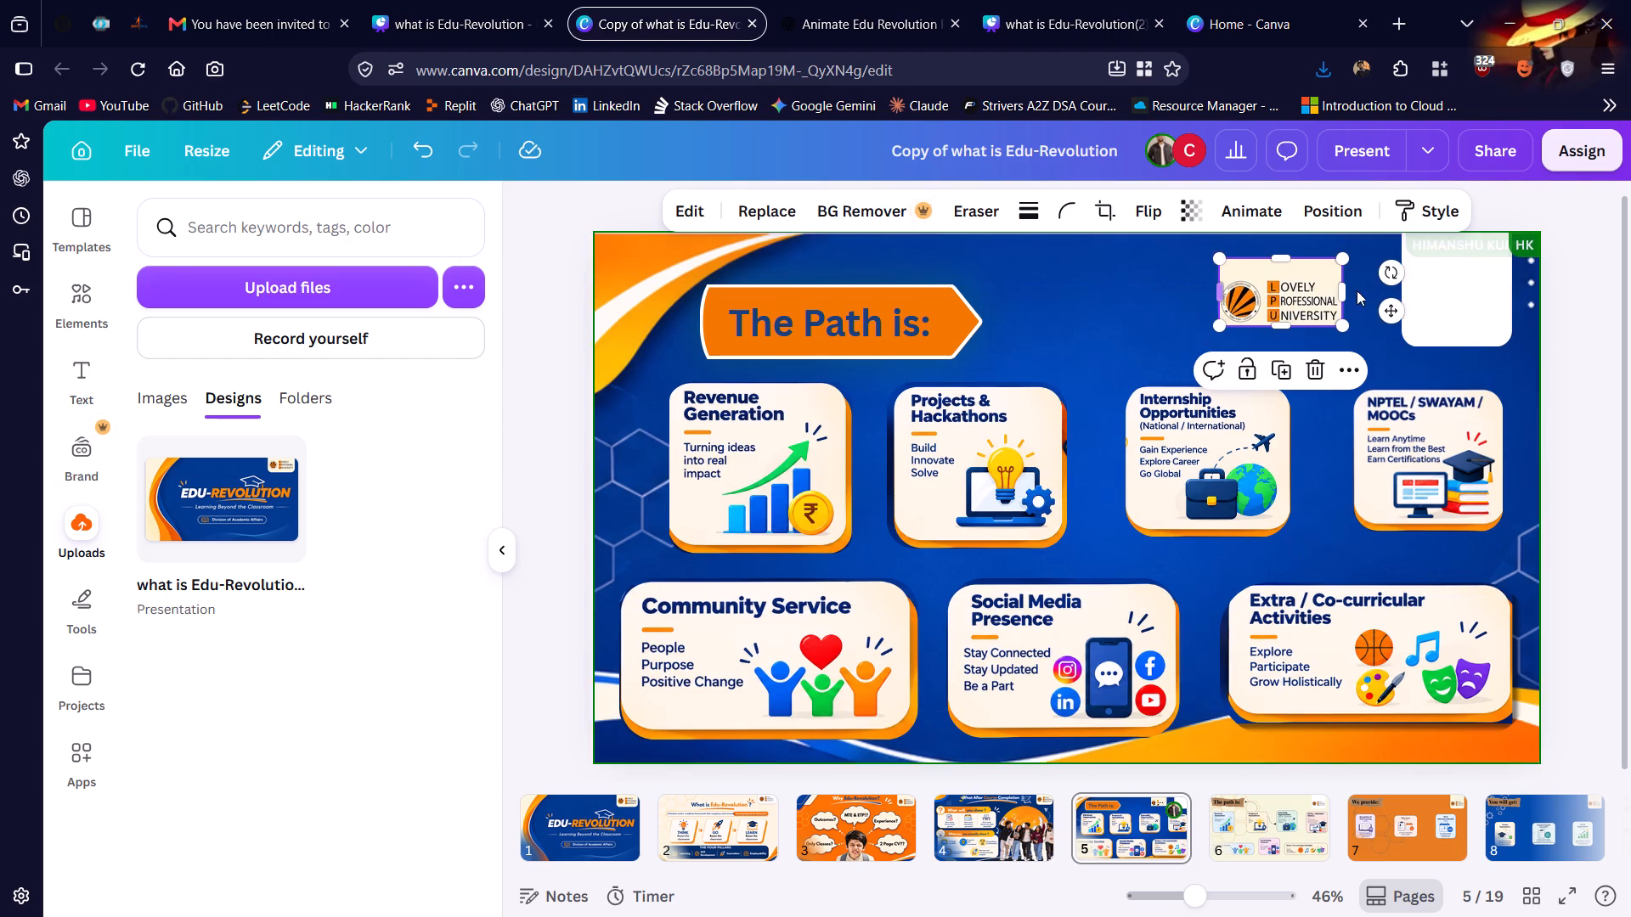
left_click(1444, 279)
left_click_drag(1403, 270, 1381, 270)
left_click(1381, 270)
left_click_drag(1311, 291, 1367, 284)
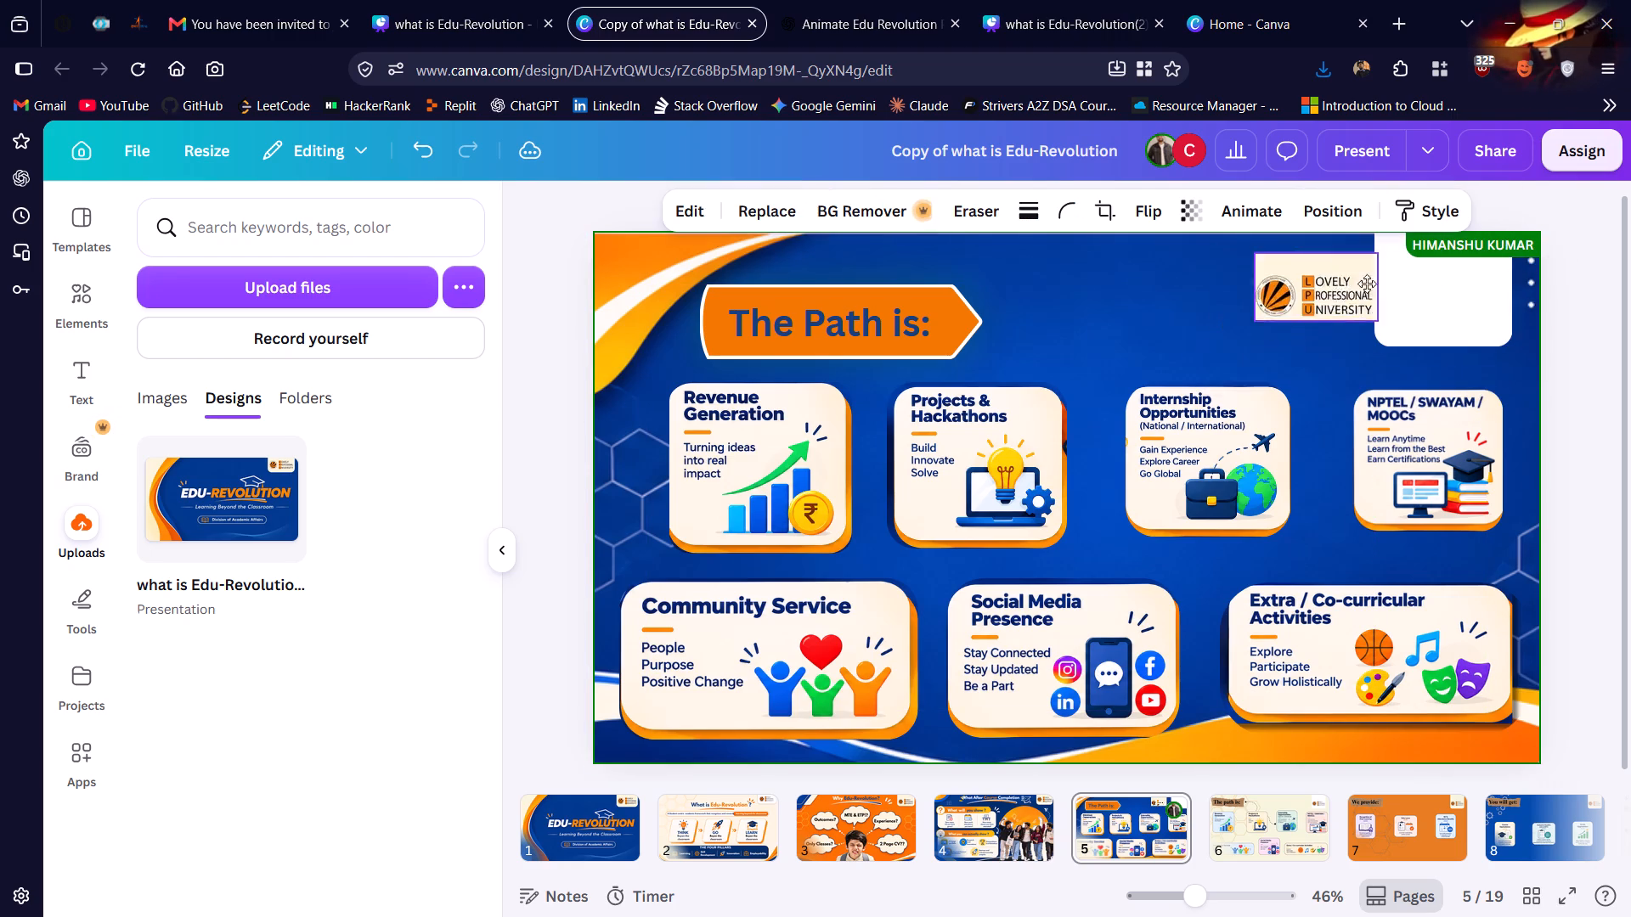
left_click_drag(1367, 284, 1468, 279)
left_click(1468, 279)
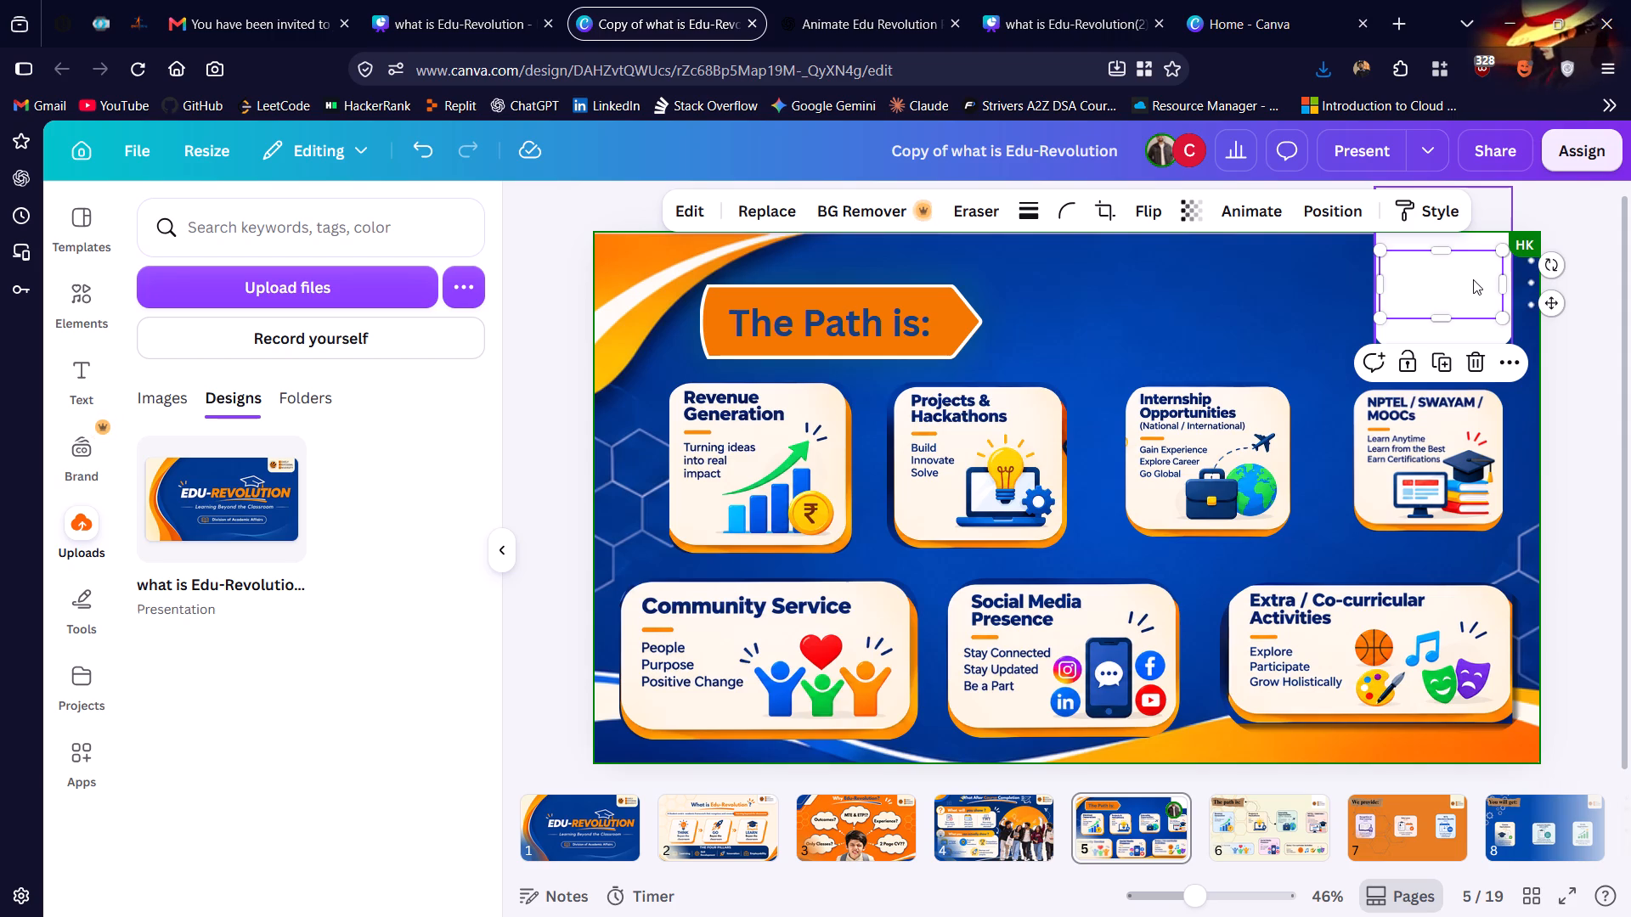
Bring the university logo forward so it sits above the white backing shape.
right_click(1473, 279)
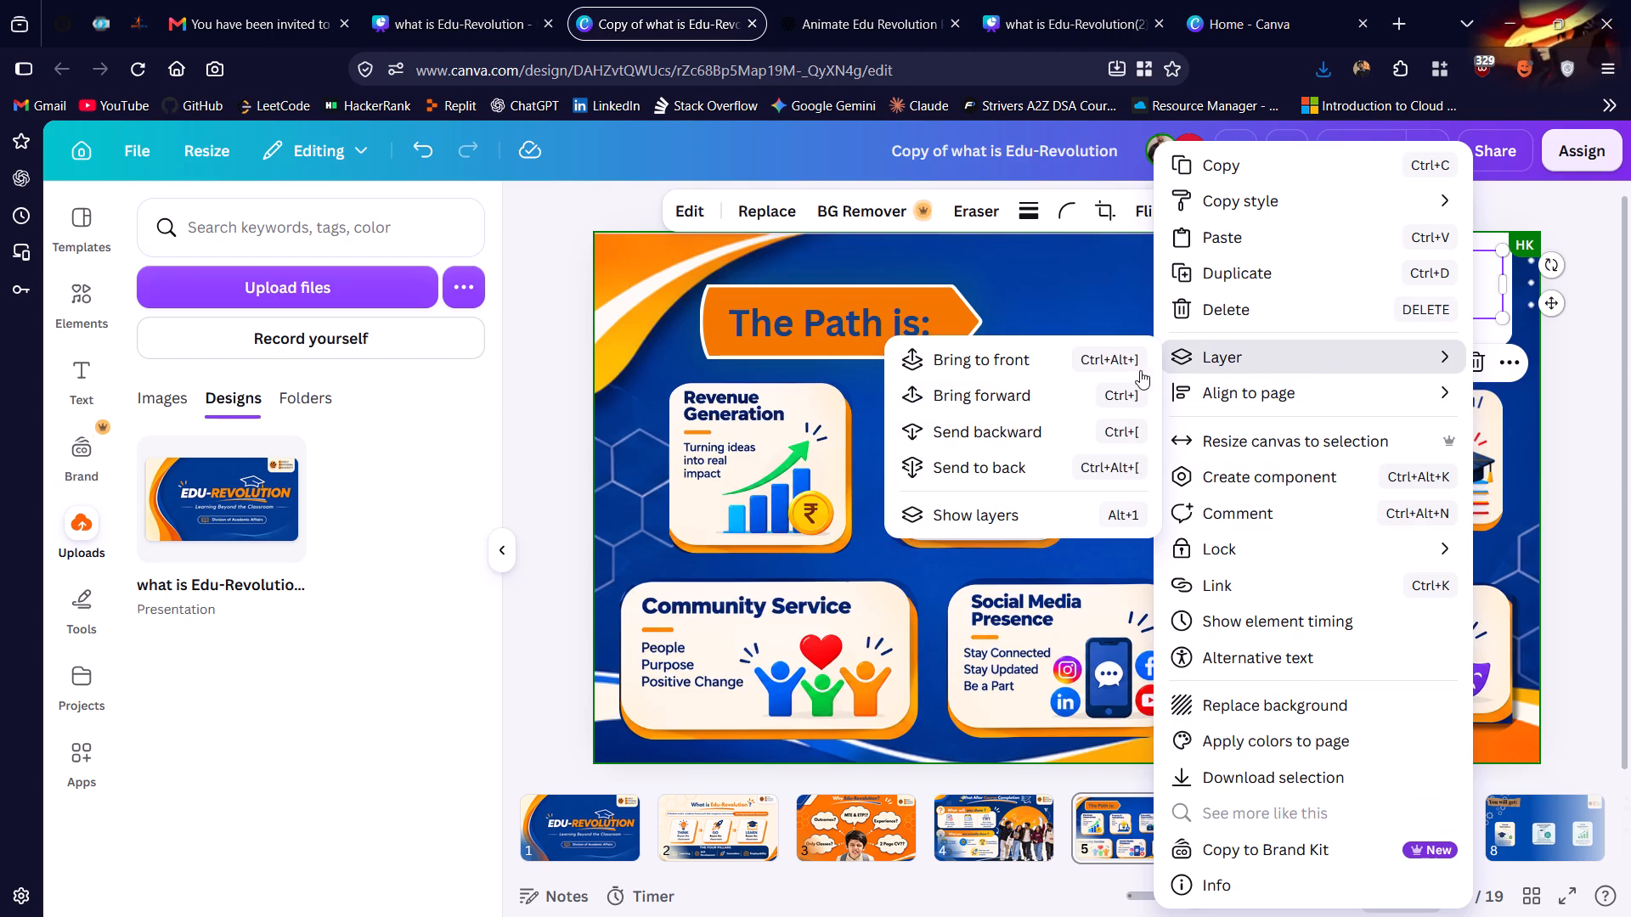
left_click(1036, 394)
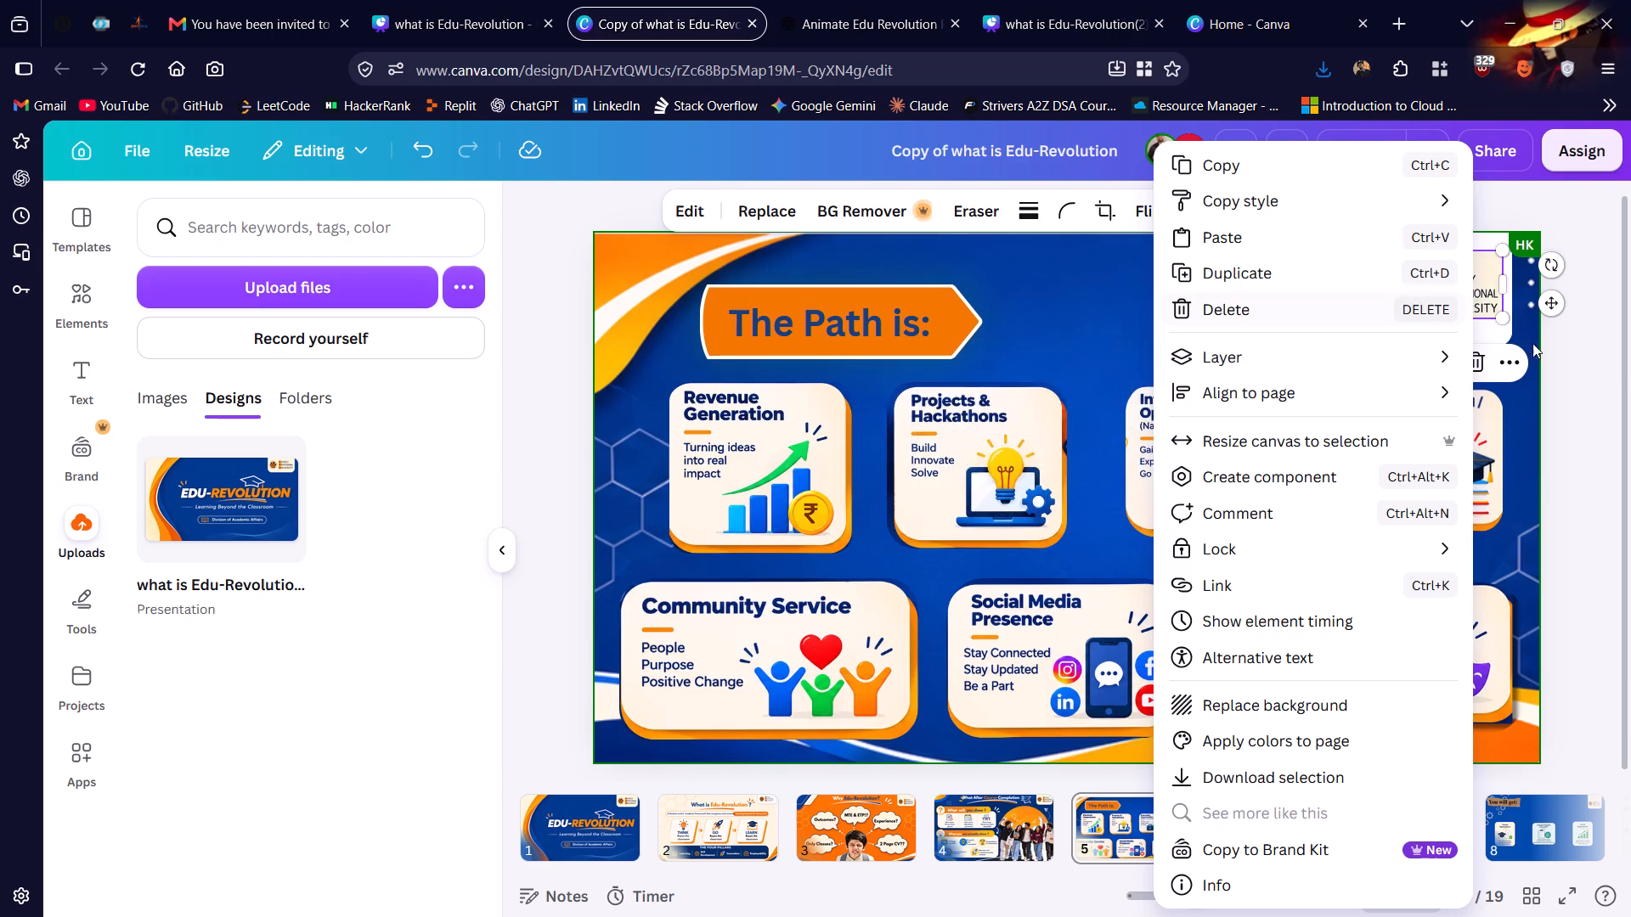
left_click(1578, 388)
left_click(1578, 388)
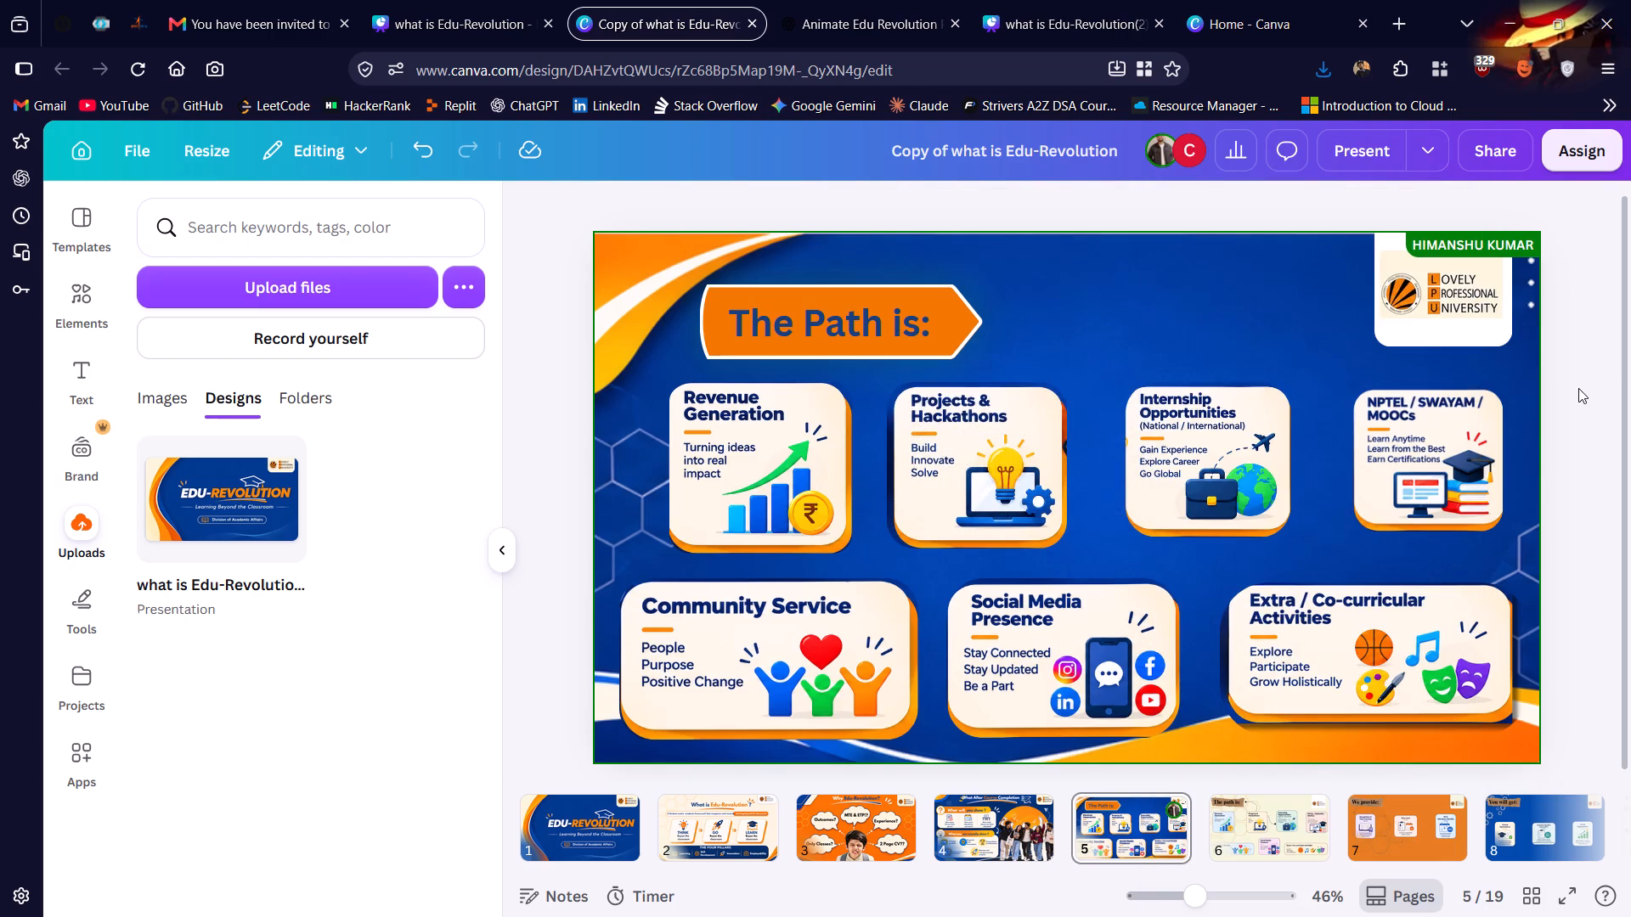
Recolor the white backing shape behind the logo with the cream shade from the shape colors.
left_click(1463, 340)
left_click(897, 214)
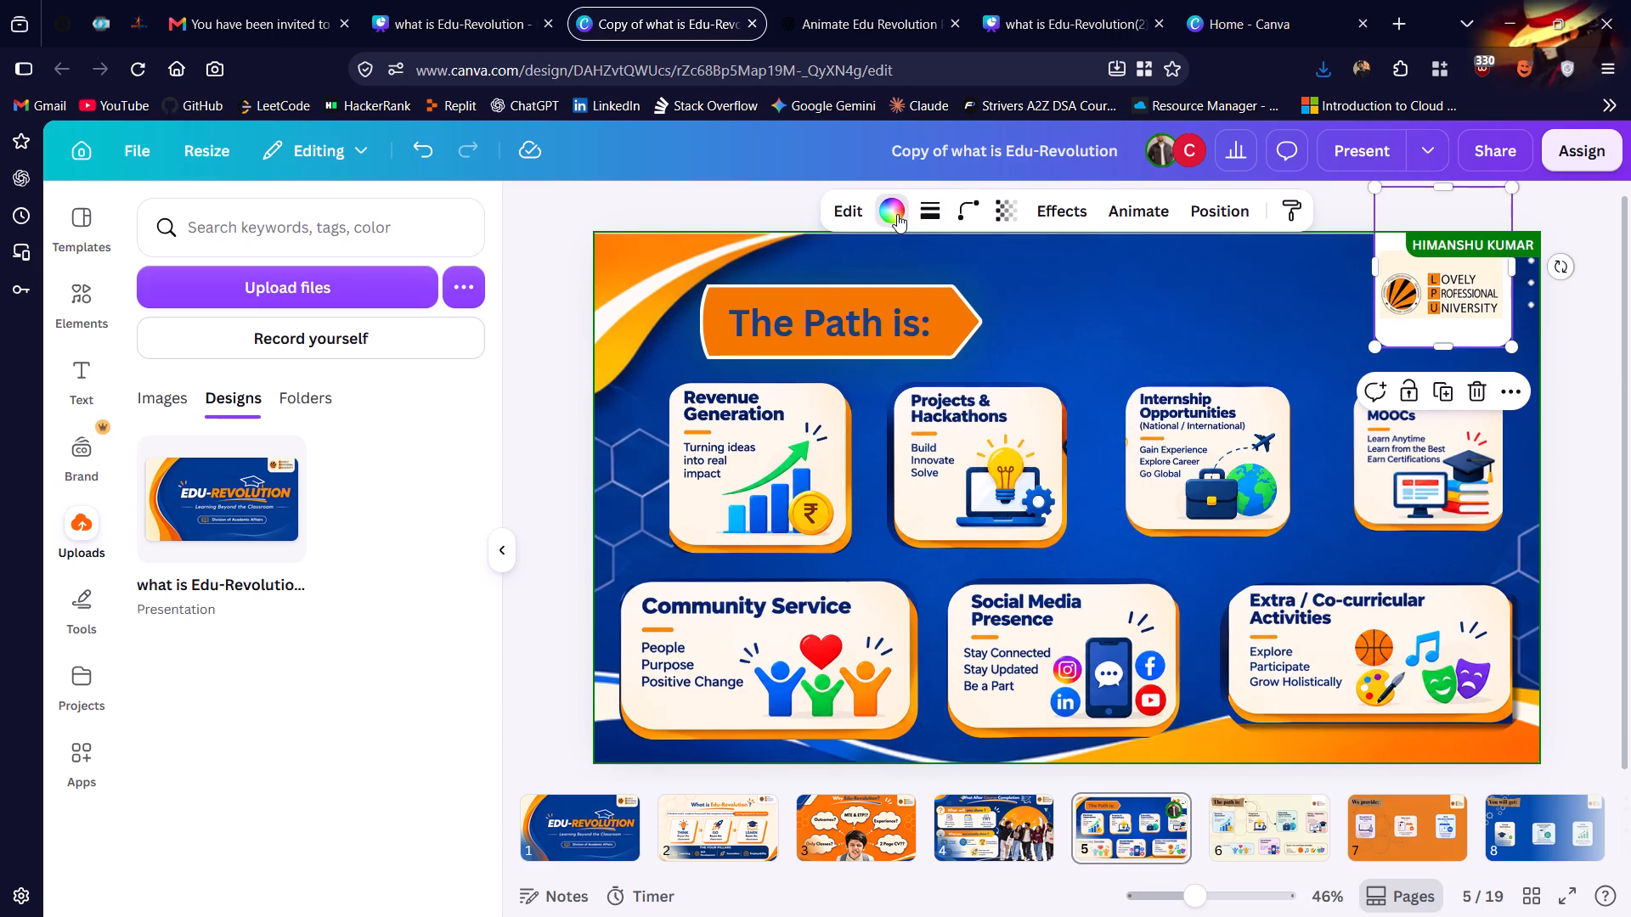
left_click(377, 357)
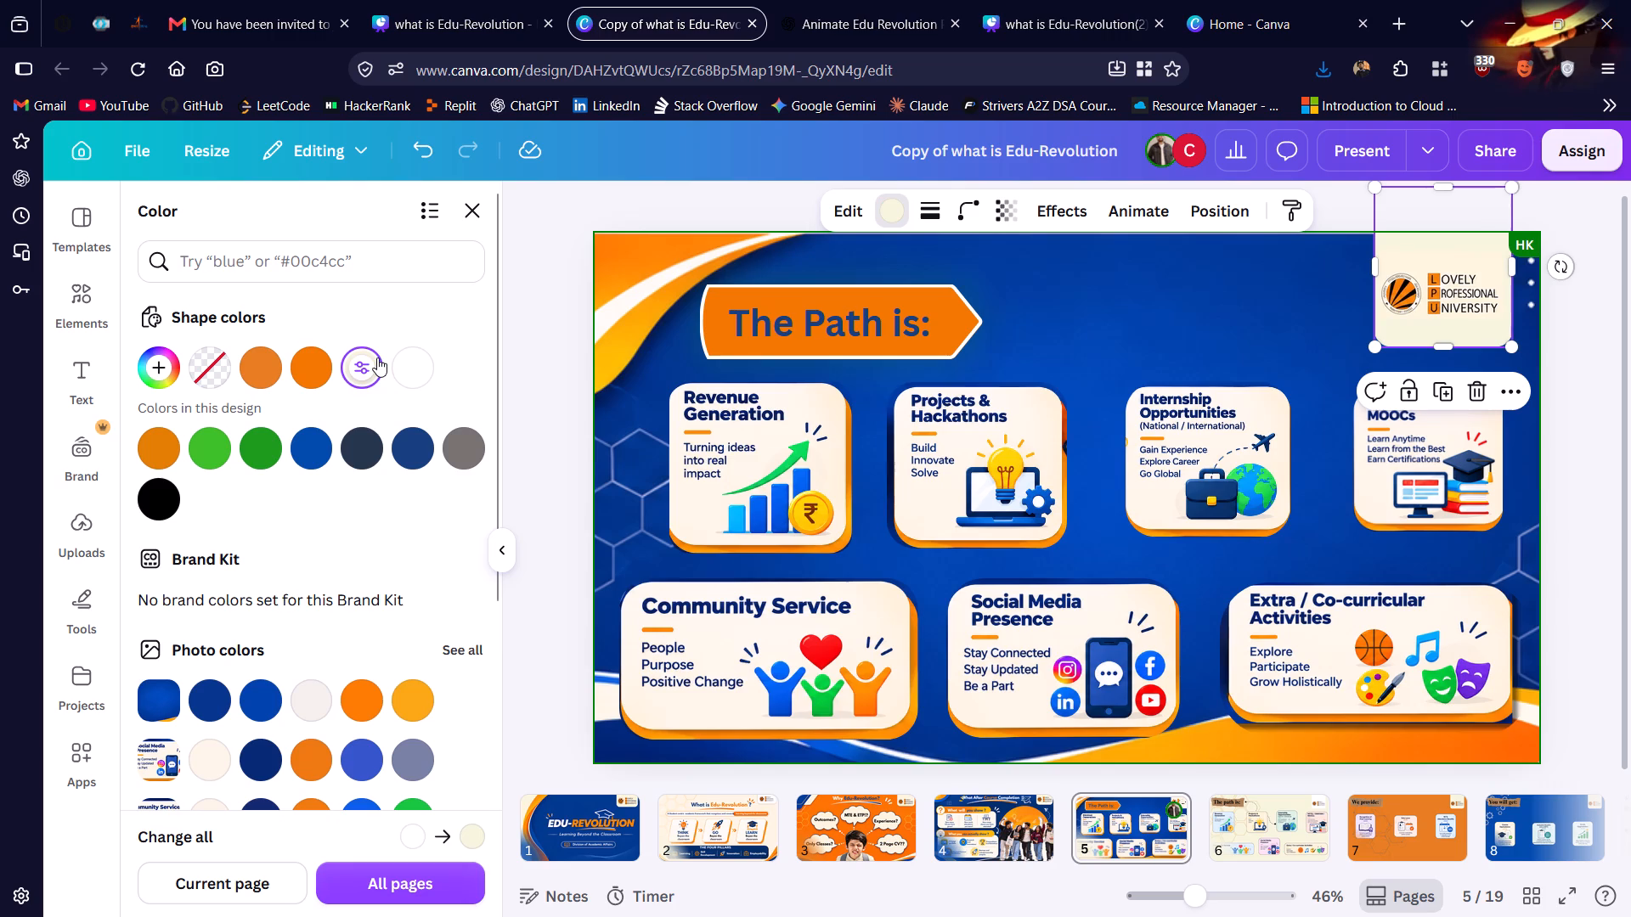
left_click(1573, 402)
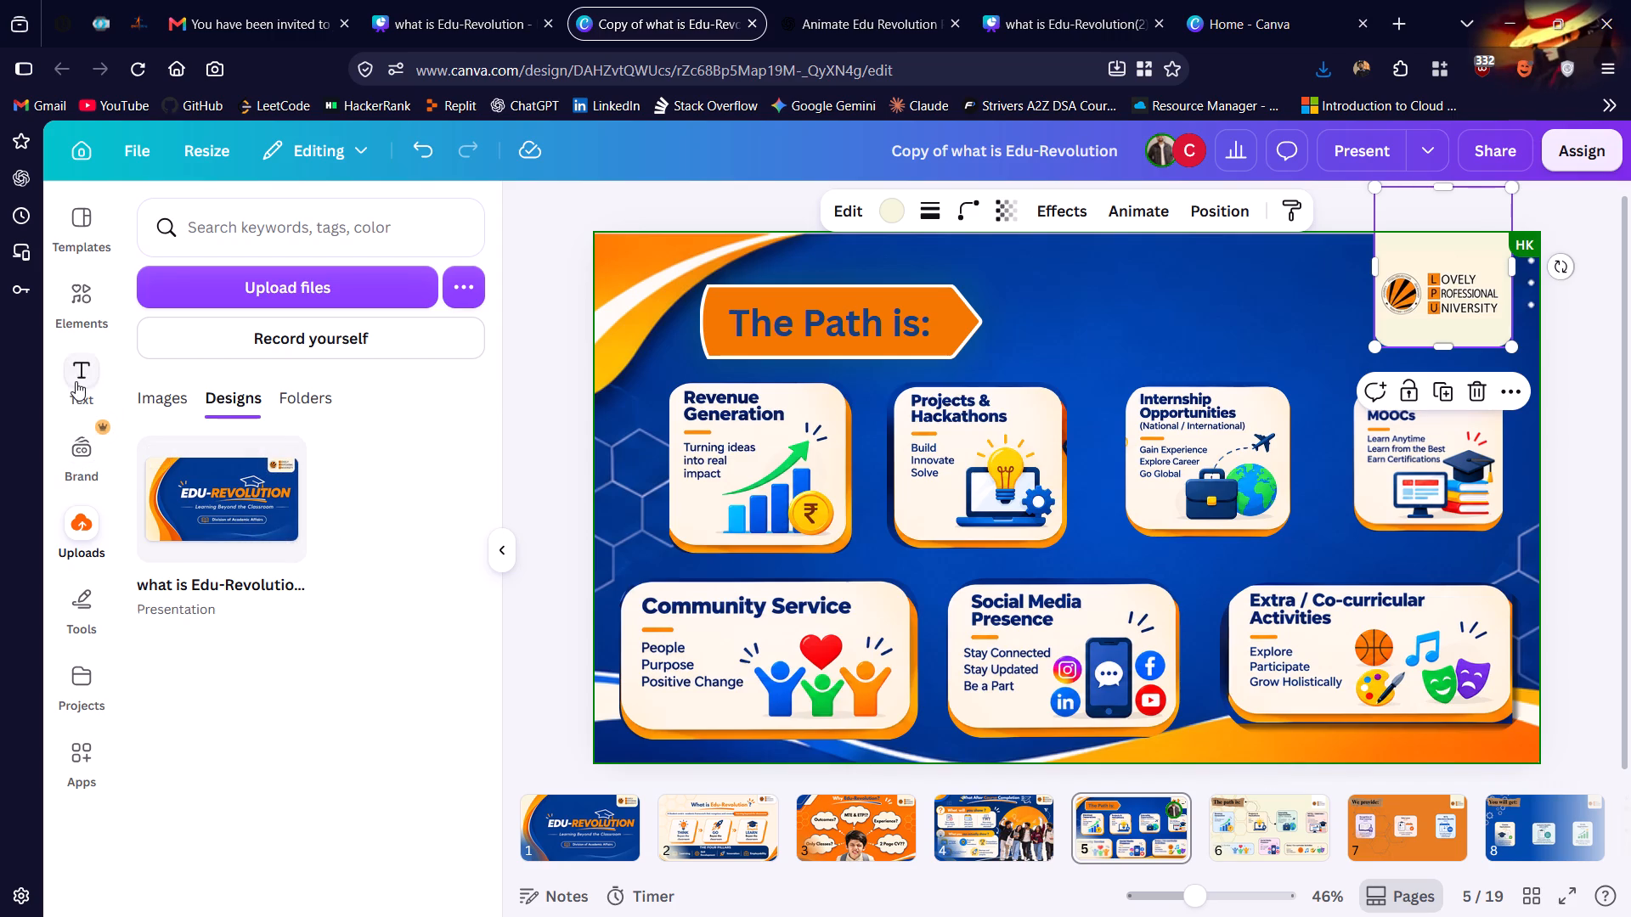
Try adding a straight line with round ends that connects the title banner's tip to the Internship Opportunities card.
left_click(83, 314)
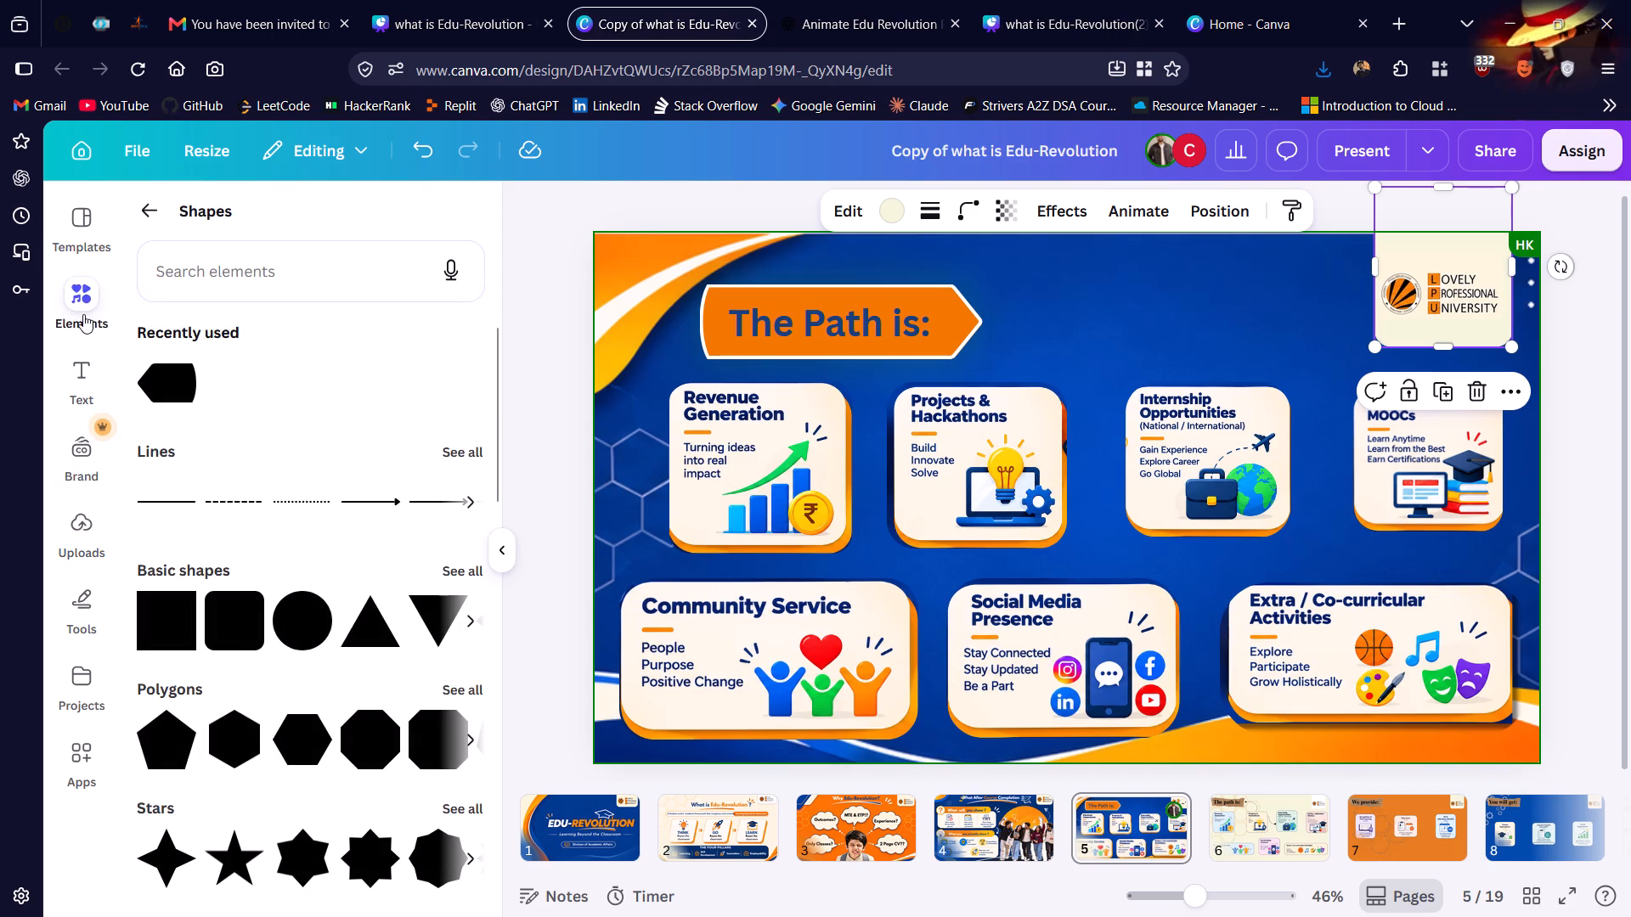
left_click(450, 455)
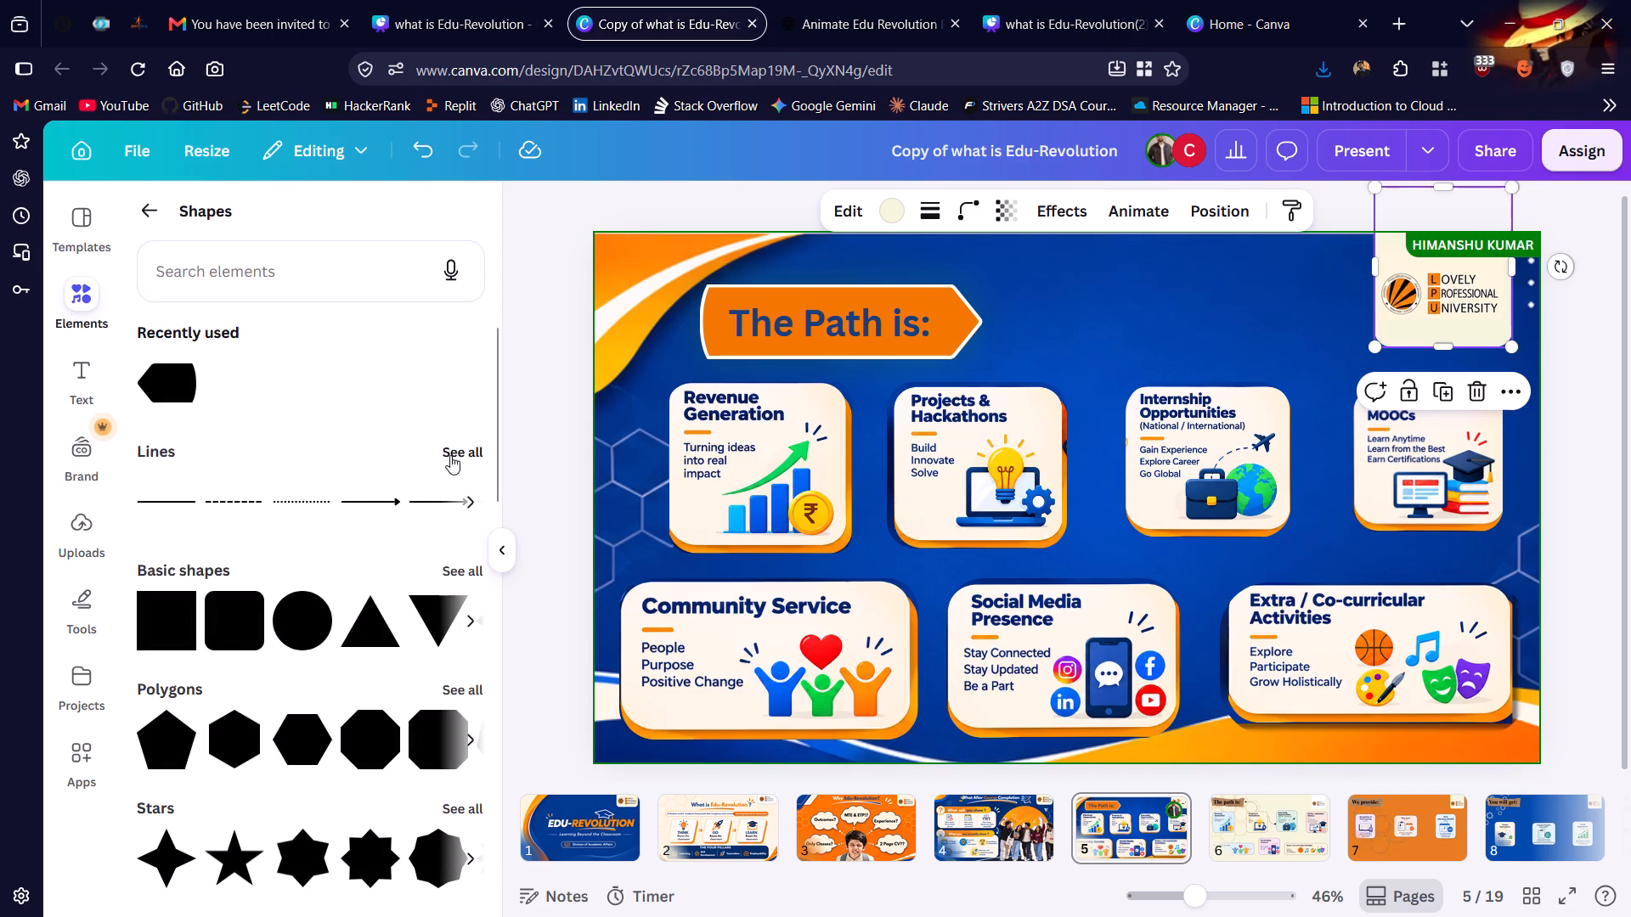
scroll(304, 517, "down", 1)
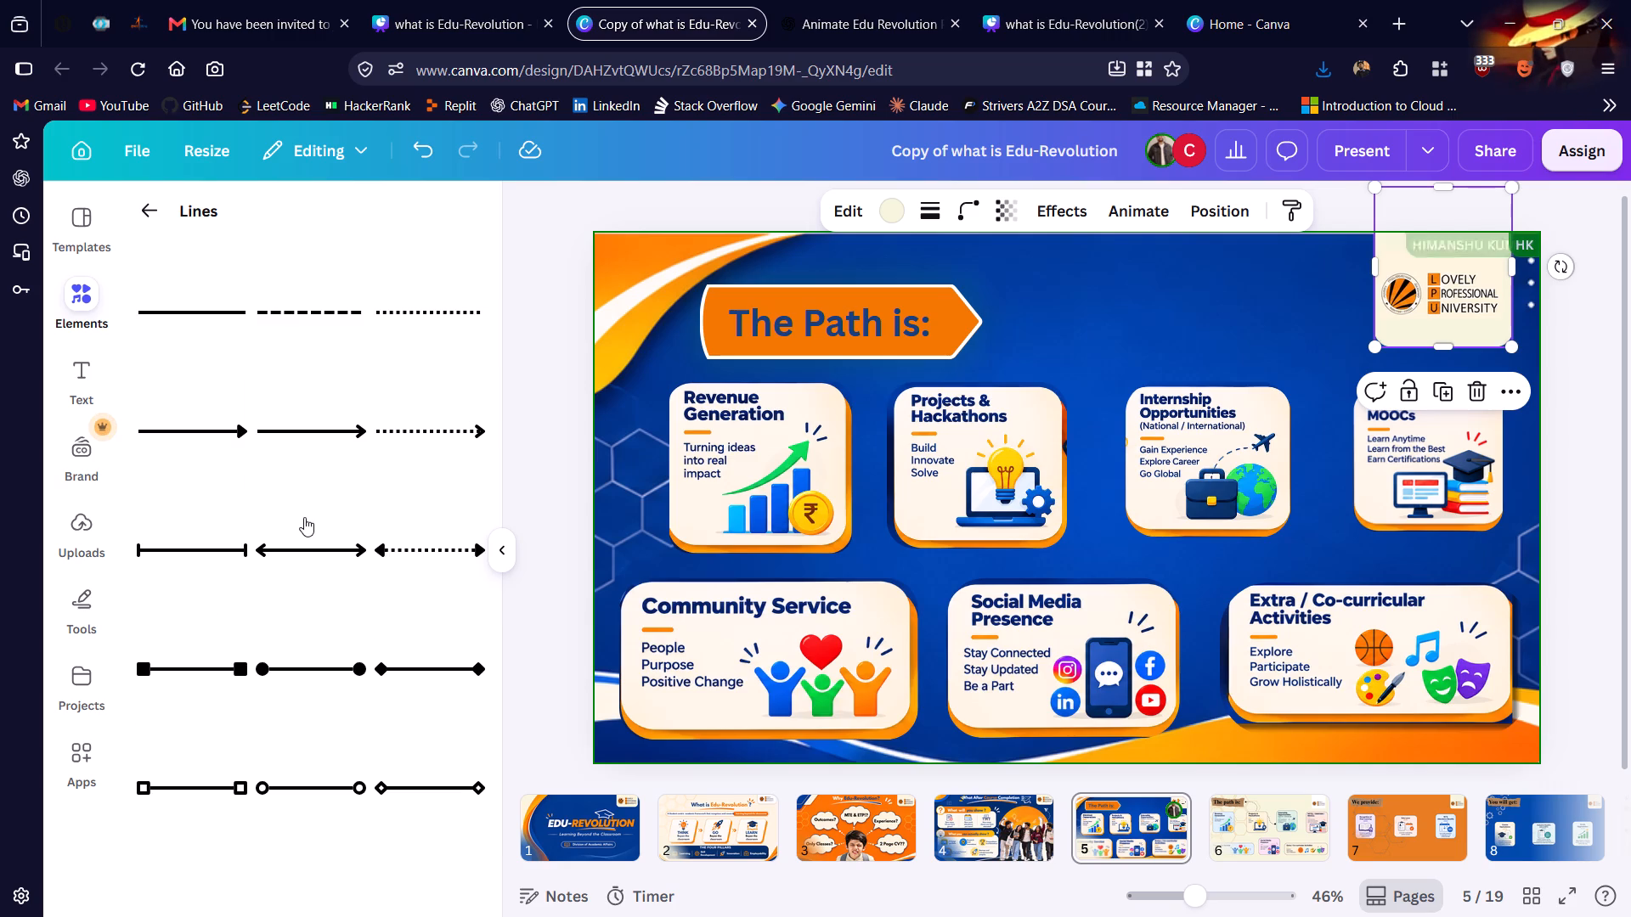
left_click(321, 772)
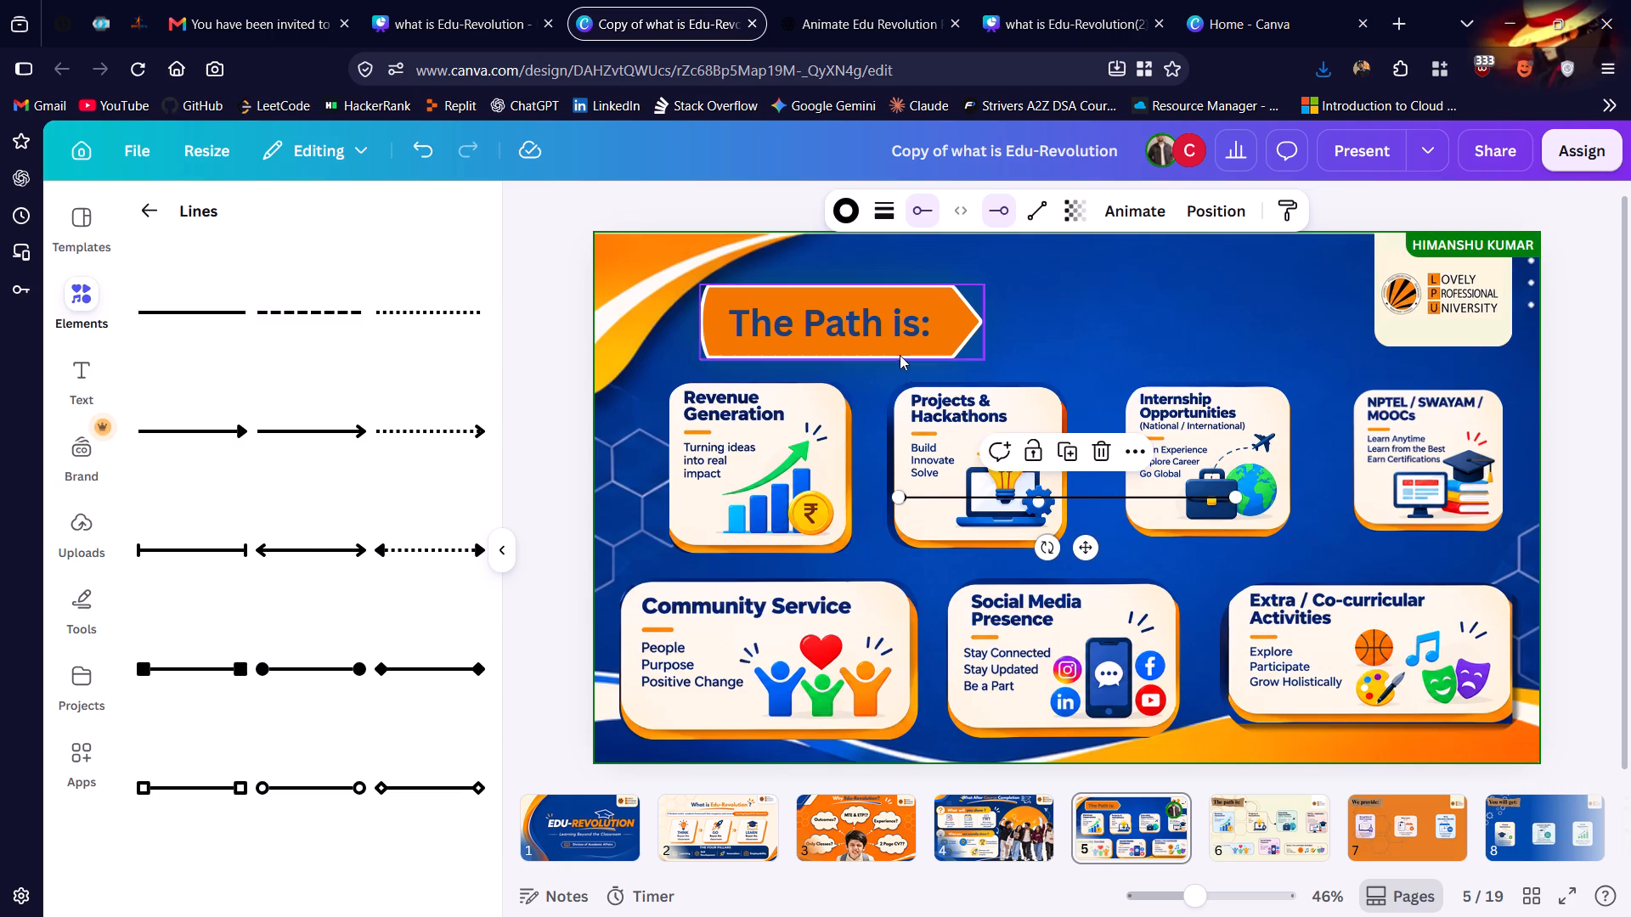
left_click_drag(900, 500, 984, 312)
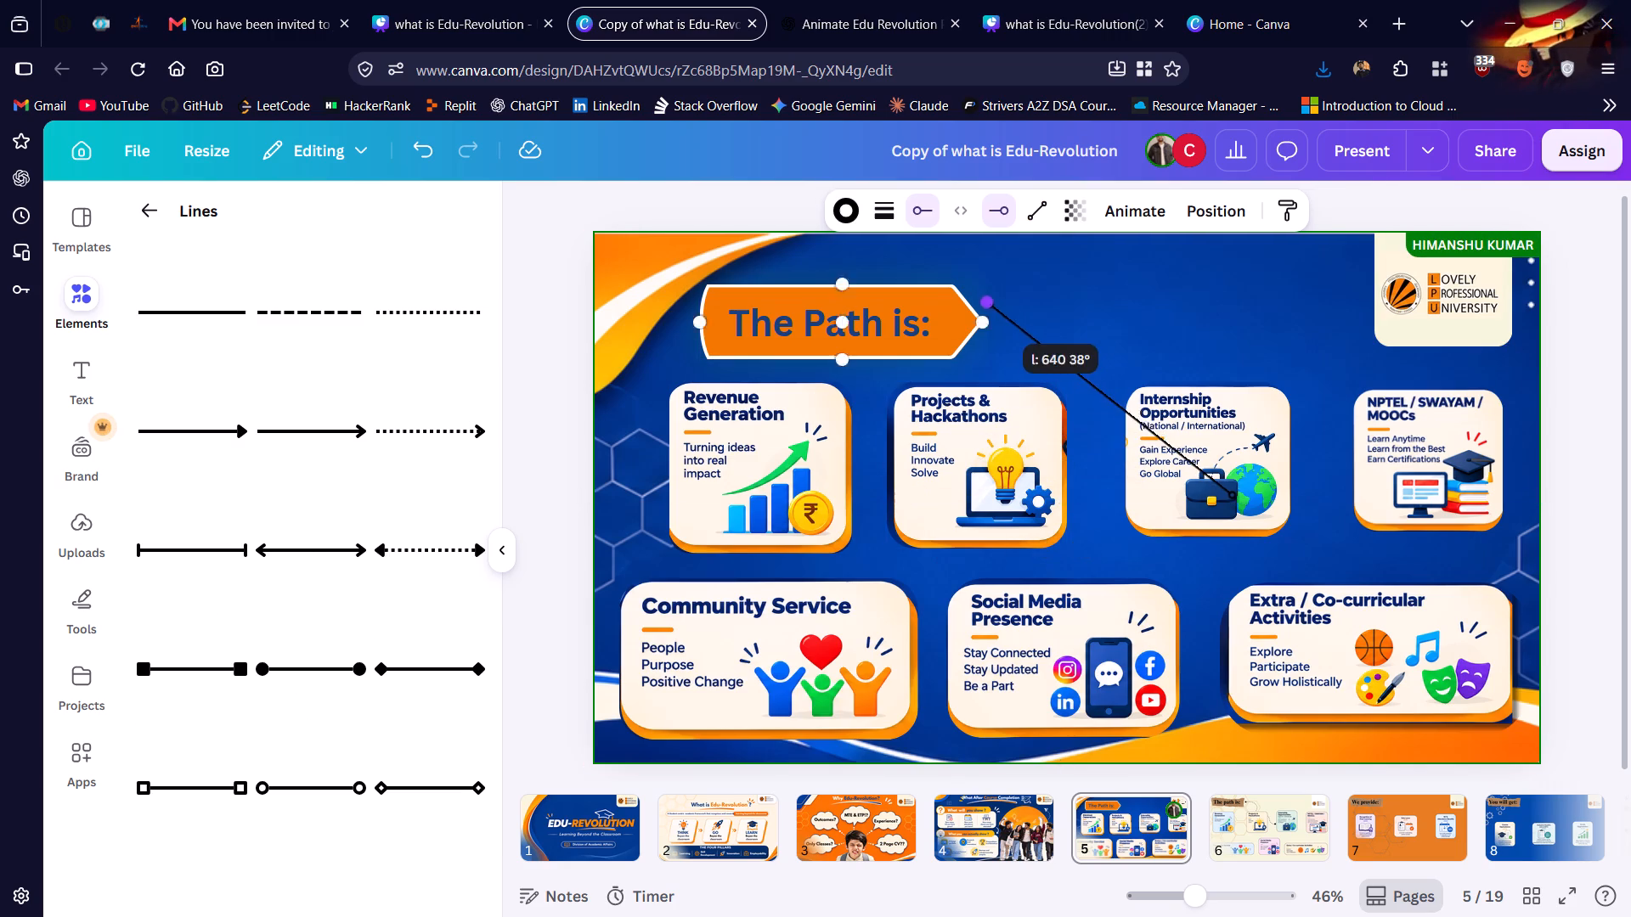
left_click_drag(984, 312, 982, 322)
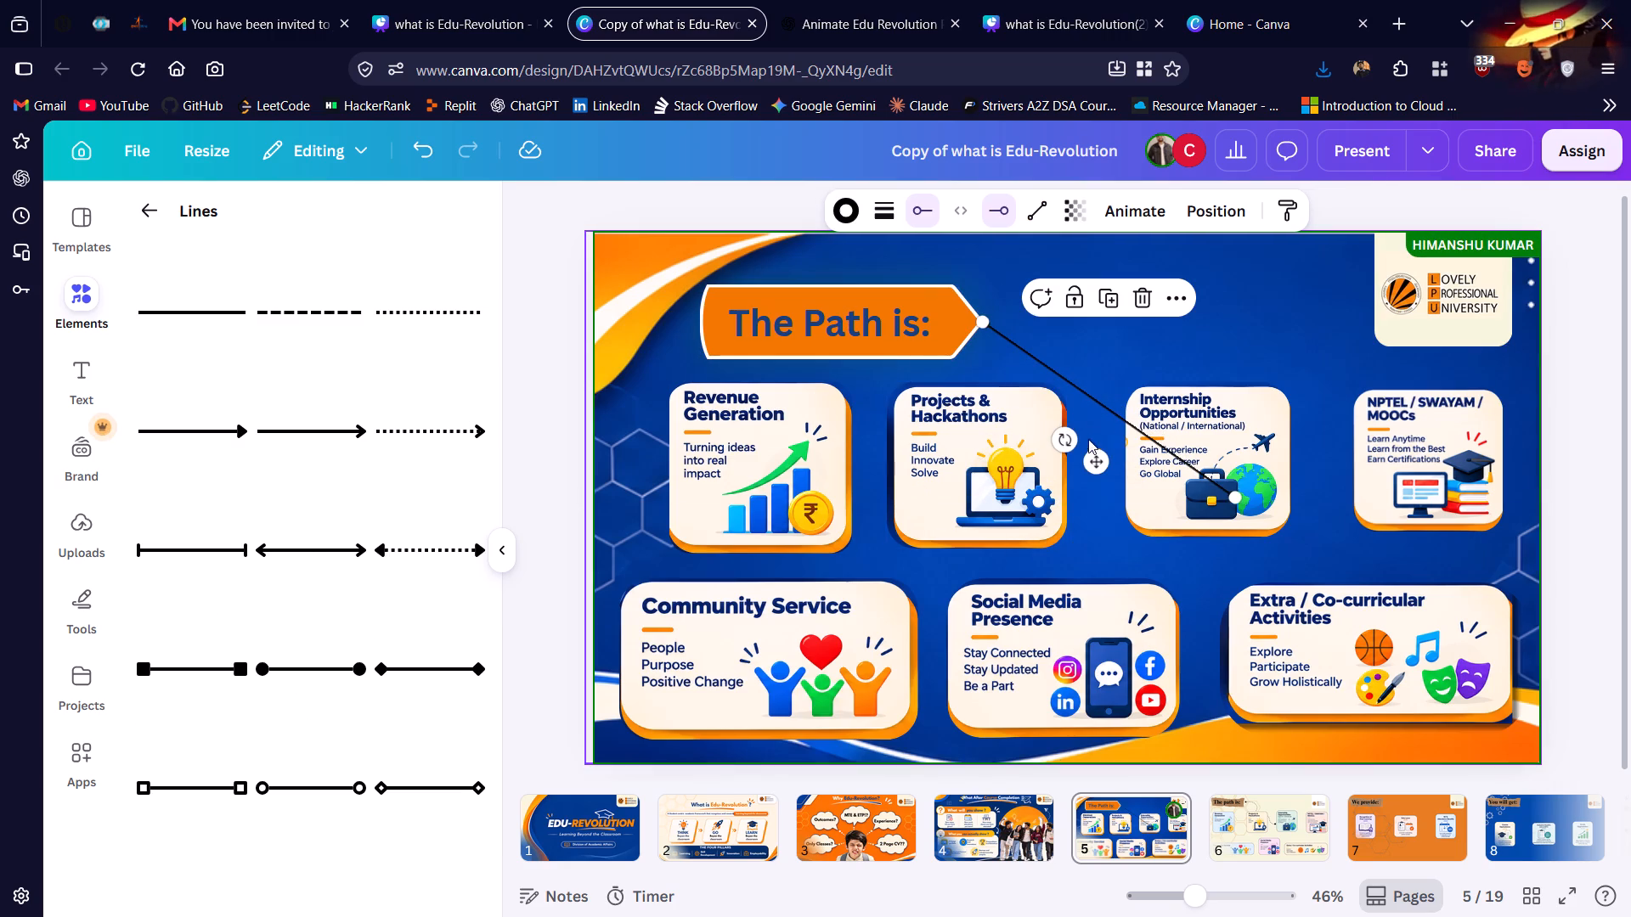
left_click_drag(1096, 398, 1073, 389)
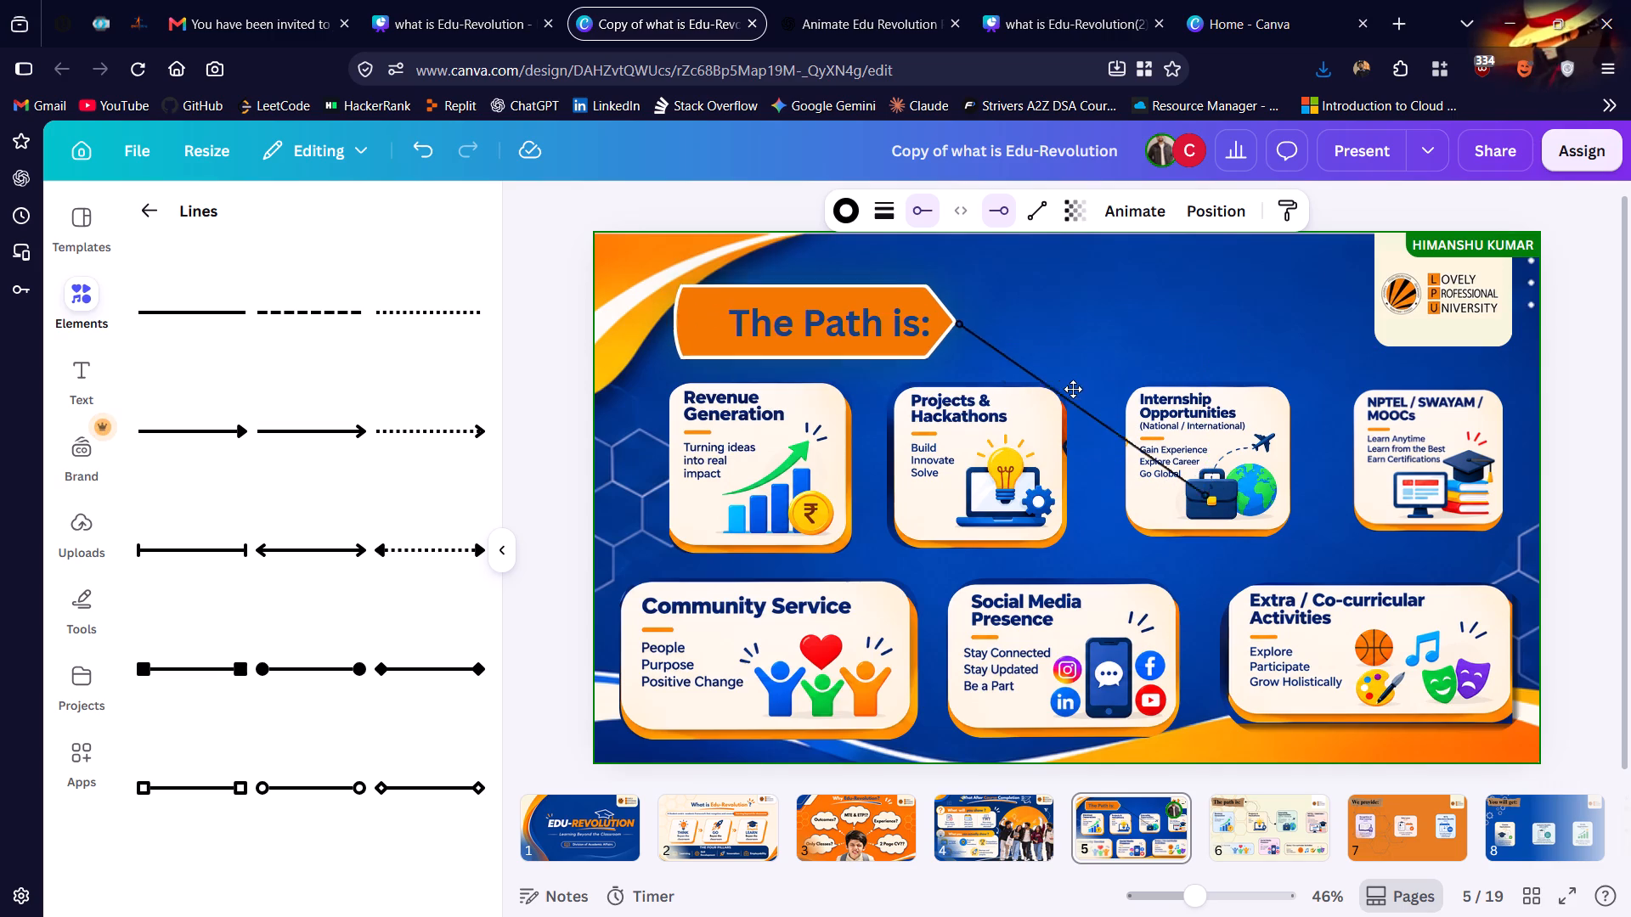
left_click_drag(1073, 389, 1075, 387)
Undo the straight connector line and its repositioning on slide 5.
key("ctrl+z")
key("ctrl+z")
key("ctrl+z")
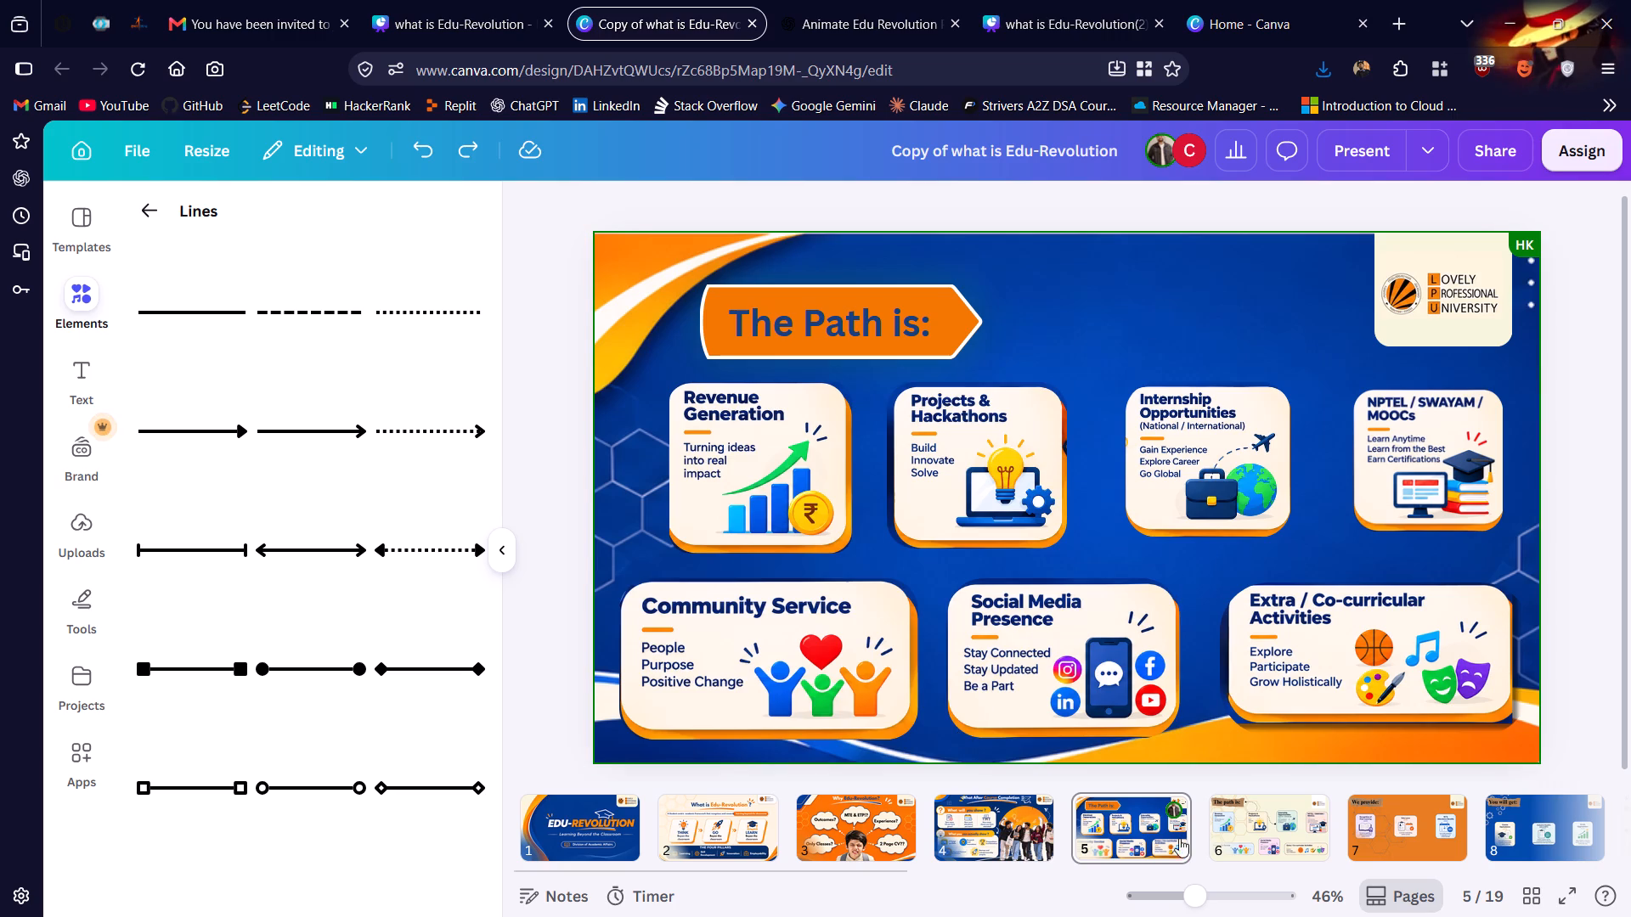
Copy the curved dashed connector from slide 6 onto slide 5 and start it at the "The Path is:" banner's tip.
left_click(1275, 848)
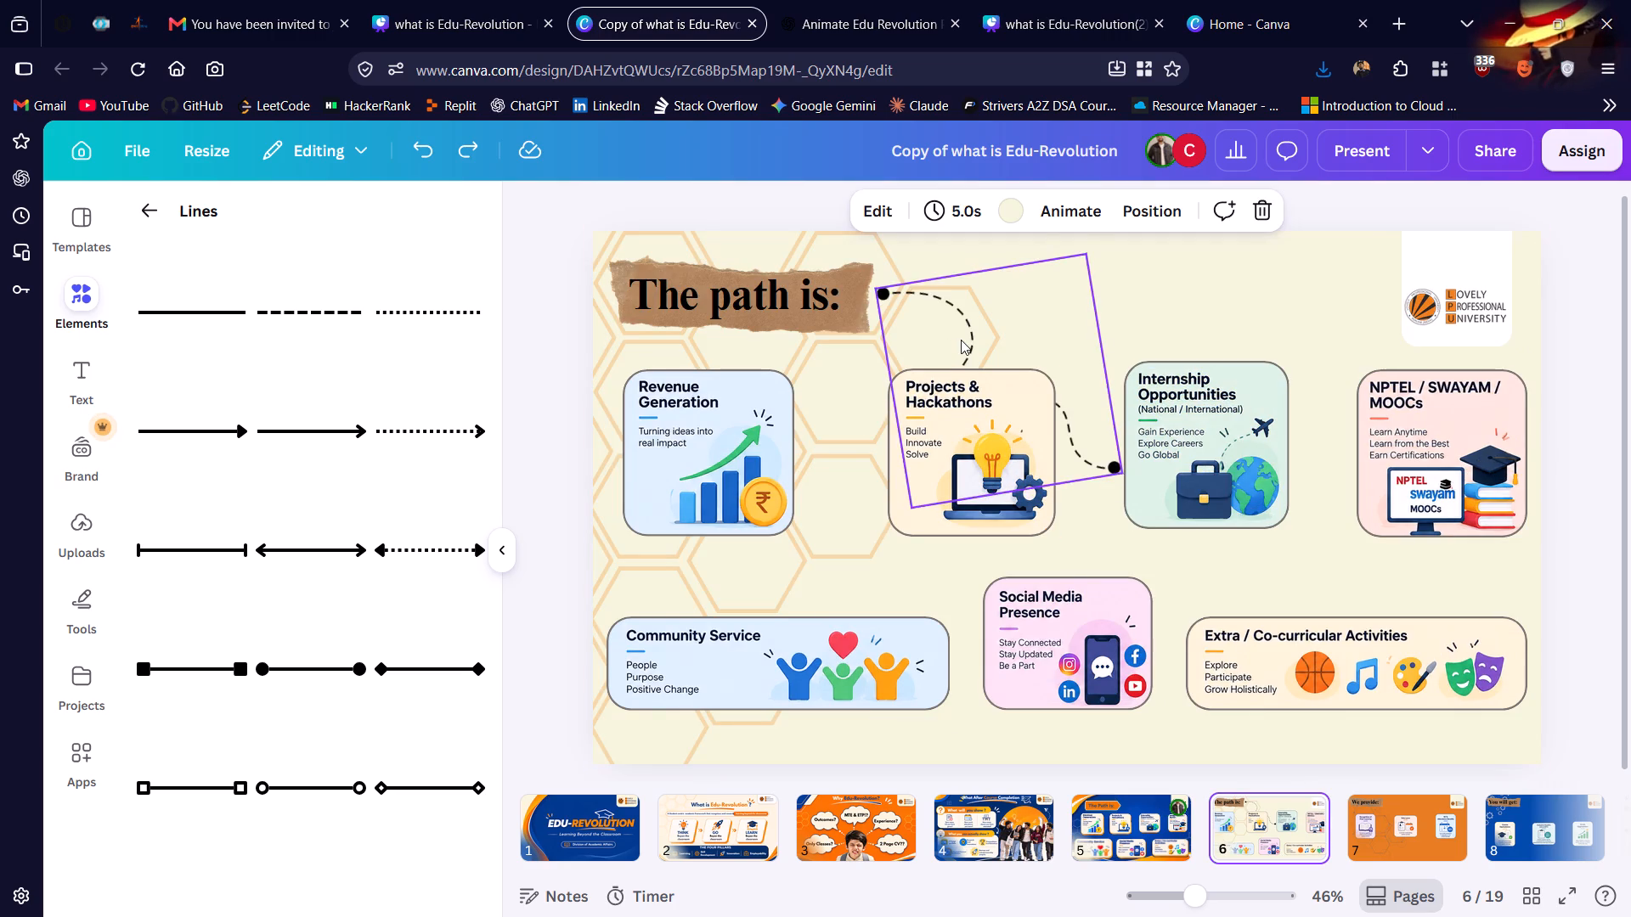
left_click(961, 340)
key("ctrl+c")
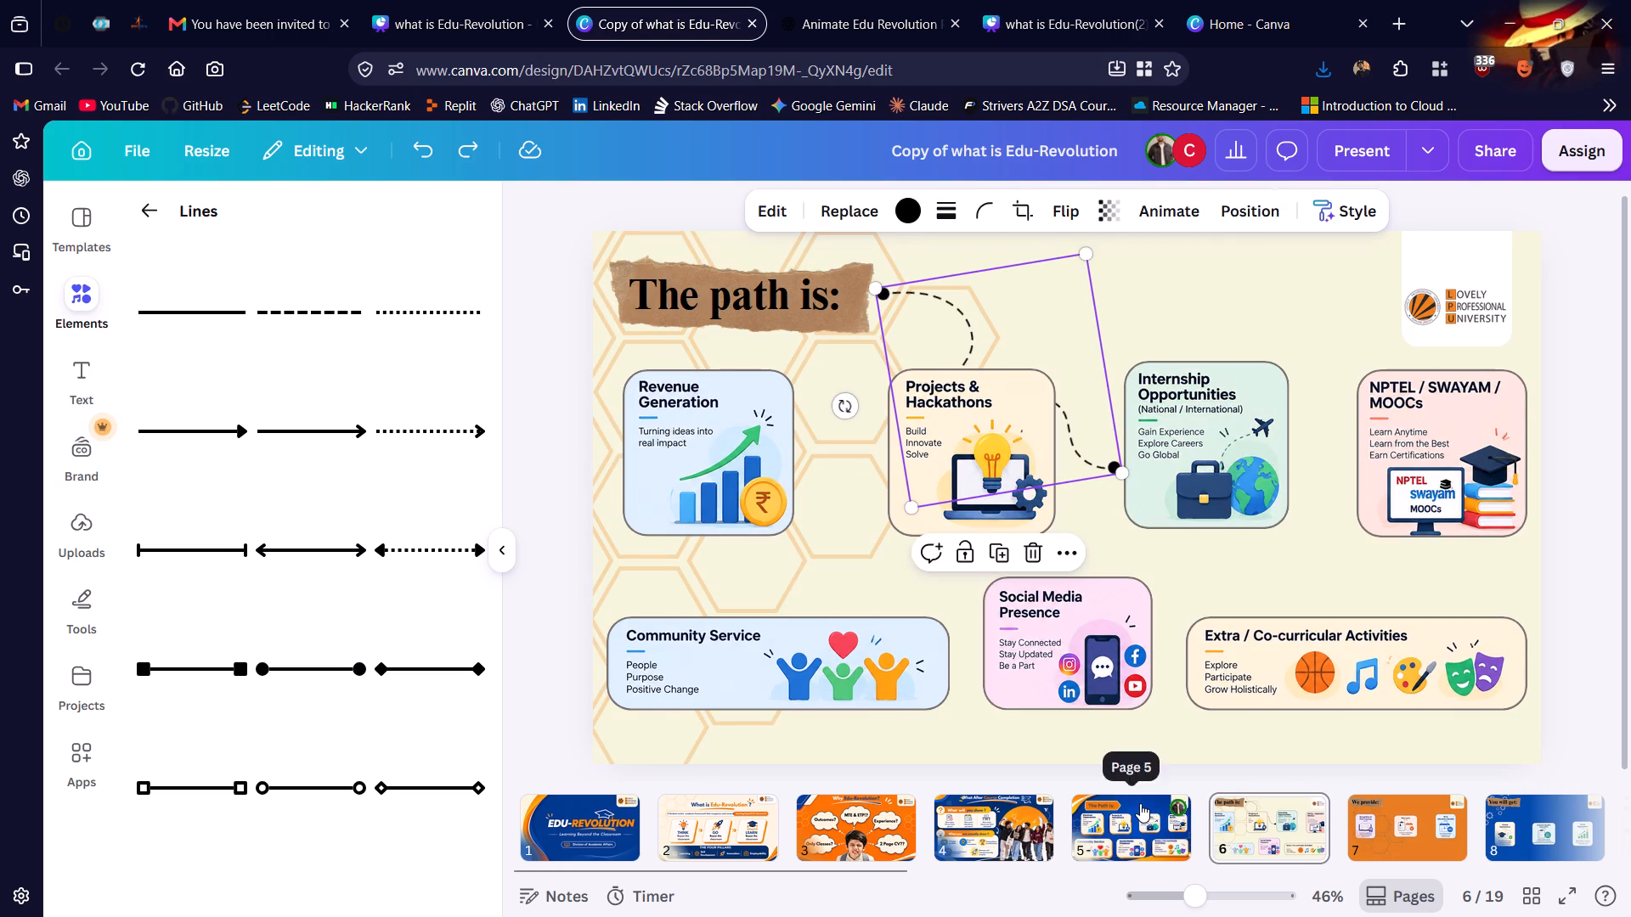
left_click(1140, 803)
key("ctrl+v")
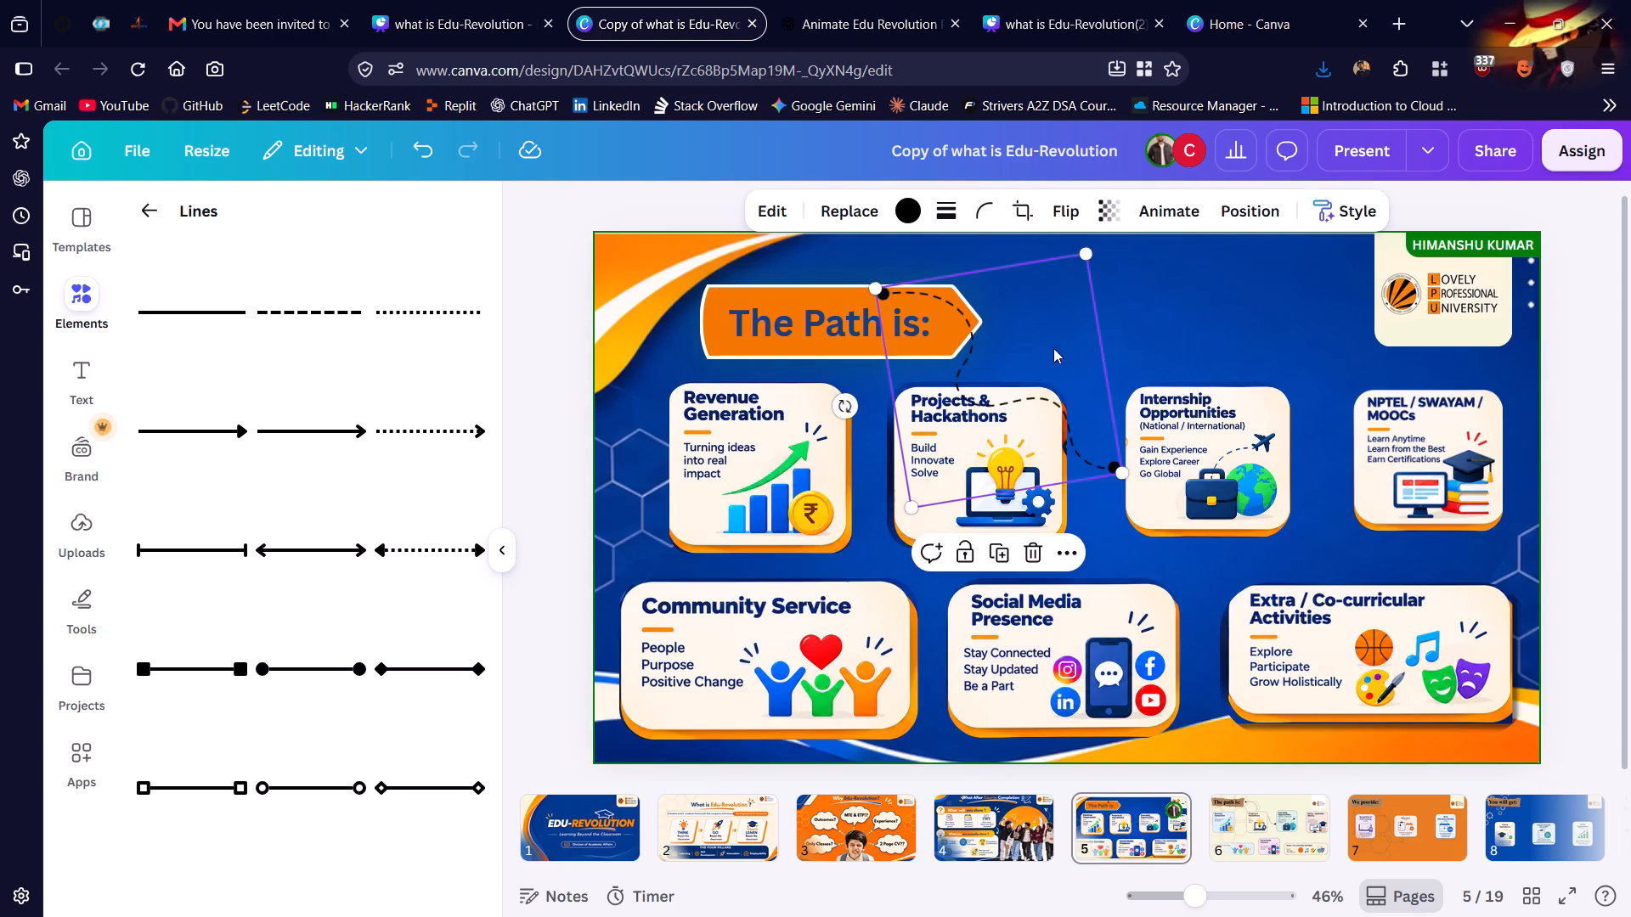
left_click_drag(967, 357, 1036, 377)
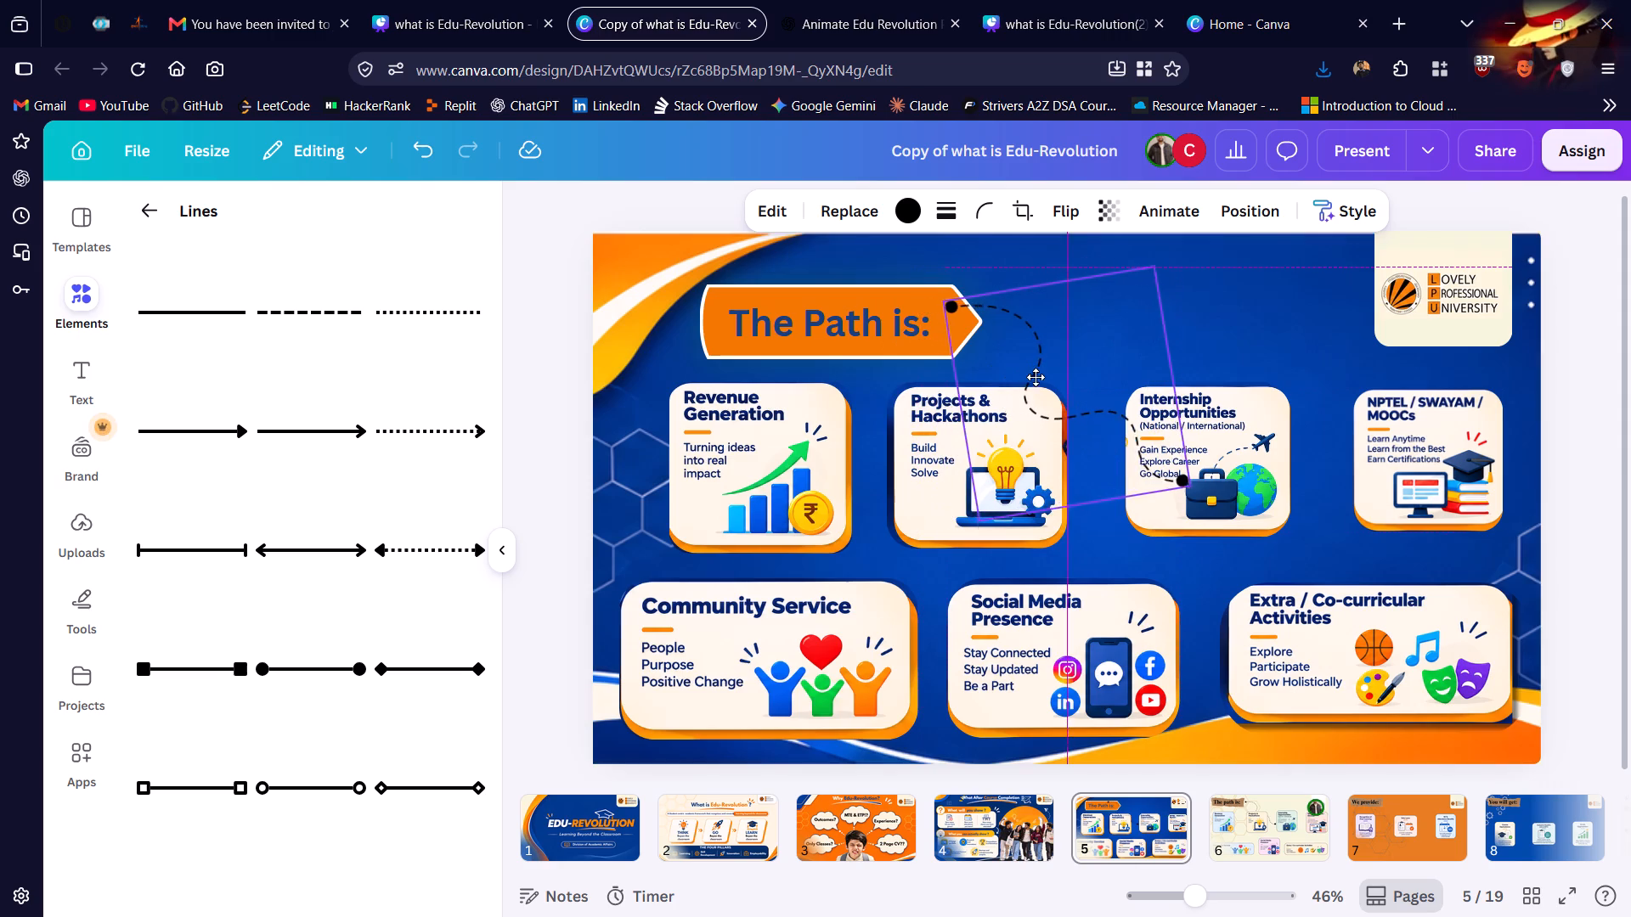
left_click_drag(1036, 377, 1030, 380)
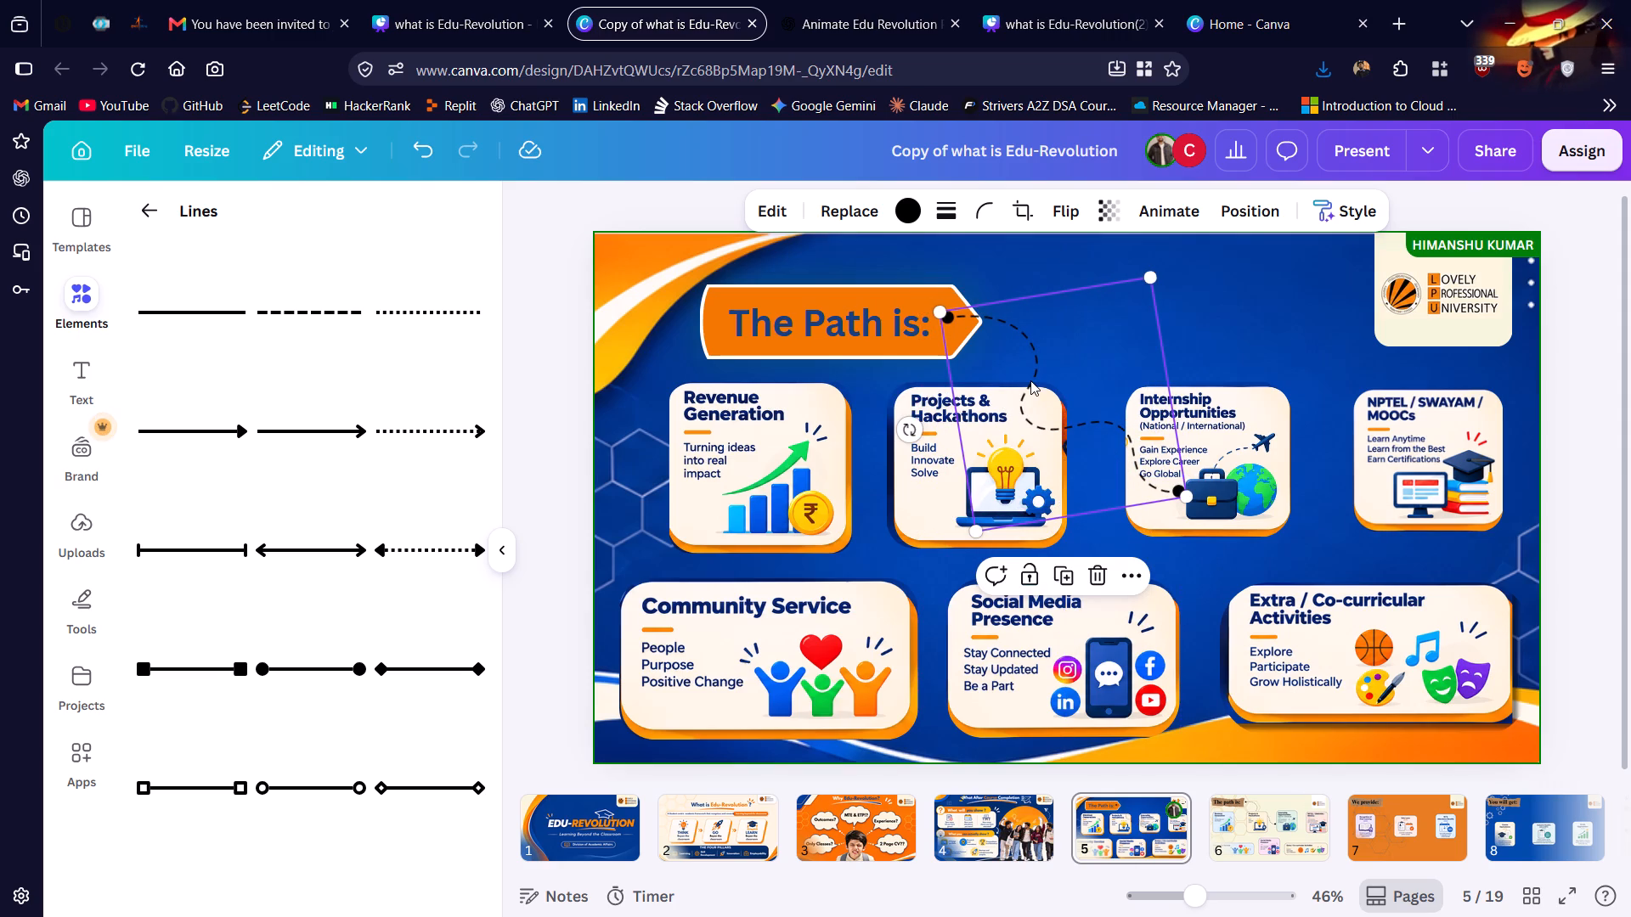
Send the dashed connector backward behind the Projects & Hackathons card and on to slide 5's backmost layer.
right_click(1030, 380)
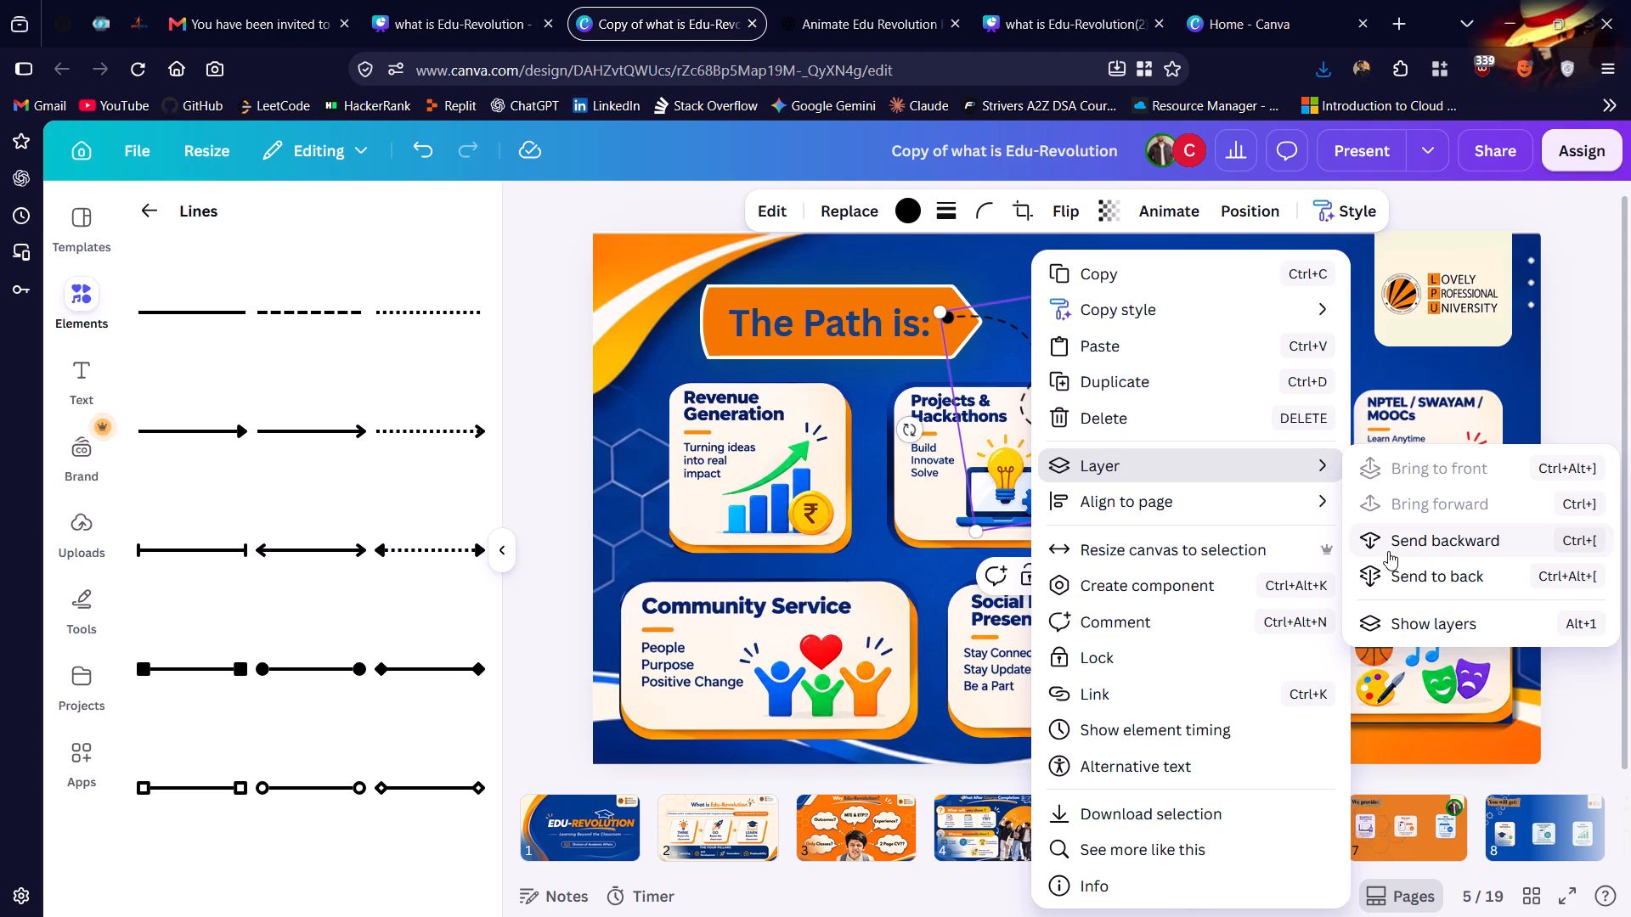
left_click(1388, 551)
left_click(1388, 551)
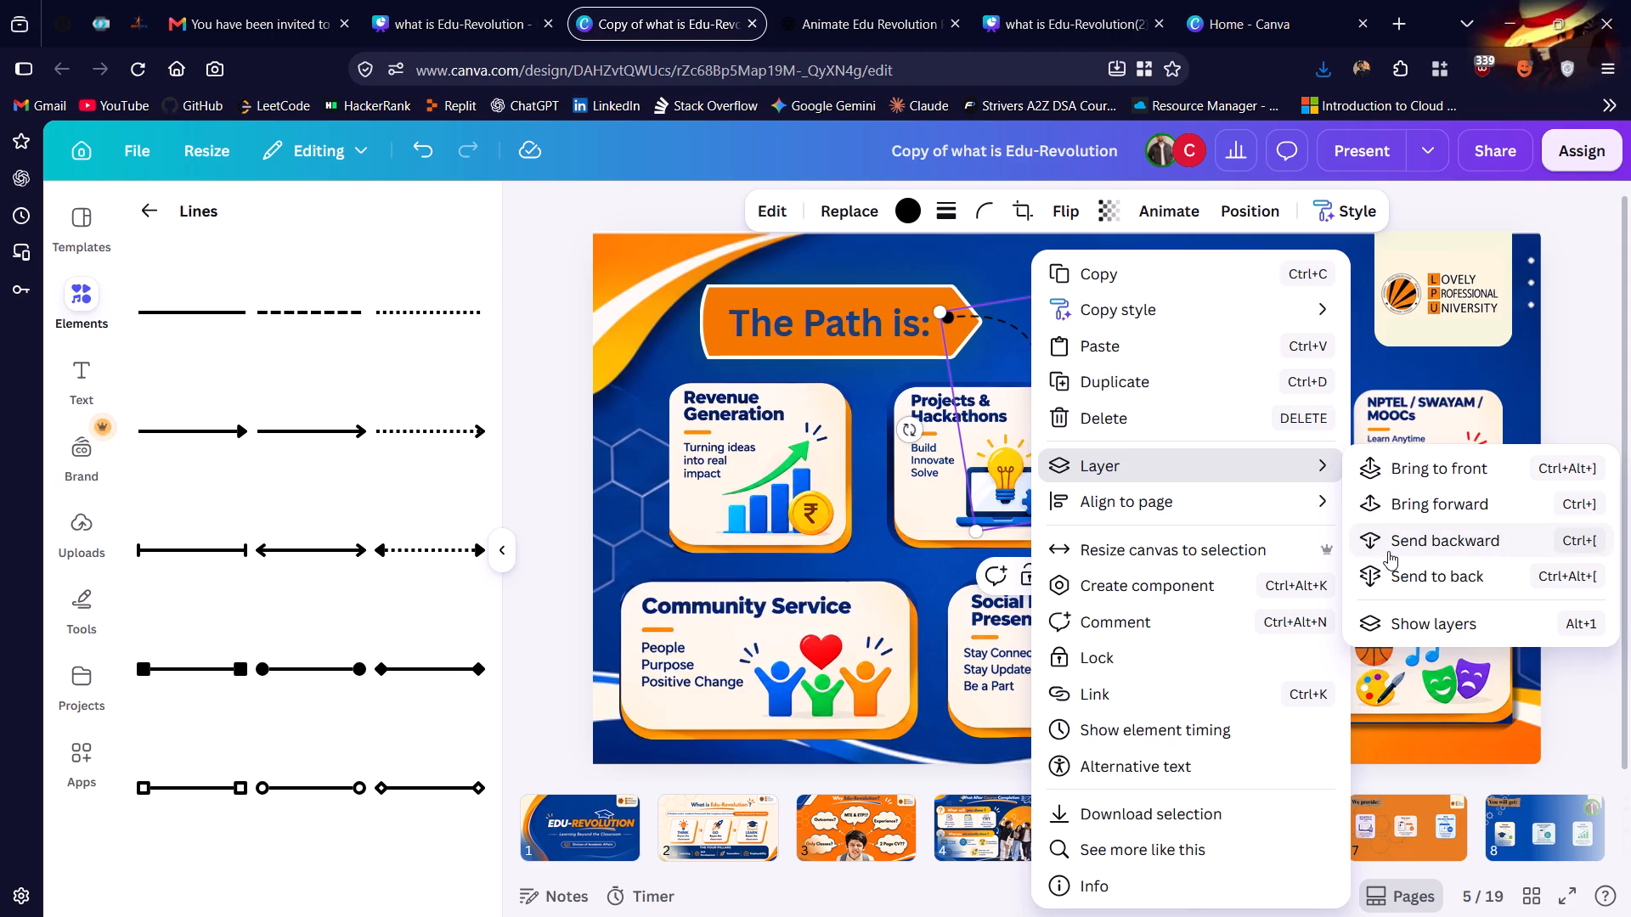
left_click(992, 283)
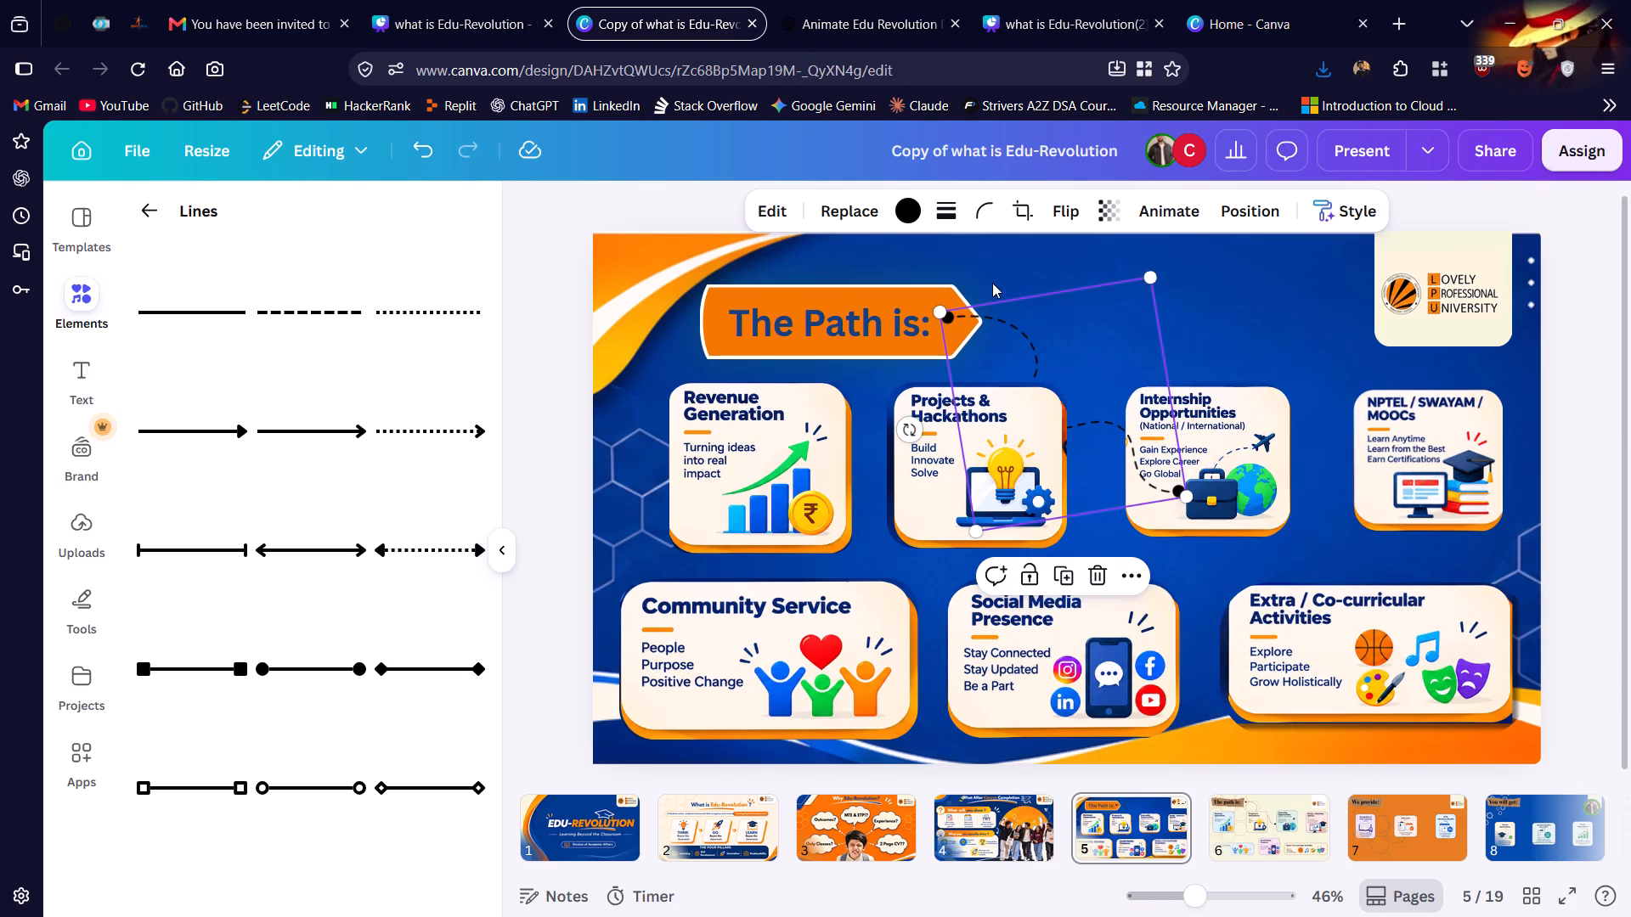
right_click(1029, 341)
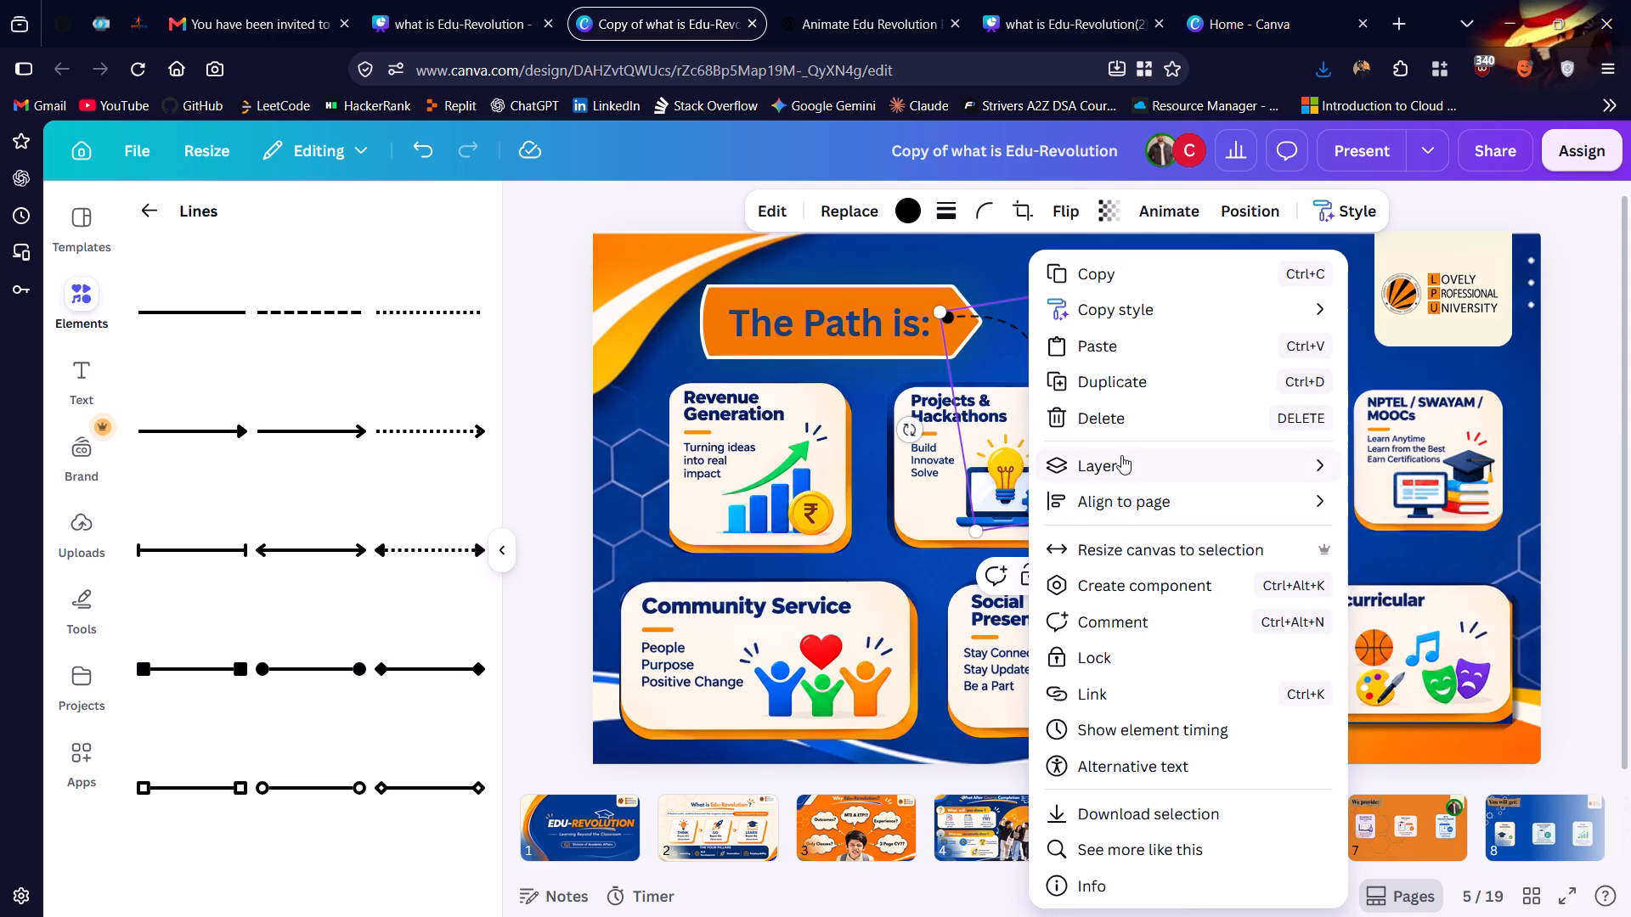
left_click(1121, 455)
left_click(1431, 574)
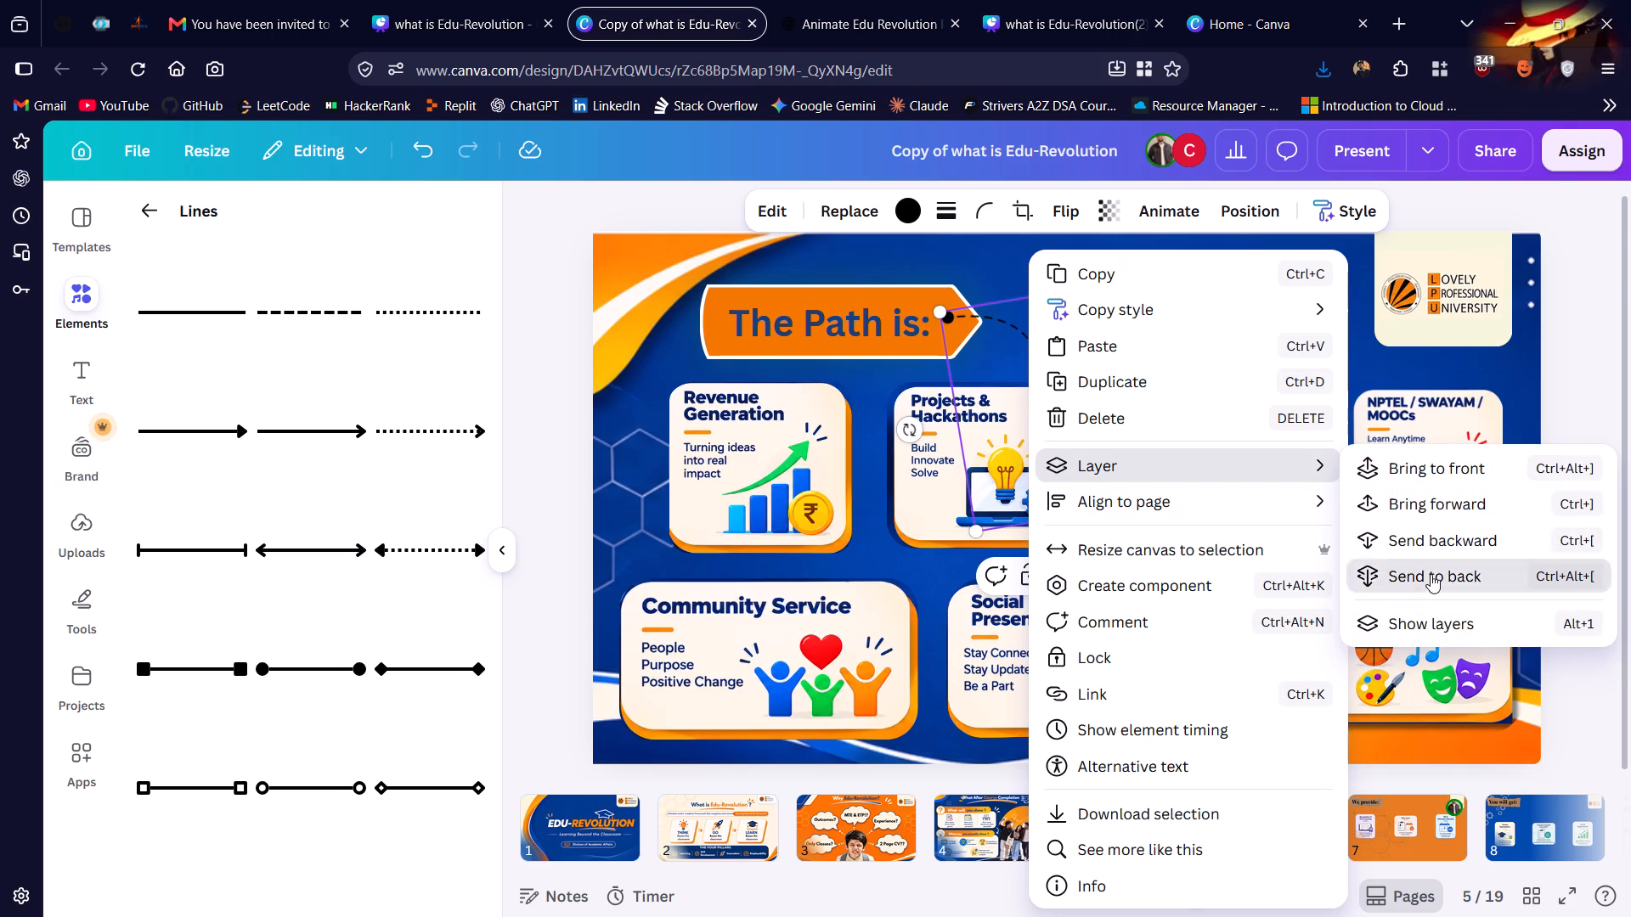
left_click(1603, 378)
left_click(1603, 378)
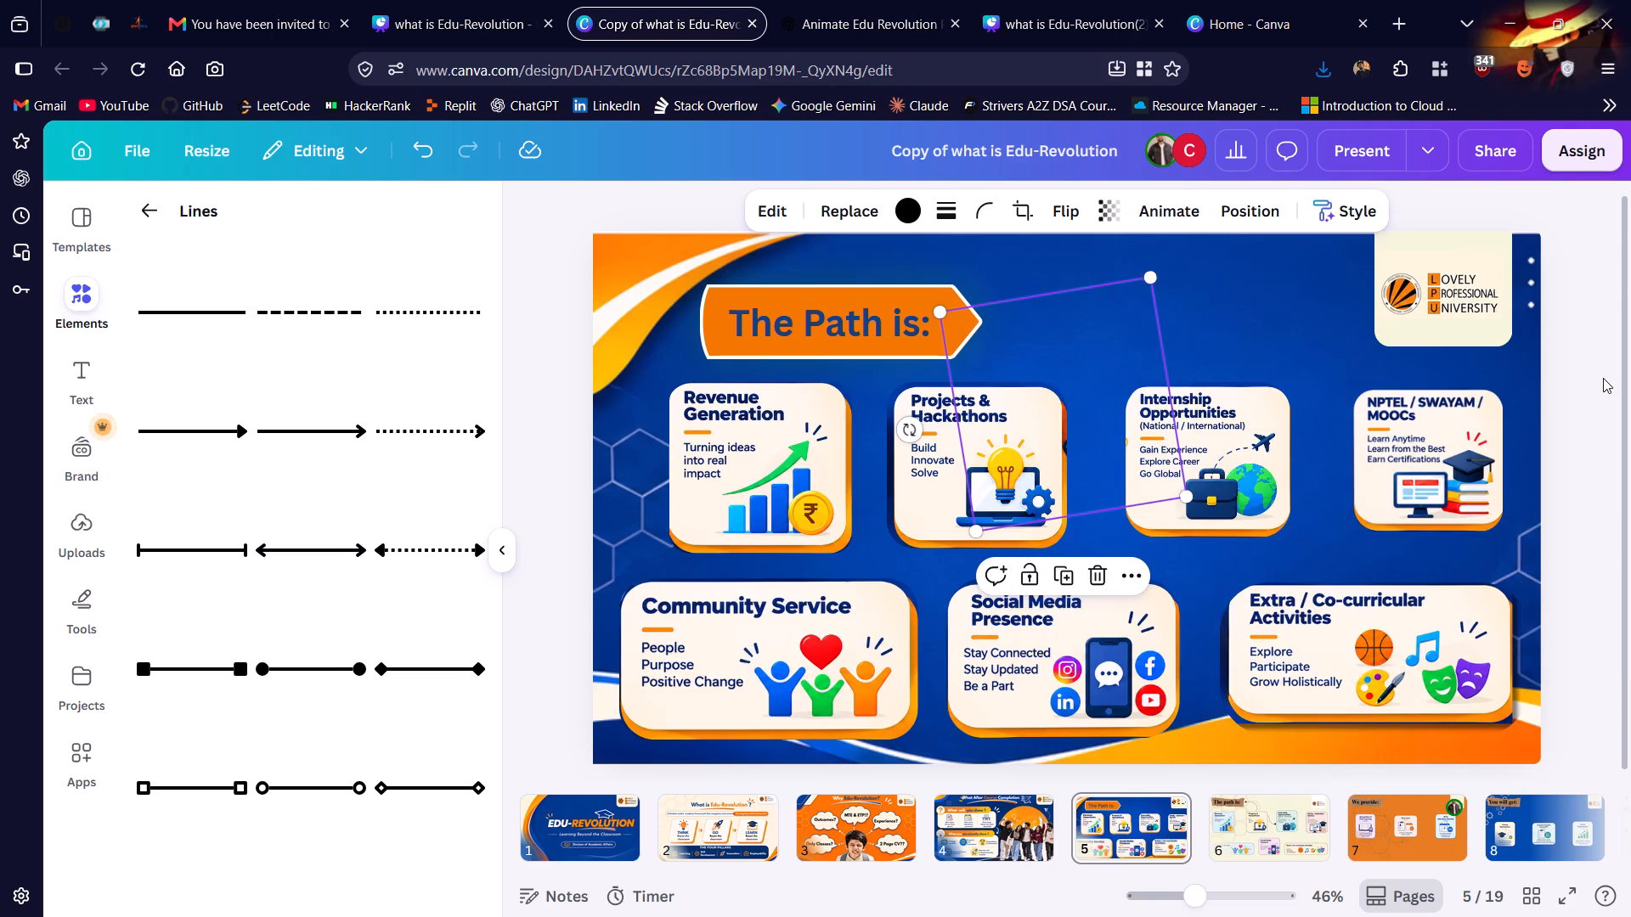
left_click(1093, 415)
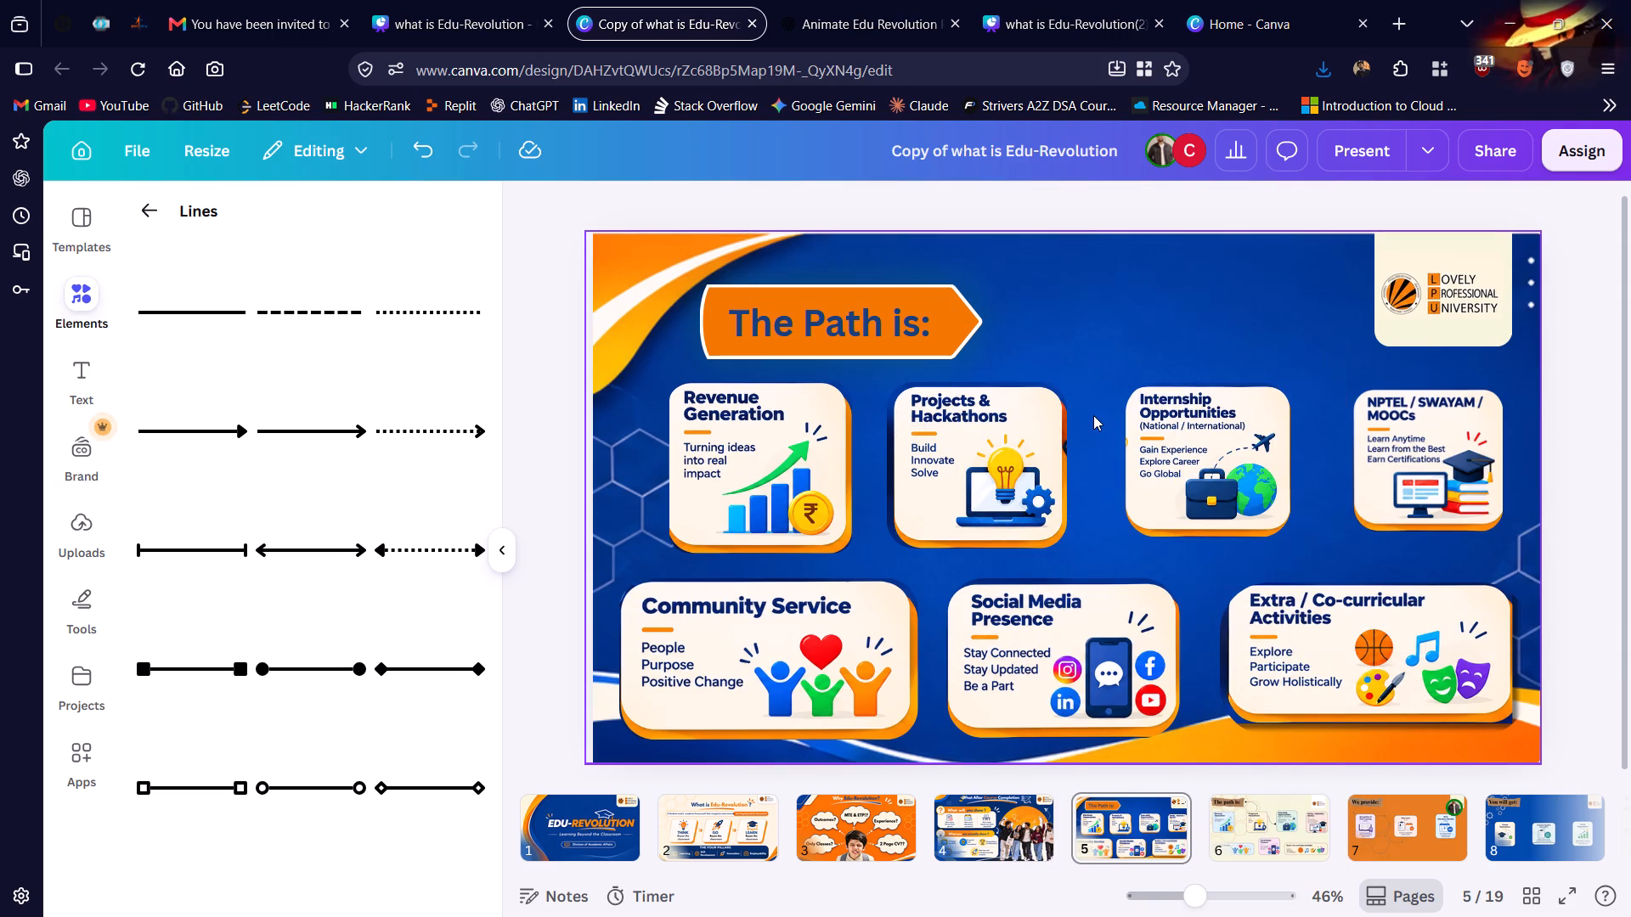
left_click(1093, 415)
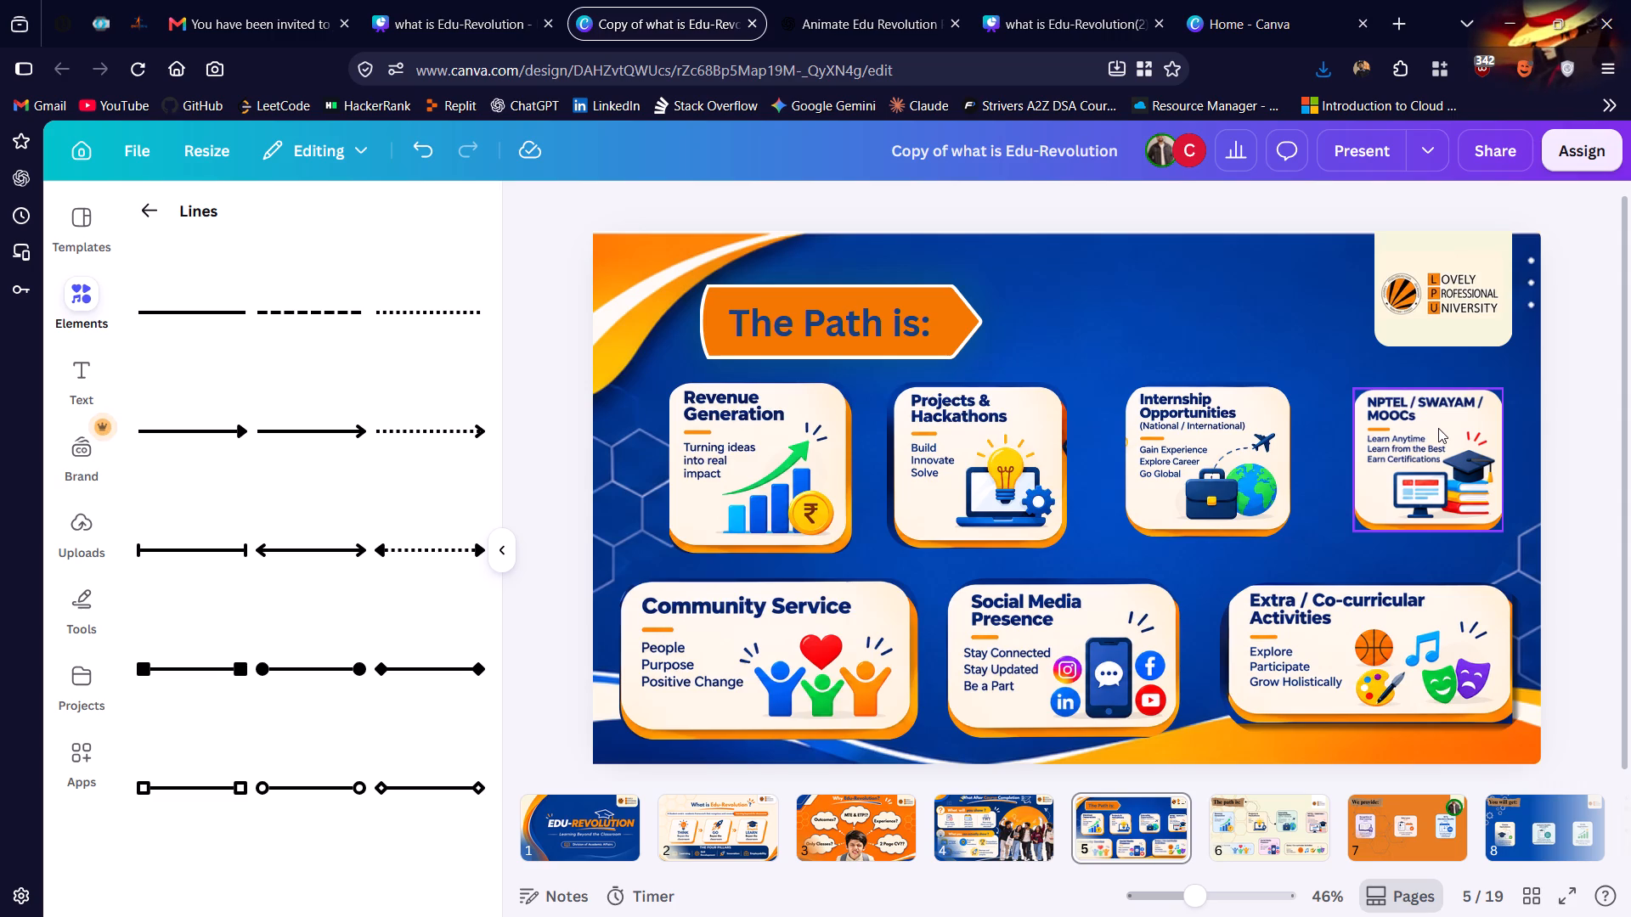
left_click(1284, 821)
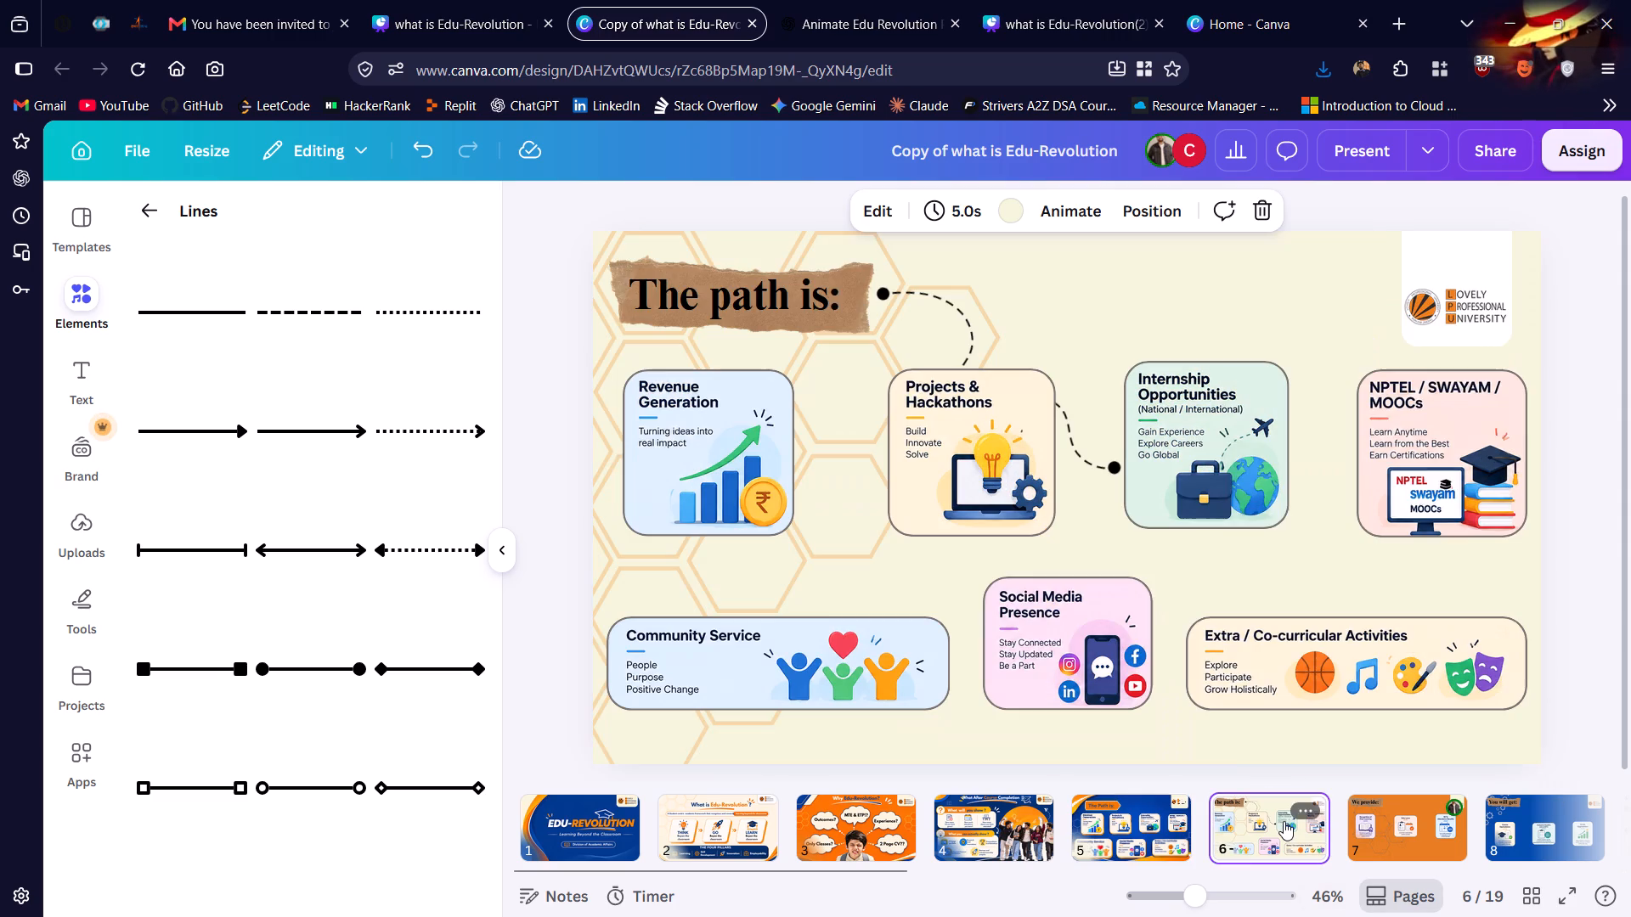
left_click(1366, 820)
scroll(1366, 820, "left", 2)
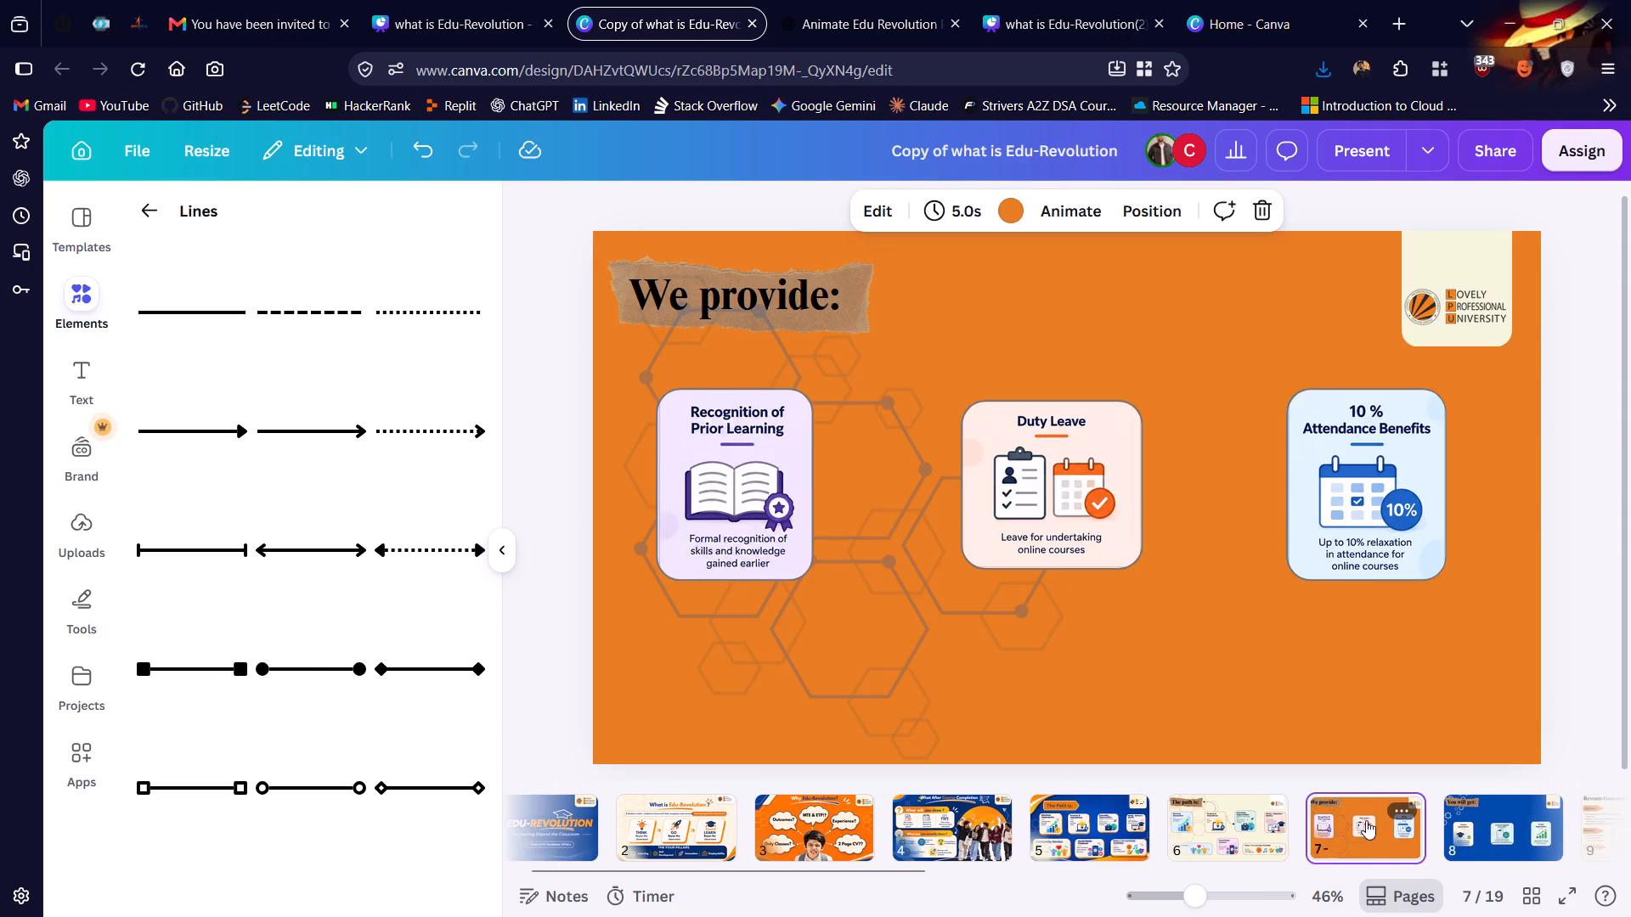
scroll(1366, 820, "left", 1)
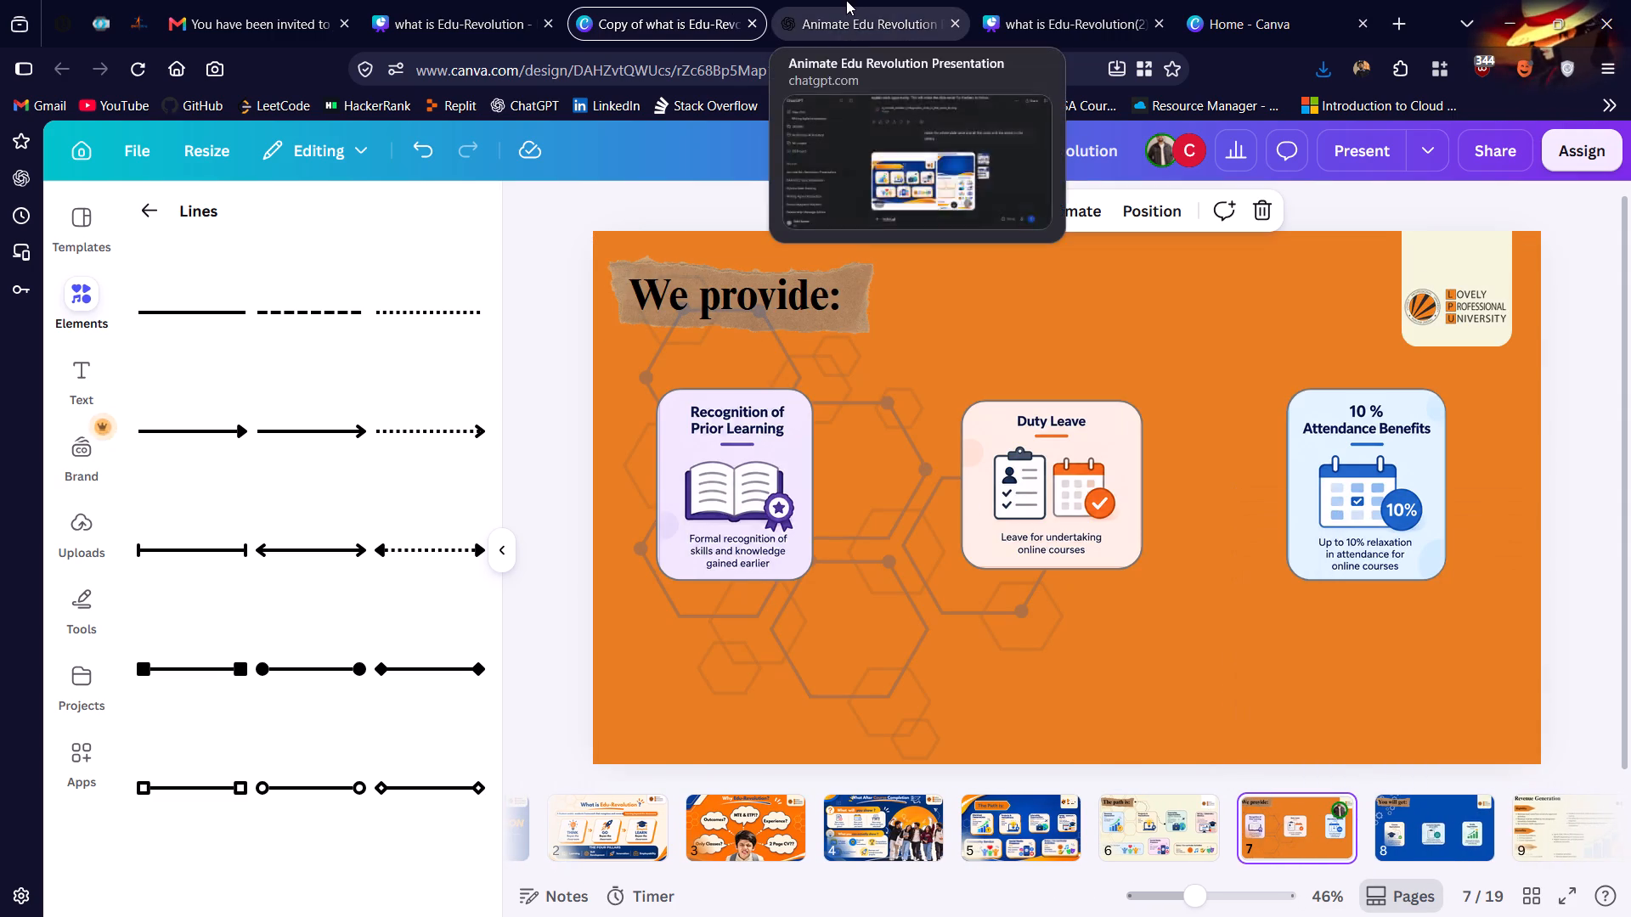
left_click(846, 0)
scroll(861, 407, "down", 20)
scroll(861, 407, "down", 12)
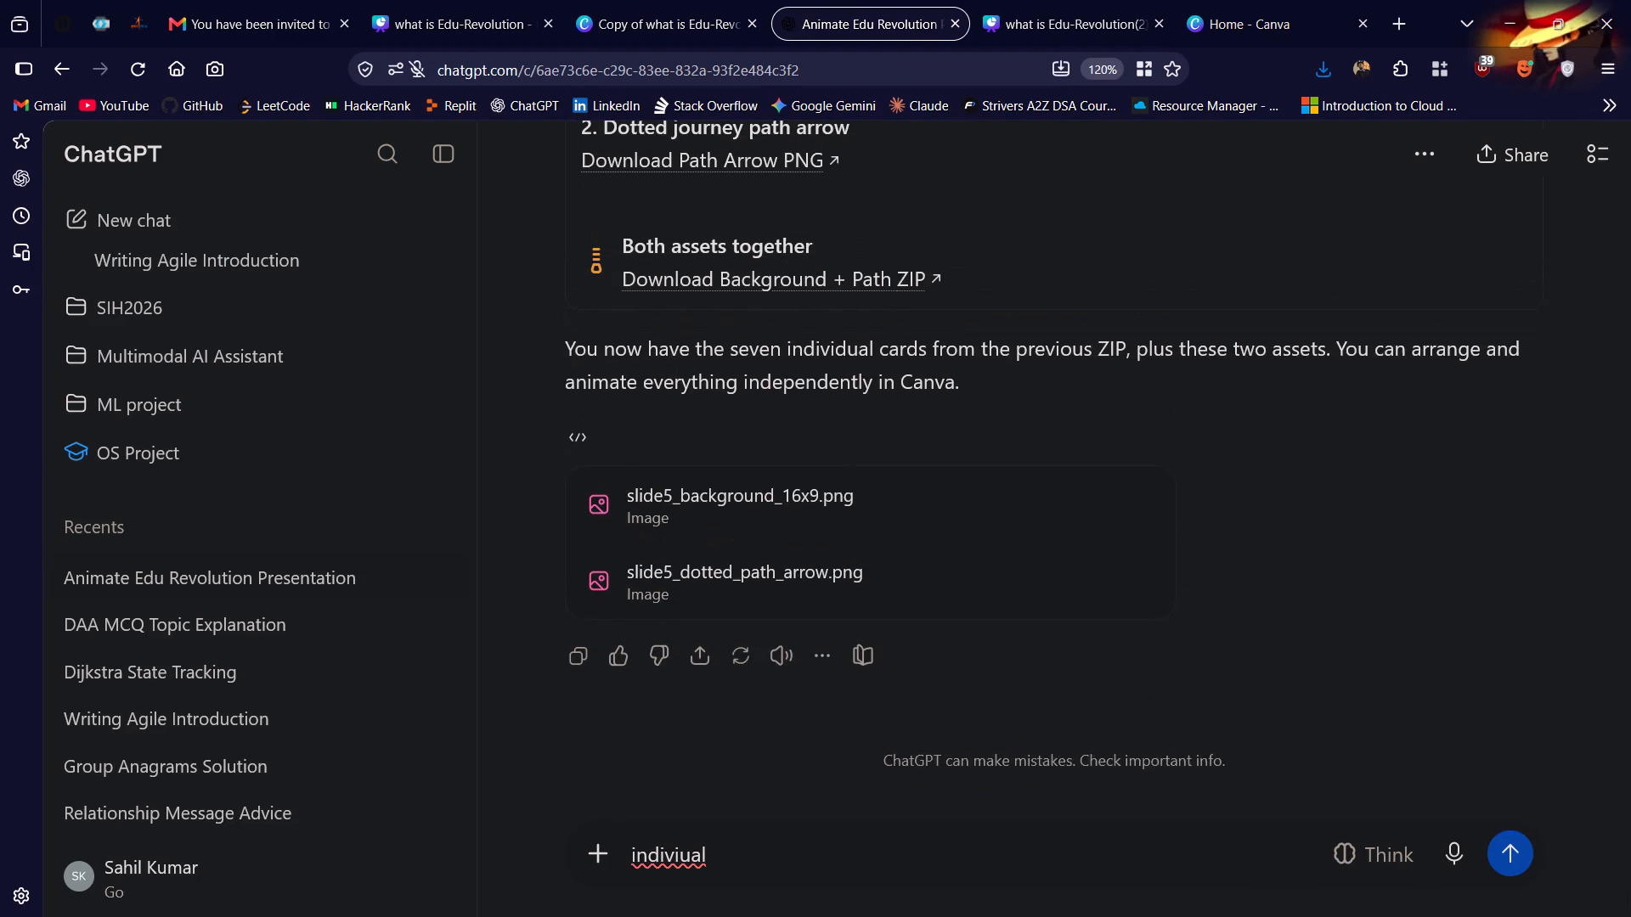
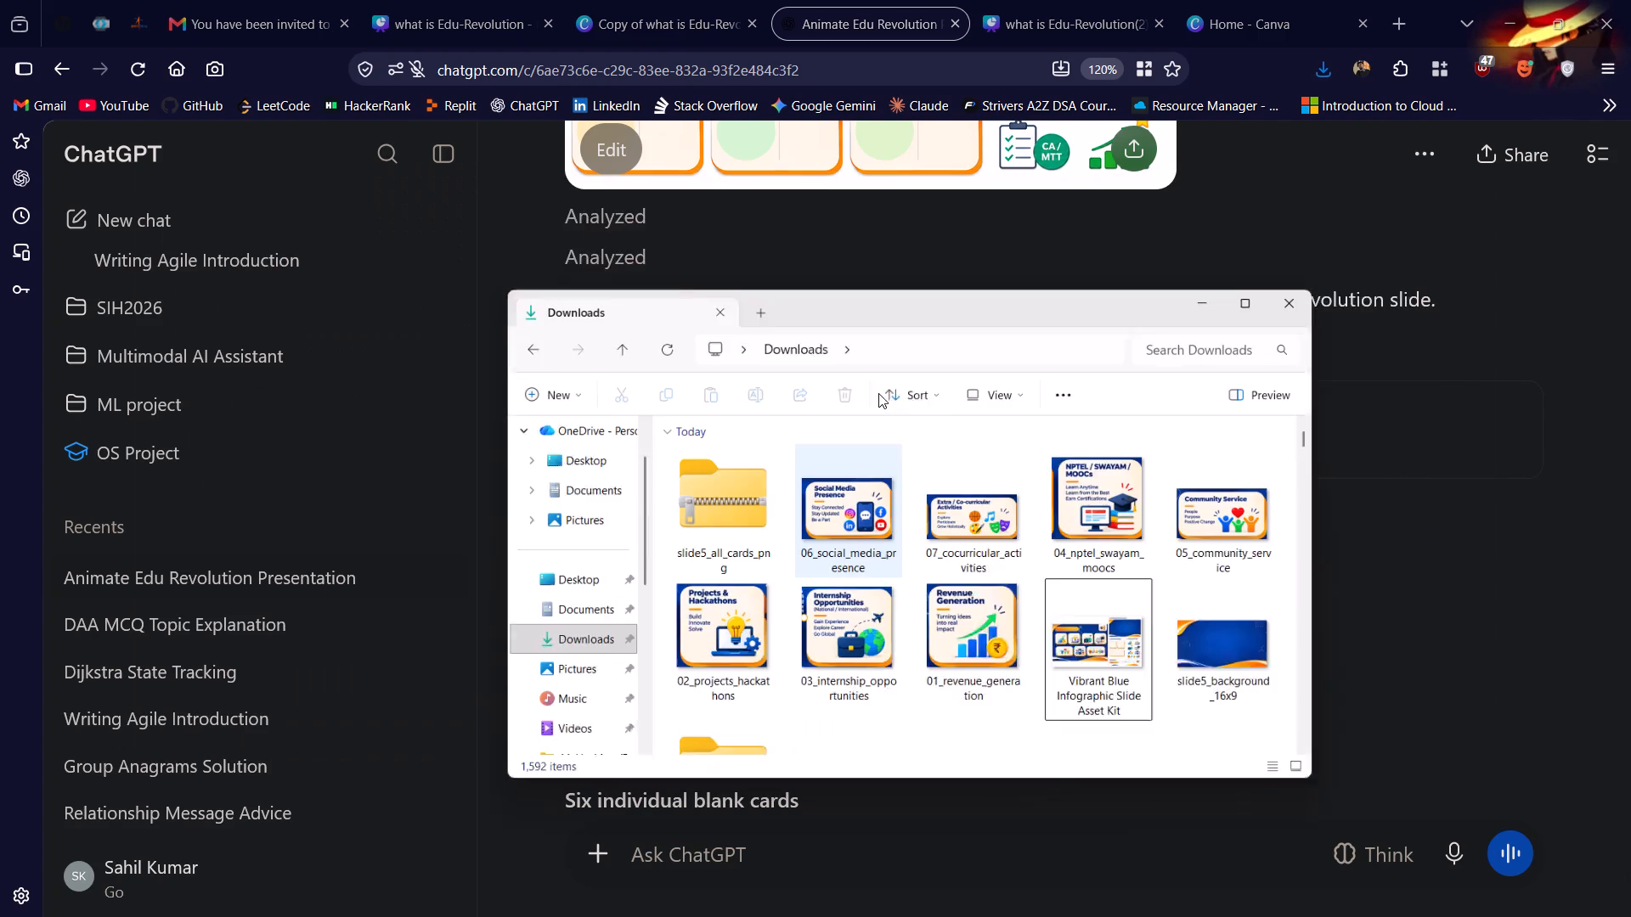
Extract all 17 PNG files from the edu_revolution_benefit_assets_png archive into the Downloads folder.
scroll(749, 461, "down", 1)
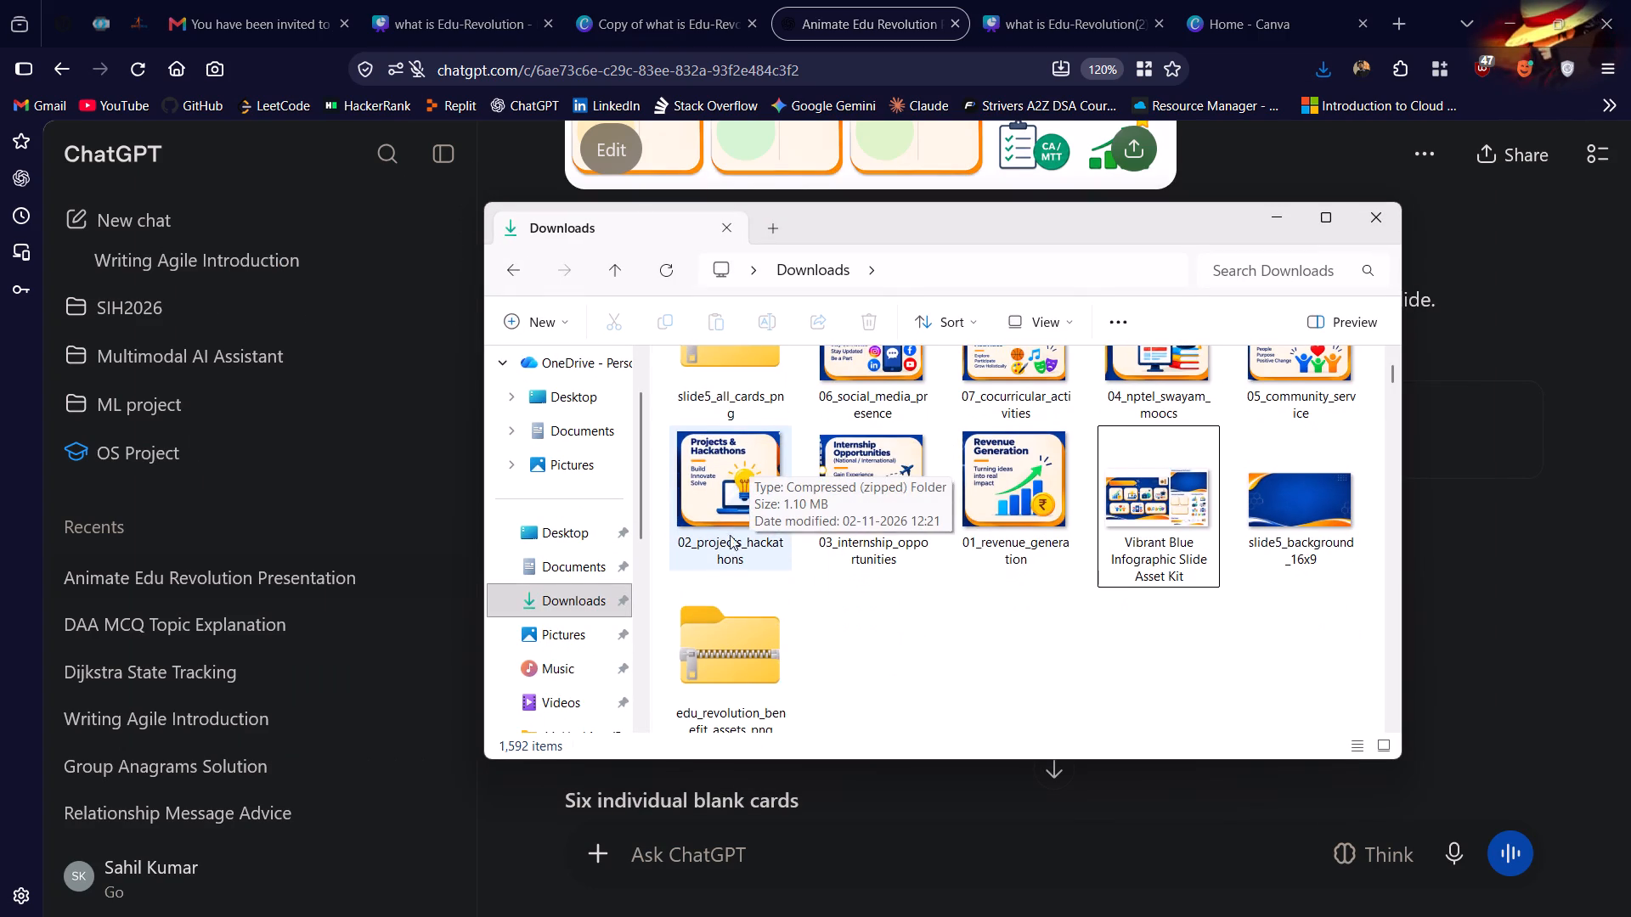
double_click(707, 665)
scroll(757, 537, "down", 4)
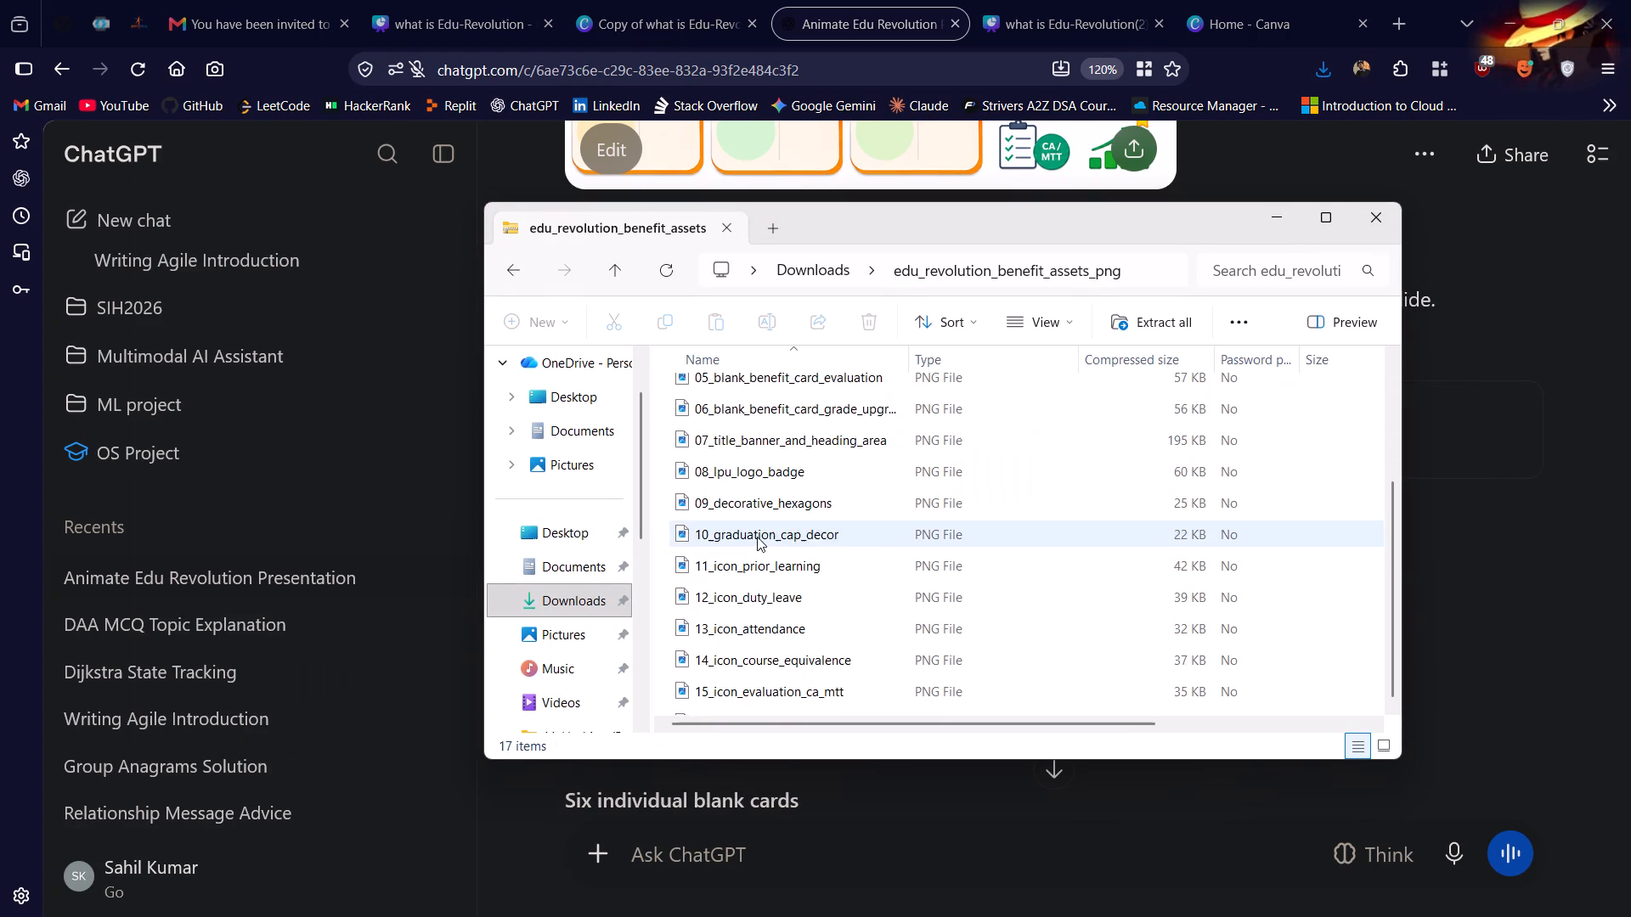
scroll(757, 537, "up", 5)
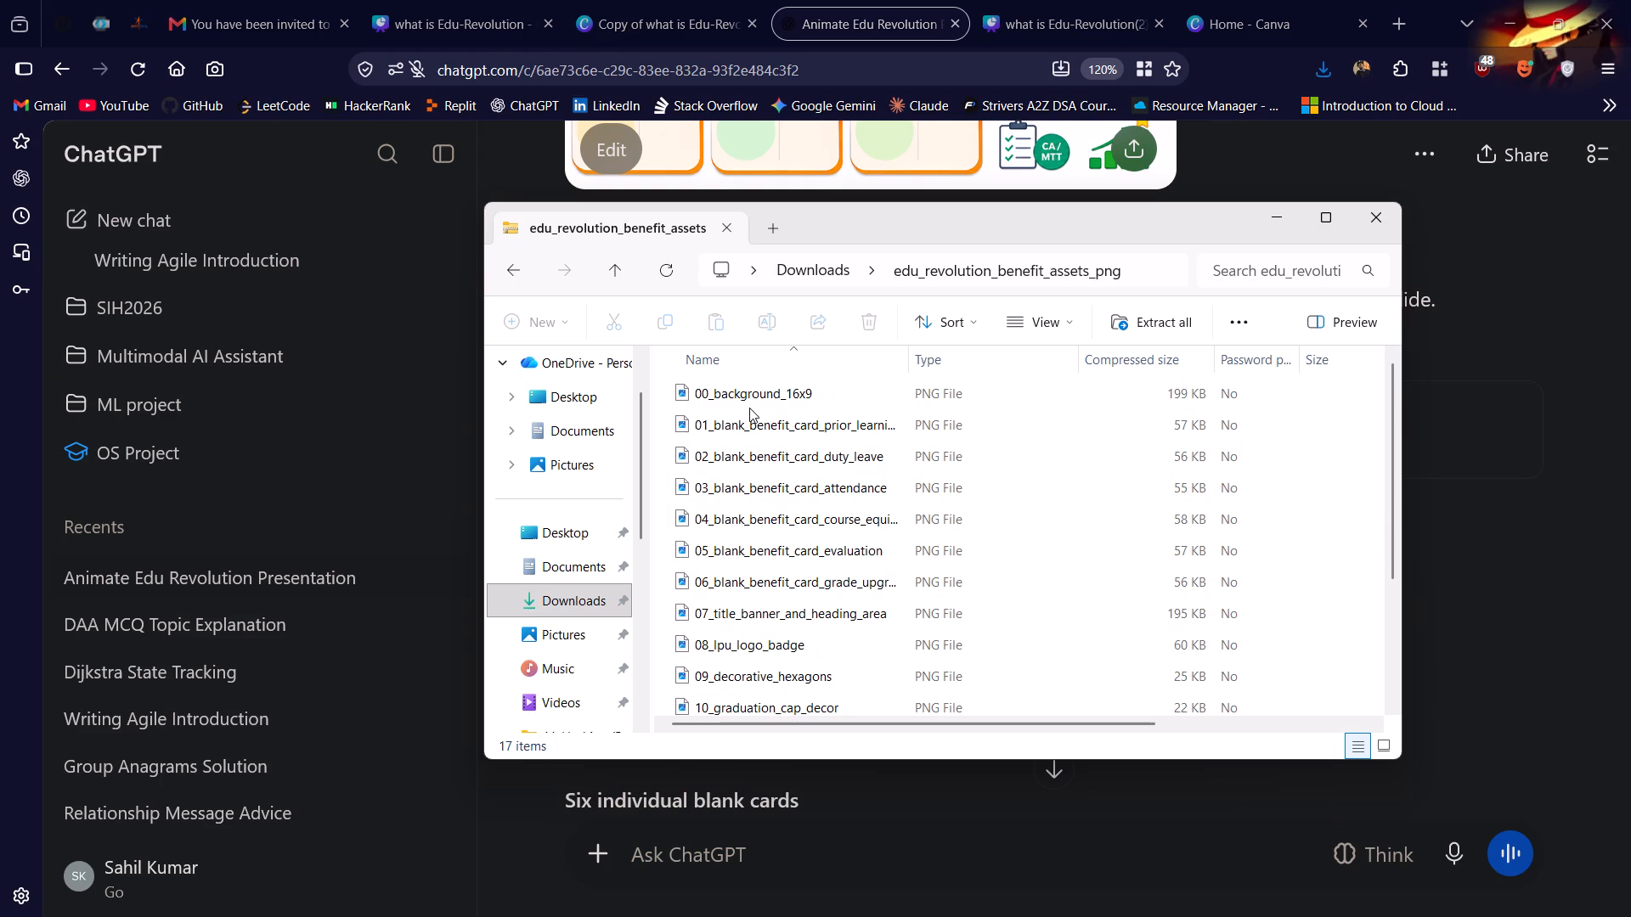
key("ctrl+a")
left_click_drag(743, 399, 787, 290)
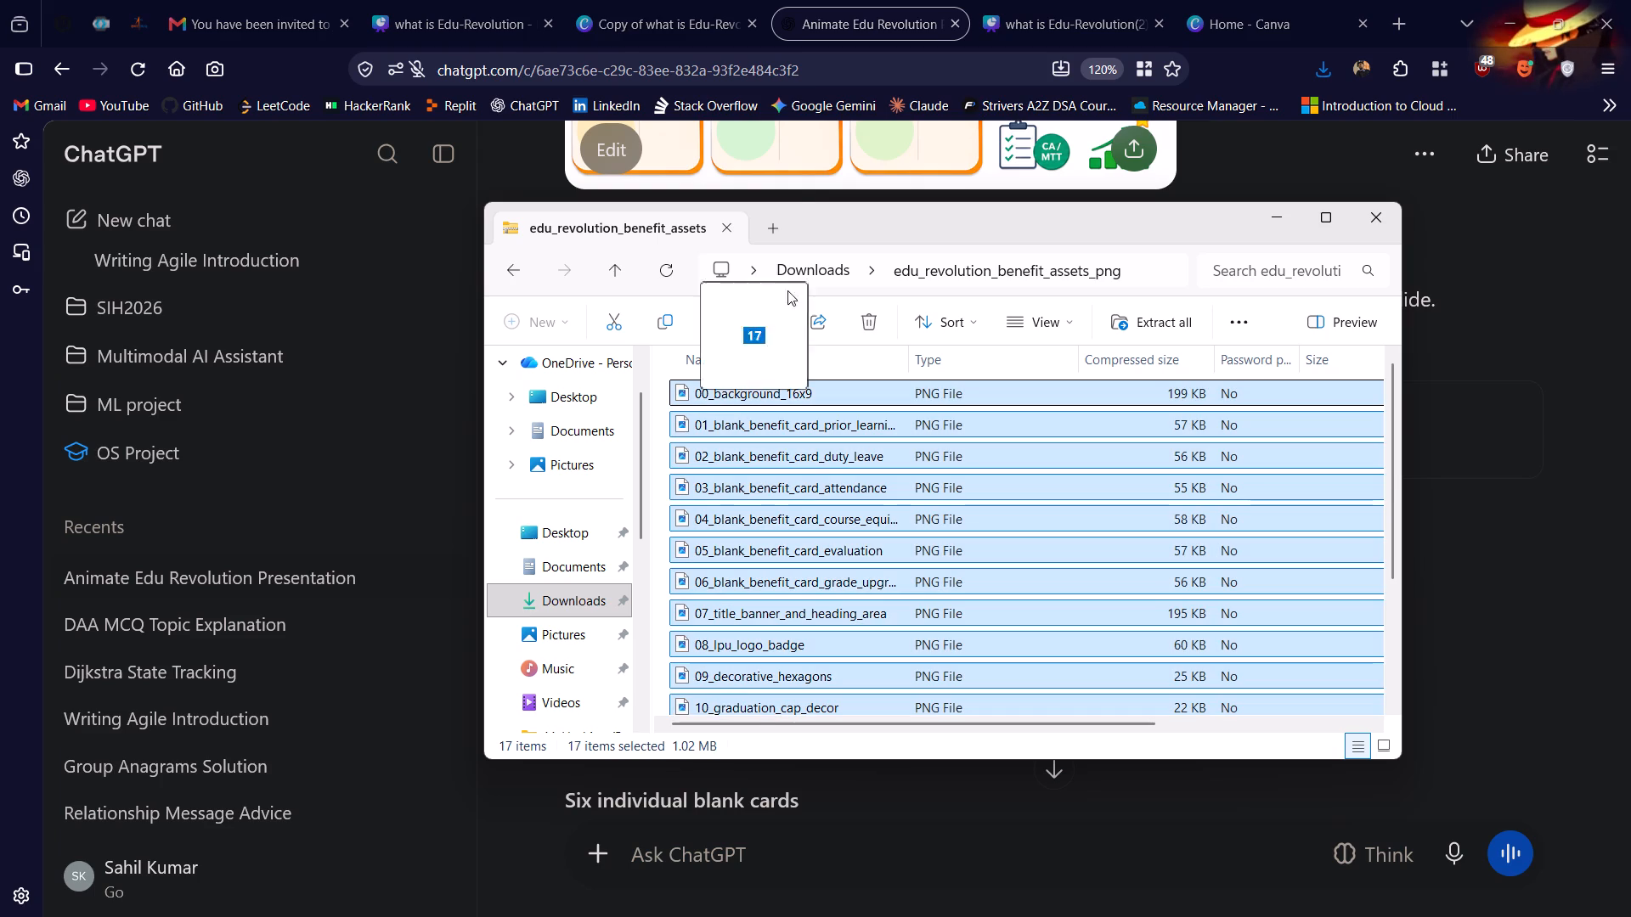
left_click_drag(787, 290, 803, 267)
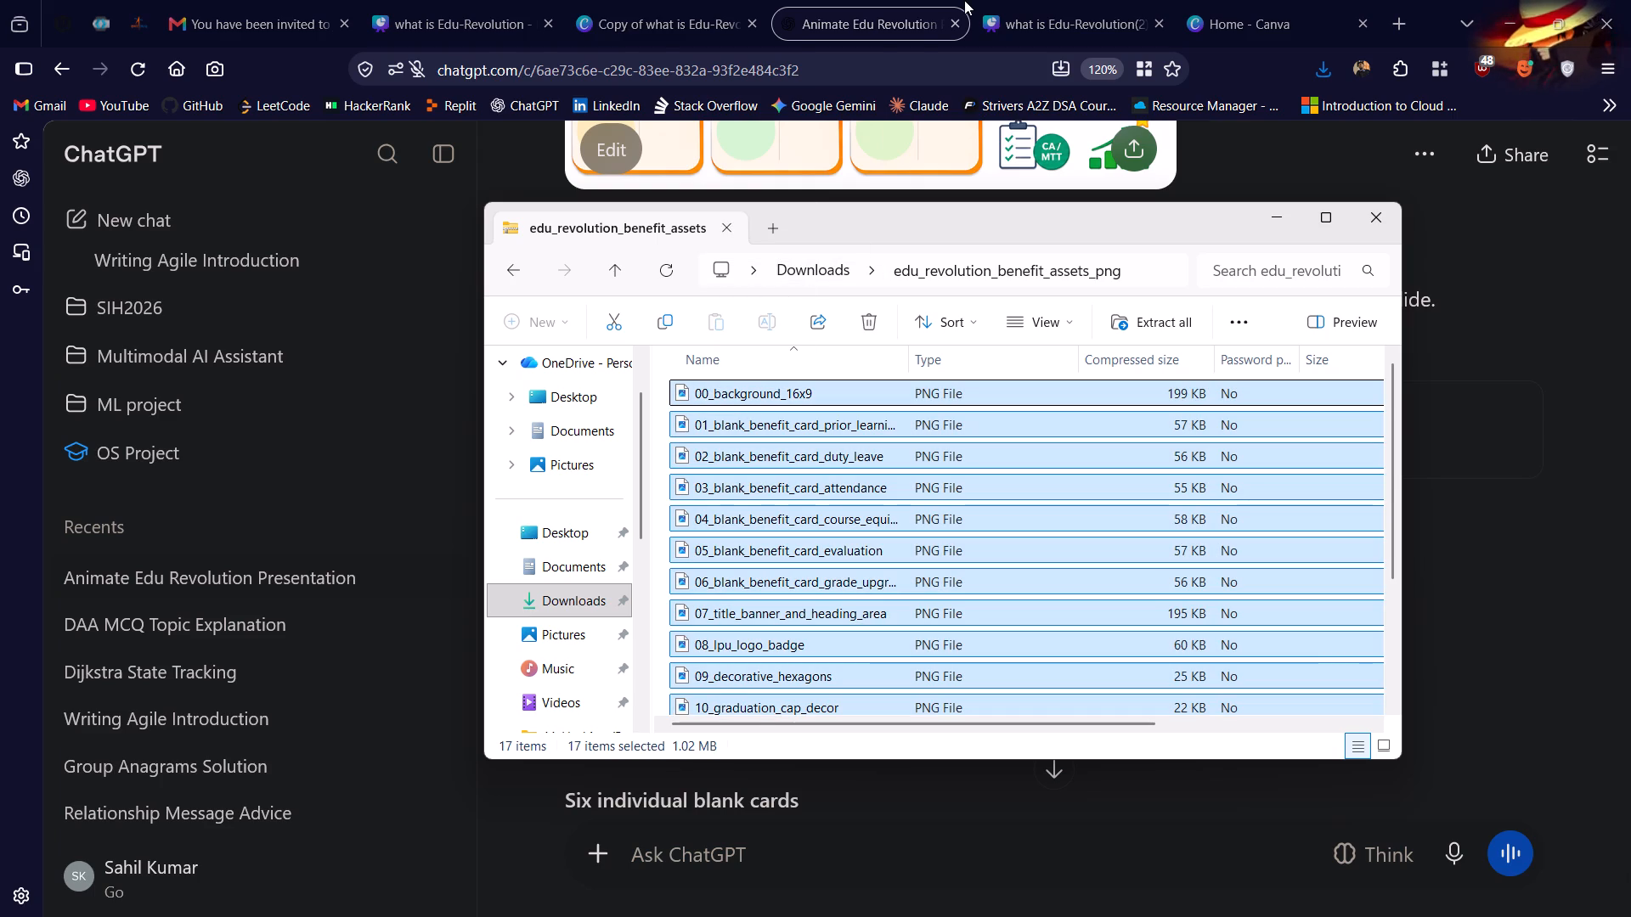
Switch to the Canva presentation and upload the 14 extracted images from 10_graduation_cap_decor through 01_blank_benefit_card_prior_learning.
left_click(657, 31)
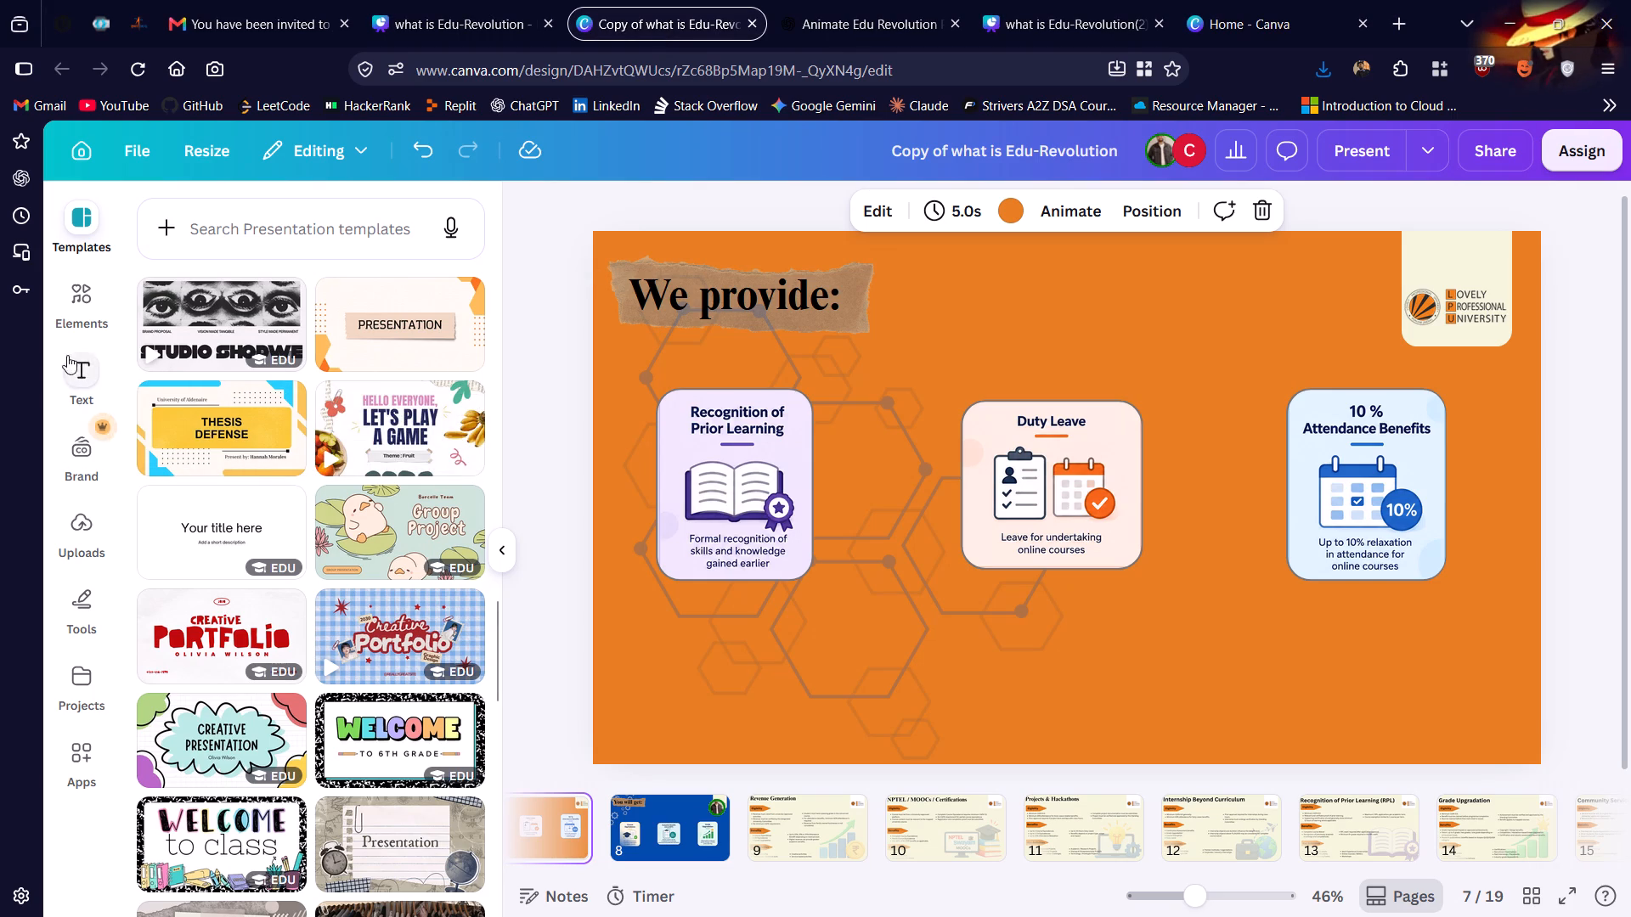
left_click(70, 522)
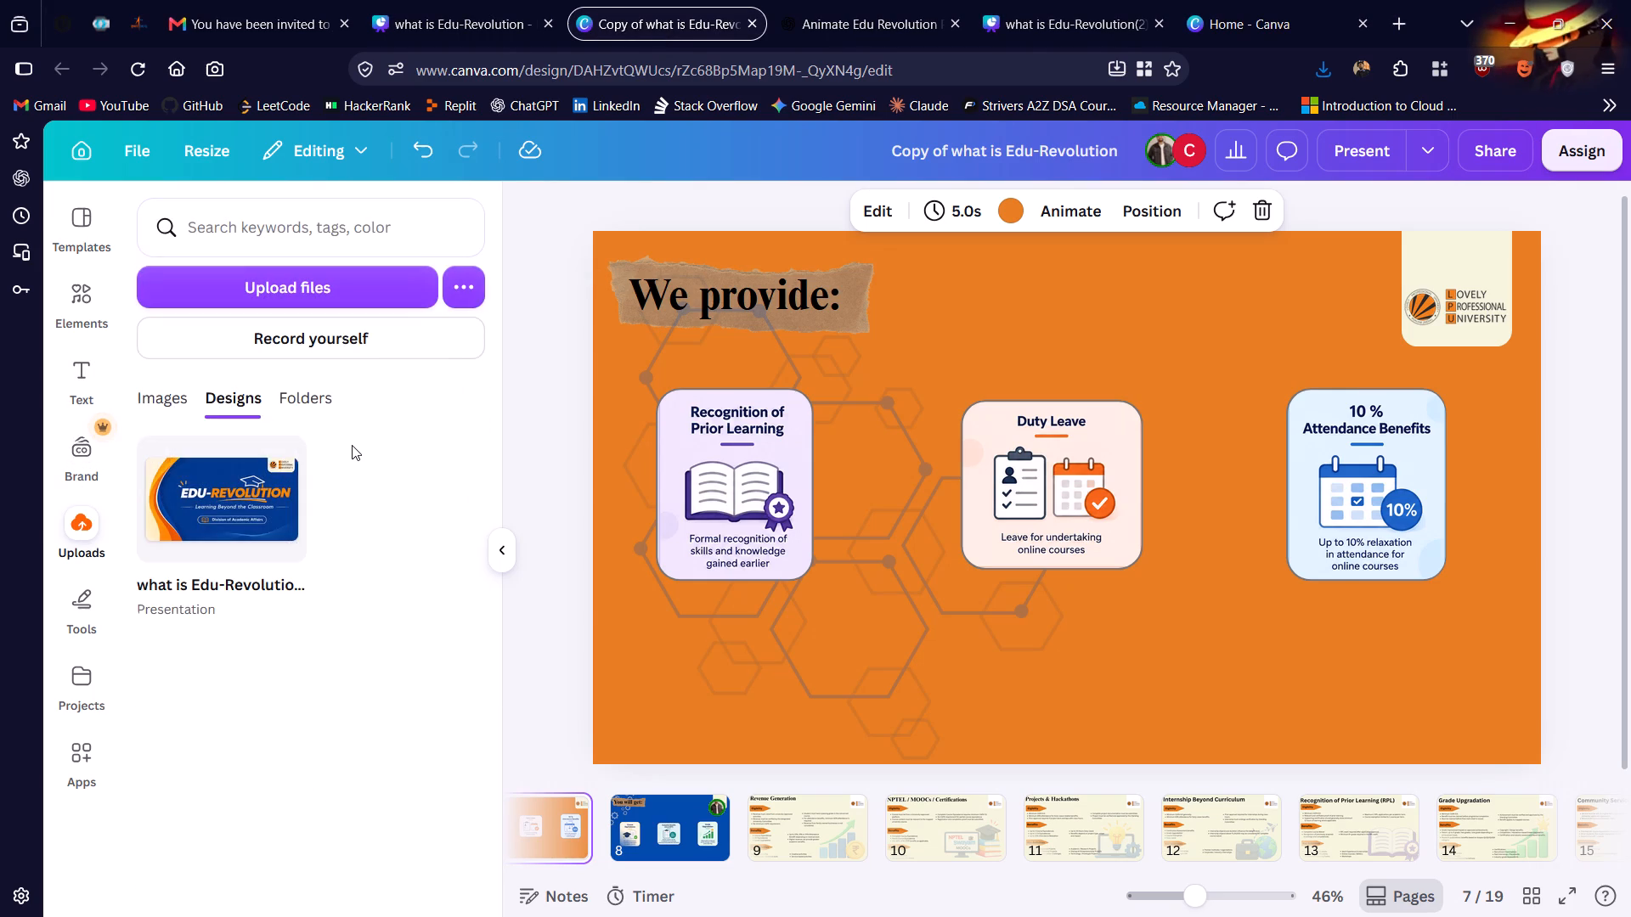
key("alt+Tab")
left_click(510, 282)
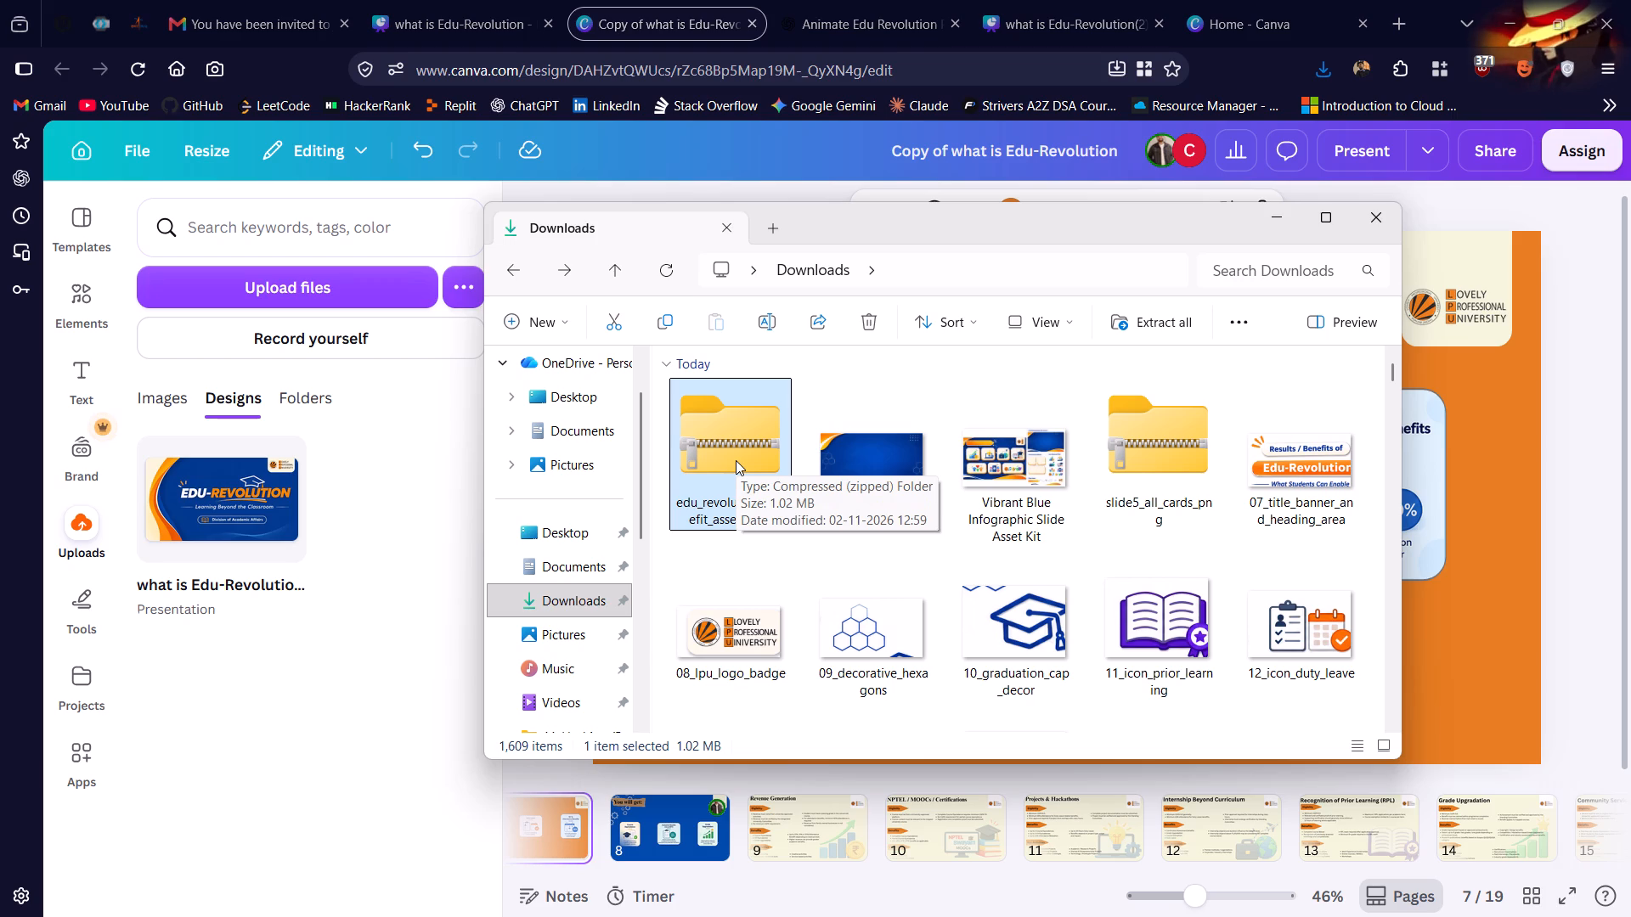
scroll(848, 501, "down", 3)
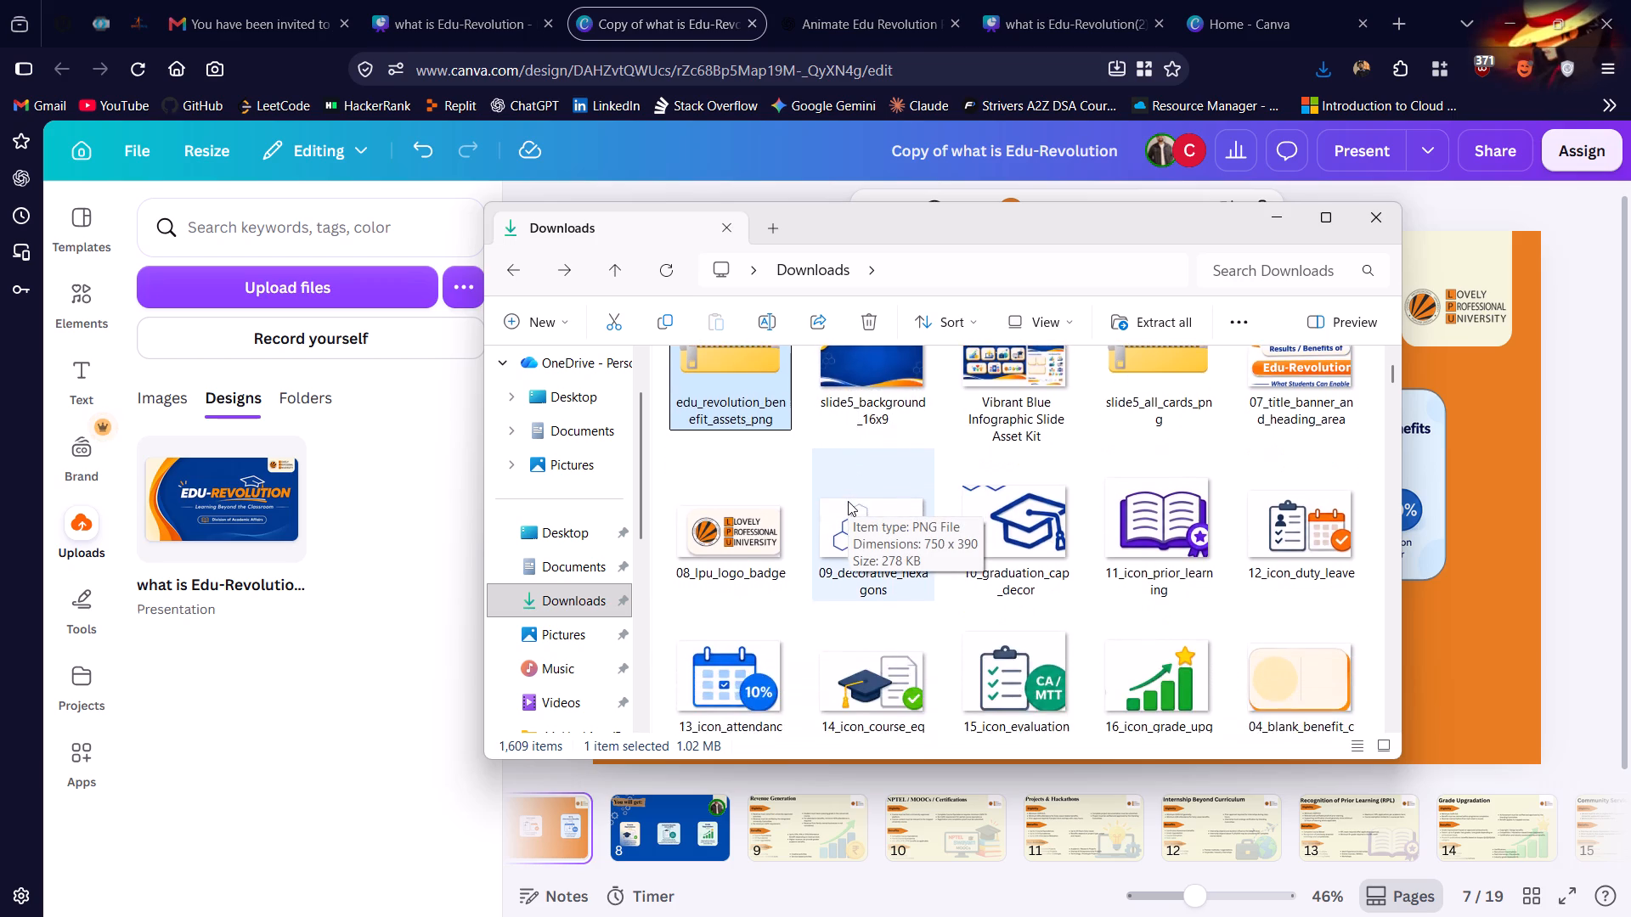
scroll(848, 501, "up", 1)
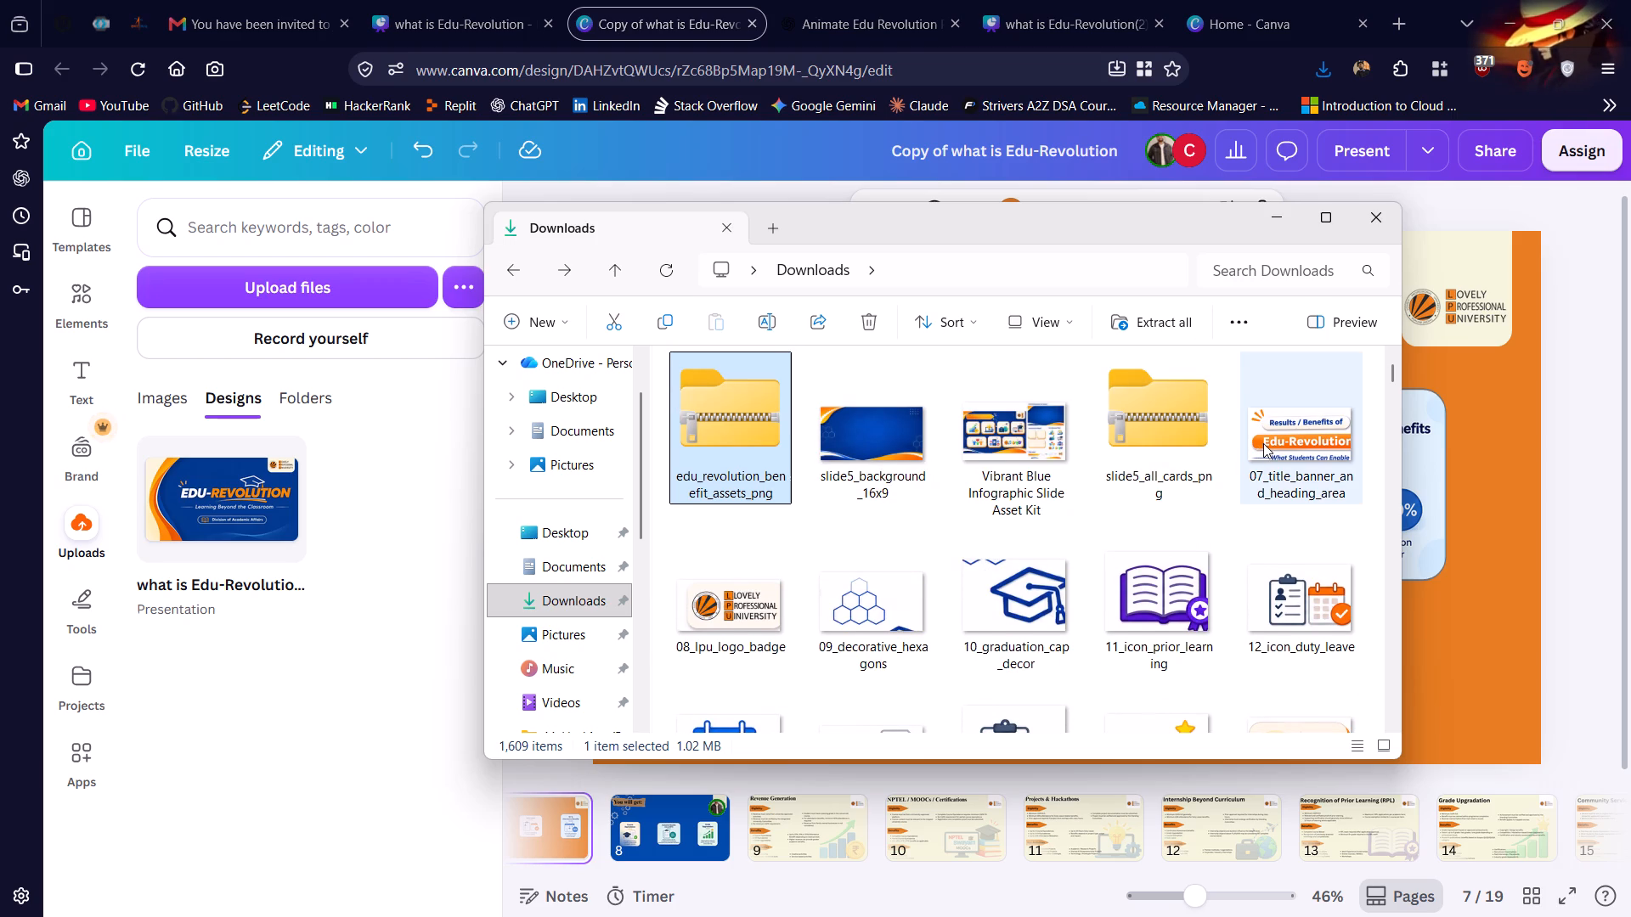
left_click(732, 622)
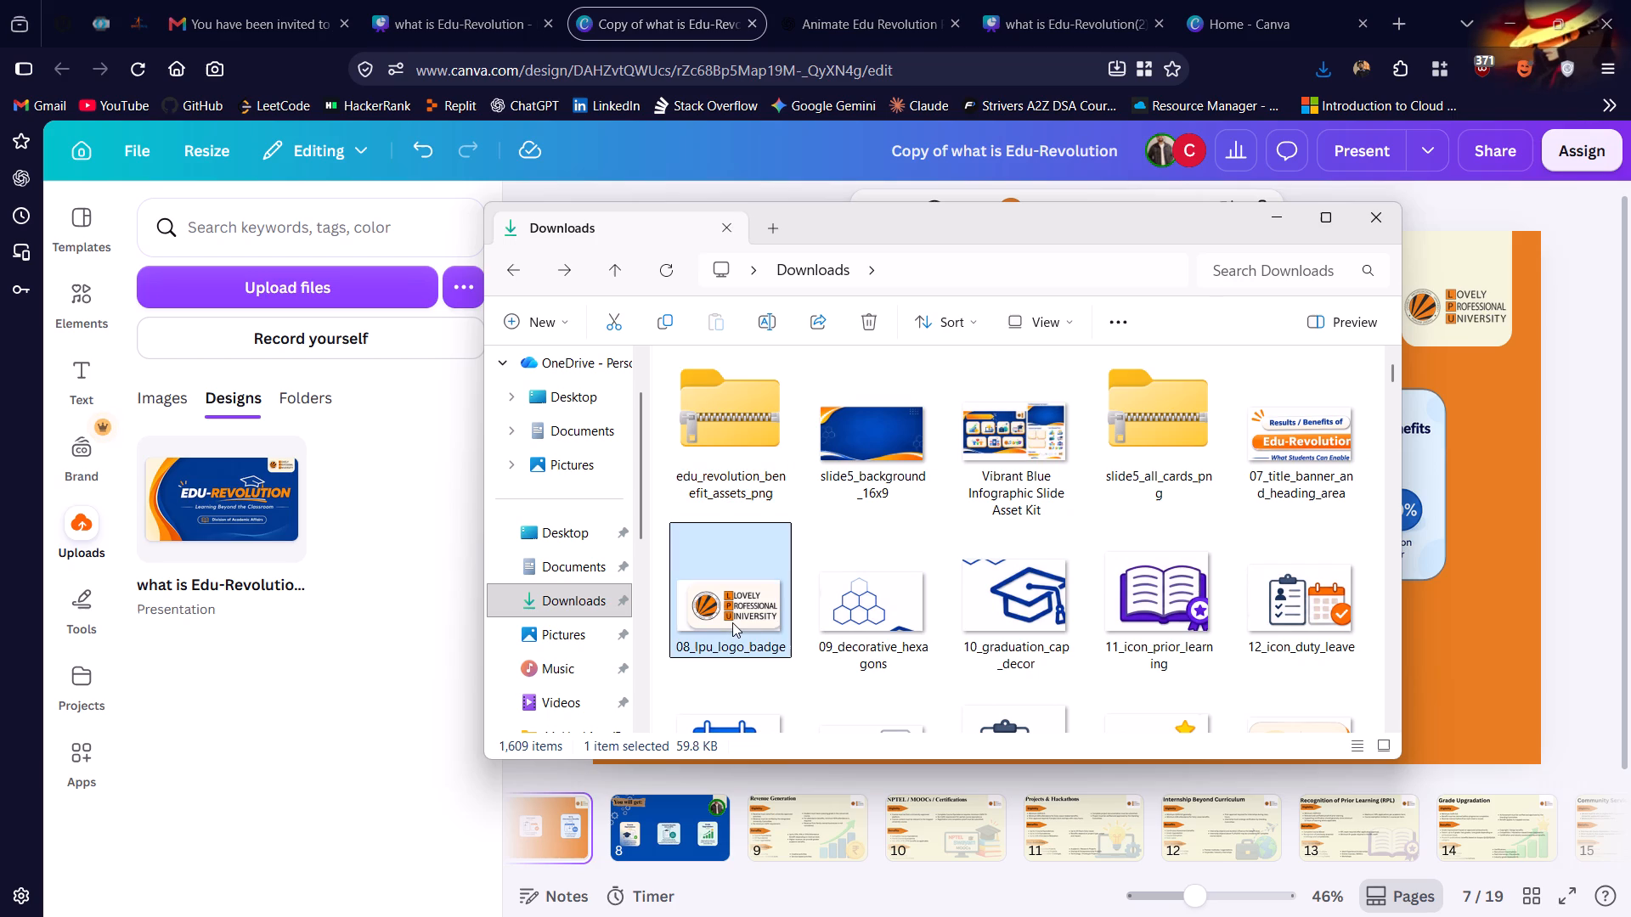
scroll(843, 622, "down", 1)
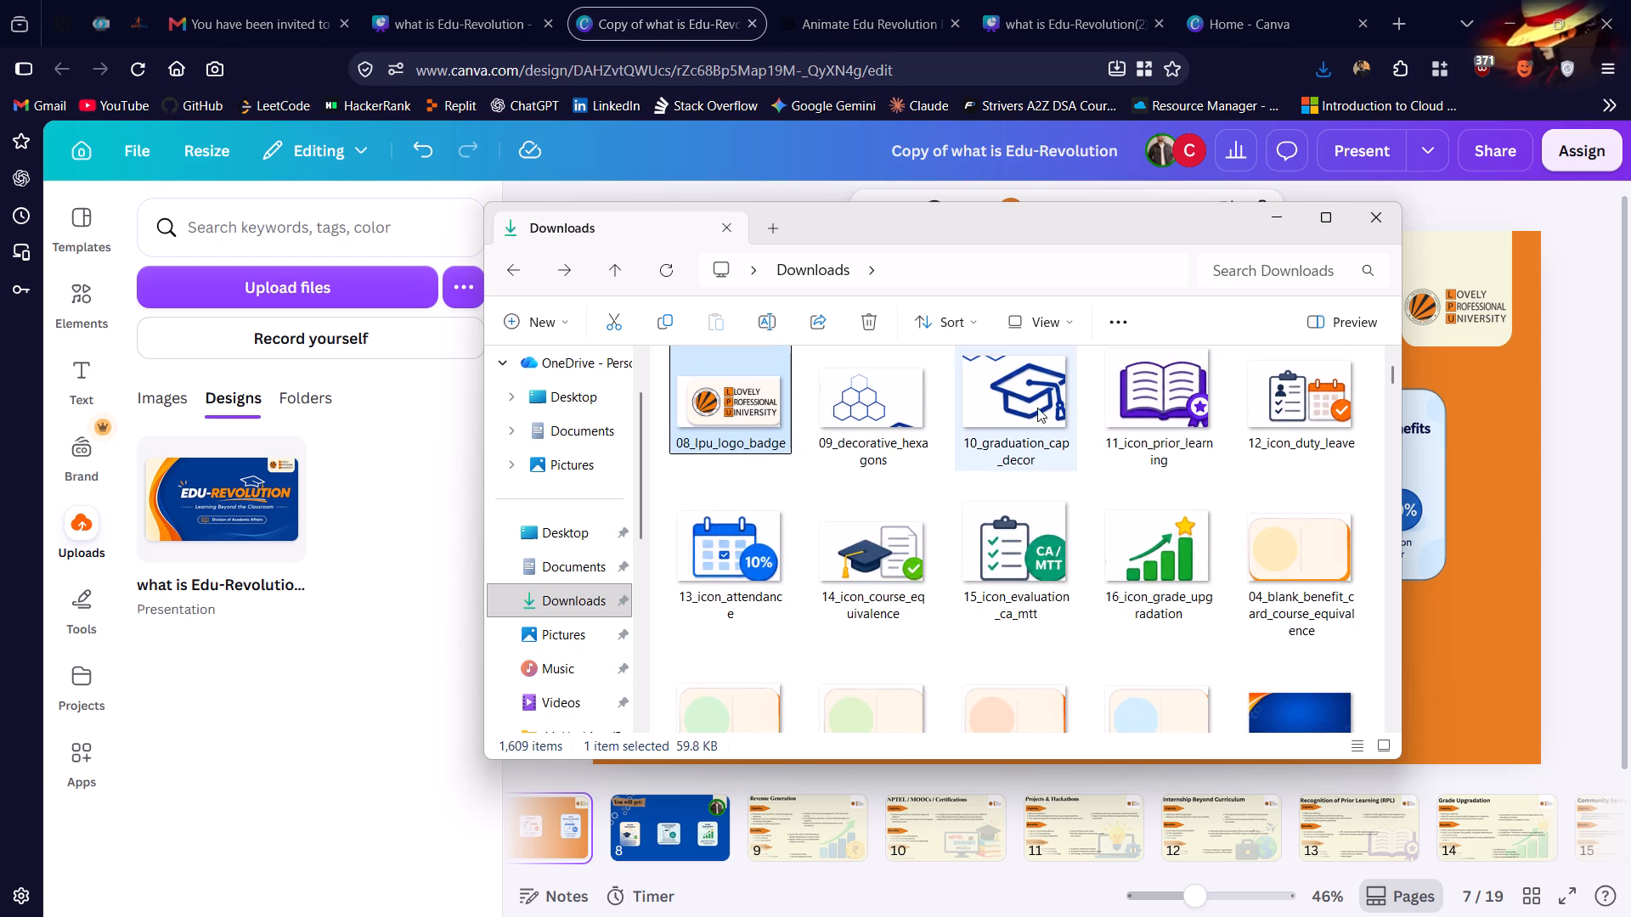
left_click(1030, 408)
key("shift+Right")
key("shift+Right")
key("shift+Right")
key("shift+Right")
key("shift+Right")
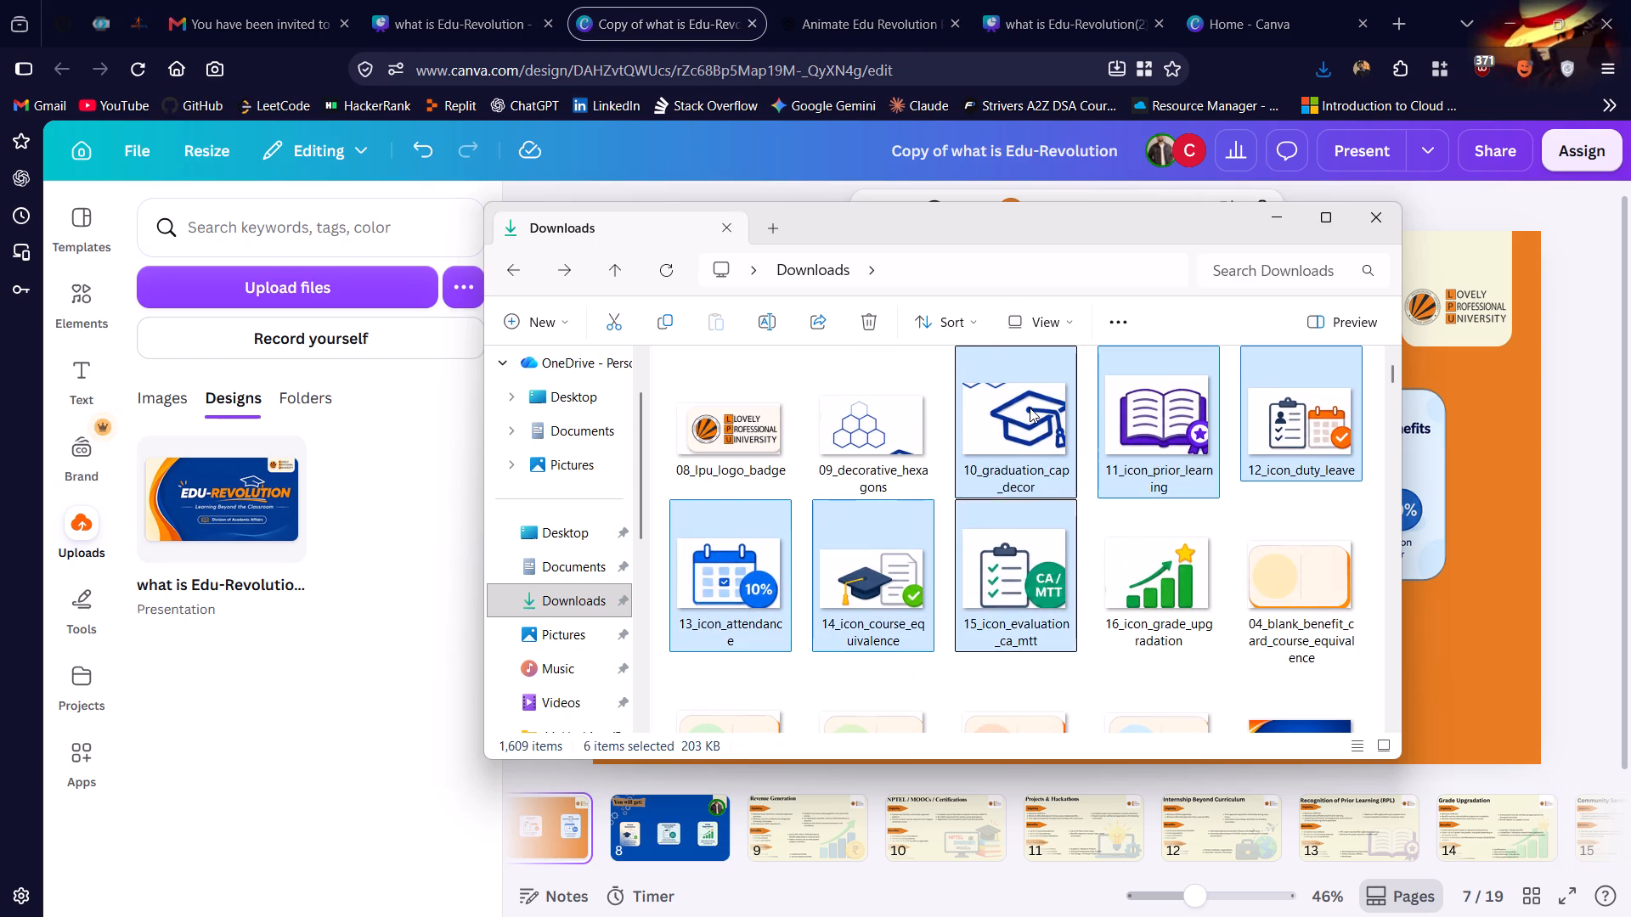
key("shift+Right")
key("shift+Right")
key("shift+Right")
key("shift+Right")
key("shift+Right")
key("shift+Right")
key("shift+Right")
key("shift+Right")
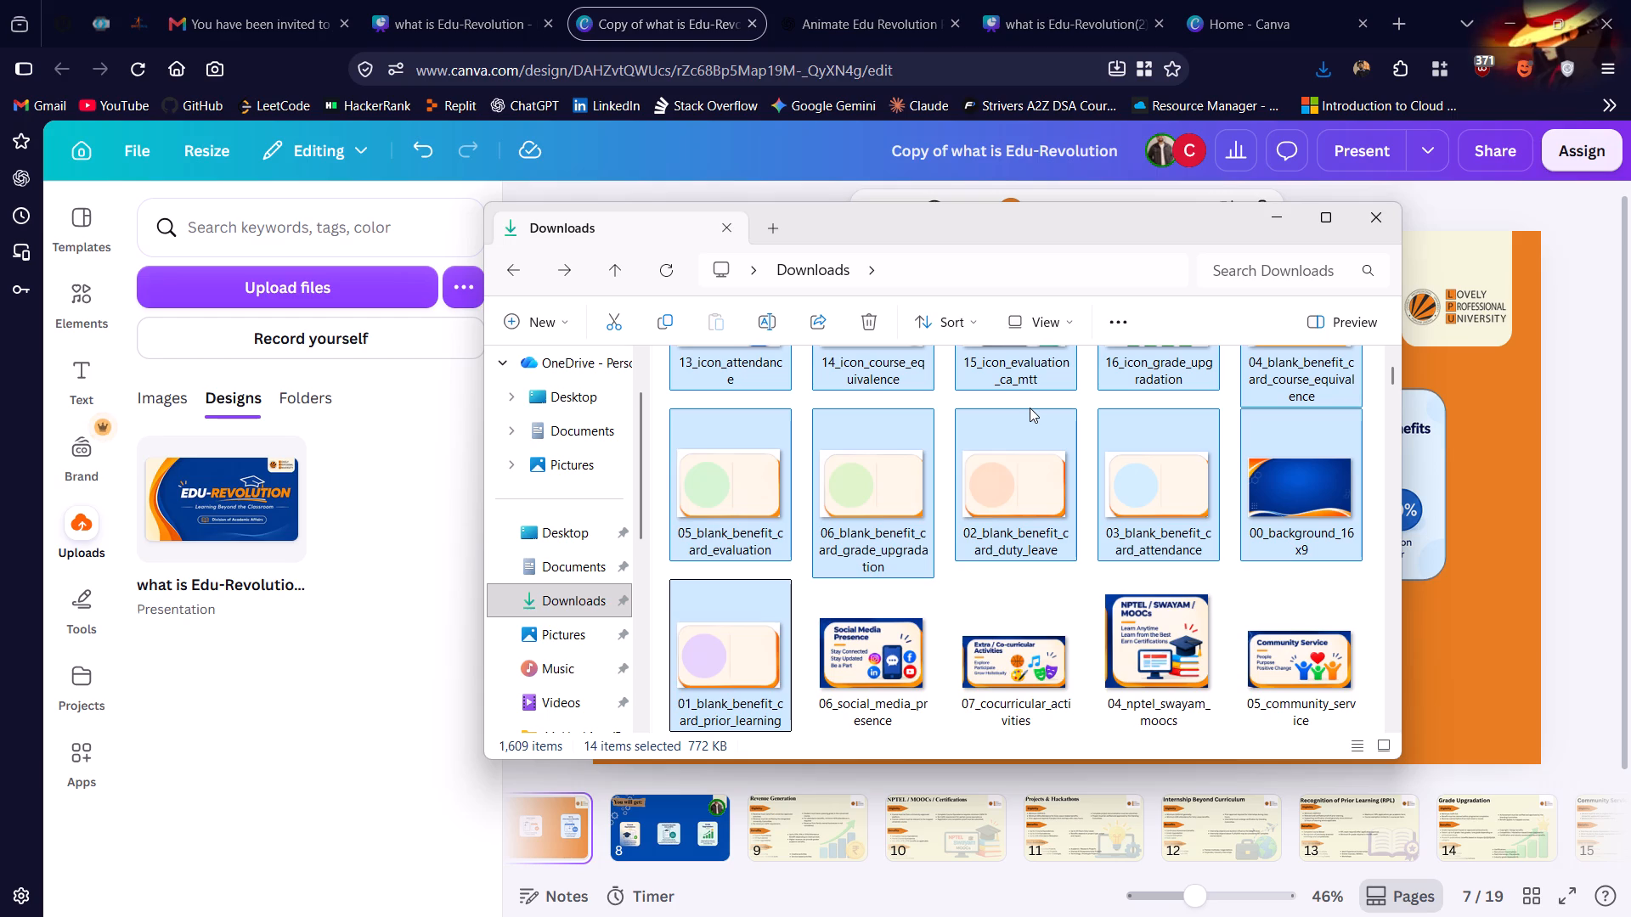
key("Return")
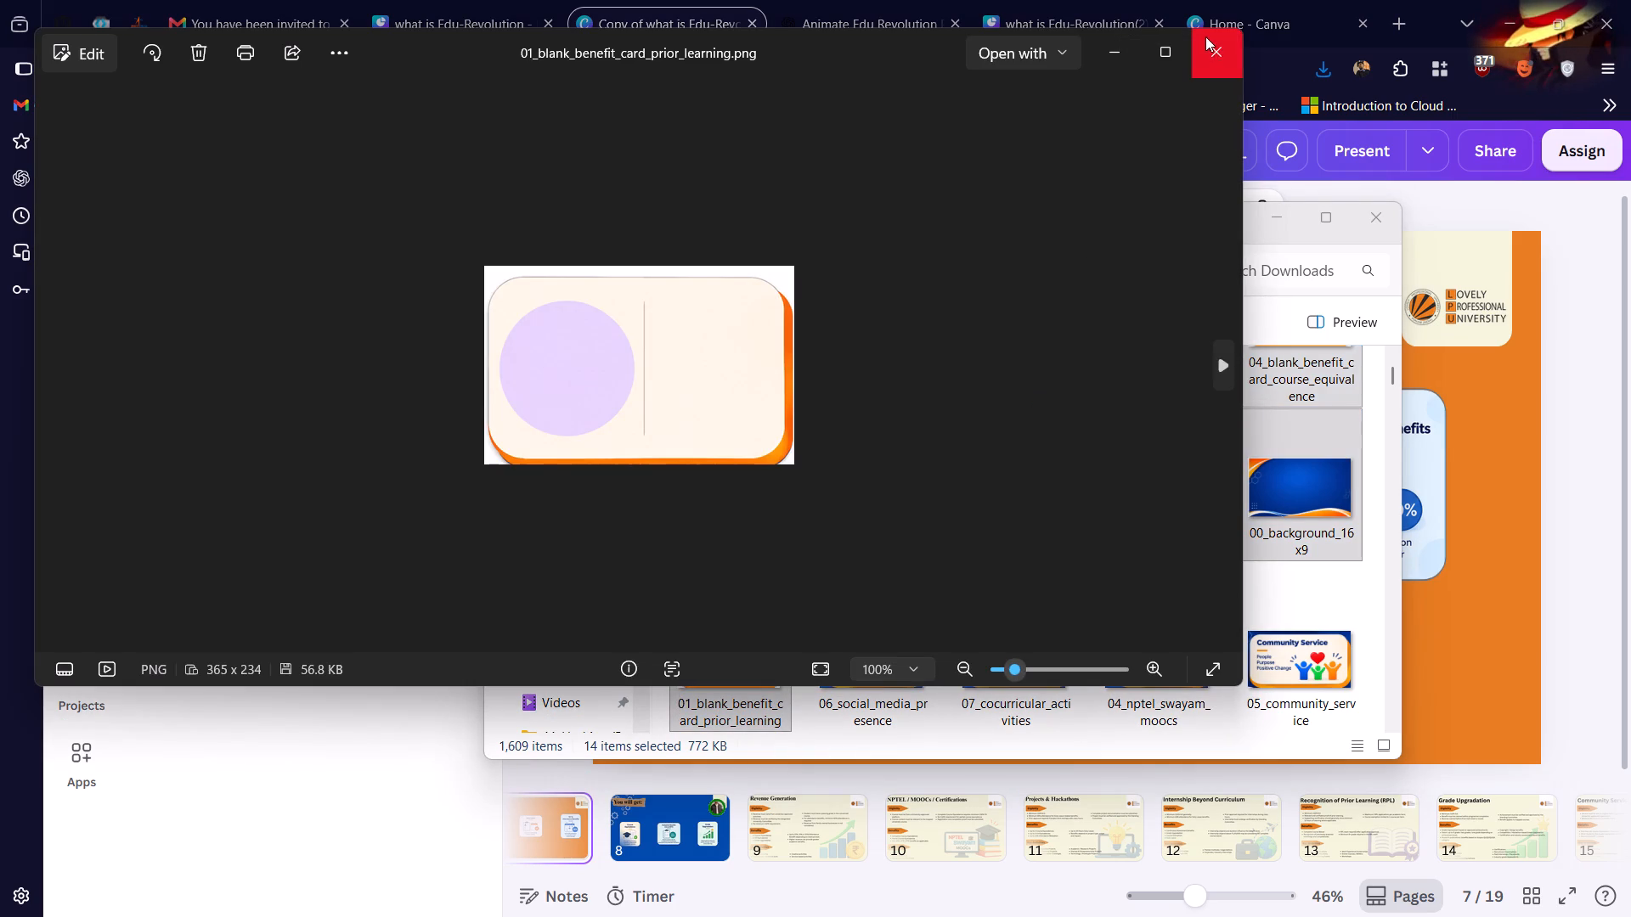
left_click(1205, 37)
left_click_drag(748, 538, 414, 574)
left_click(1278, 222)
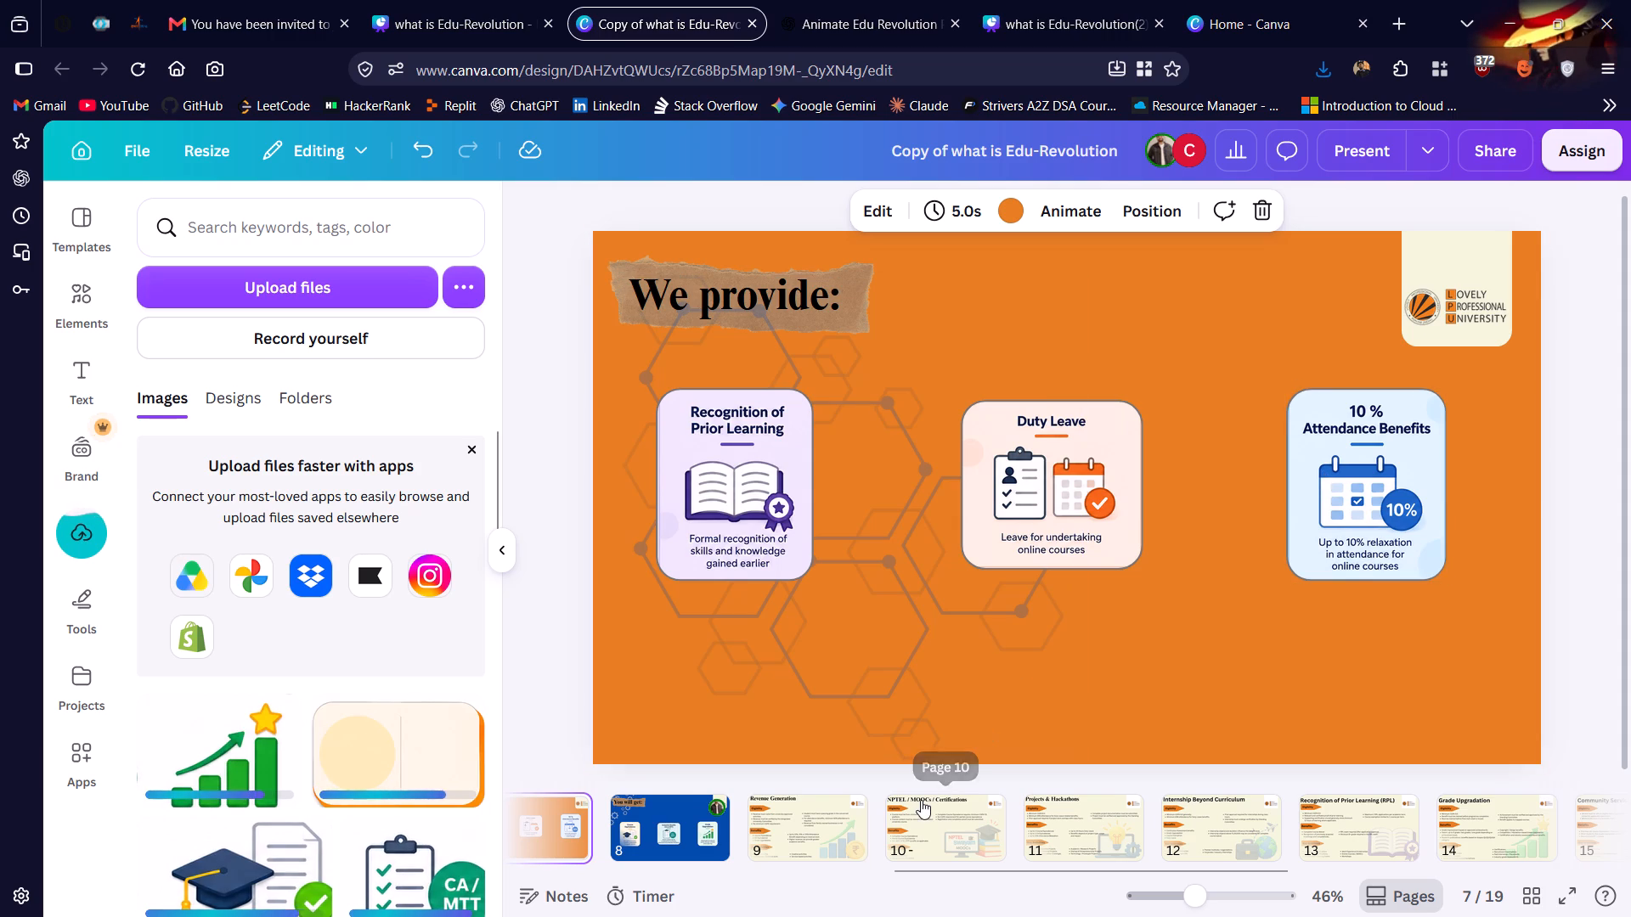
Delete the orange "We provide:" slide from the presentation.
scroll(921, 800, "right", 2)
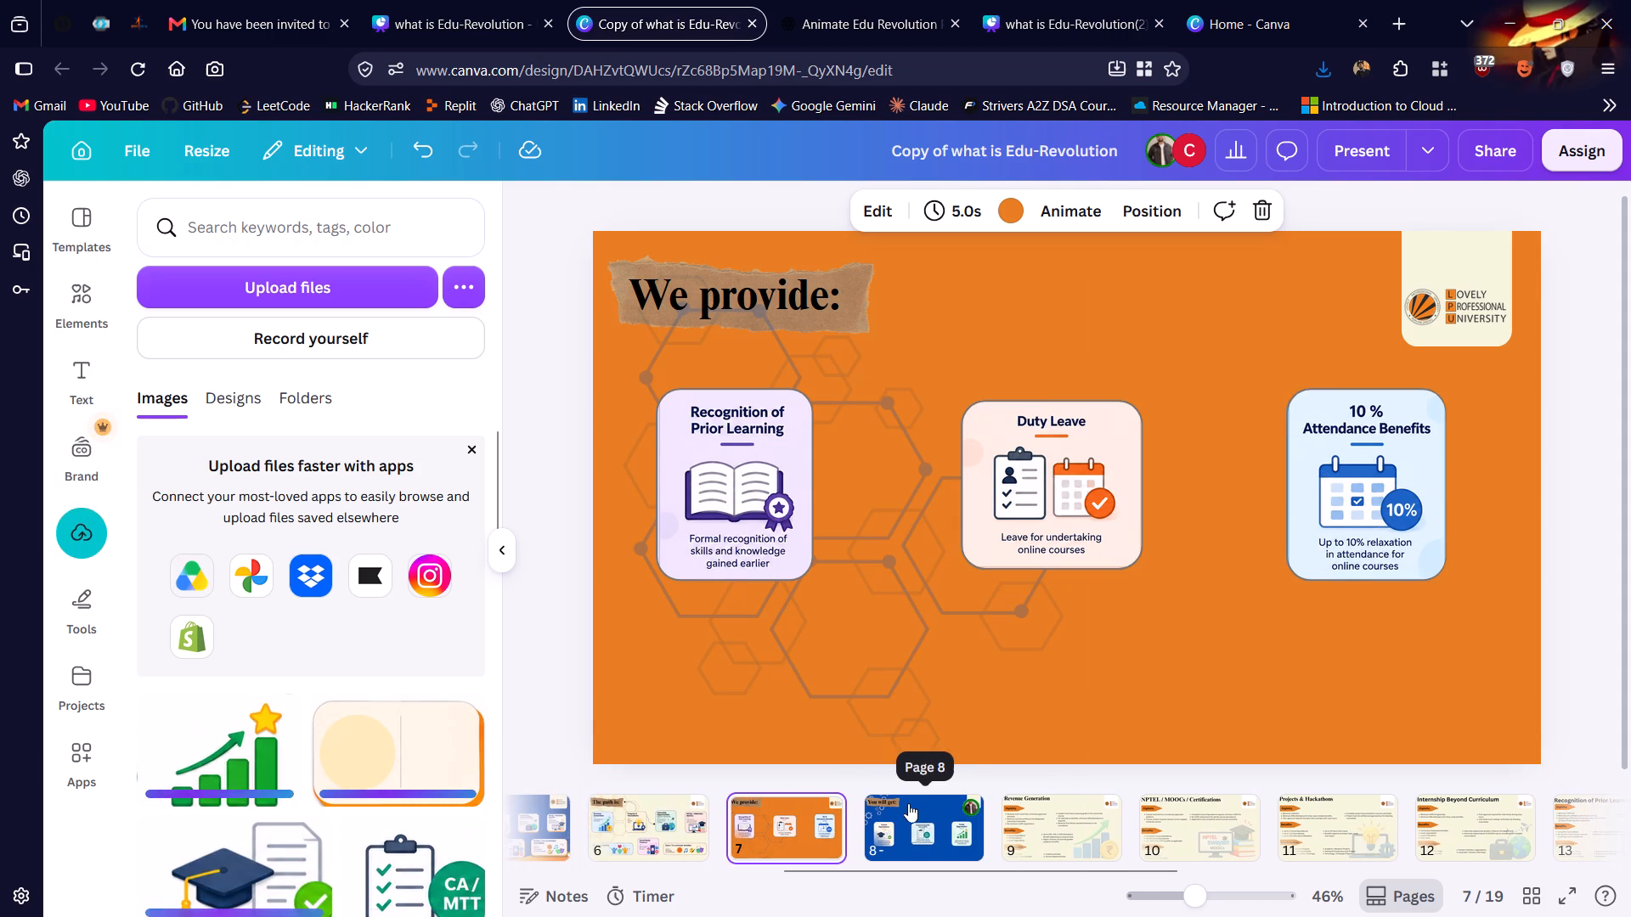
left_click(795, 833)
right_click(795, 833)
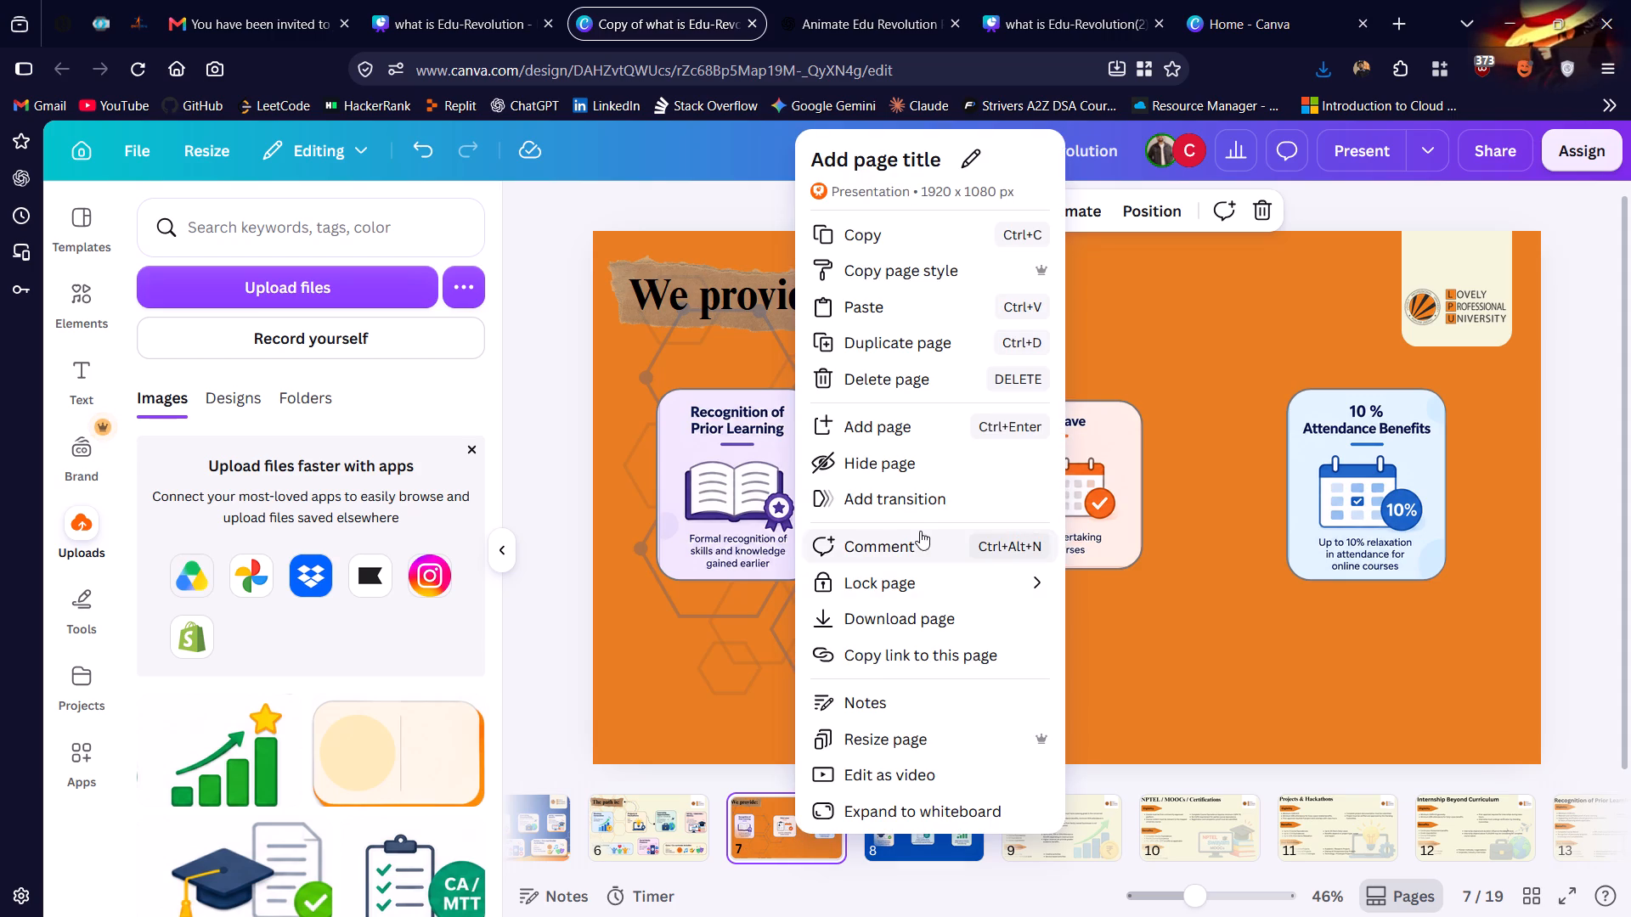
left_click(733, 636)
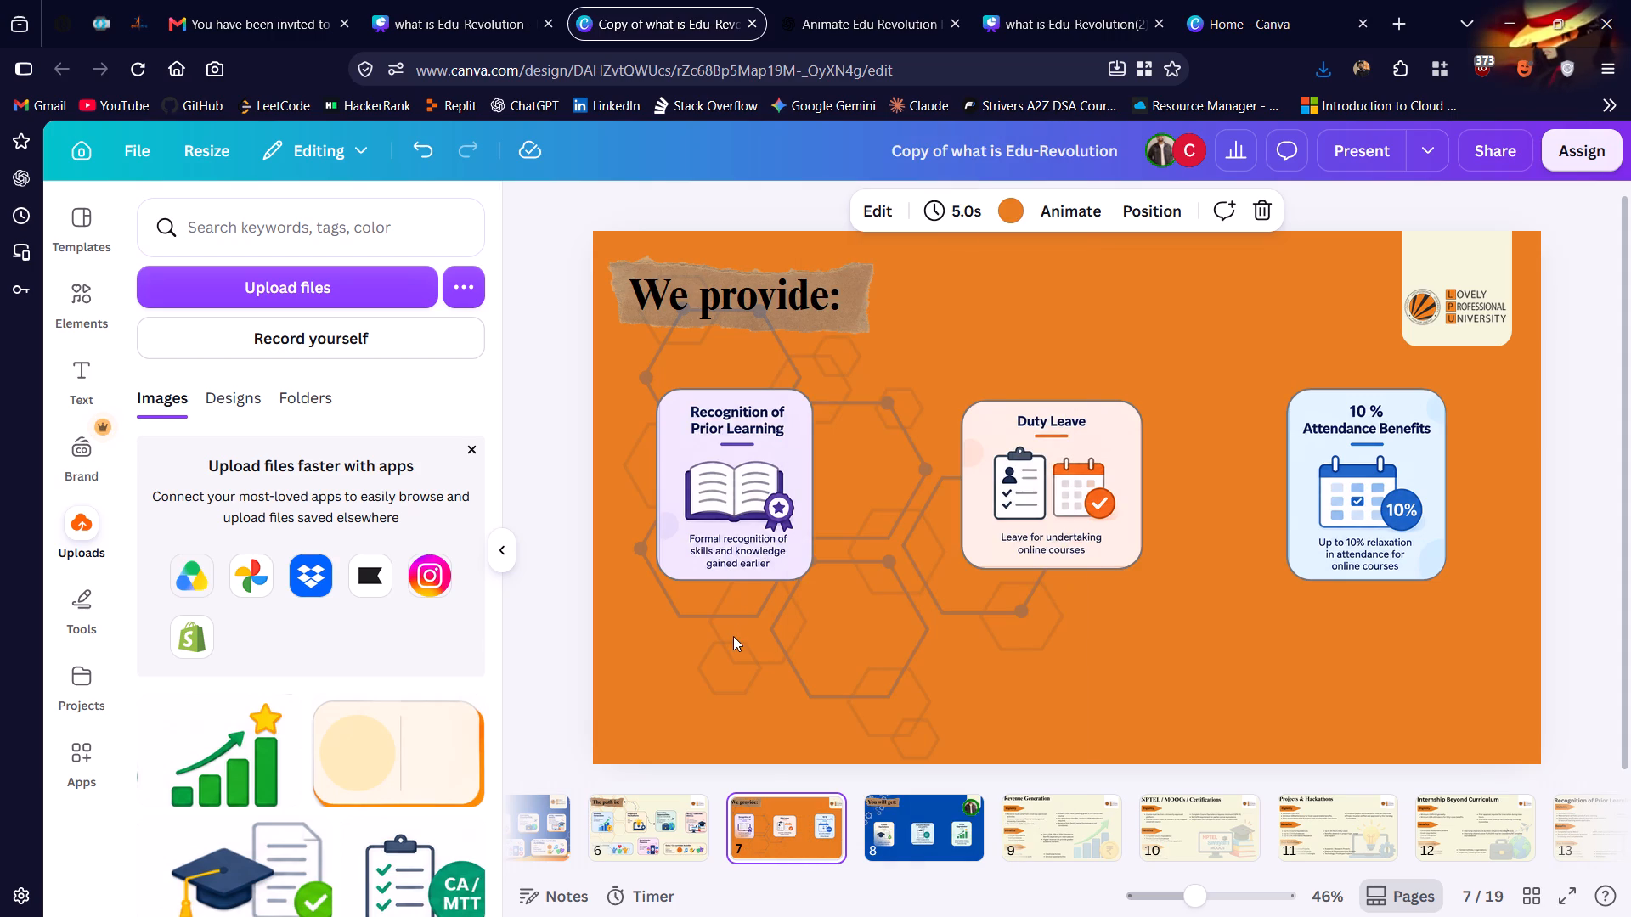
key("ctrl+a")
key("Delete")
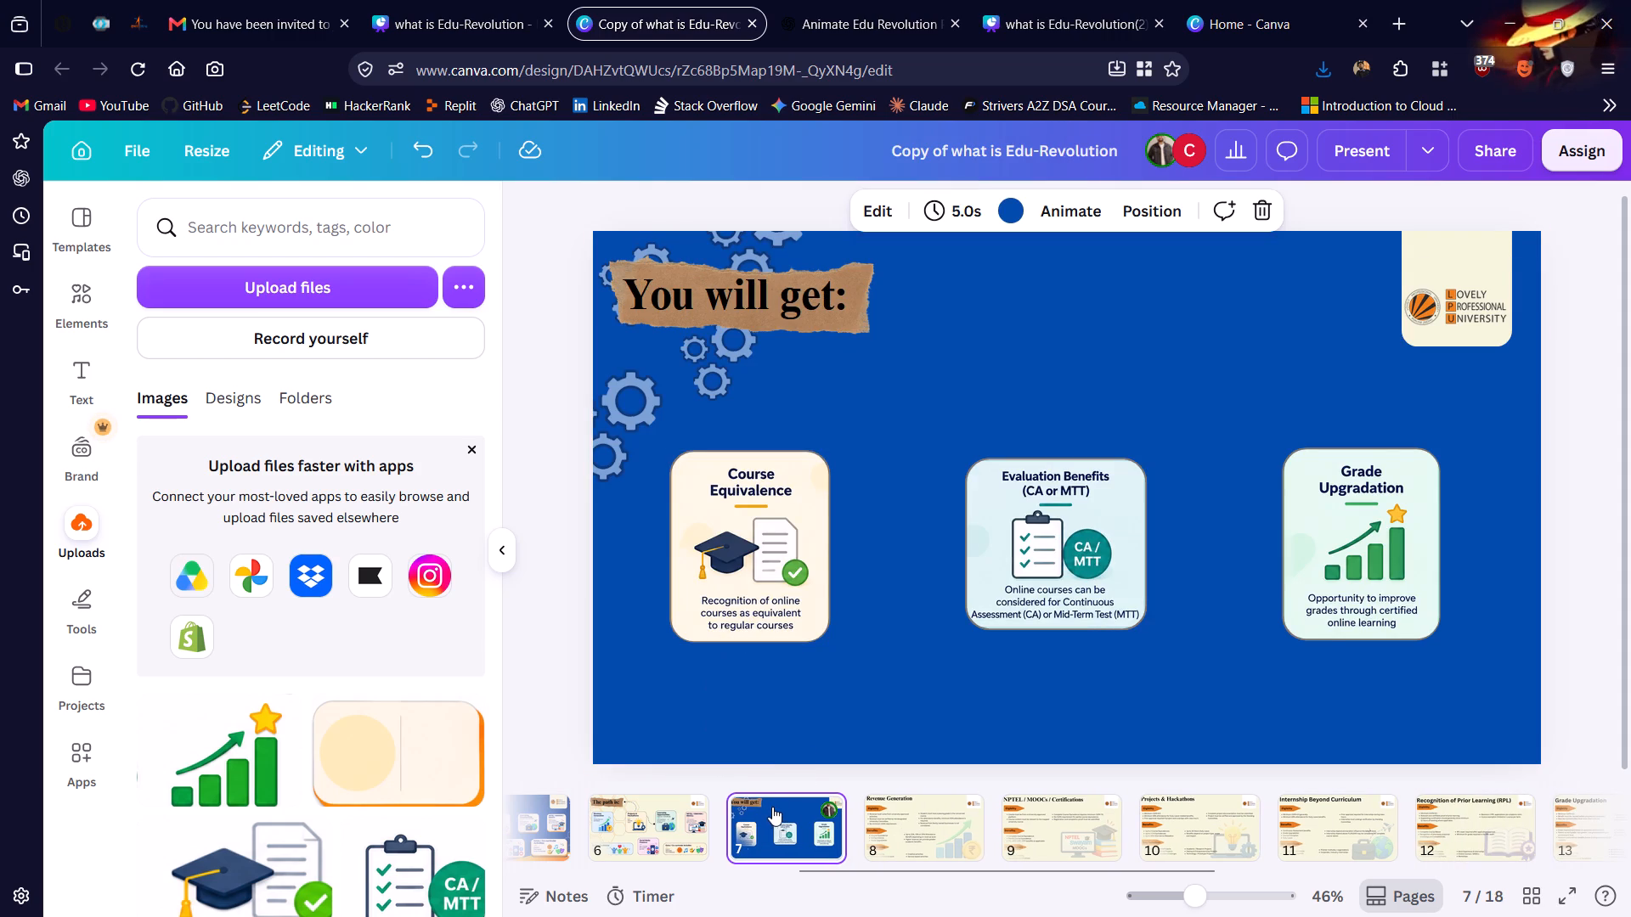
Delete all elements from the blue "You will get:" slide, leaving only its background.
left_click(774, 810)
left_click(741, 590)
key("ctrl+a")
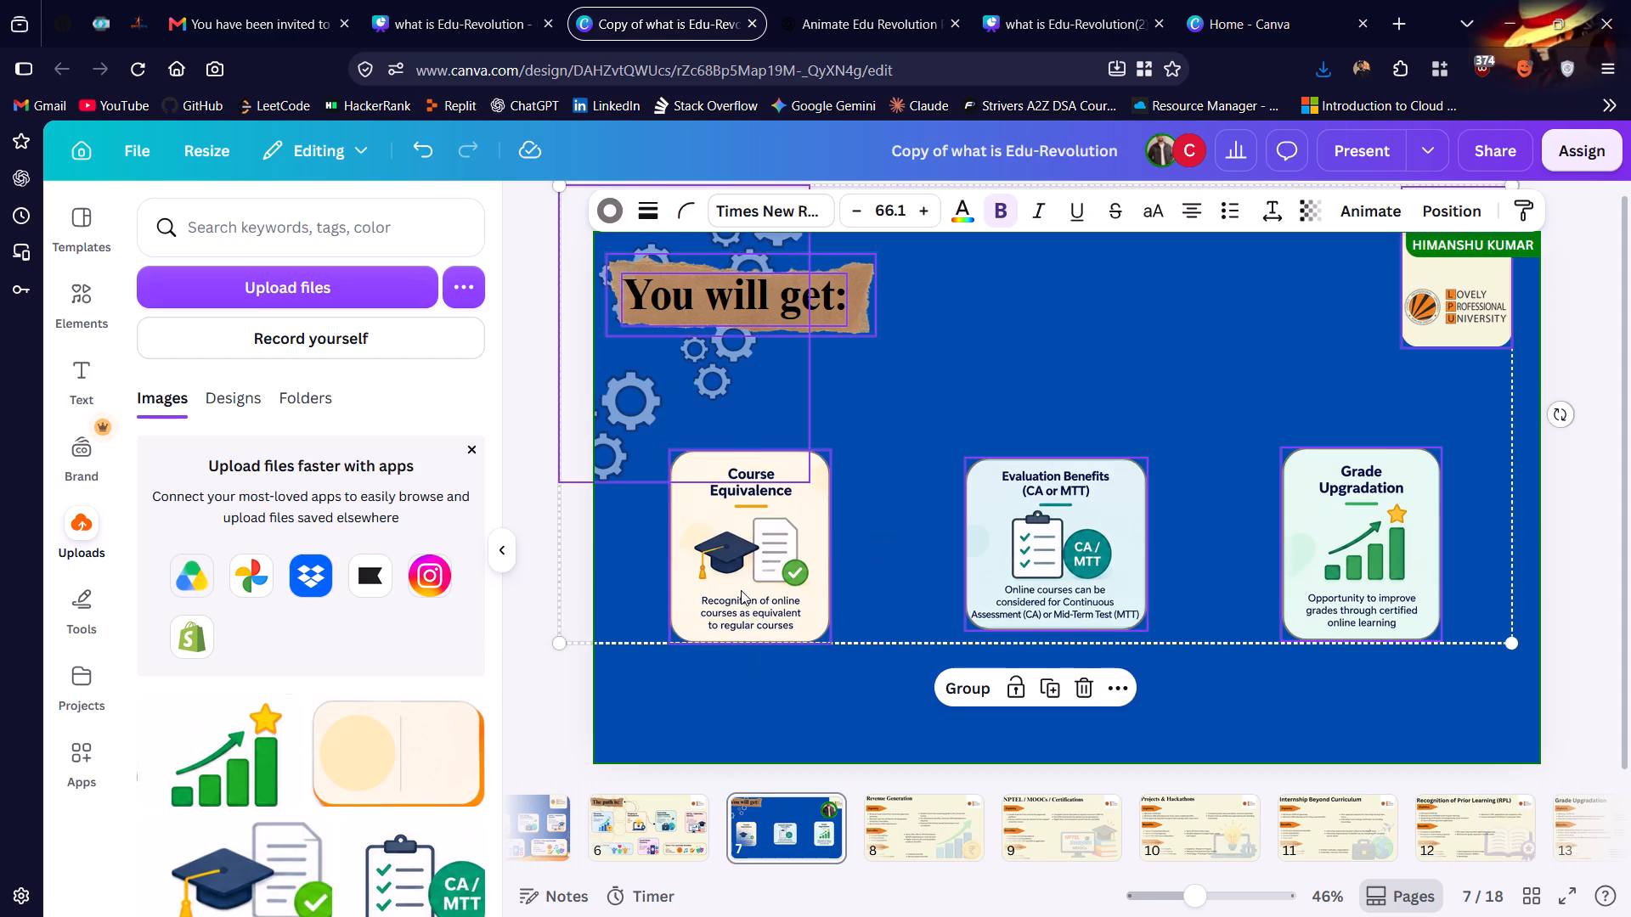
key("Delete")
Add the uploaded blue background with orange waves to the emptied slide 7 and enlarge it to cover the slide.
scroll(161, 731, "down", 3)
left_click(171, 743)
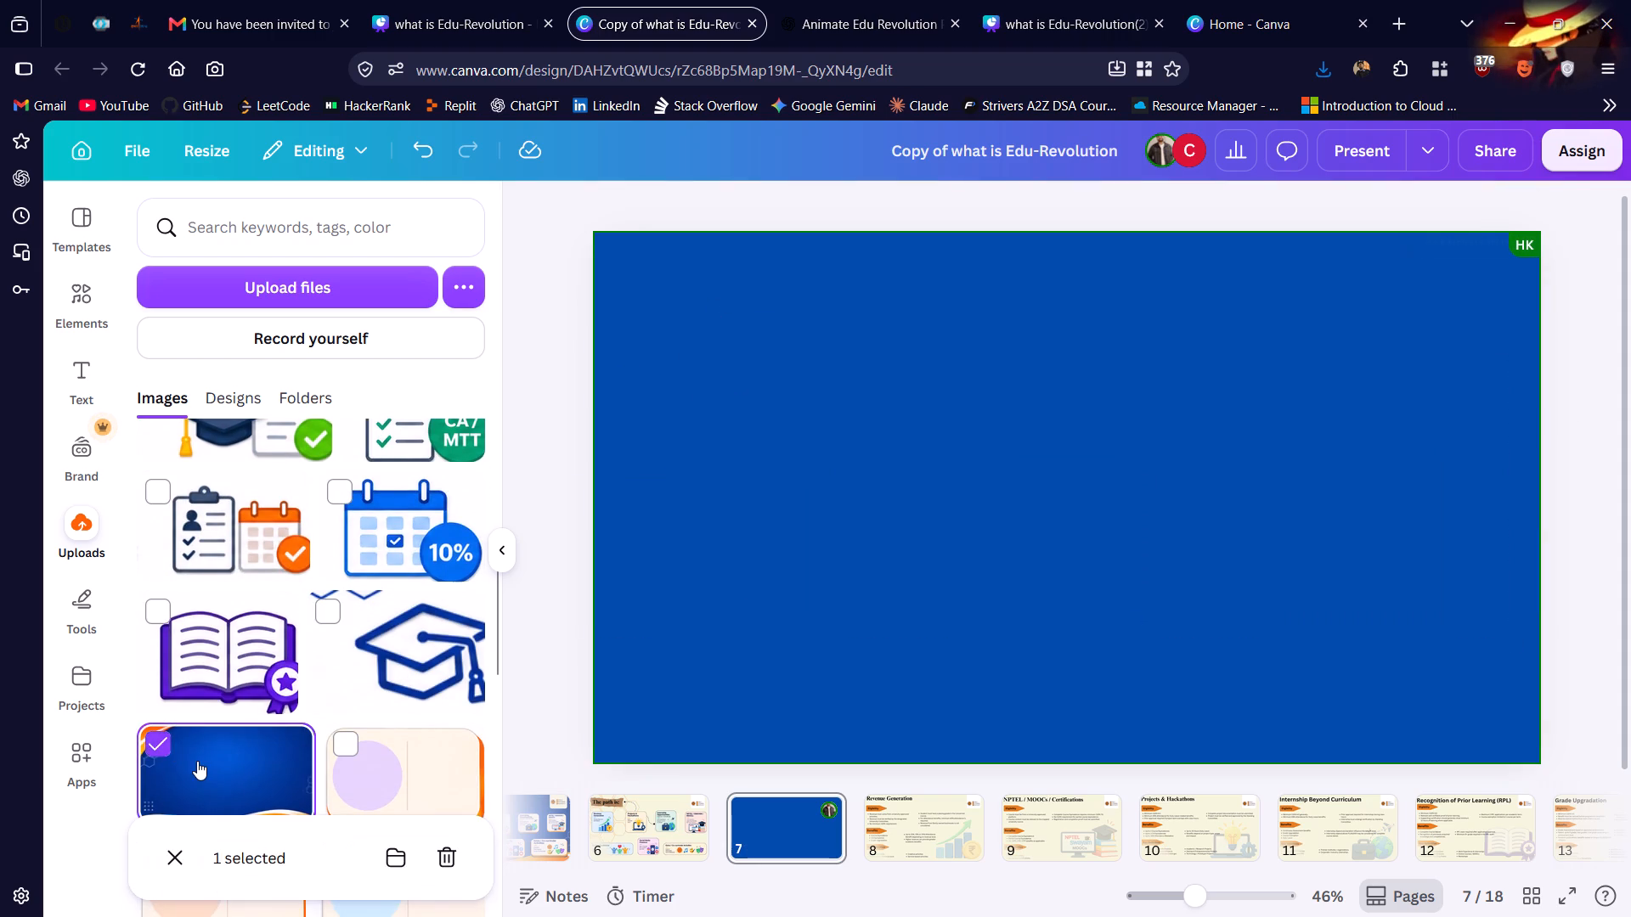
left_click(197, 761)
left_click(816, 453)
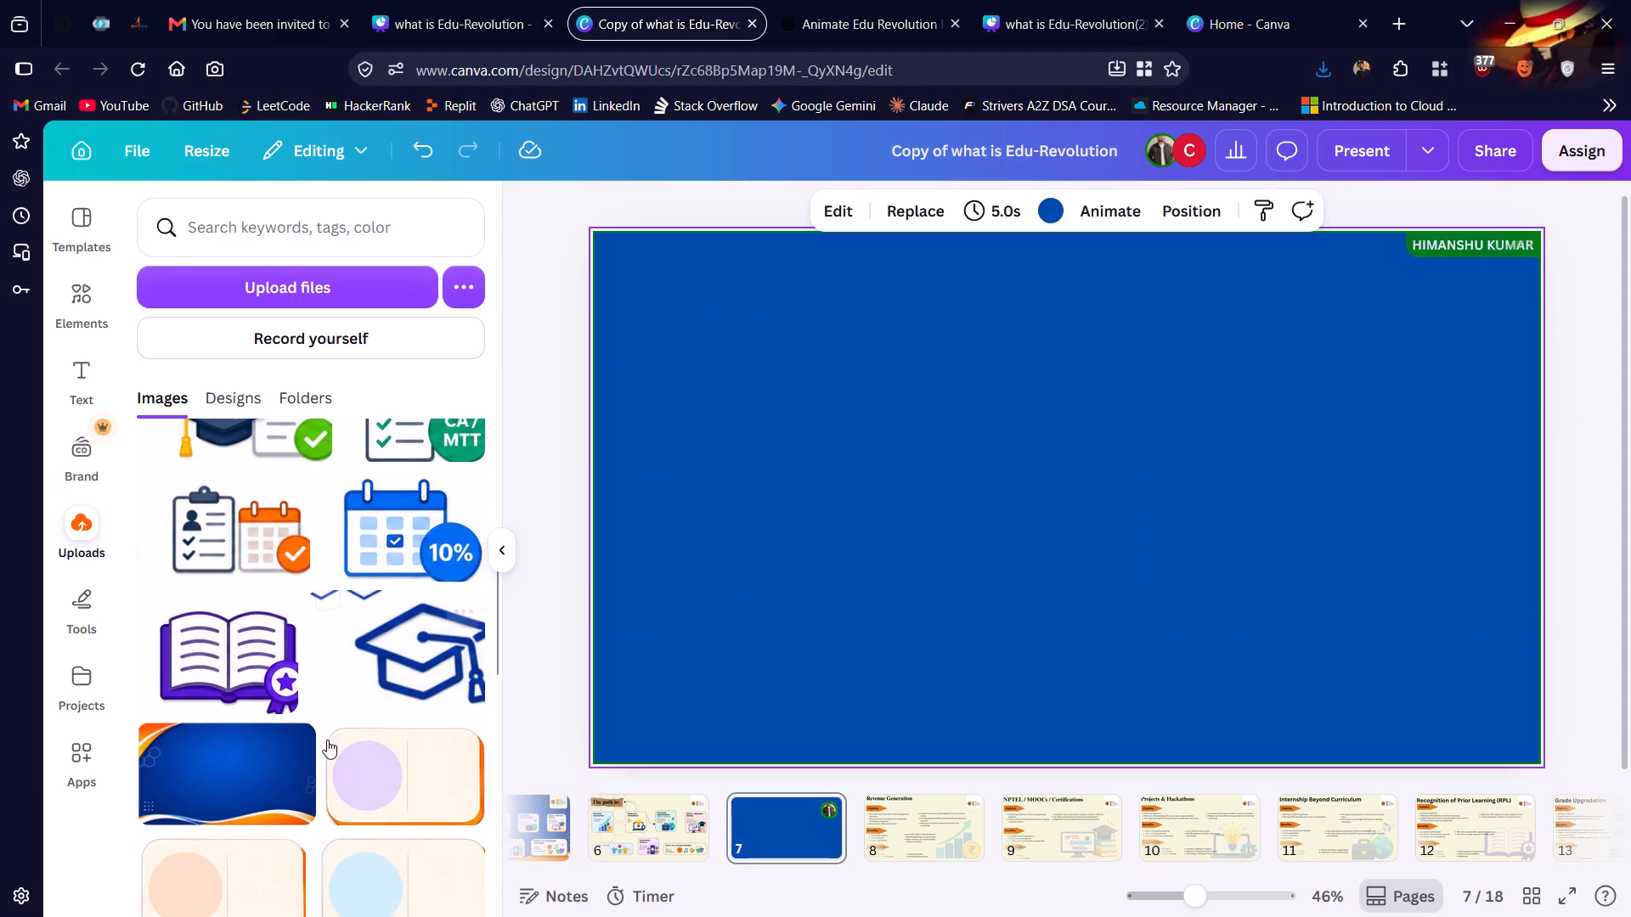
left_click(252, 768)
left_click(1082, 465)
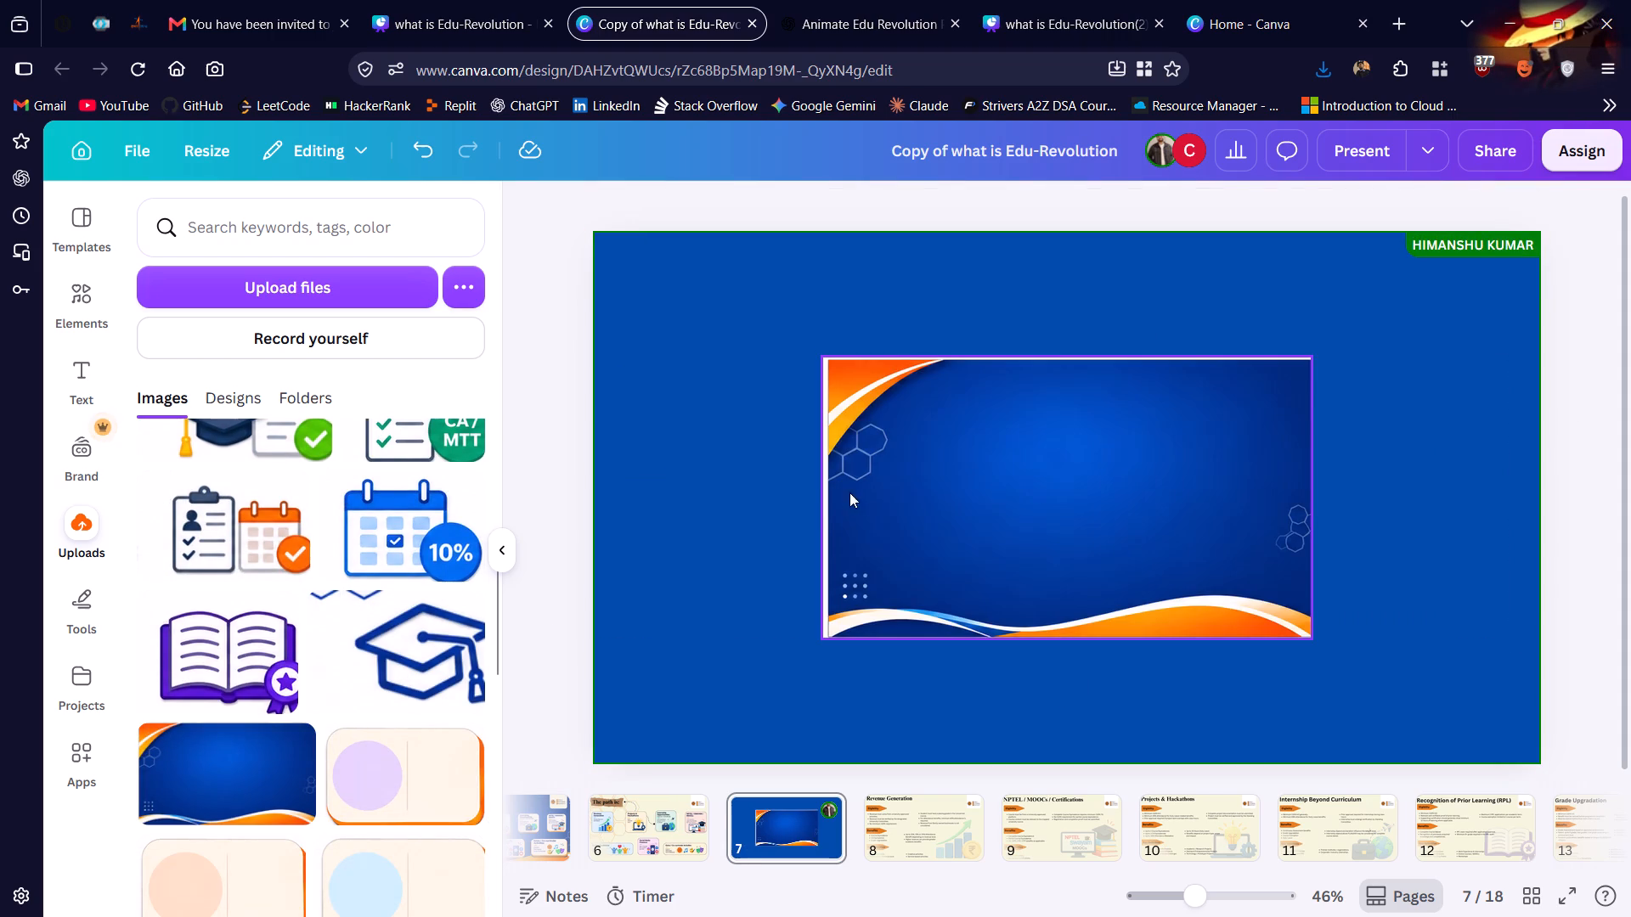
left_click(829, 491)
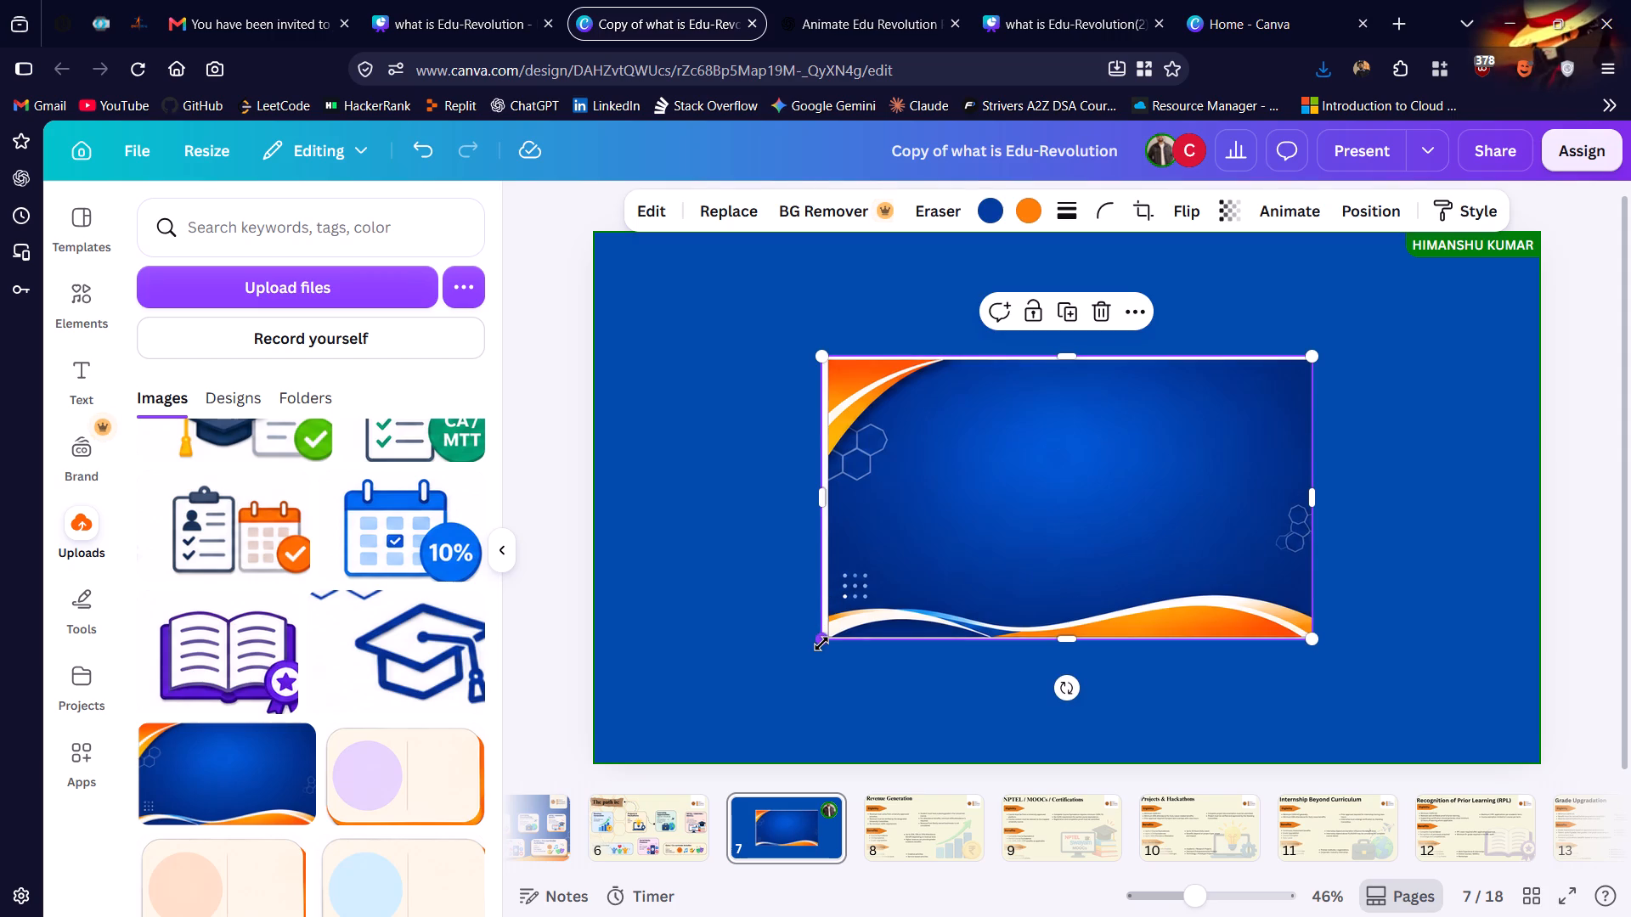
left_click_drag(821, 644, 584, 768)
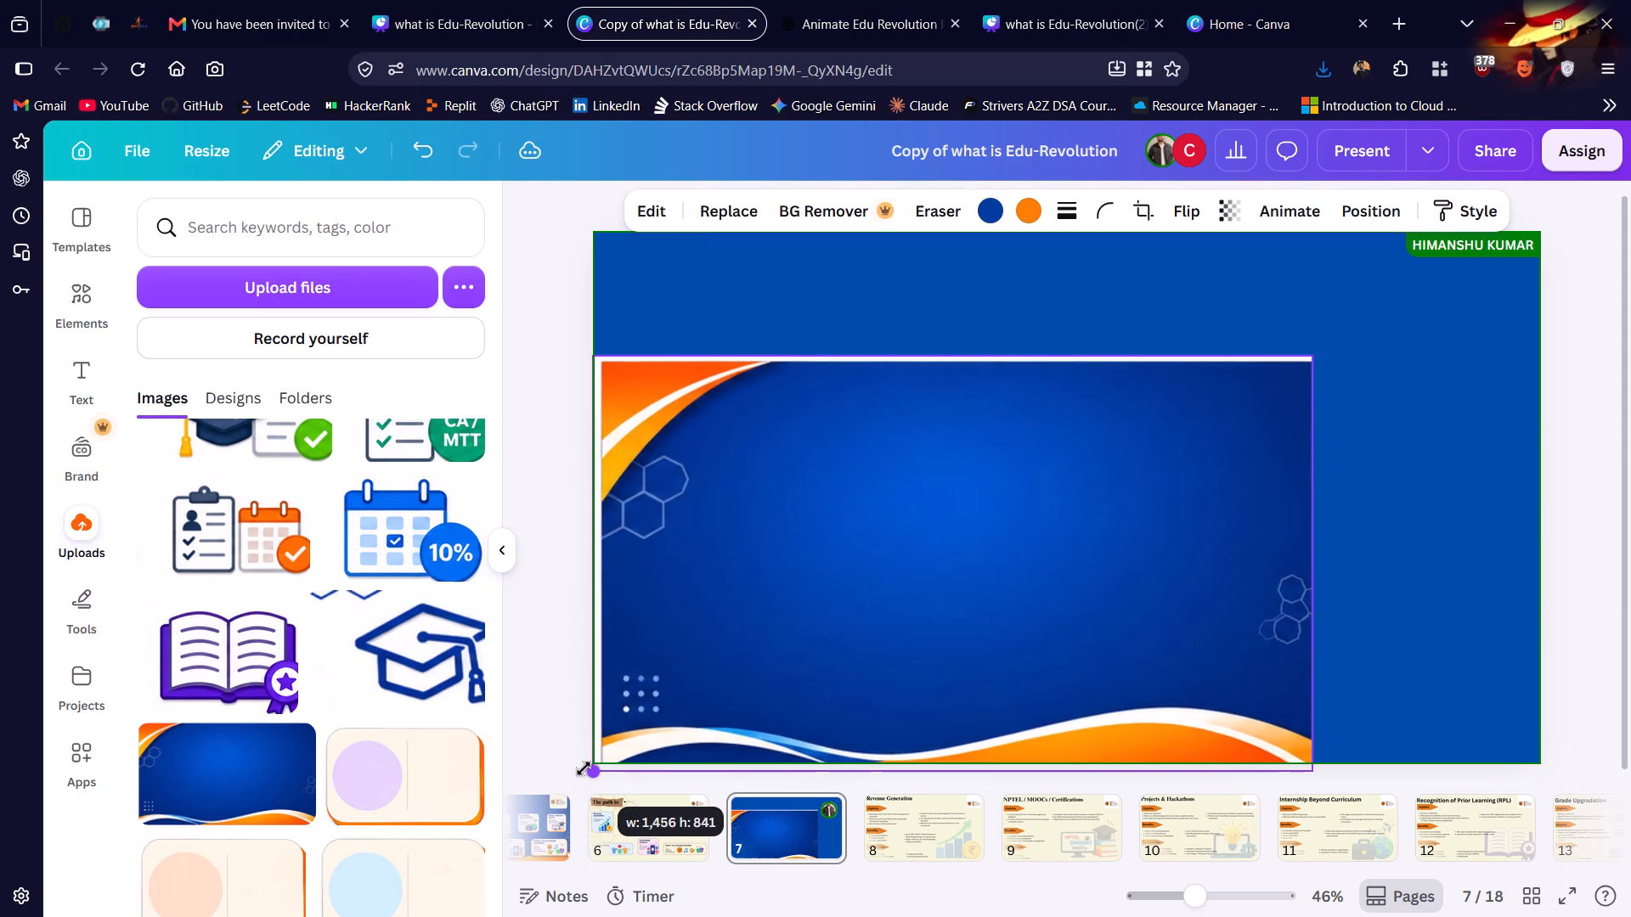
left_click_drag(584, 768, 583, 769)
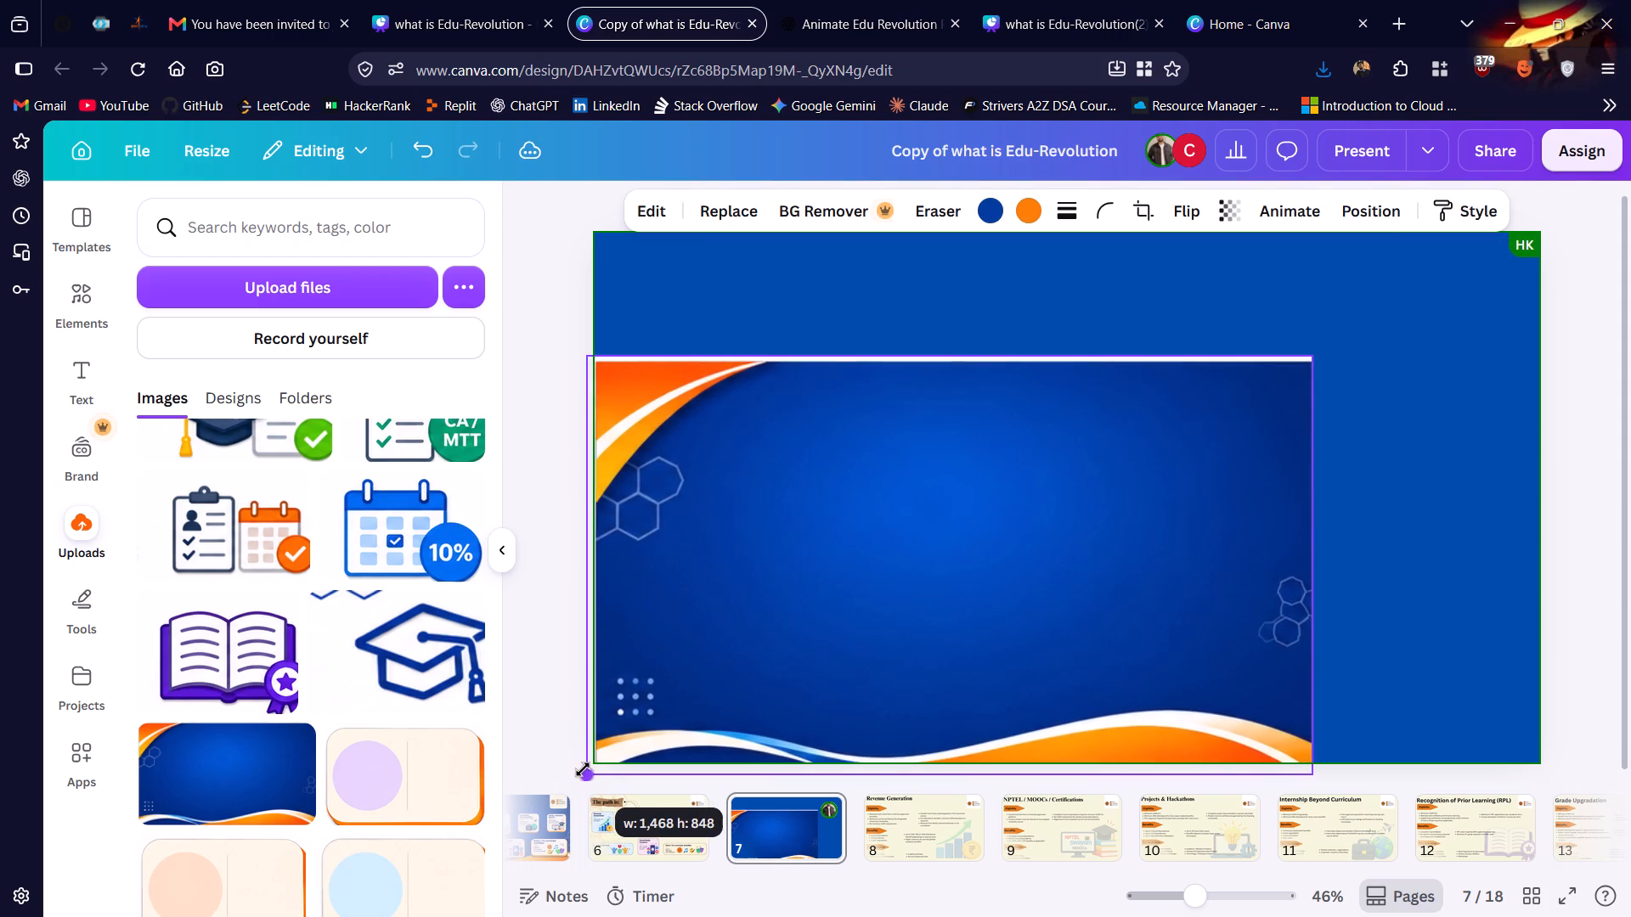
left_click_drag(583, 769, 579, 769)
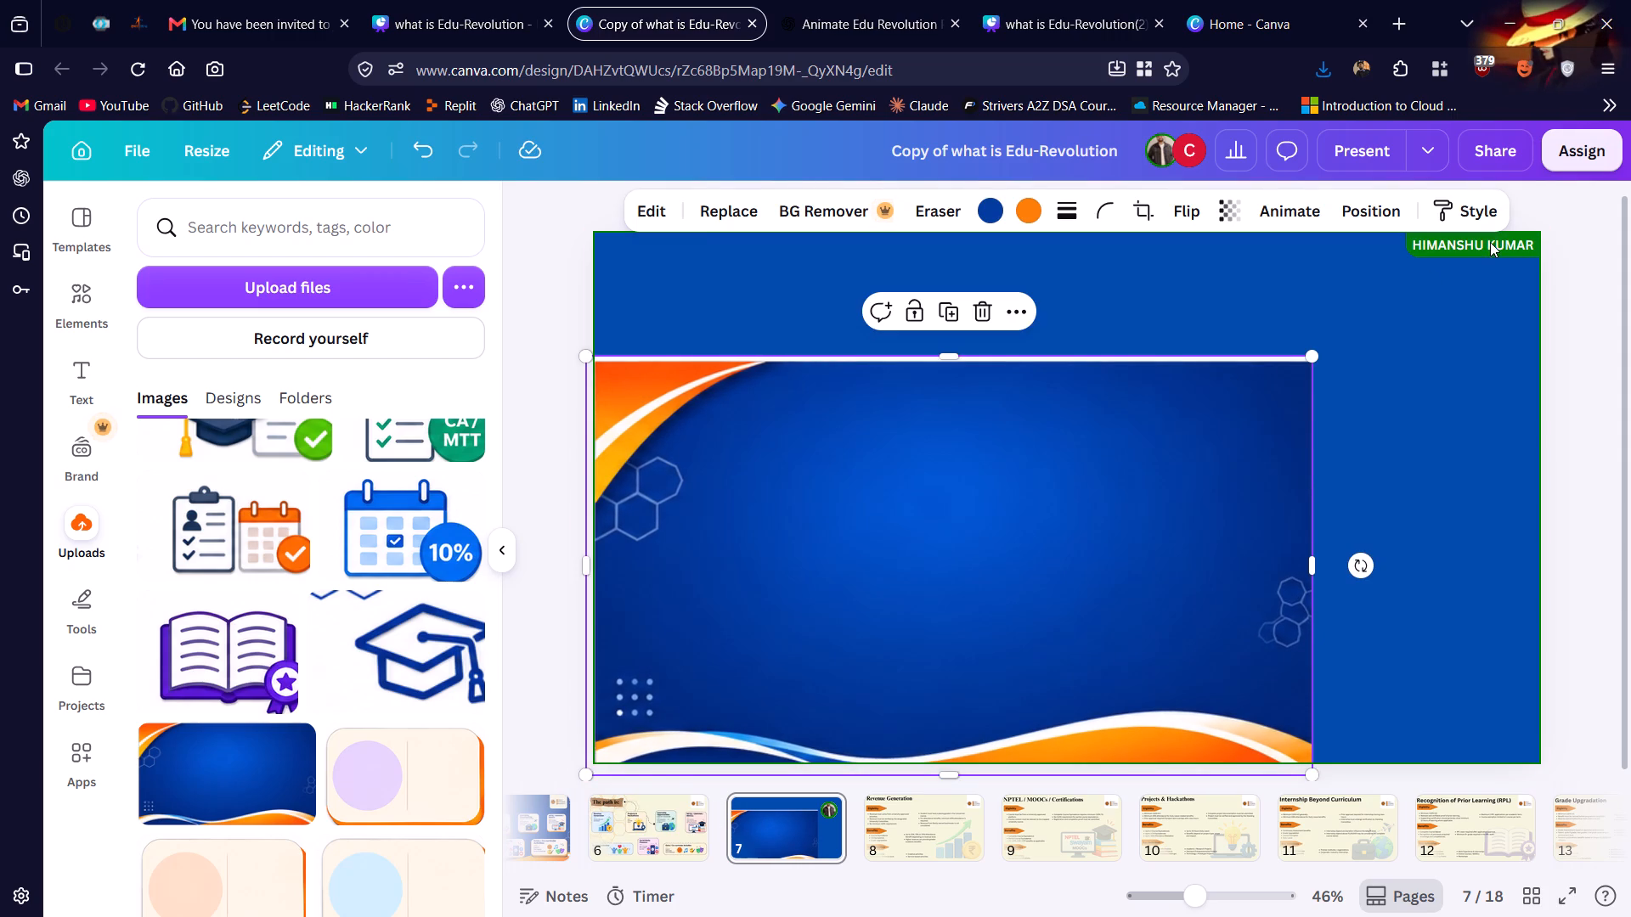
left_click_drag(1314, 363, 1481, 288)
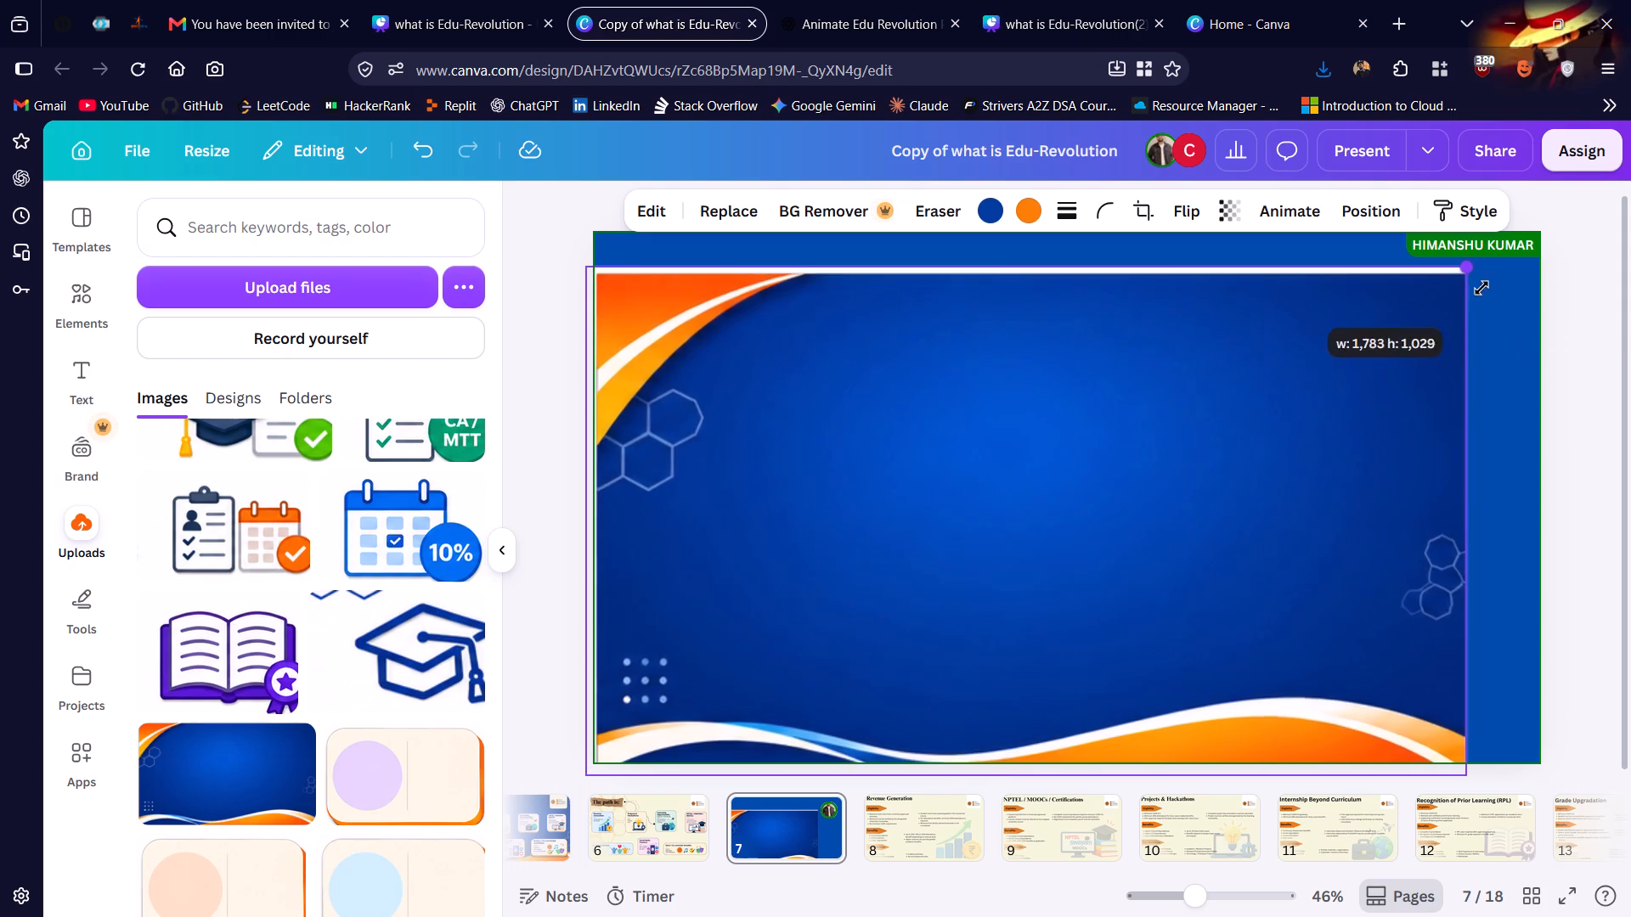
left_click_drag(1481, 288, 1556, 252)
left_click(1238, 379)
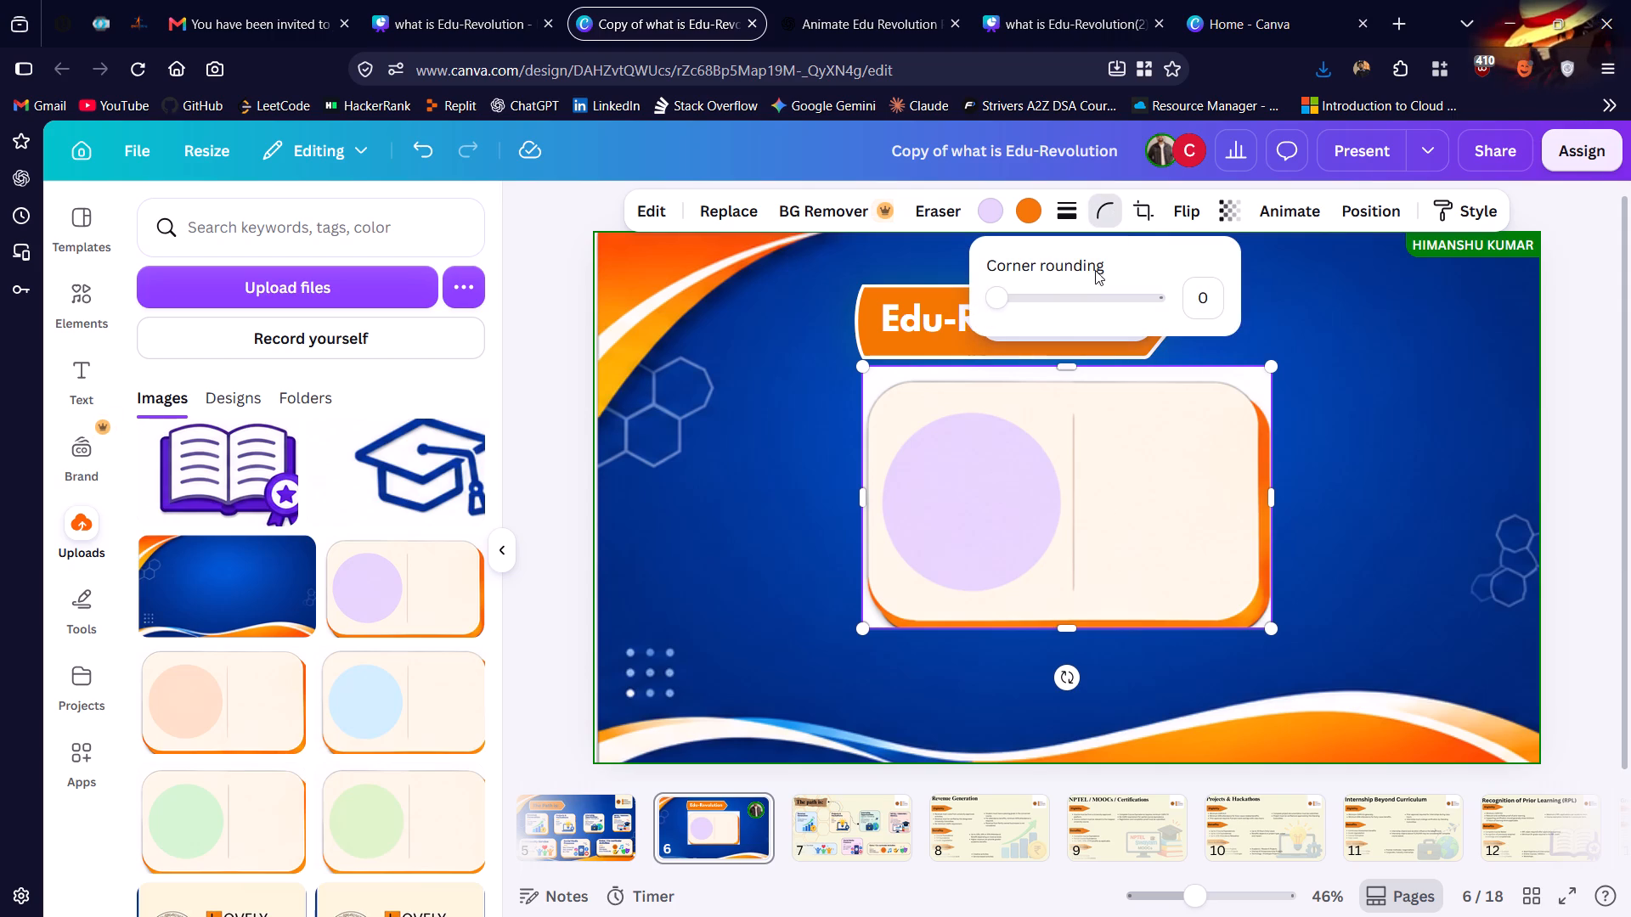
left_click_drag(1068, 302, 1165, 309)
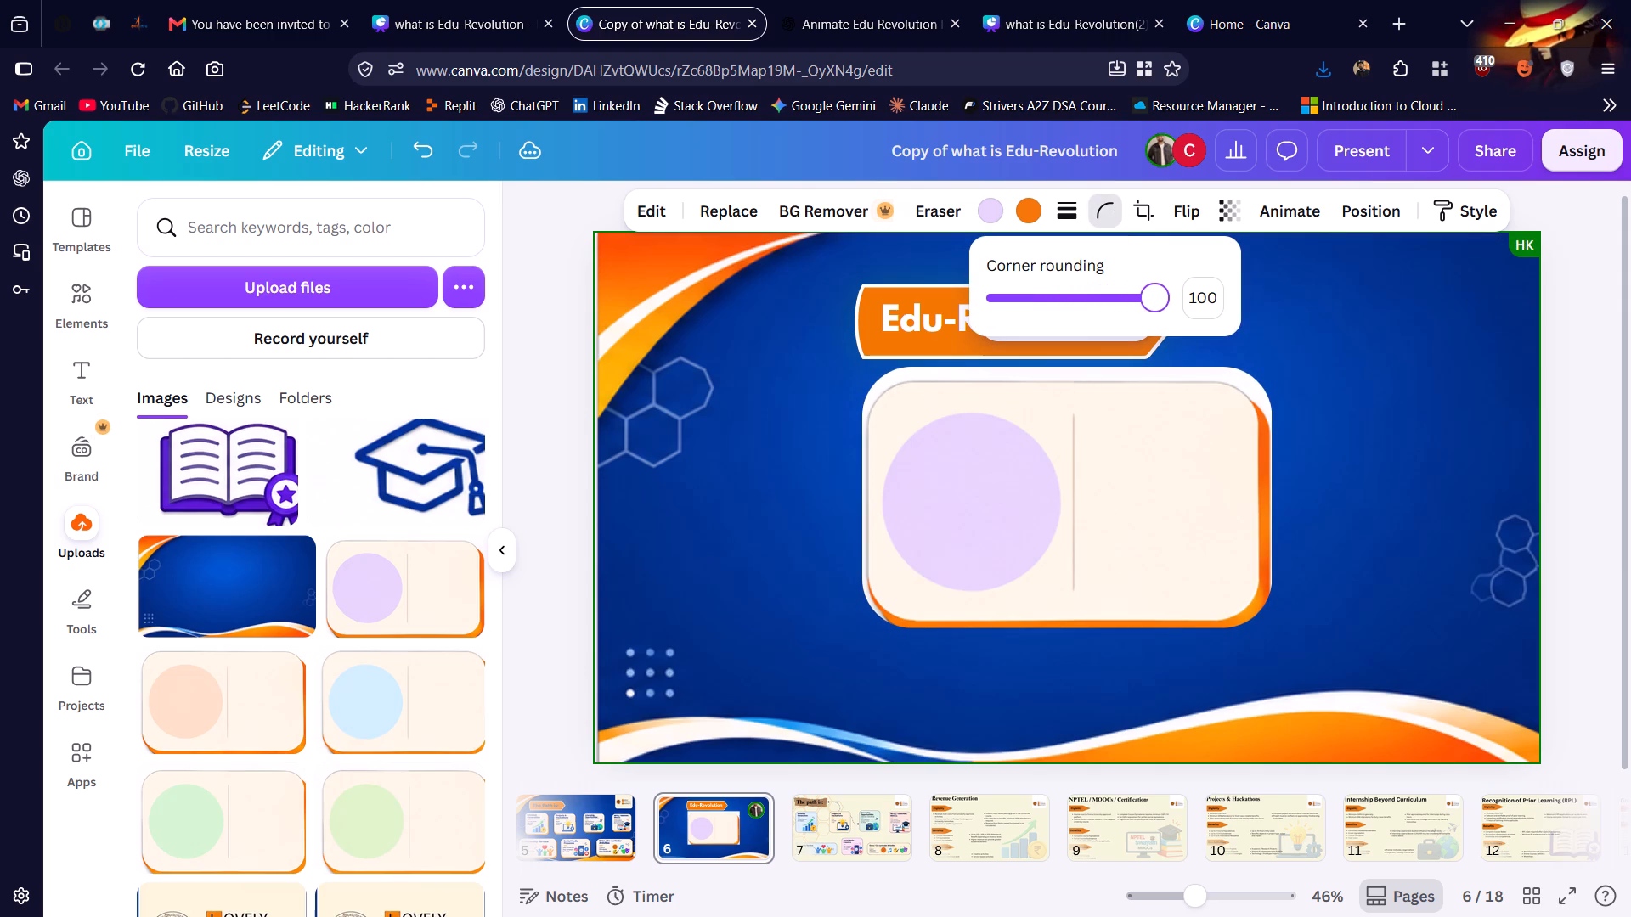
left_click_drag(1165, 309, 1172, 311)
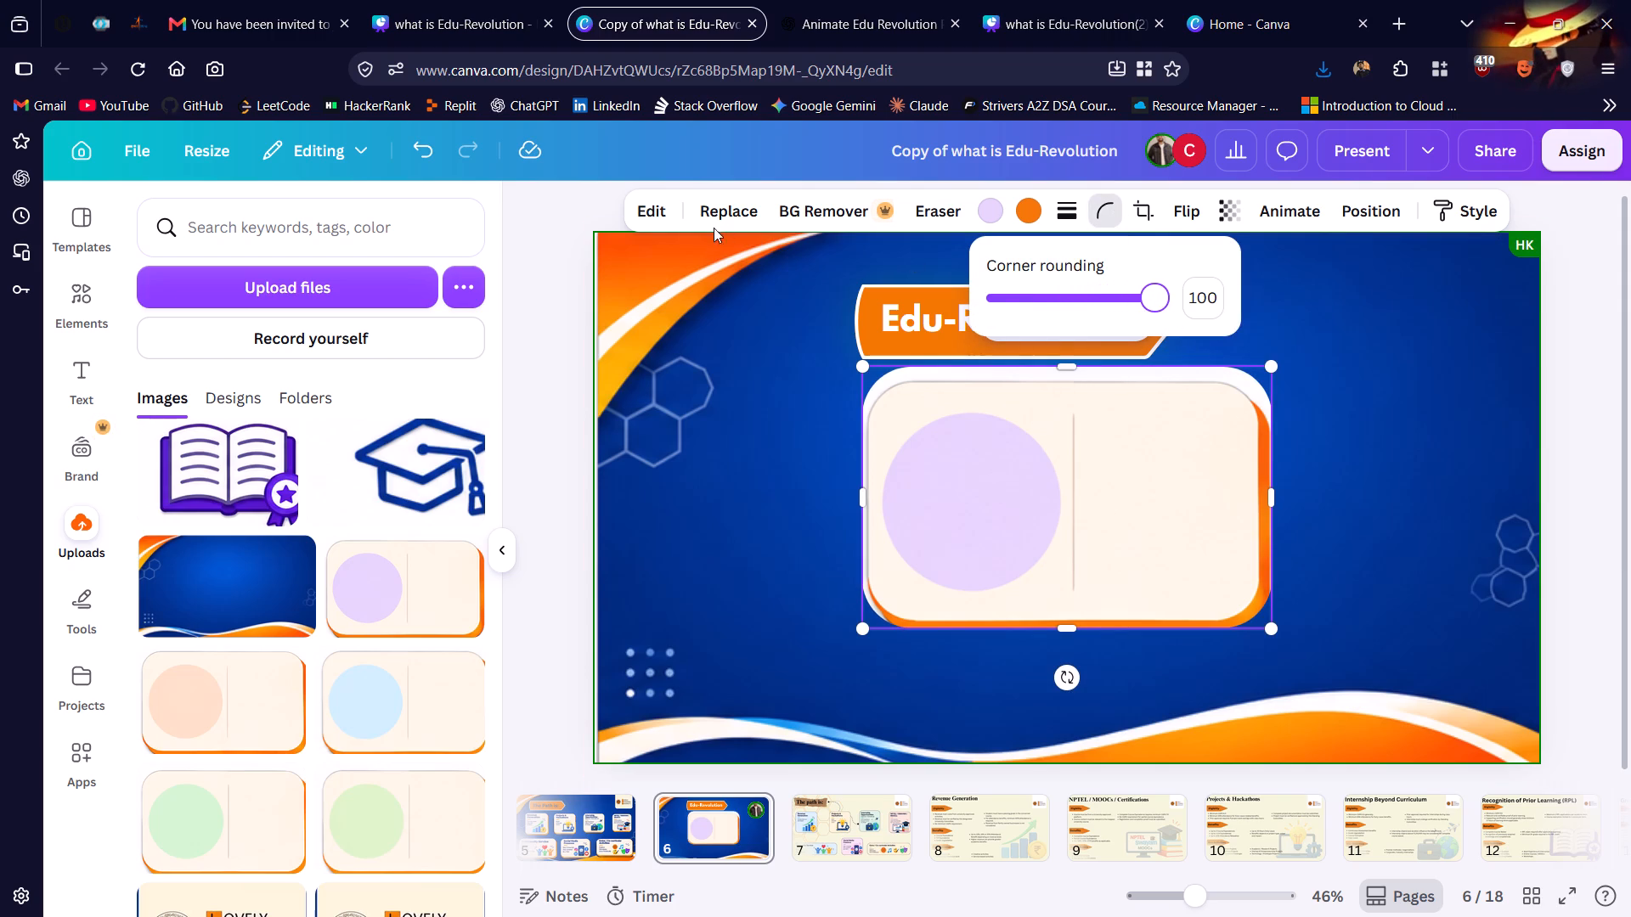
Crop the white margin off the top edge of the purple-circle card.
left_click(657, 200)
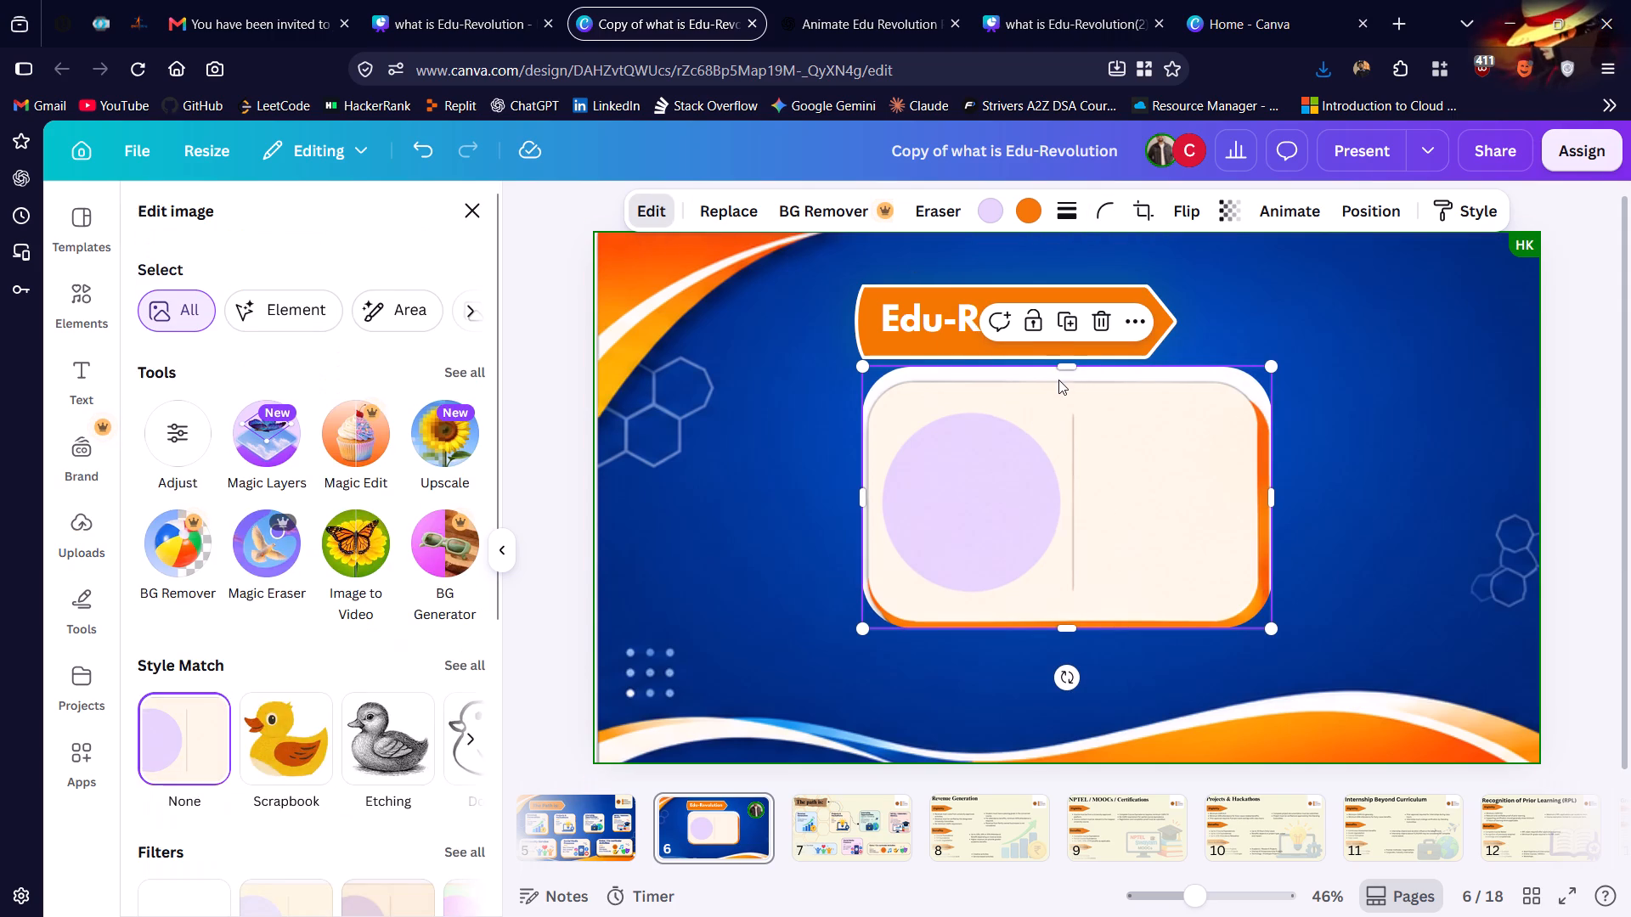
left_click_drag(1064, 368, 1064, 381)
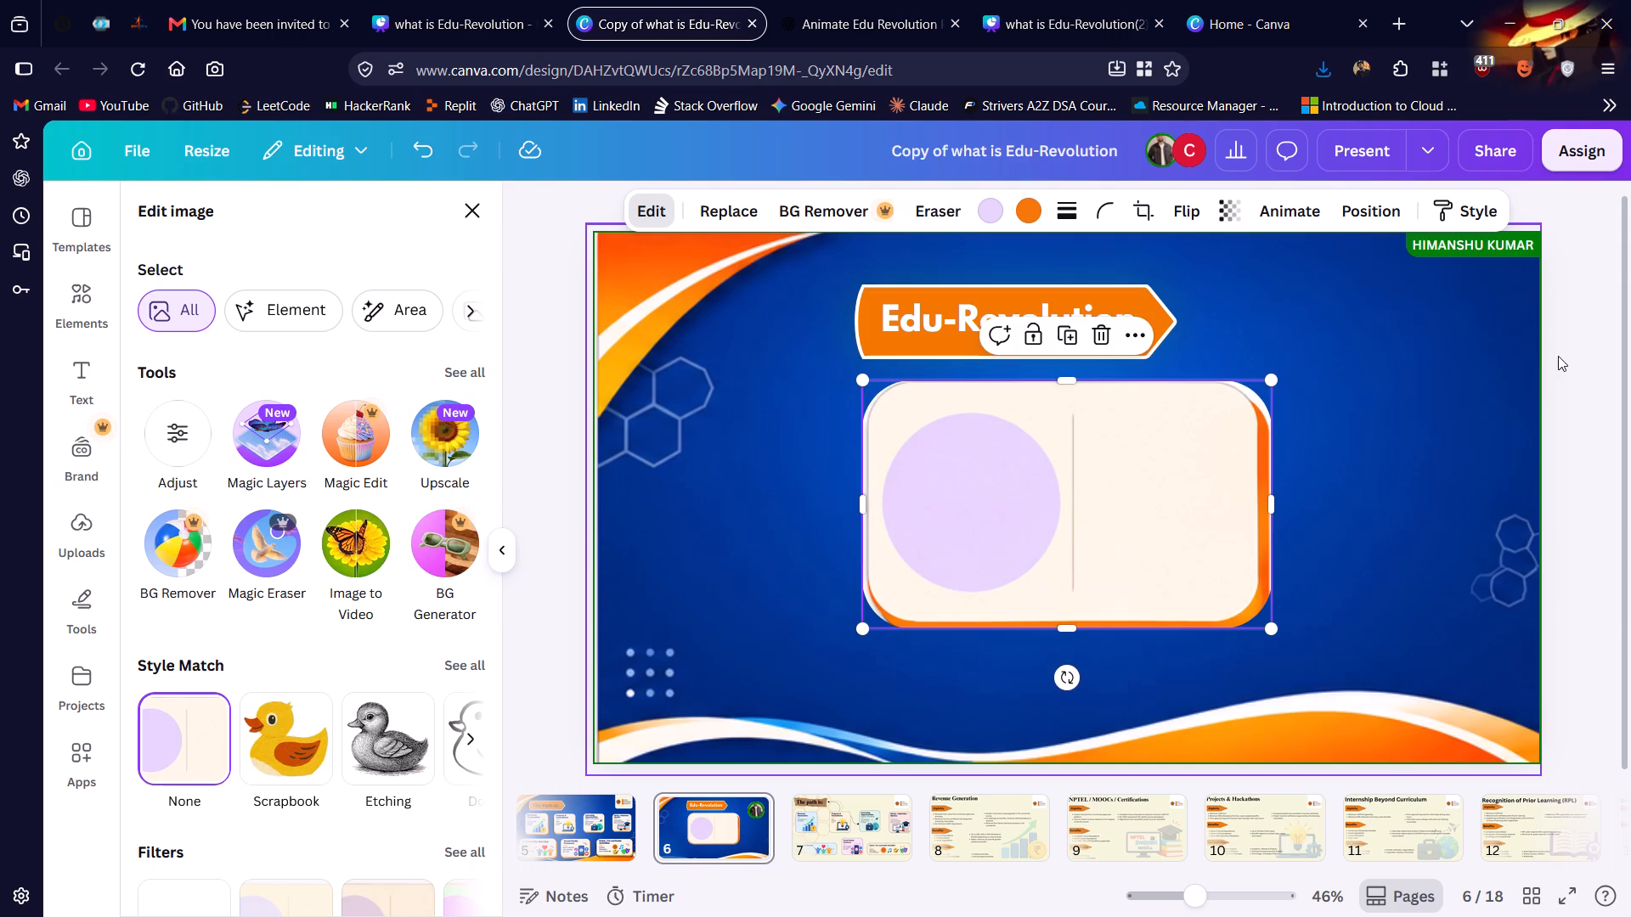
left_click(1572, 357)
left_click(1091, 468)
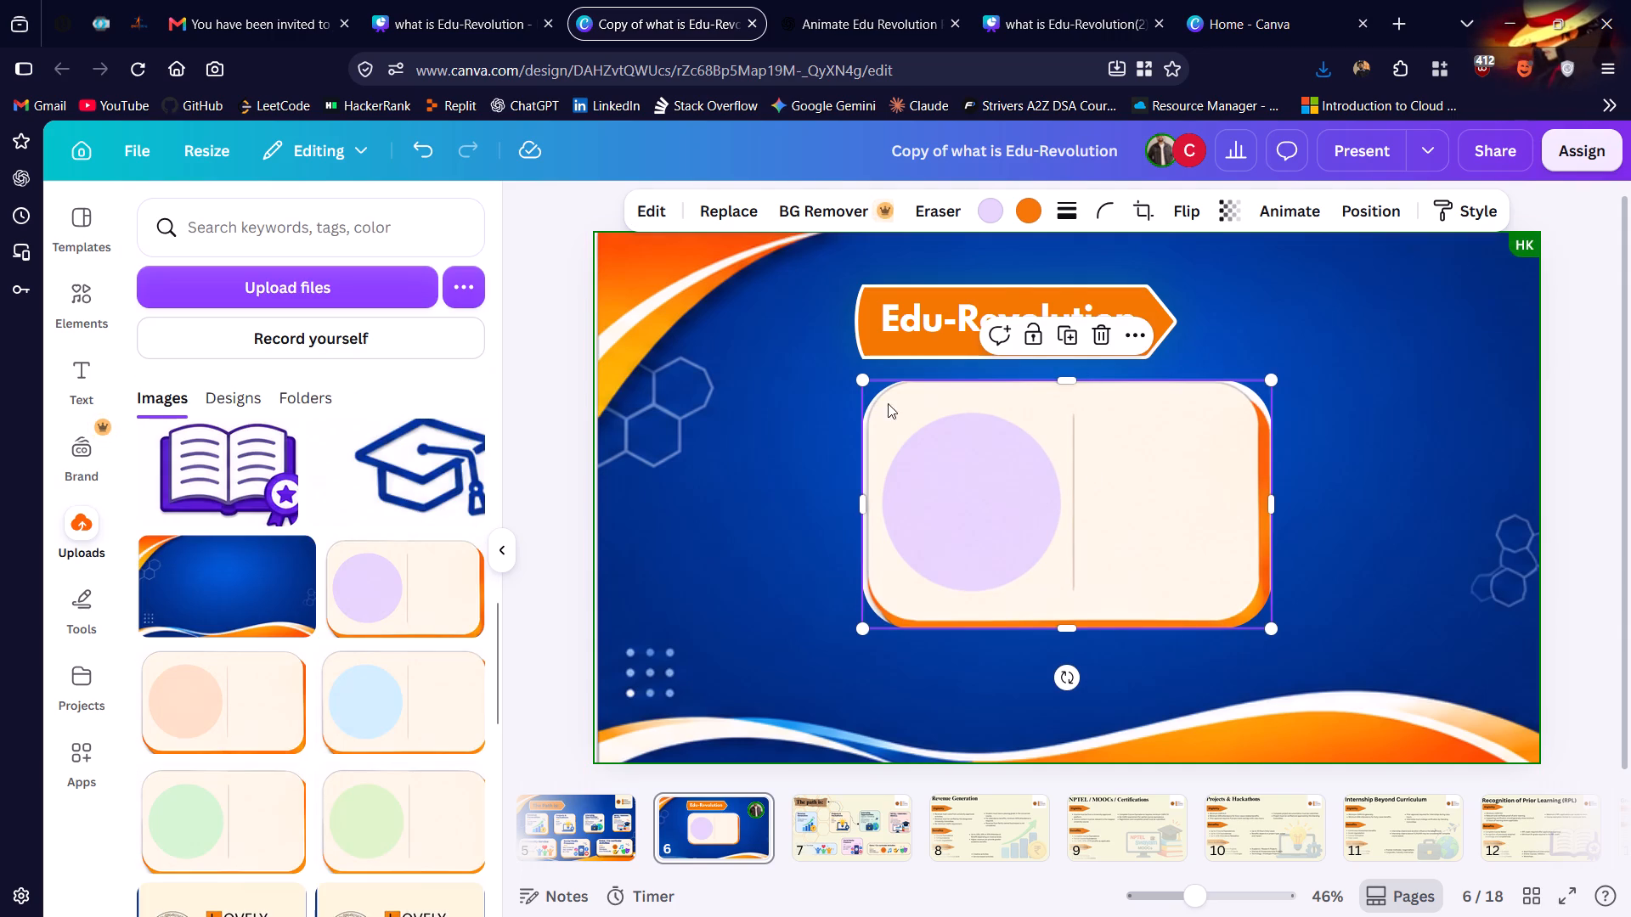
Scale the purple-circle card down to a little over half its size and place it as the first card, below and left of the banner.
left_click(878, 394)
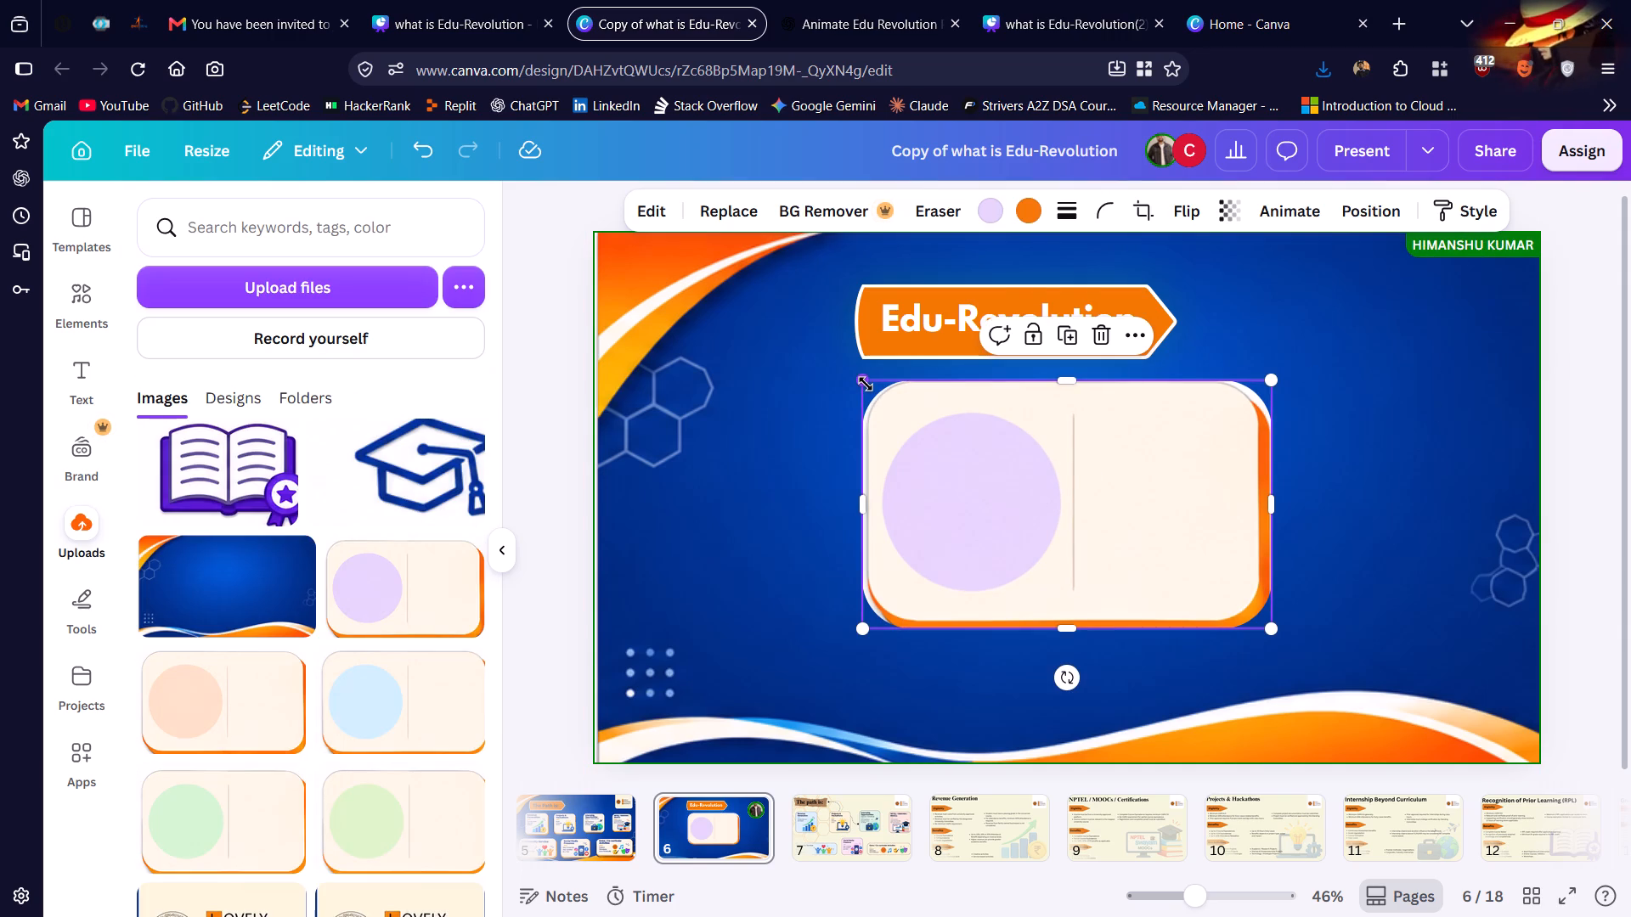
left_click_drag(866, 384, 1034, 496)
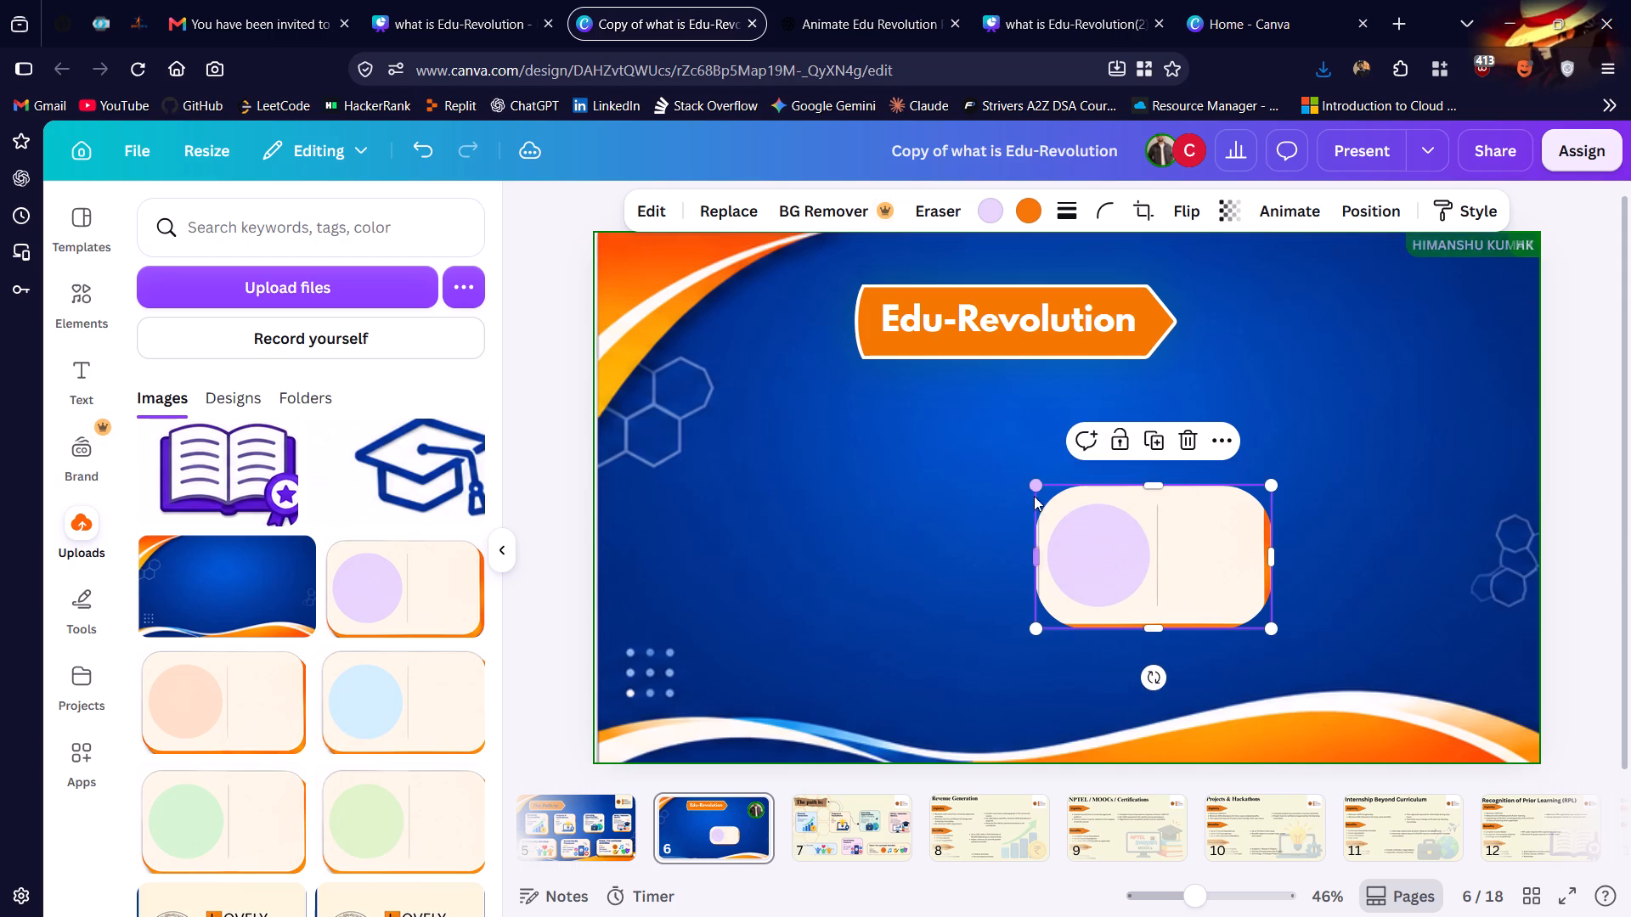
left_click_drag(1132, 538, 770, 450)
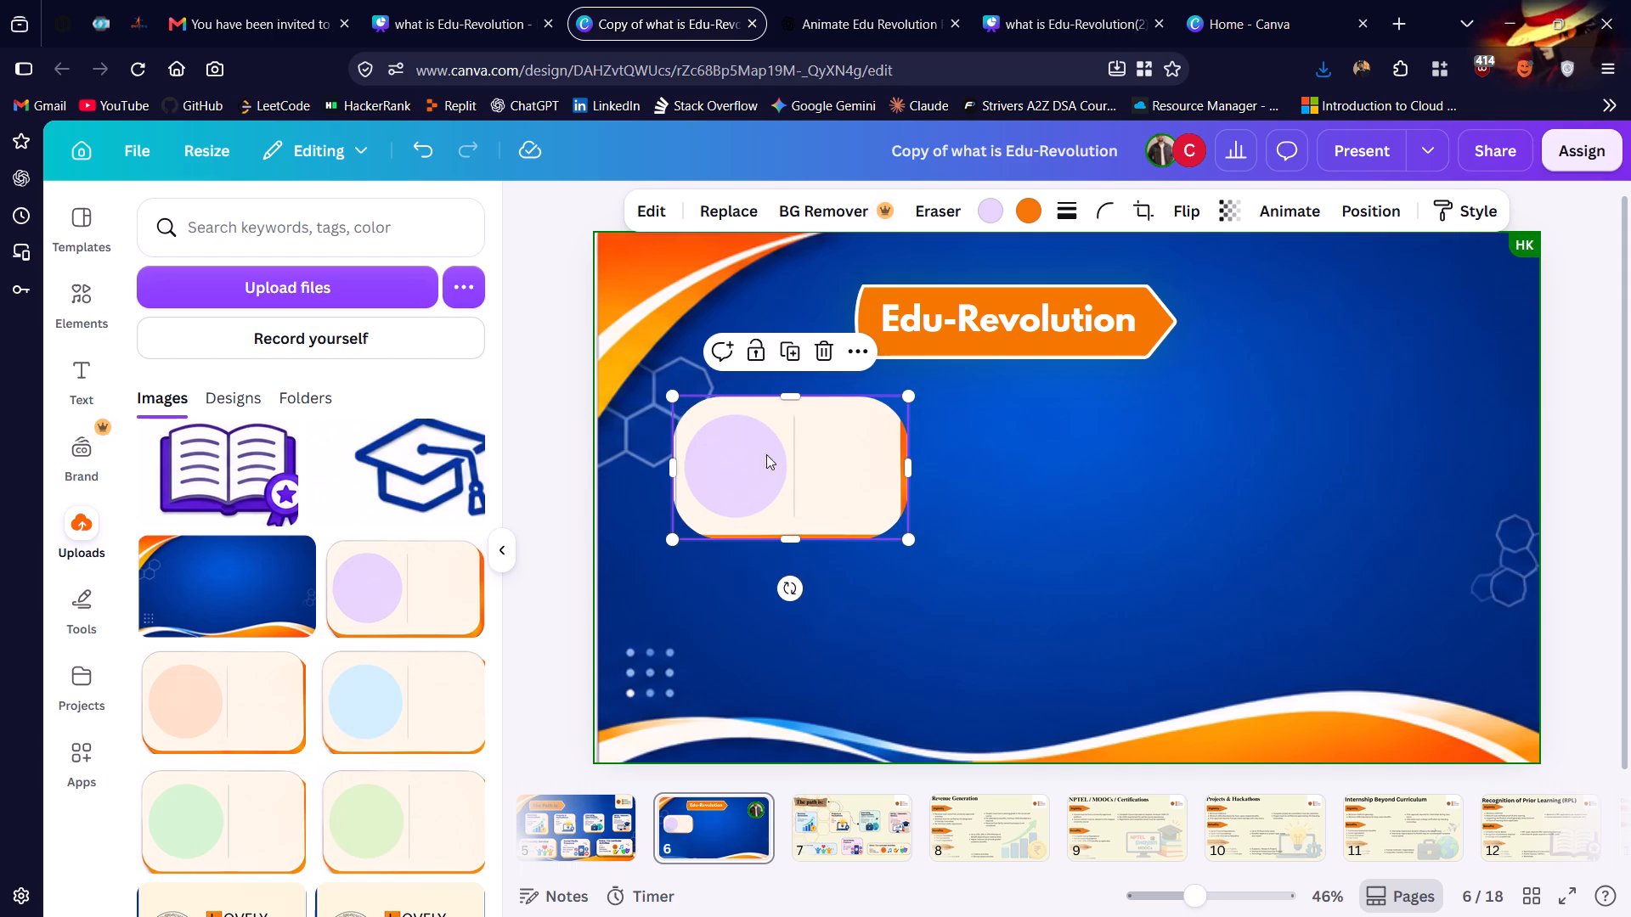
Add the uploaded peach-circle and blue-circle card images to slide 6 and move them apart, peach to the right and blue to the lower left.
left_click(266, 700)
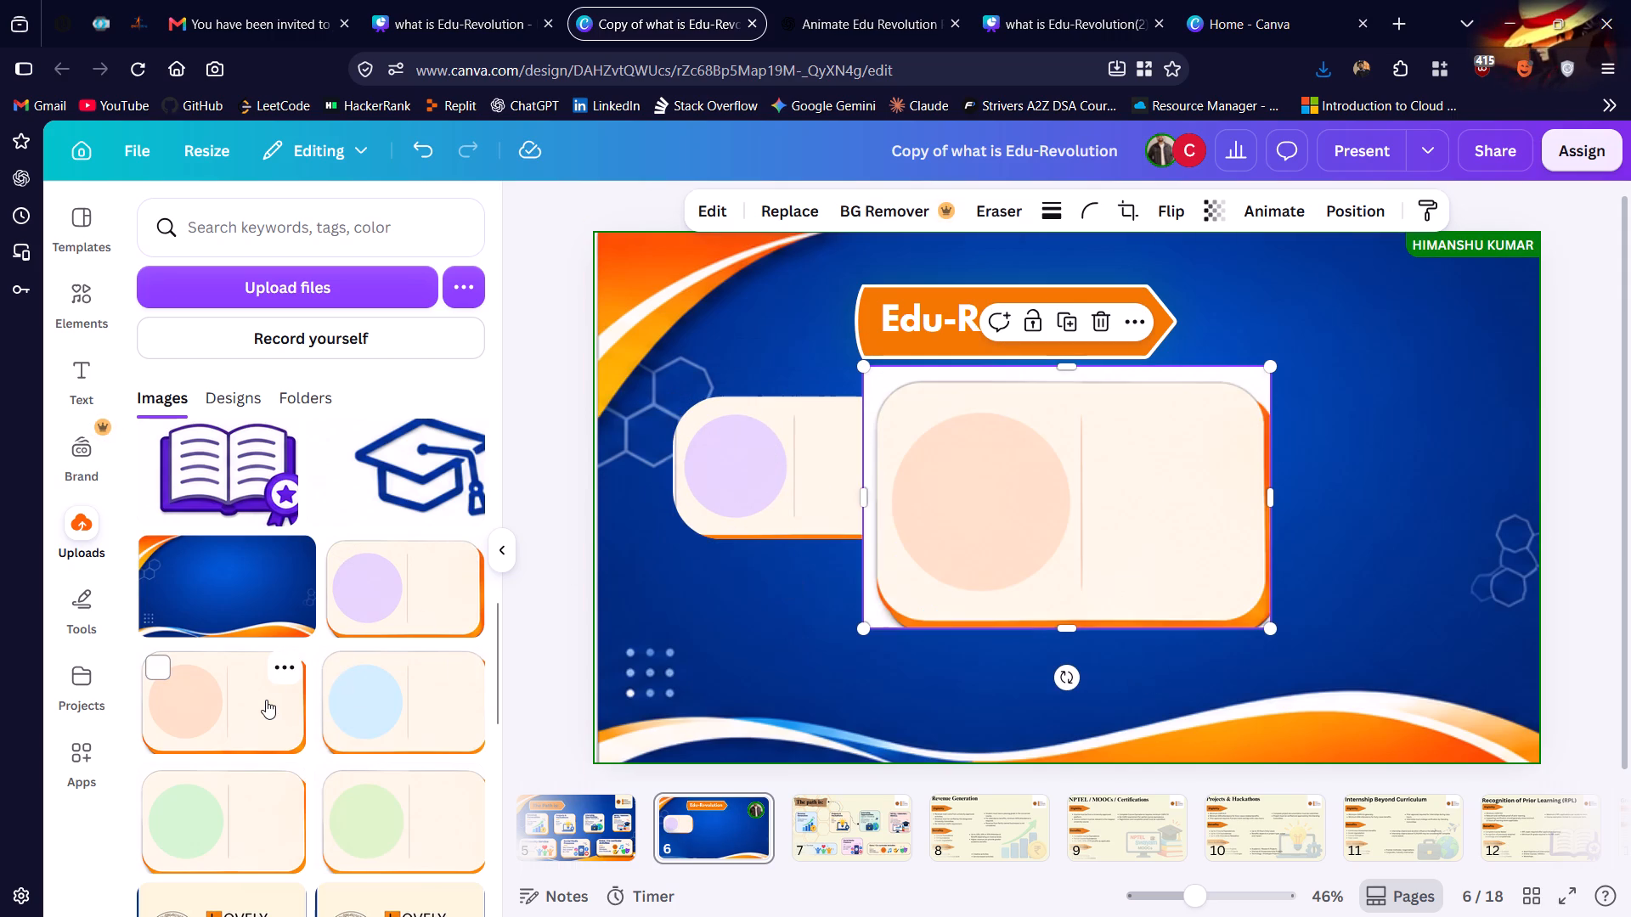
left_click_drag(1049, 576, 1207, 592)
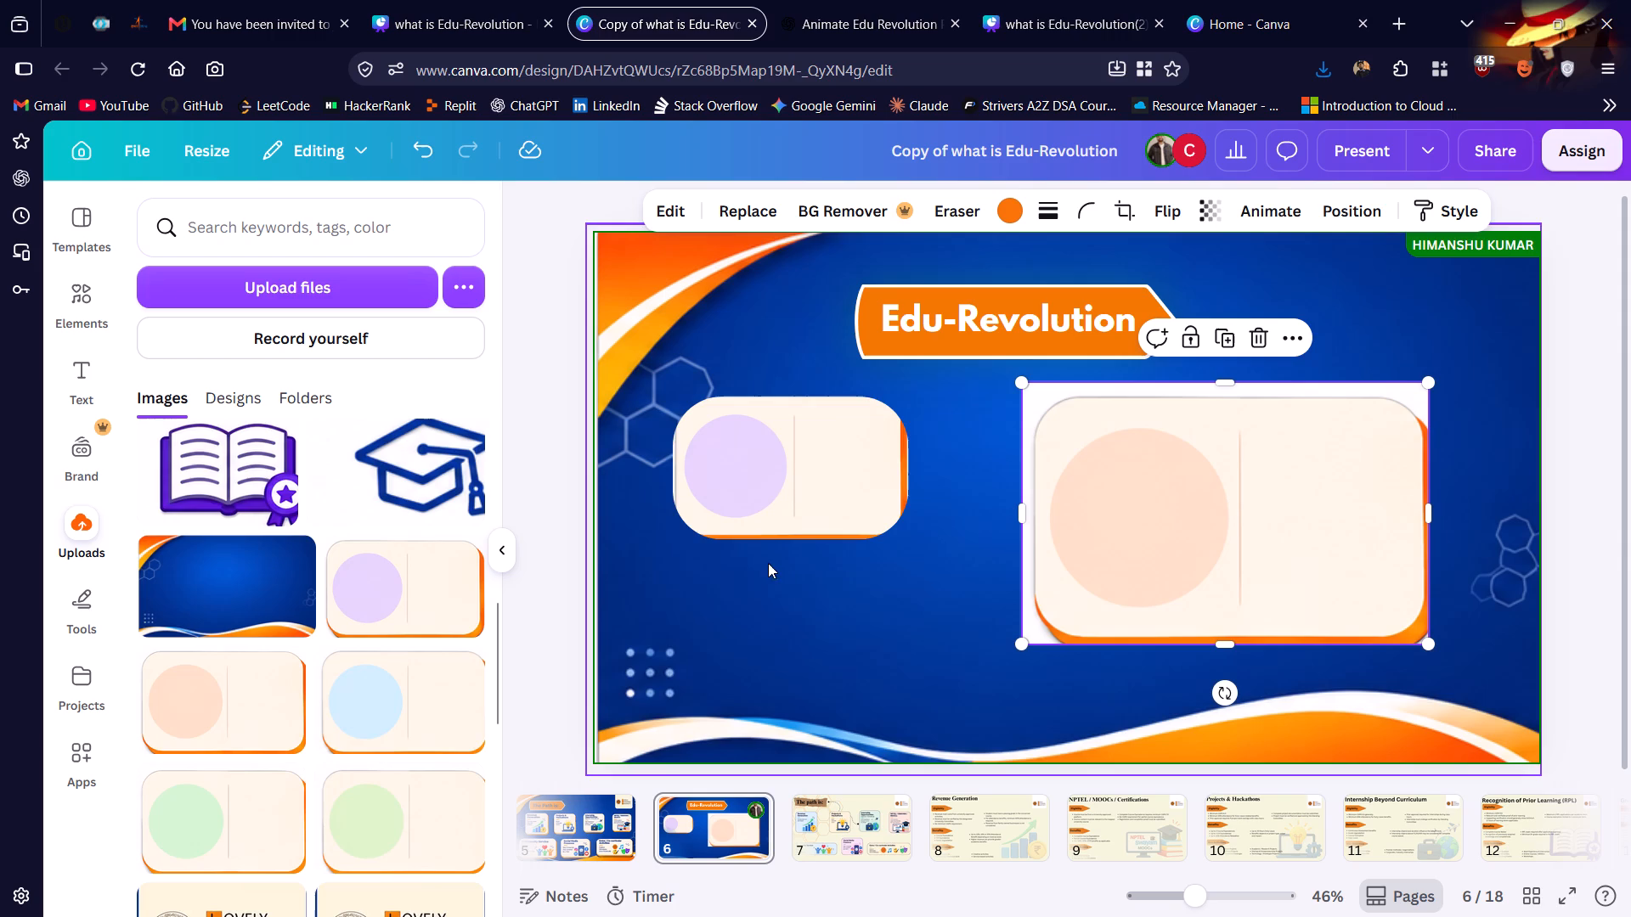
left_click(411, 699)
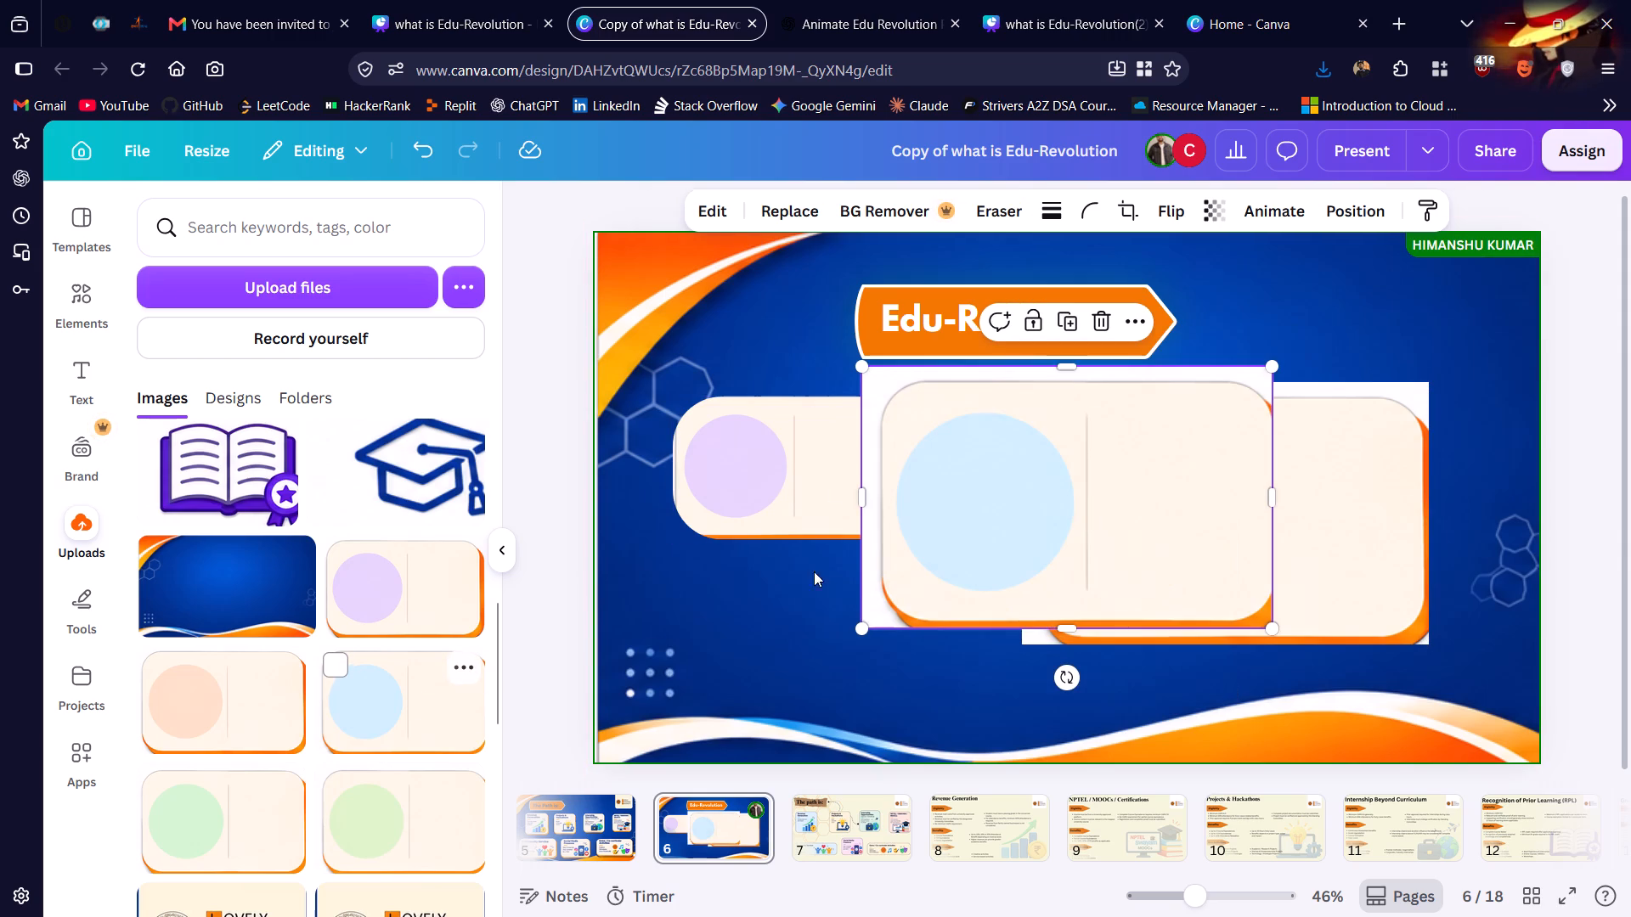
left_click_drag(1171, 477, 995, 611)
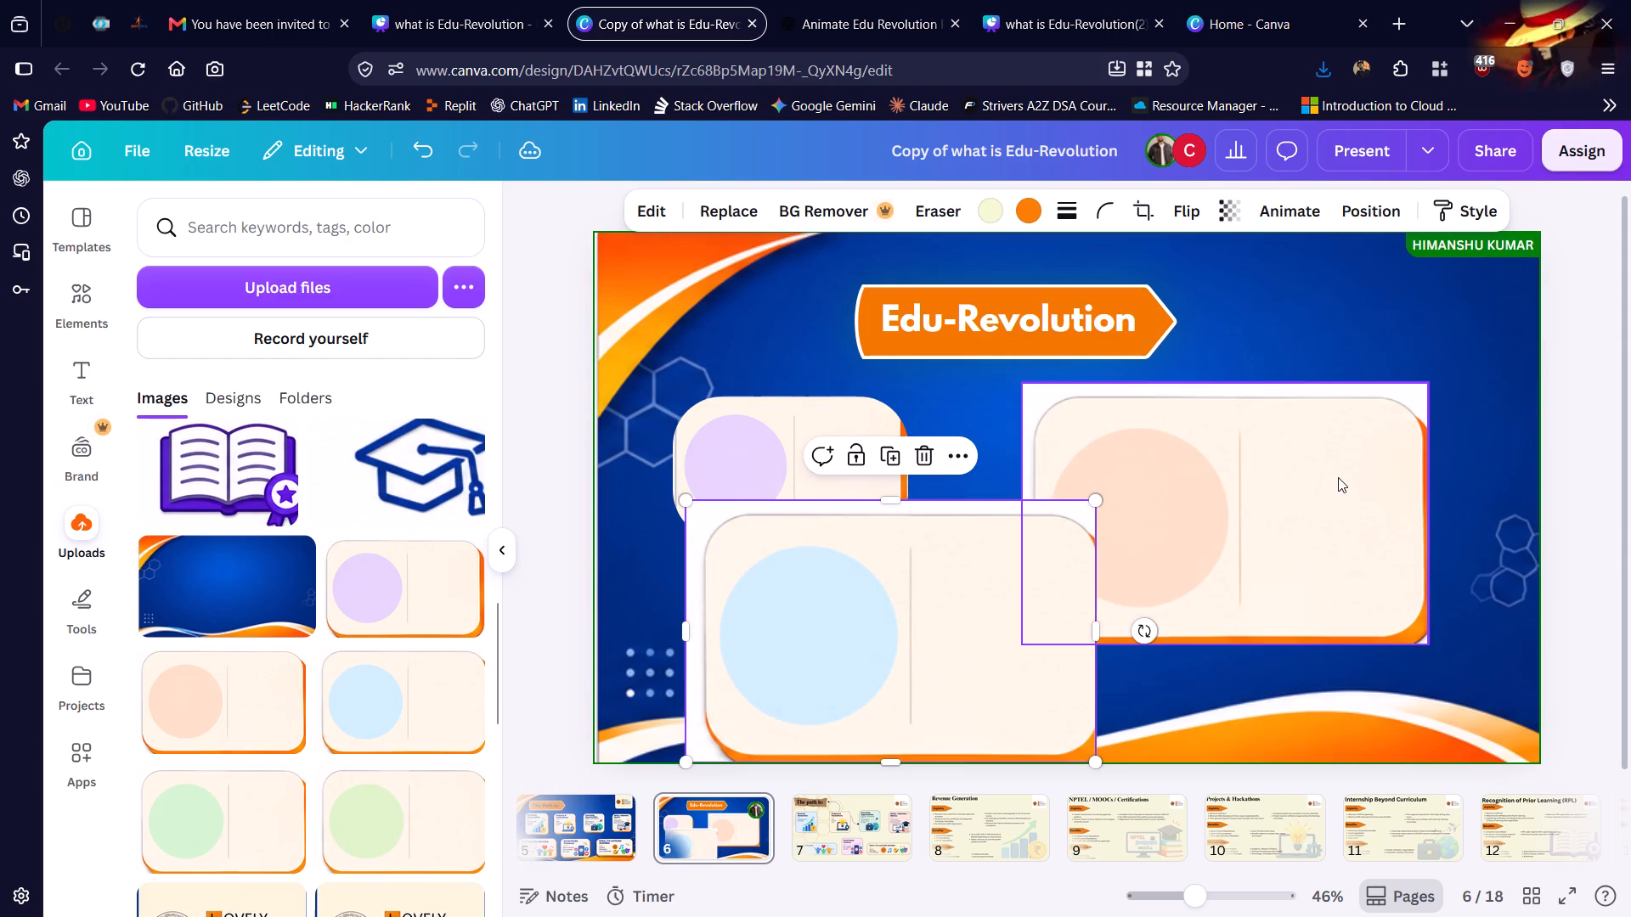
Crop the white margins off the peach-circle card's top and left edges to about 503 high, moving the card toward the slide's upper right.
left_click(1338, 477)
left_click(692, 210)
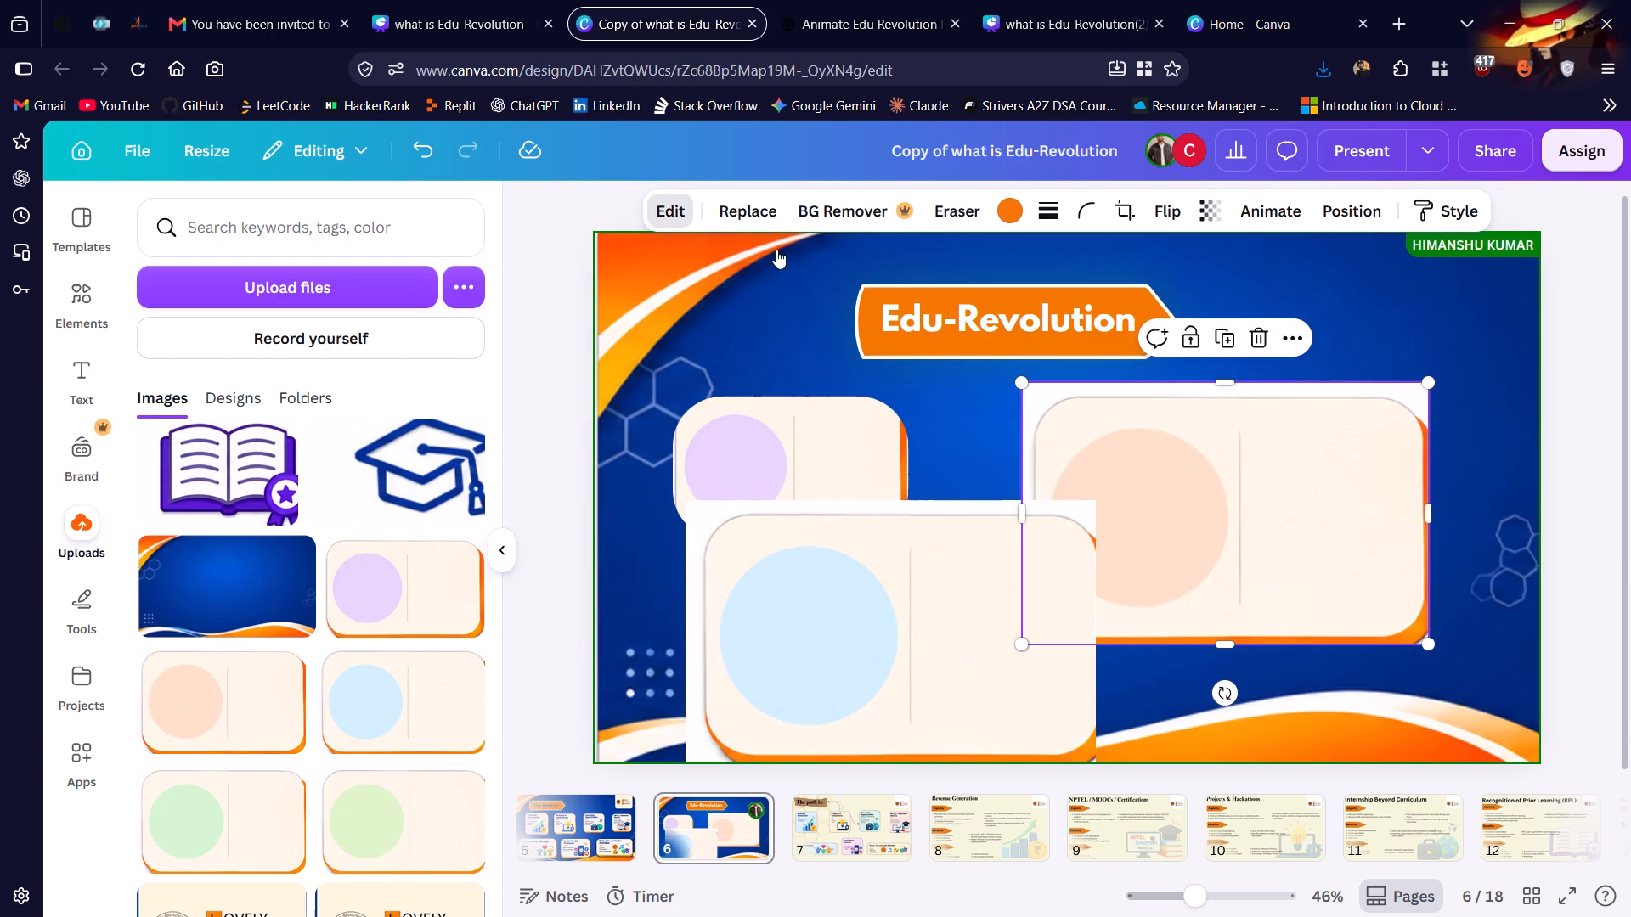
left_click_drag(1219, 385, 1223, 394)
left_click(1223, 394)
left_click_drag(1250, 458, 1330, 391)
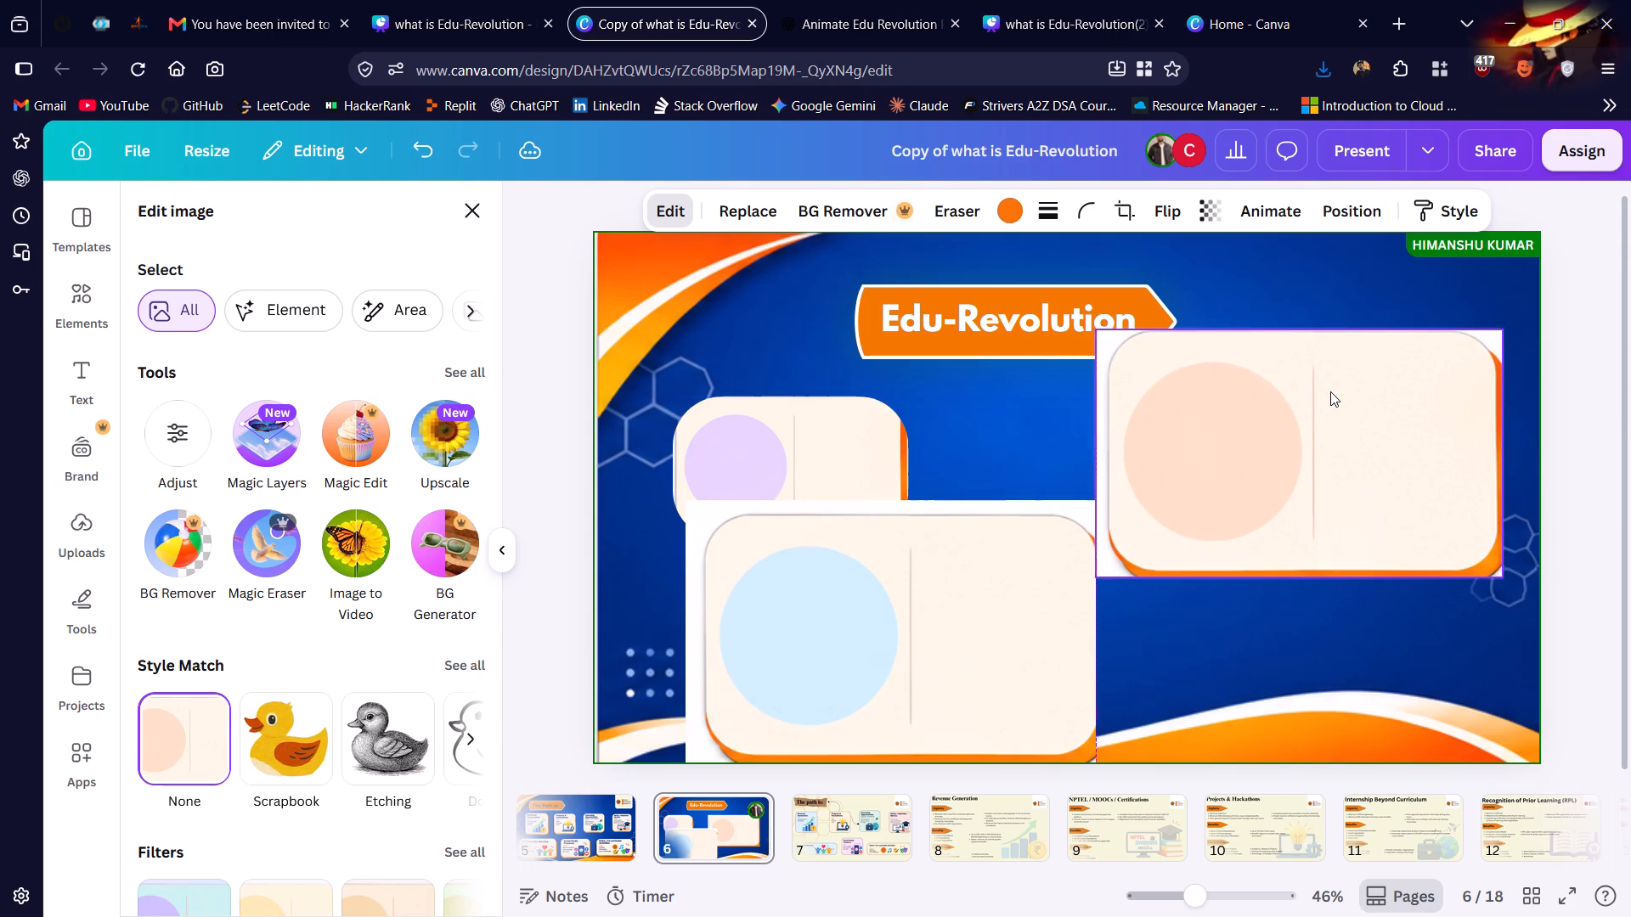
left_click_drag(1091, 453, 1102, 454)
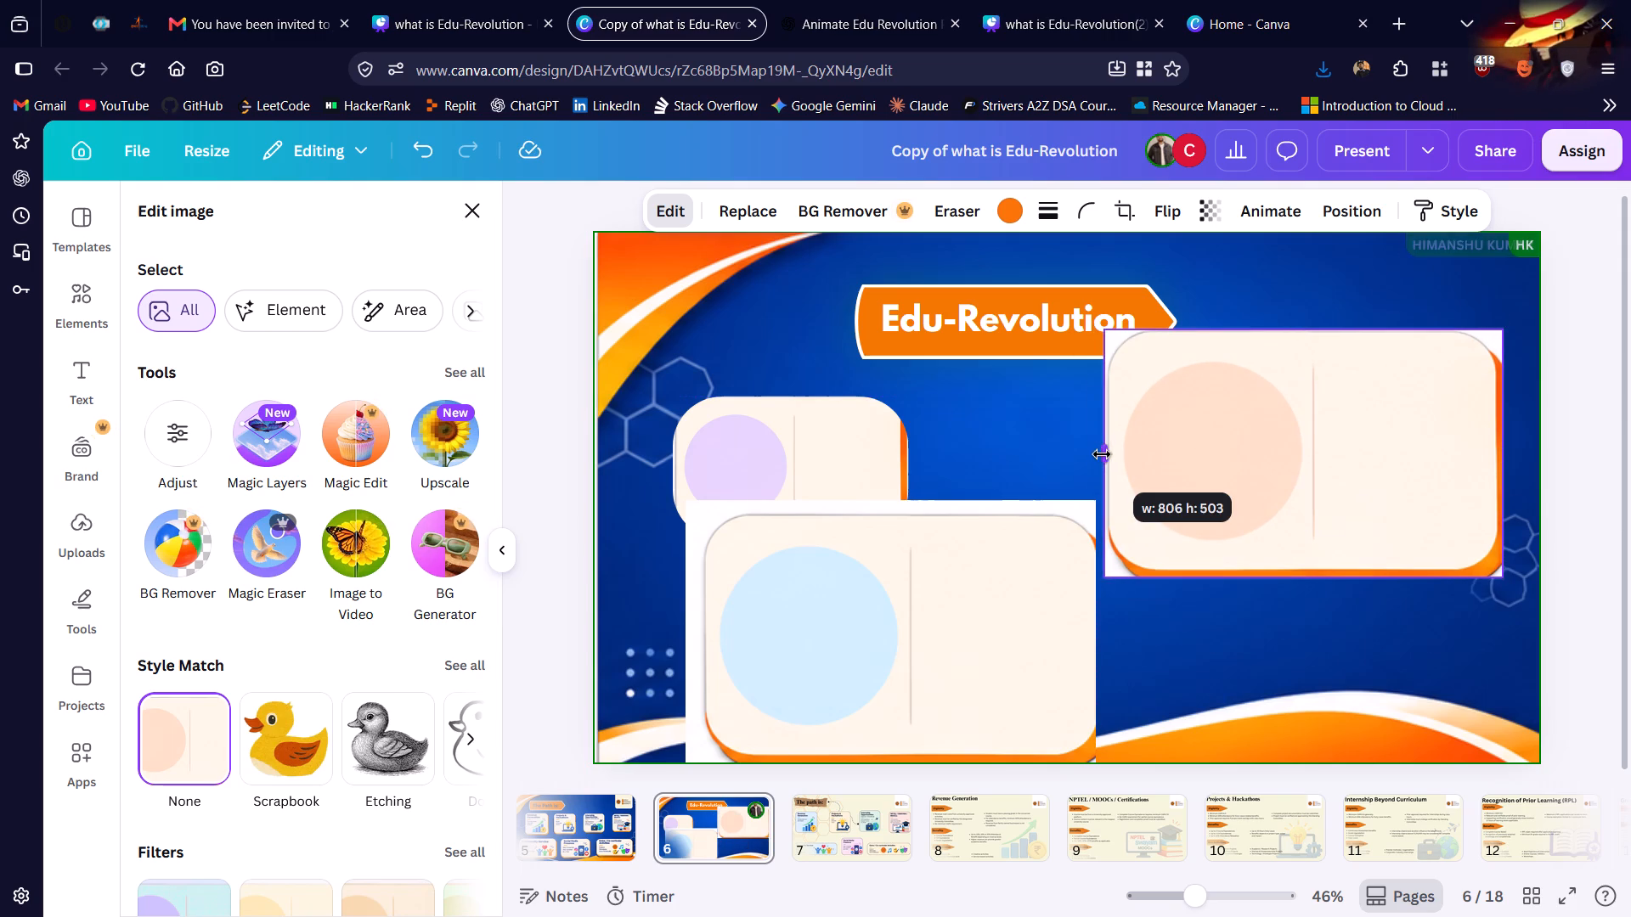
left_click_drag(1102, 454, 1103, 455)
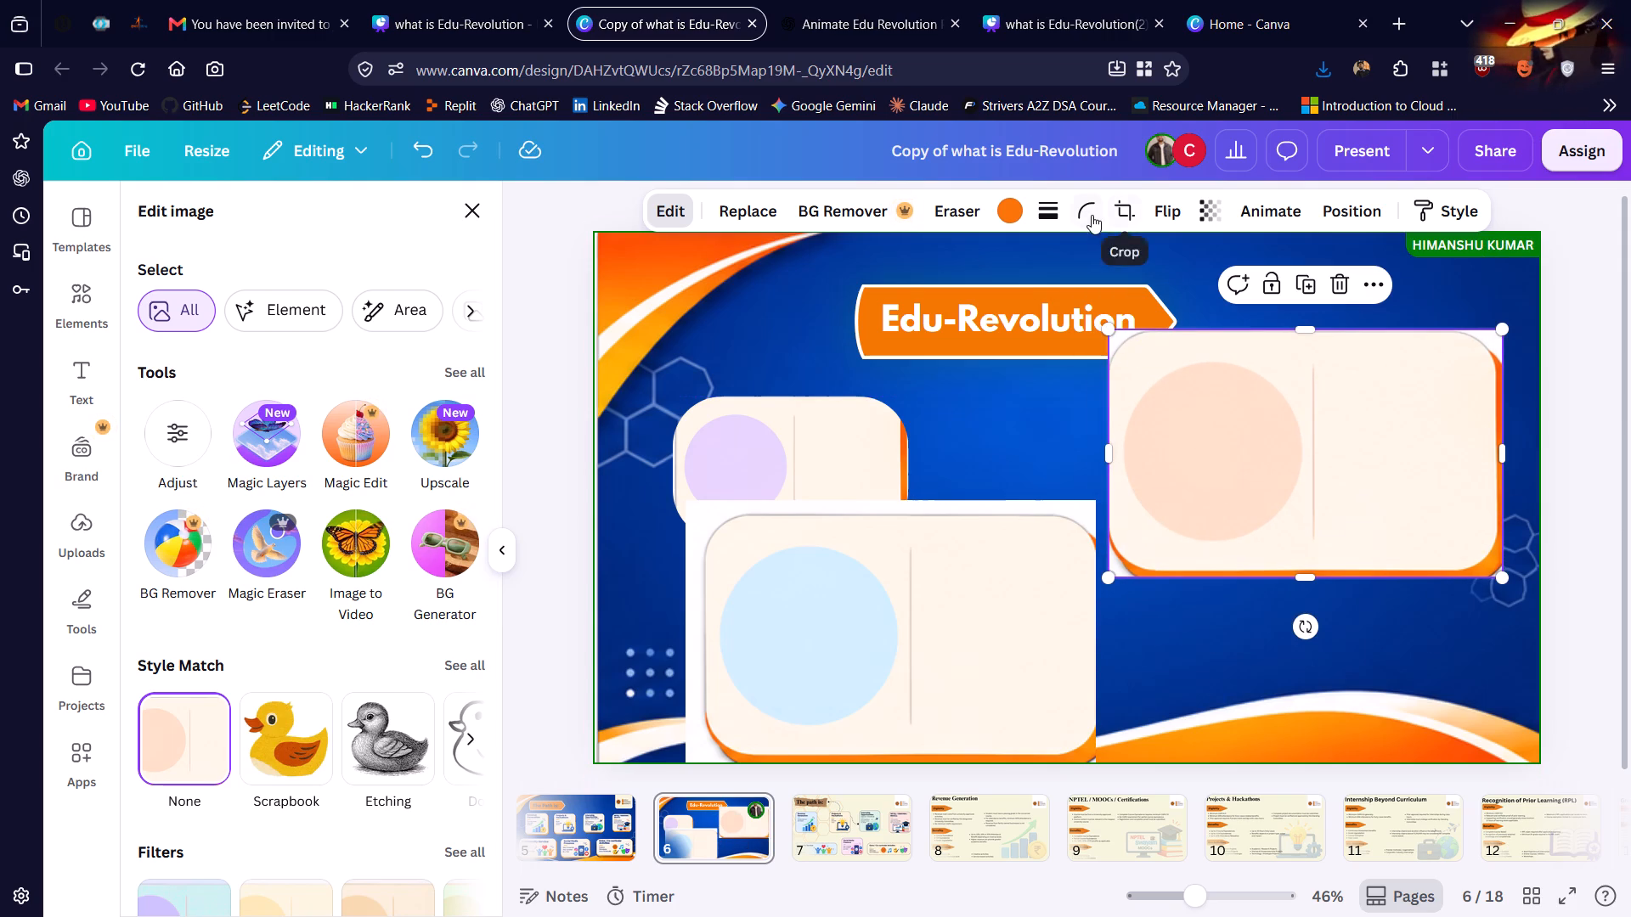
Set the peach-circle card's corner rounding to 52.
left_click(1090, 213)
left_click(1037, 301)
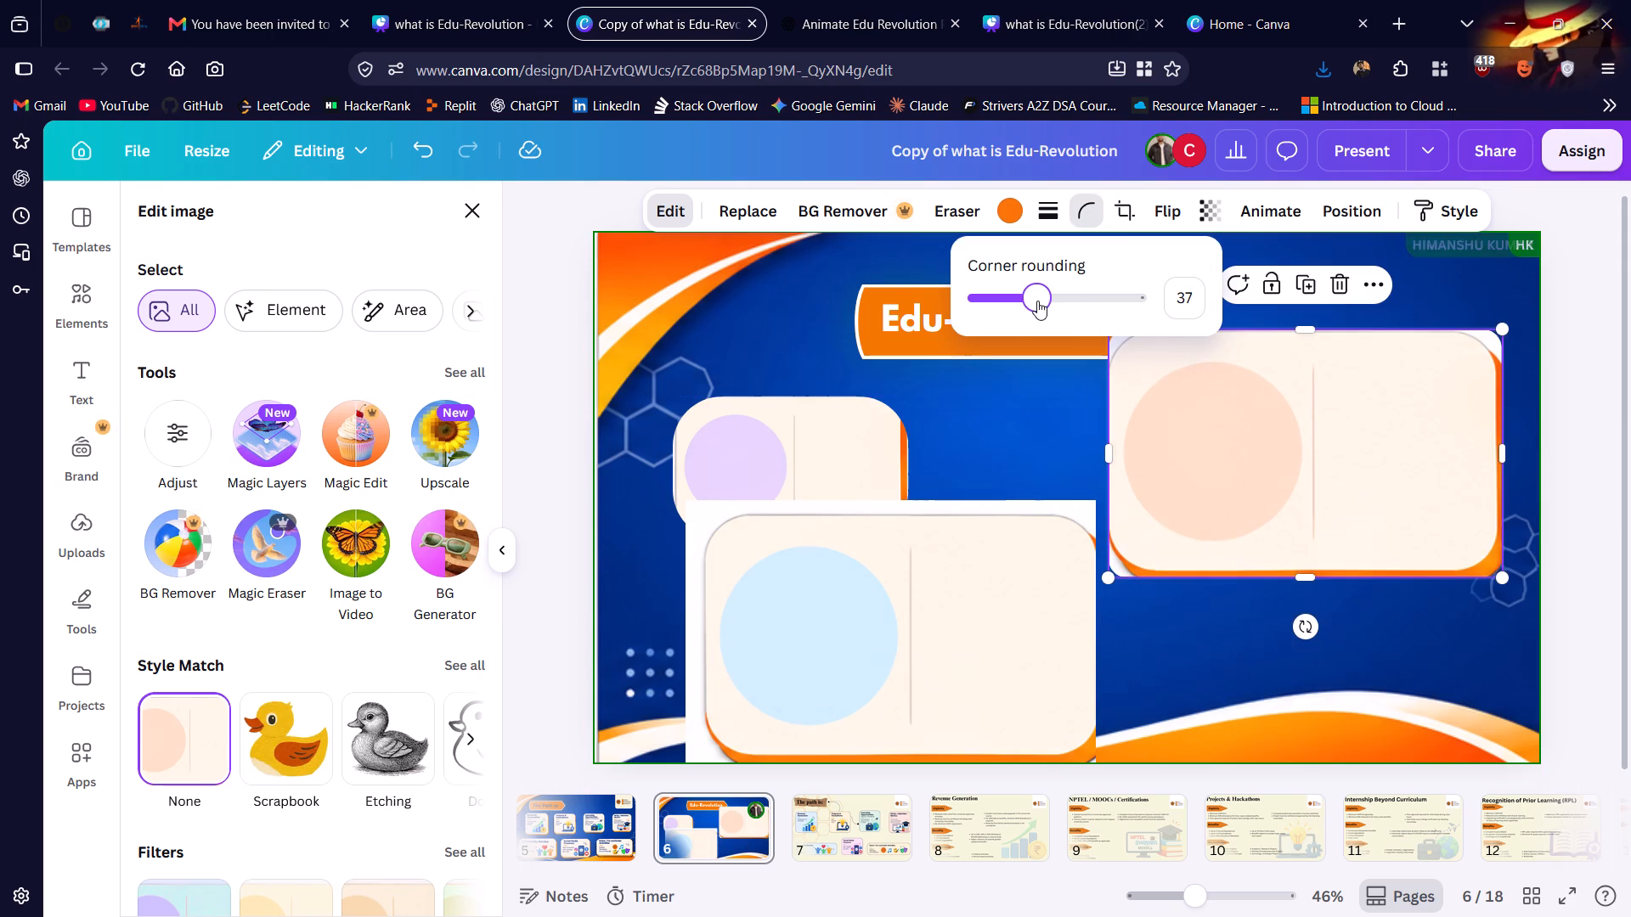
left_click(1060, 300)
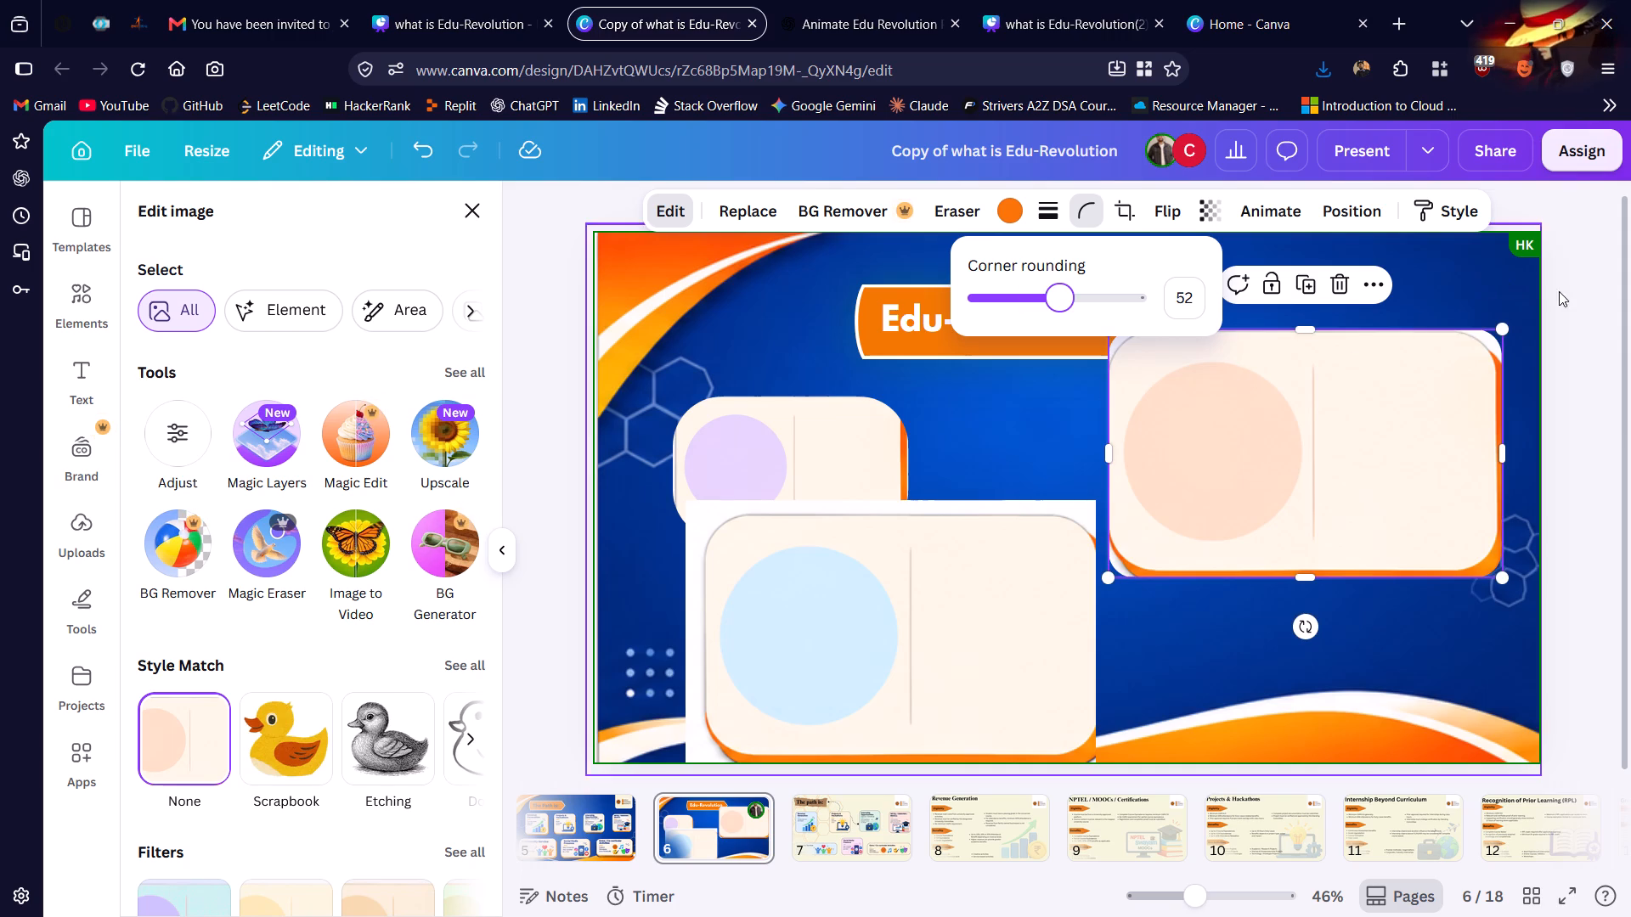
left_click(1585, 300)
left_click(1370, 415)
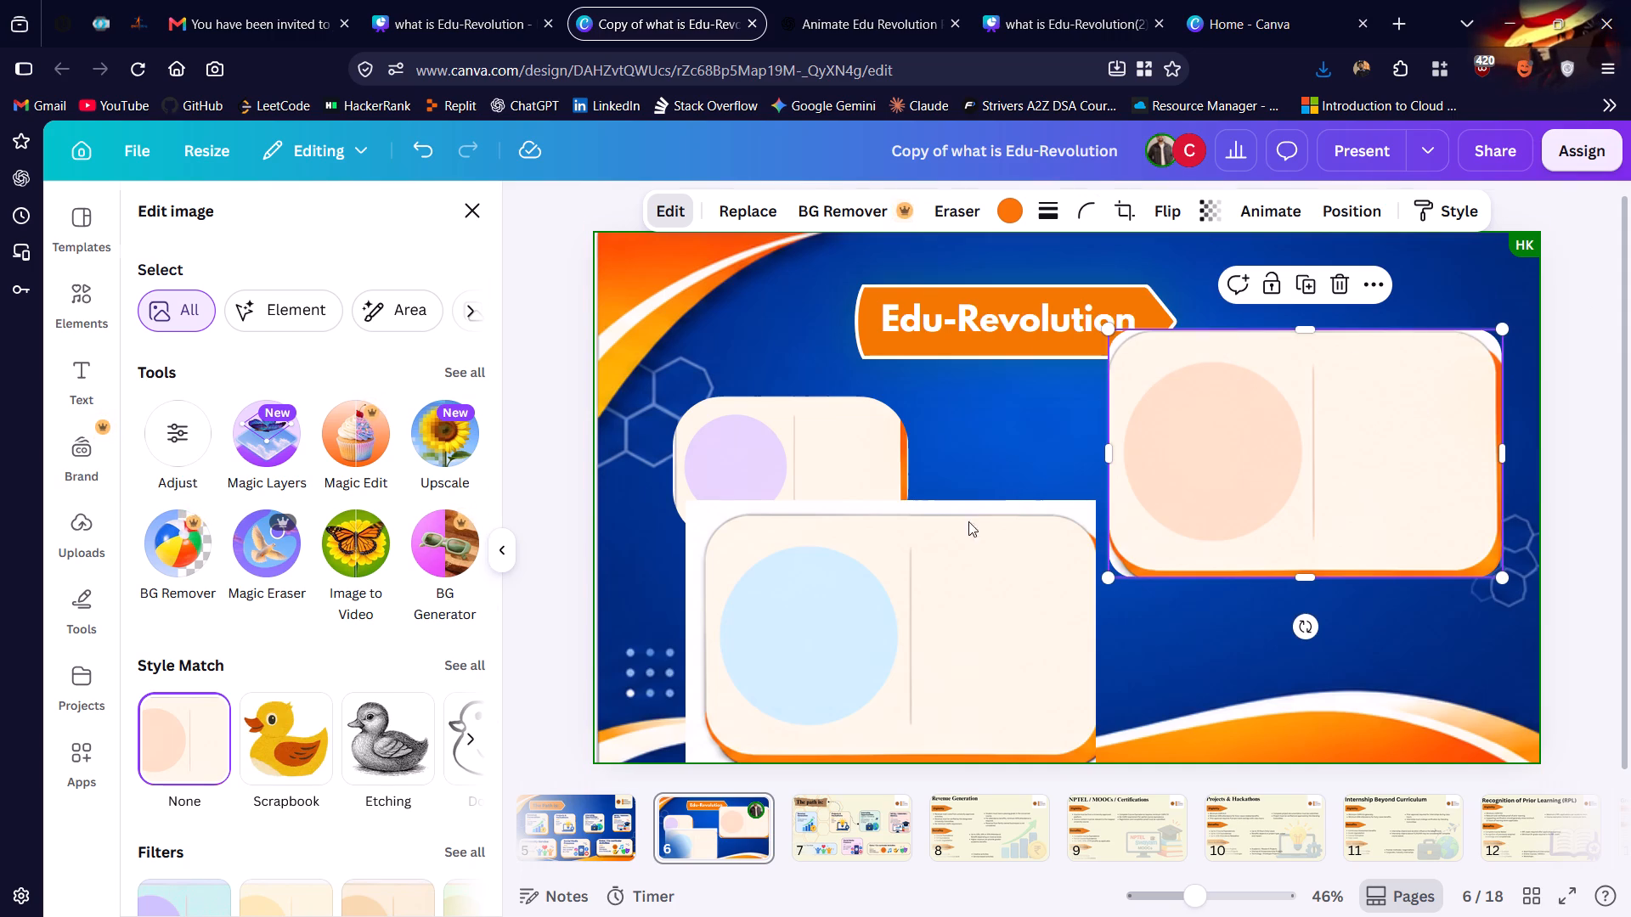
Crop the white margins off the left and top edges of the blue-circle card.
left_click(957, 528)
left_click(662, 205)
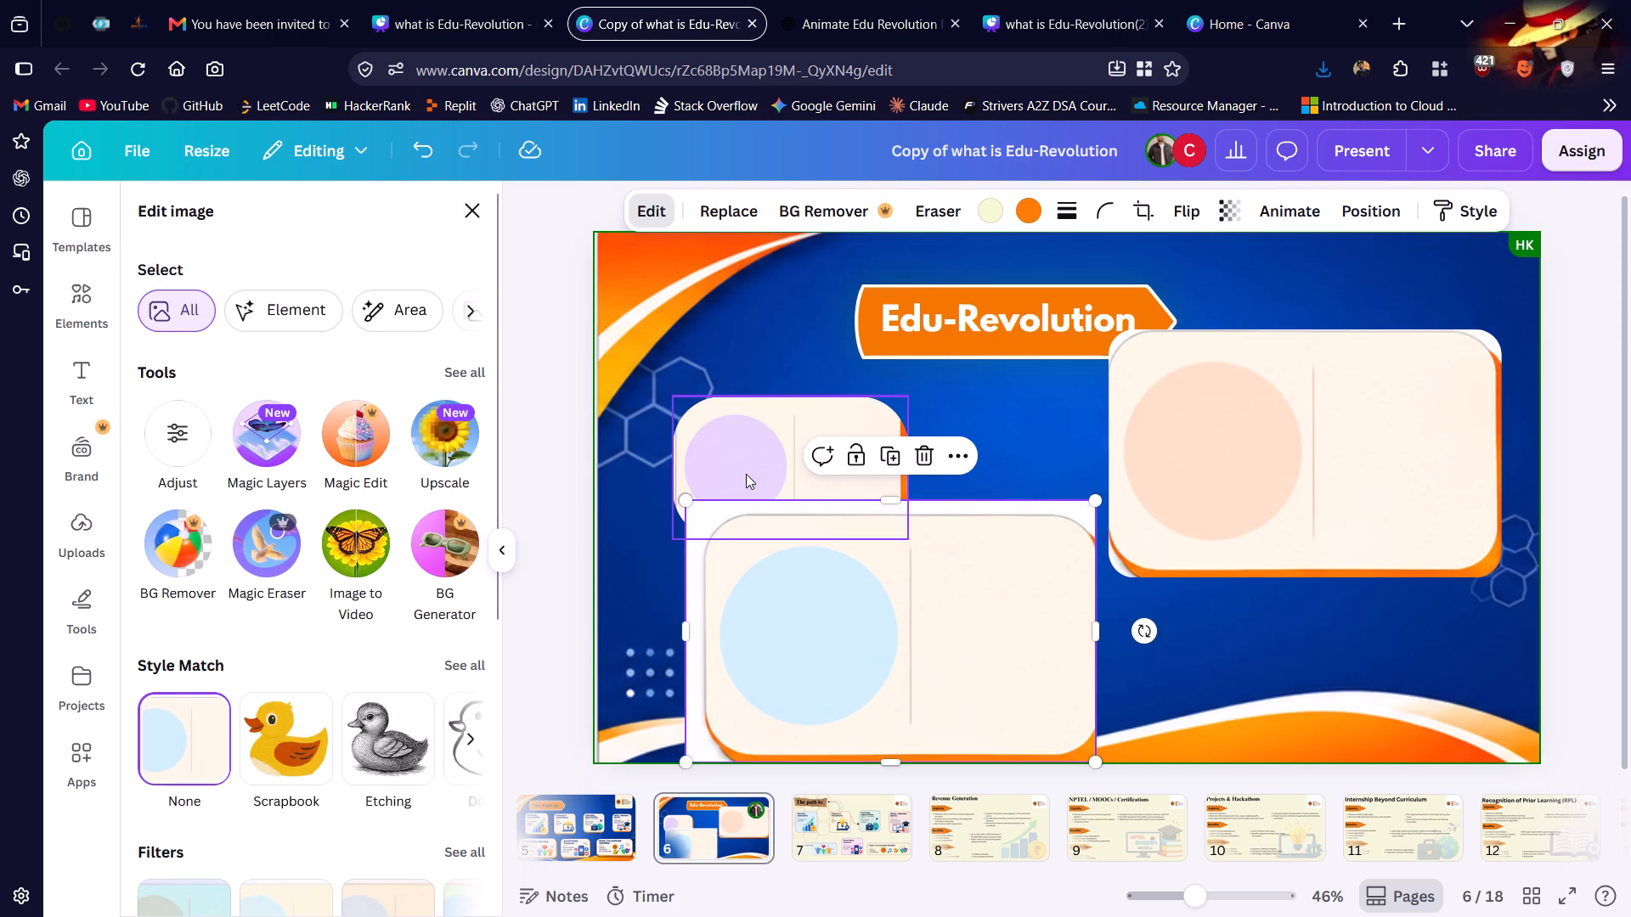
left_click_drag(687, 633, 707, 635)
left_click(707, 635)
left_click_drag(902, 504, 902, 505)
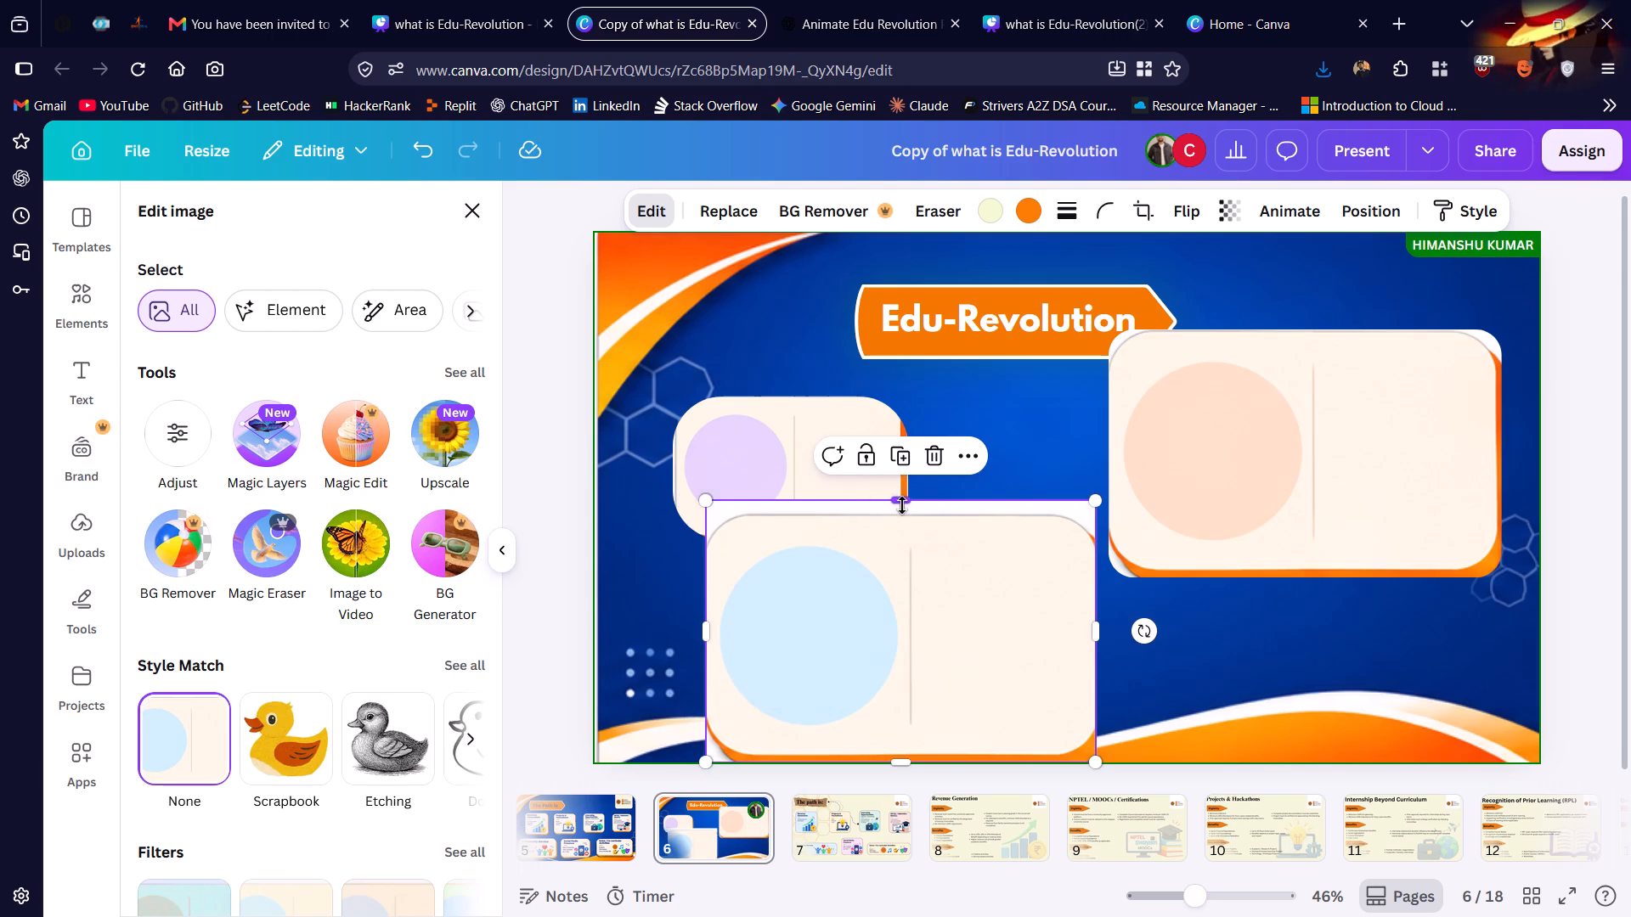
left_click_drag(902, 505, 904, 520)
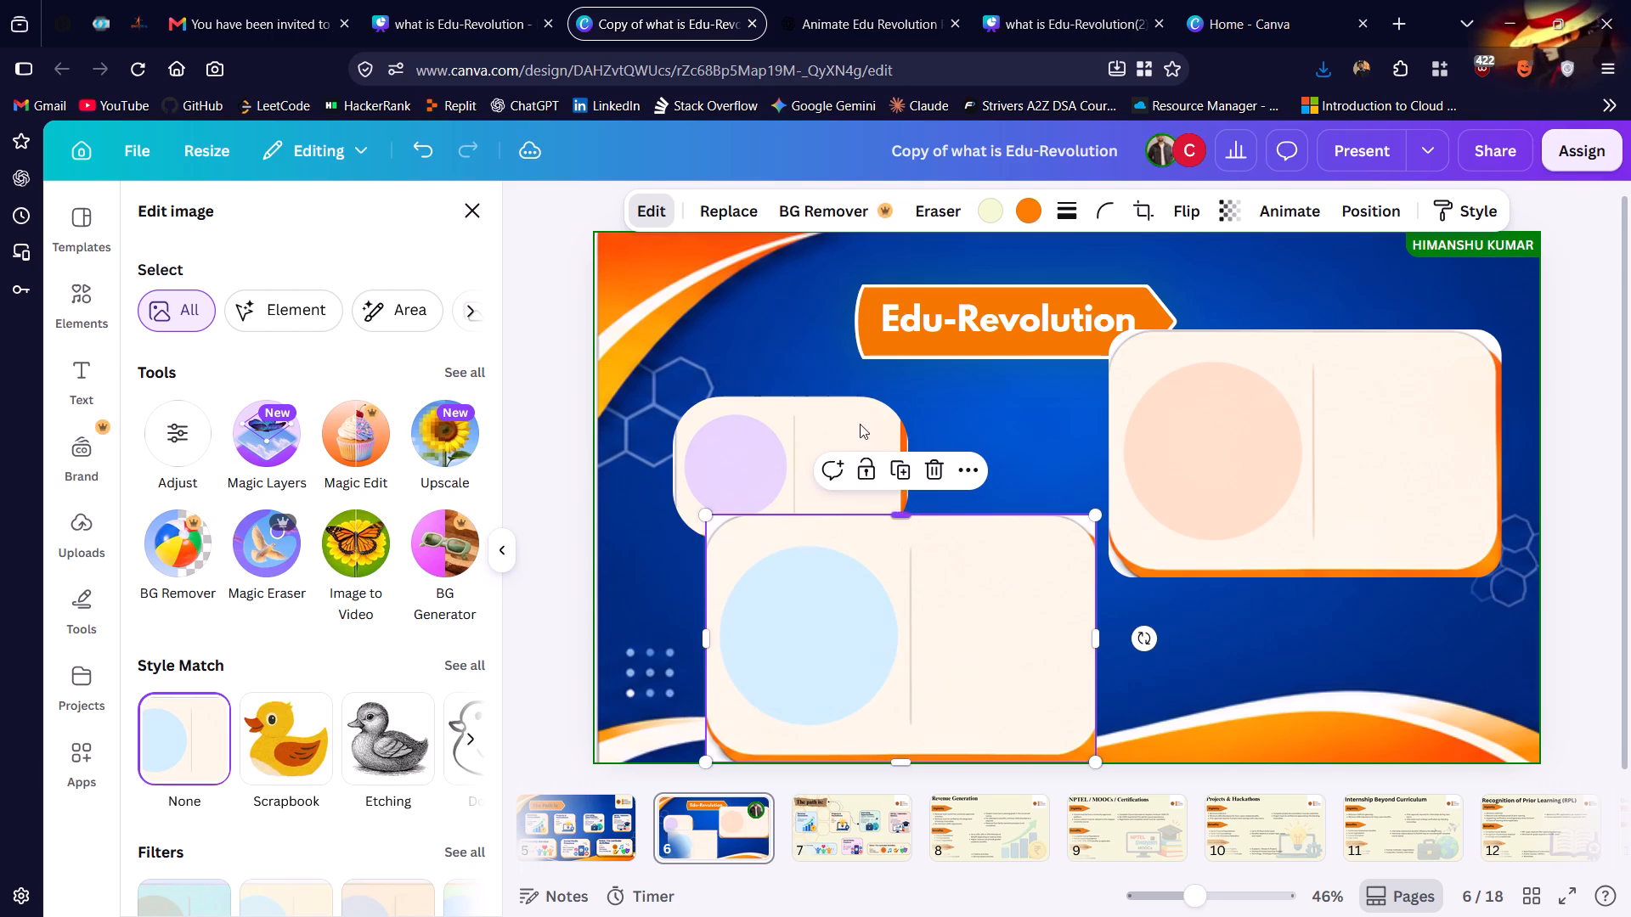
Set the blue-circle card's corner rounding to 78.
left_click(1103, 211)
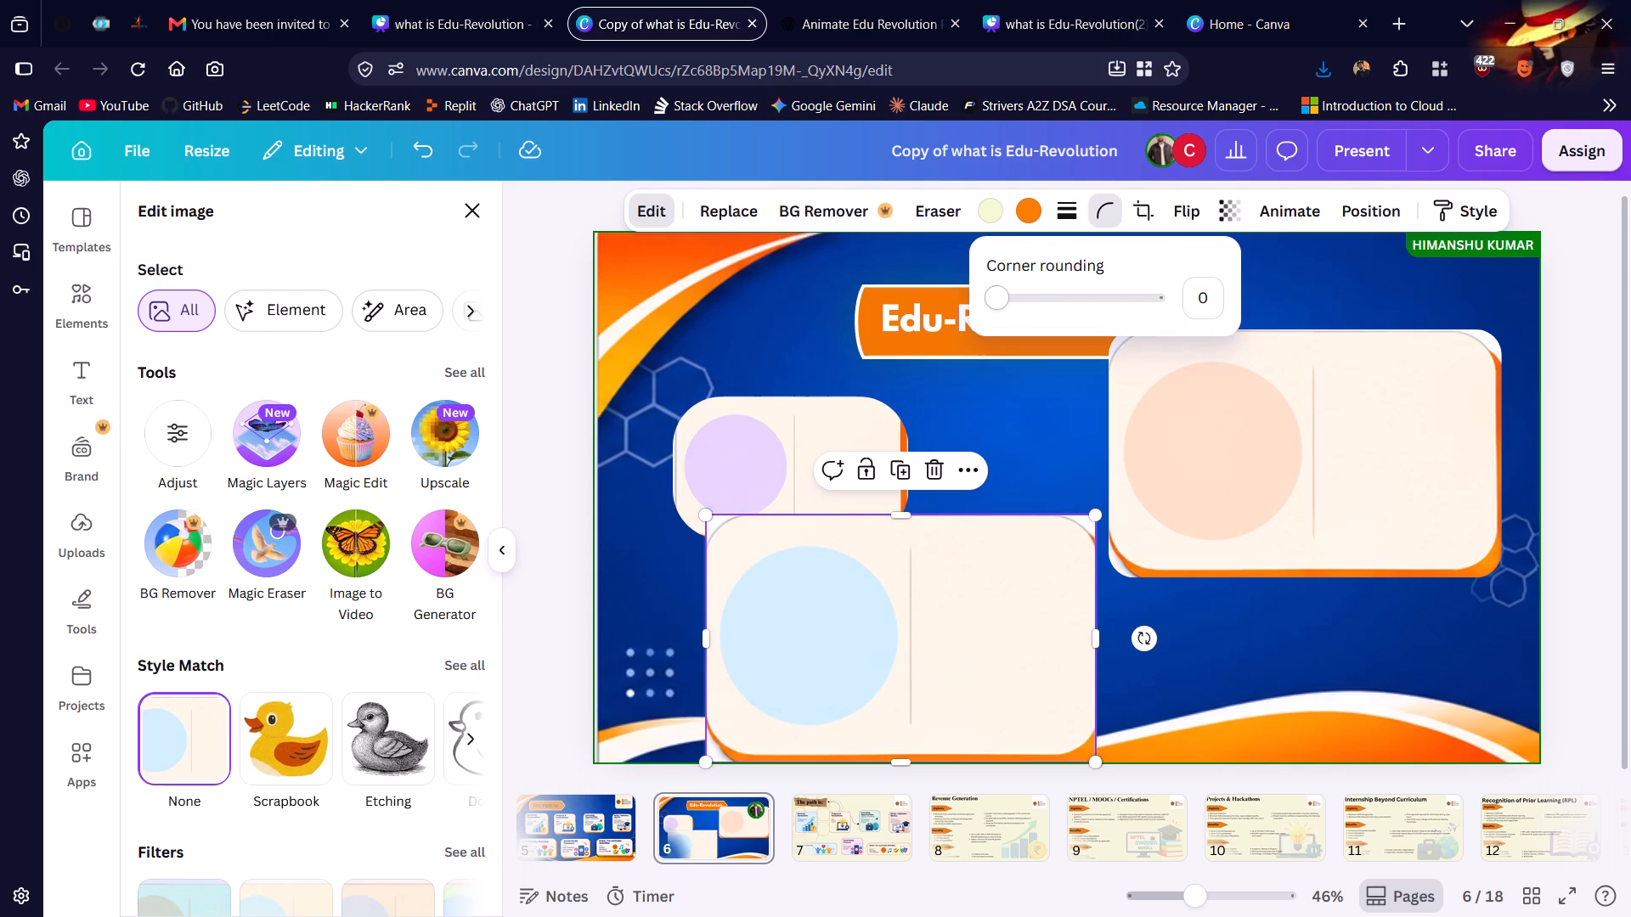
left_click(1032, 301)
left_click(1055, 303)
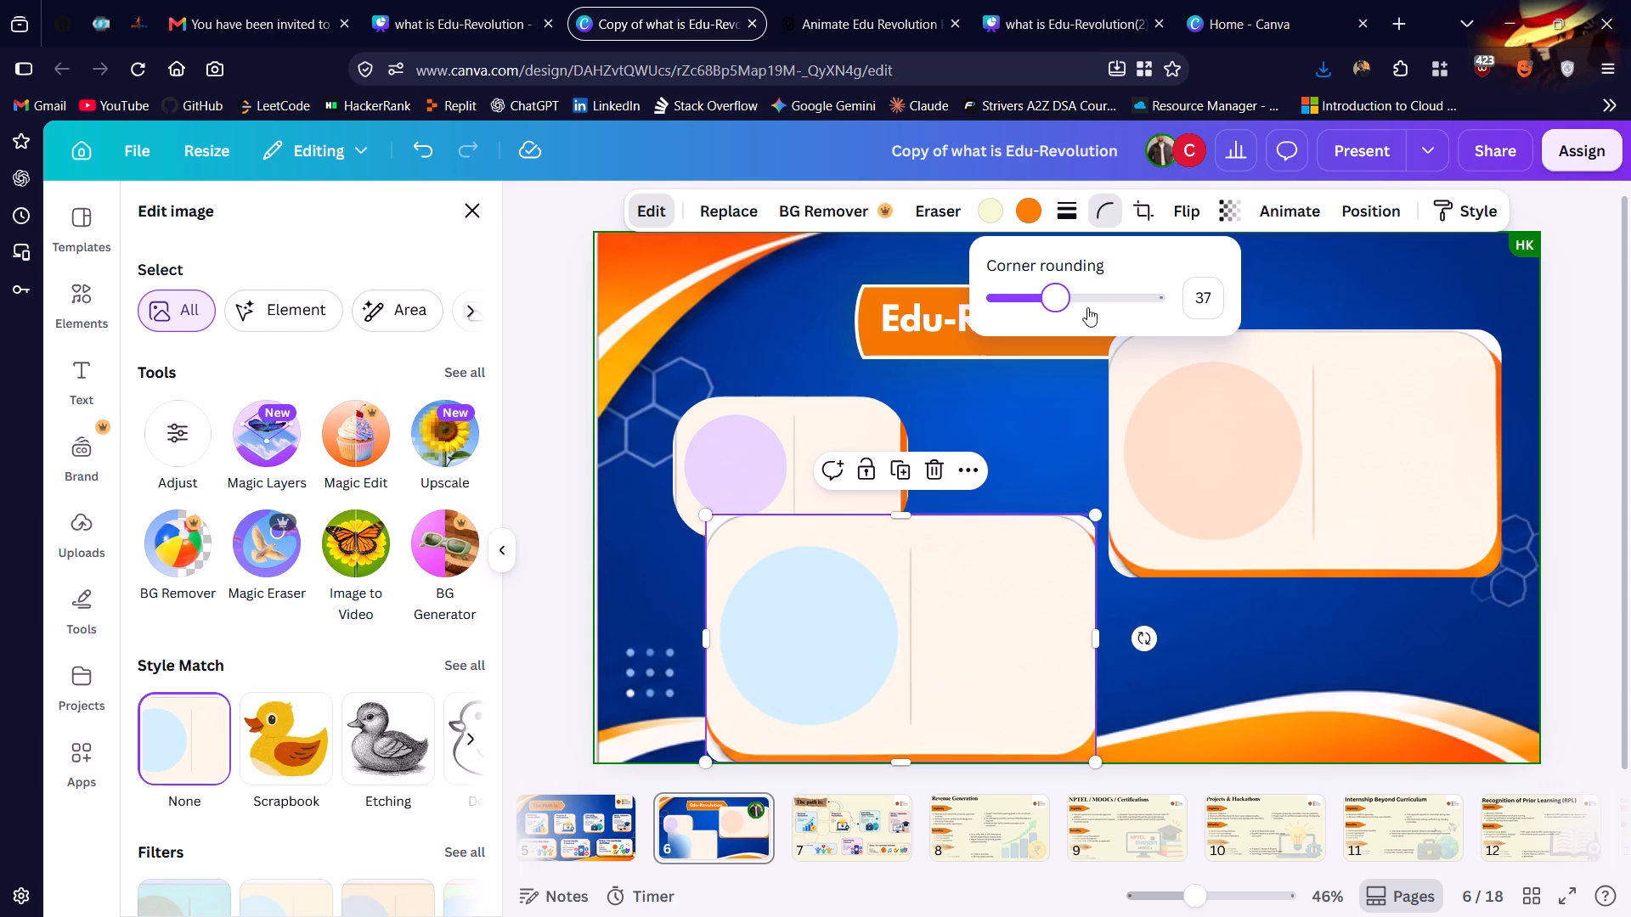
left_click(1087, 307)
left_click(1102, 307)
left_click(1120, 307)
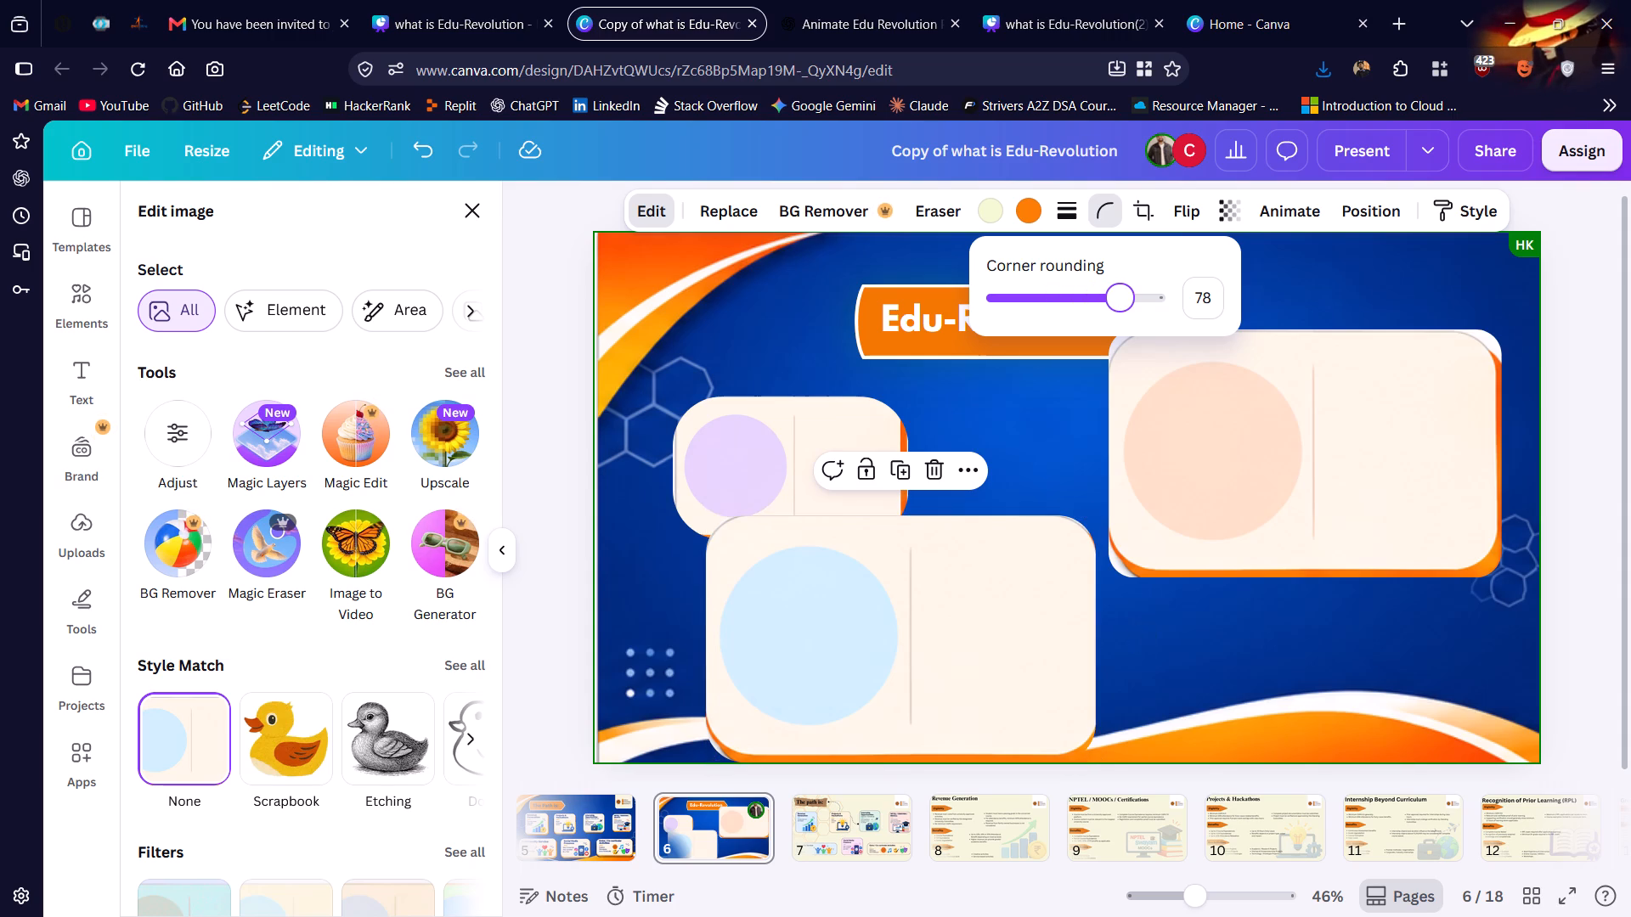
left_click(1169, 447)
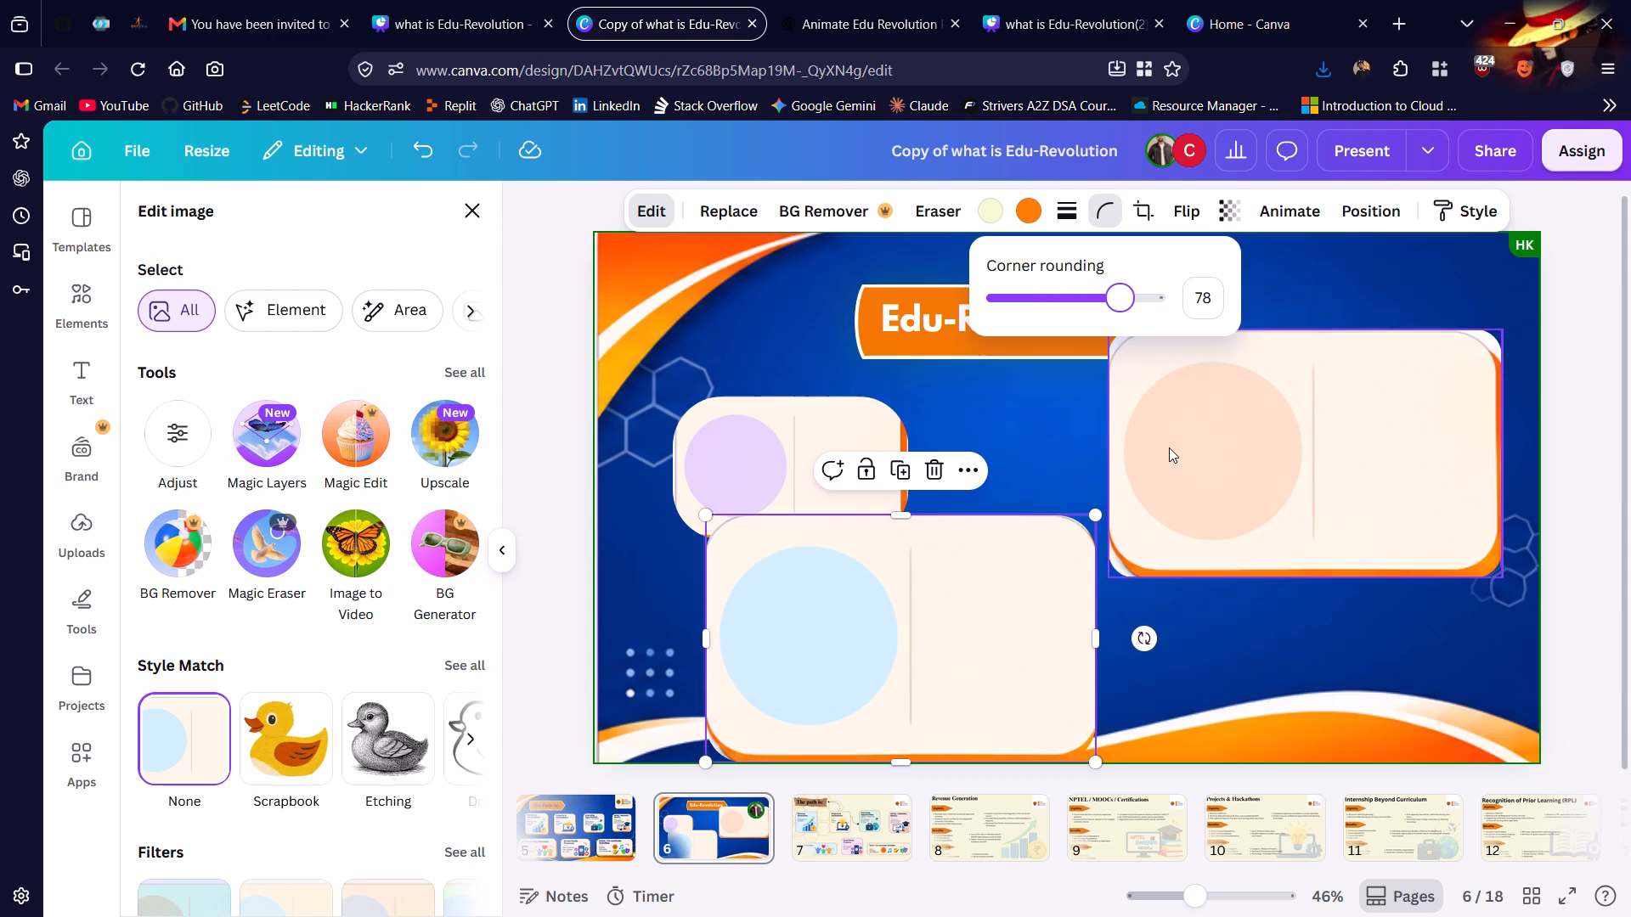
left_click(1092, 208)
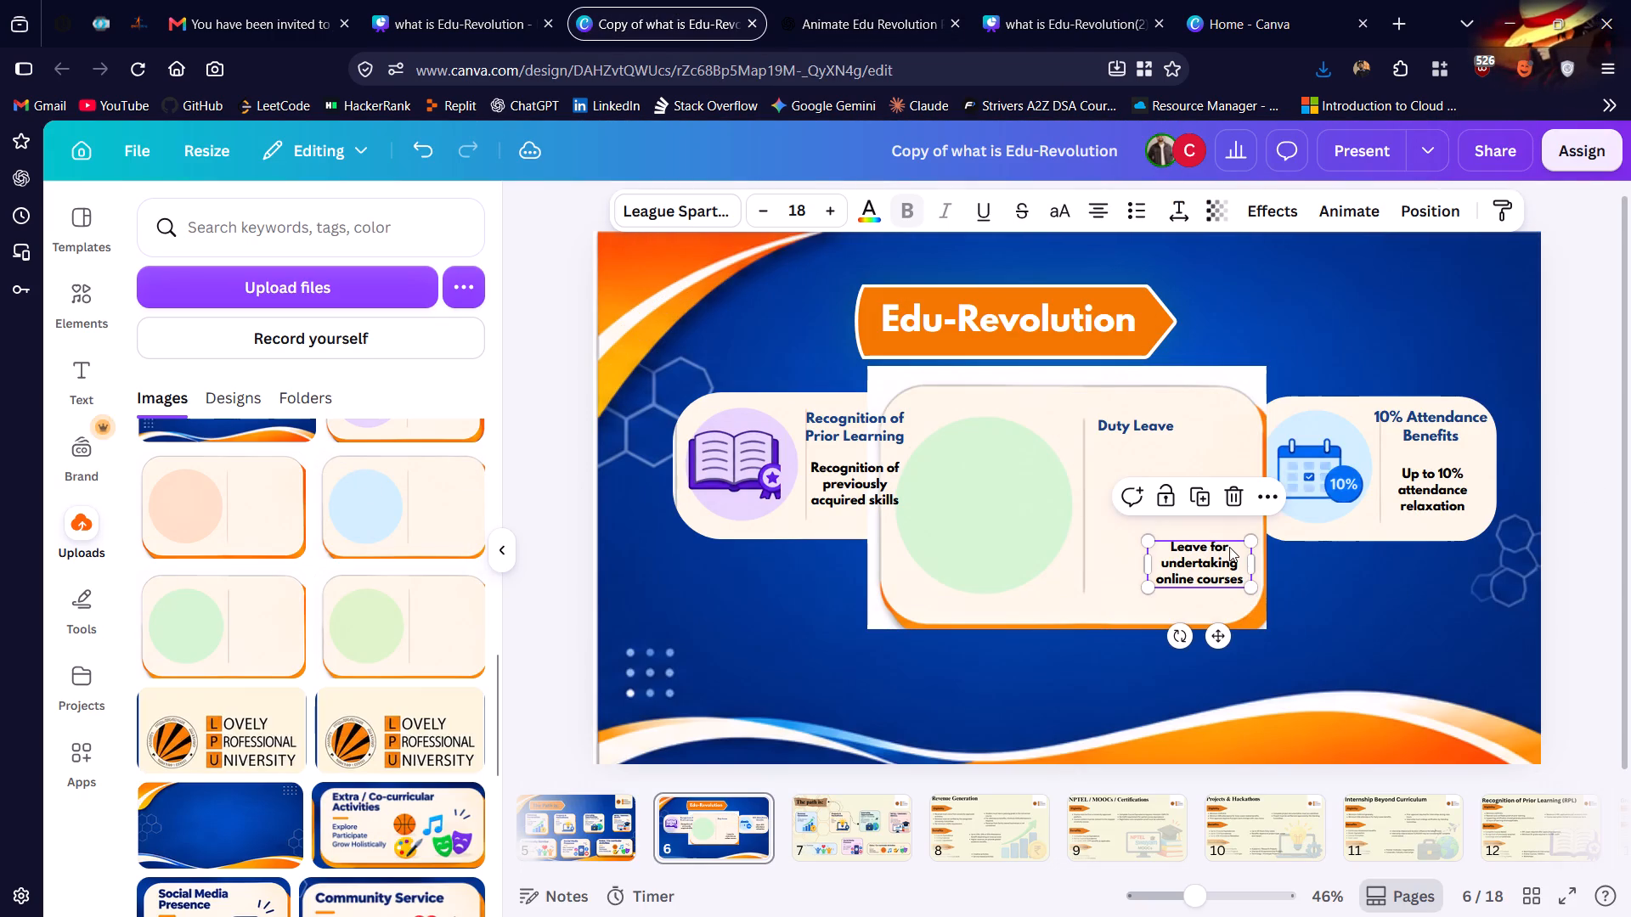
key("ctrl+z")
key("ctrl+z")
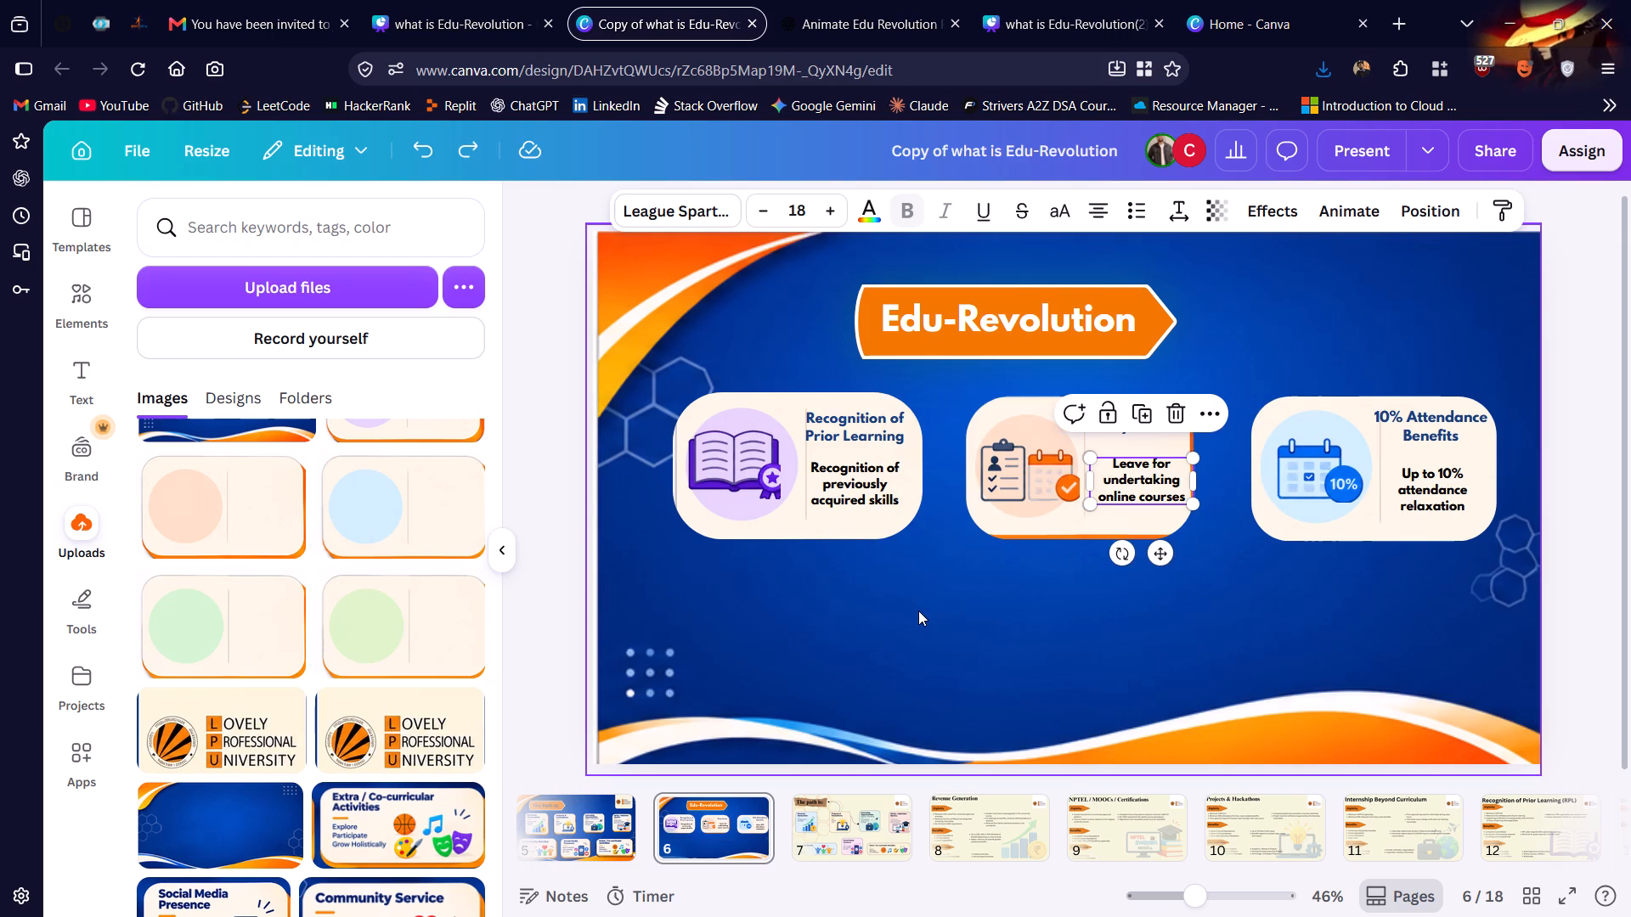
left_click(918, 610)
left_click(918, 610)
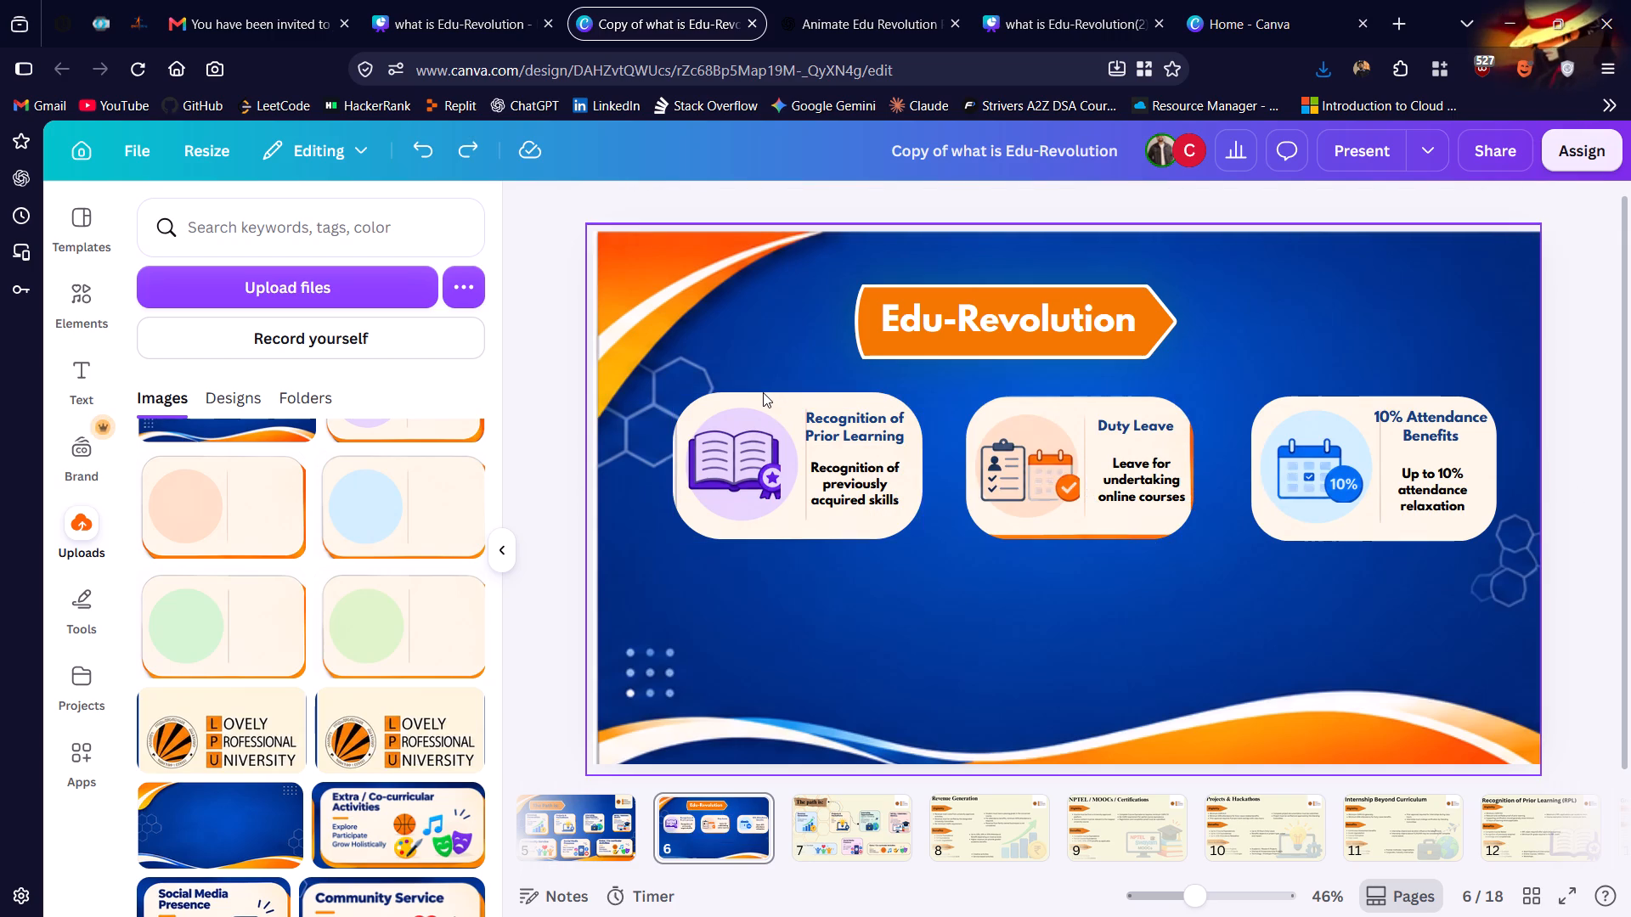
Duplicate the empty blue-circle card behind "10% Attendance Benefits" and place the copy beneath the "Recognition of Prior Learning" card.
left_click(765, 398)
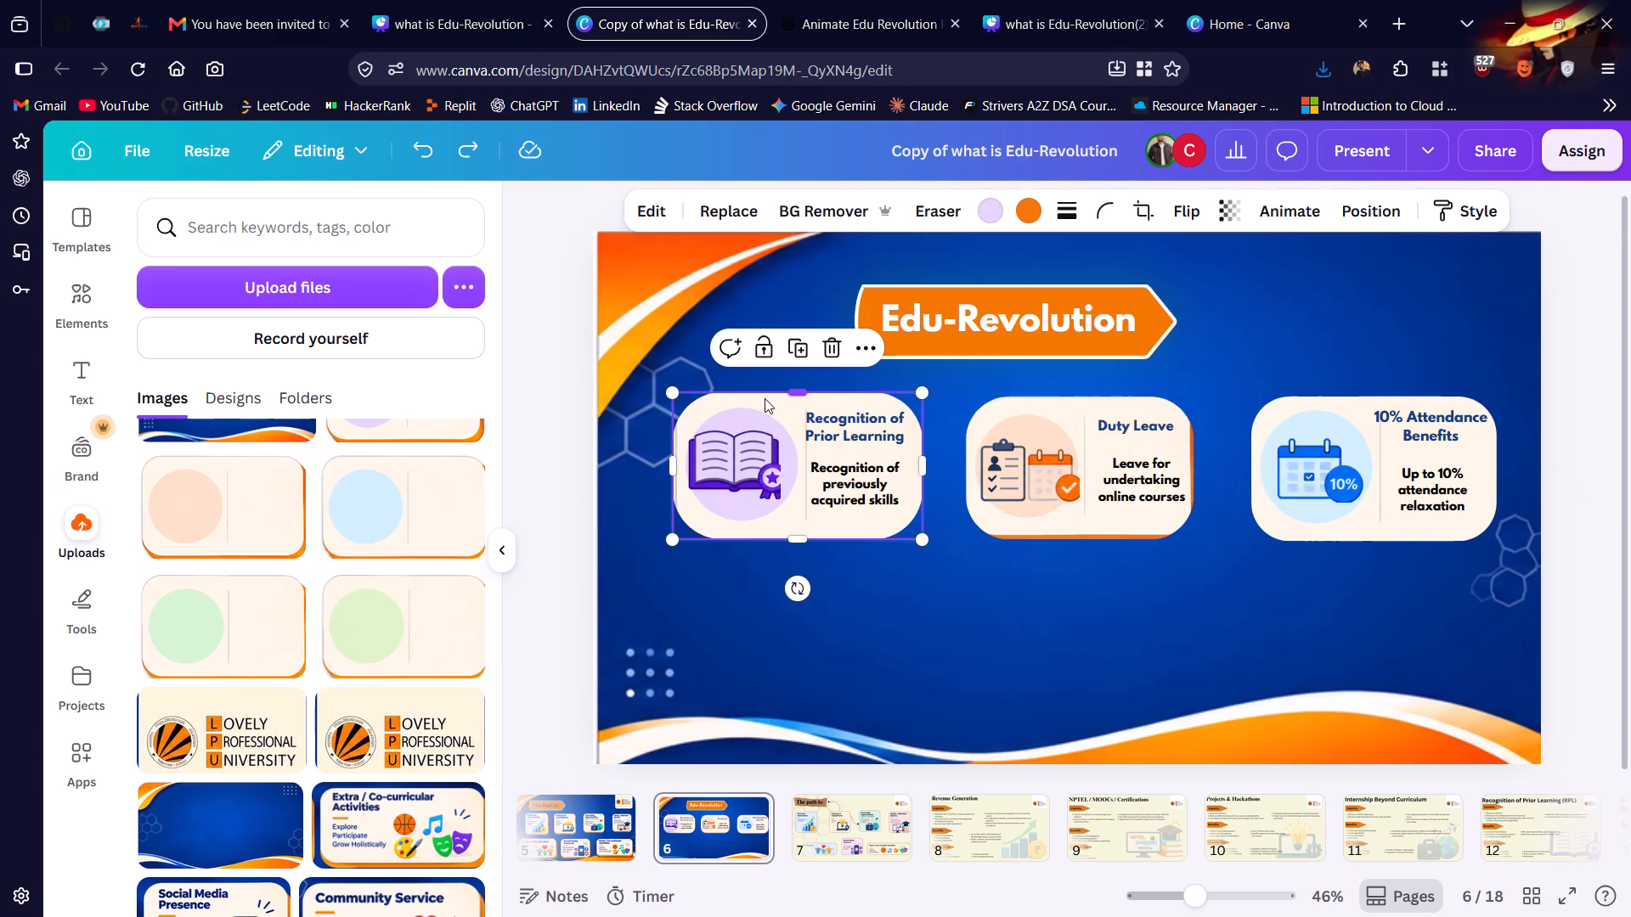
left_click(1289, 400)
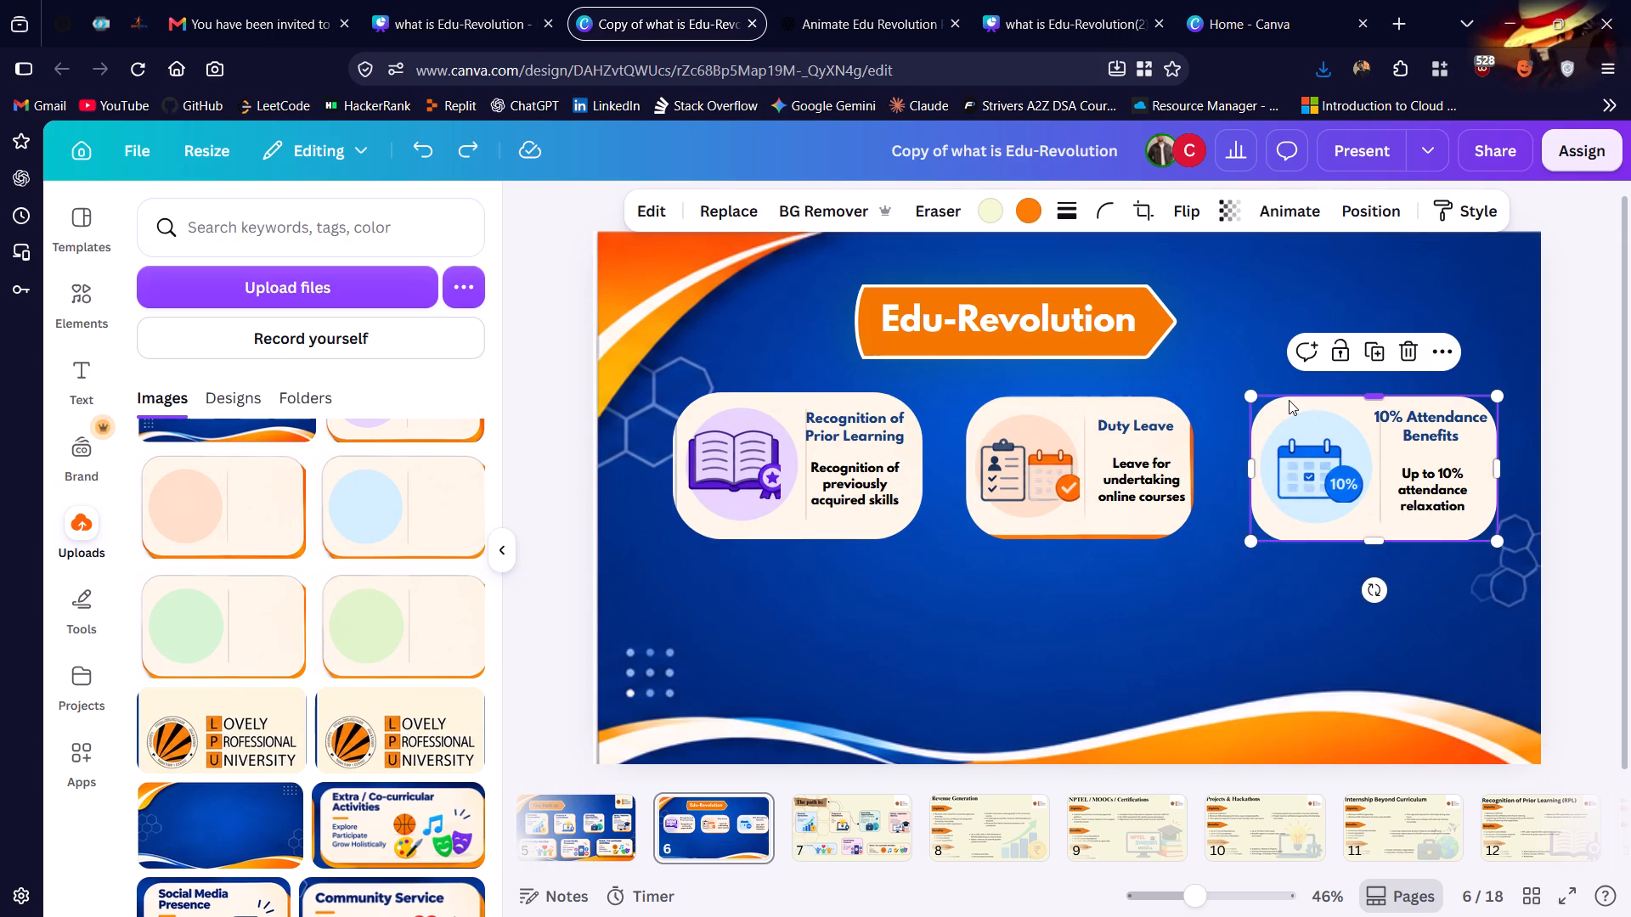
key("ctrl+c")
left_click(863, 627)
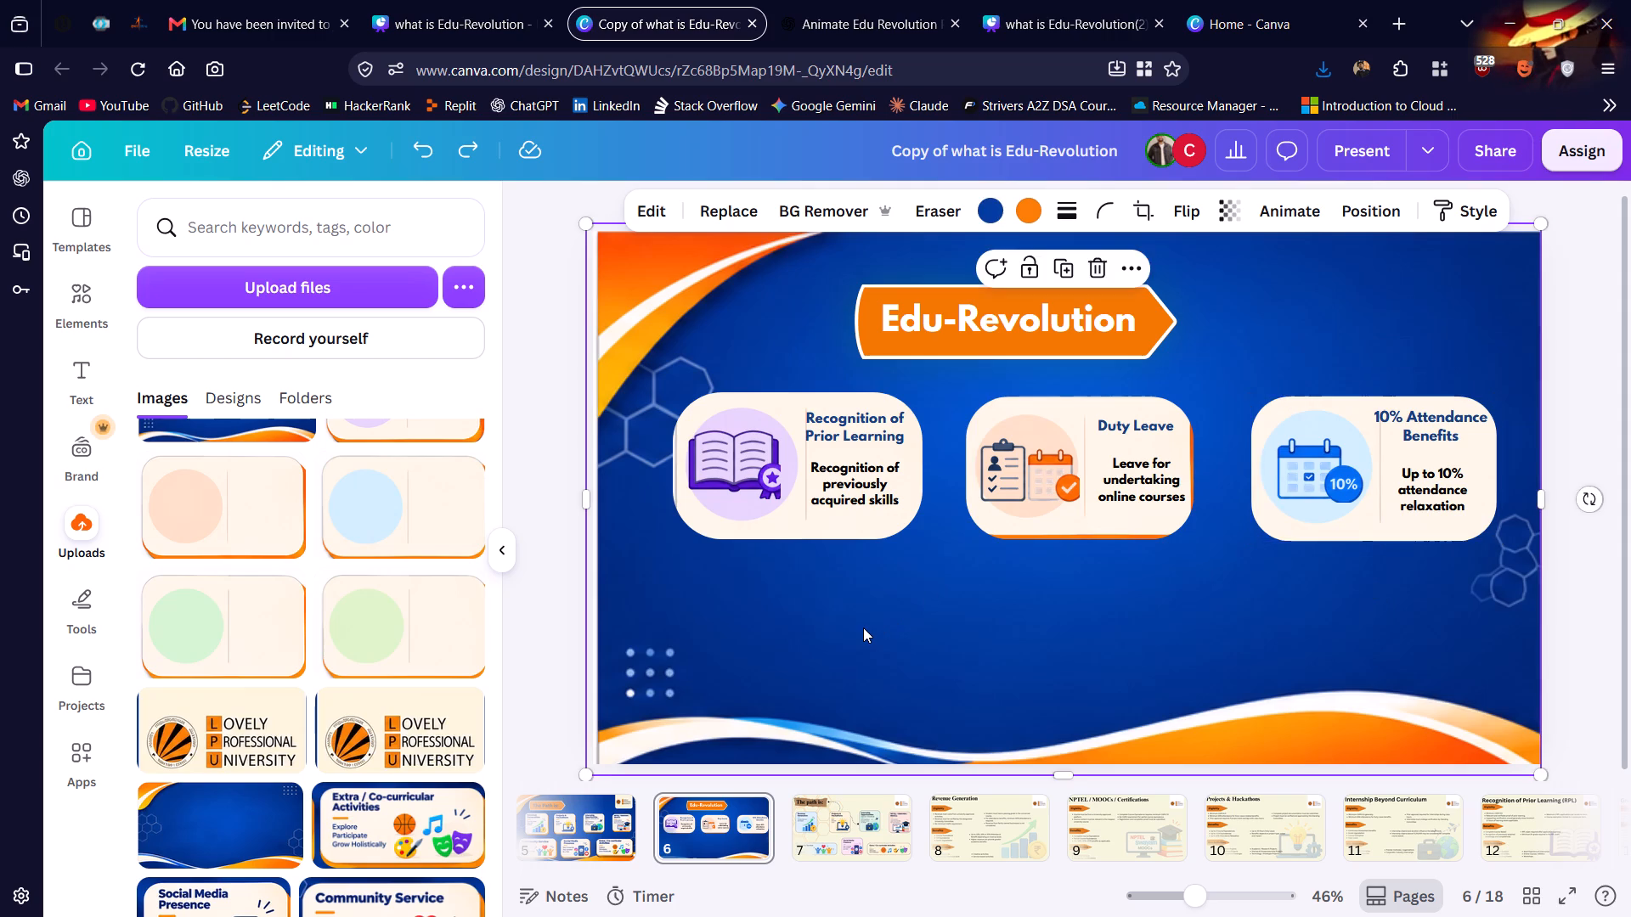
key("ctrl+v")
left_click_drag(1370, 435, 758, 607)
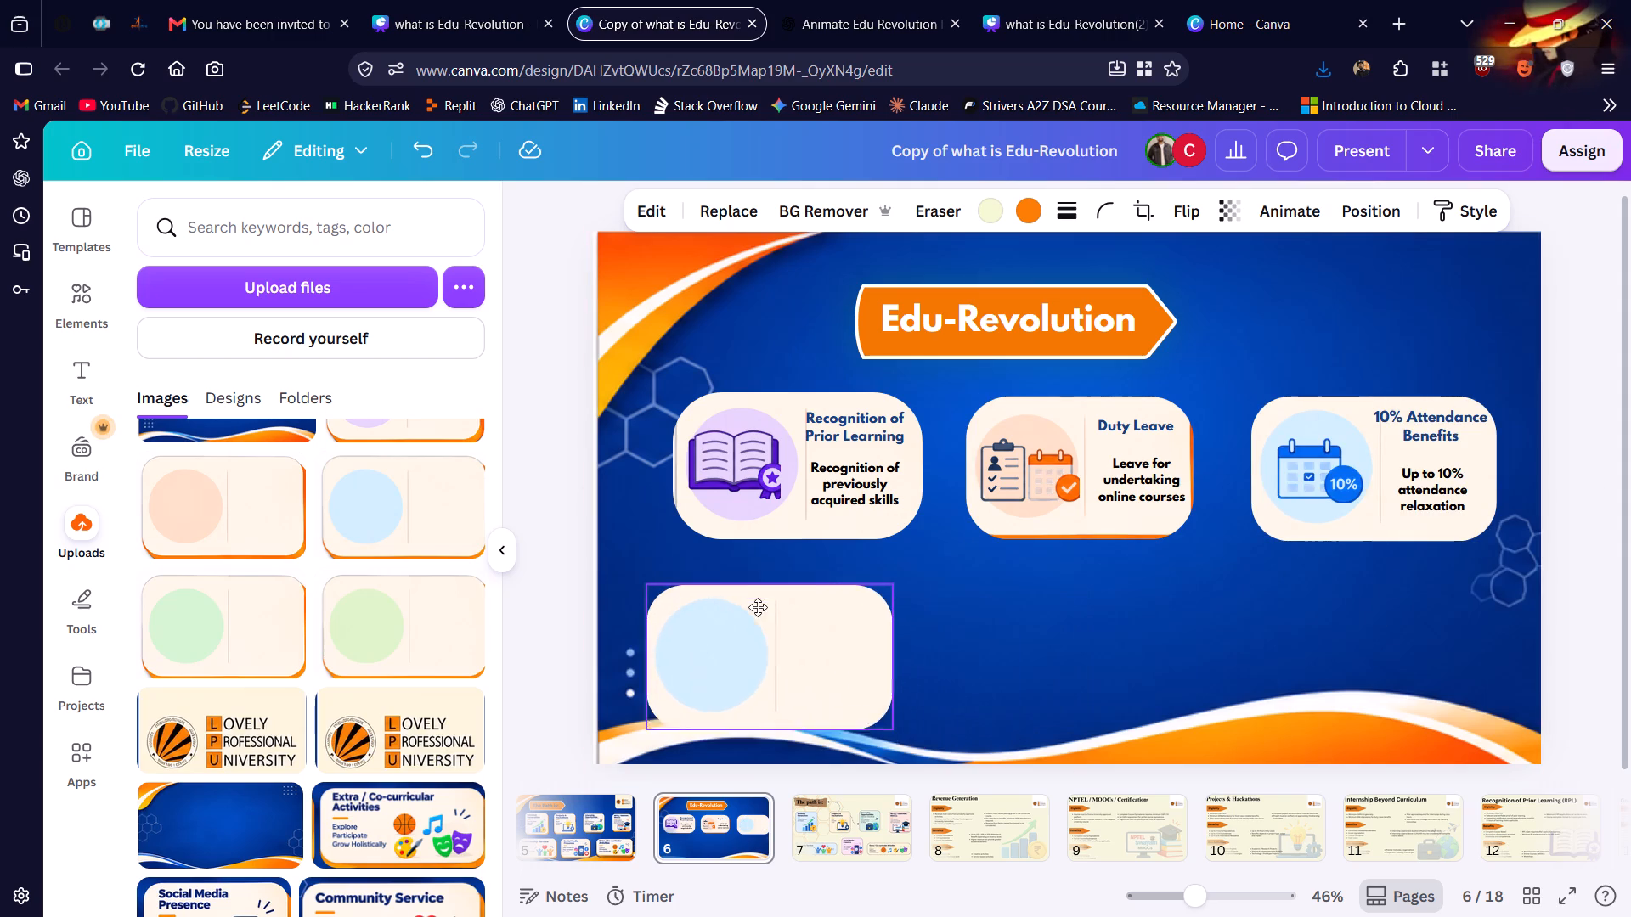
left_click_drag(758, 607, 782, 602)
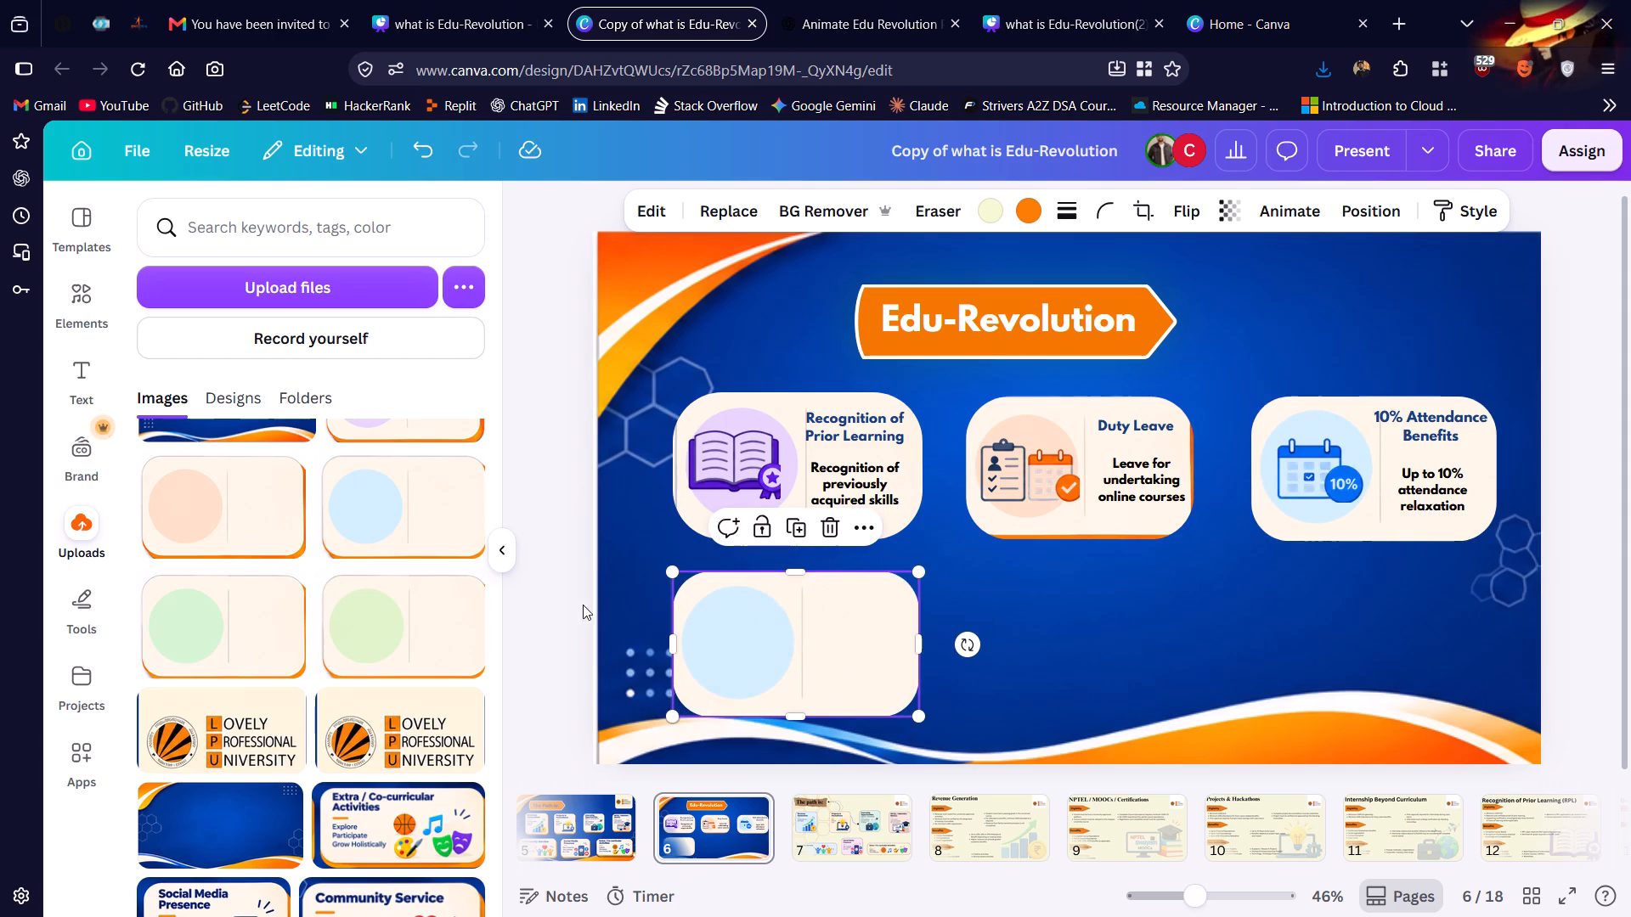
Add the uploaded light-green circle card to the slide and crop the white margins off its top and left edges.
left_click(434, 604)
left_click_drag(1091, 424, 1100, 430)
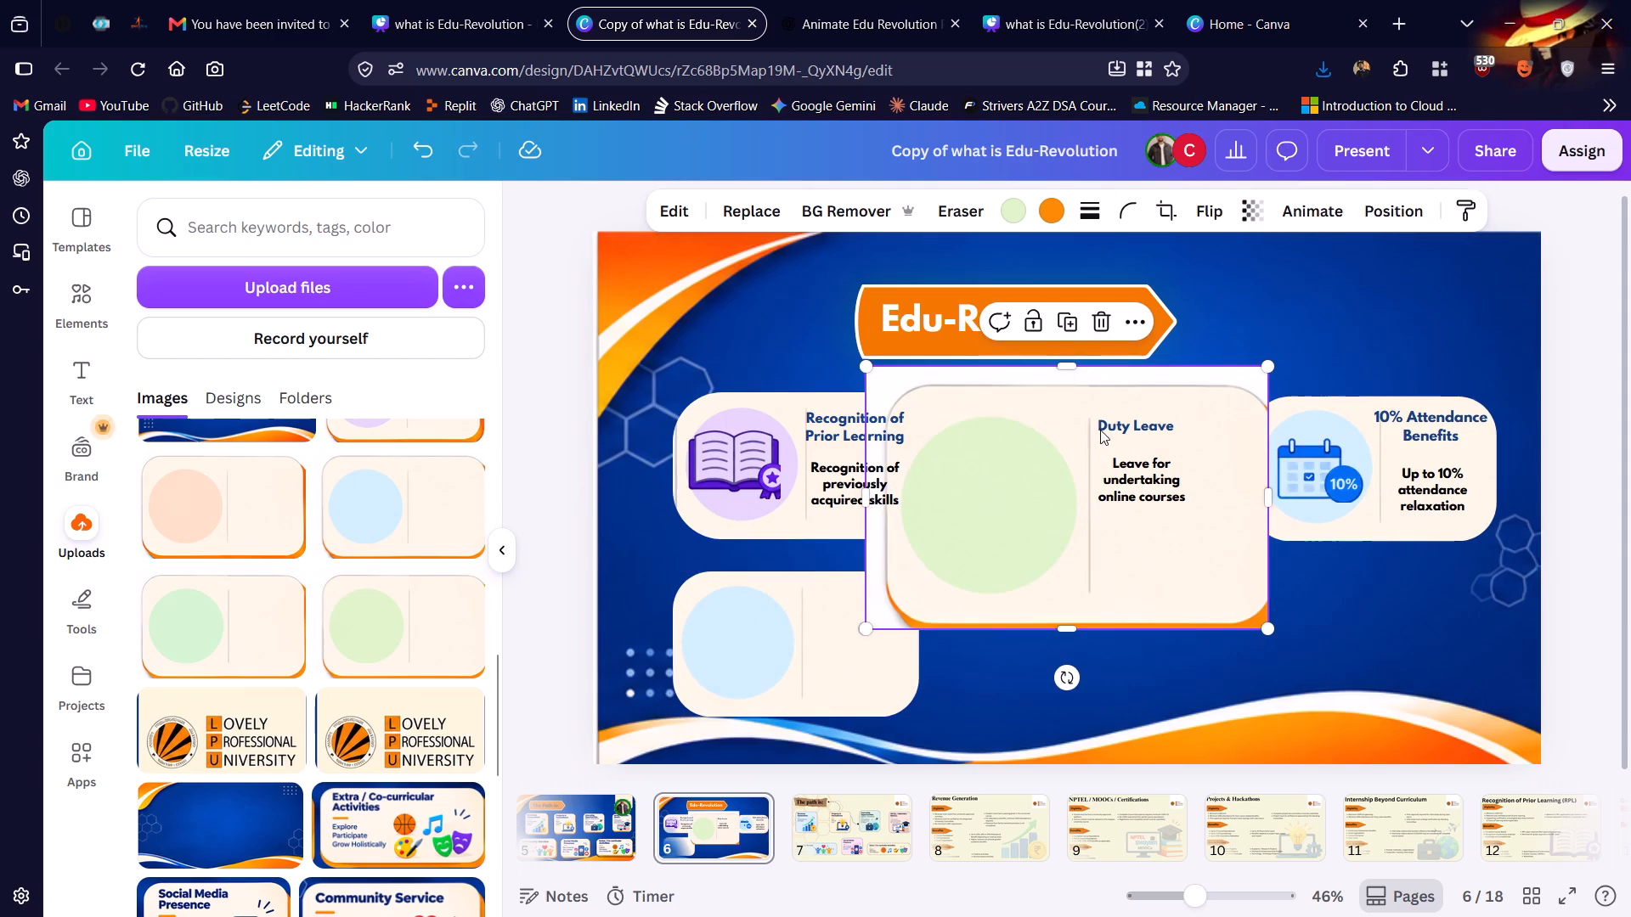
left_click_drag(1100, 430, 1197, 590)
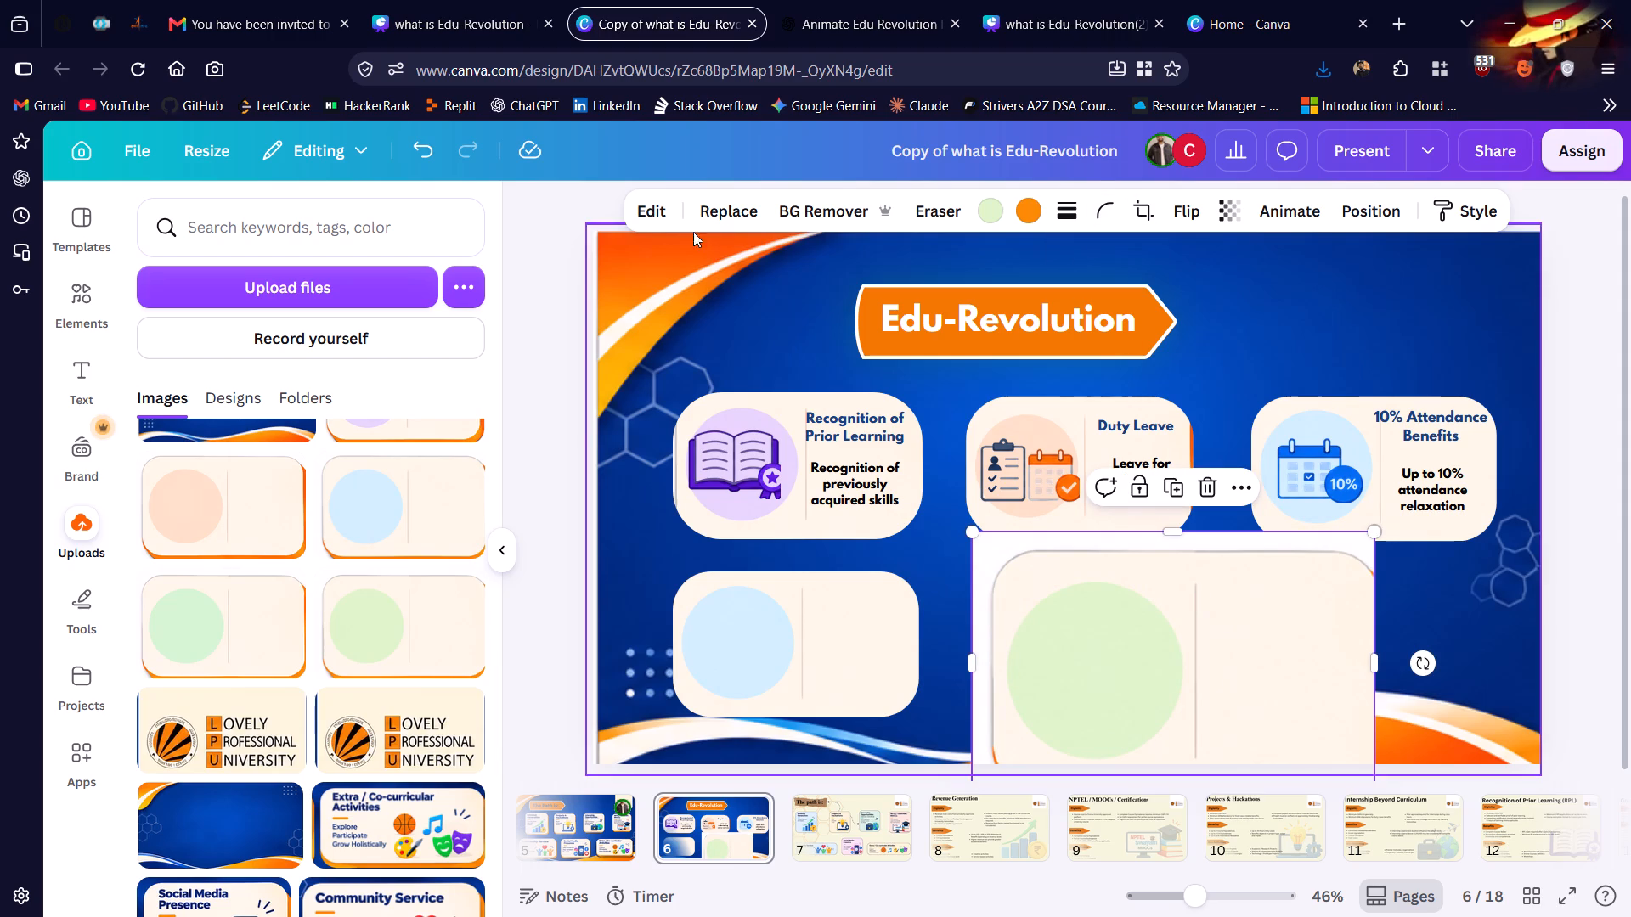
left_click(667, 200)
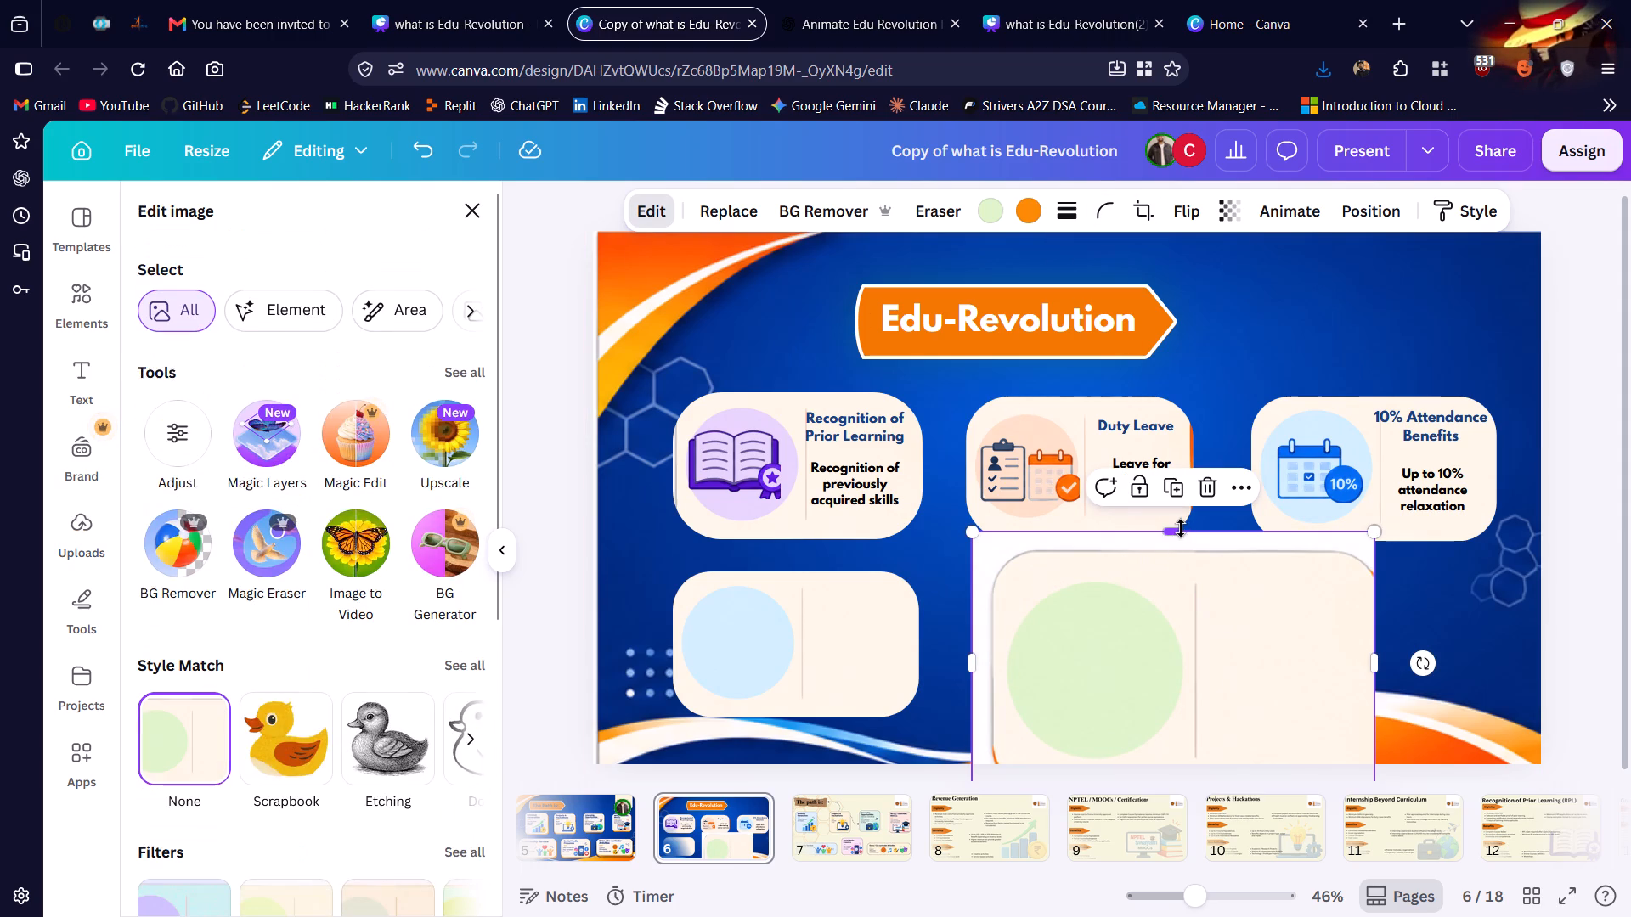
left_click_drag(1178, 528, 1178, 550)
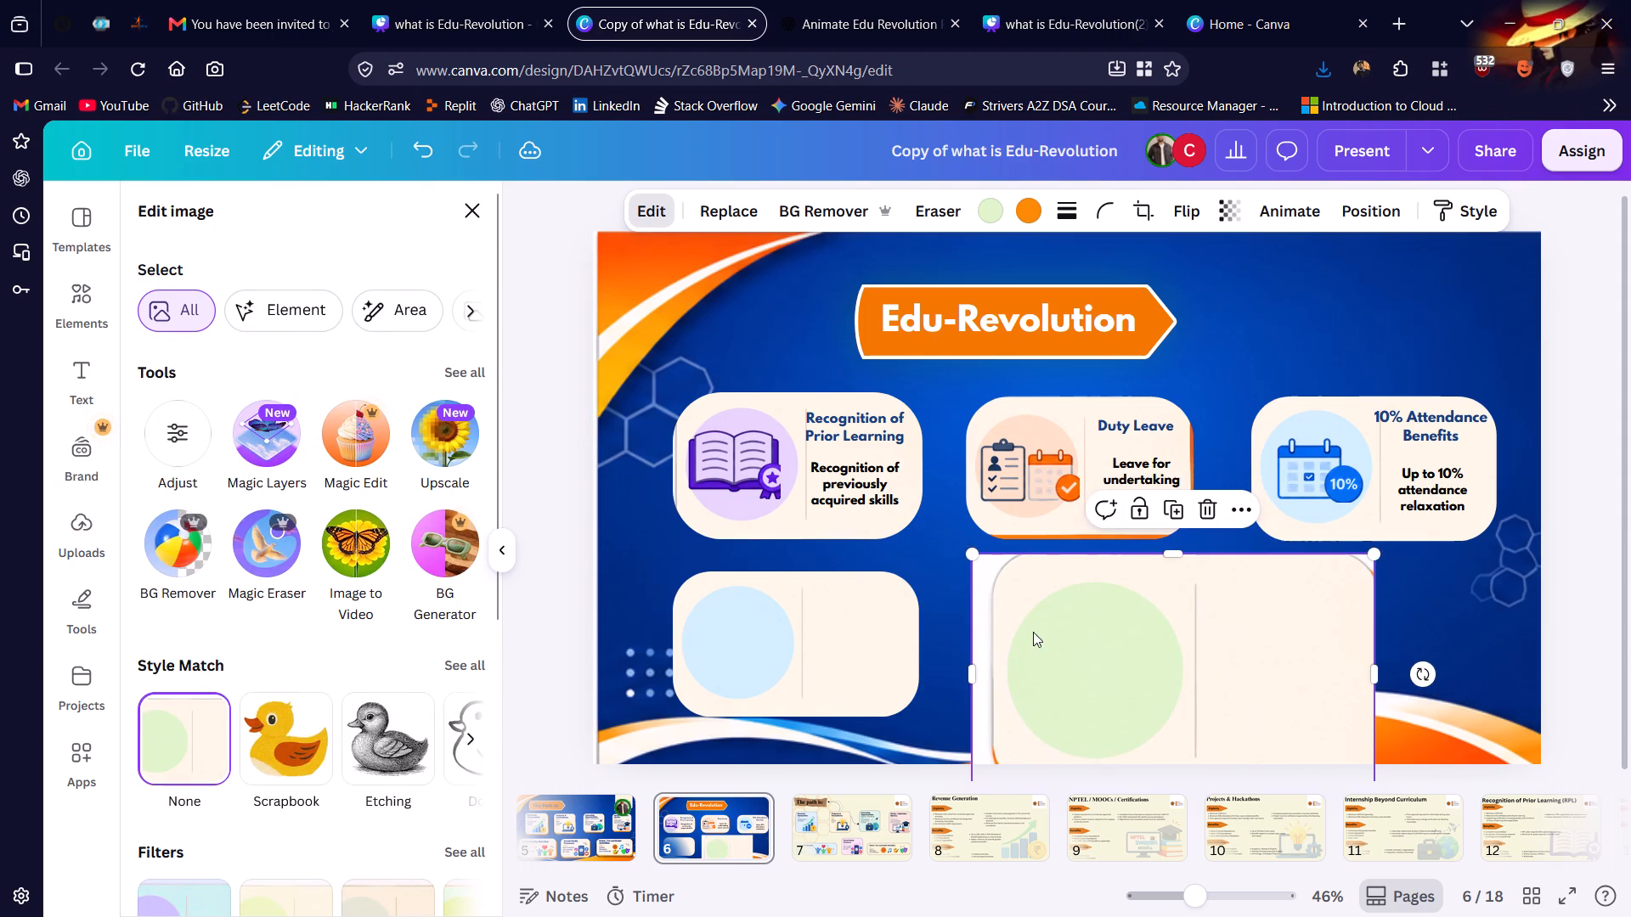
left_click_drag(968, 672, 987, 681)
left_click(987, 681)
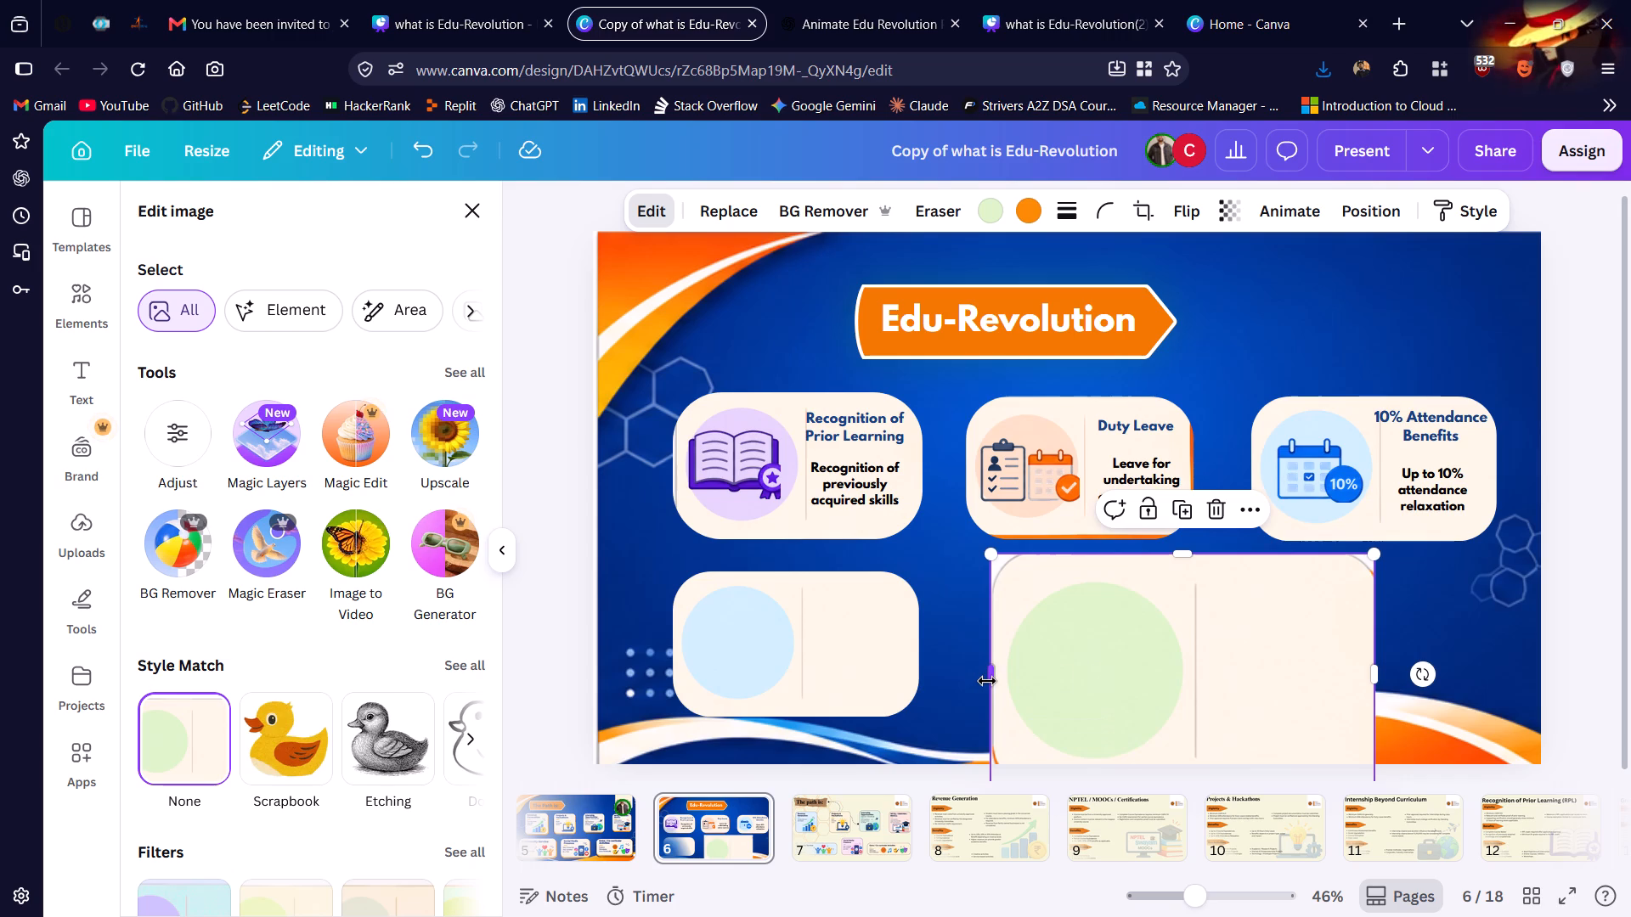
Set the light-green circle card's corner rounding to 84.
left_click_drag(1103, 660, 1068, 466)
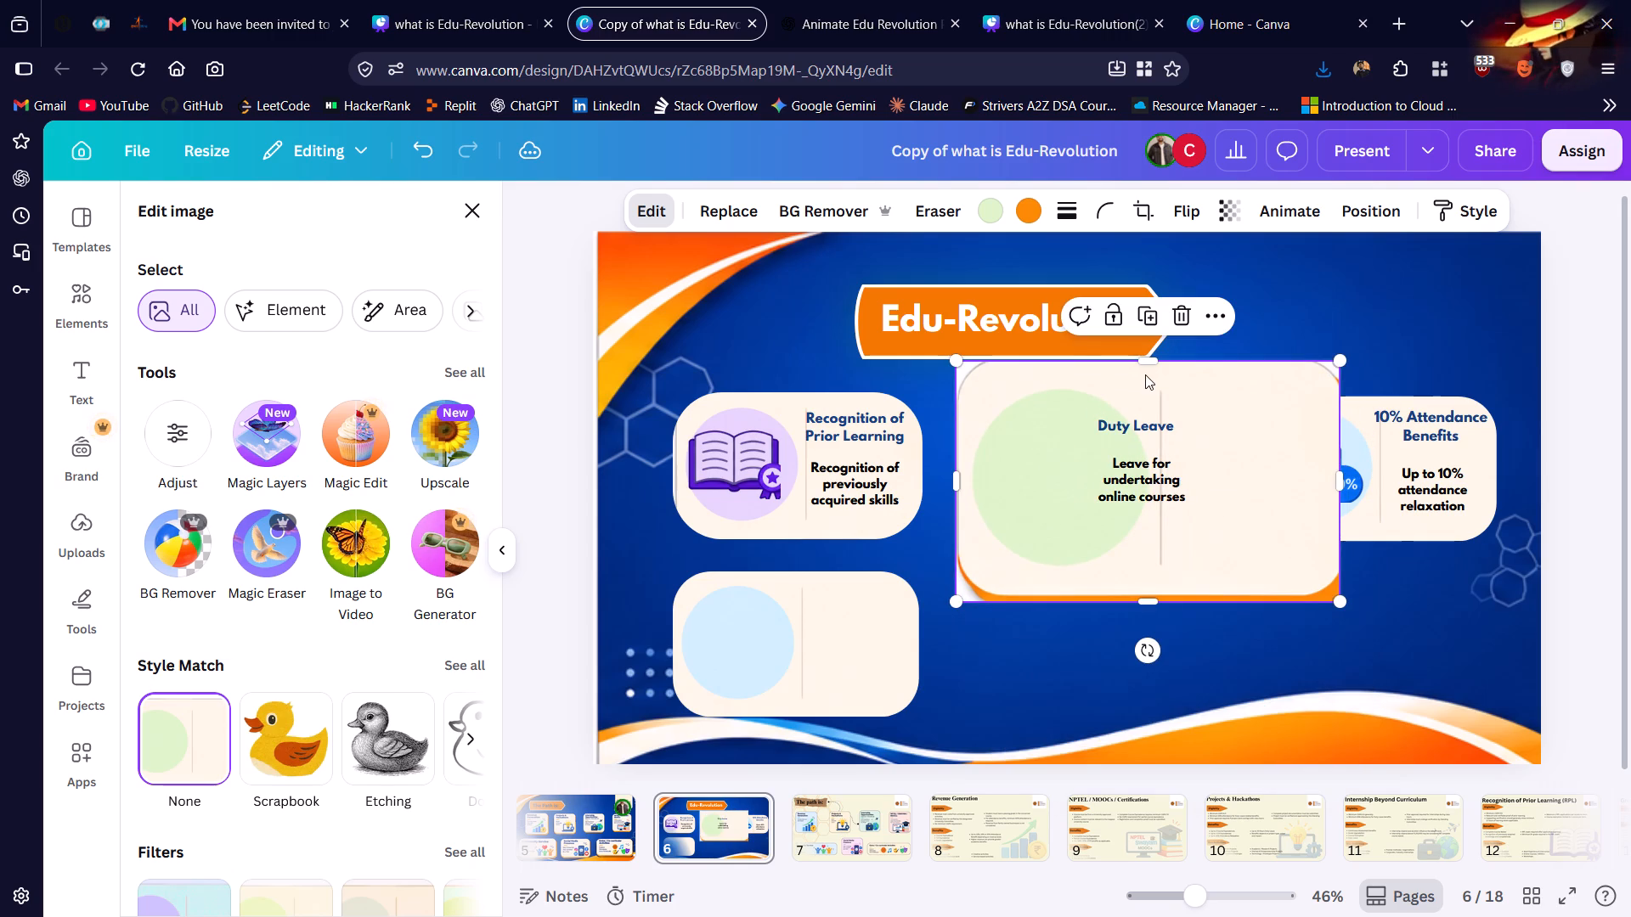
left_click(1095, 210)
left_click(1092, 296)
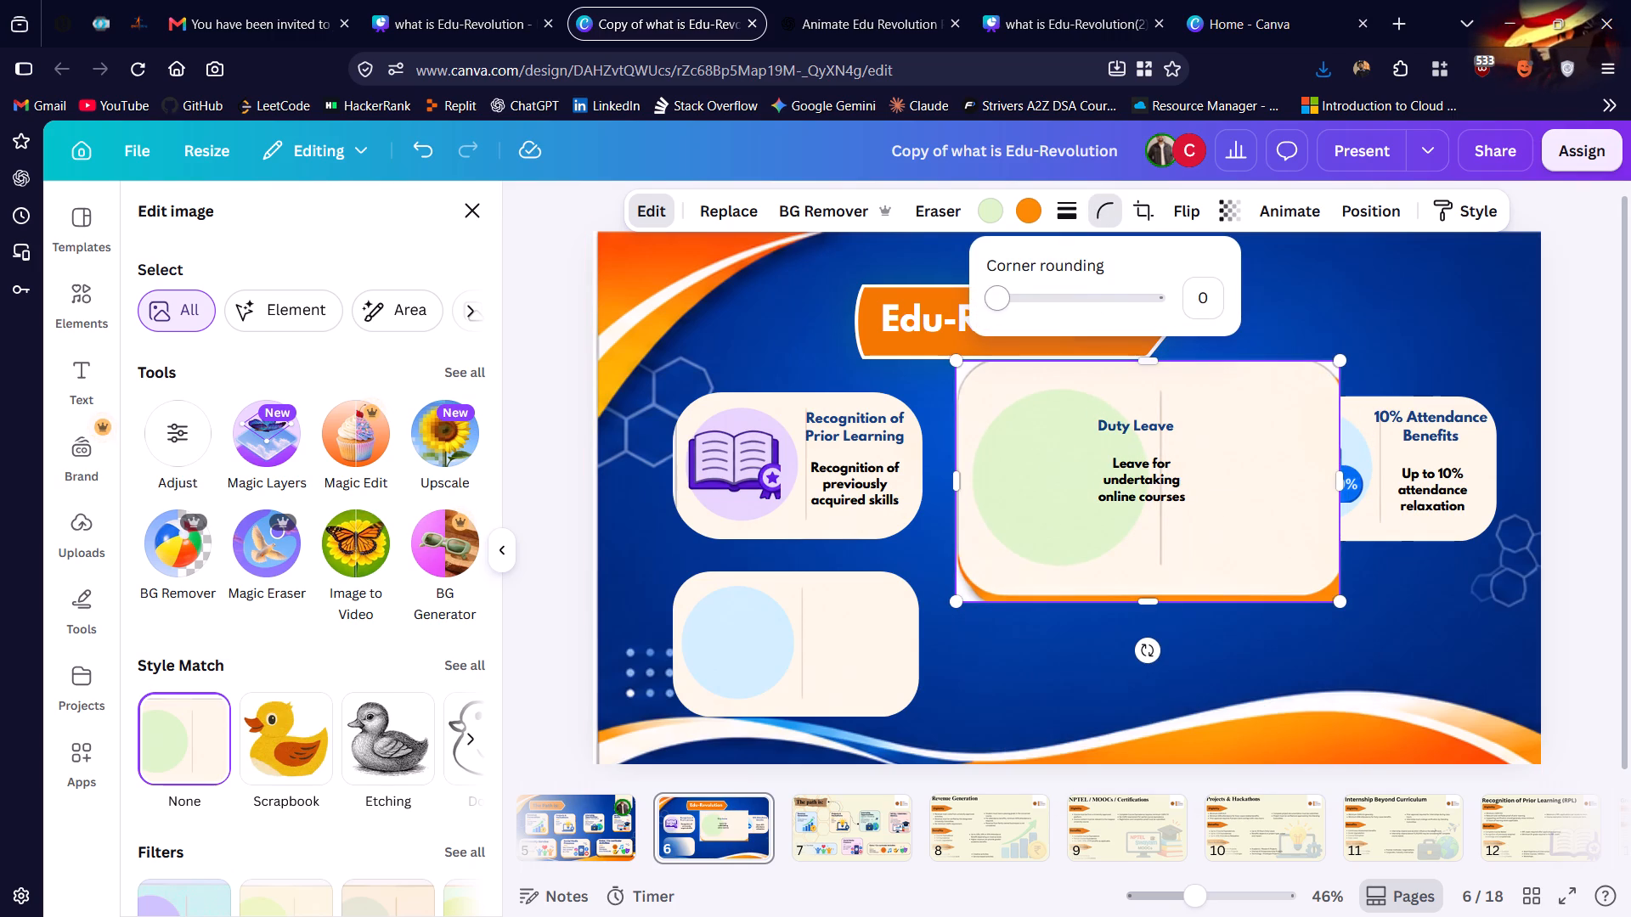
left_click(1113, 299)
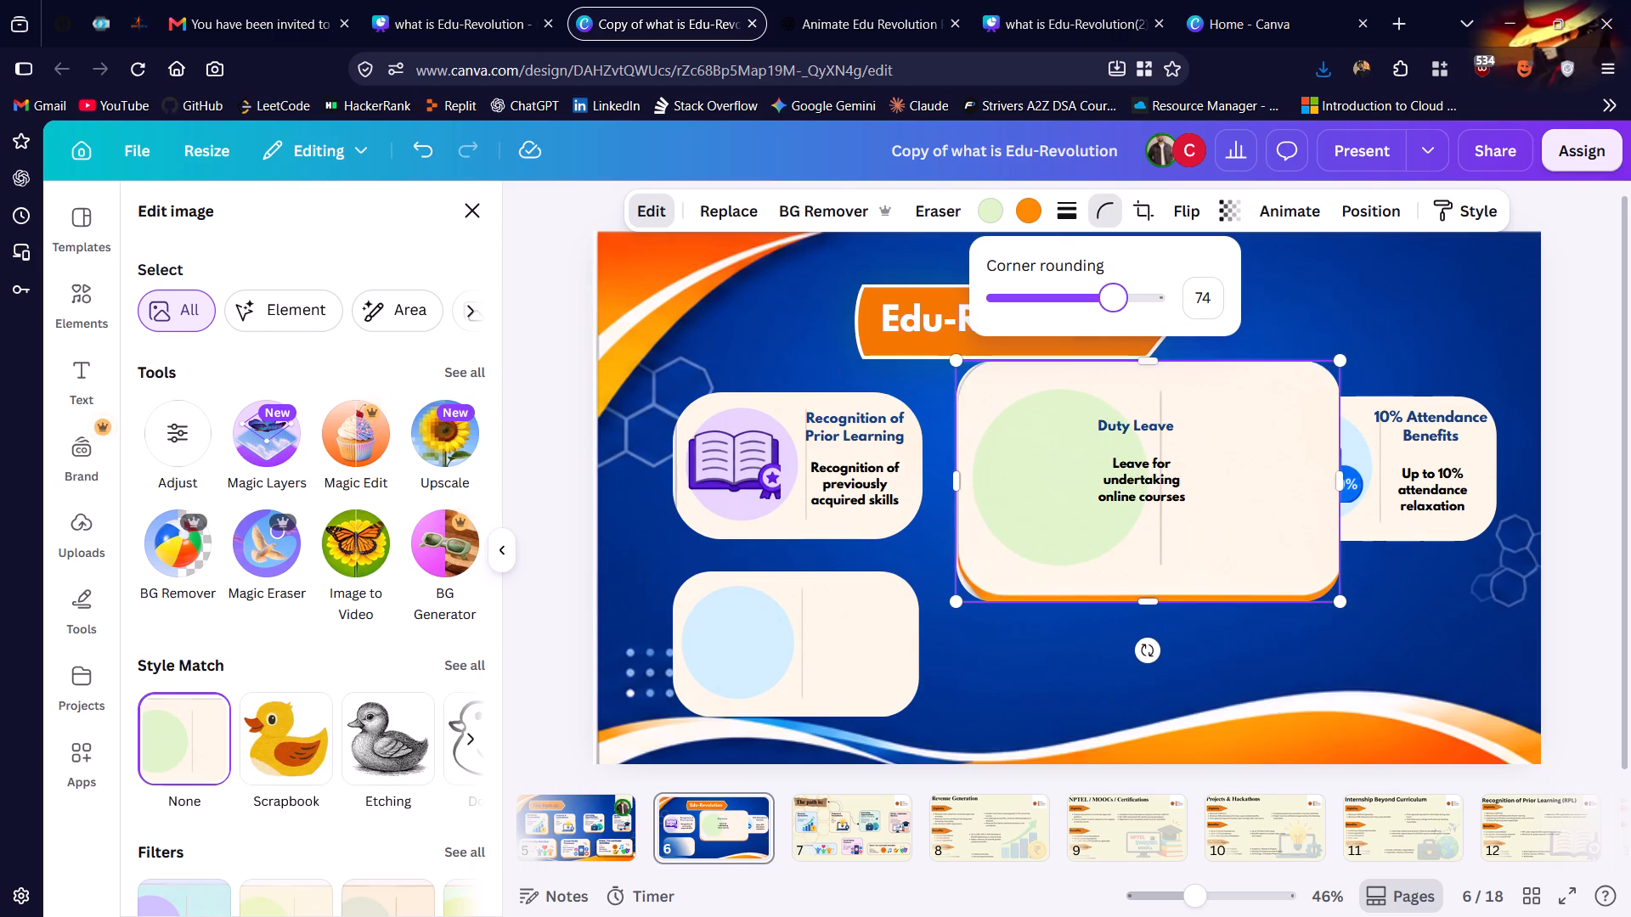
left_click(1129, 304)
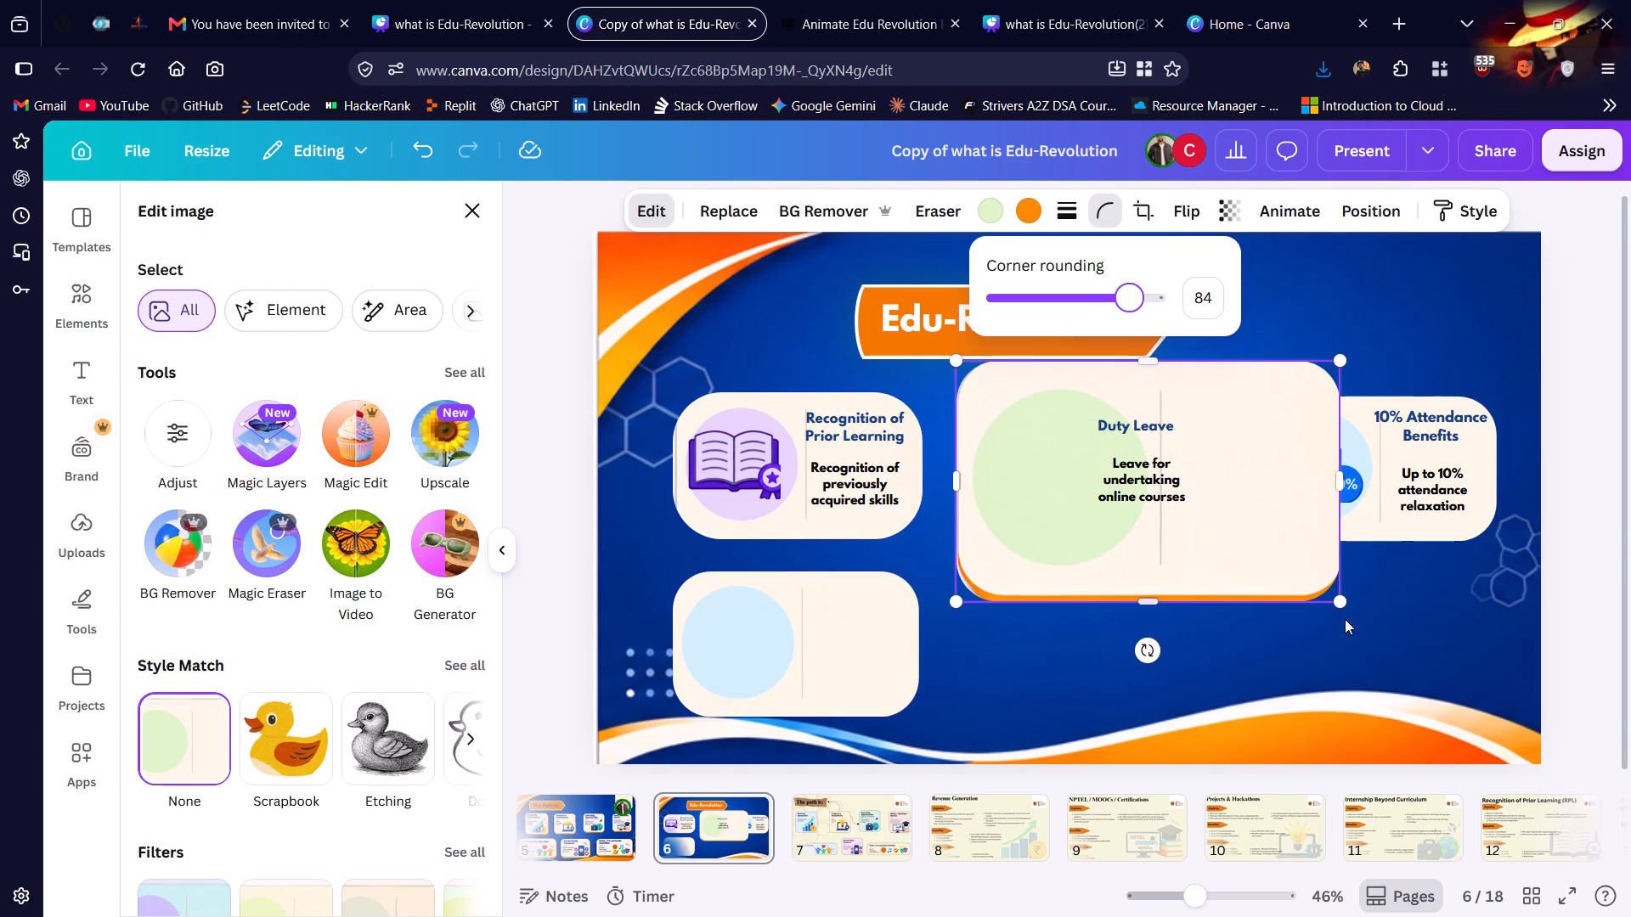
left_click(1386, 634)
Shrink the light-green card to about the blue card's size and place it beside that card in the second row, beneath "Duty Leave".
left_click_drag(1256, 409, 1268, 560)
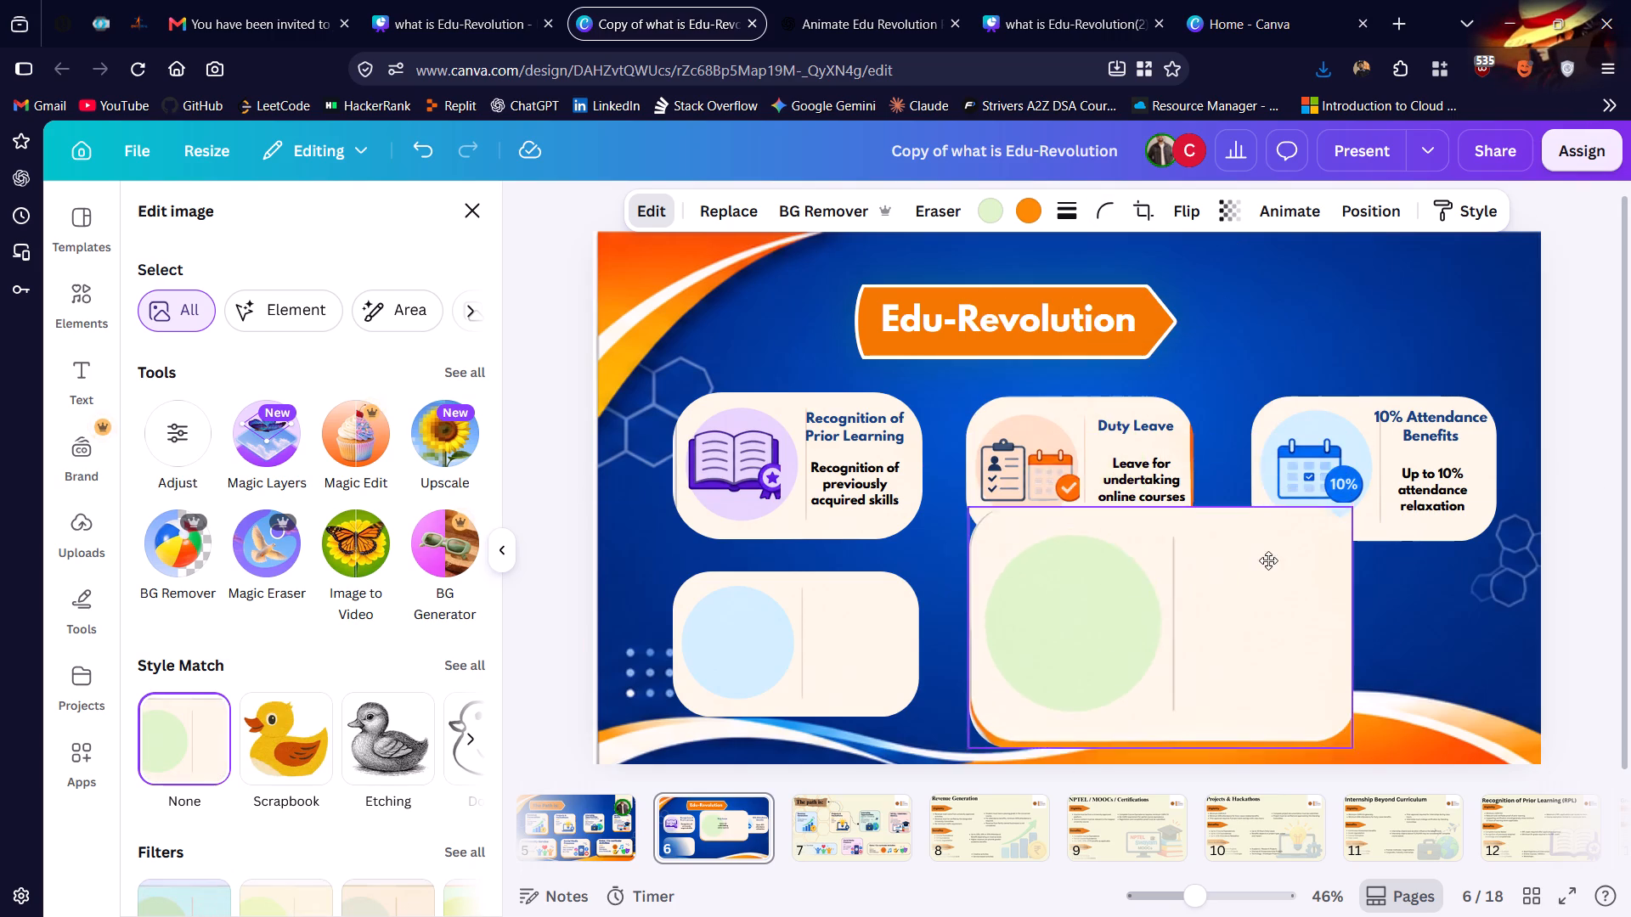
left_click_drag(1268, 560, 1268, 562)
left_click_drag(966, 513, 1029, 563)
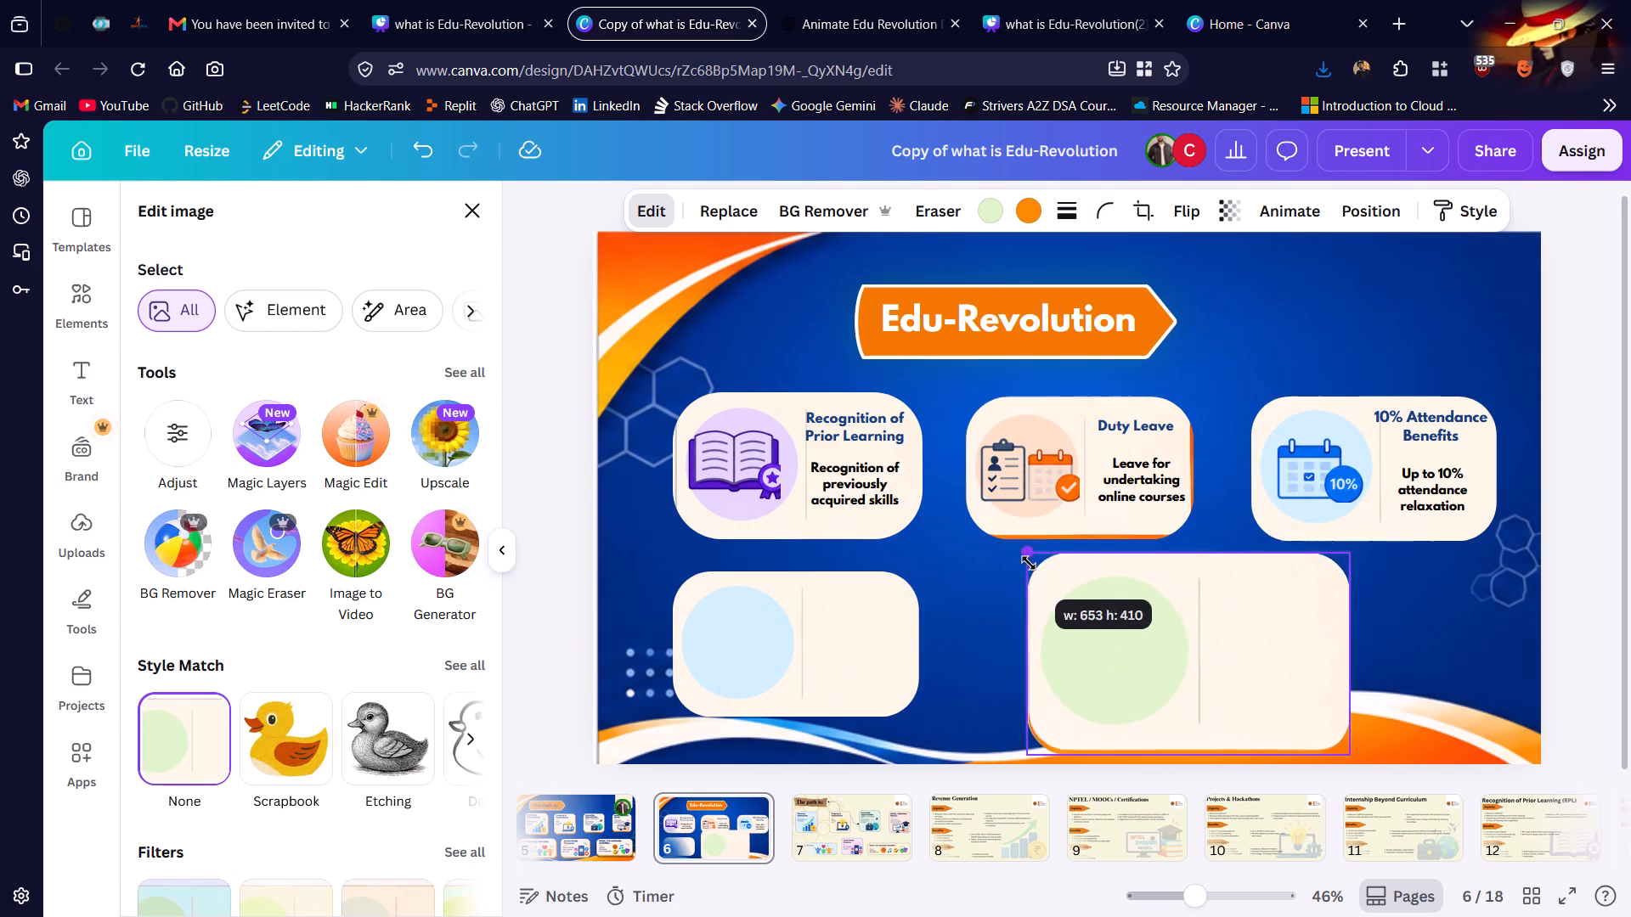
left_click_drag(1029, 563, 1072, 582)
left_click(1072, 582)
left_click_drag(1154, 652, 1078, 641)
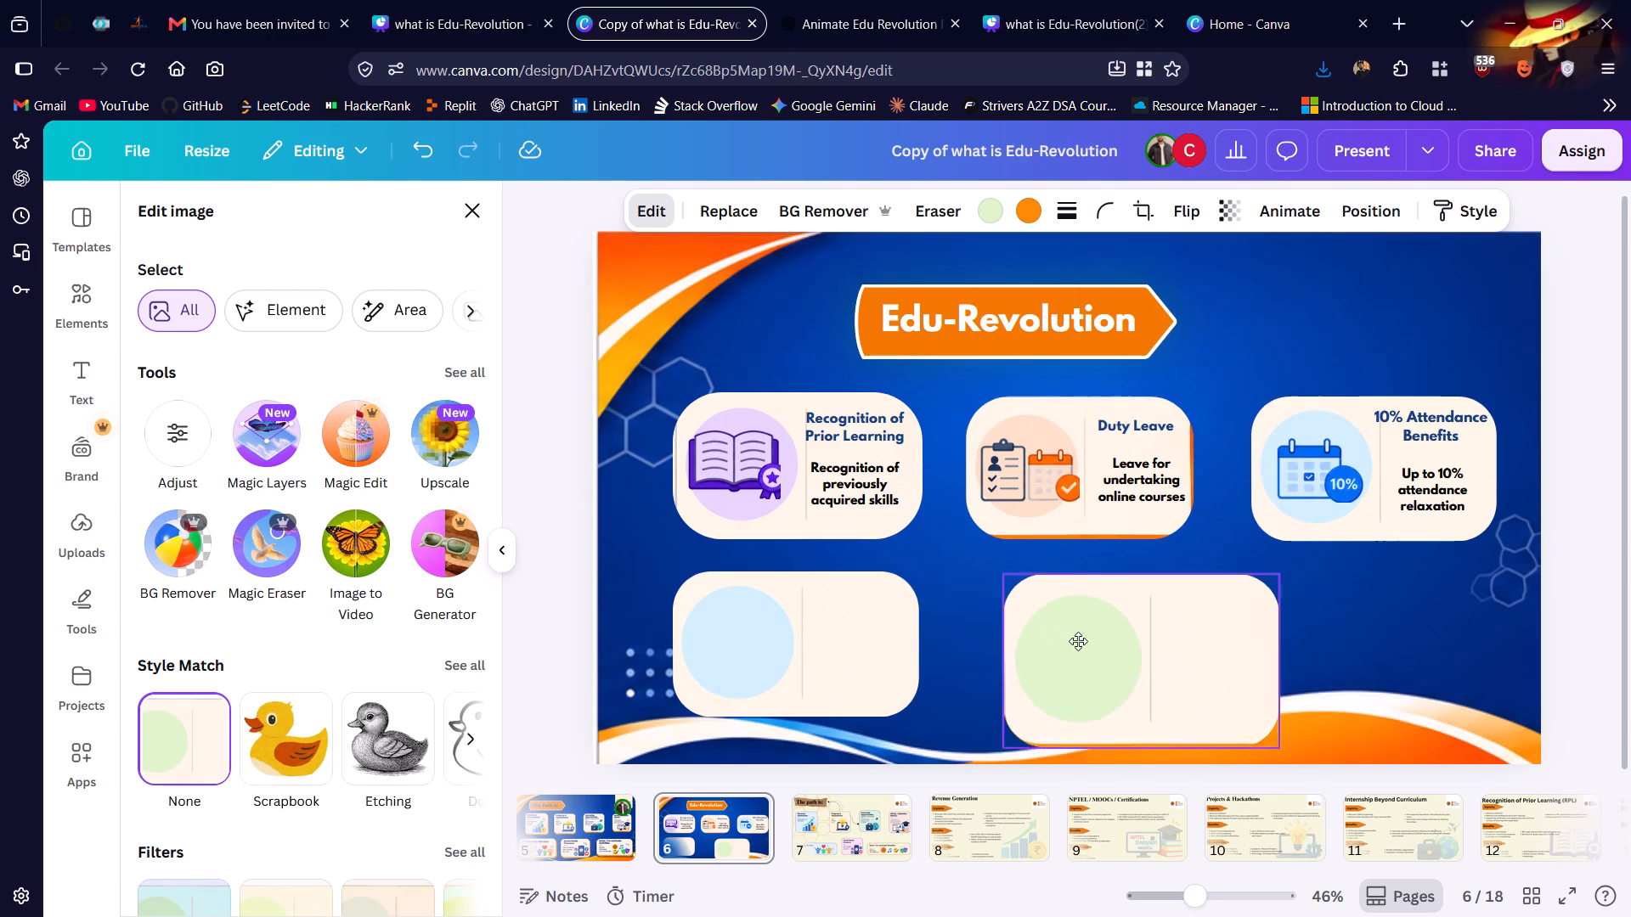
left_click_drag(1078, 641, 1042, 630)
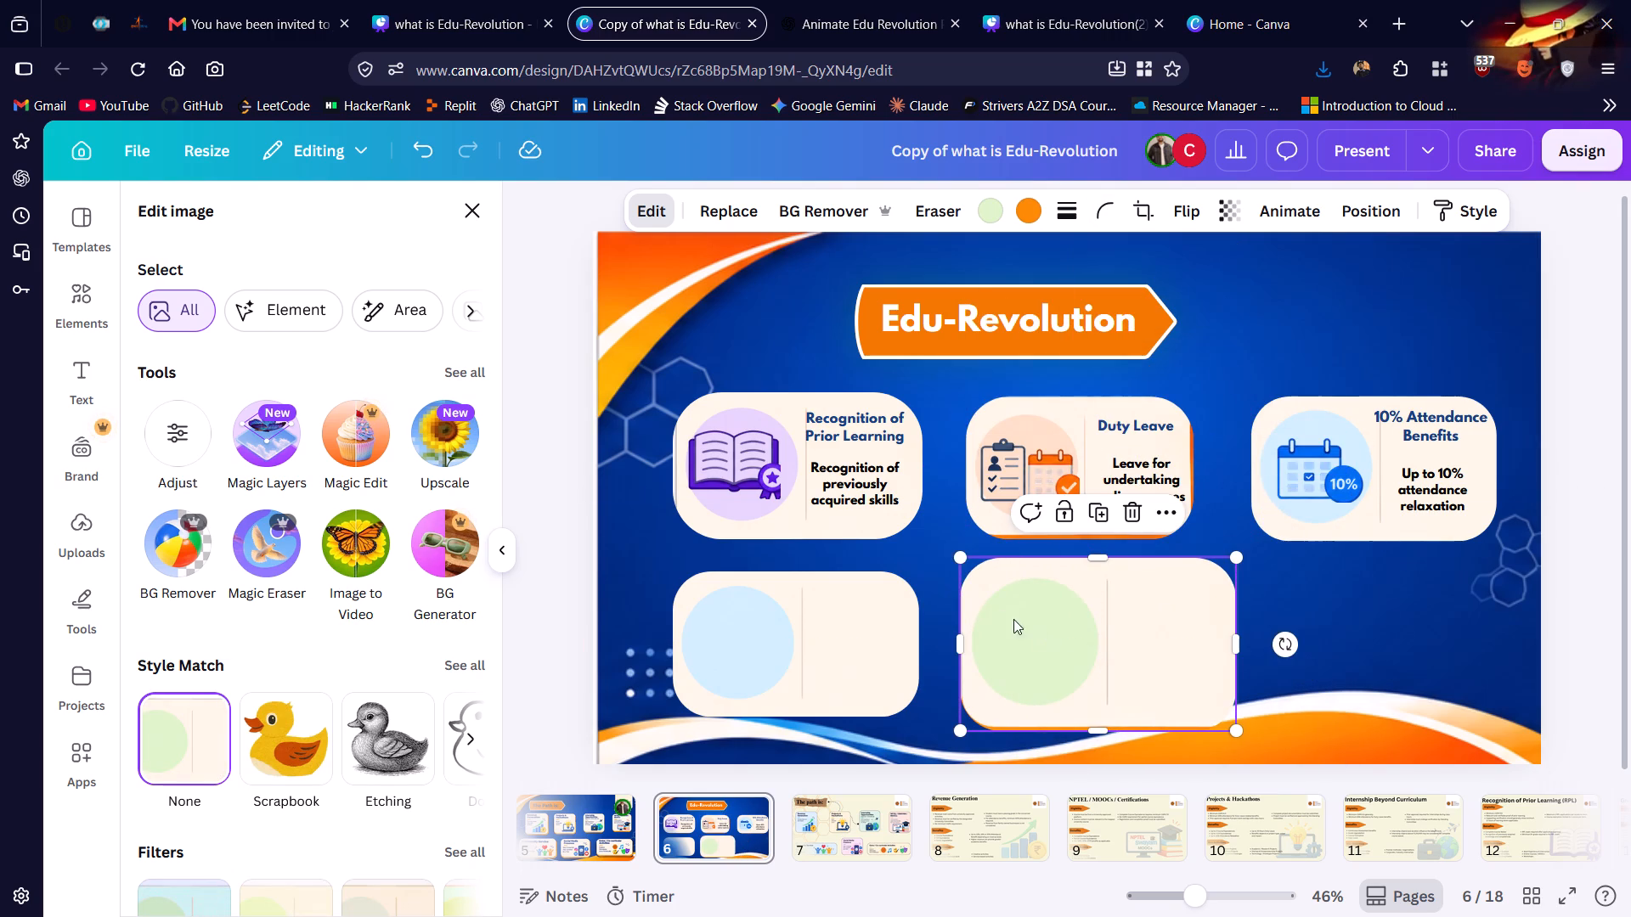
left_click_drag(955, 554, 978, 567)
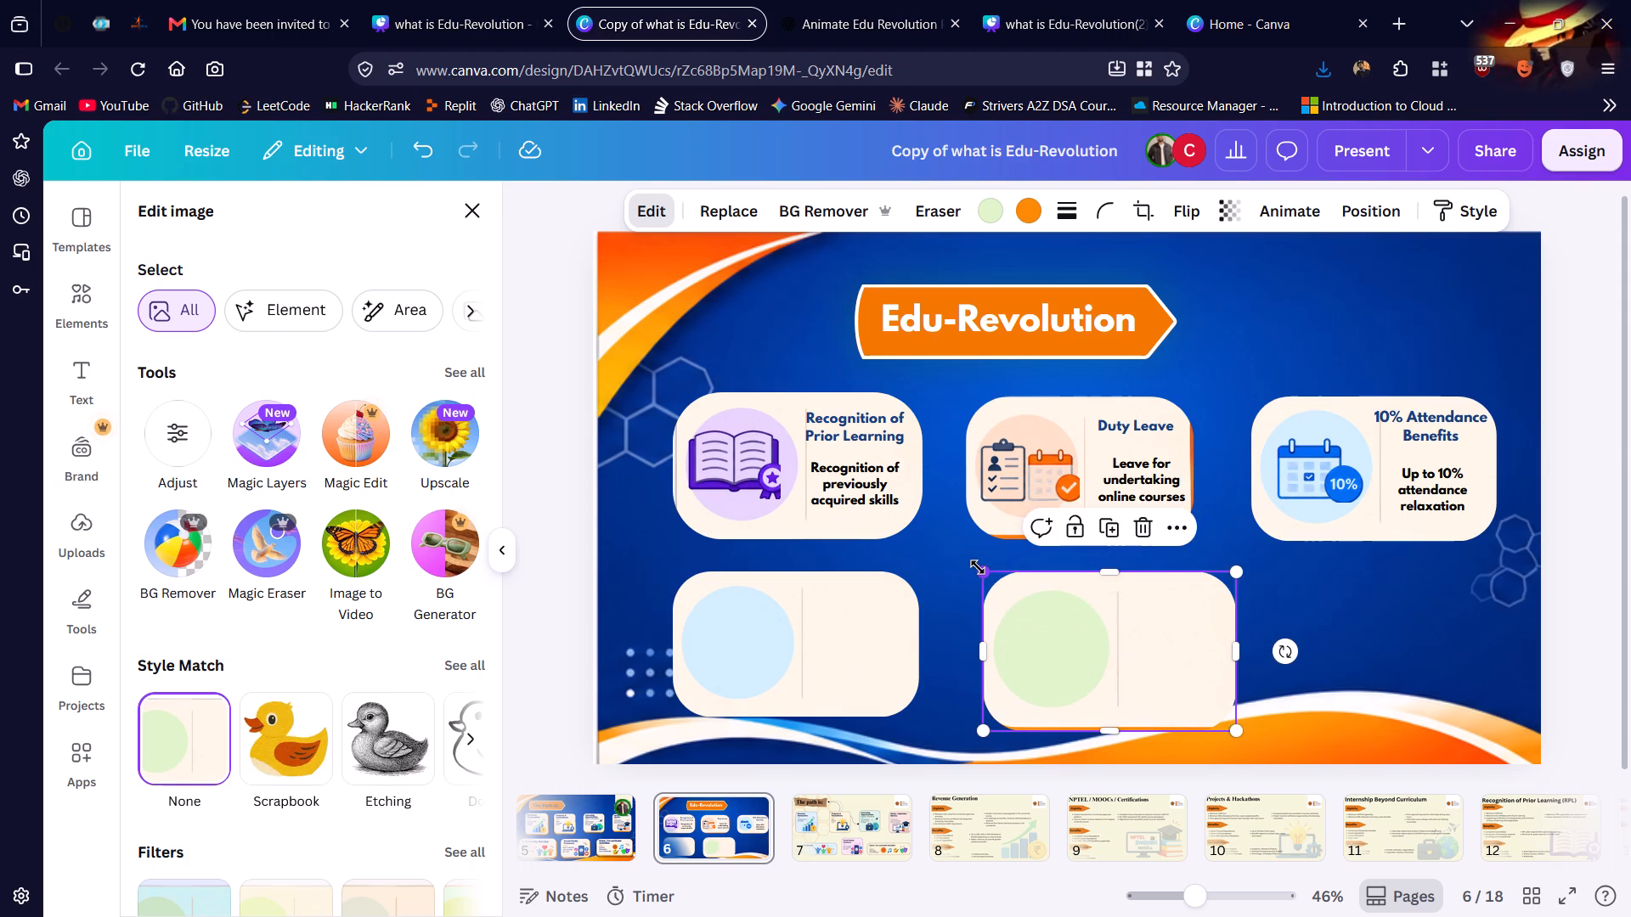
left_click(978, 567)
left_click(1071, 637)
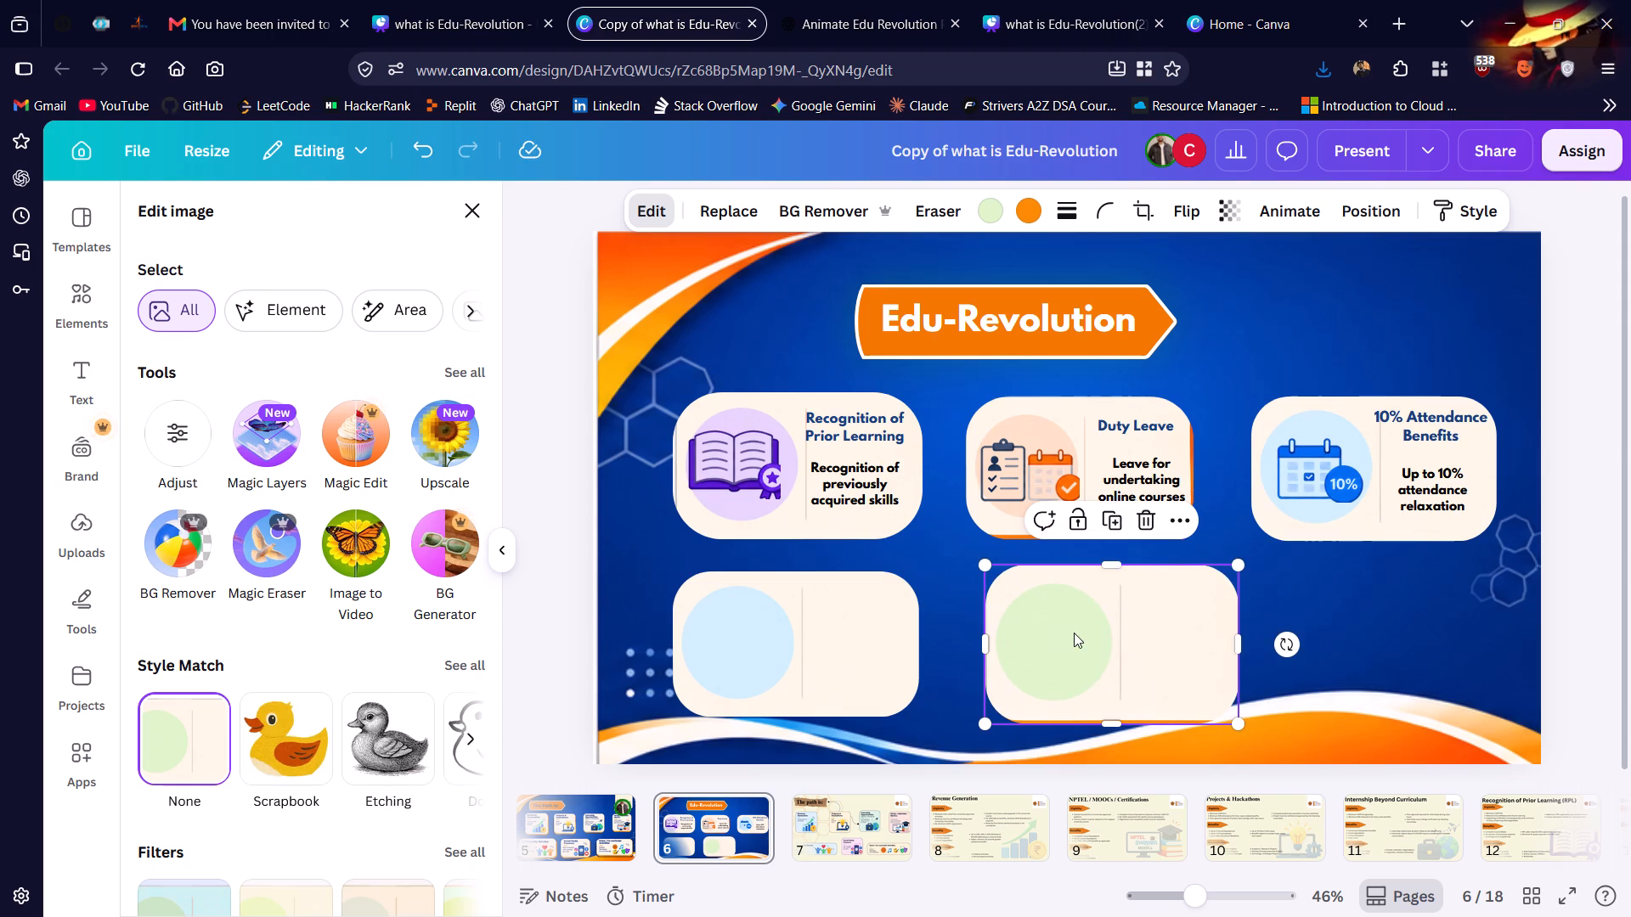
left_click(992, 558)
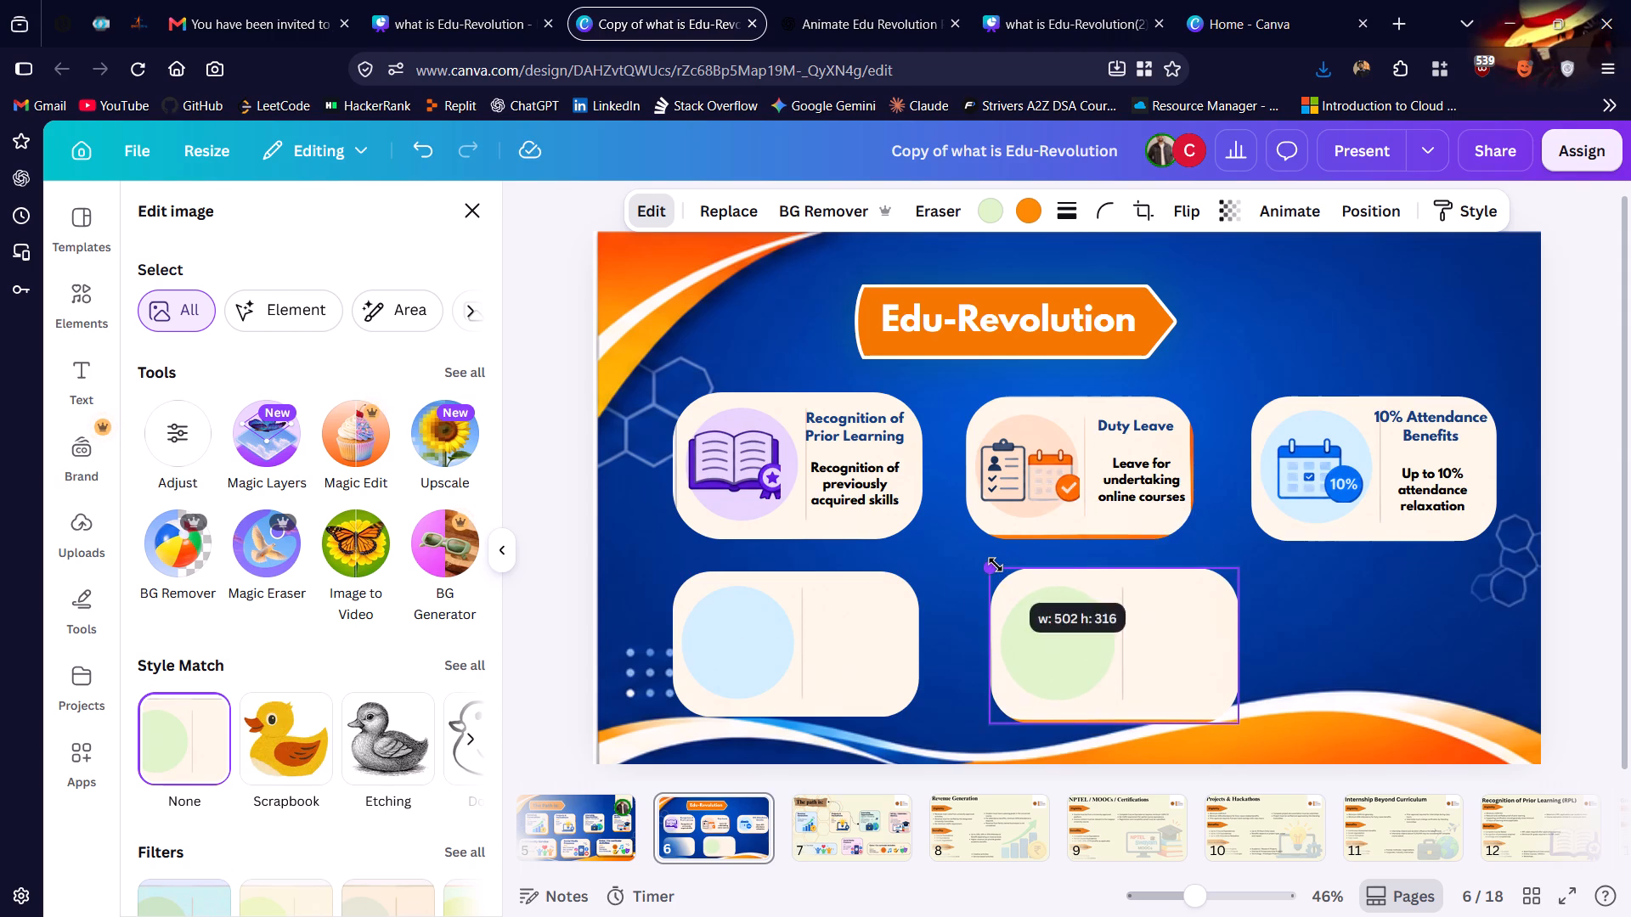
double_click(996, 565)
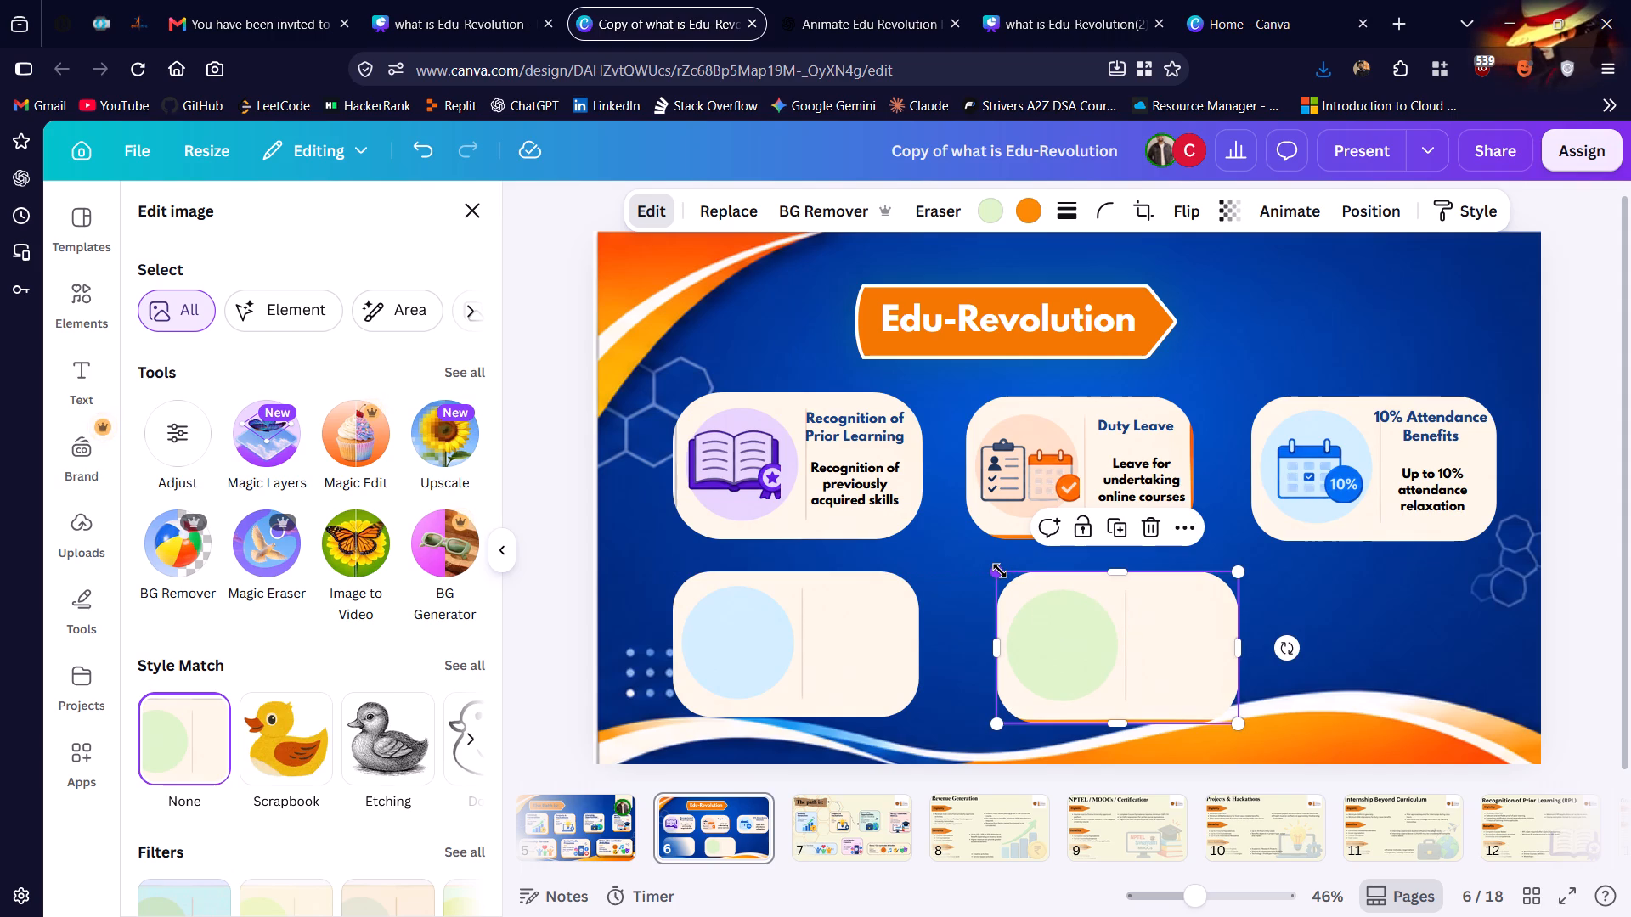
left_click(1000, 571)
left_click_drag(1075, 605, 1062, 605)
left_click(1062, 605)
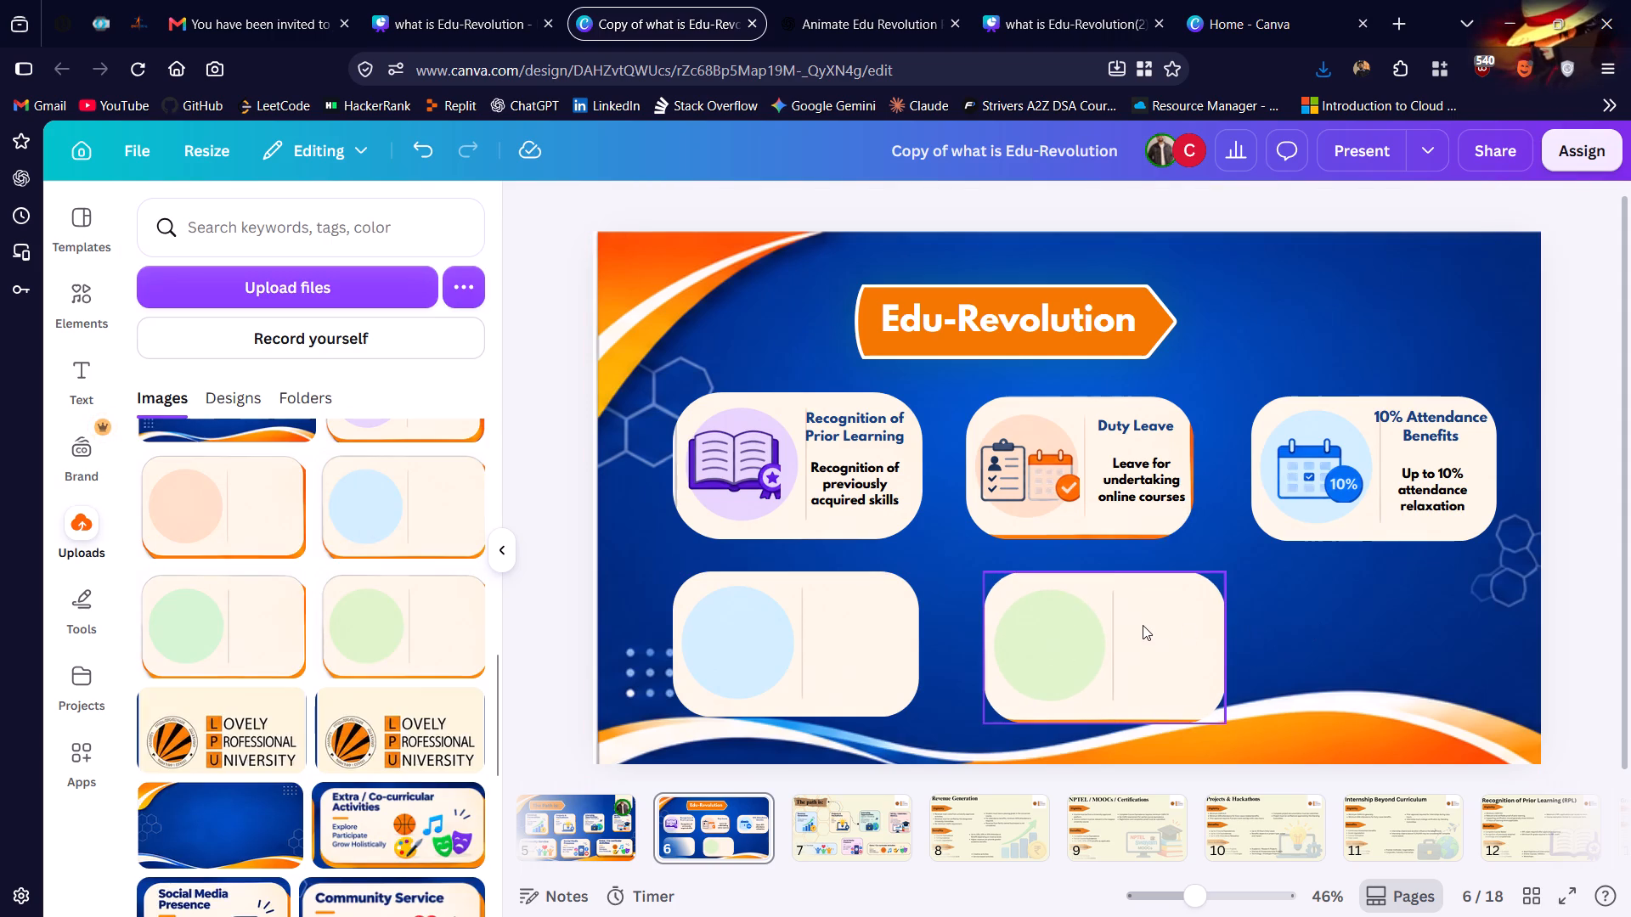
Duplicate the light-green circle card, place the copy beneath "10% Attendance Benefits", and align both green cards with the cards above them.
left_click(1143, 625)
key("ctrl+c")
left_click(1321, 629)
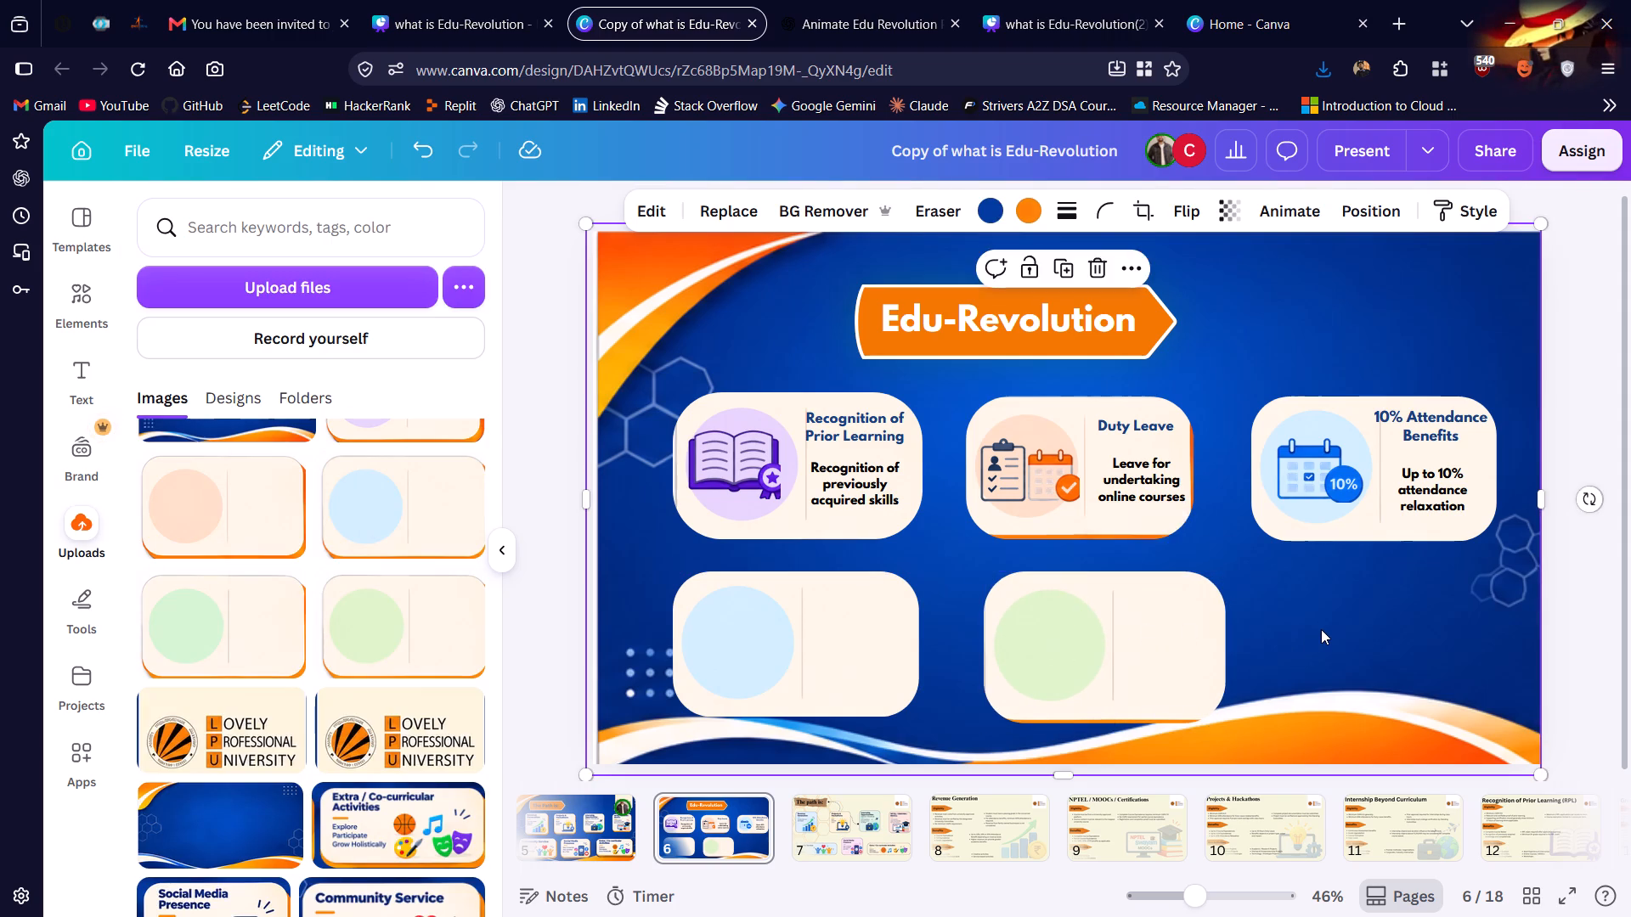
key("ctrl+v")
left_click_drag(1172, 609, 1448, 601)
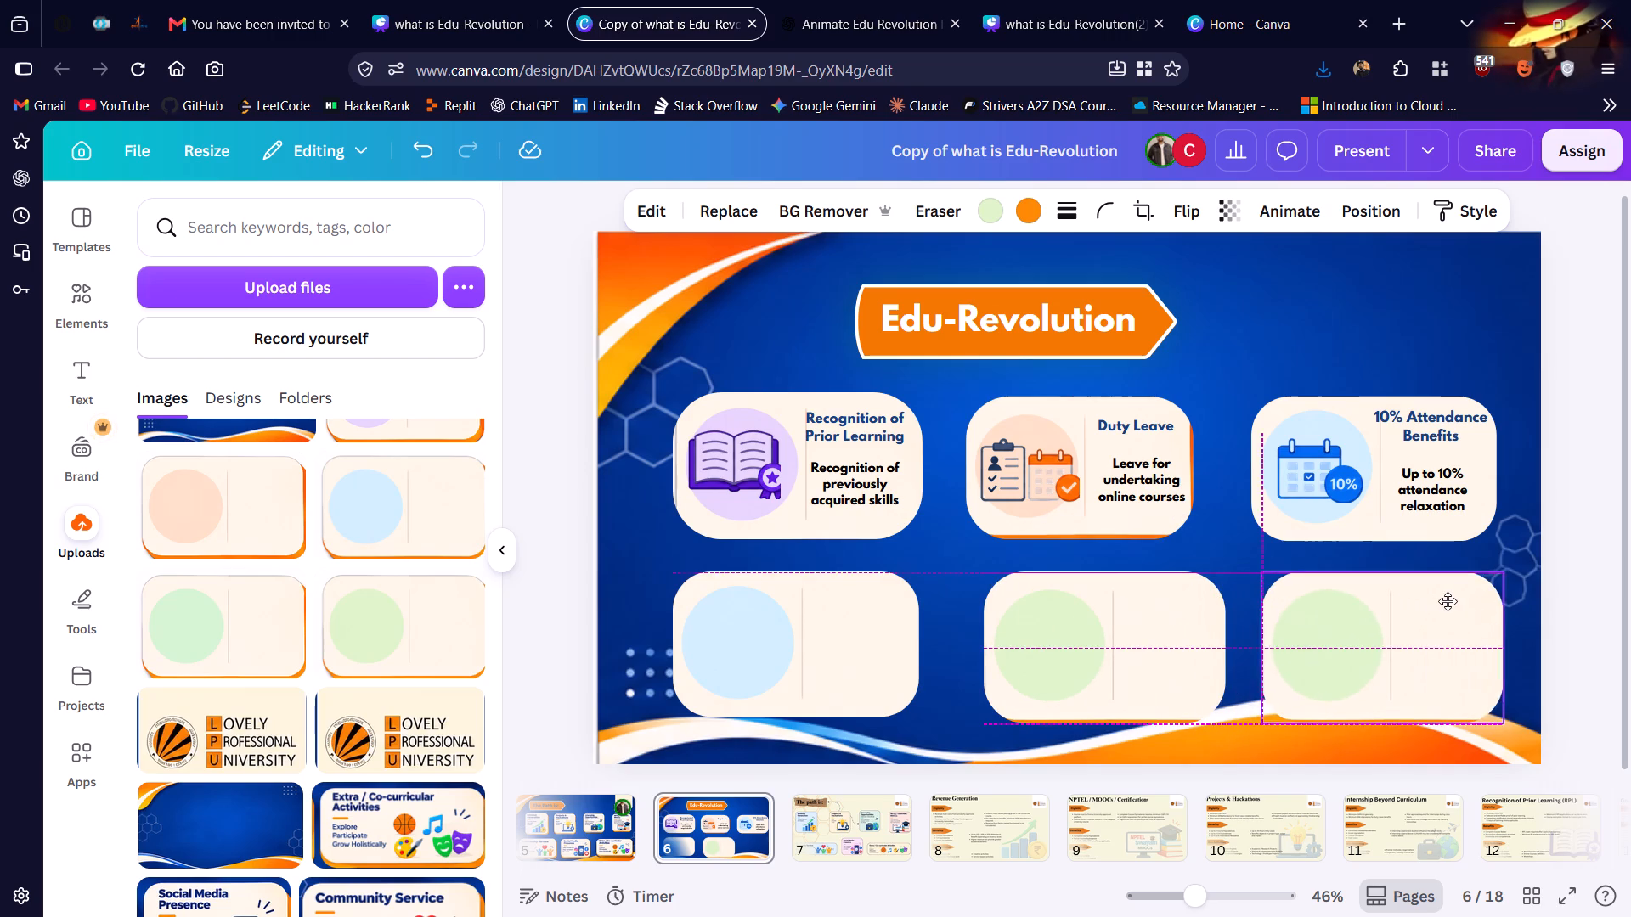
left_click_drag(1448, 601, 1445, 599)
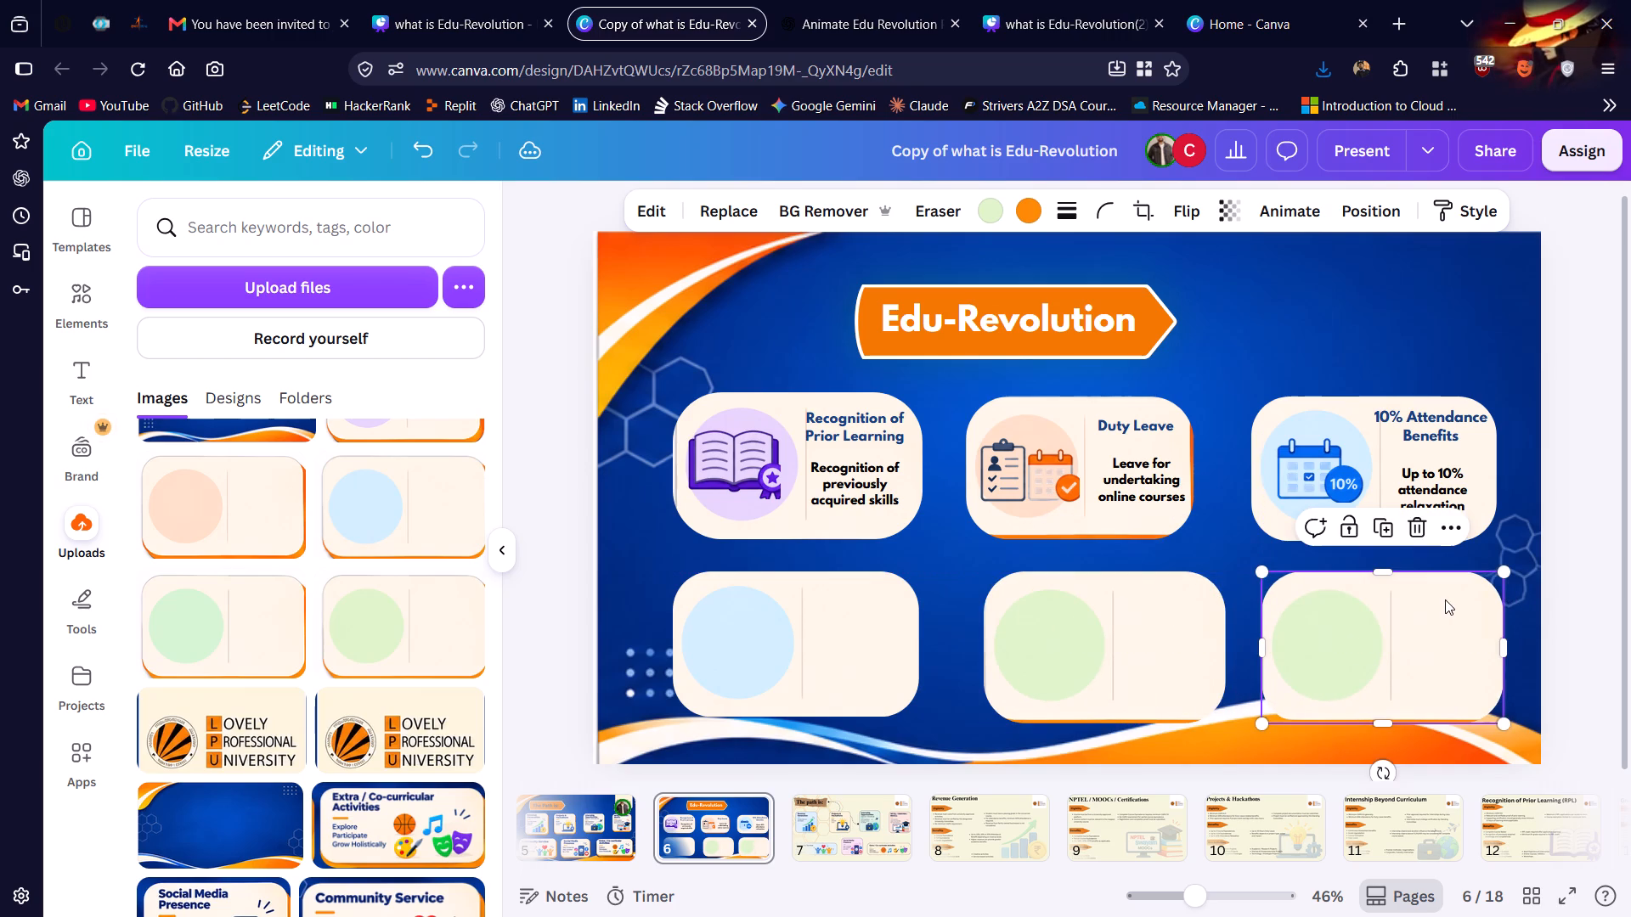
left_click_drag(1077, 649, 1064, 648)
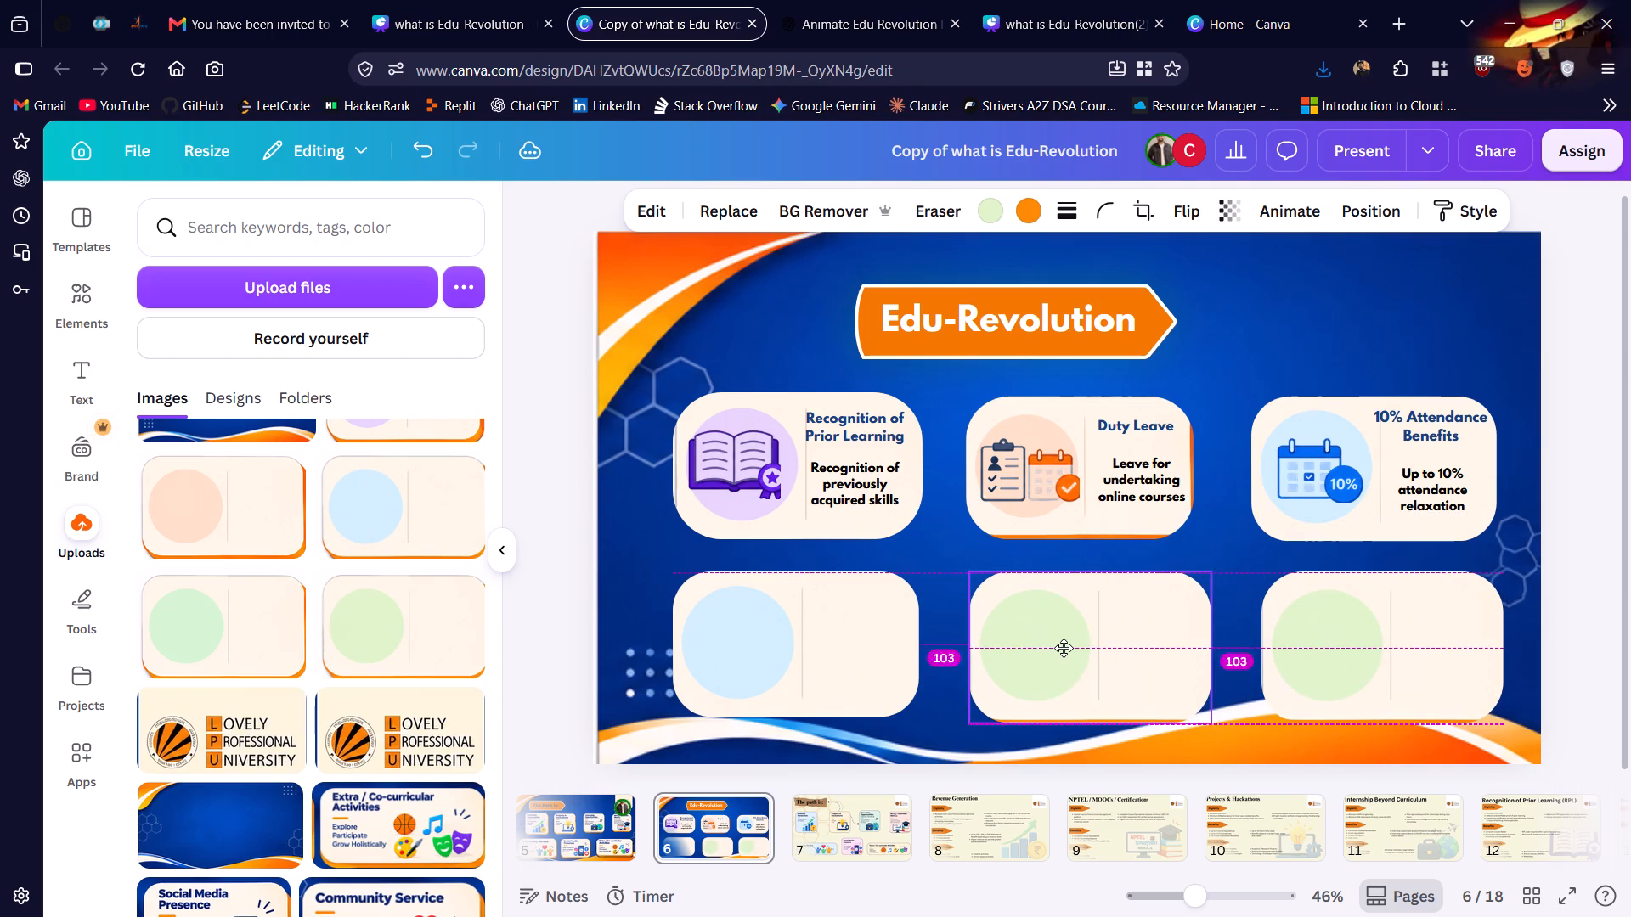
left_click_drag(1064, 648, 1058, 646)
left_click_drag(1396, 638, 1388, 635)
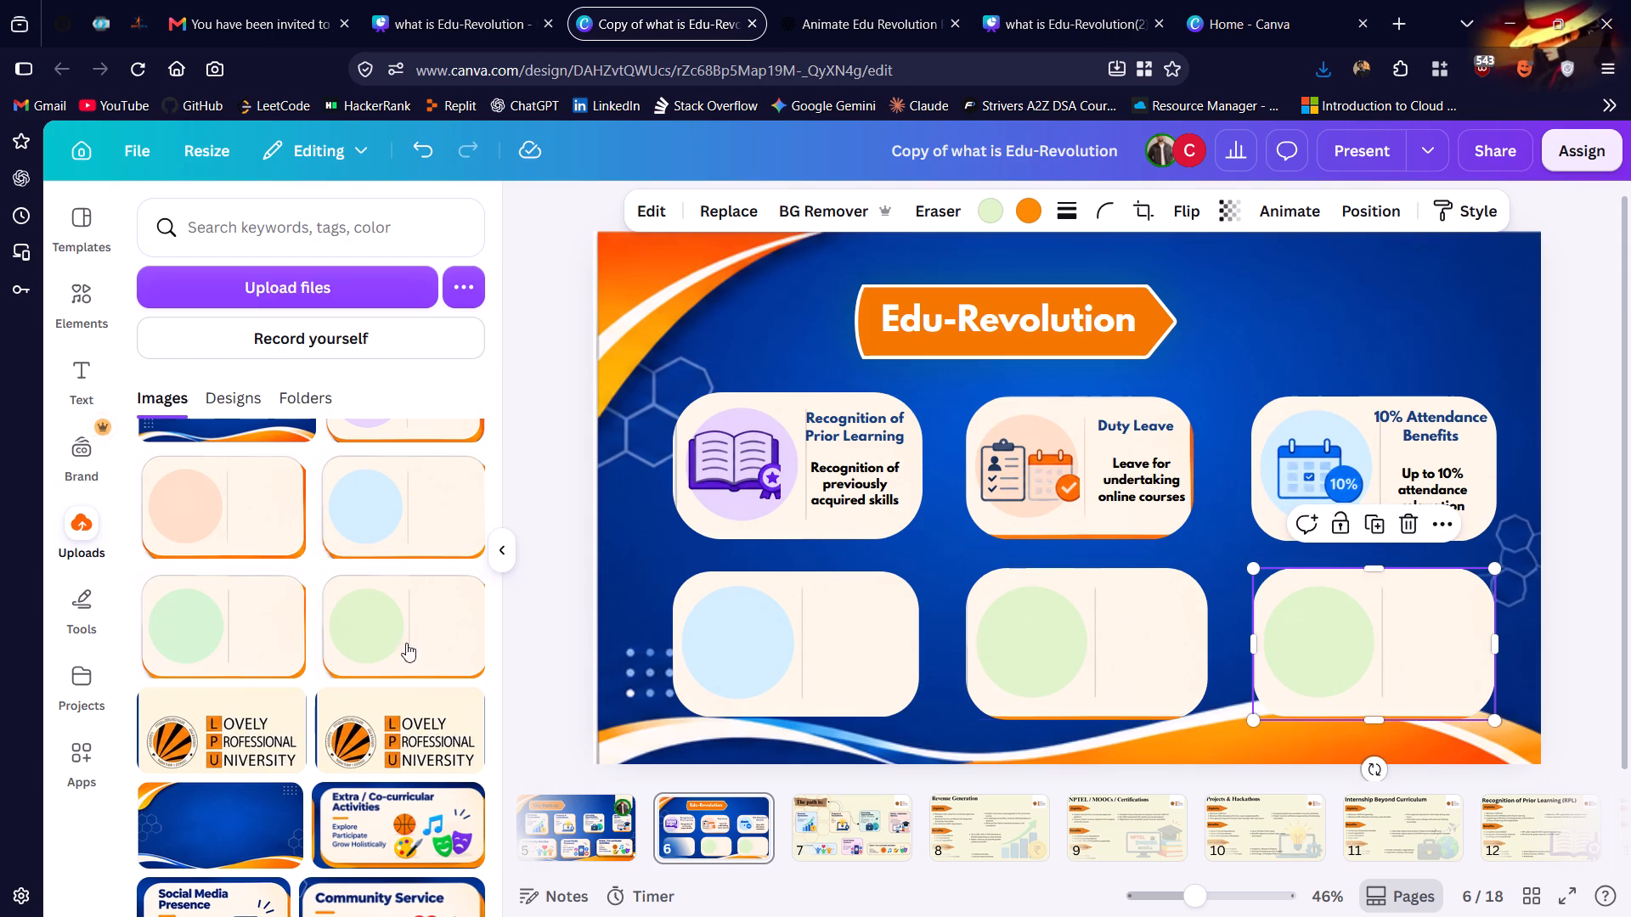
Add the uploaded graduation-cap document icon and the CA/MTT checklist icon to the slide, removing the background of each.
scroll(237, 653, "up", 4)
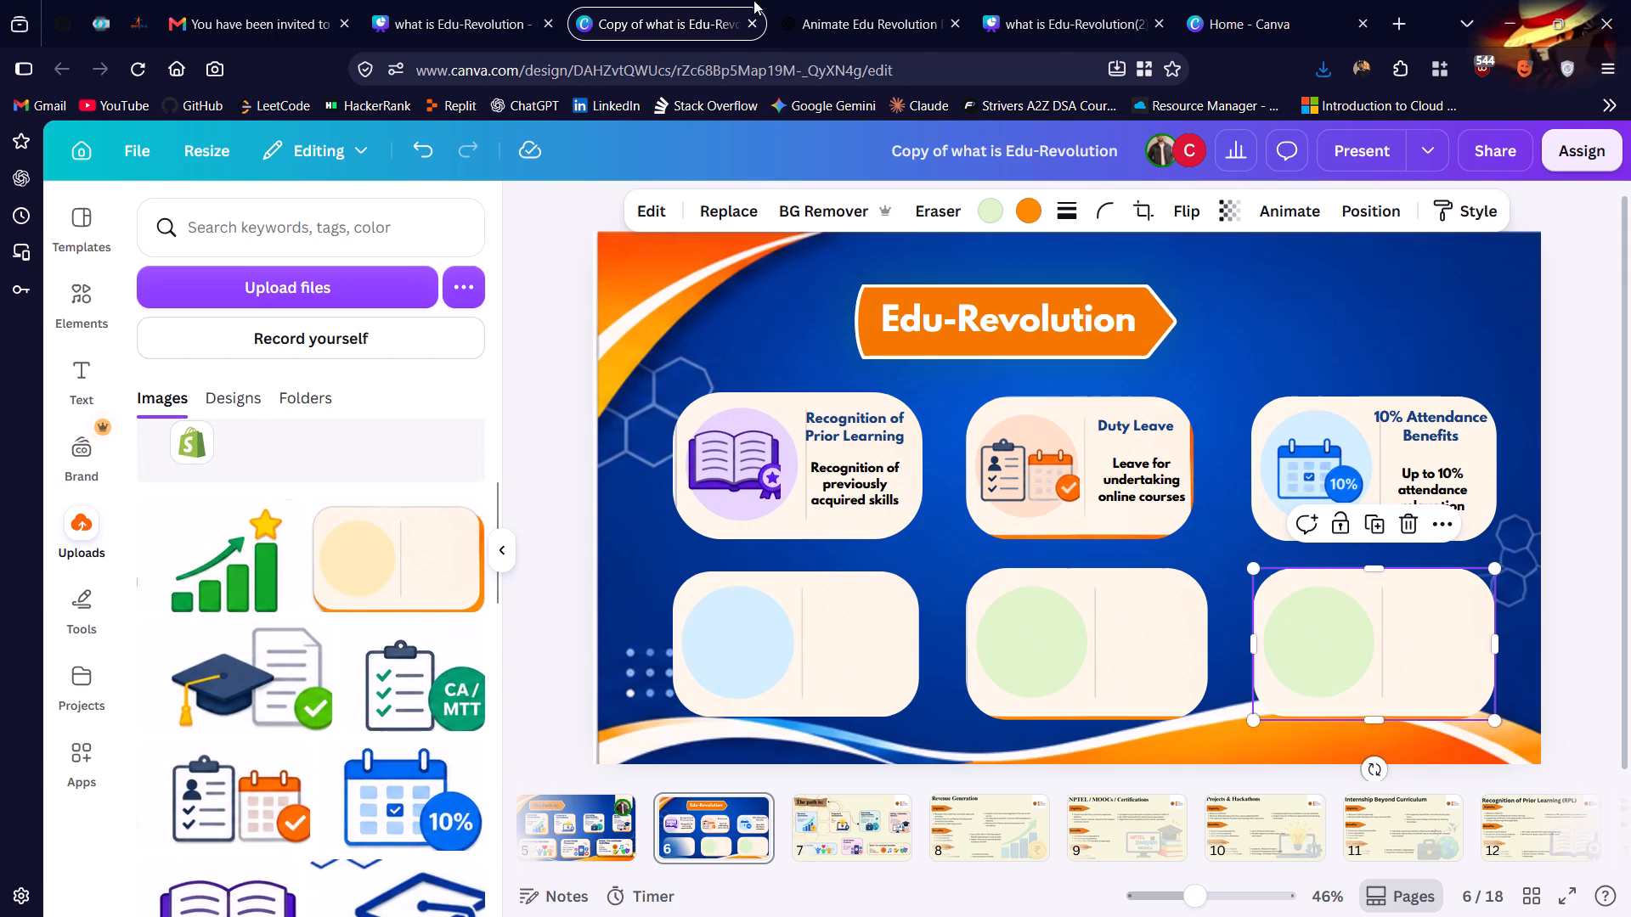
left_click(859, 0)
left_click(731, 0)
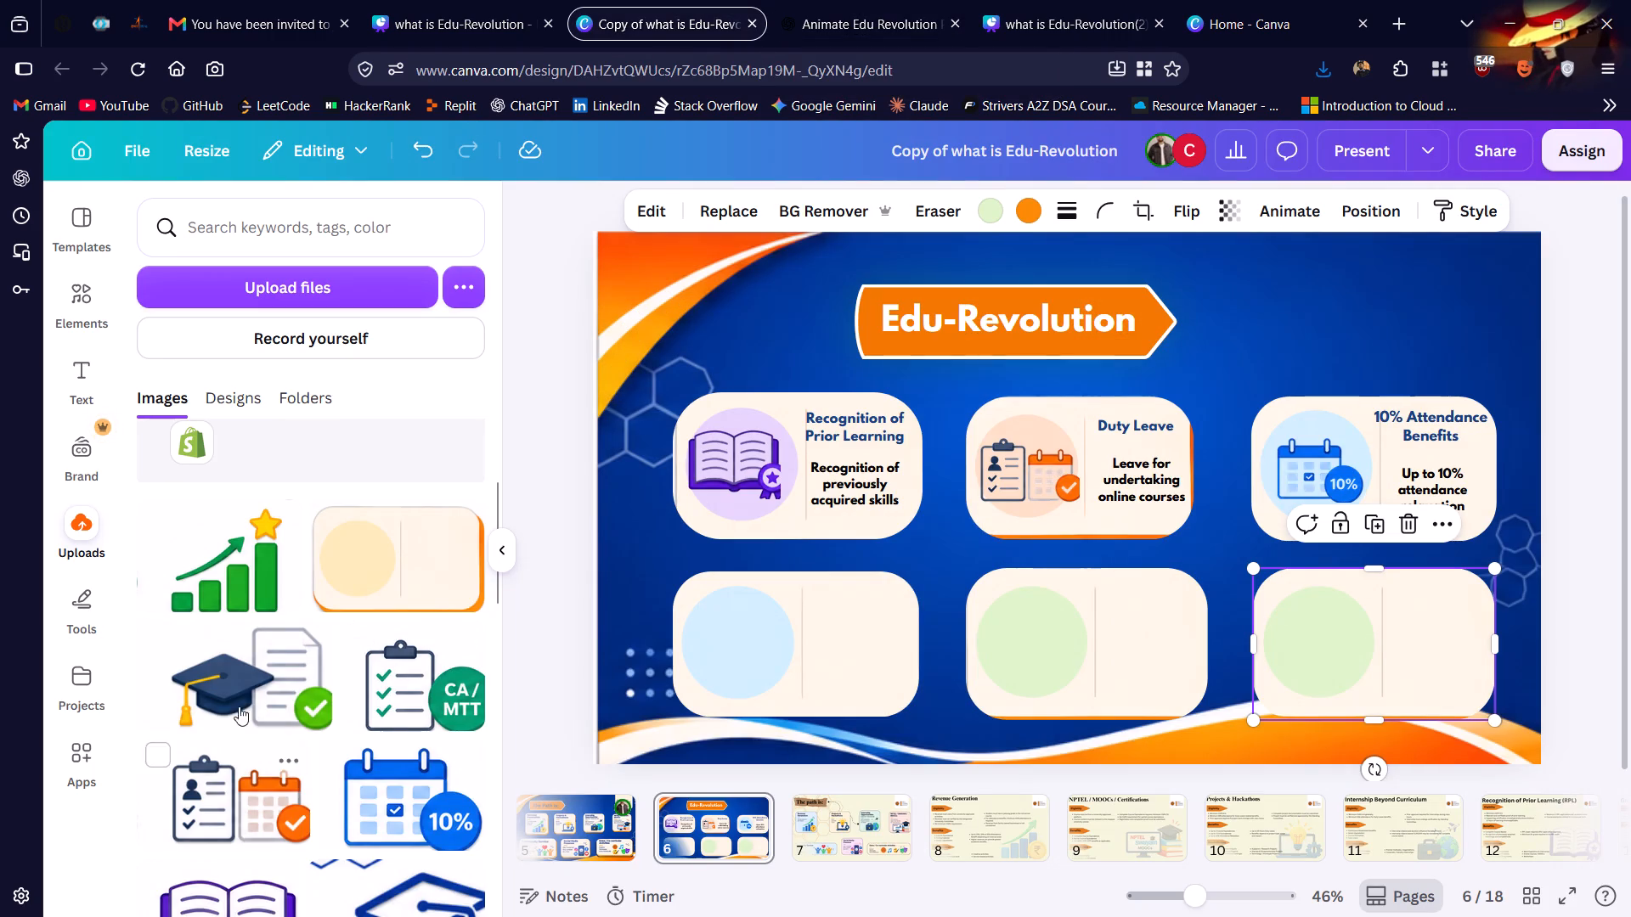
left_click(231, 681)
left_click(878, 211)
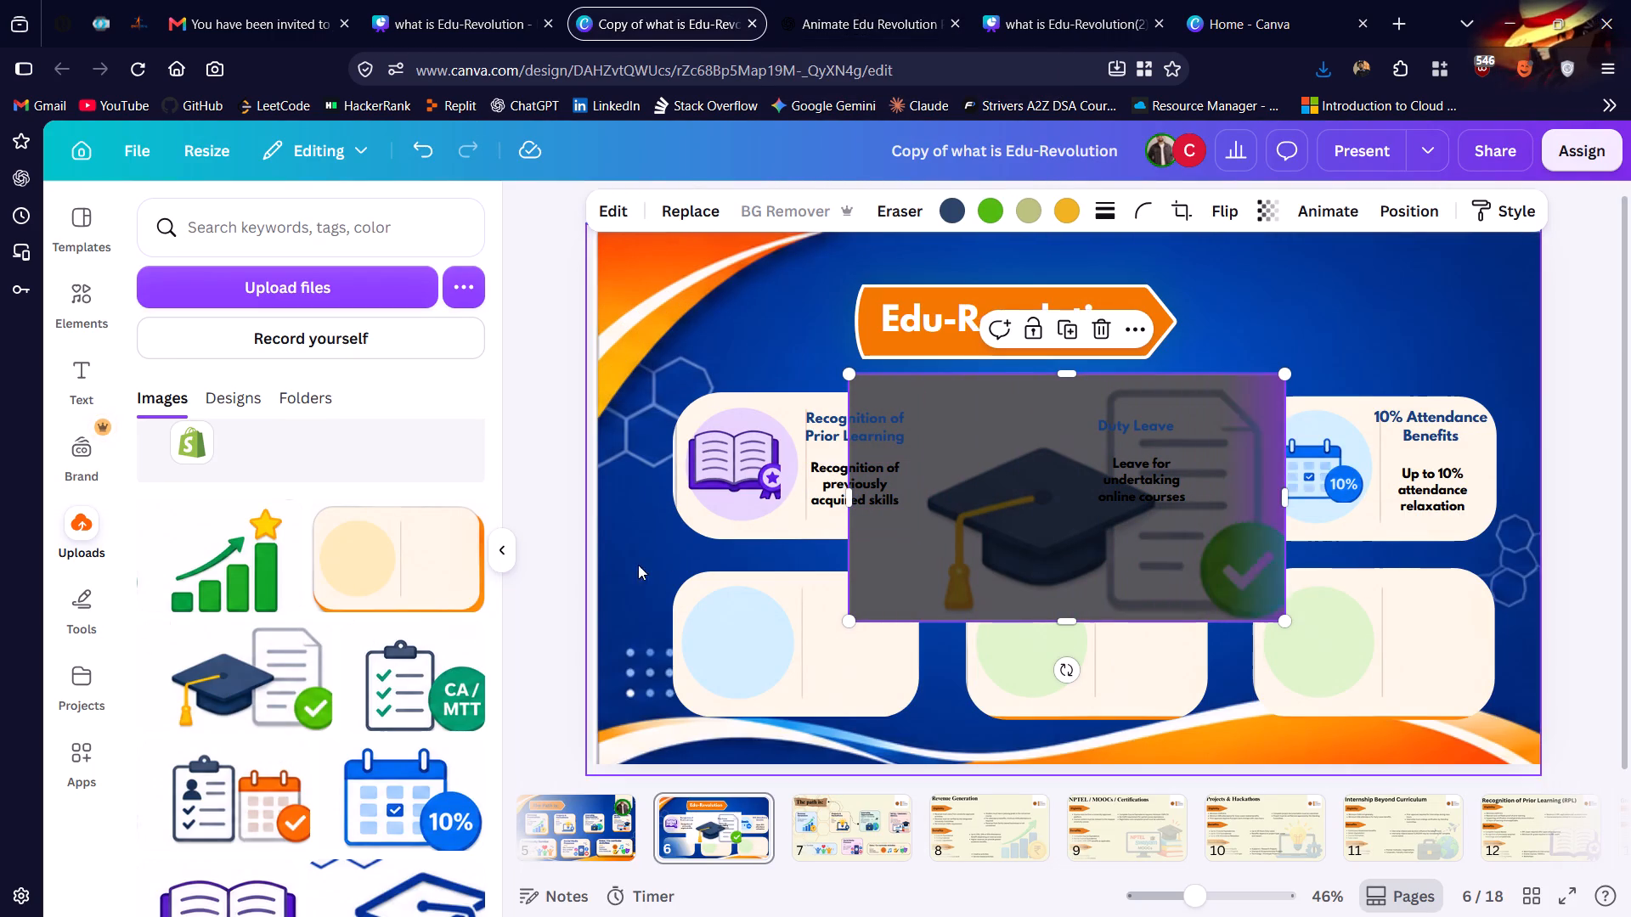
left_click(399, 683)
left_click(872, 222)
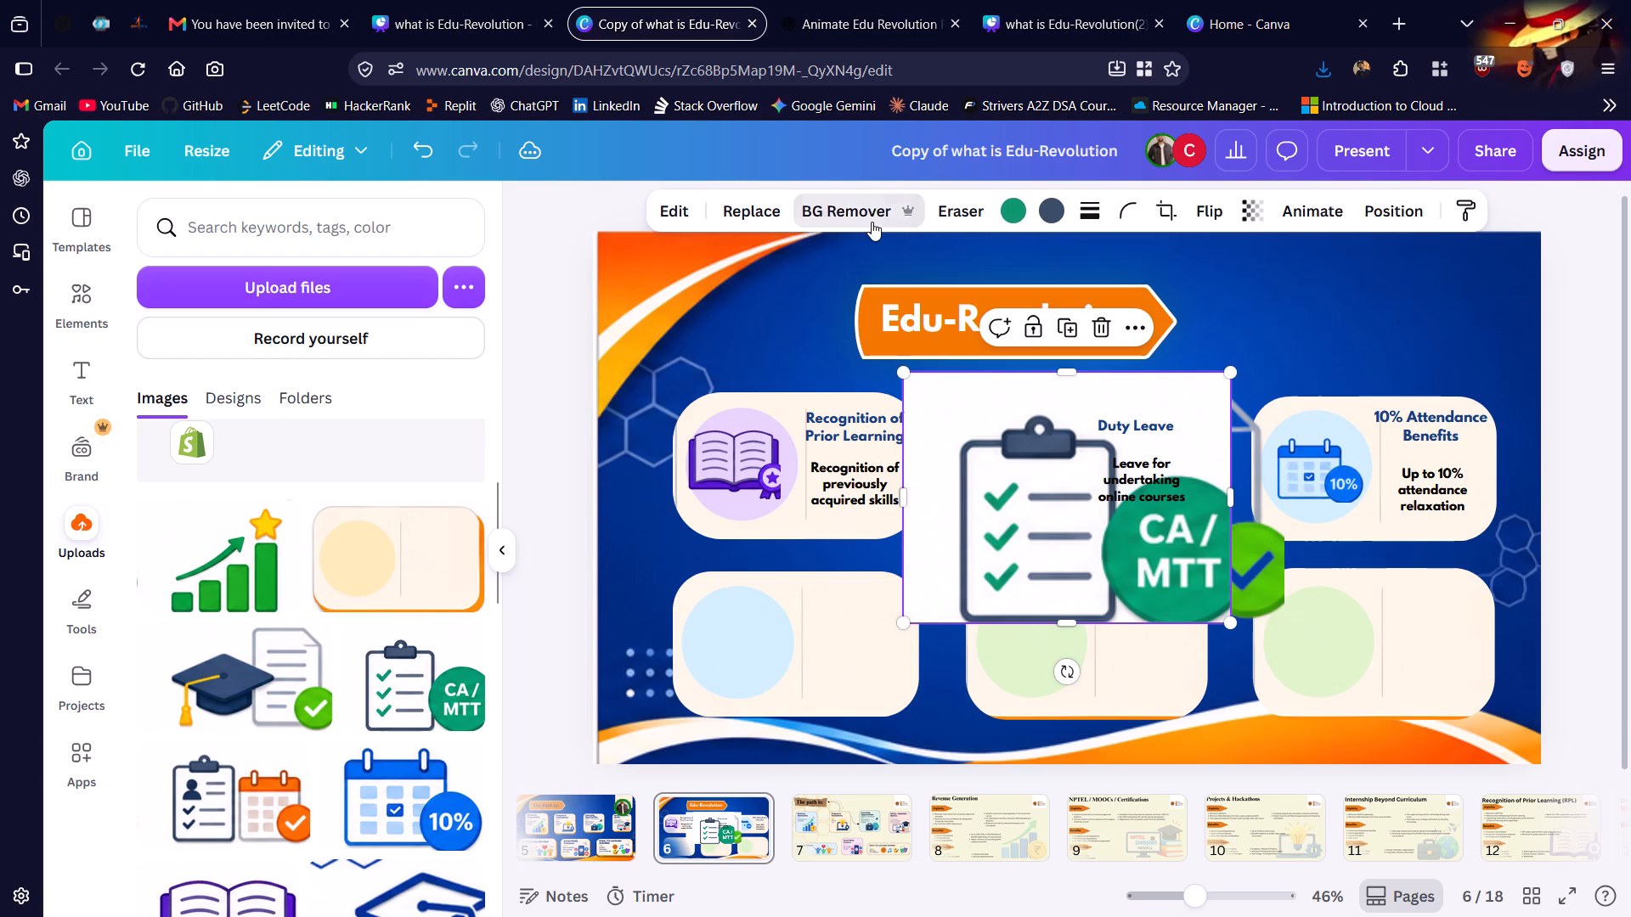
Move the CA/MTT icon aside, then shrink the graduation-cap icon and fit it inside the blue circle of the second-row card.
left_click_drag(1010, 564, 1250, 547)
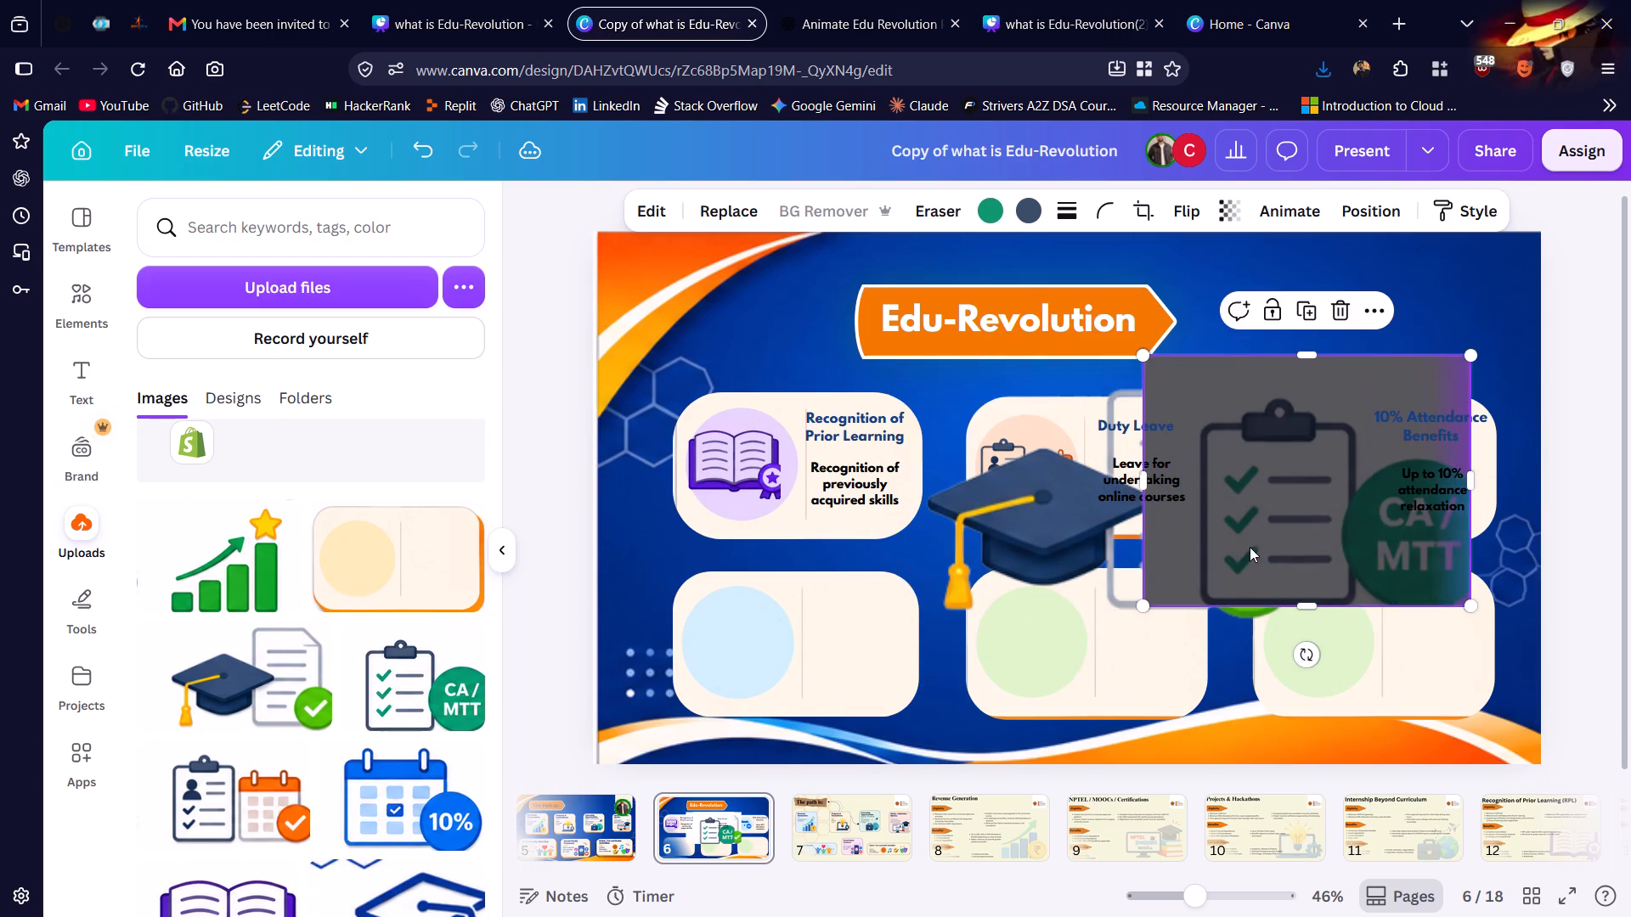
left_click(1018, 573)
left_click_drag(848, 373, 1097, 532)
left_click_drag(1148, 560, 951, 597)
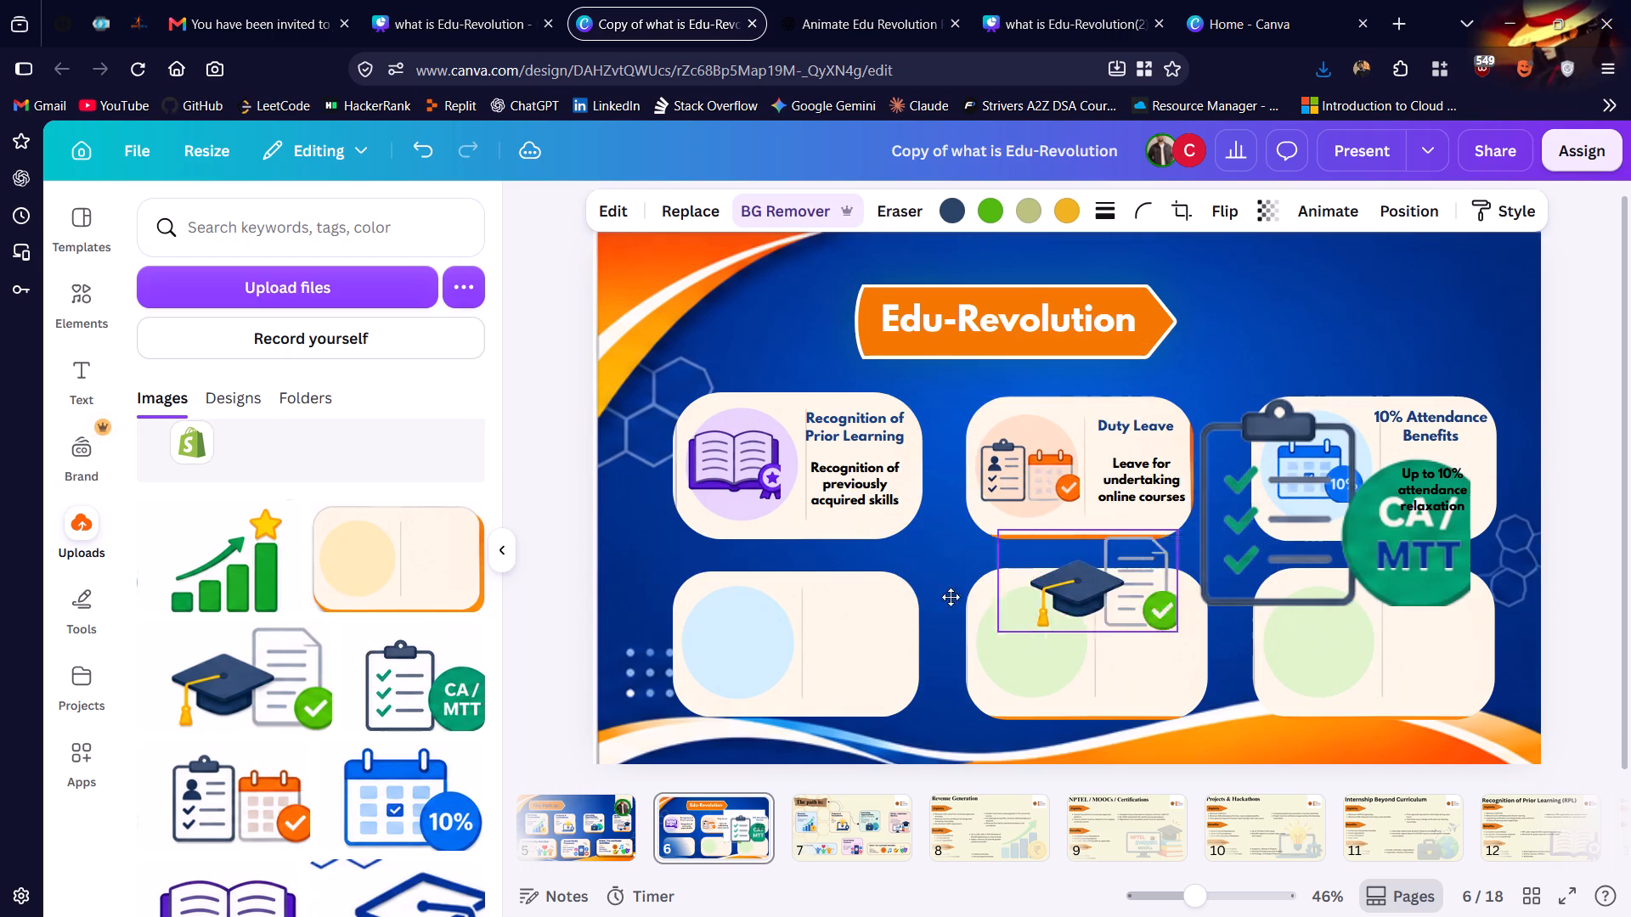
left_click_drag(951, 597, 751, 638)
left_click(923, 0)
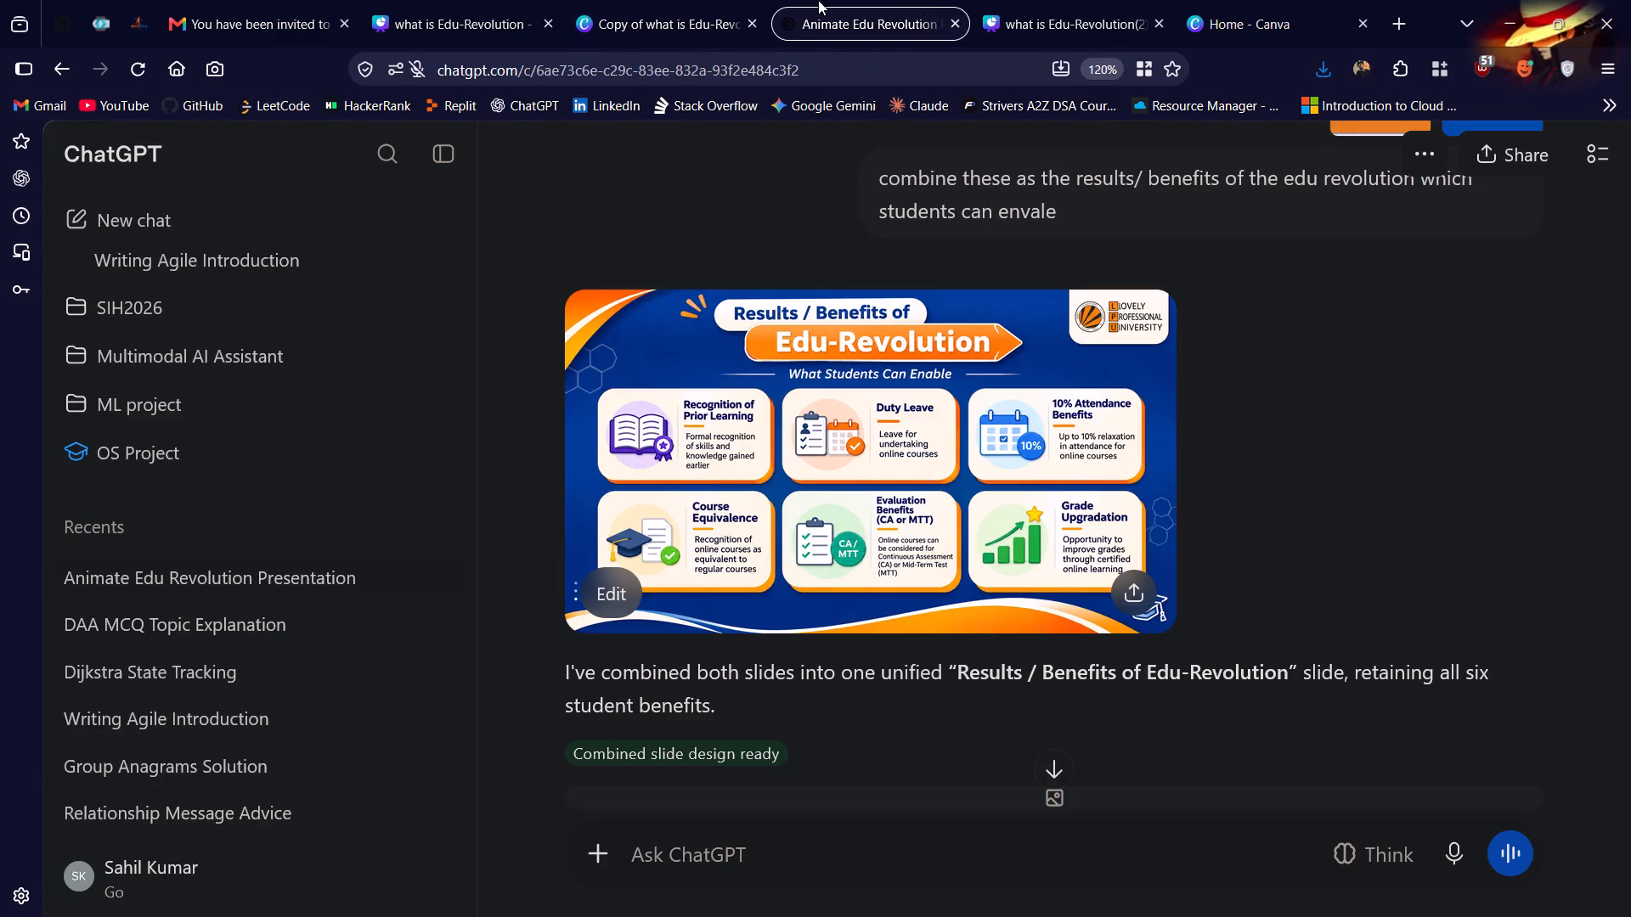
left_click(713, 0)
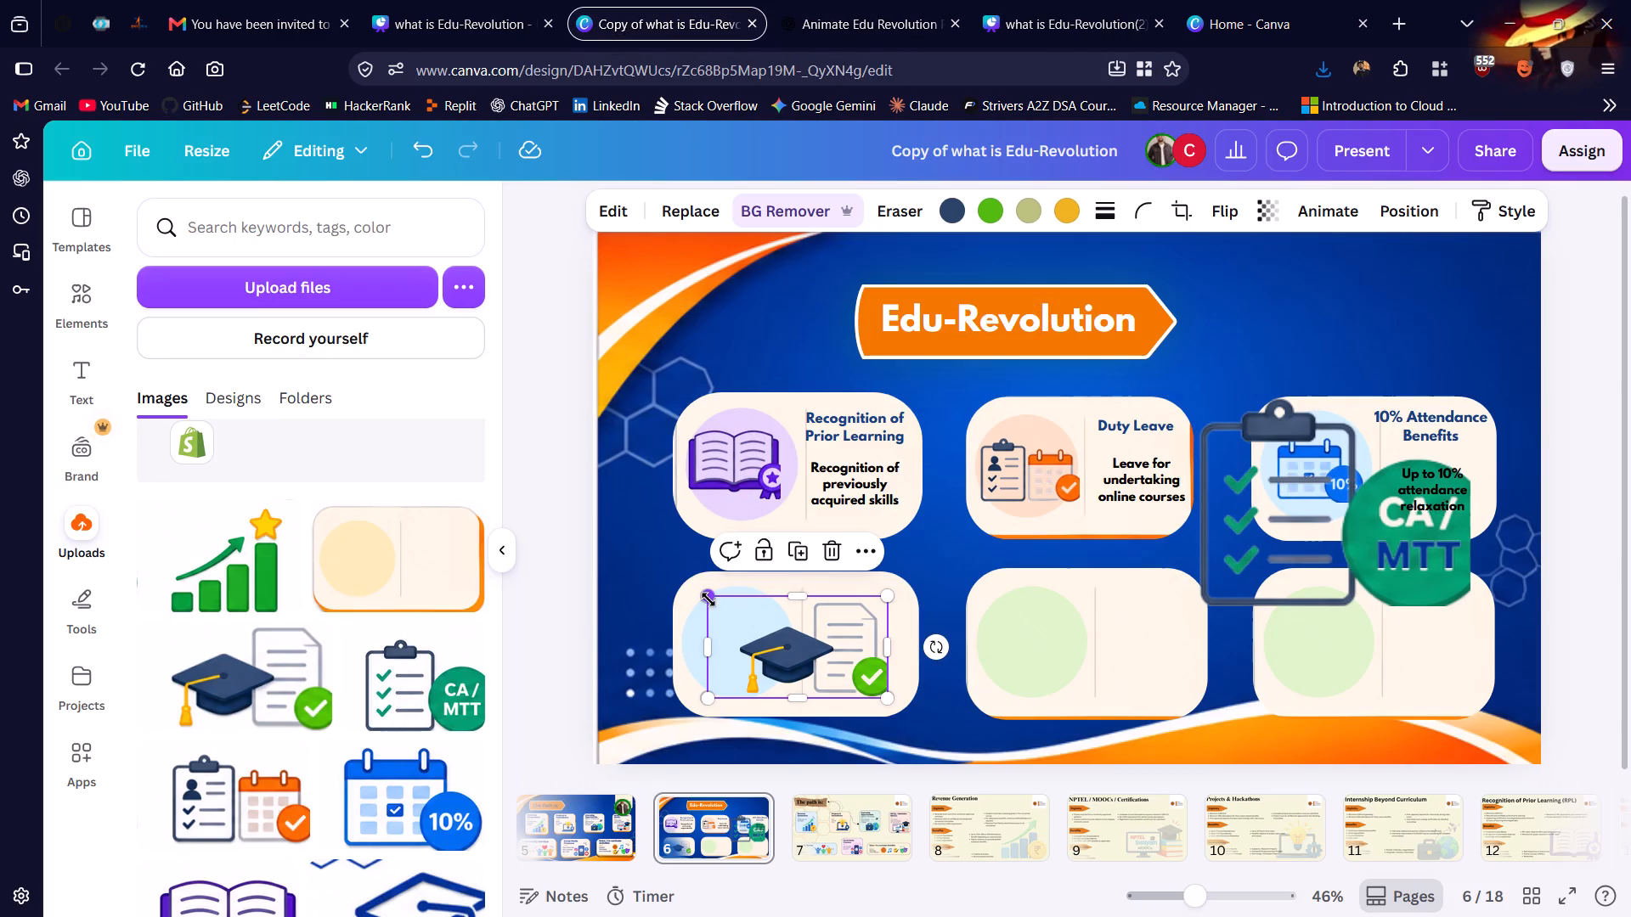
left_click_drag(708, 599, 772, 639)
left_click_drag(874, 655, 804, 645)
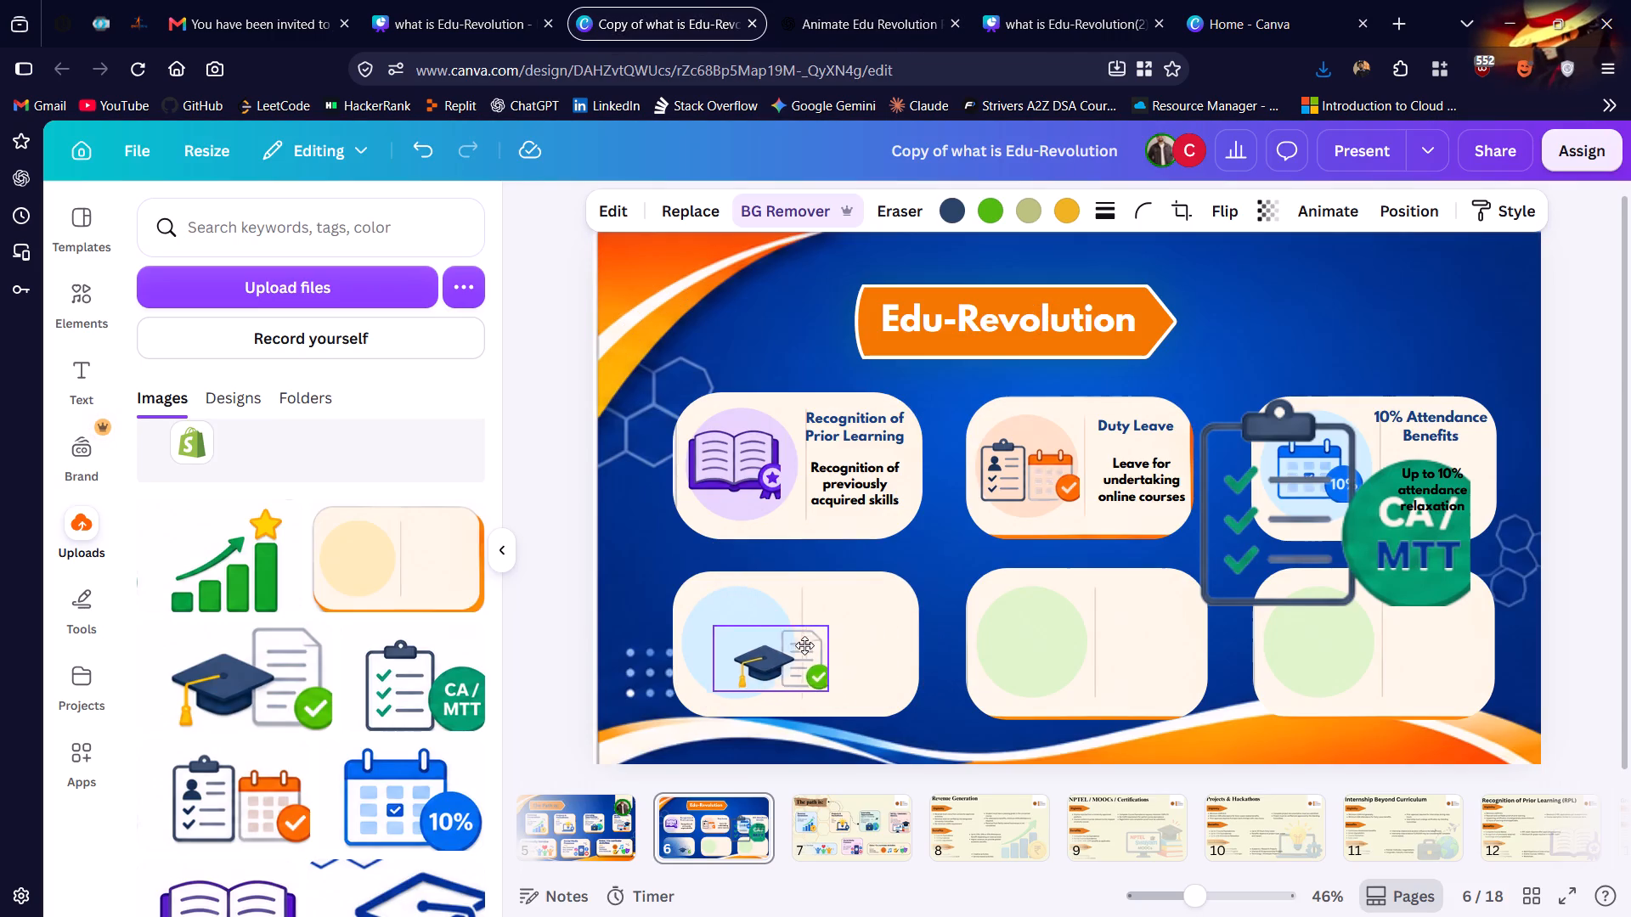
left_click_drag(804, 645, 769, 631)
Shrink the CA/MTT checklist icon and place it over the green circle of the card beneath "Duty Leave".
left_click_drag(1359, 582, 1204, 623)
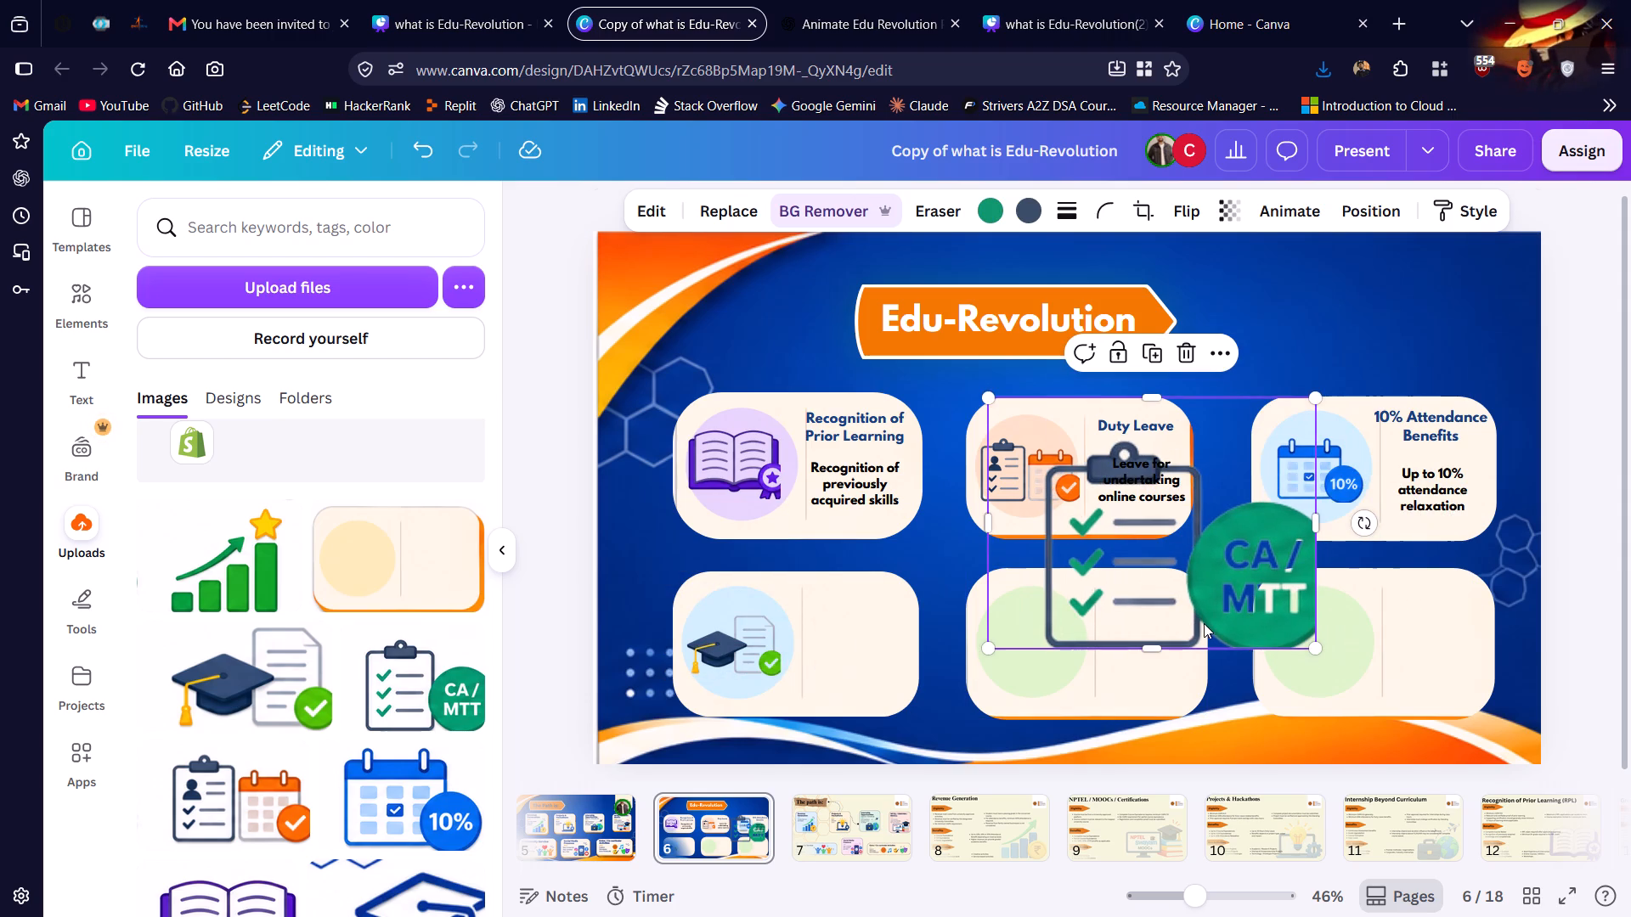
double_click(985, 408)
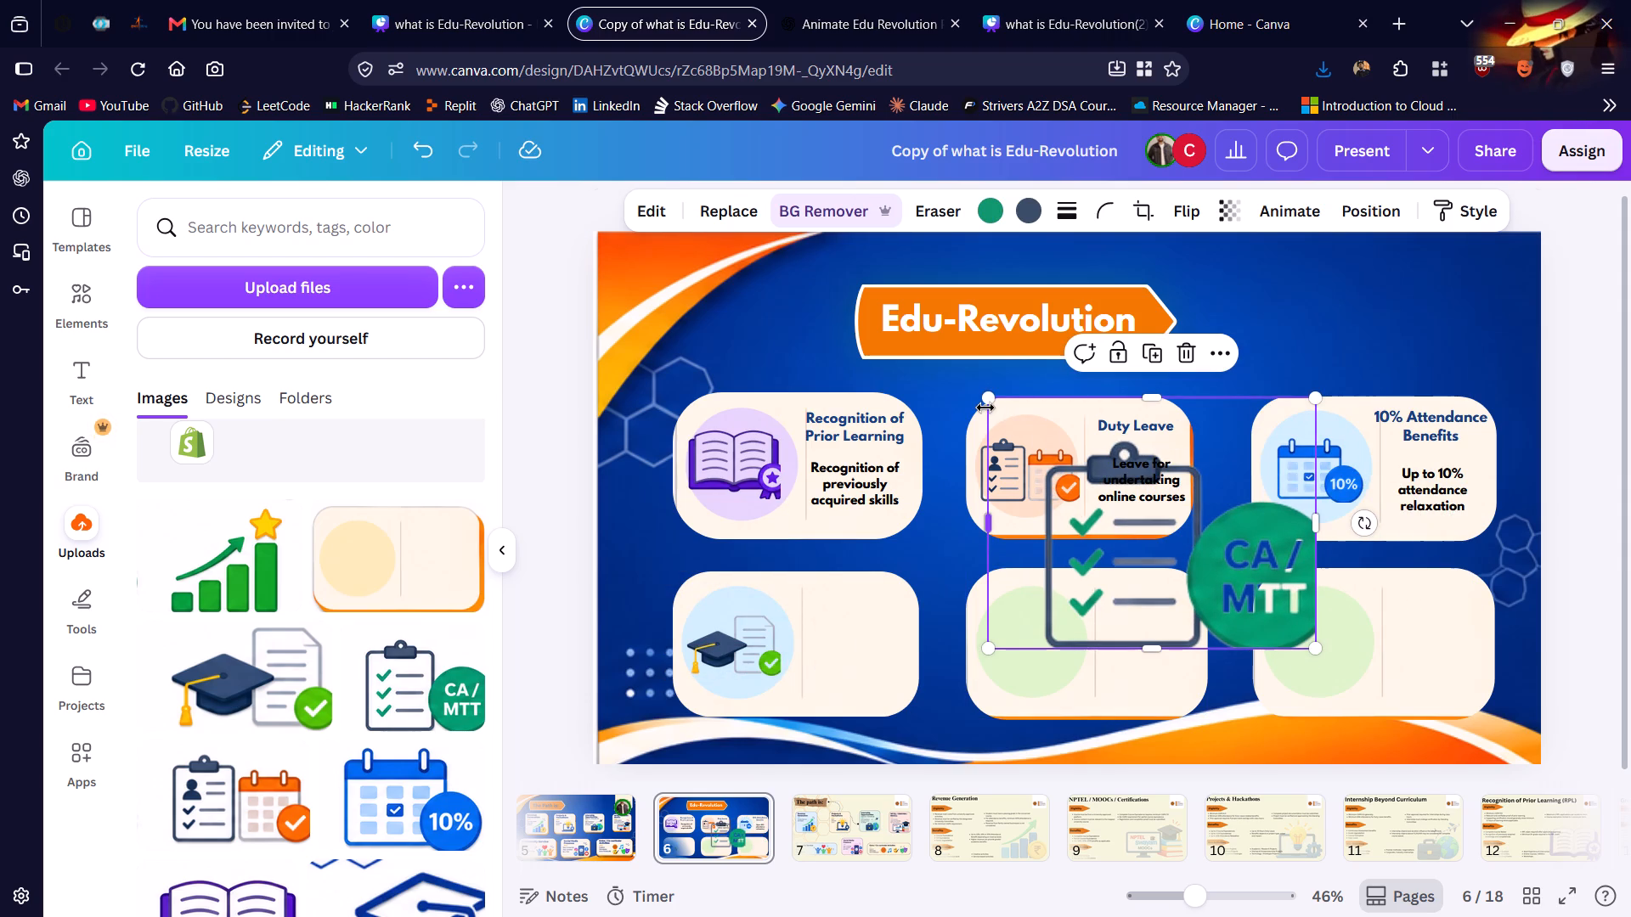
left_click_drag(989, 403, 1195, 526)
left_click(1195, 526)
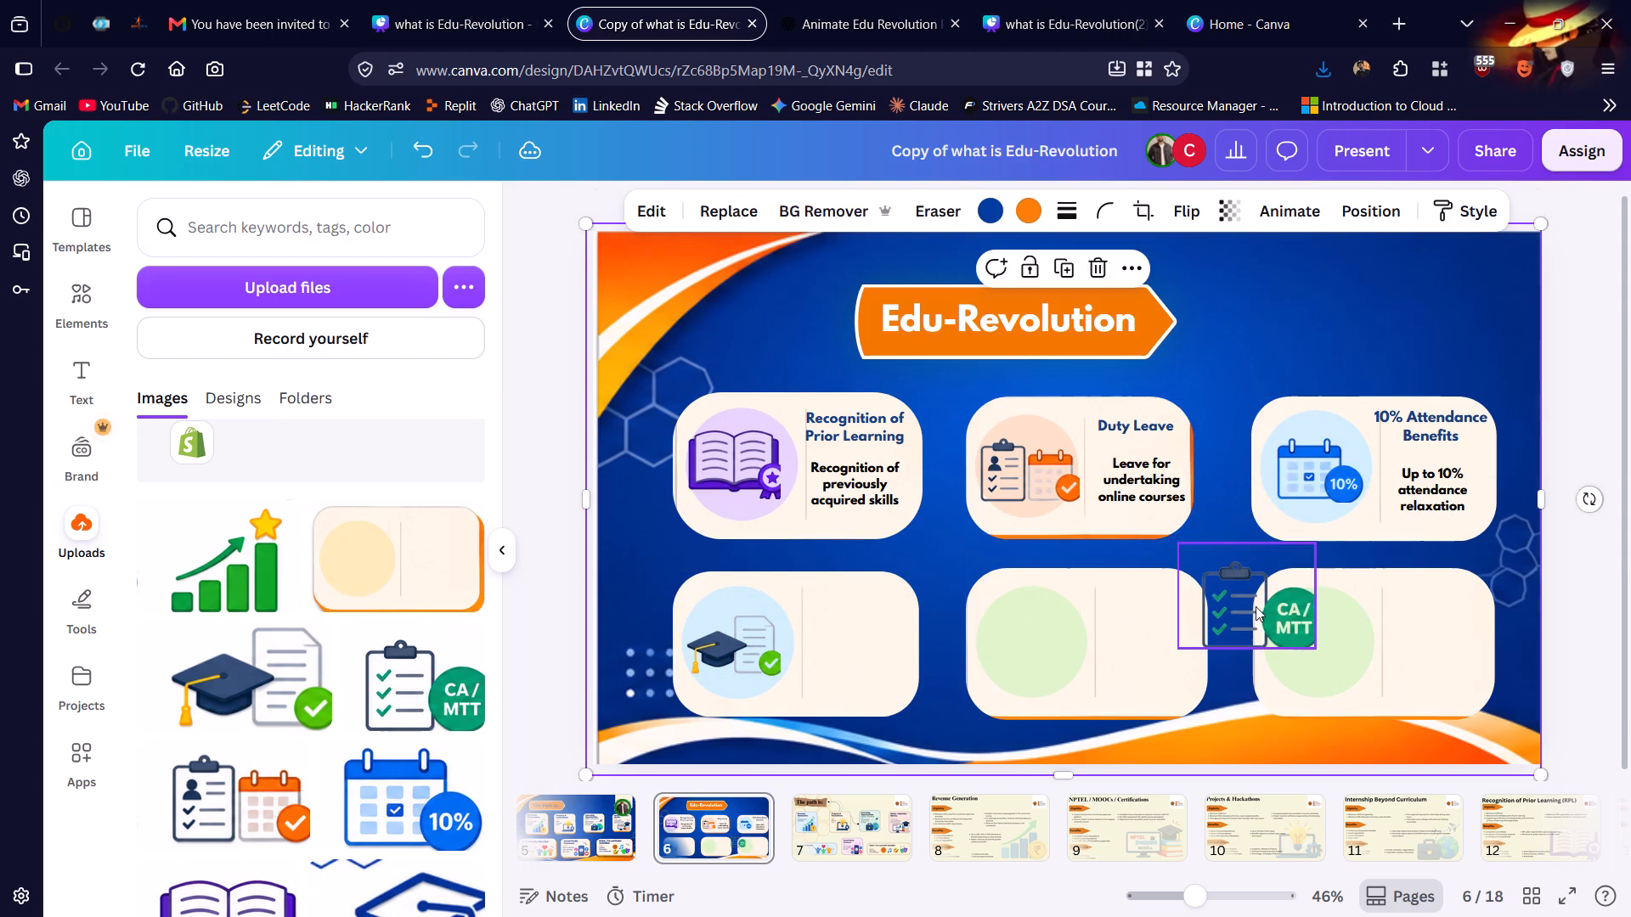
left_click_drag(1256, 608, 1047, 644)
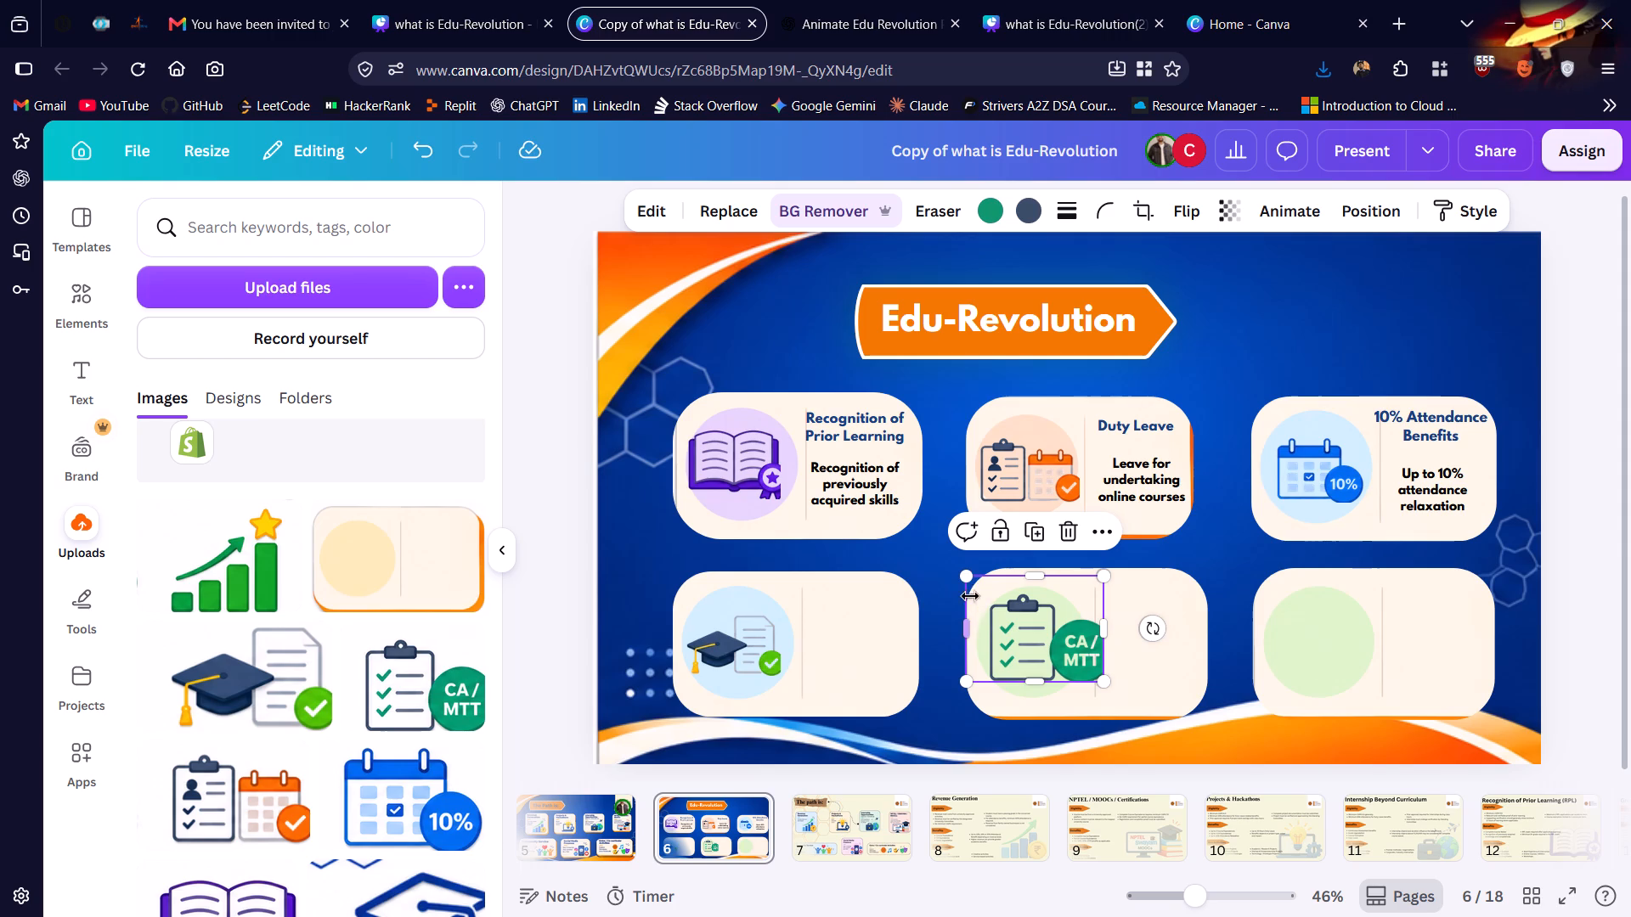
left_click_drag(968, 577, 1005, 595)
left_click_drag(1050, 636, 1030, 635)
left_click(1030, 635)
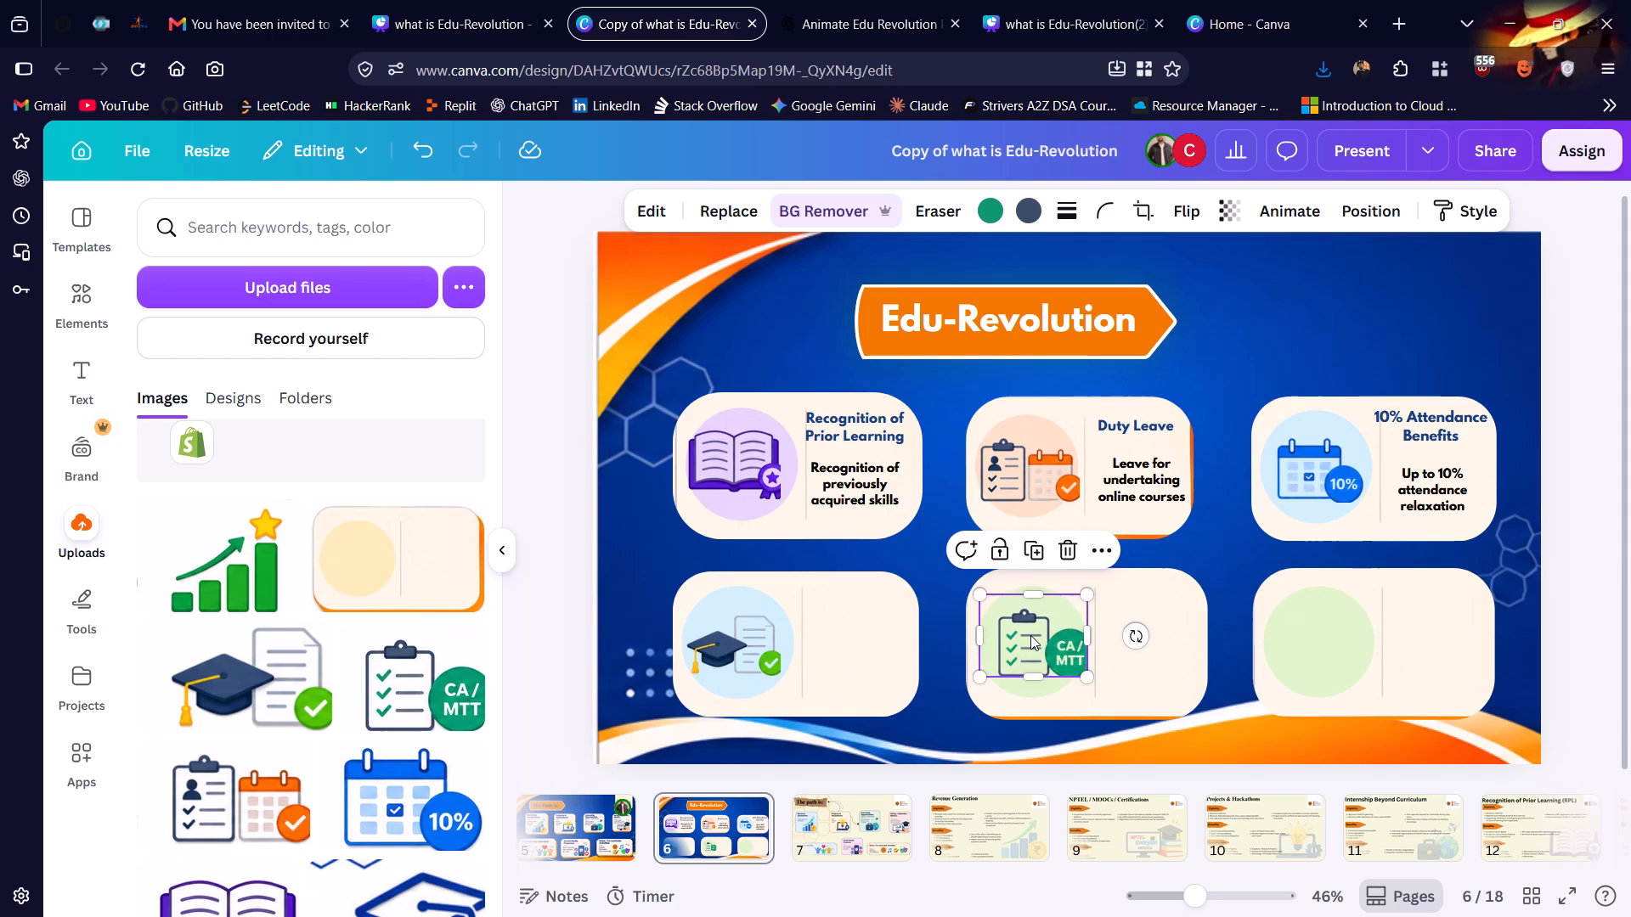
Fine-tune the CA/MTT icon's position and reduce it slightly so it sits centred within its green circle.
left_click_drag(1030, 635, 1011, 636)
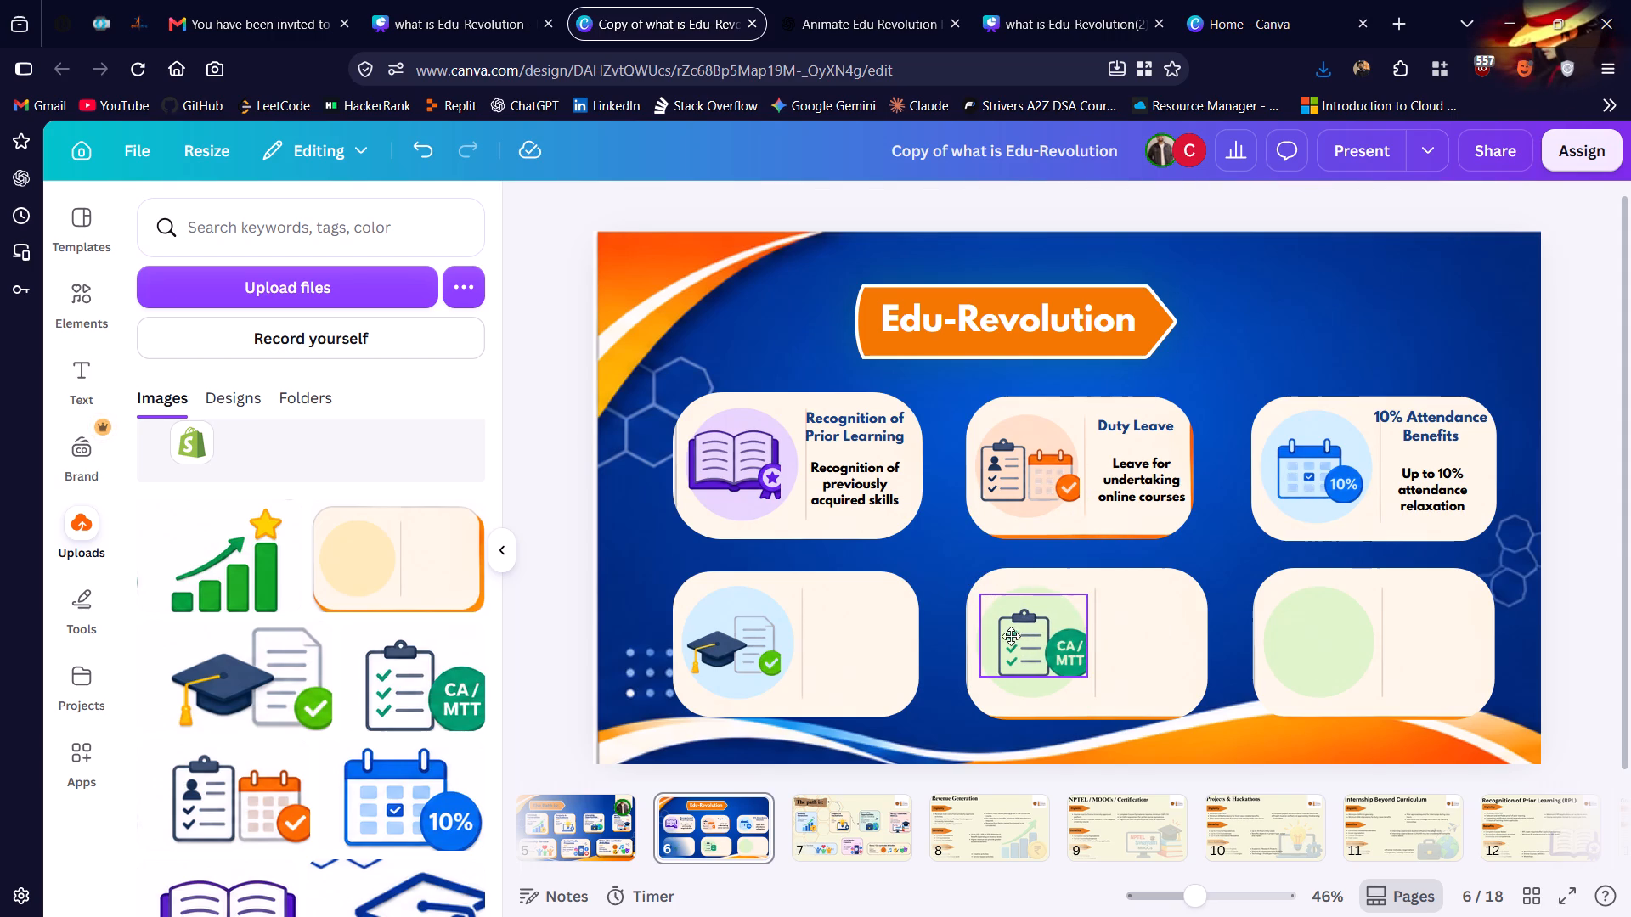
left_click_drag(1011, 636, 977, 634)
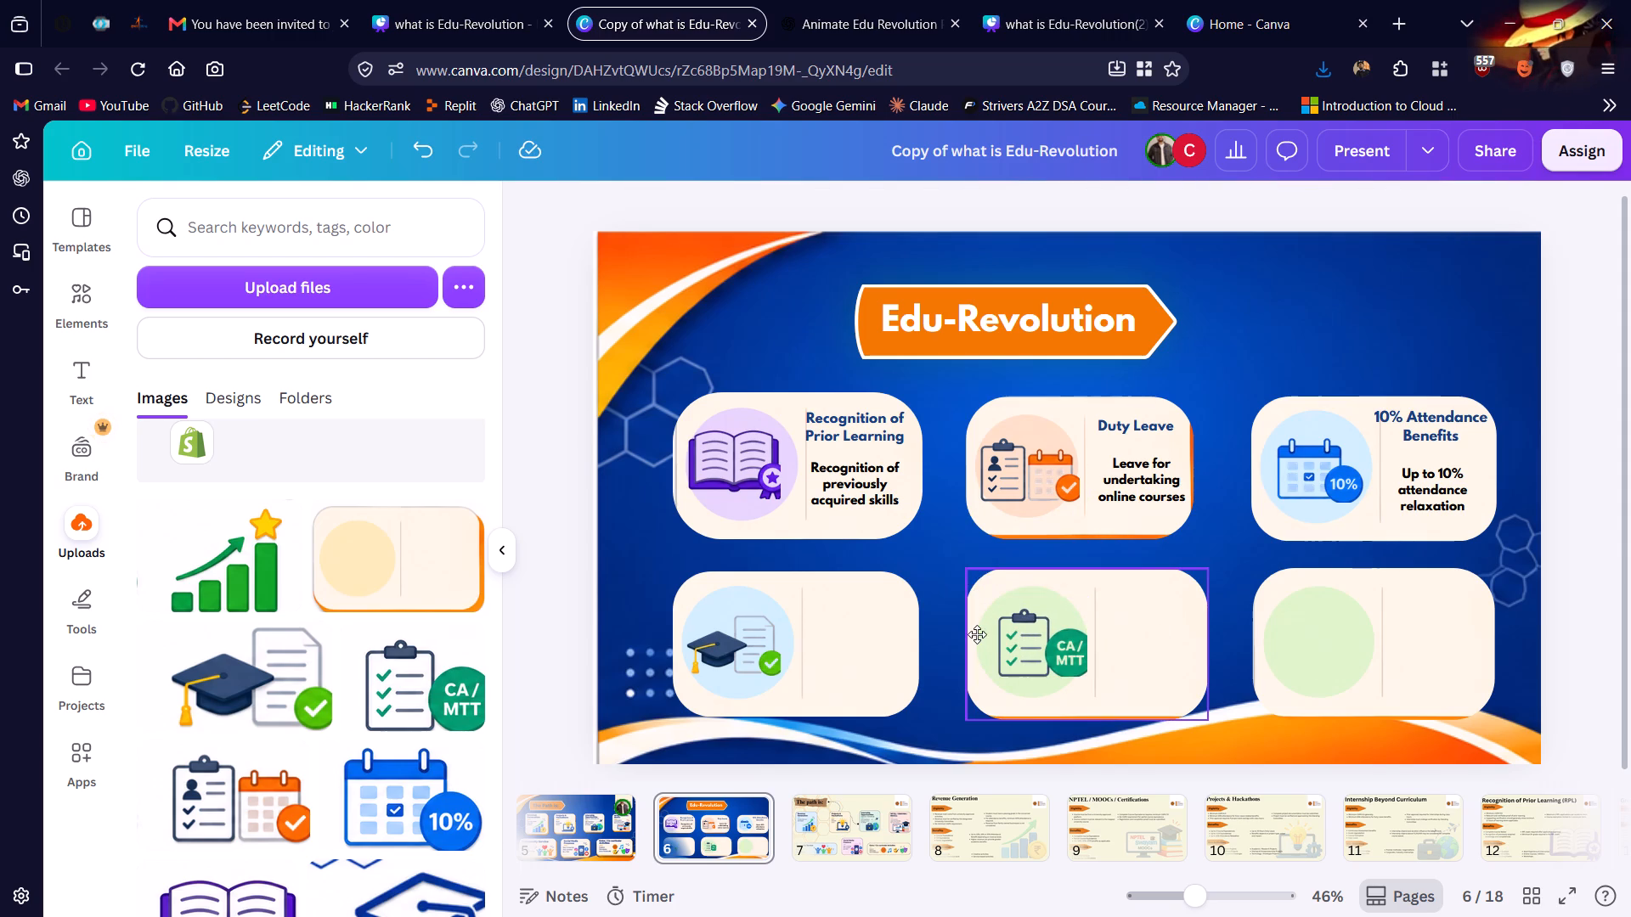
left_click_drag(977, 634, 987, 647)
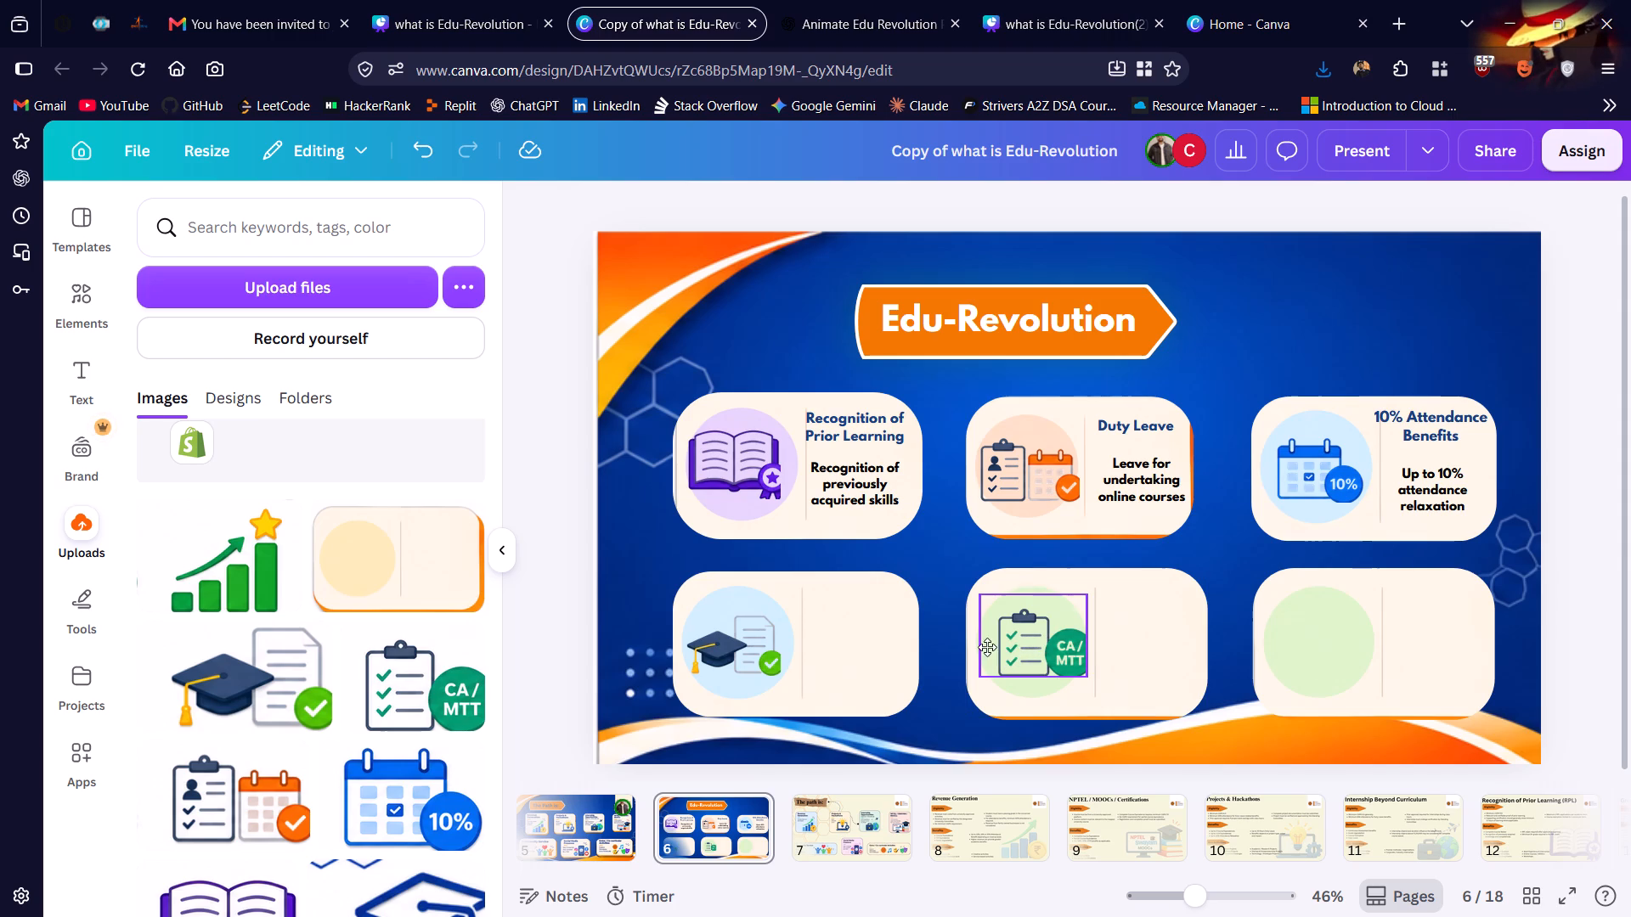
left_click_drag(987, 647, 992, 634)
left_click_drag(1006, 624, 991, 627)
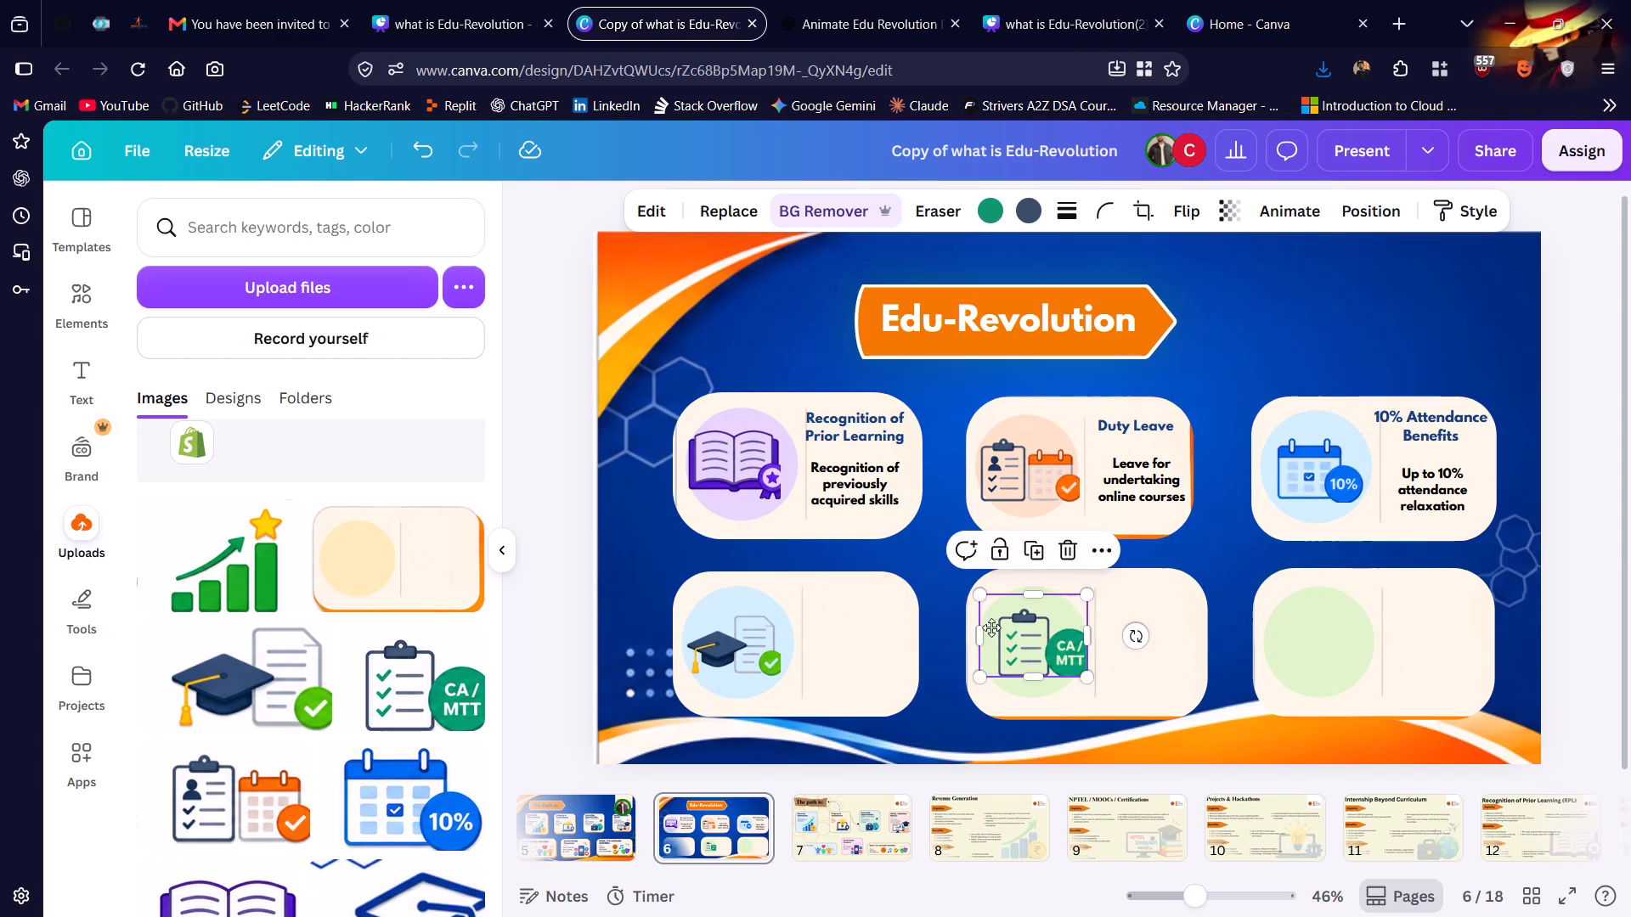
left_click_drag(991, 627, 994, 624)
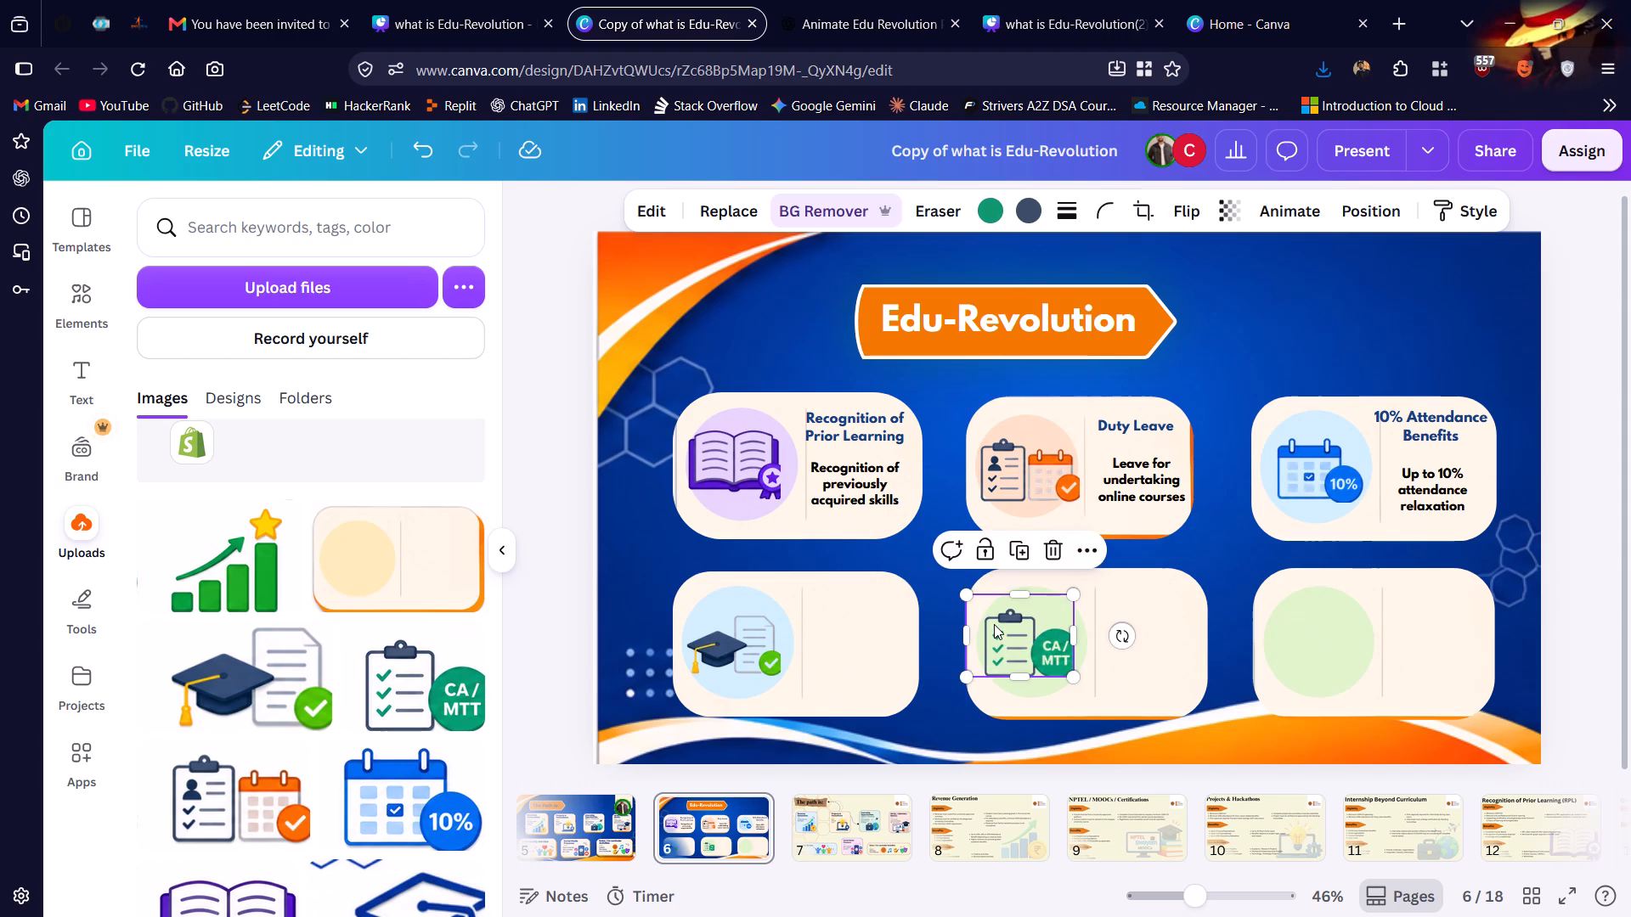
left_click(994, 624)
left_click_drag(994, 624, 1007, 622)
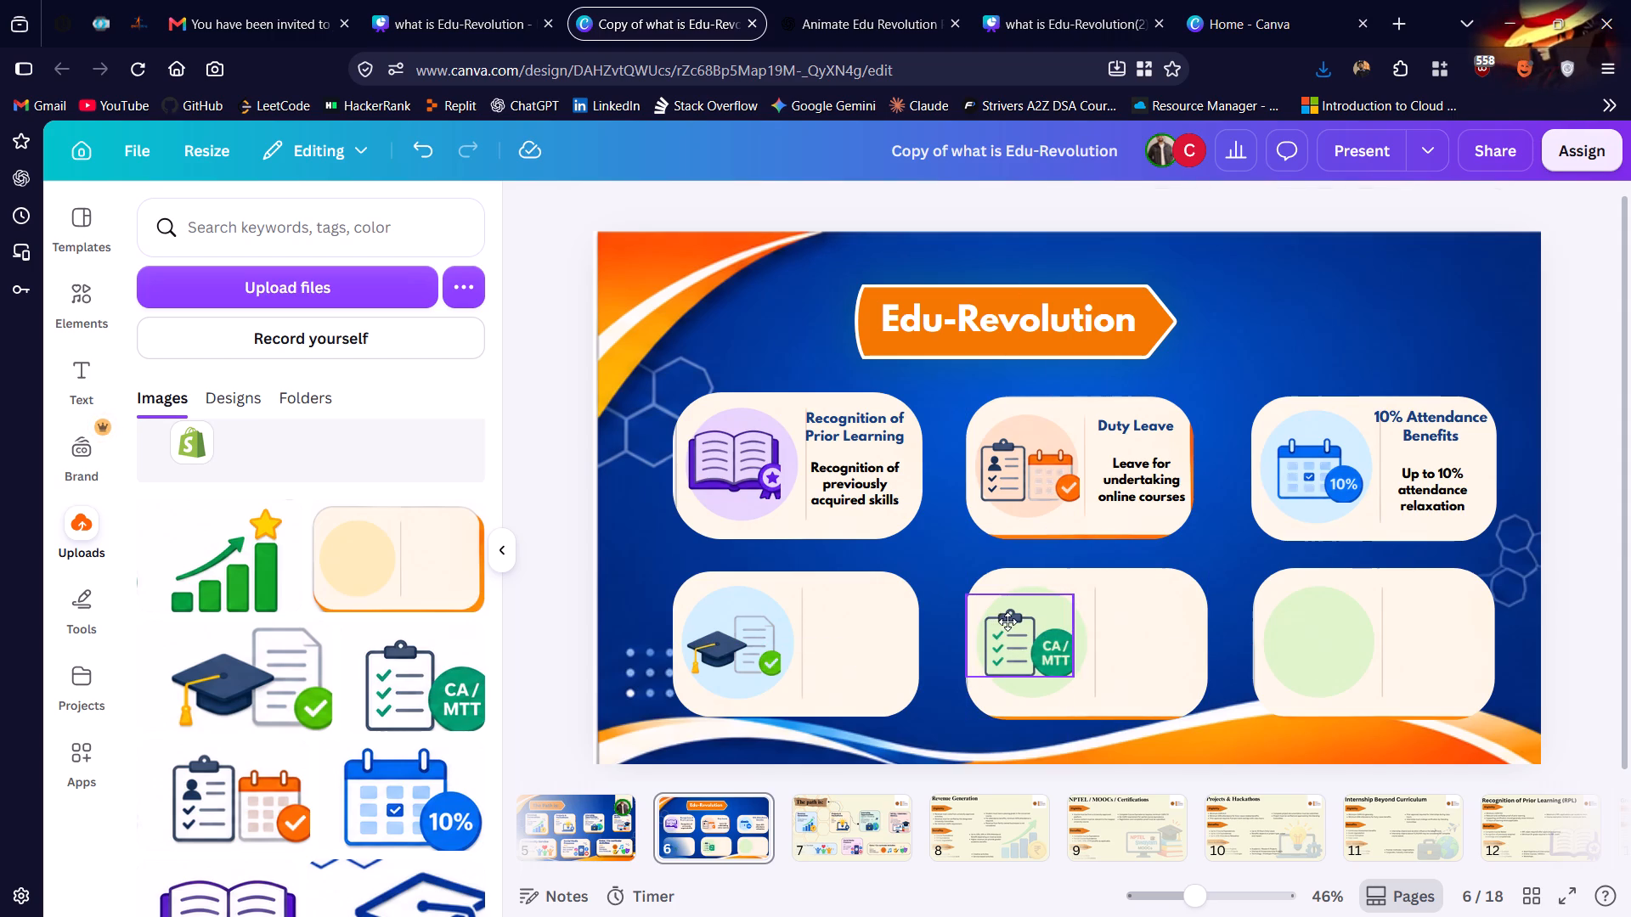
left_click_drag(1007, 622, 1029, 632)
left_click(1029, 632)
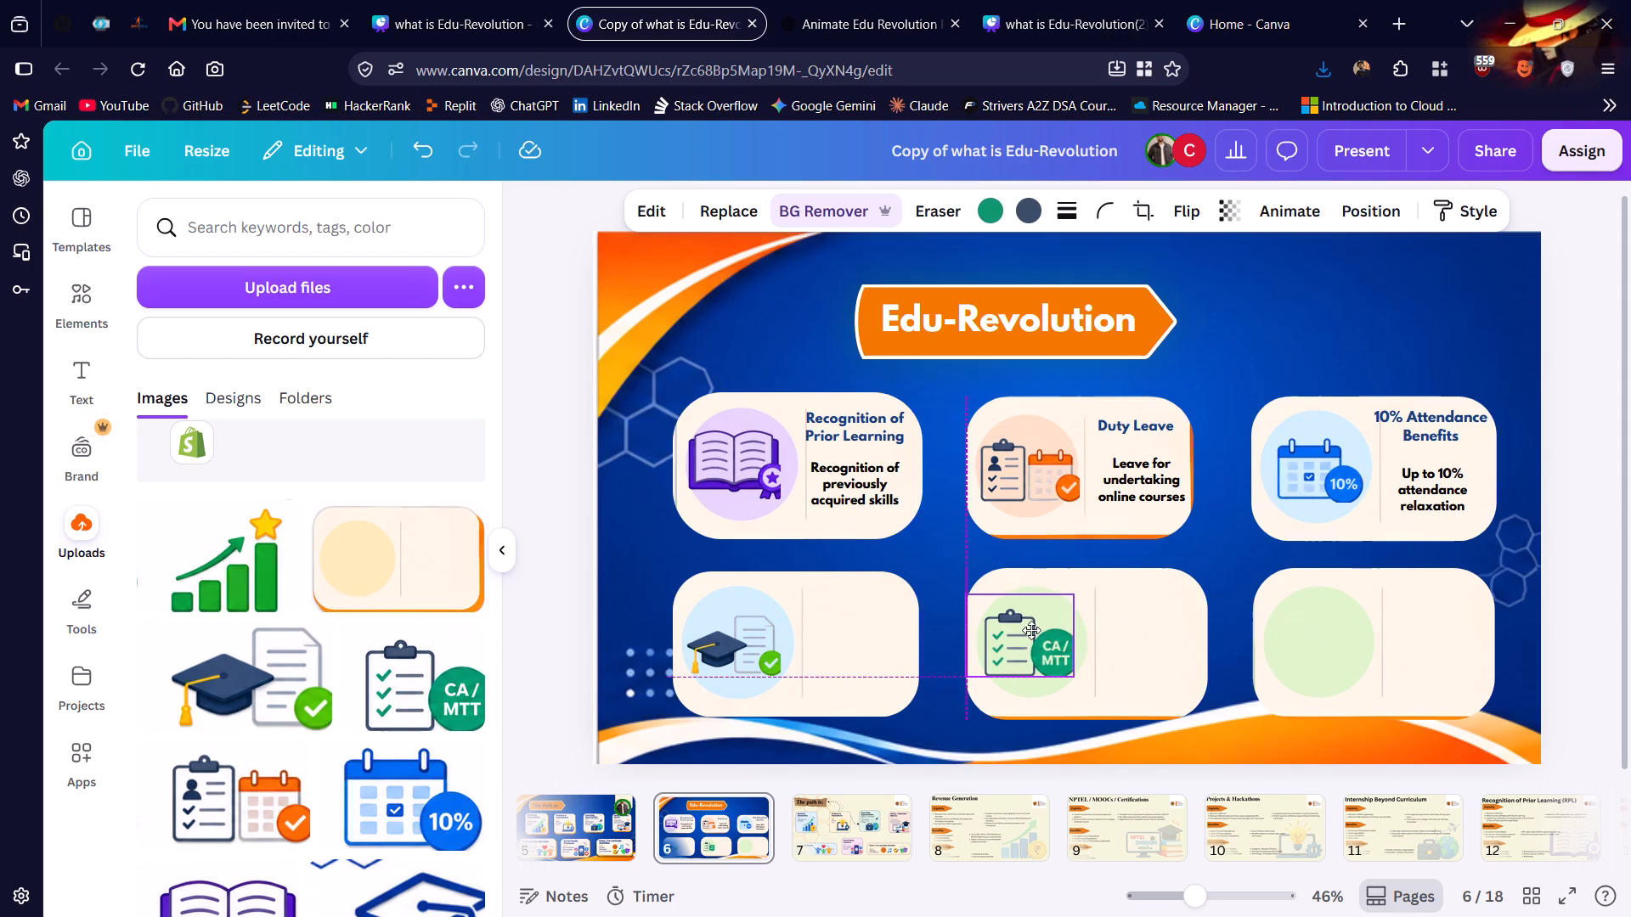
left_click(1582, 550)
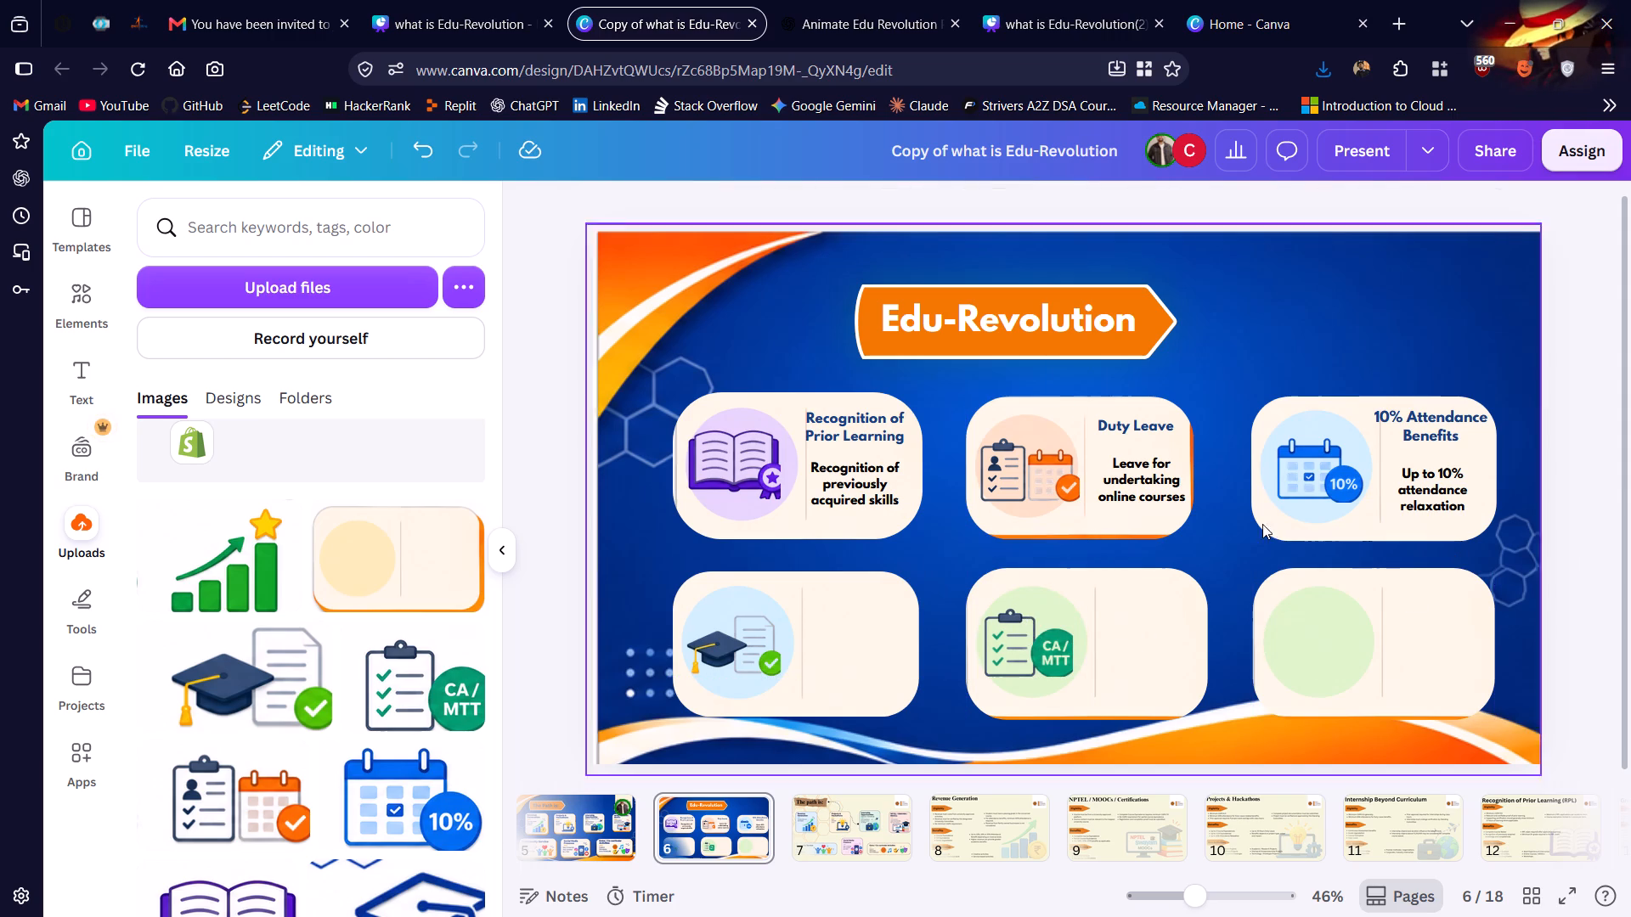
left_click(1002, 652)
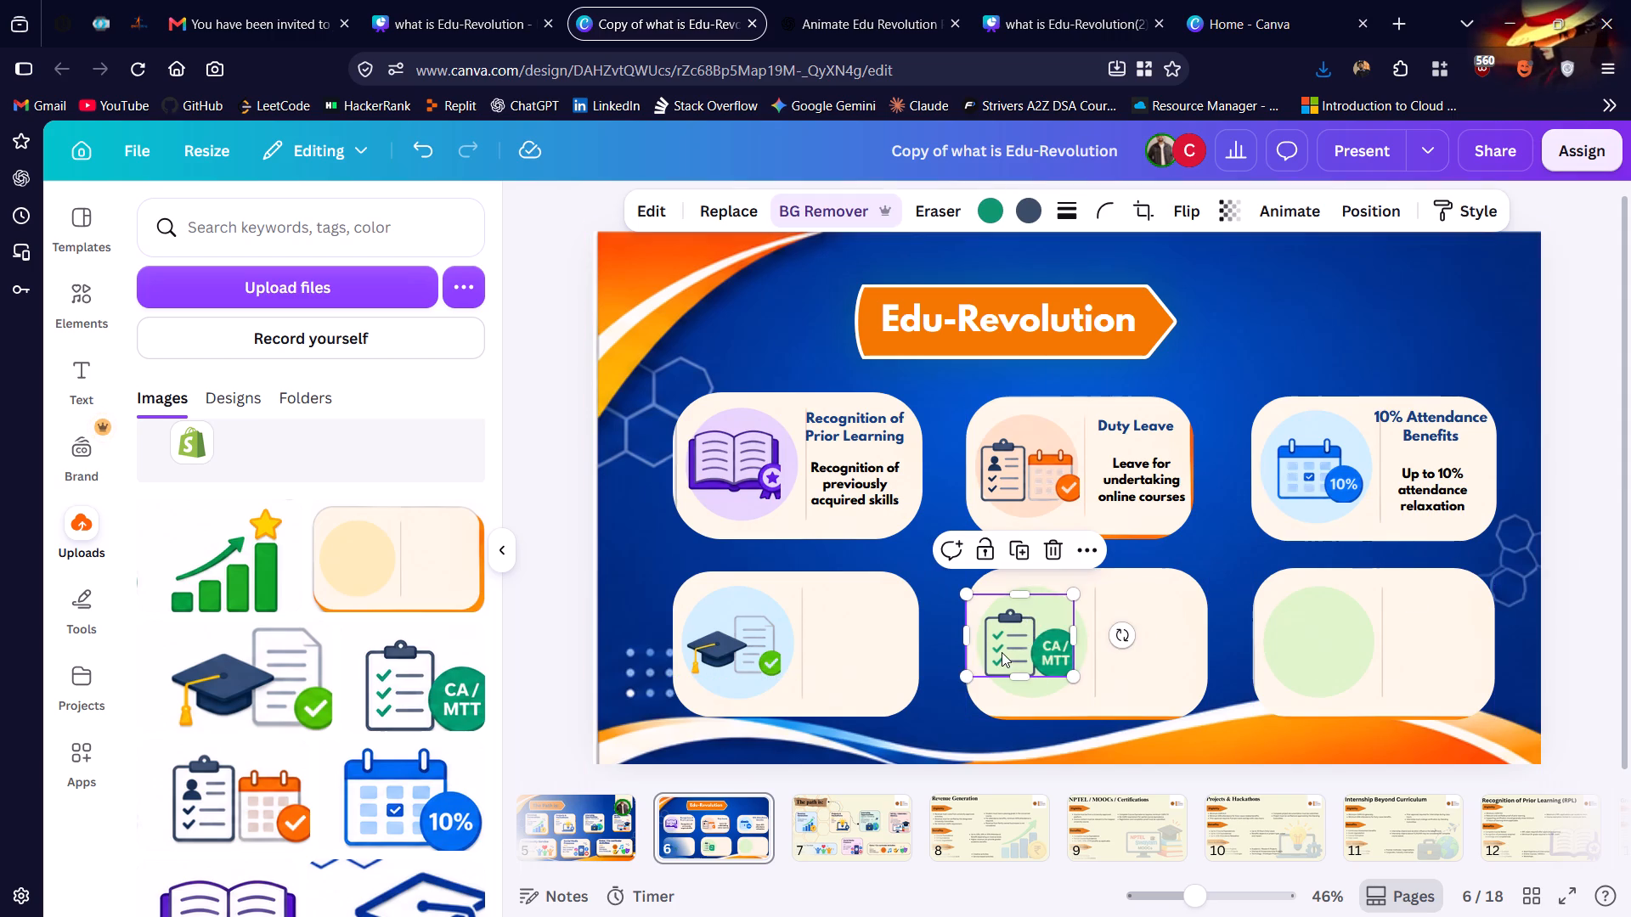
left_click_drag(968, 681, 982, 676)
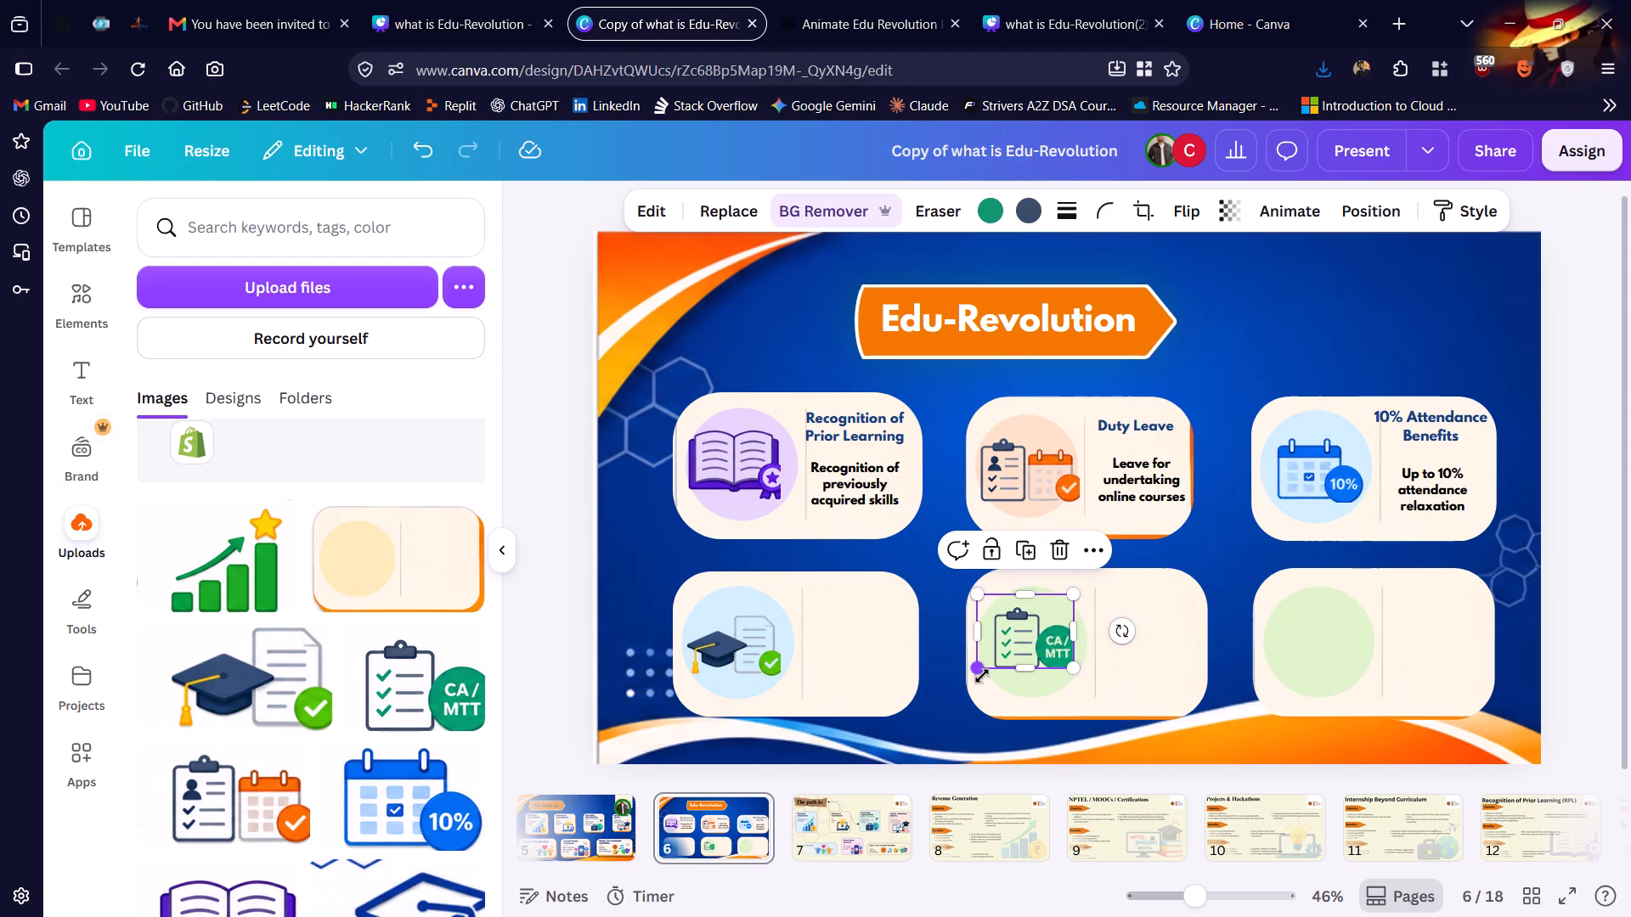
left_click(982, 676)
left_click(155, 565)
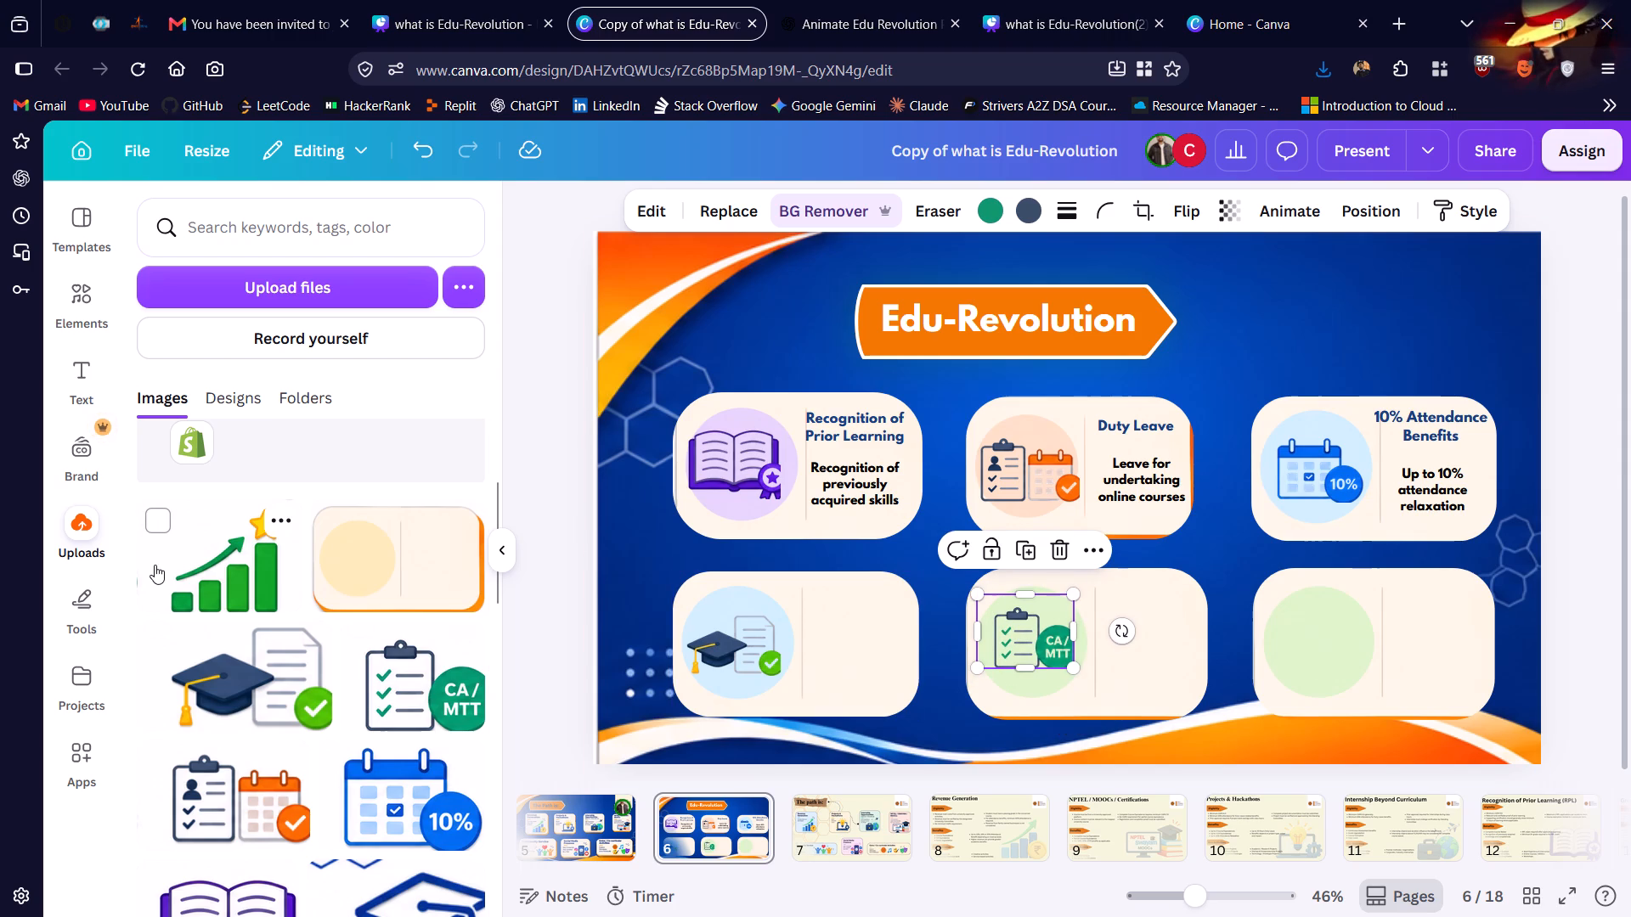
left_click(849, 218)
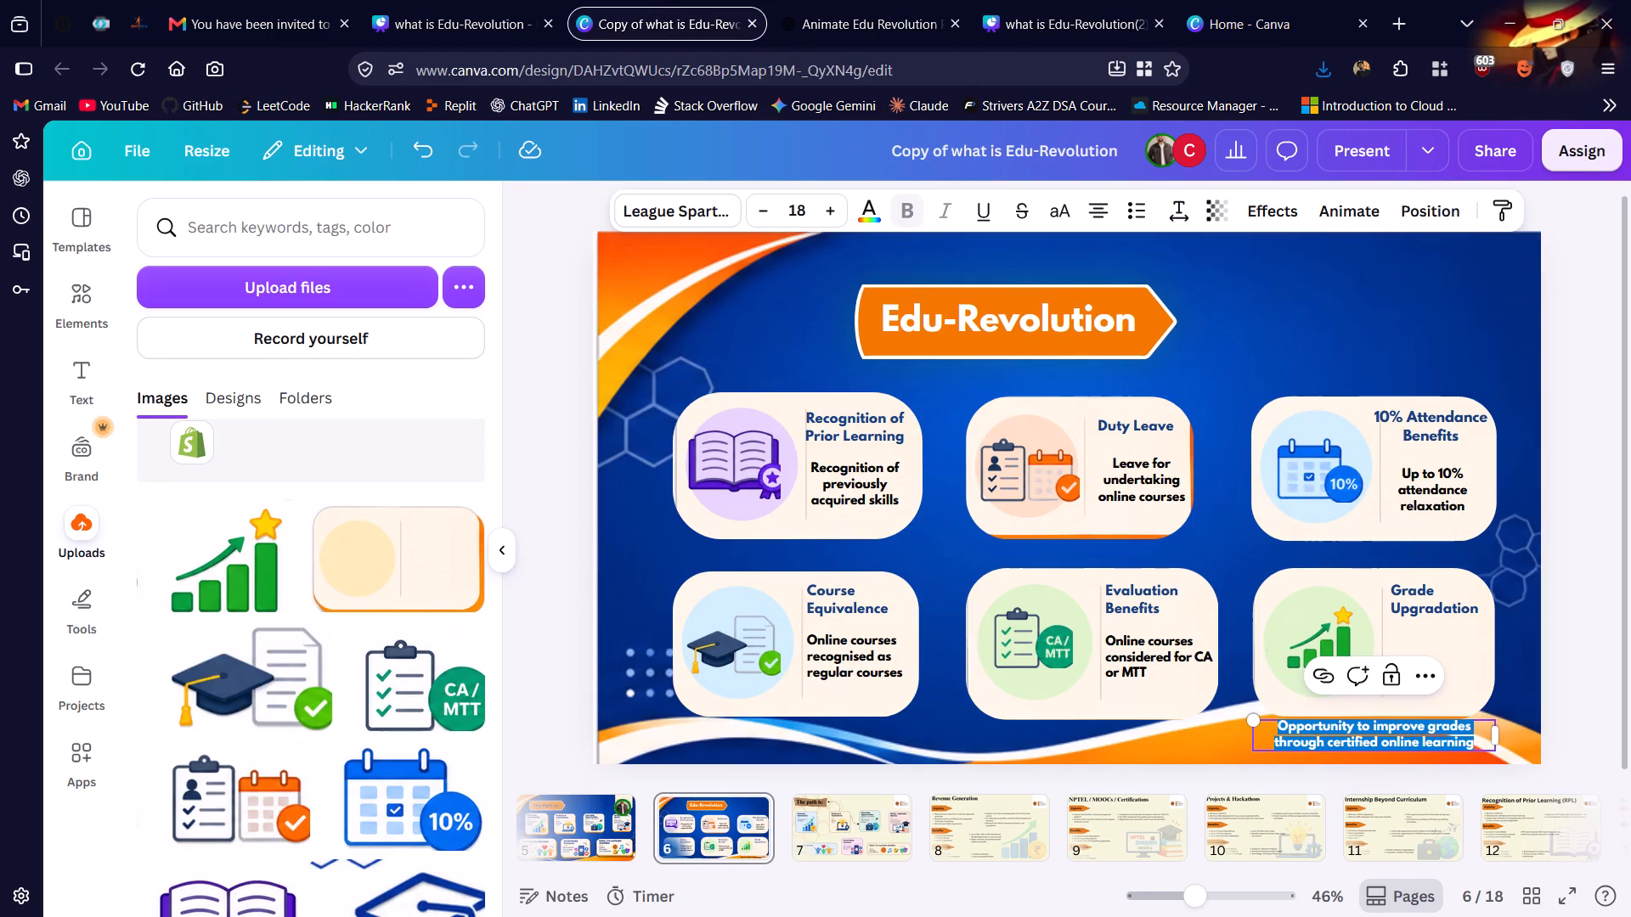
left_click_drag(1498, 736, 1383, 746)
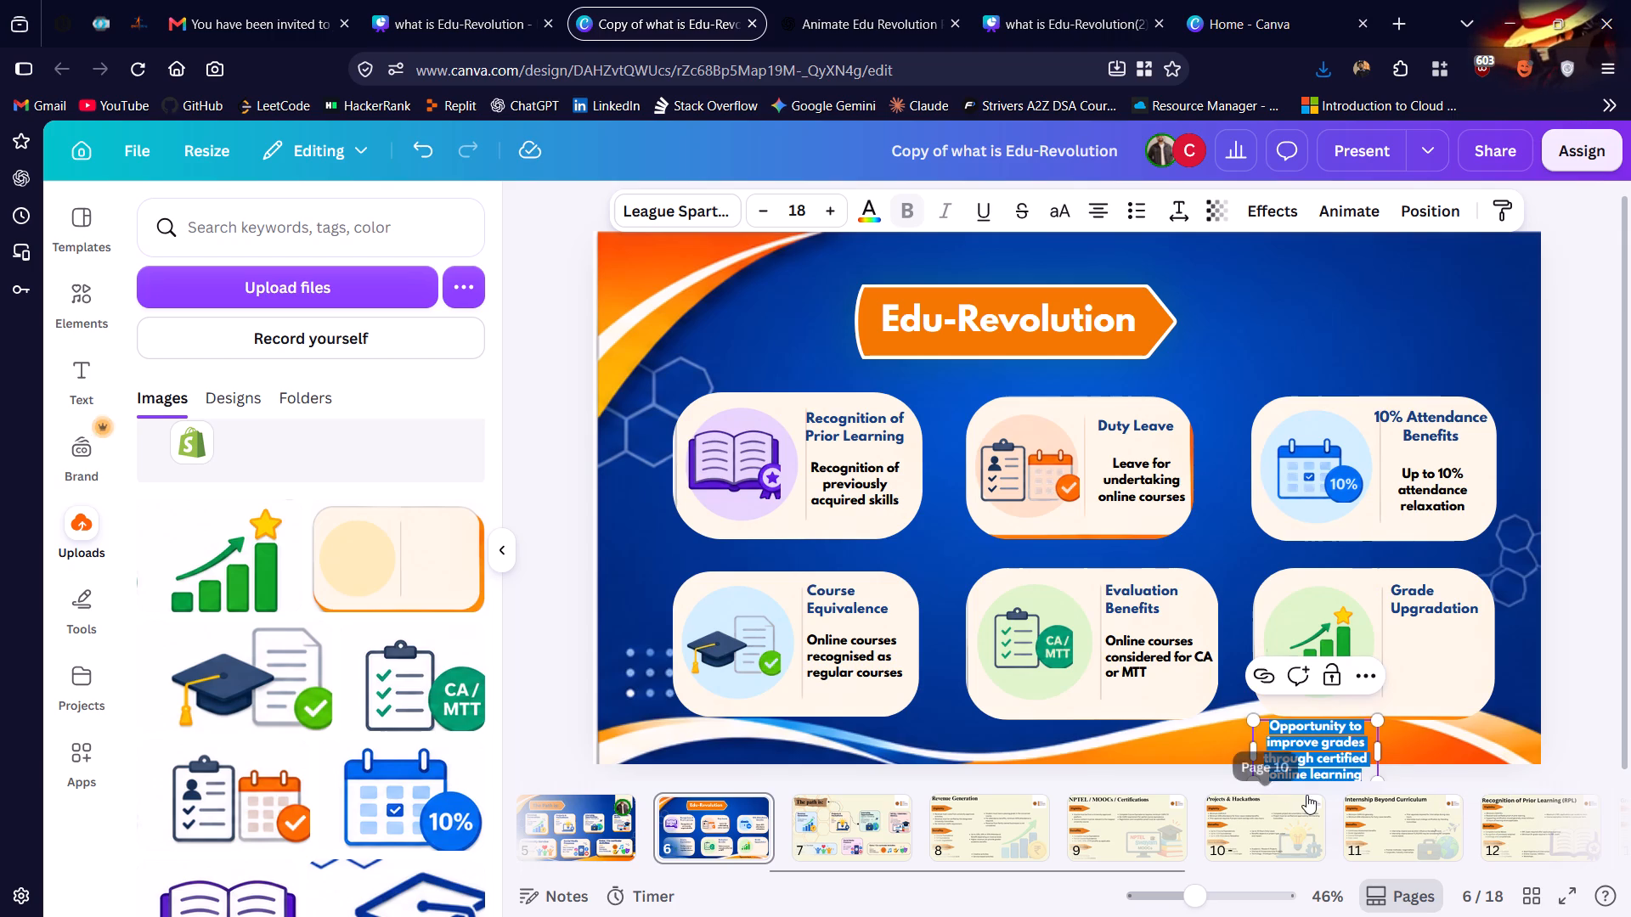
left_click(1261, 732)
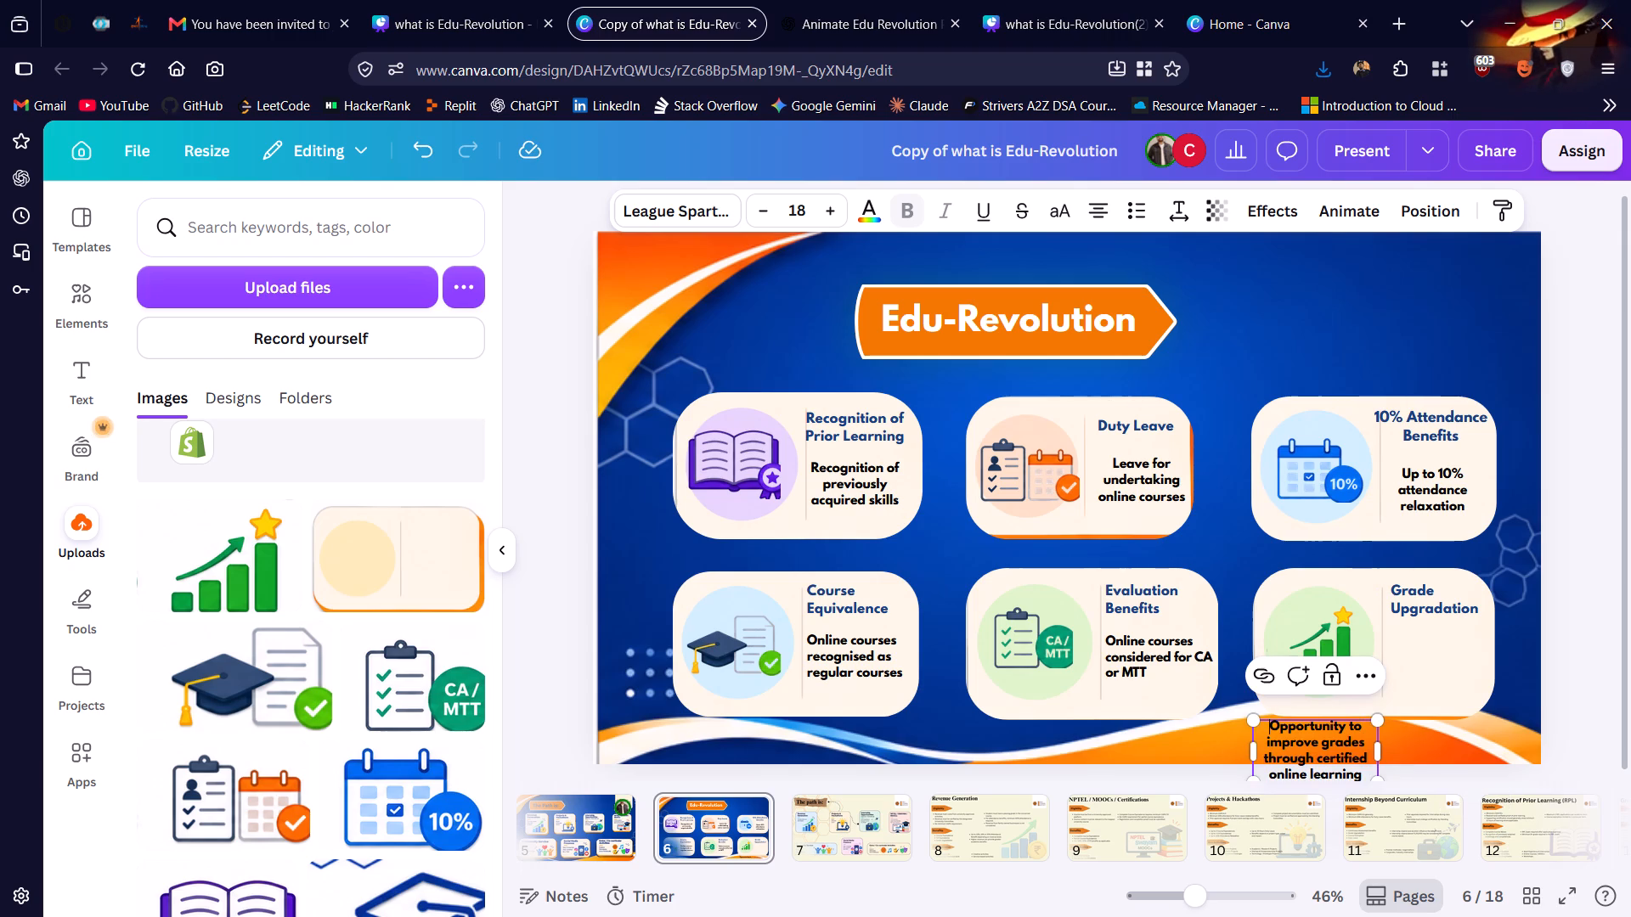
left_click_drag(1261, 732, 1290, 723)
left_click(1290, 723)
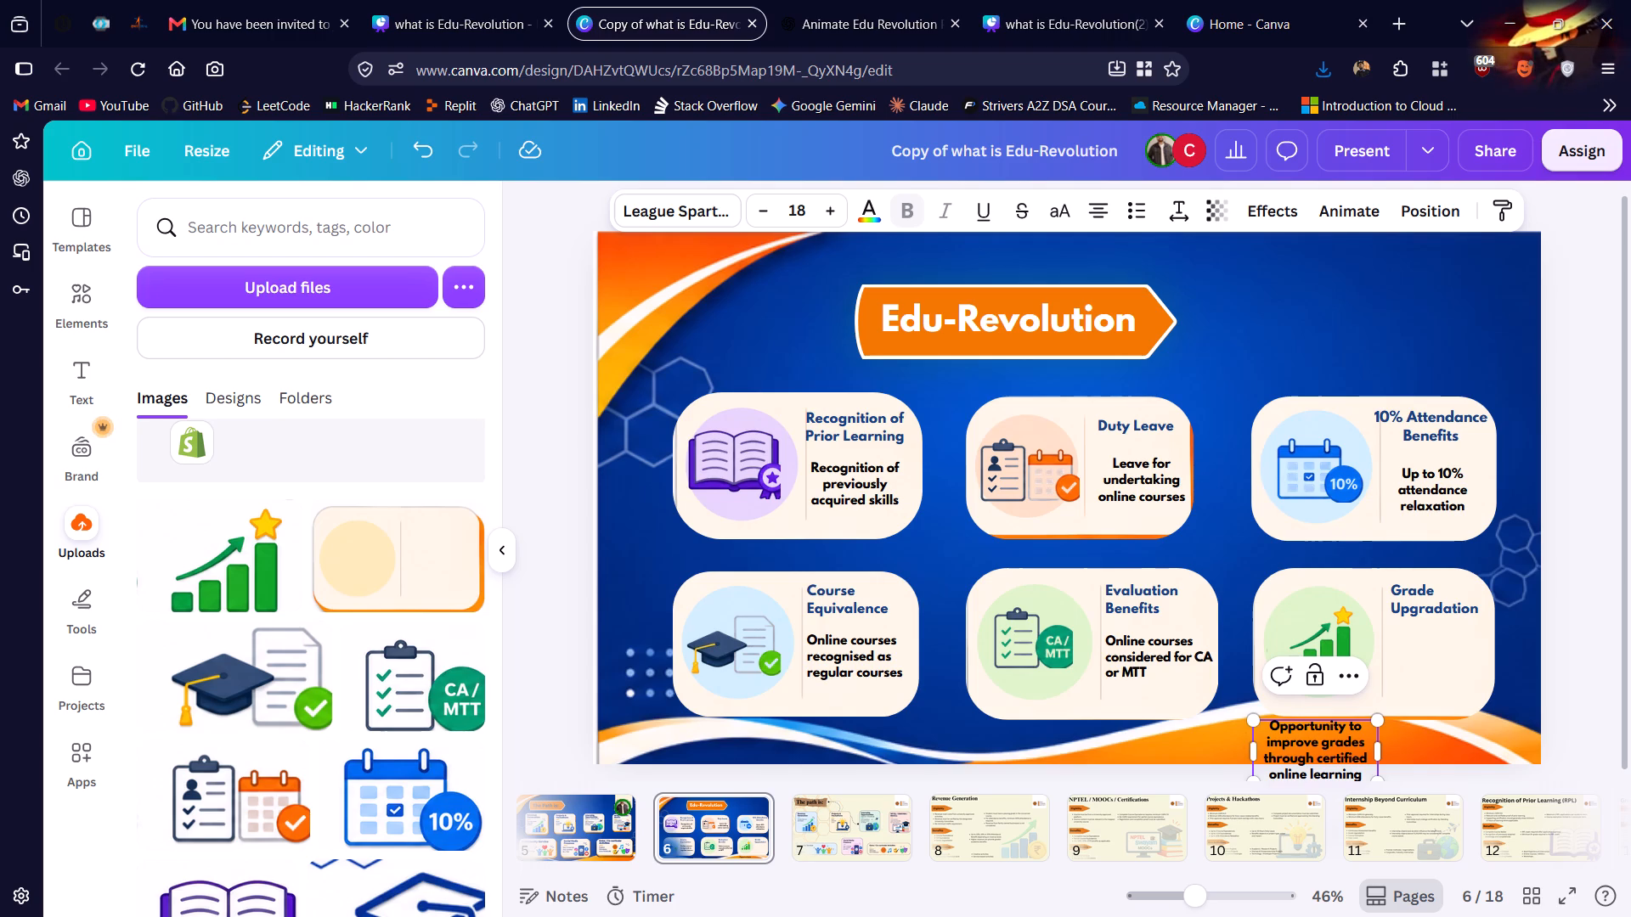
left_click_drag(1288, 717, 1419, 627)
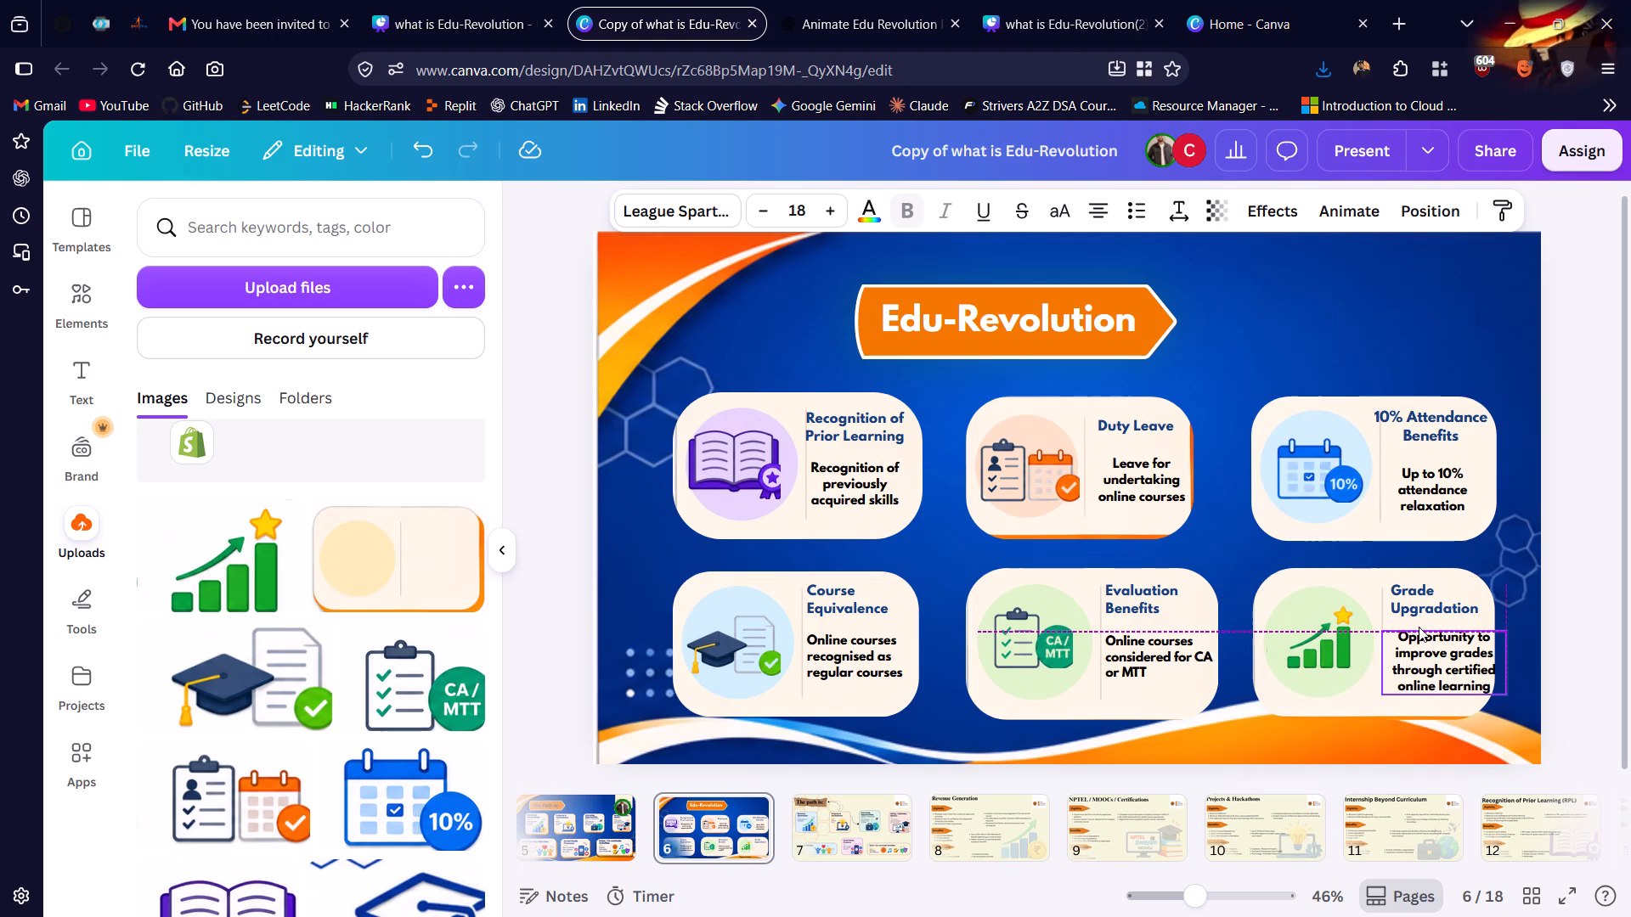
Shrink the "Grade Upgradation" description to size 16.7 and left-align it in line with its heading.
left_click_drag(1419, 627, 1419, 629)
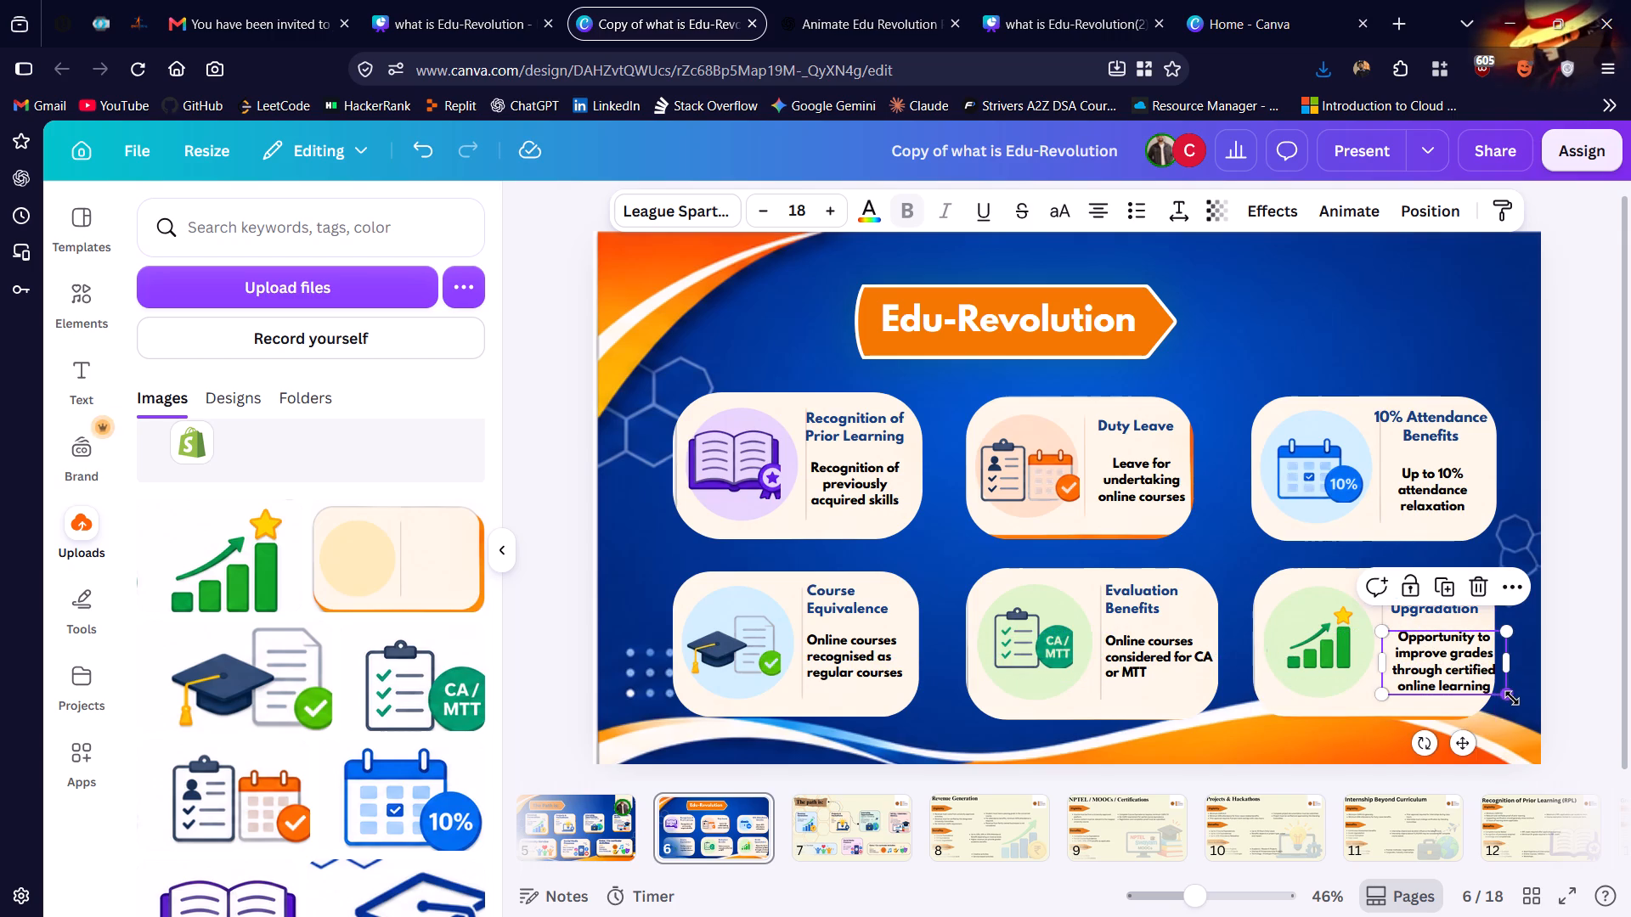
left_click_drag(1512, 698, 1501, 698)
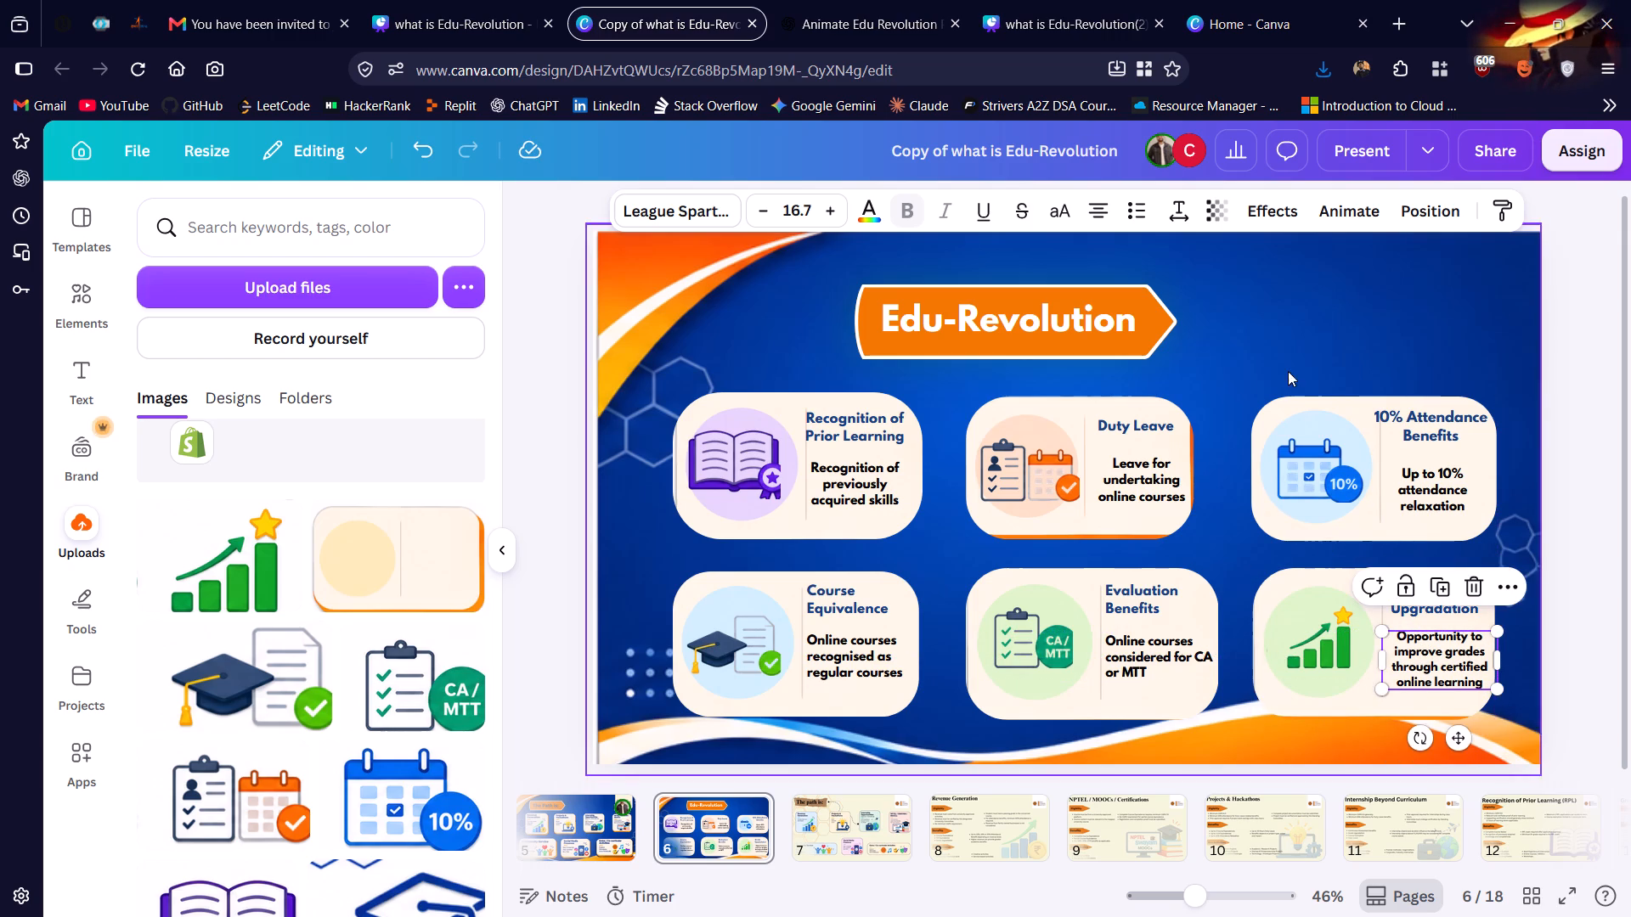
left_click(1111, 217)
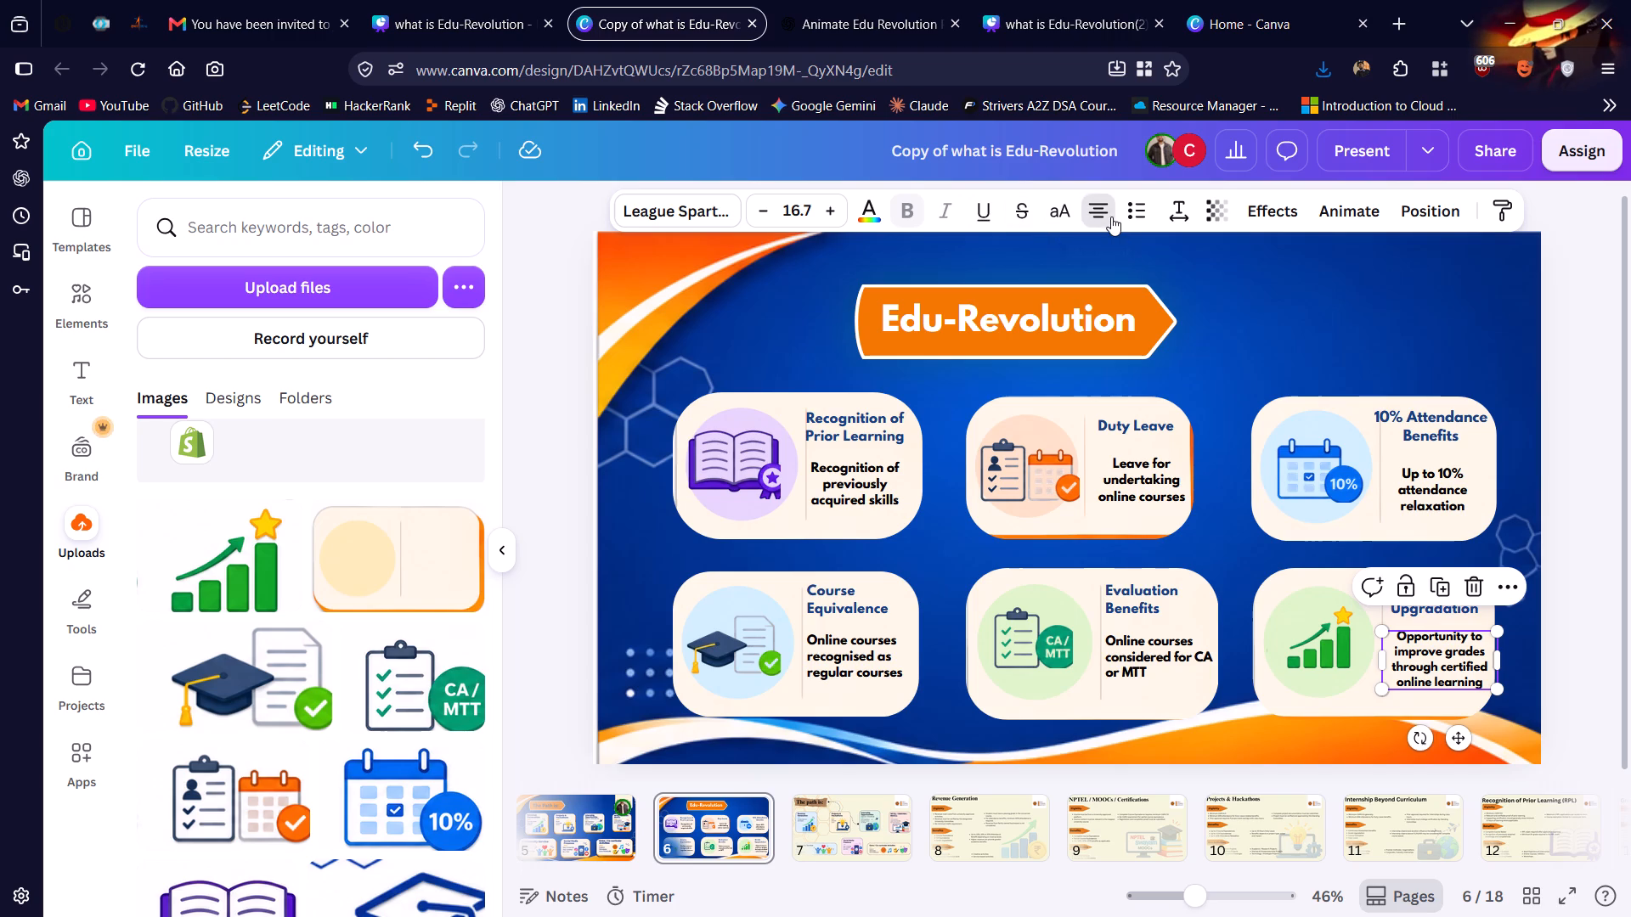
left_click(1456, 740)
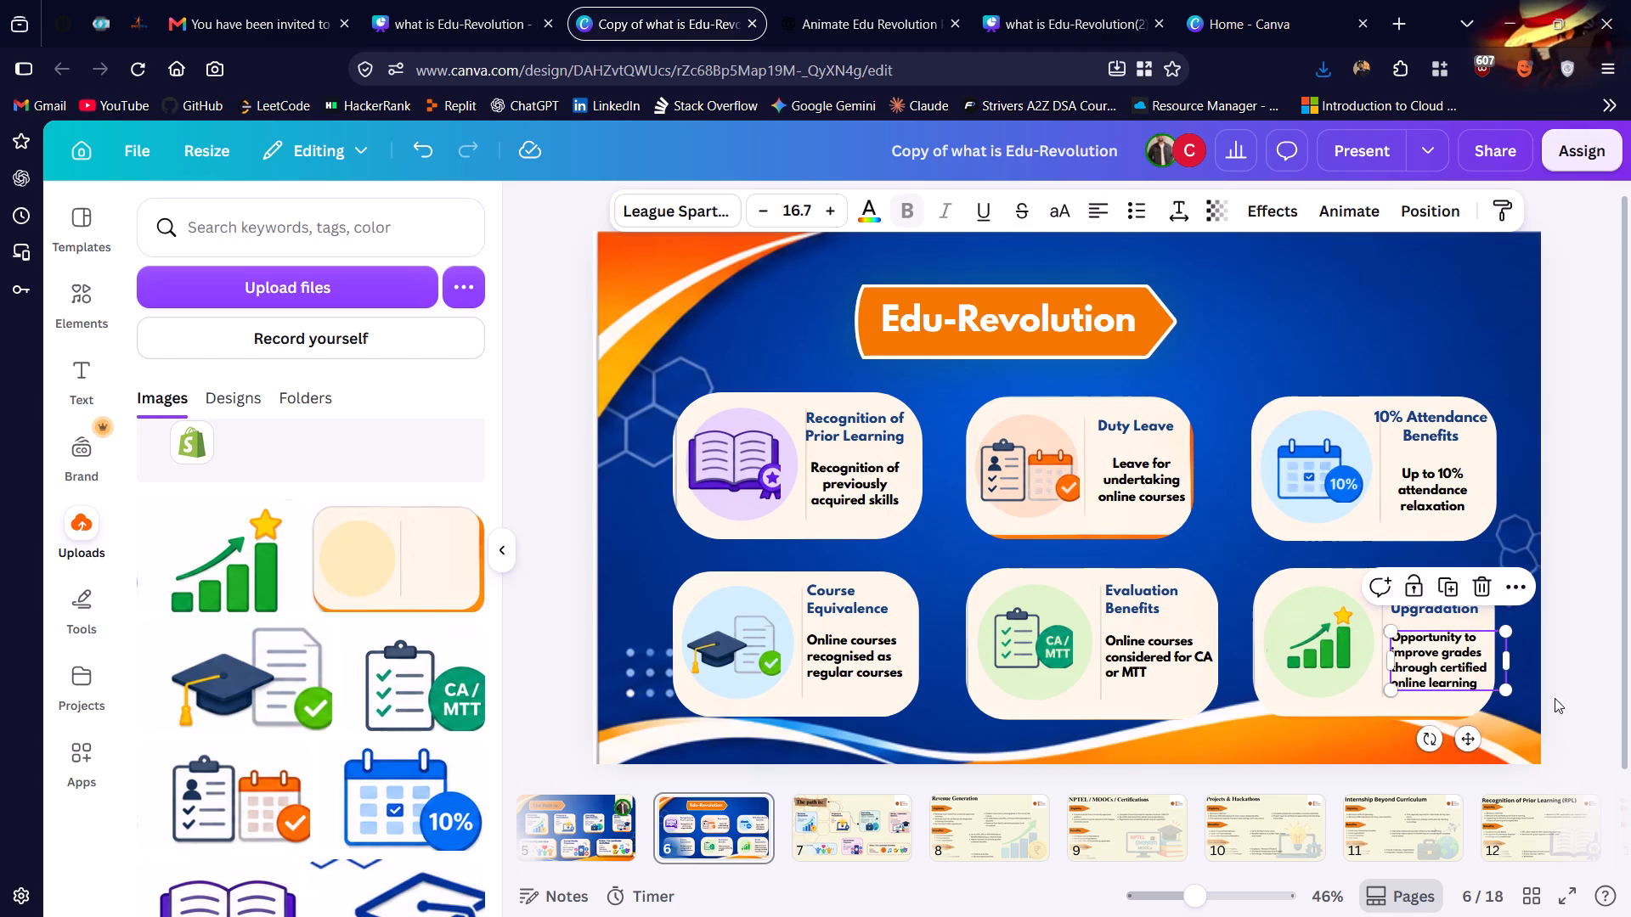
left_click(1589, 693)
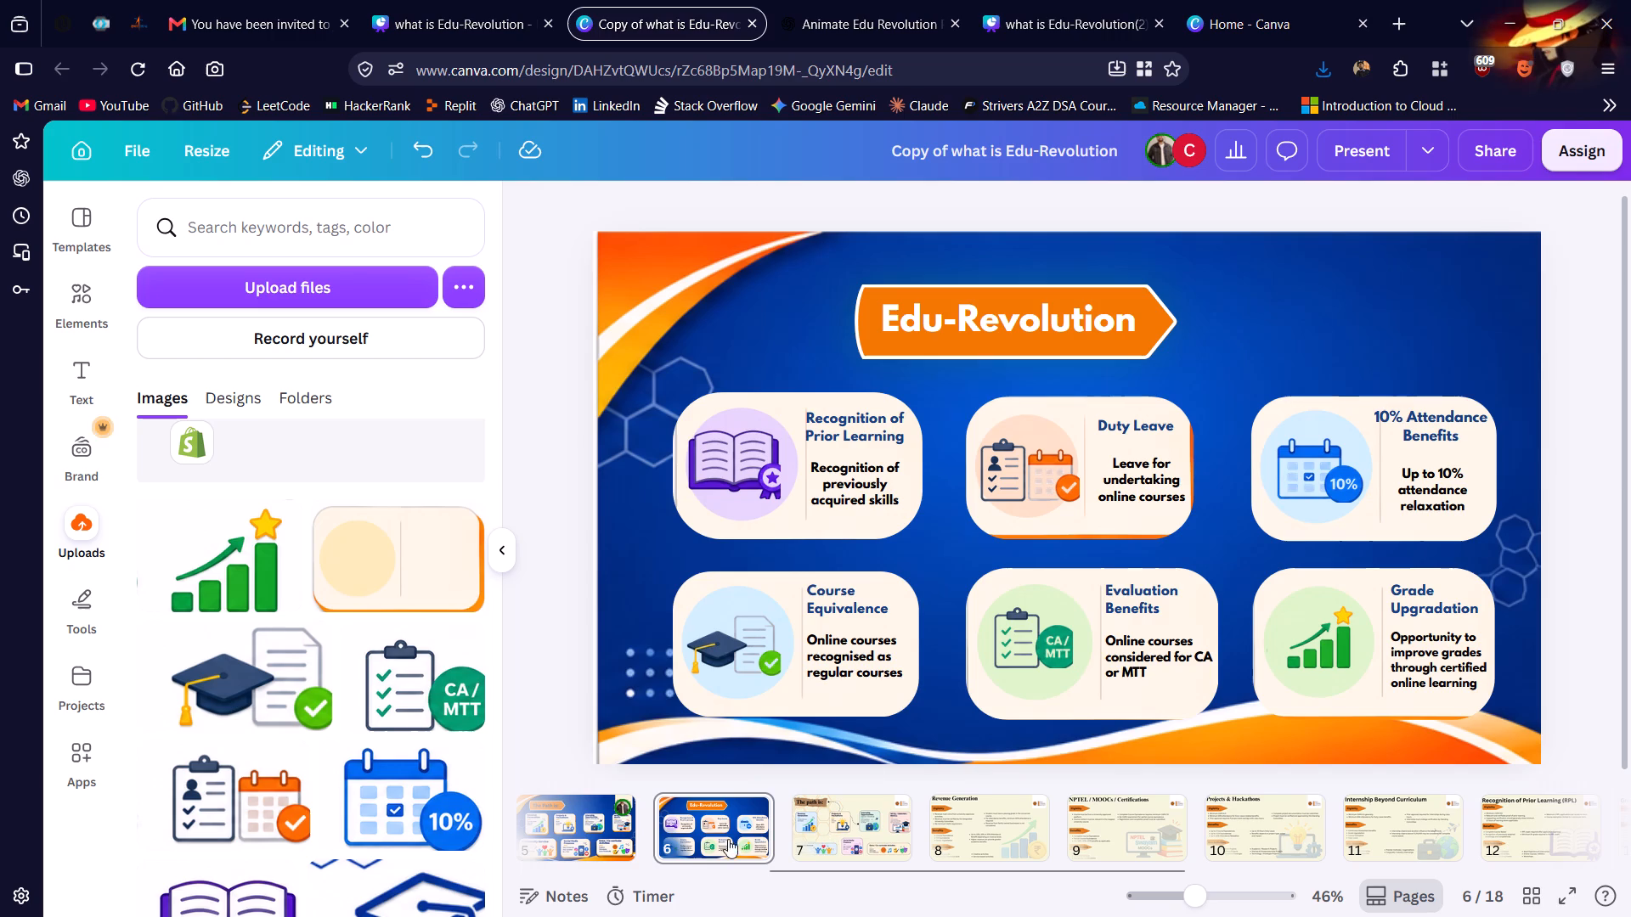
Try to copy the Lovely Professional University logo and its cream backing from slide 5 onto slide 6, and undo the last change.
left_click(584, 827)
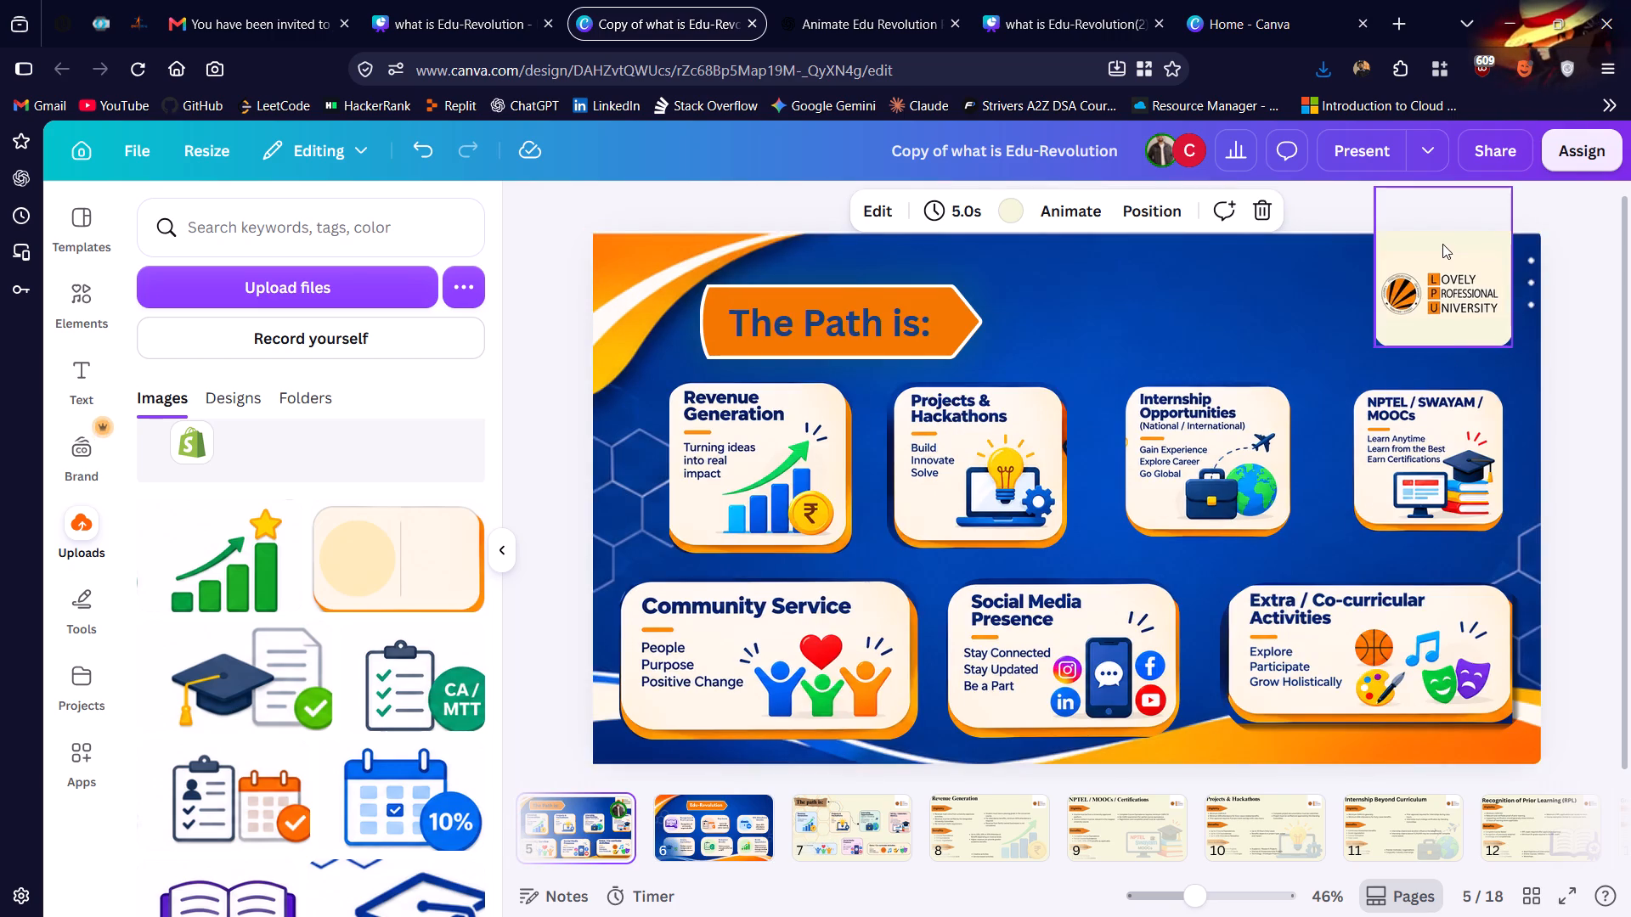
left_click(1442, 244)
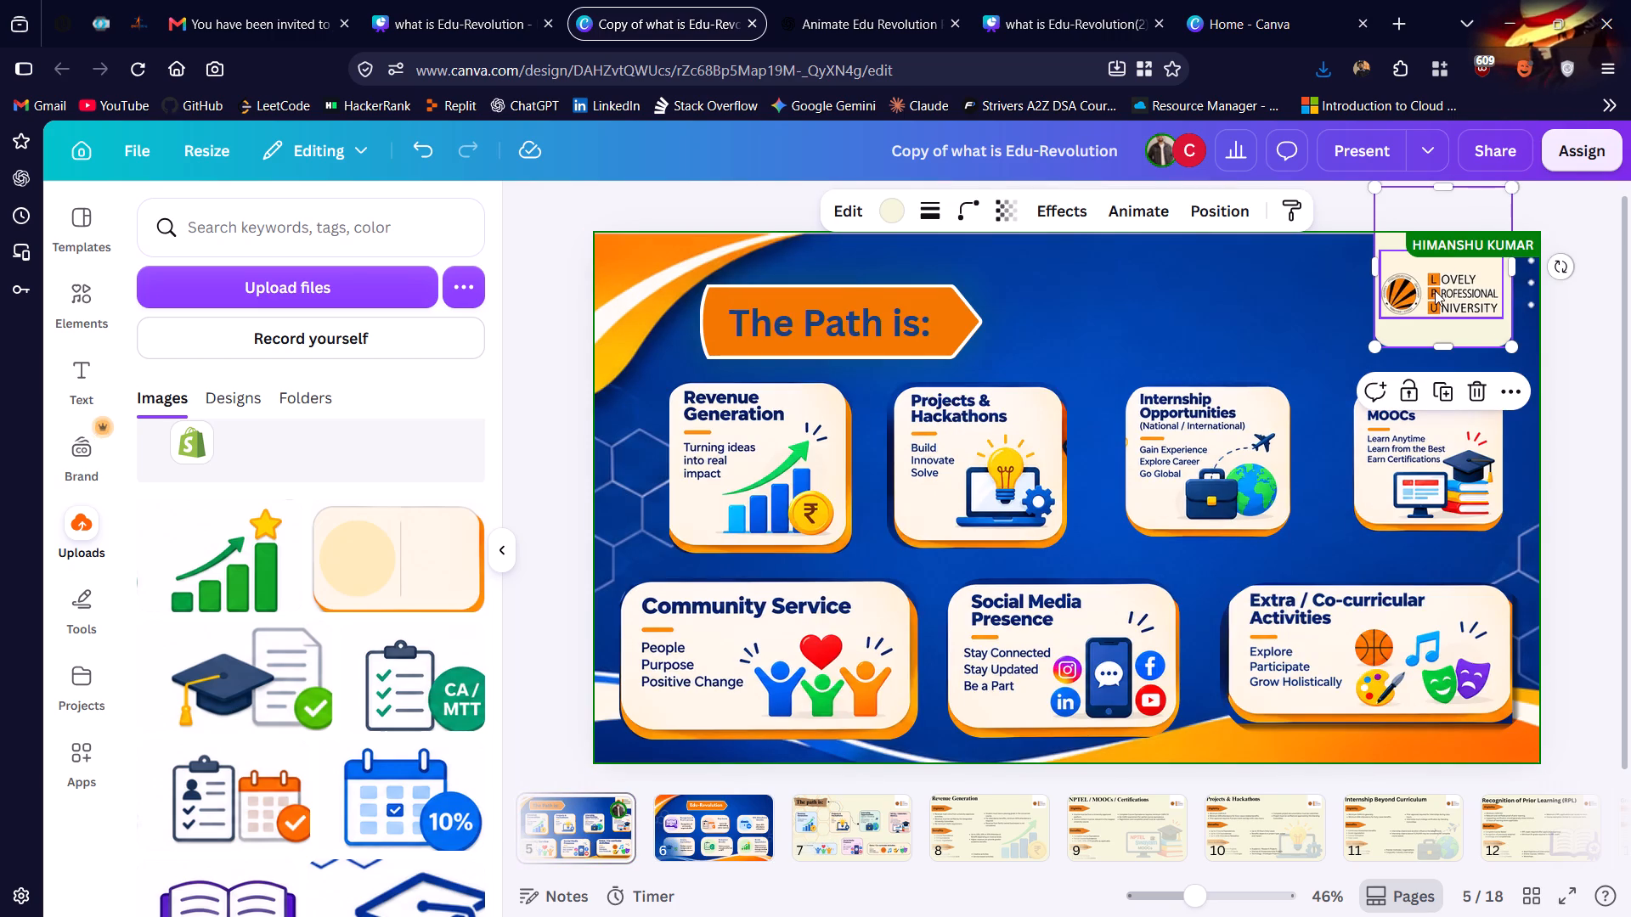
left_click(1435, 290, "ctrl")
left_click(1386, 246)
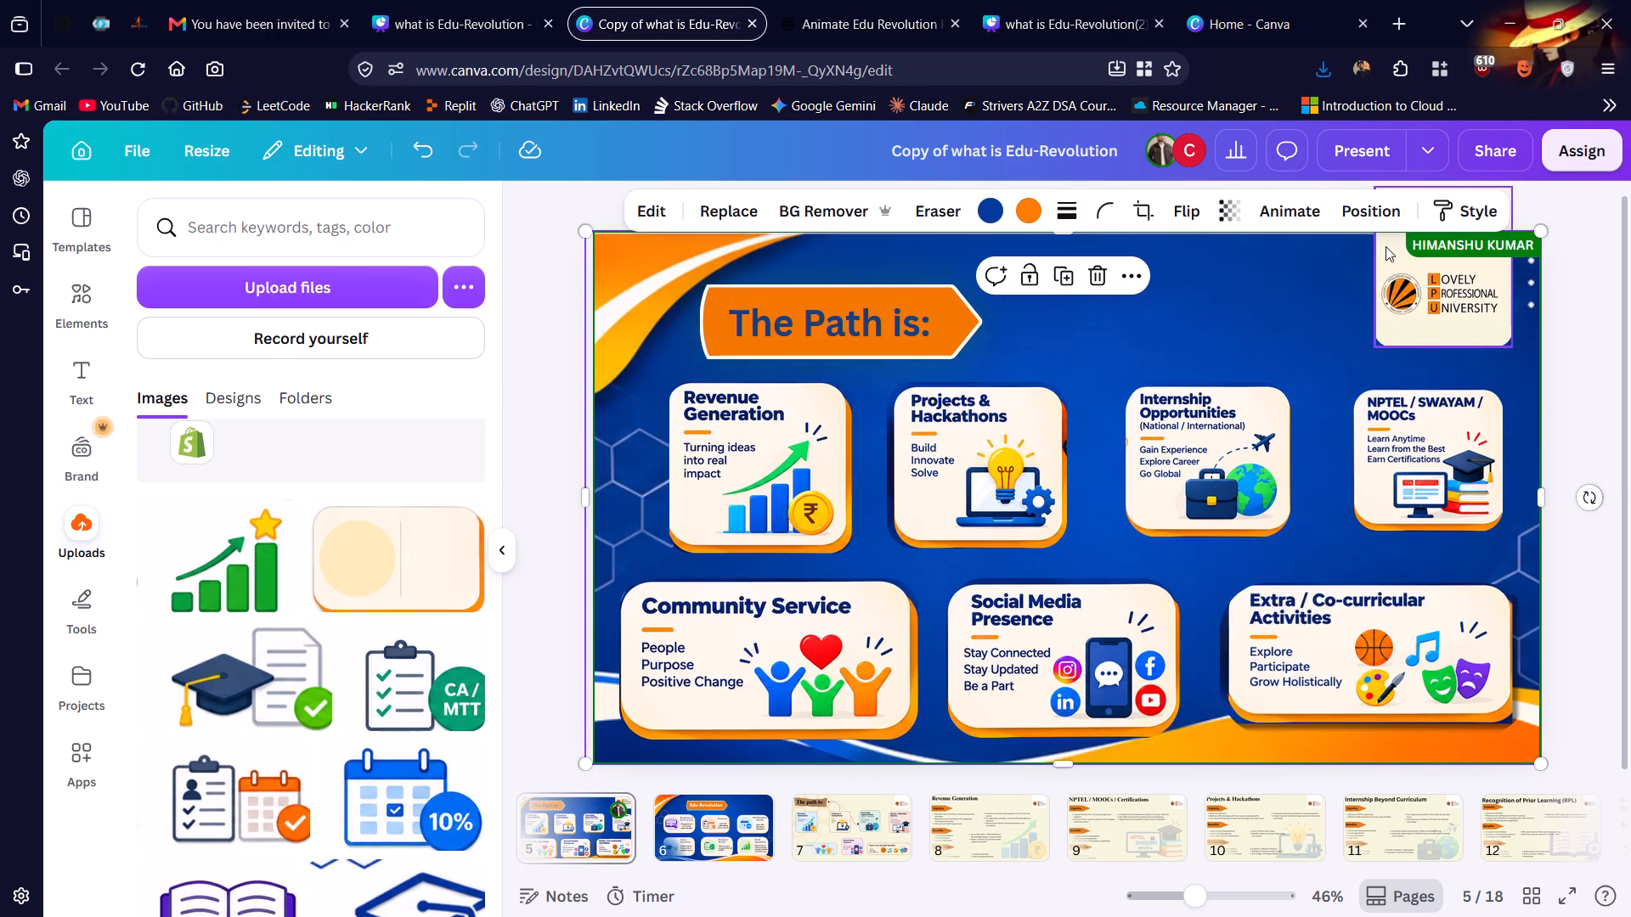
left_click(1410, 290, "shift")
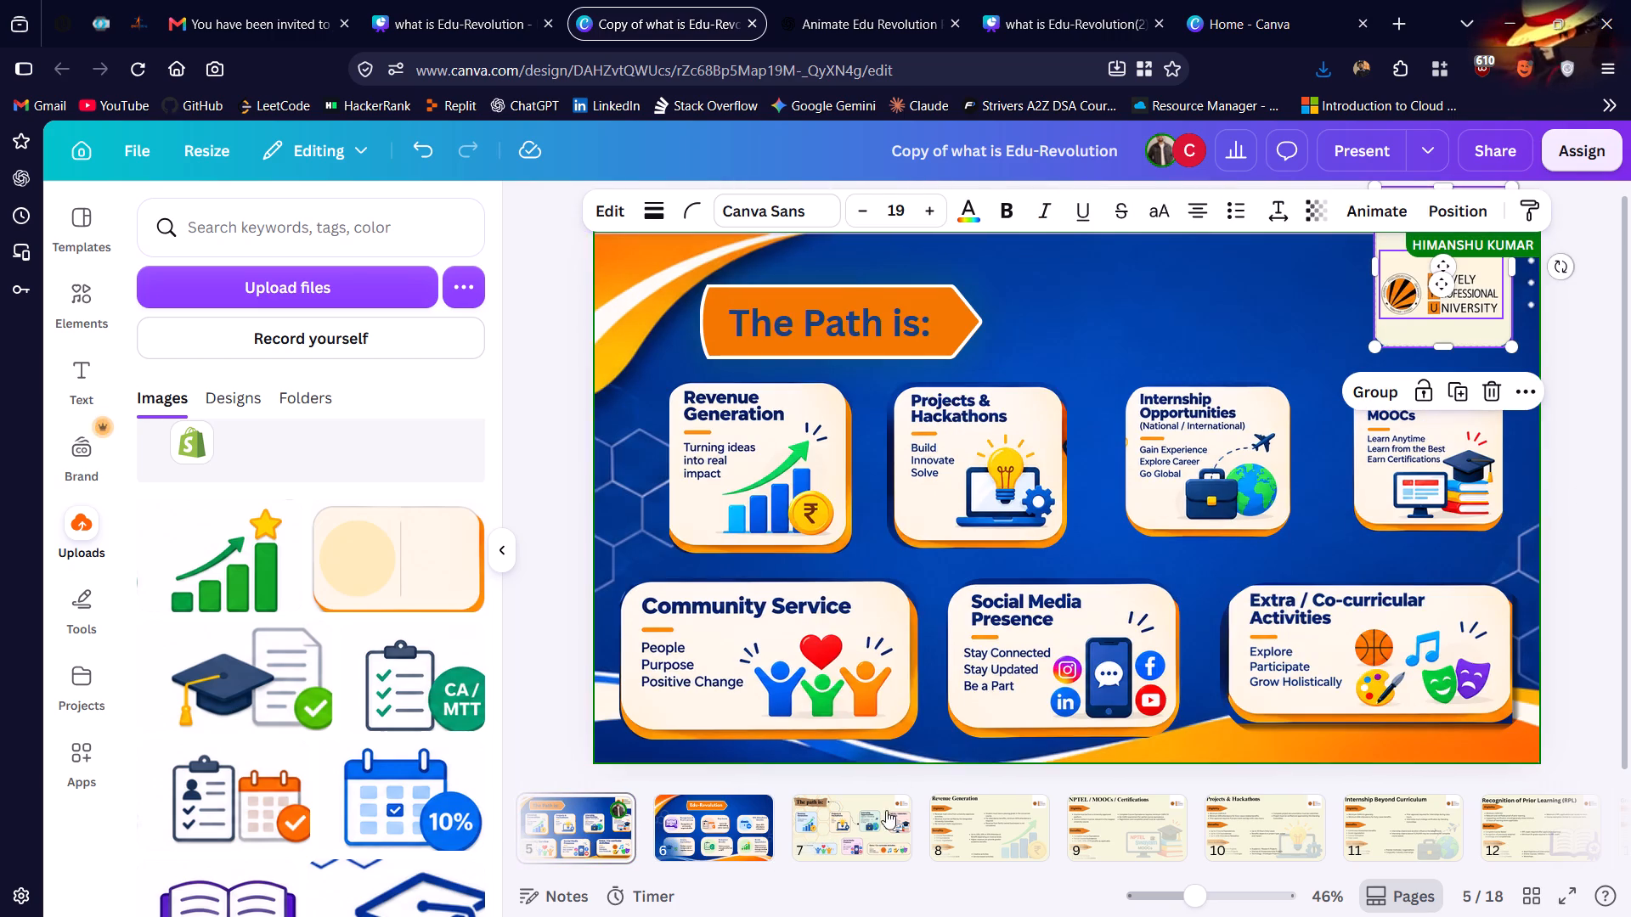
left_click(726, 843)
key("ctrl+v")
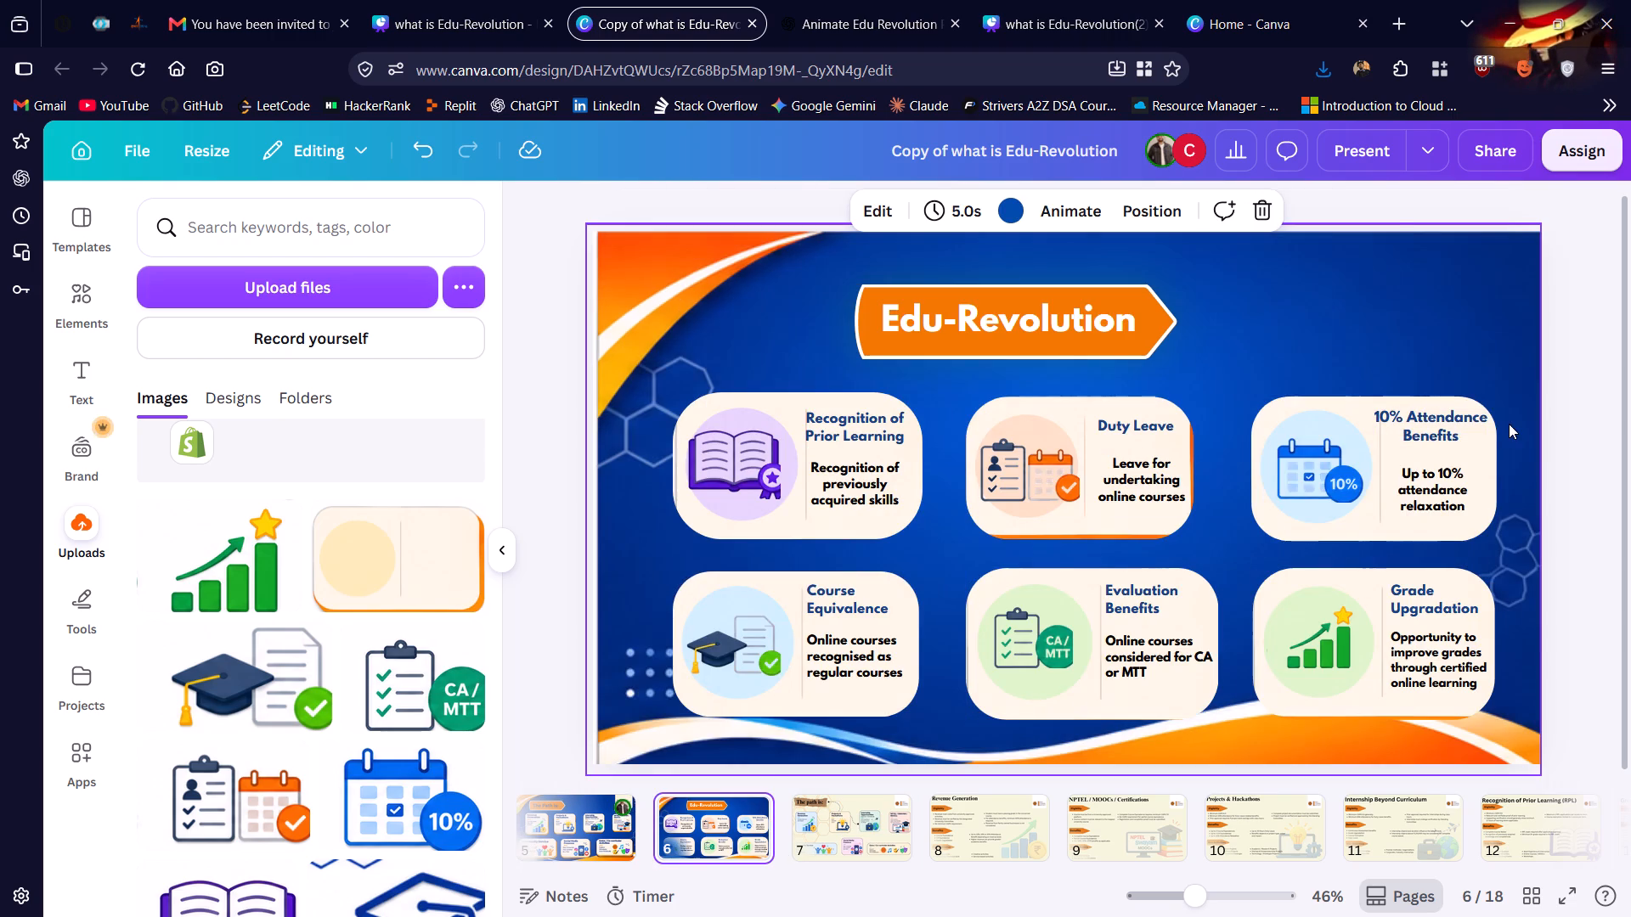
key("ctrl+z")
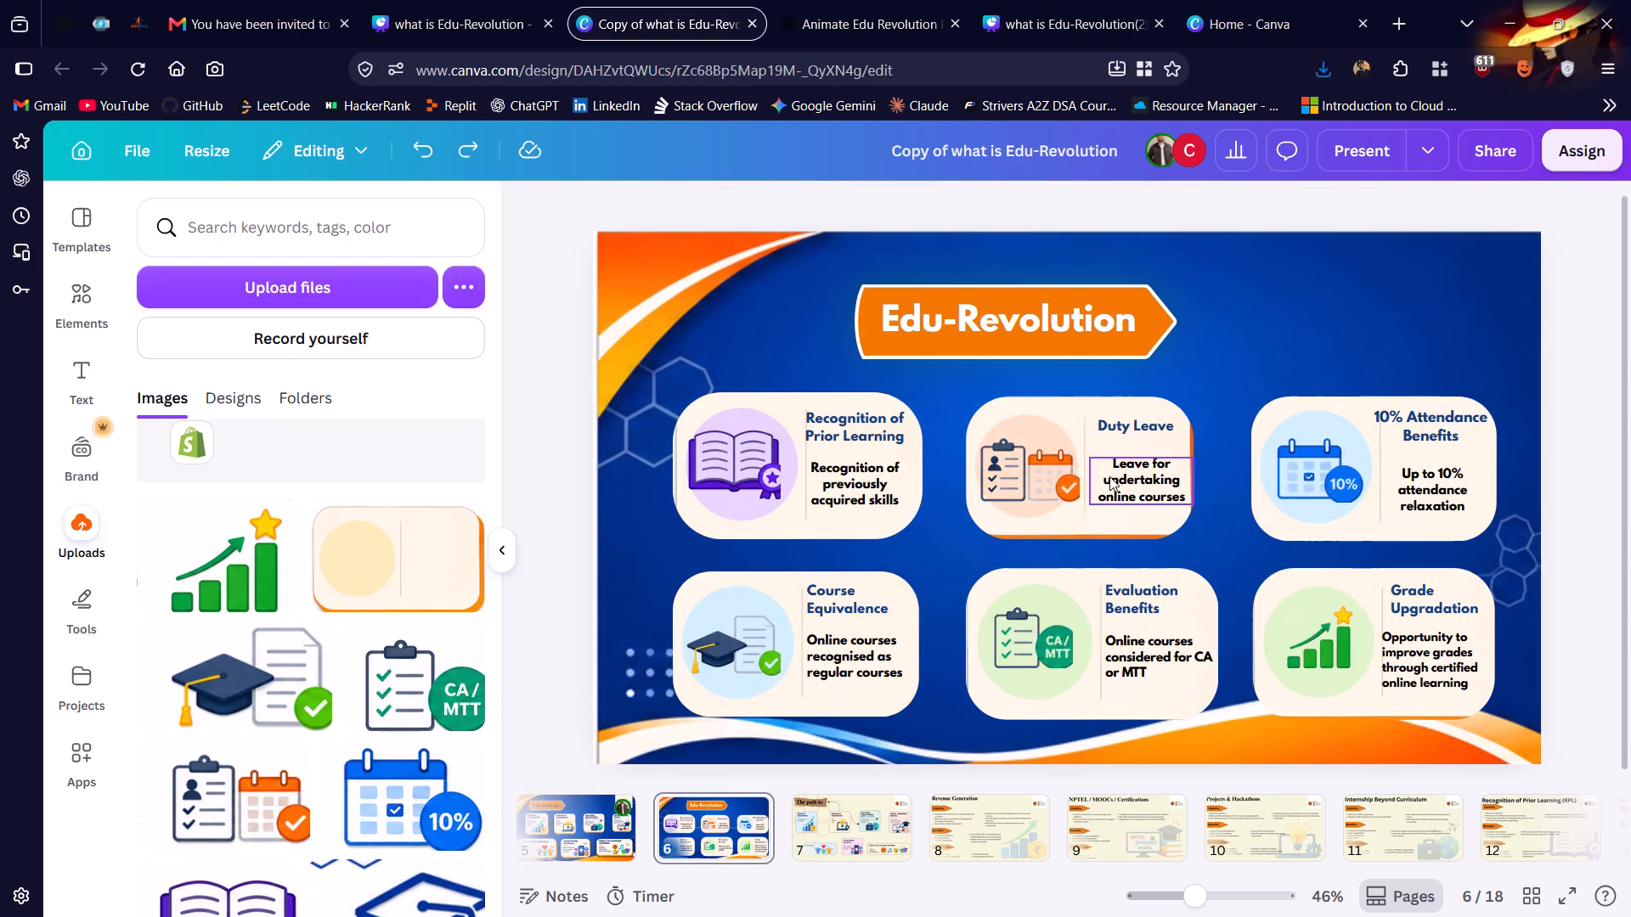
Copy the Lovely Professional University logo together with its cream backing from slide 5 and paste it onto slide 6.
left_click(601, 815)
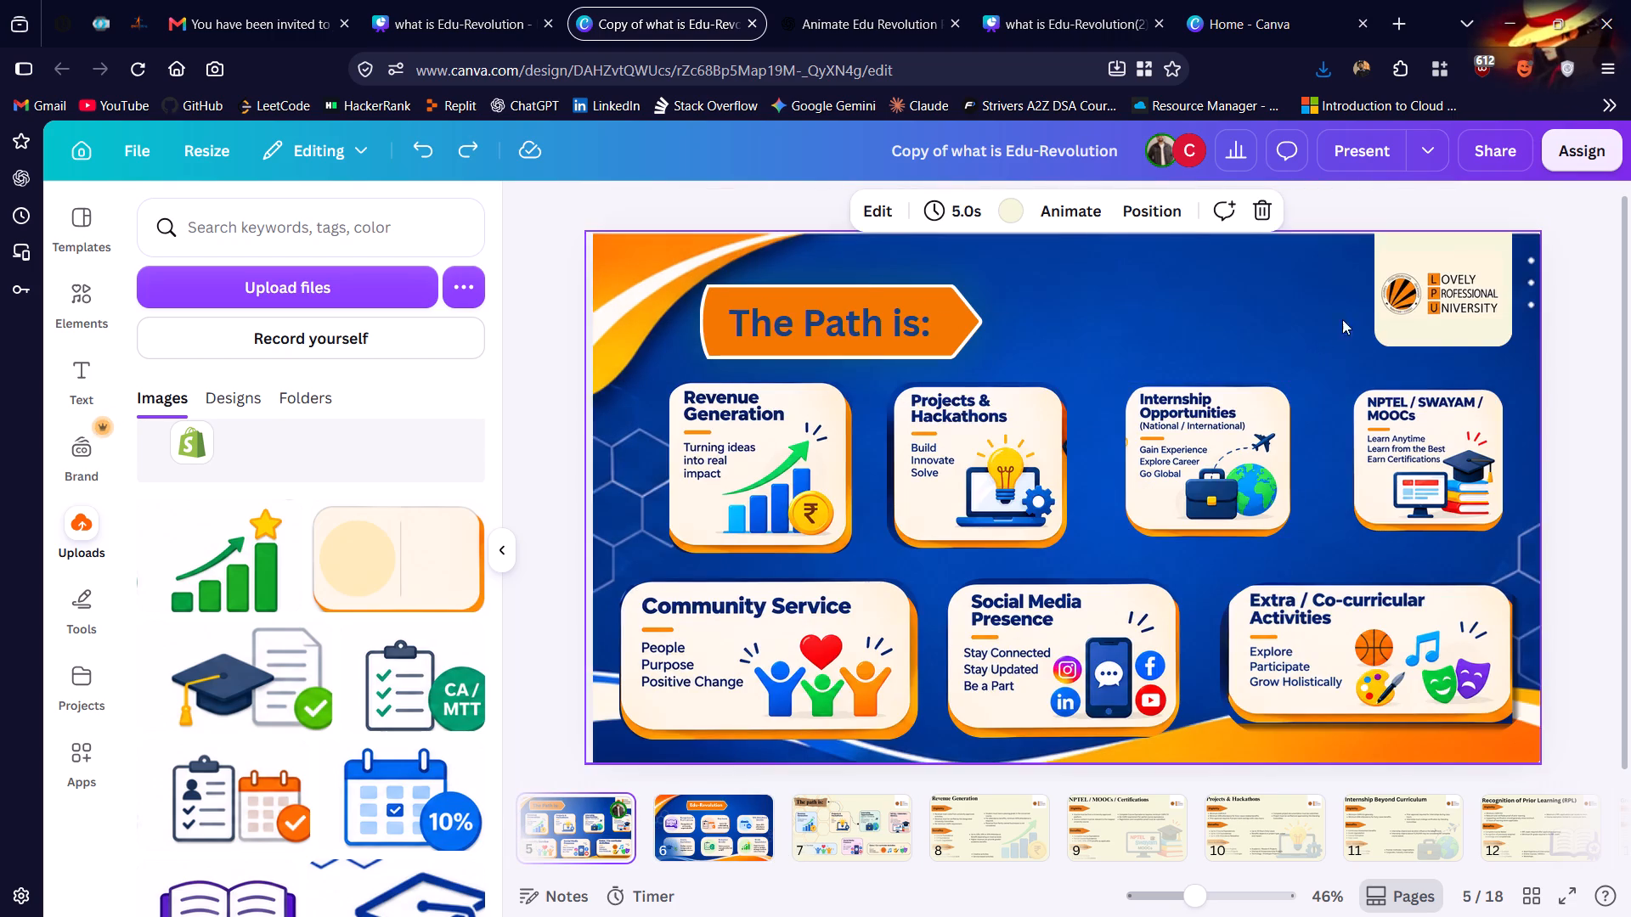
left_click(1402, 262)
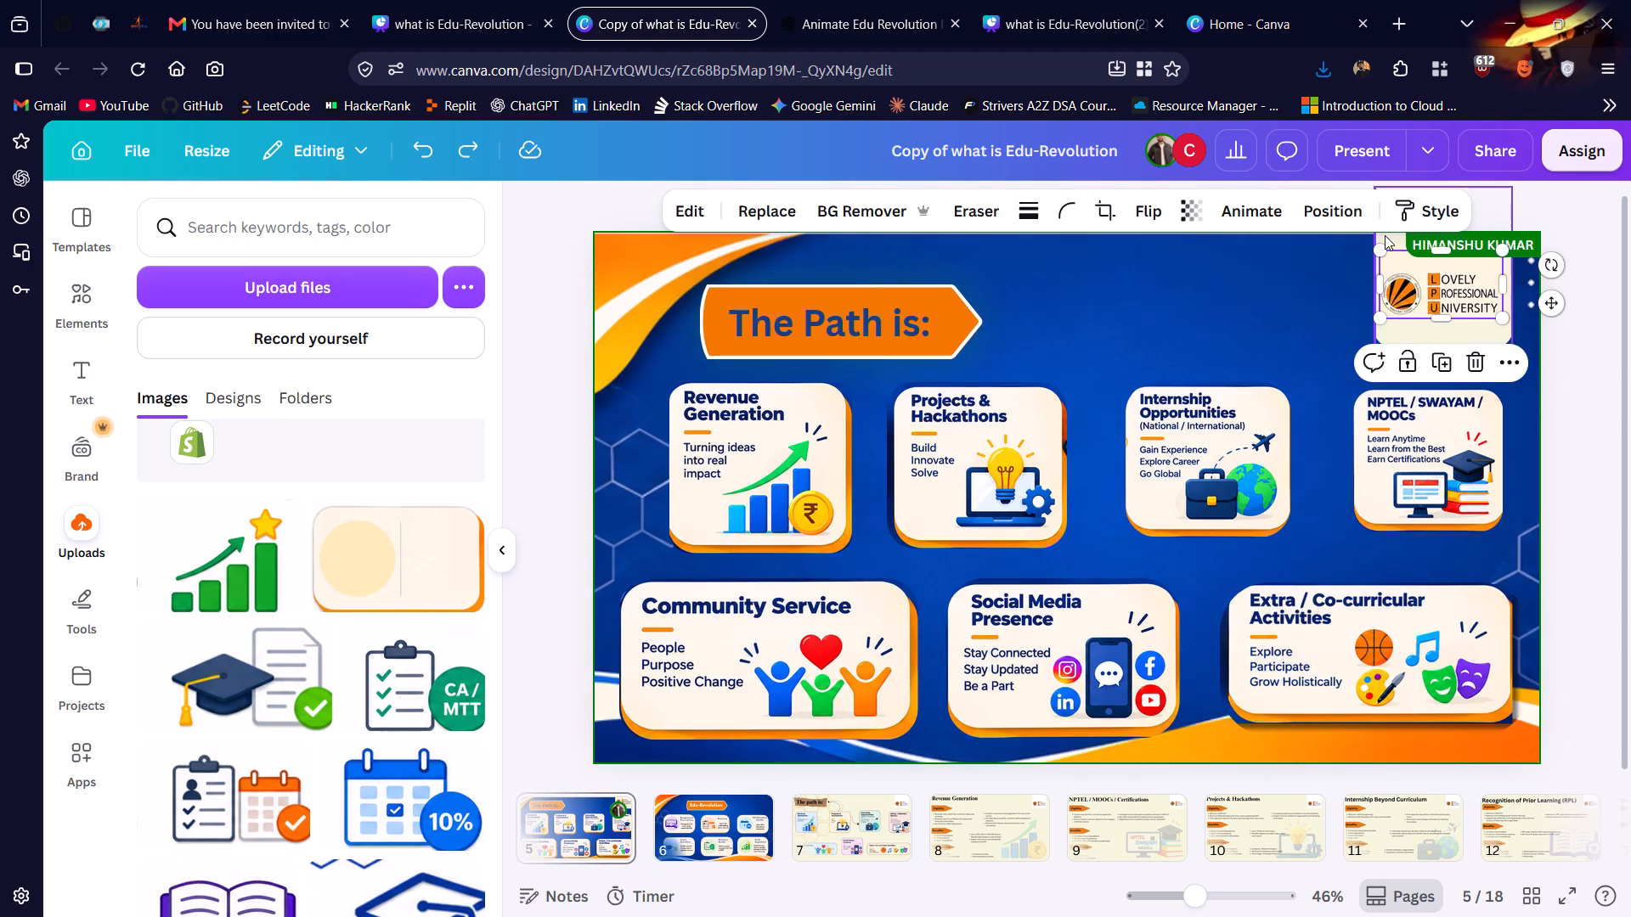
left_click(1385, 235, "shift")
key("ctrl+c")
key("ctrl+c")
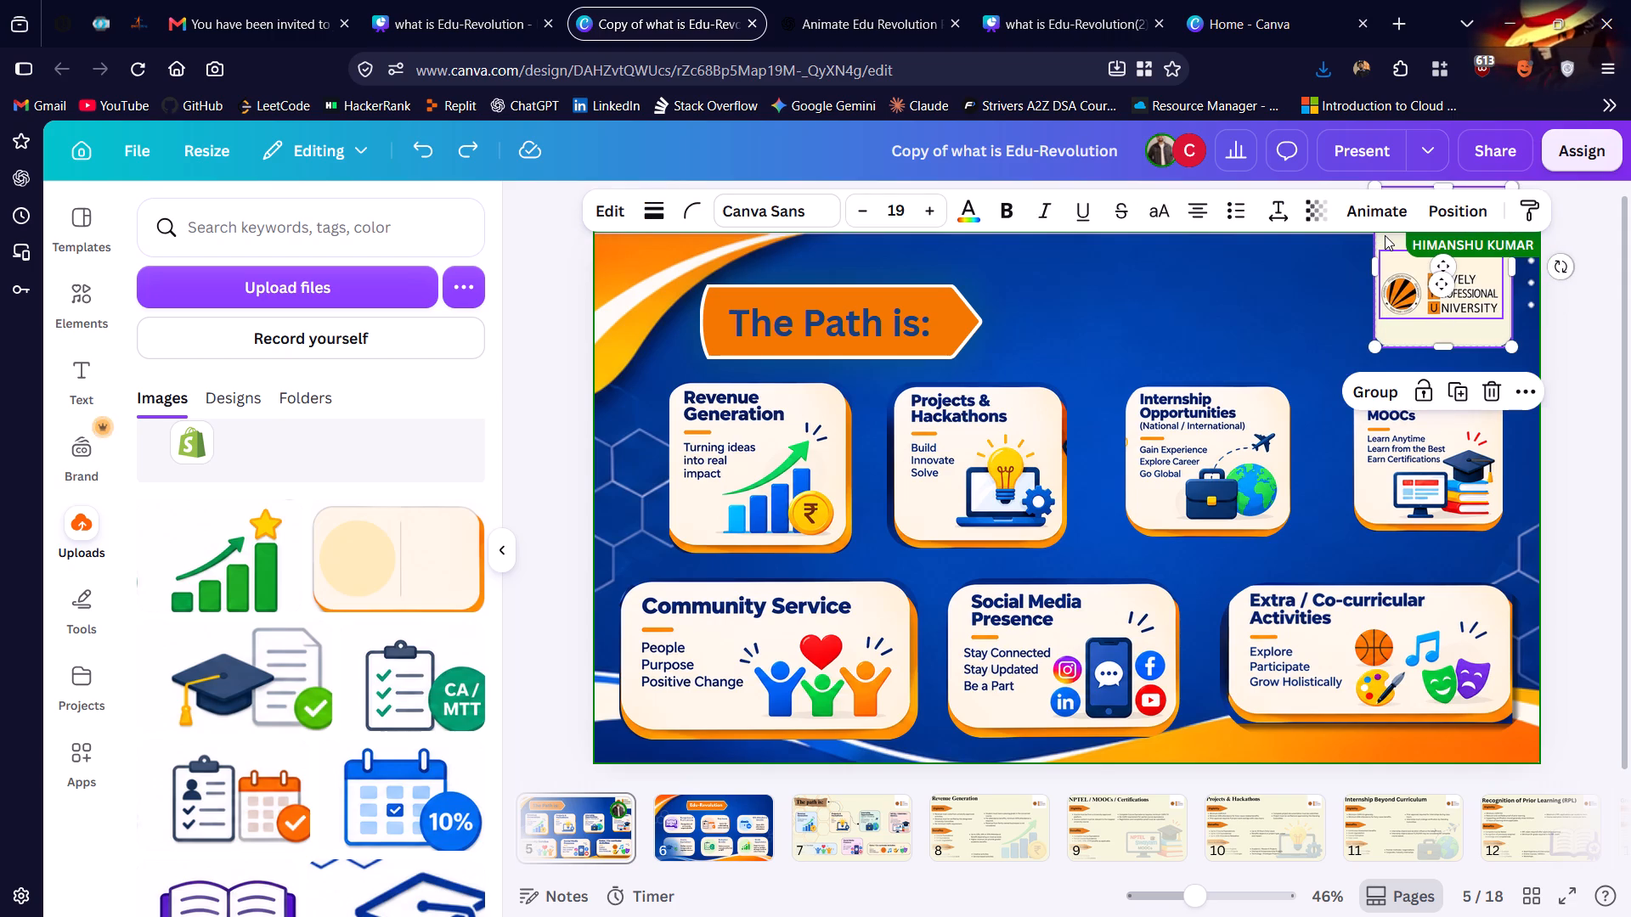
left_click(713, 829)
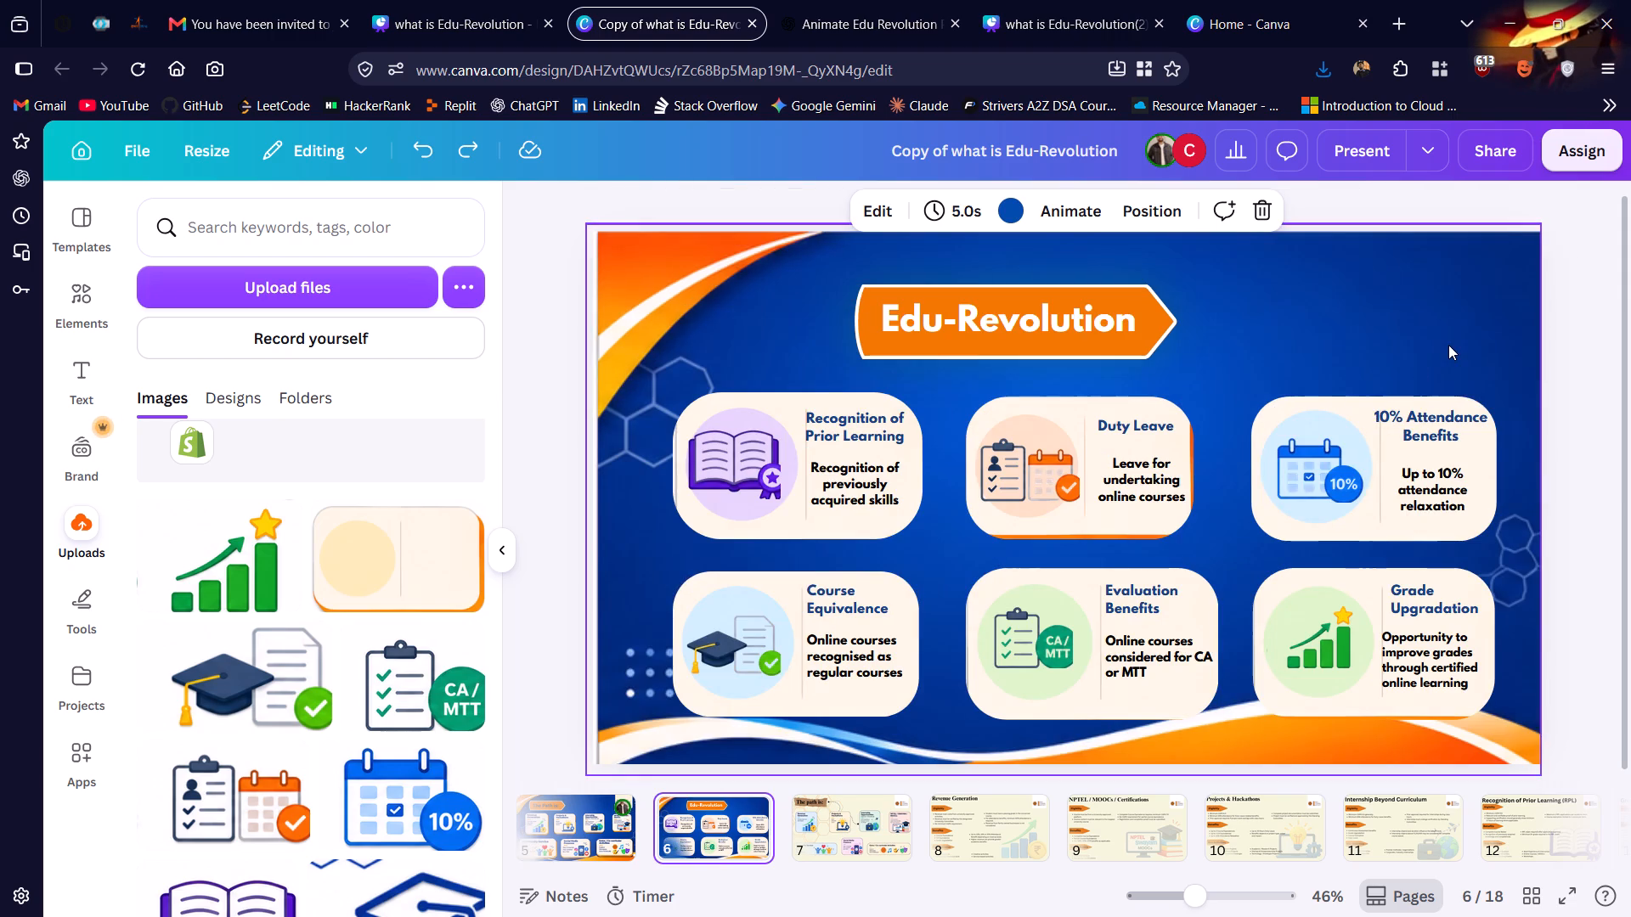
key("ctrl+v")
left_click(1295, 303)
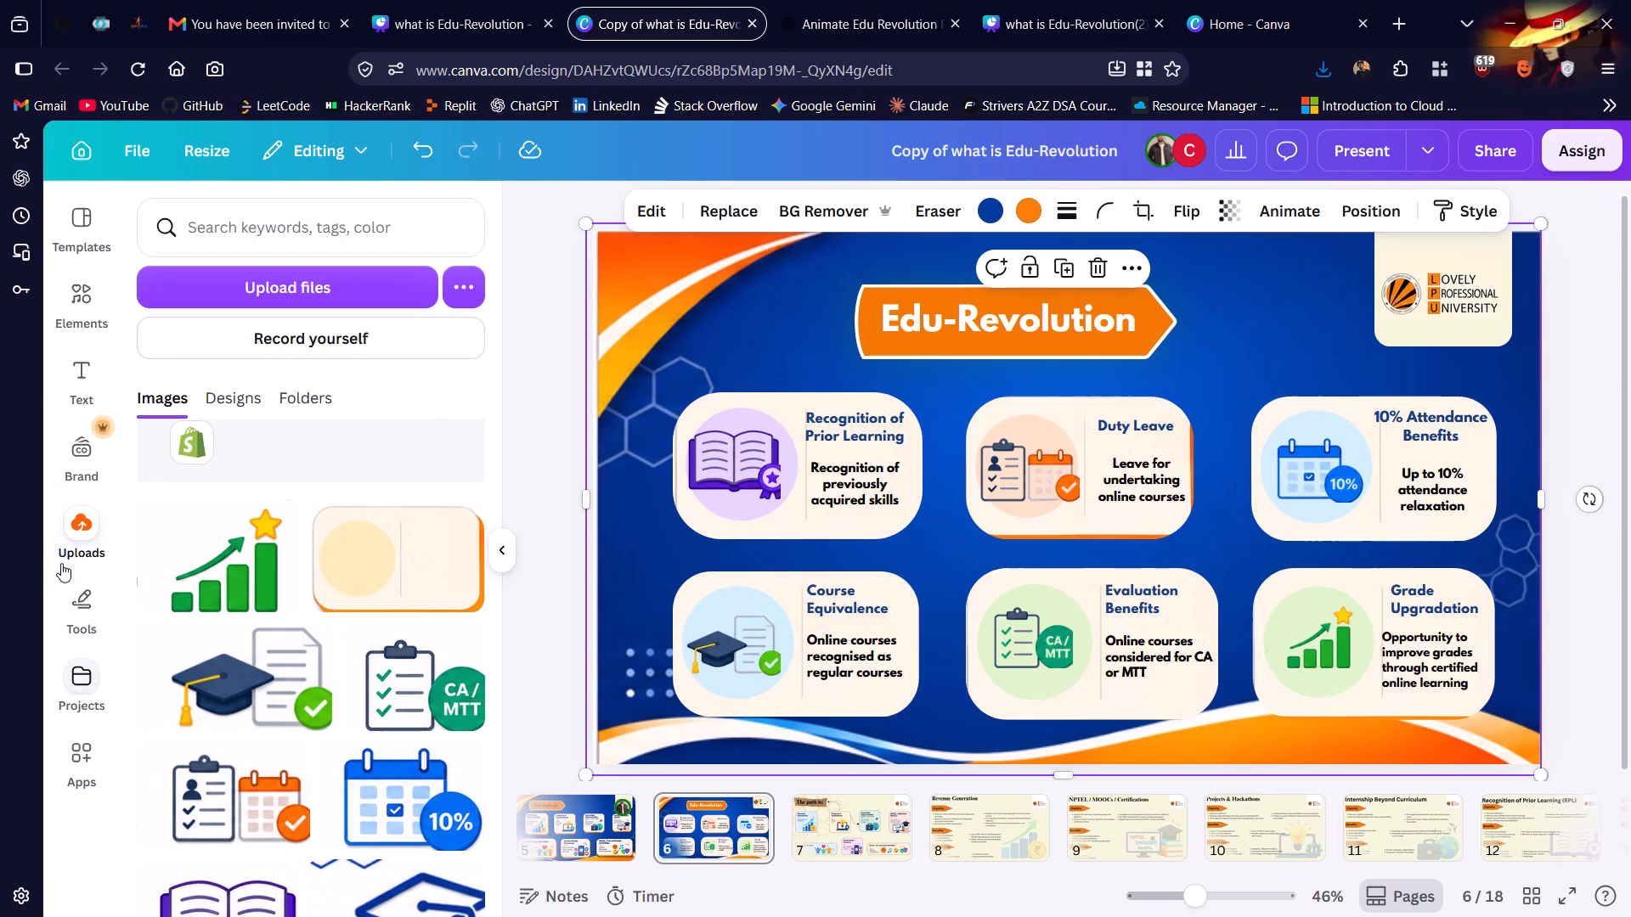
left_click(79, 312)
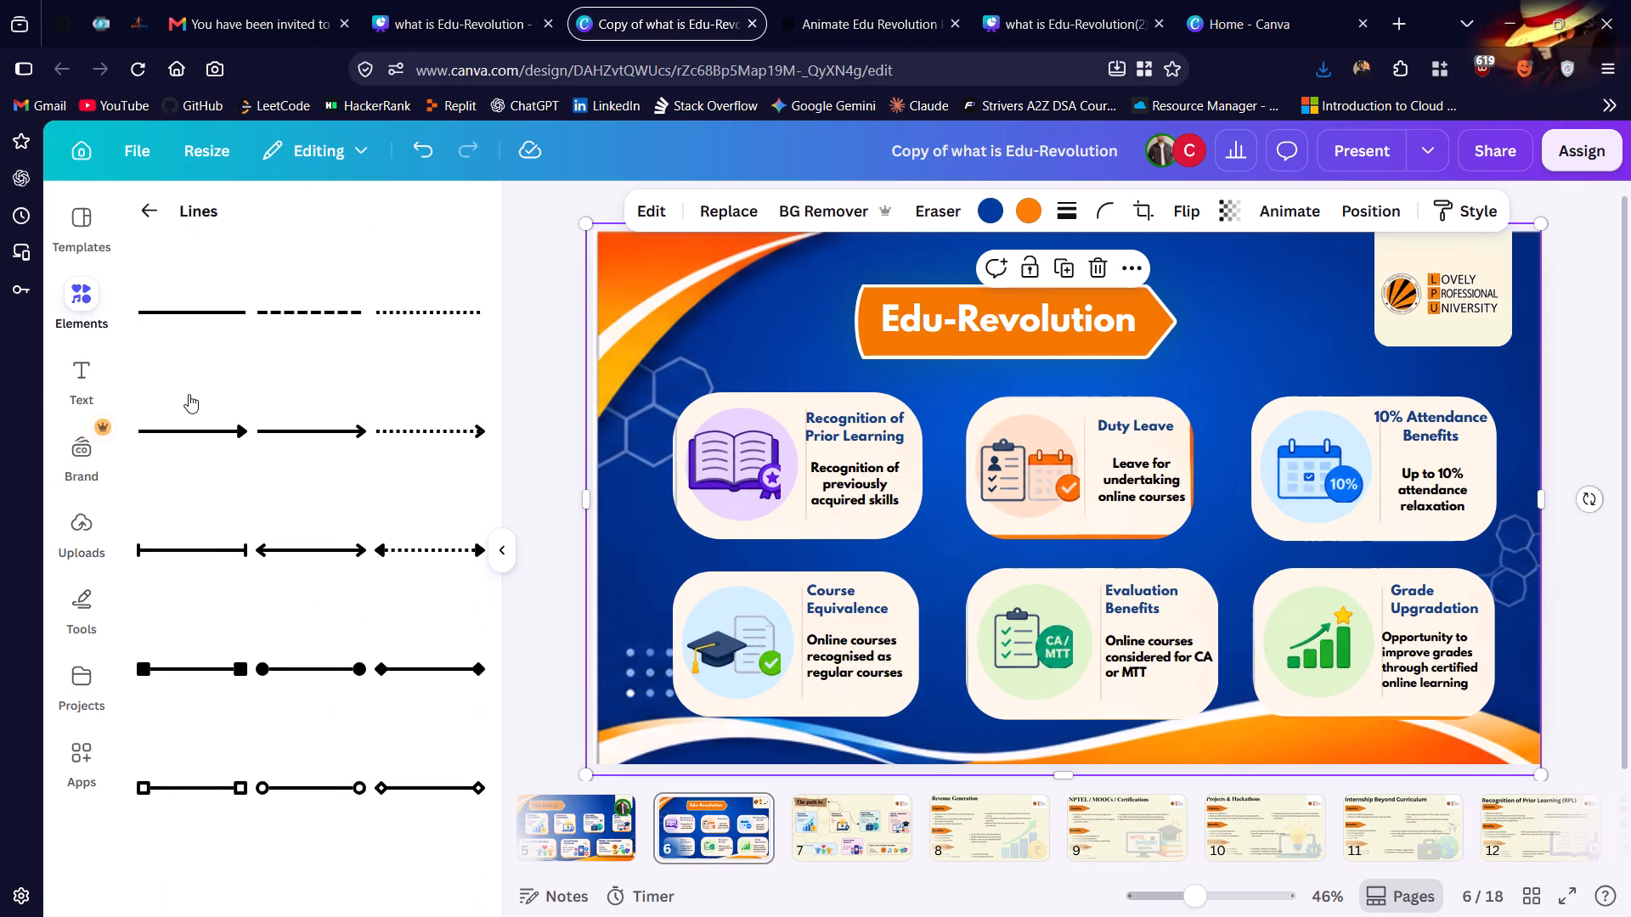
left_click(87, 236)
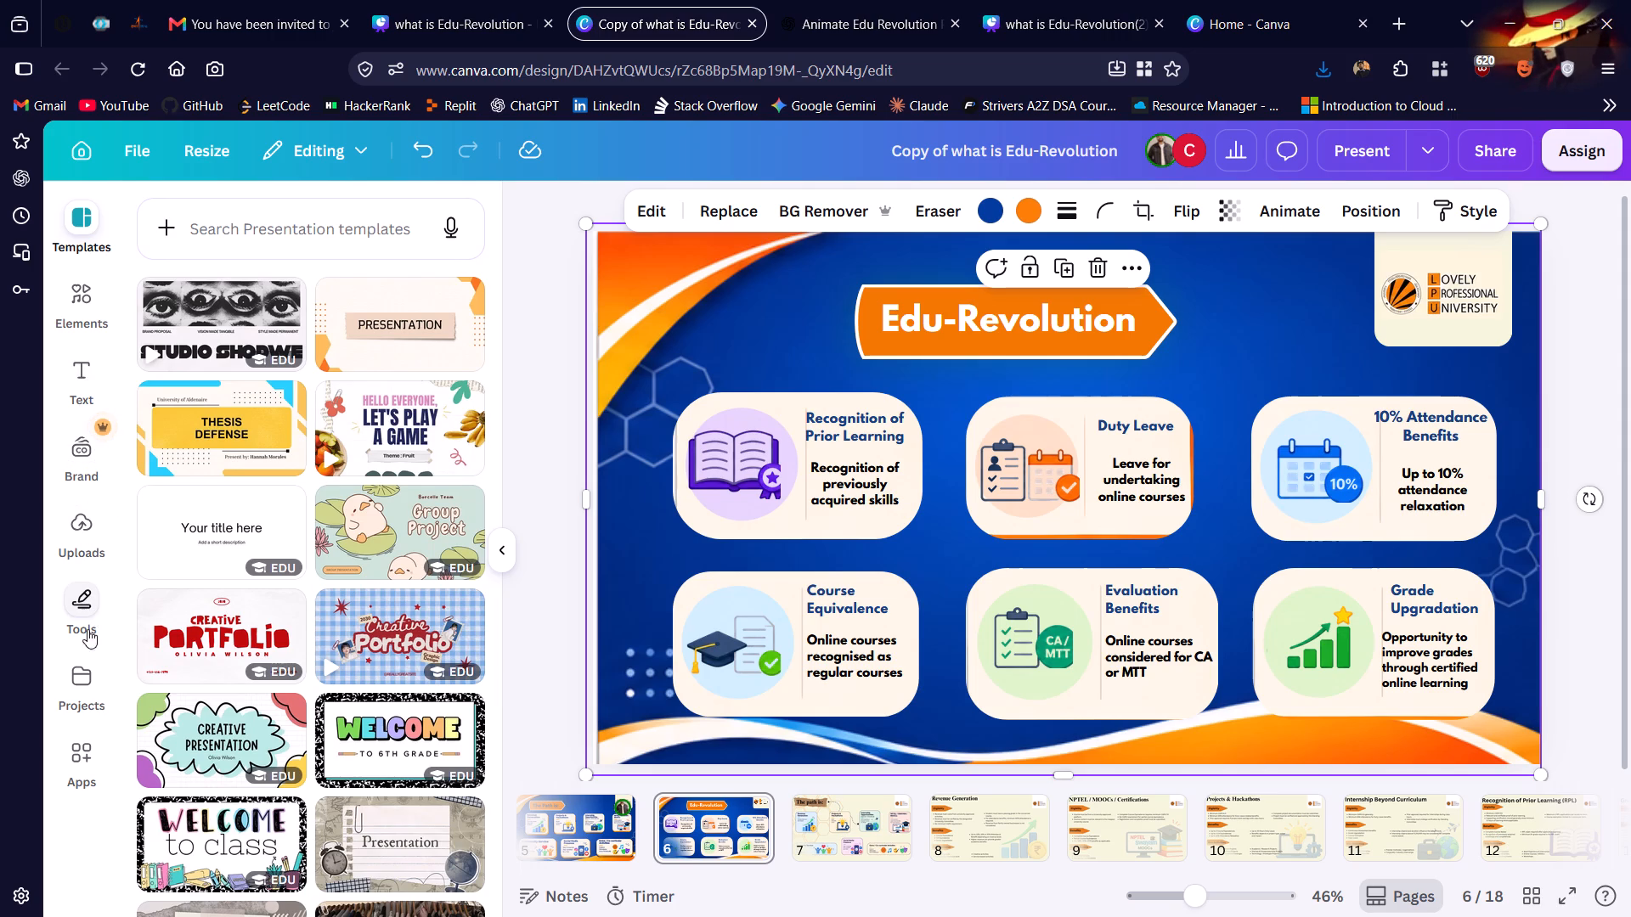
left_click(93, 290)
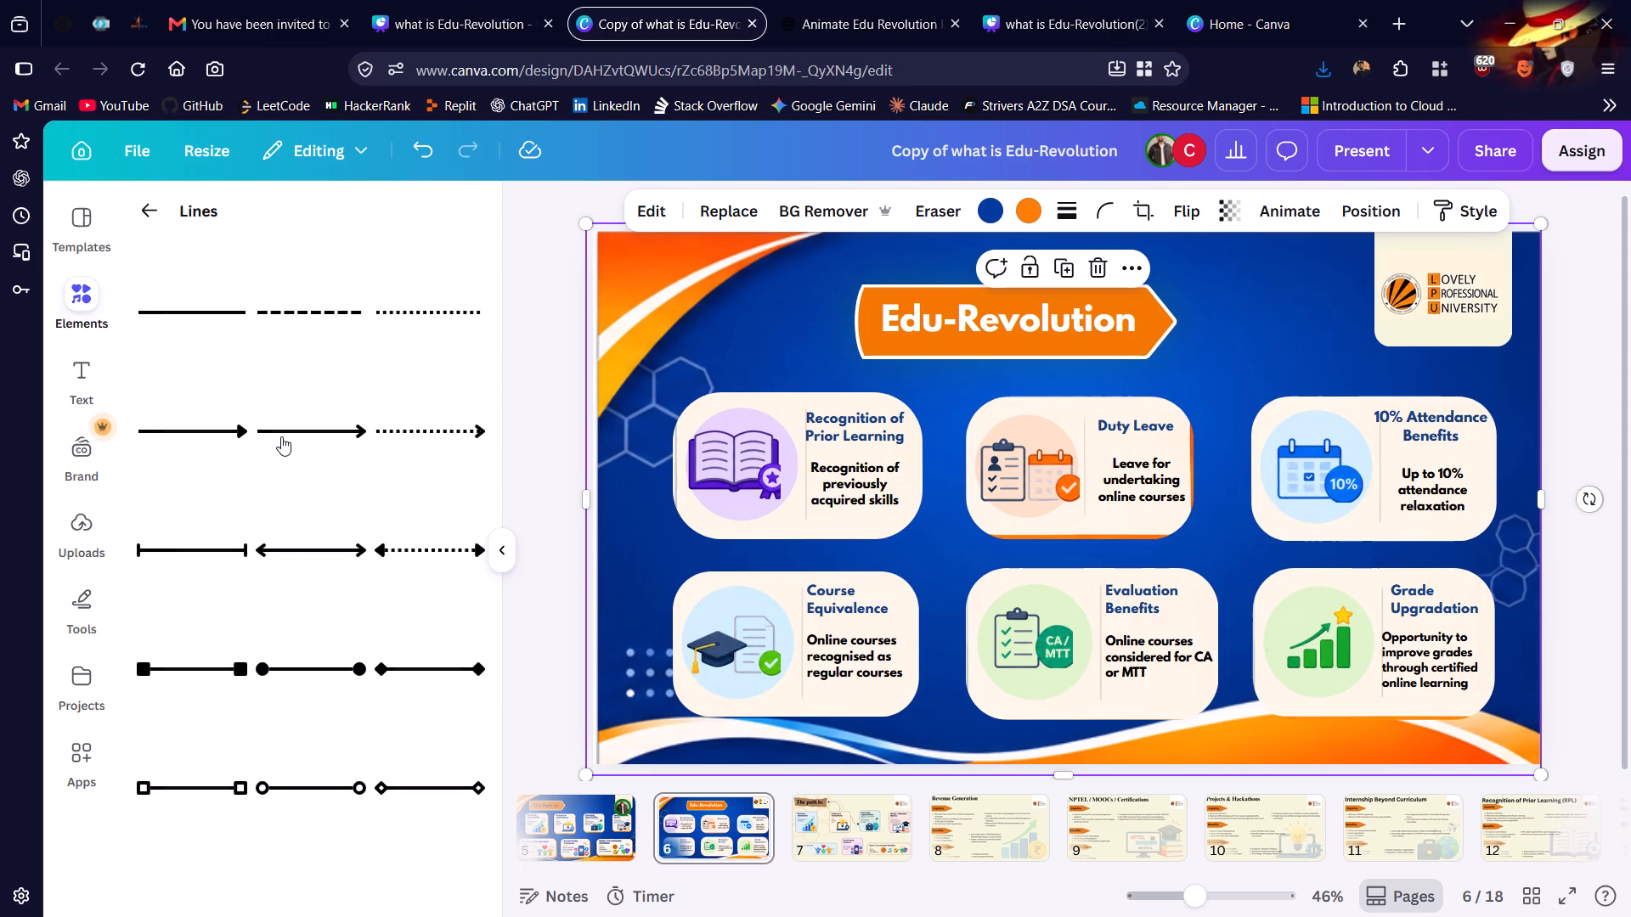
scroll(281, 436, "down", 1)
left_click(153, 217)
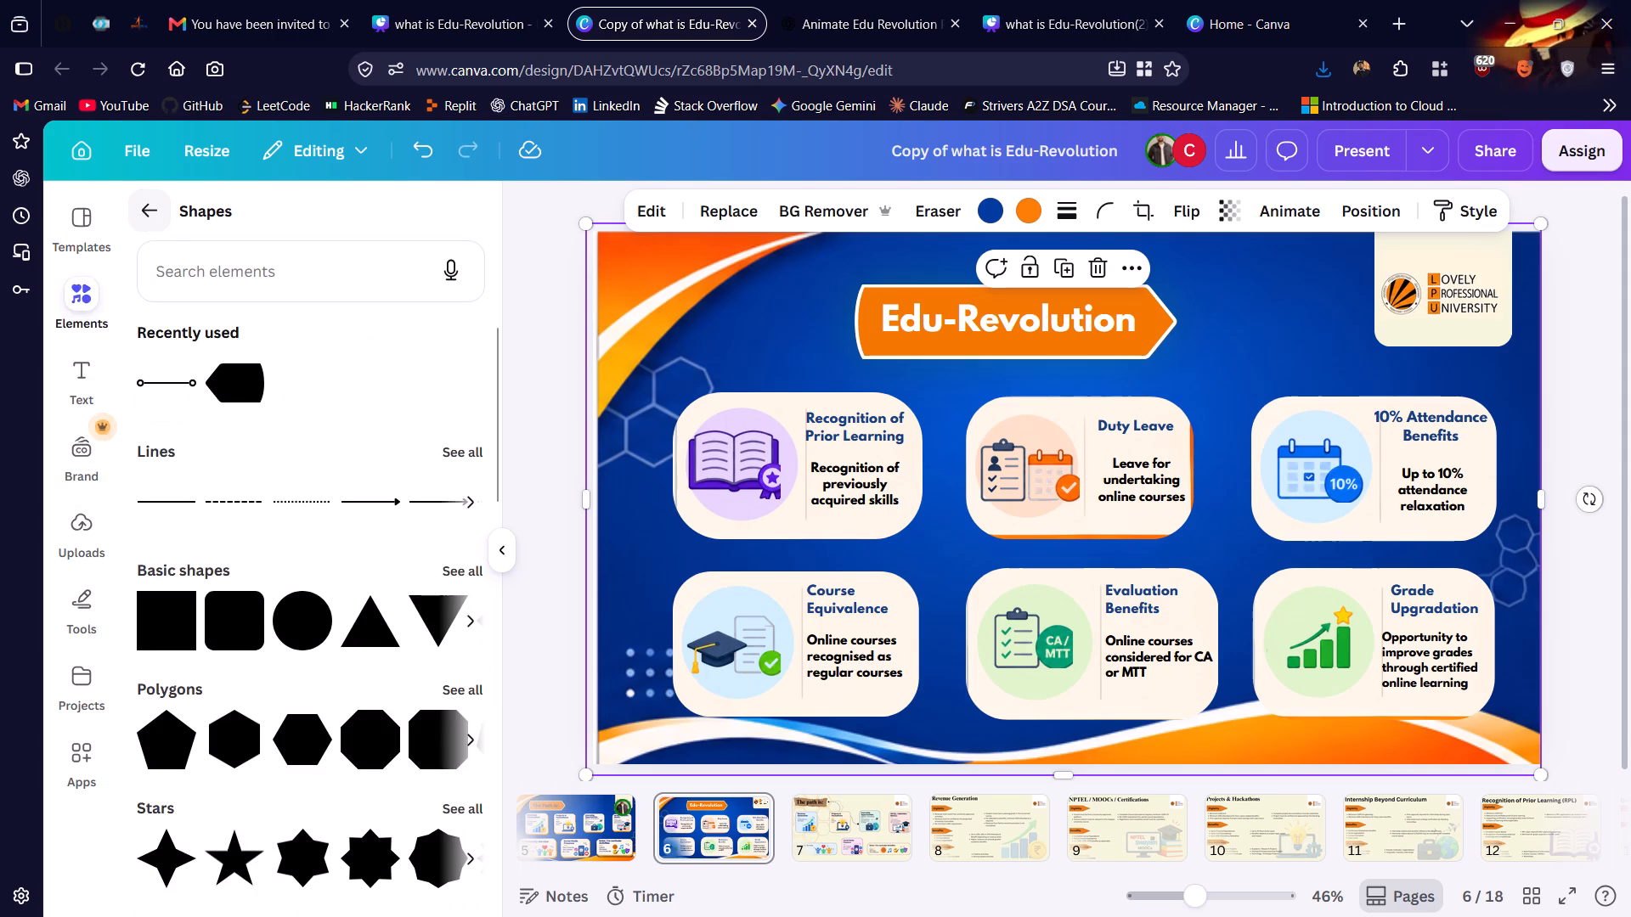
scroll(308, 599, "down", 2)
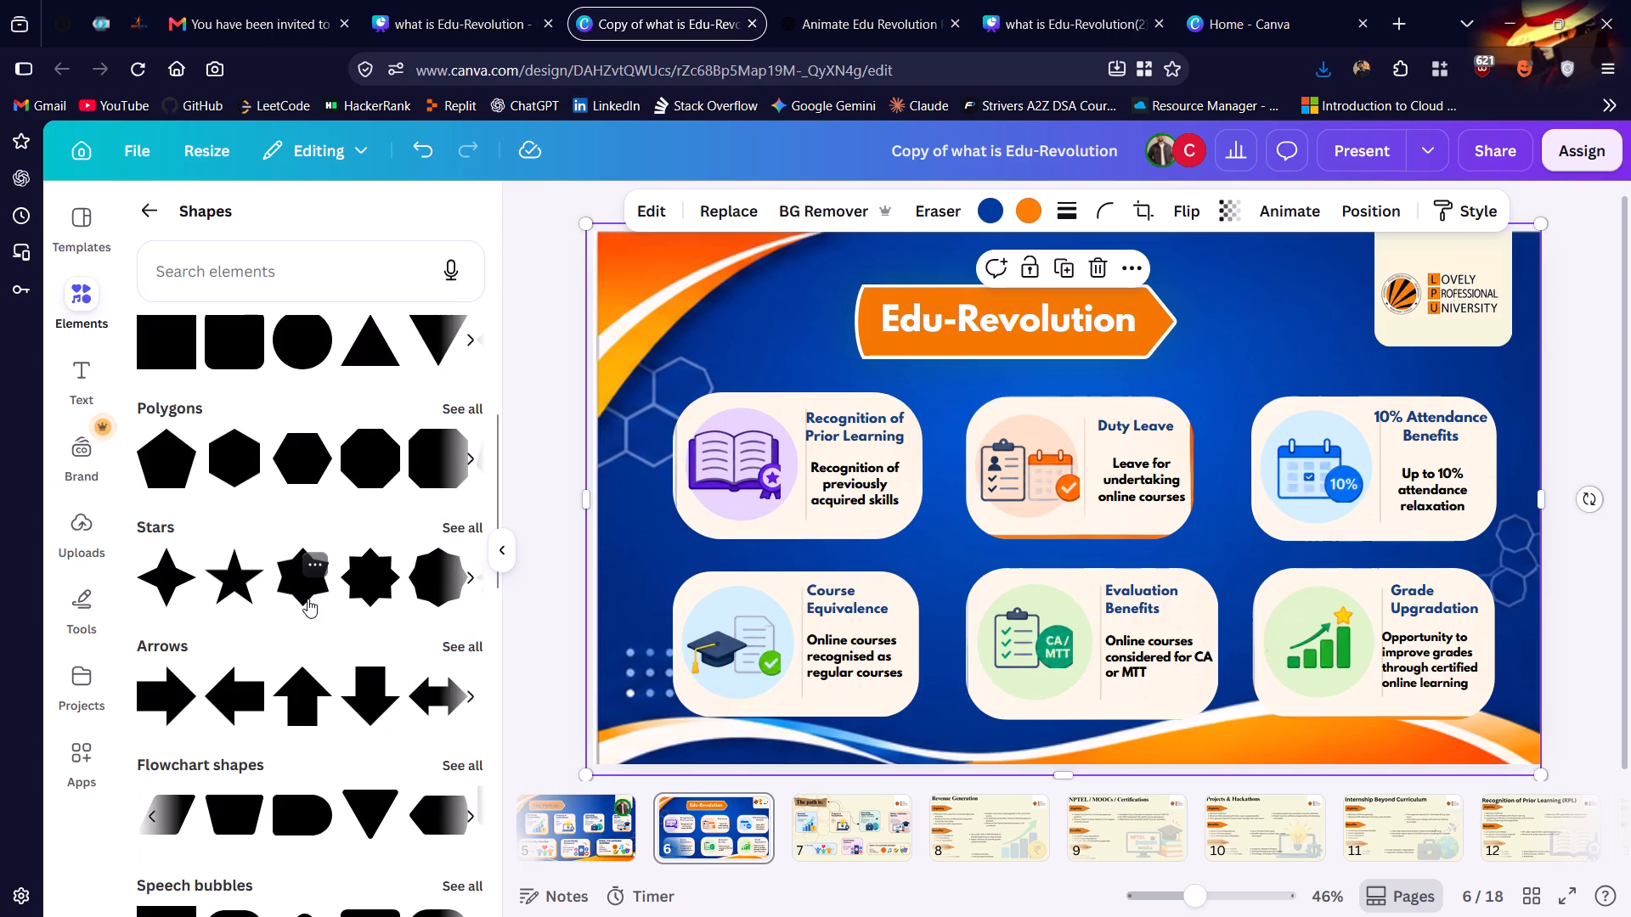
scroll(308, 599, "down", 1)
scroll(336, 669, "down", 1)
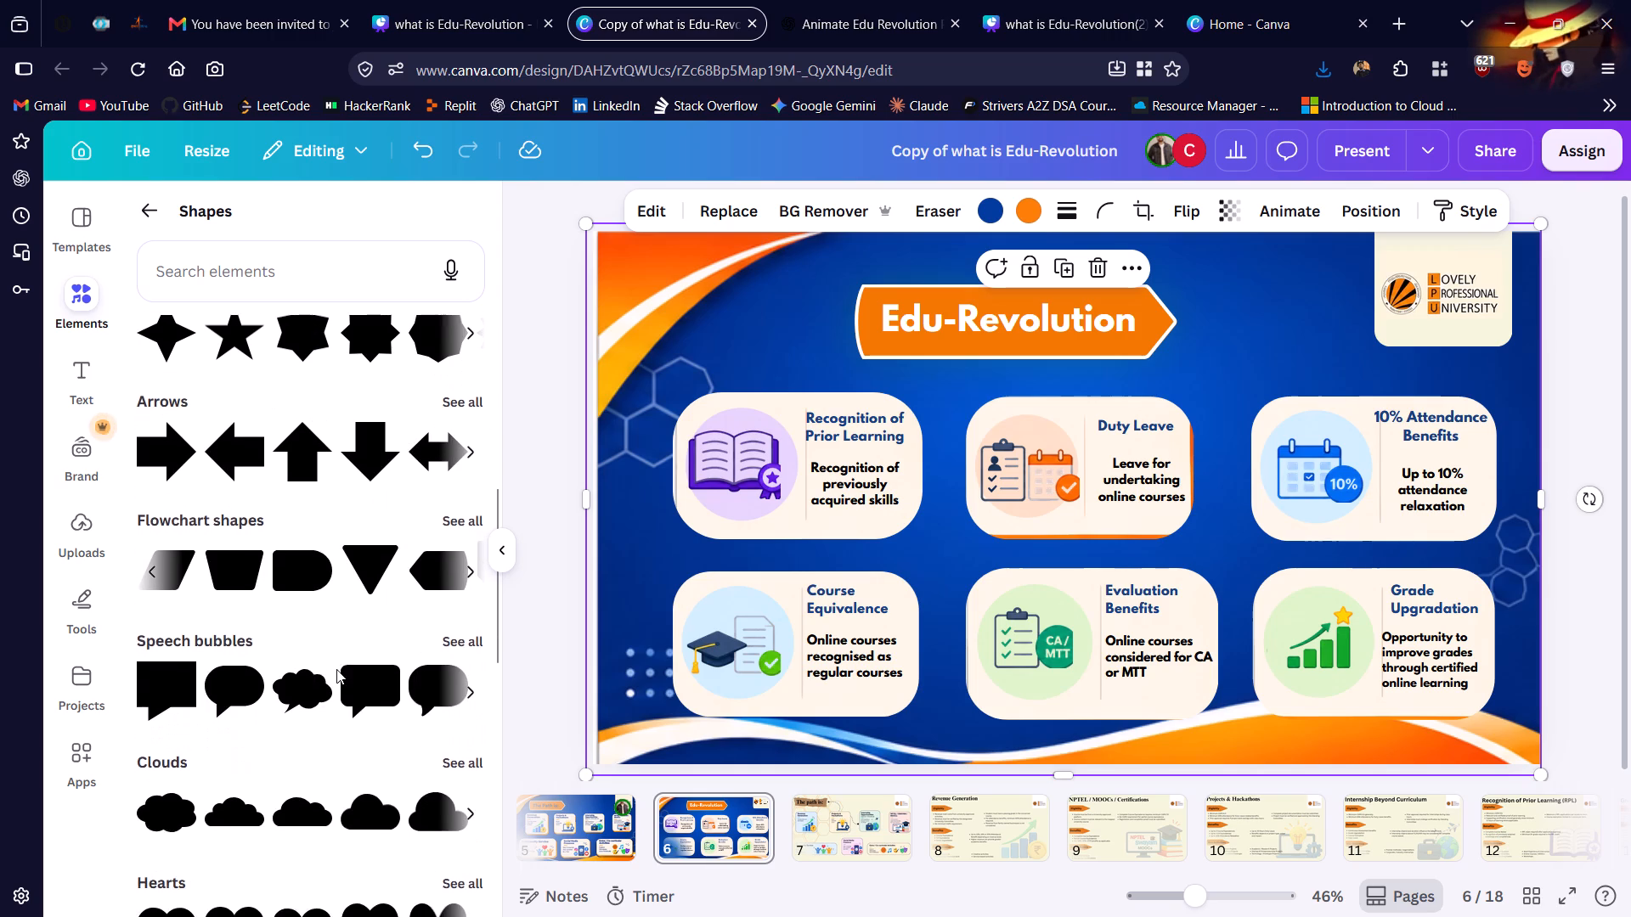
scroll(392, 476, "up", 3)
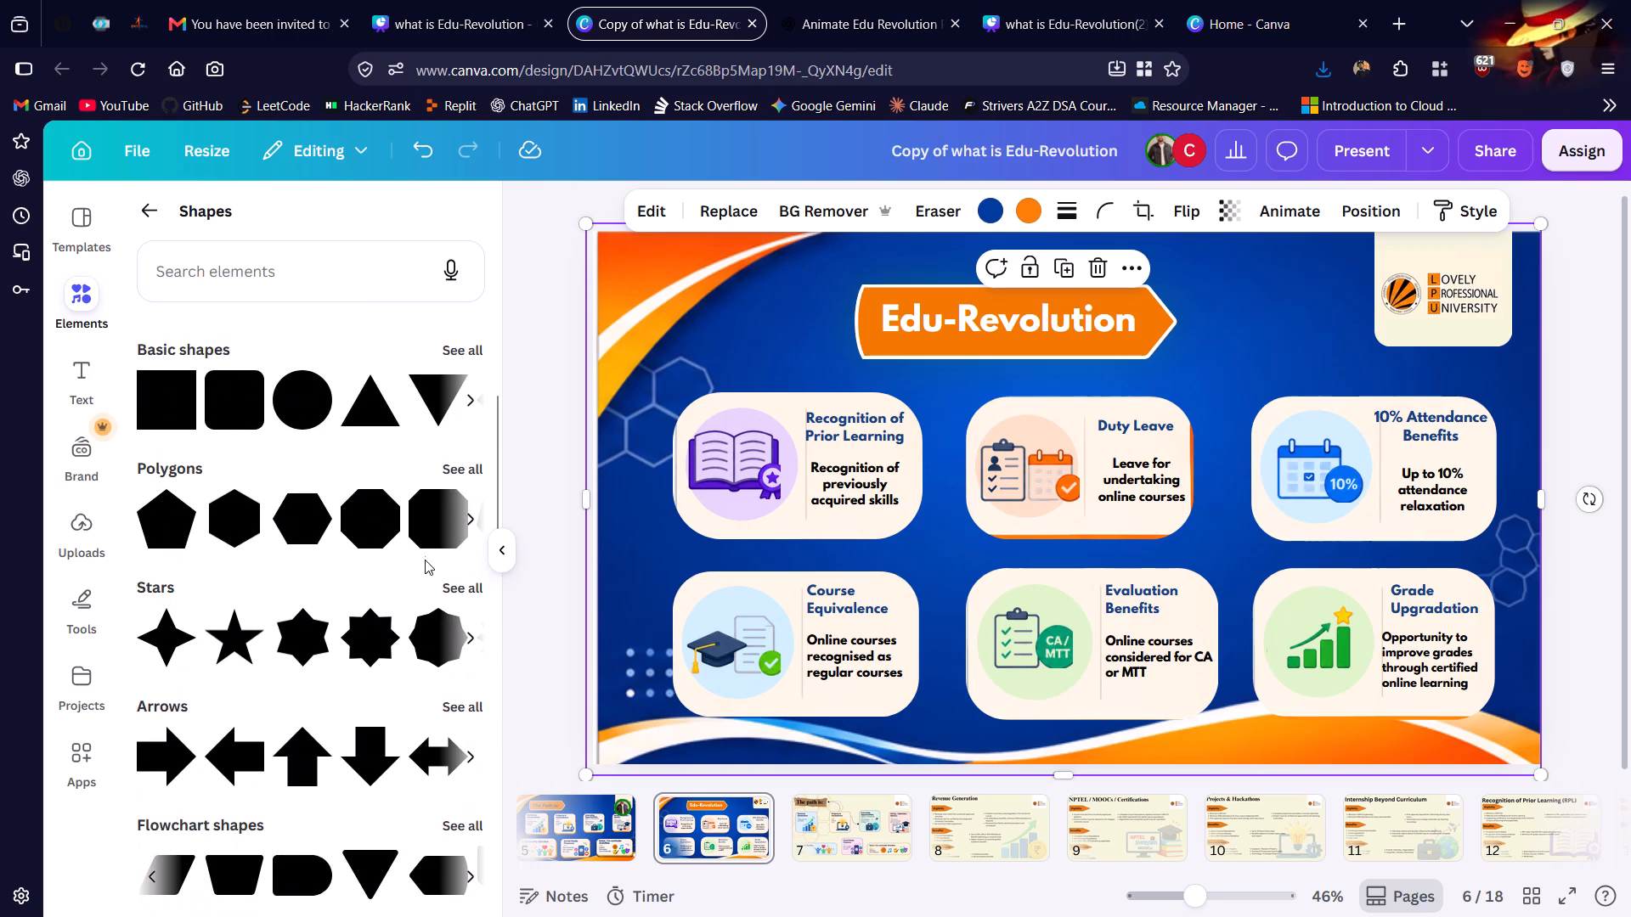
scroll(409, 708, "up", 1)
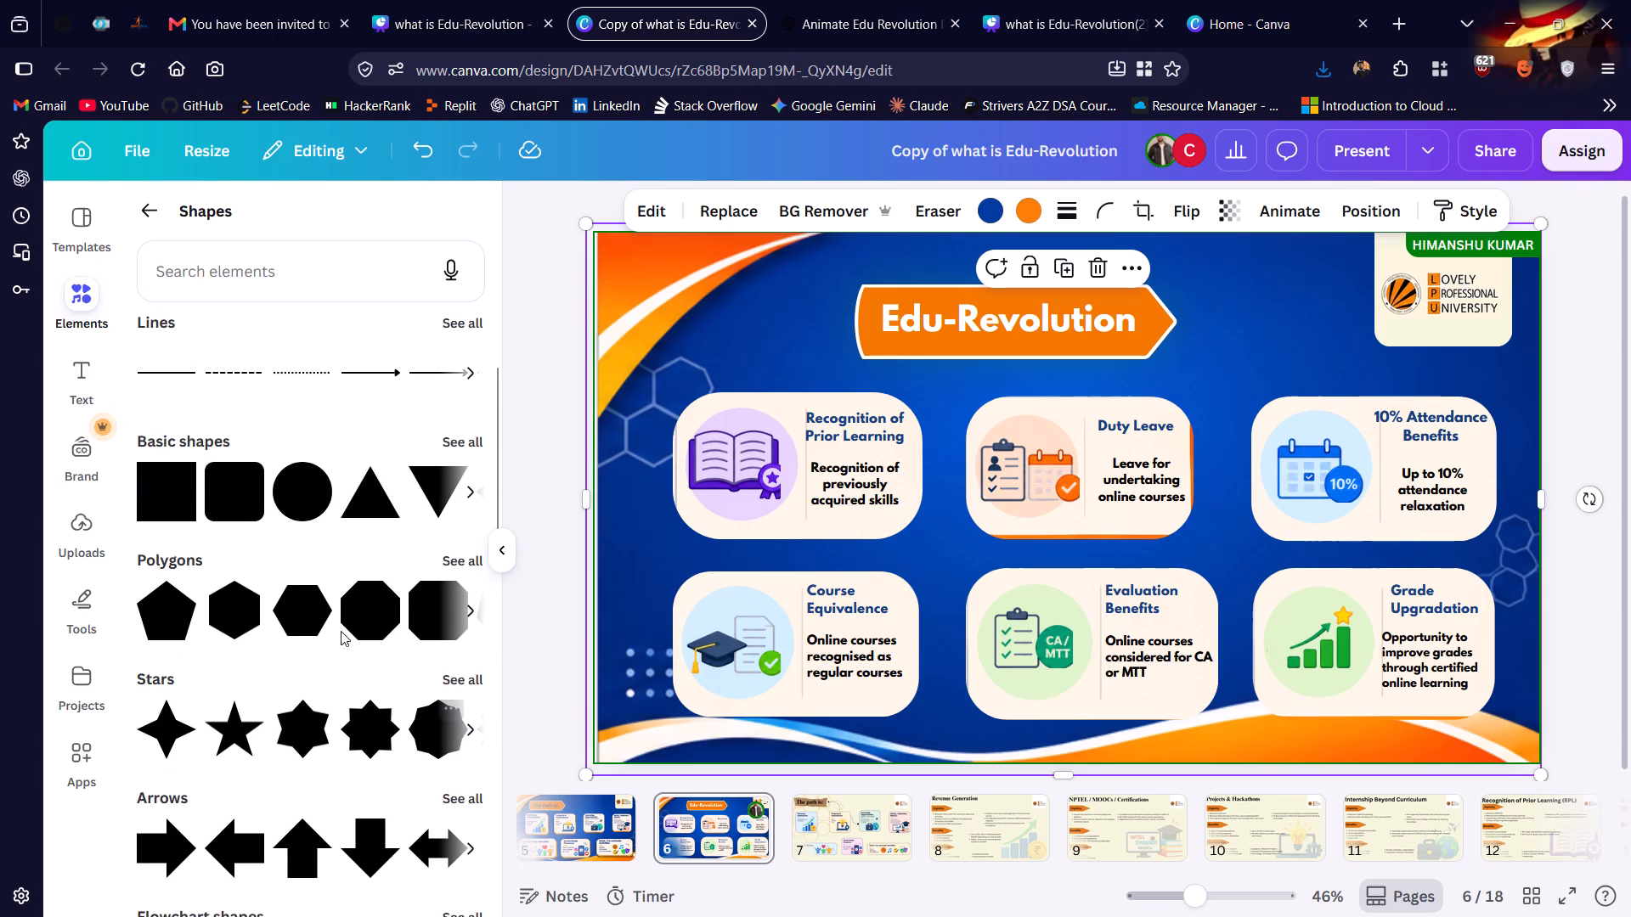
left_click(259, 504)
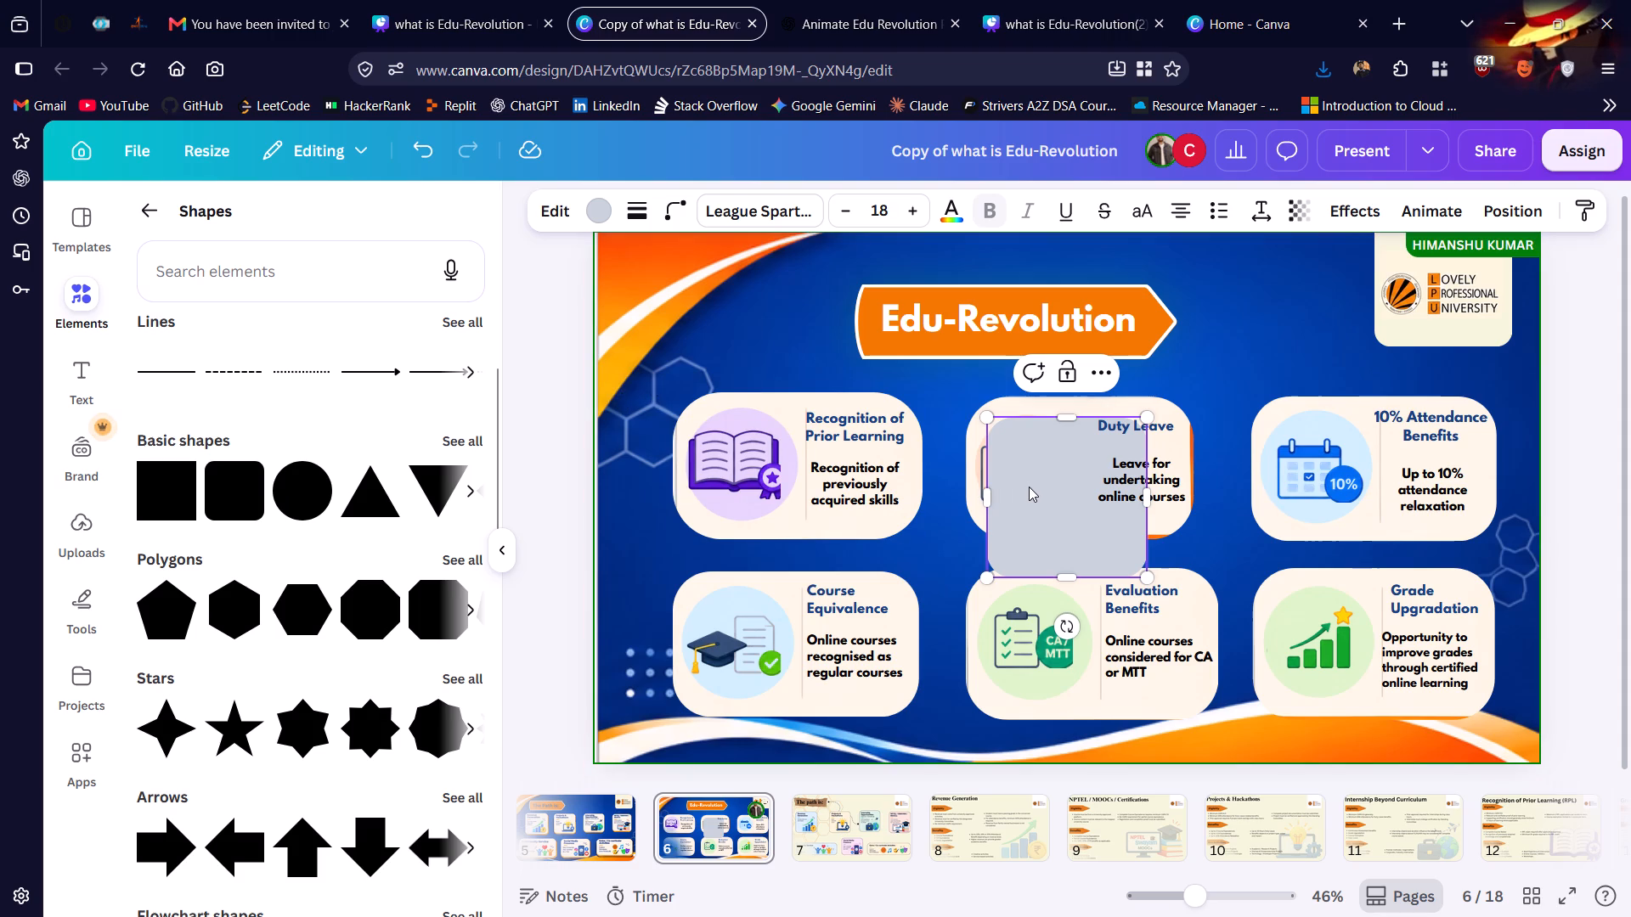
left_click_drag(1029, 487, 917, 445)
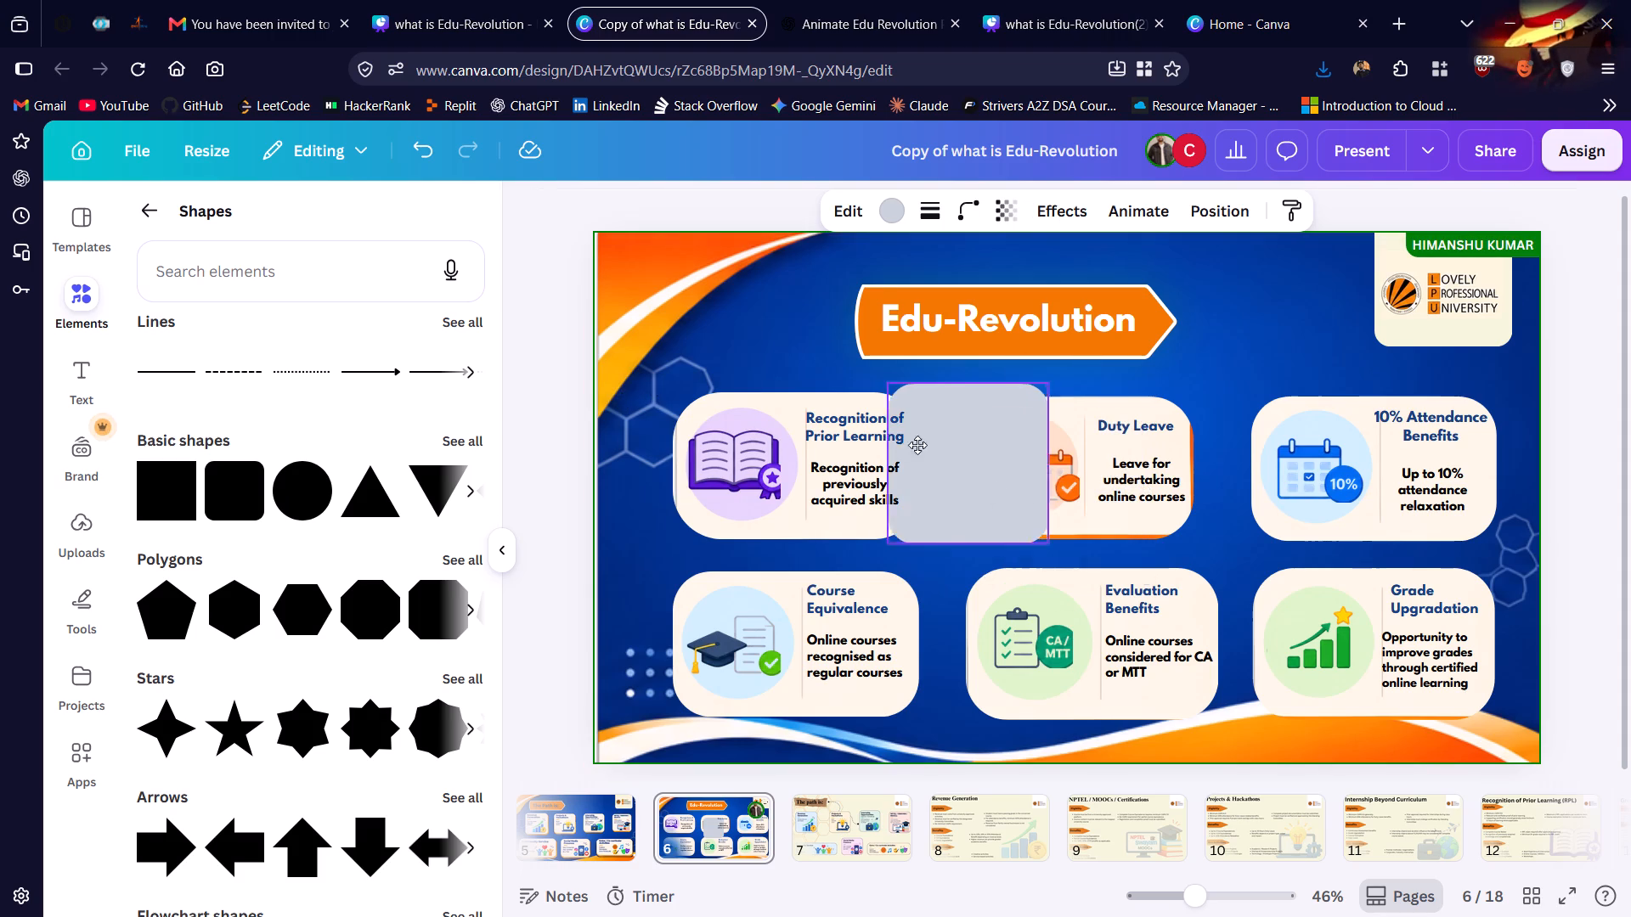
left_click_drag(917, 445, 907, 442)
Set the new shape's corner rounding to 91.
left_click(968, 212)
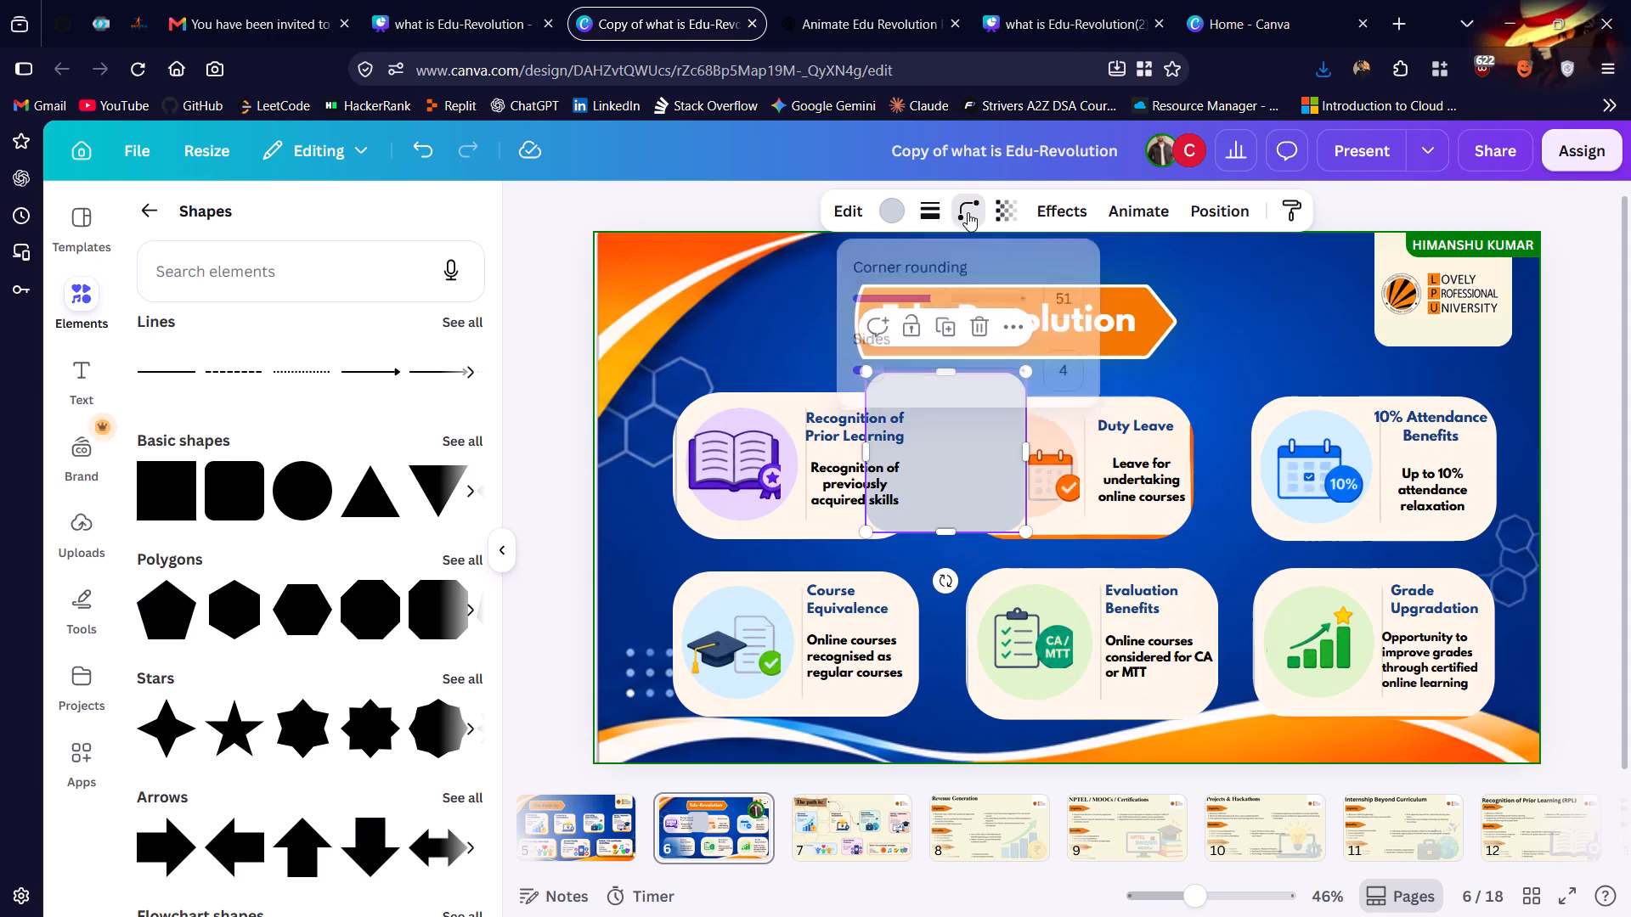
left_click_drag(980, 294, 1004, 295)
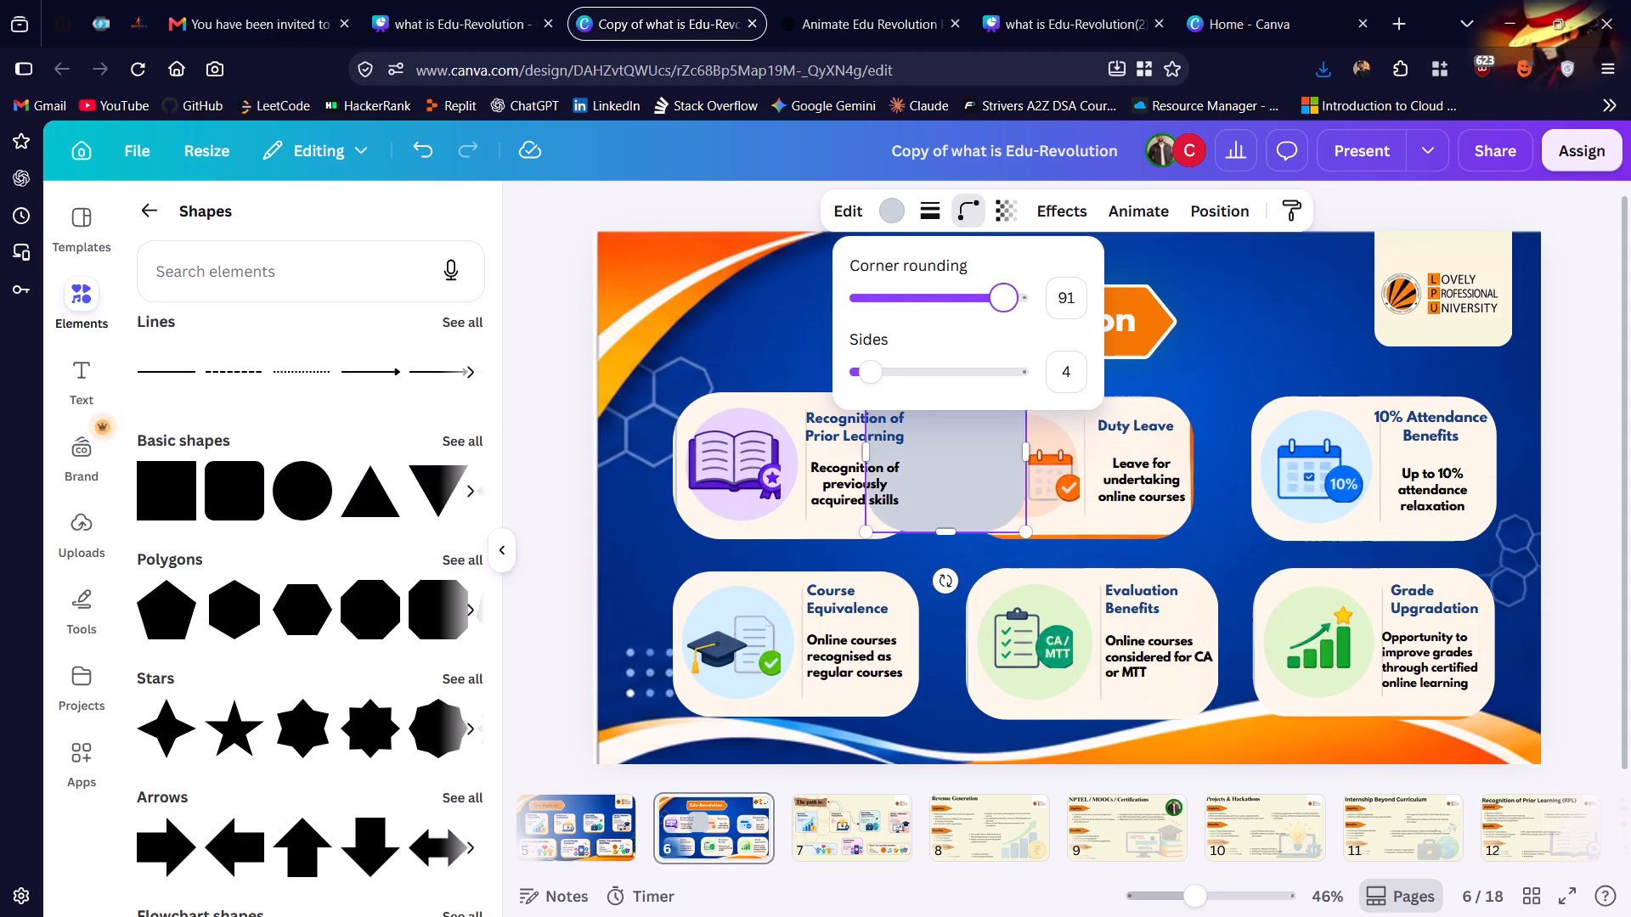
left_click(1004, 295)
Stretch the rounded shape into a wide, flat pill and move it over the upper part of the "Edu-Revolution" title banner.
left_click_drag(1032, 453, 1175, 376)
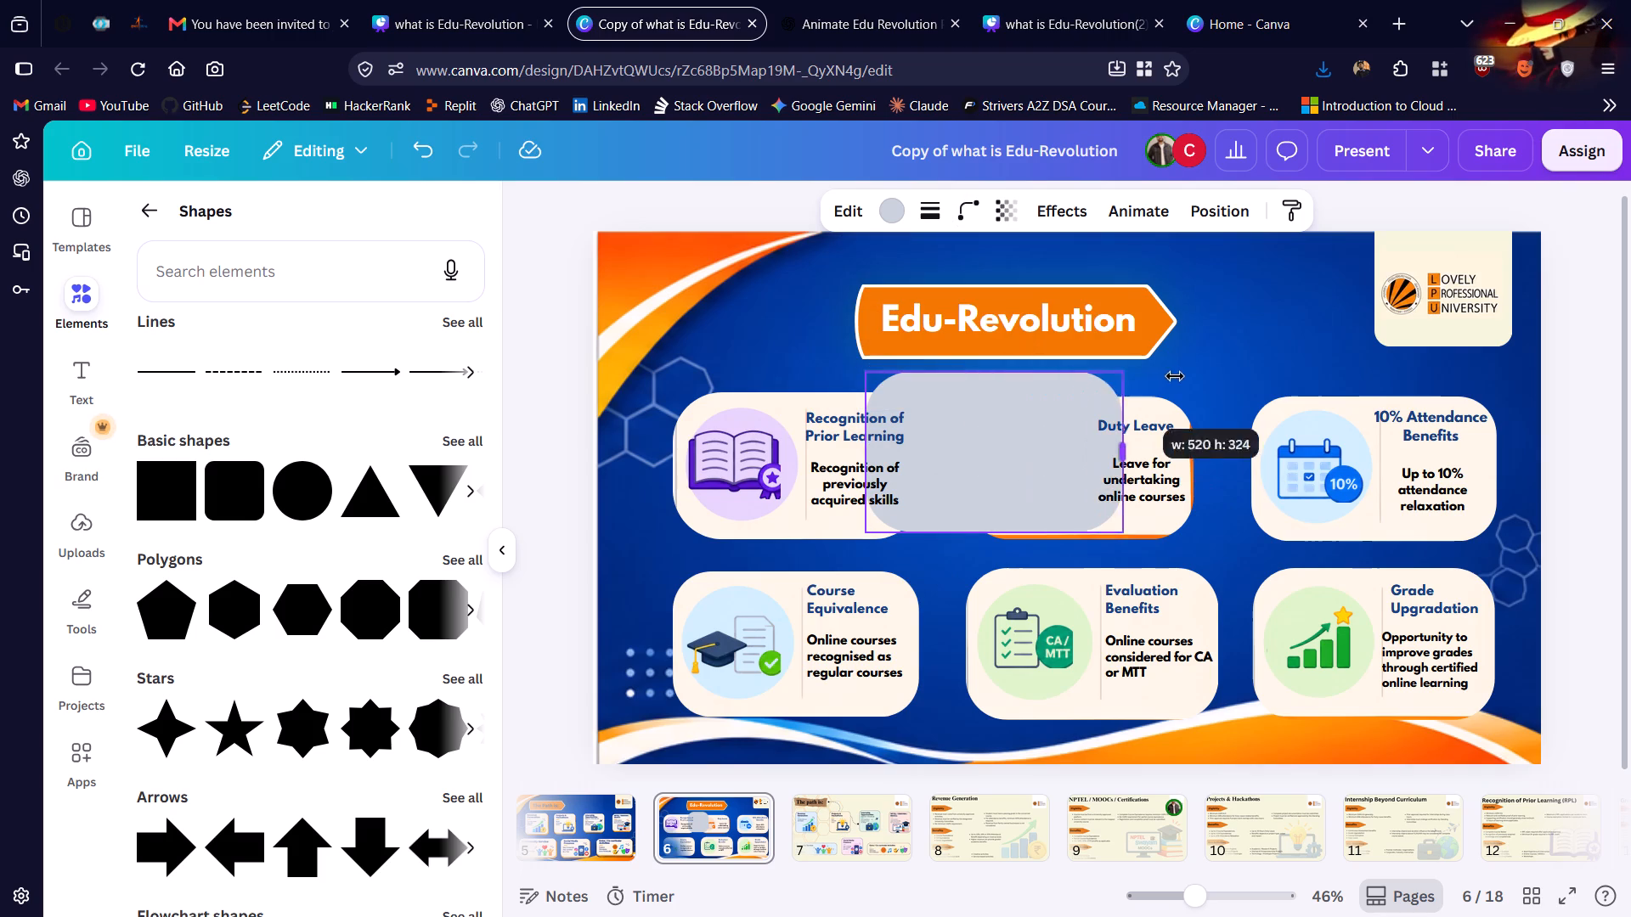
left_click_drag(1175, 376, 1257, 394)
left_click(1257, 394)
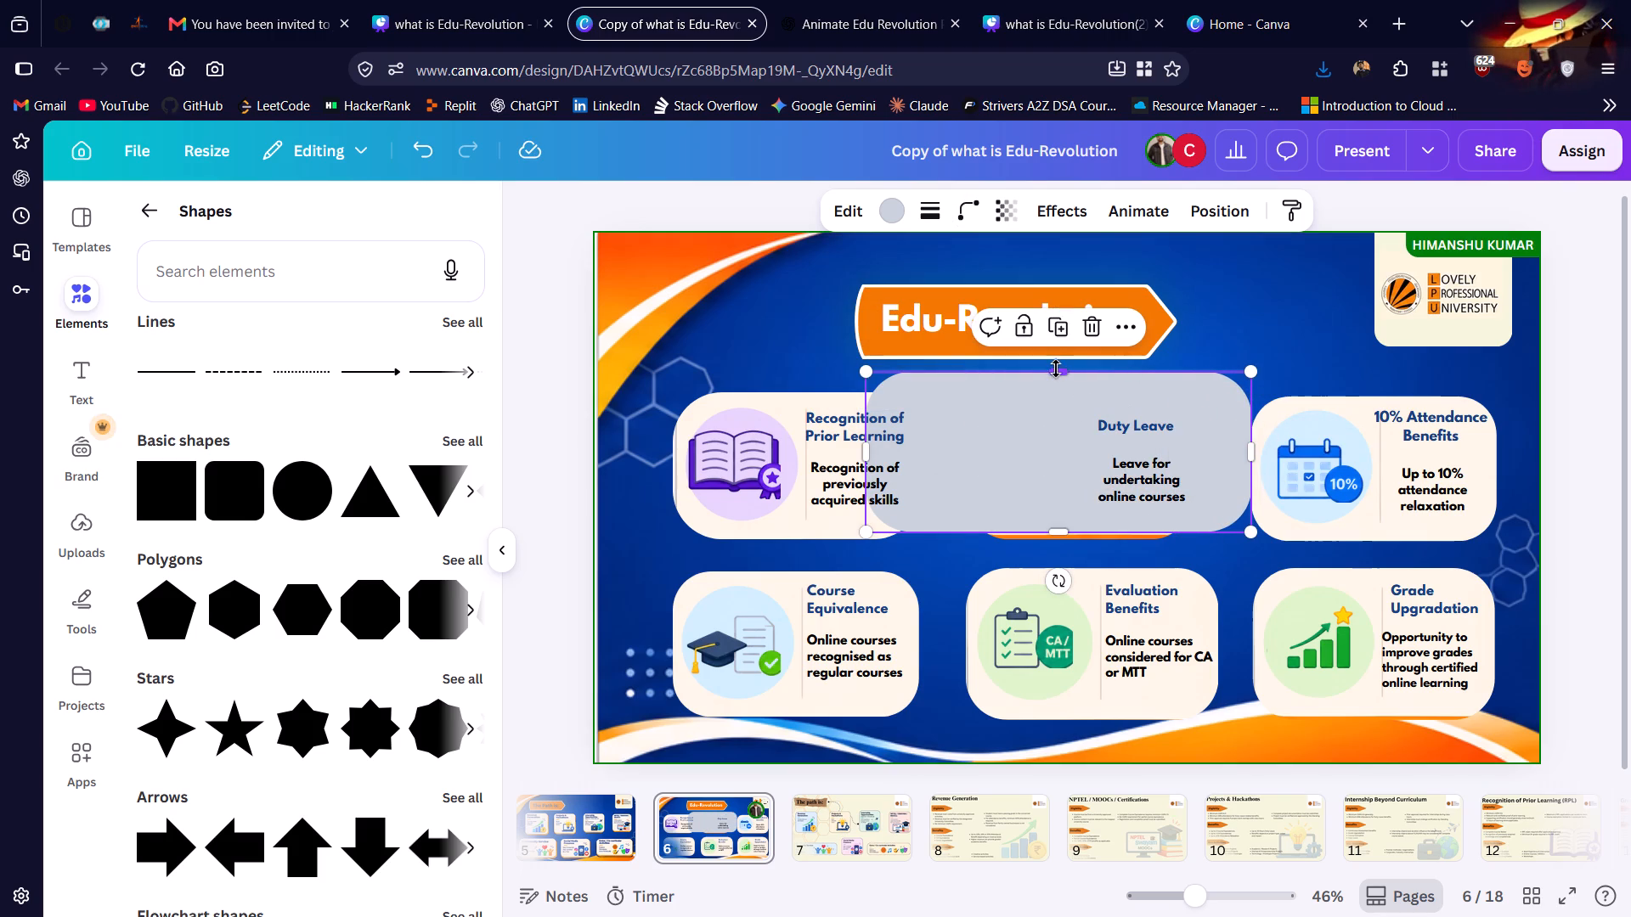
left_click_drag(1056, 368, 1054, 453)
left_click(1054, 453)
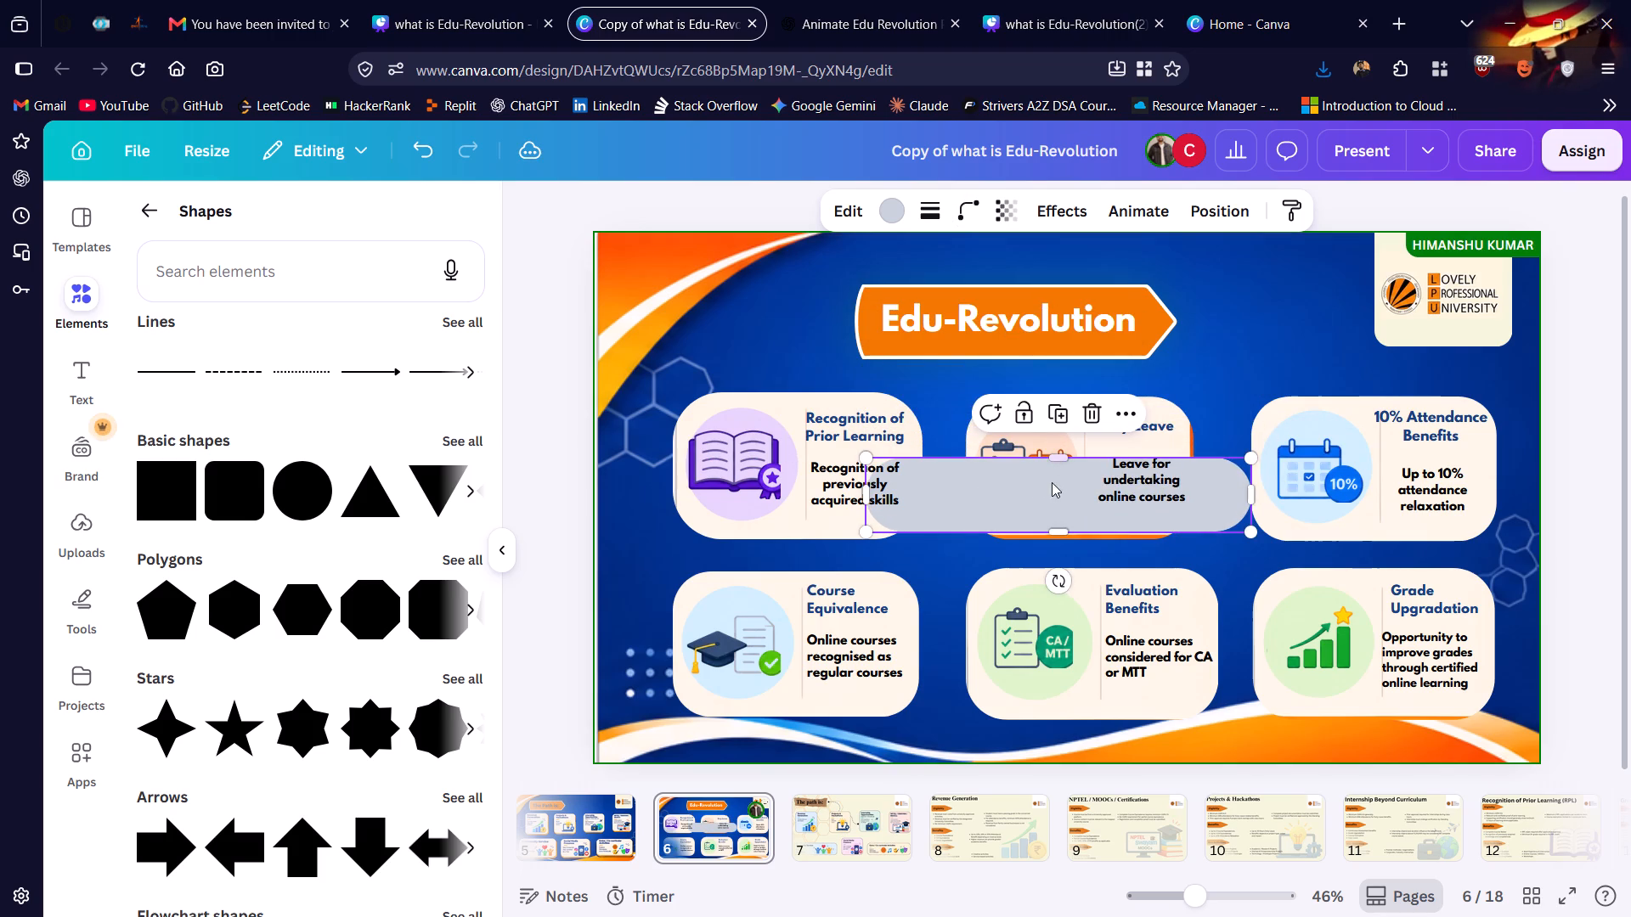
left_click_drag(1052, 482, 1003, 285)
left_click(1003, 285)
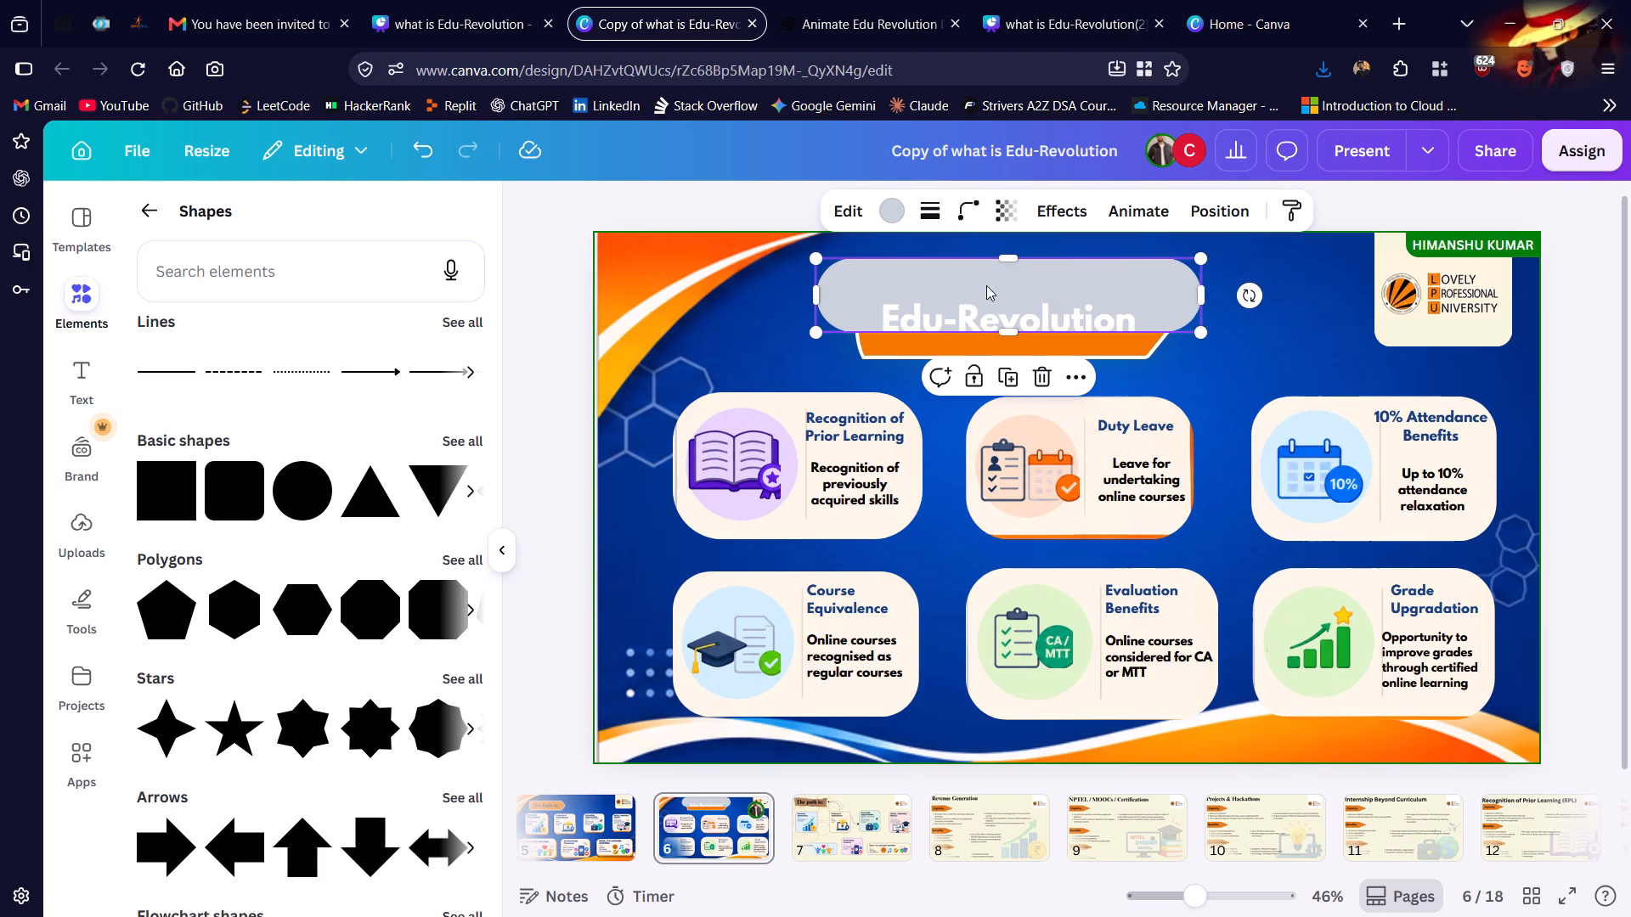
Shrink the grey pill and move it up so it overlaps the top edge of the "Edu-Revolution" banner, offset to its left.
left_click_drag(811, 255, 874, 268)
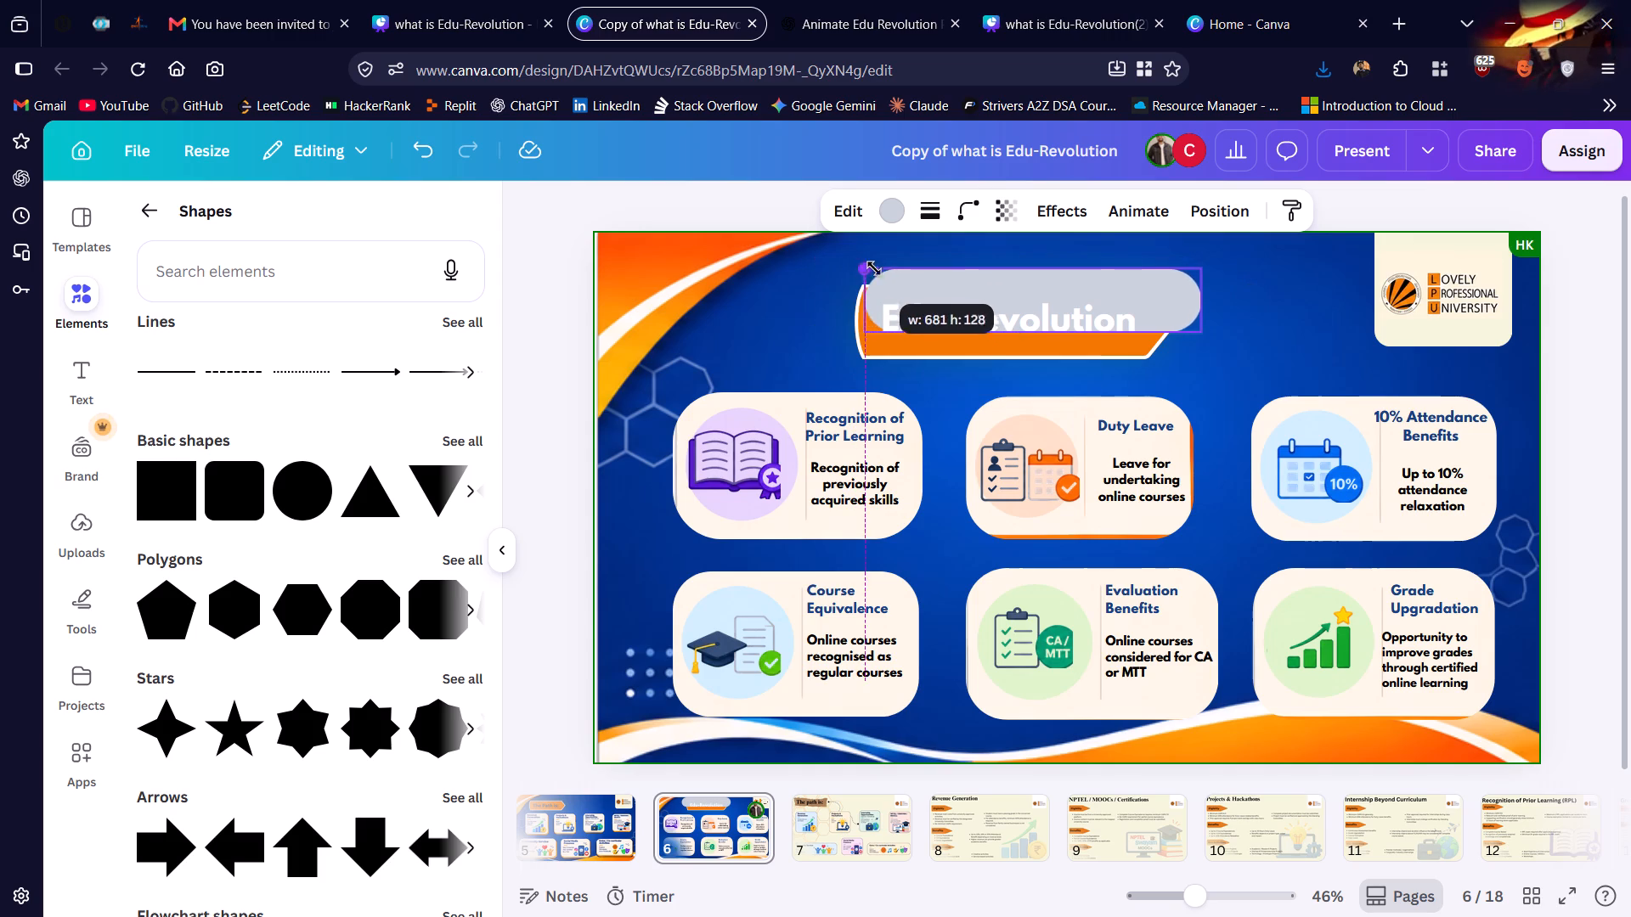
left_click_drag(874, 268, 878, 269)
left_click_drag(954, 290, 860, 262)
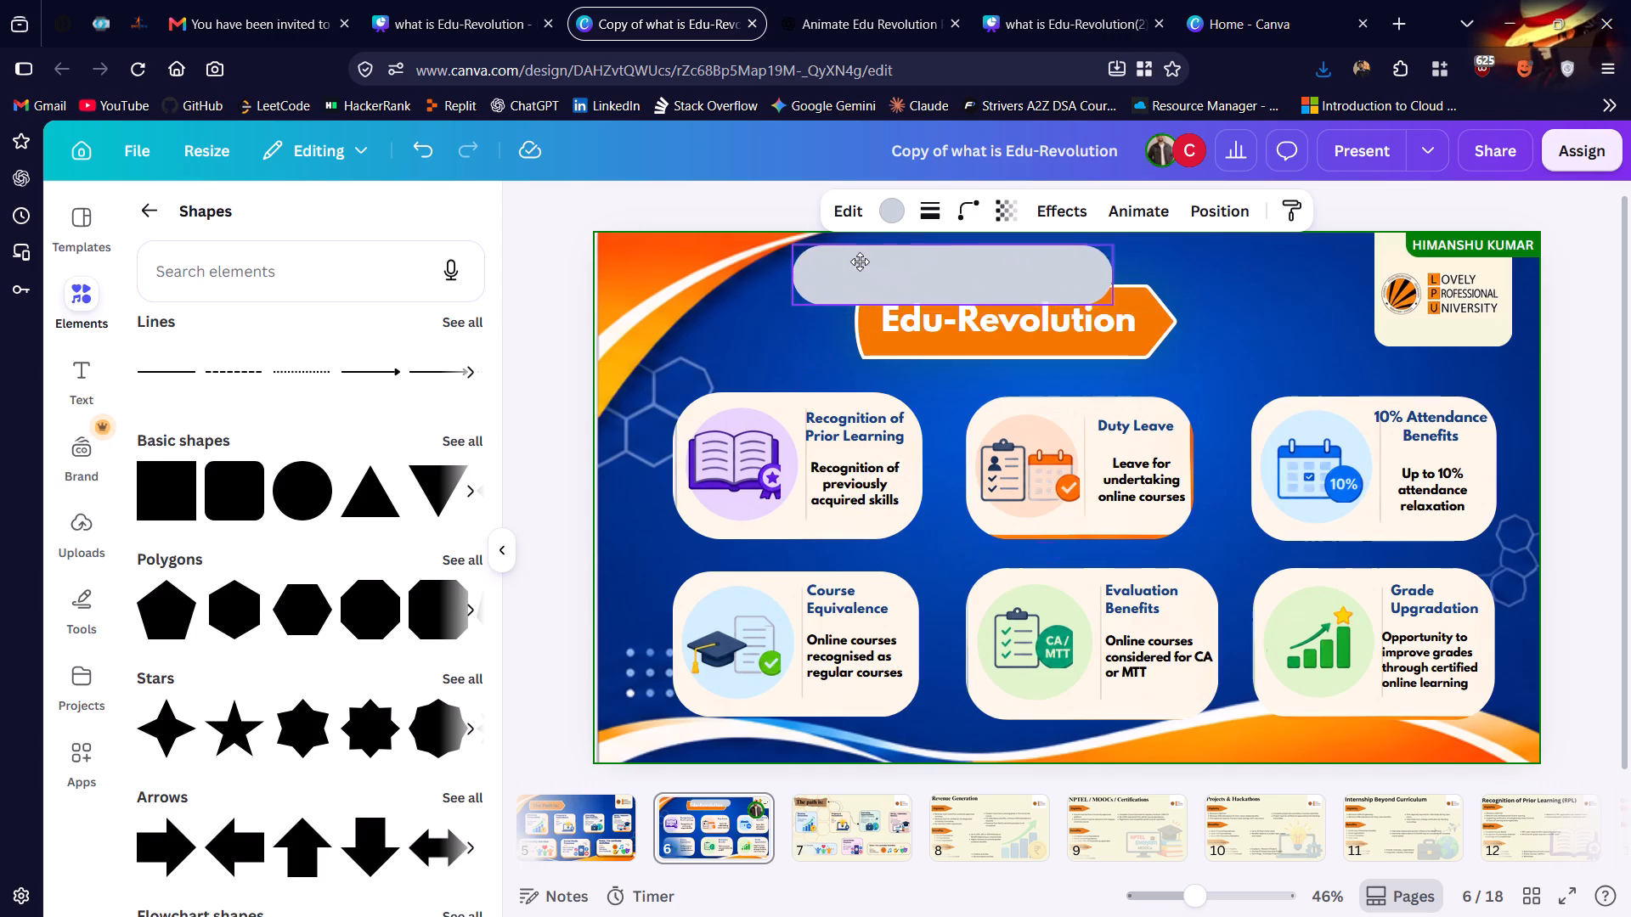
left_click_drag(860, 262, 843, 255)
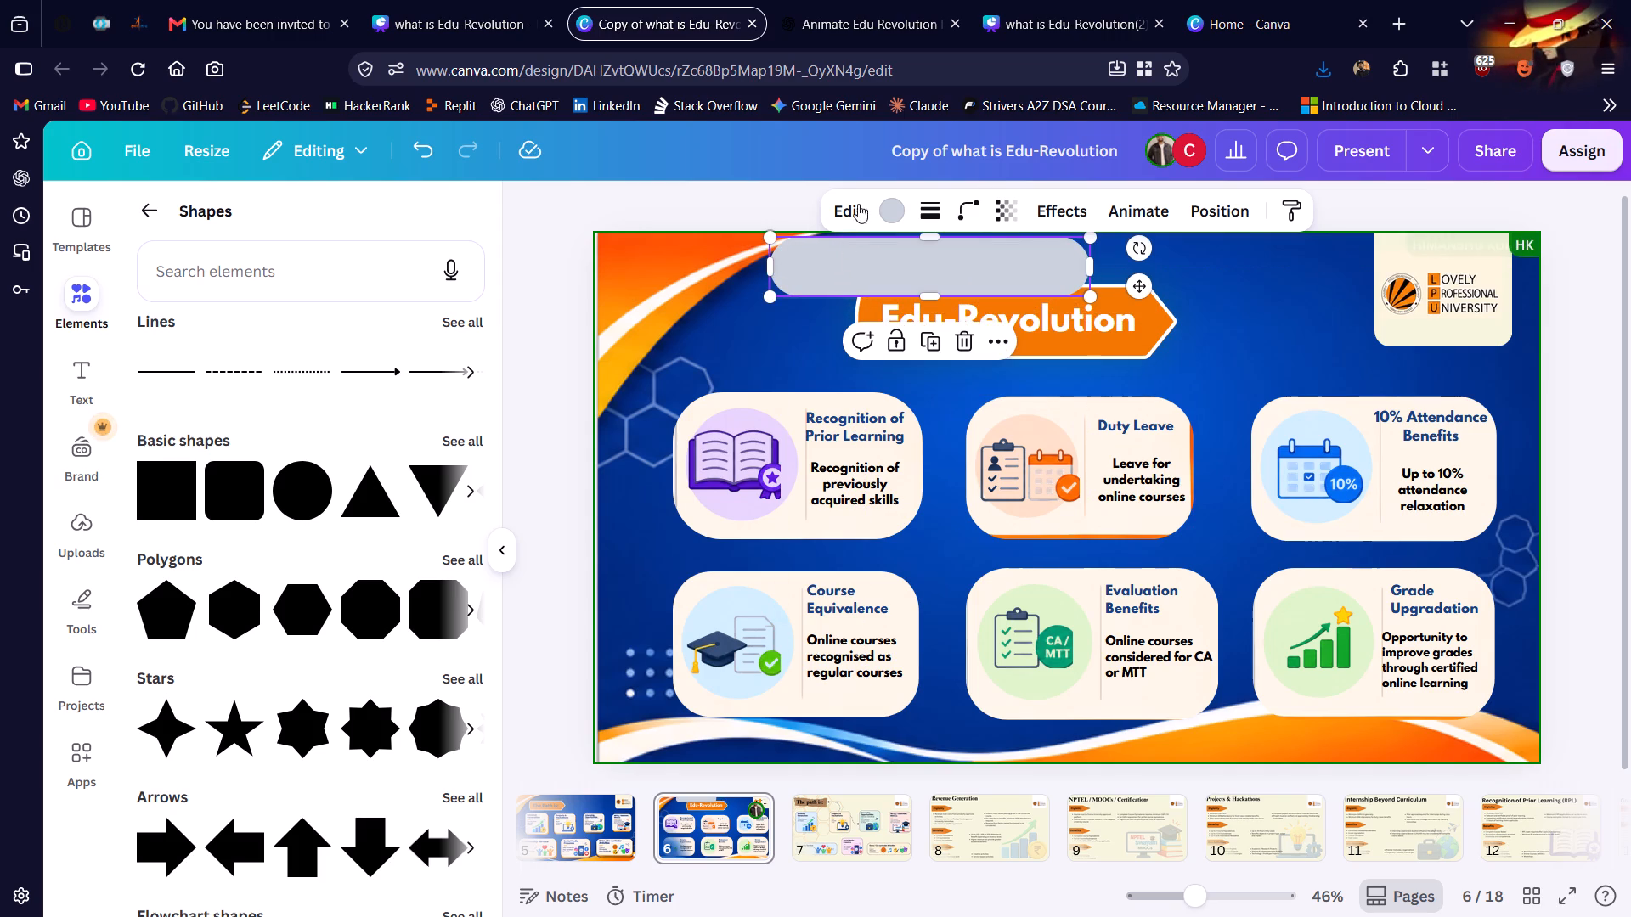
Compare with the combined slide design in ChatGPT and recolour the pill on the Canva slide white.
left_click(902, 0)
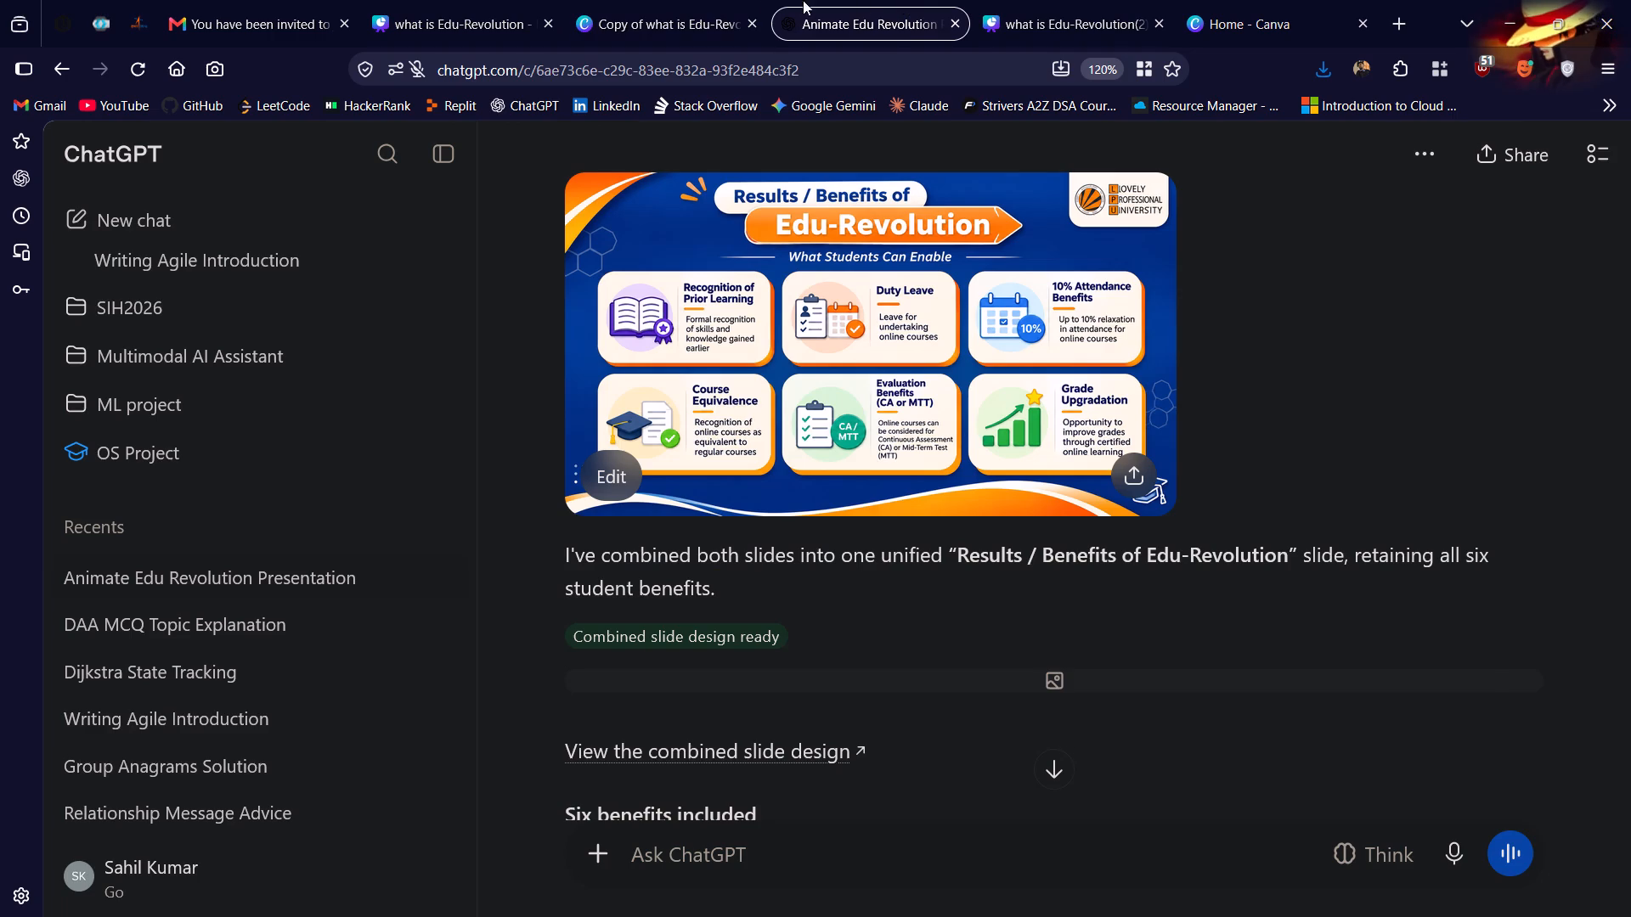
left_click(751, 0)
left_click(882, 194)
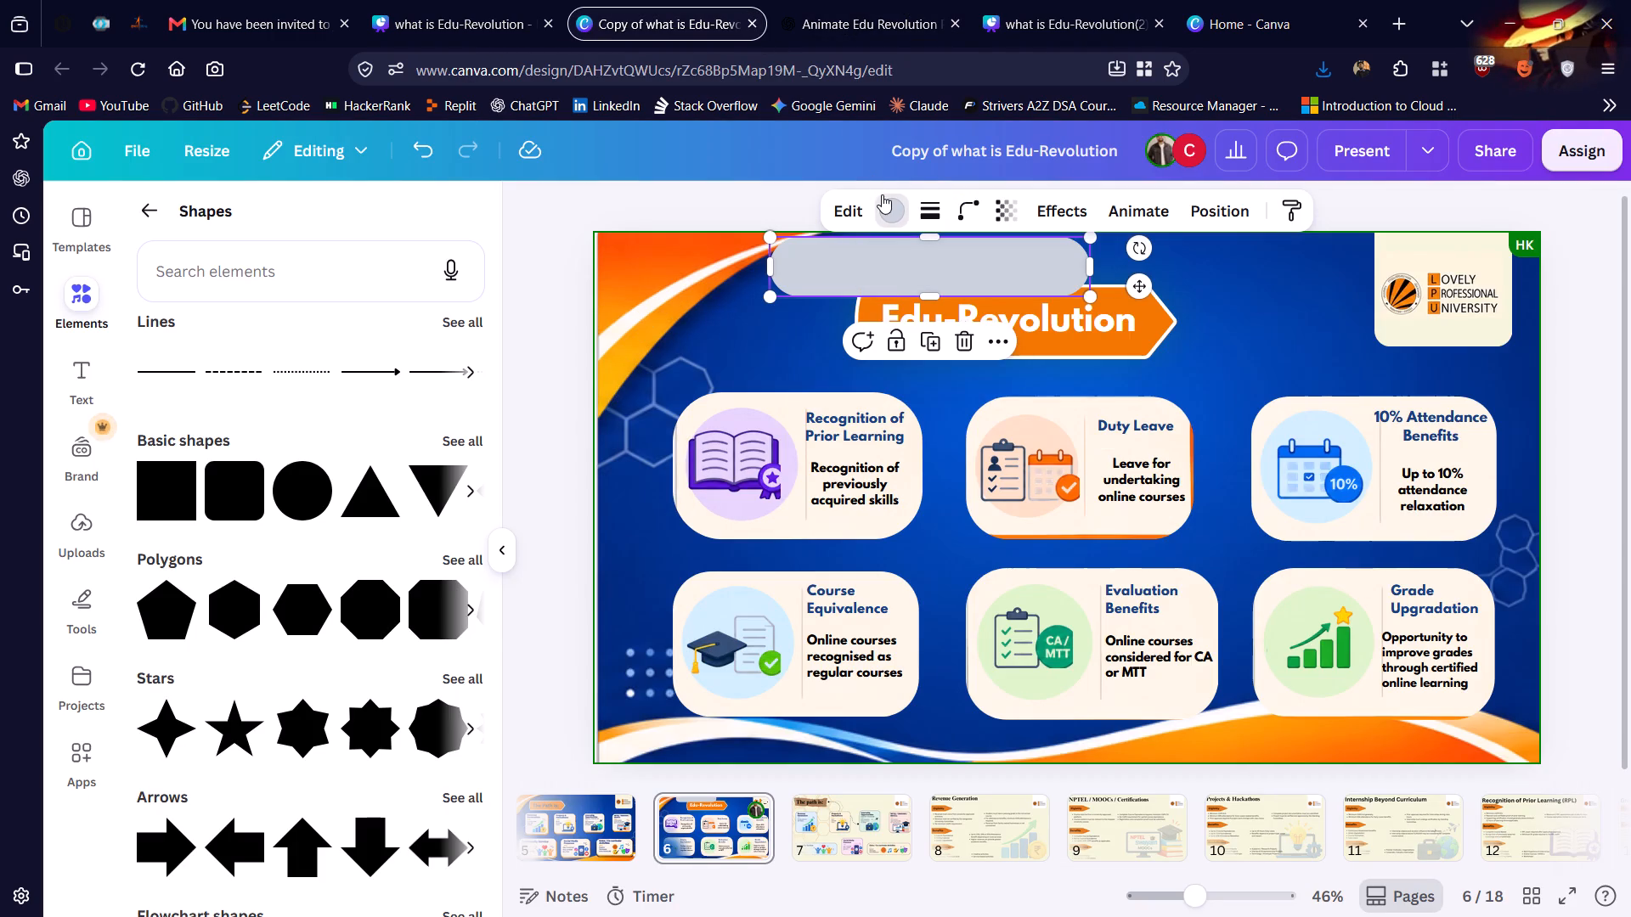
left_click(410, 369)
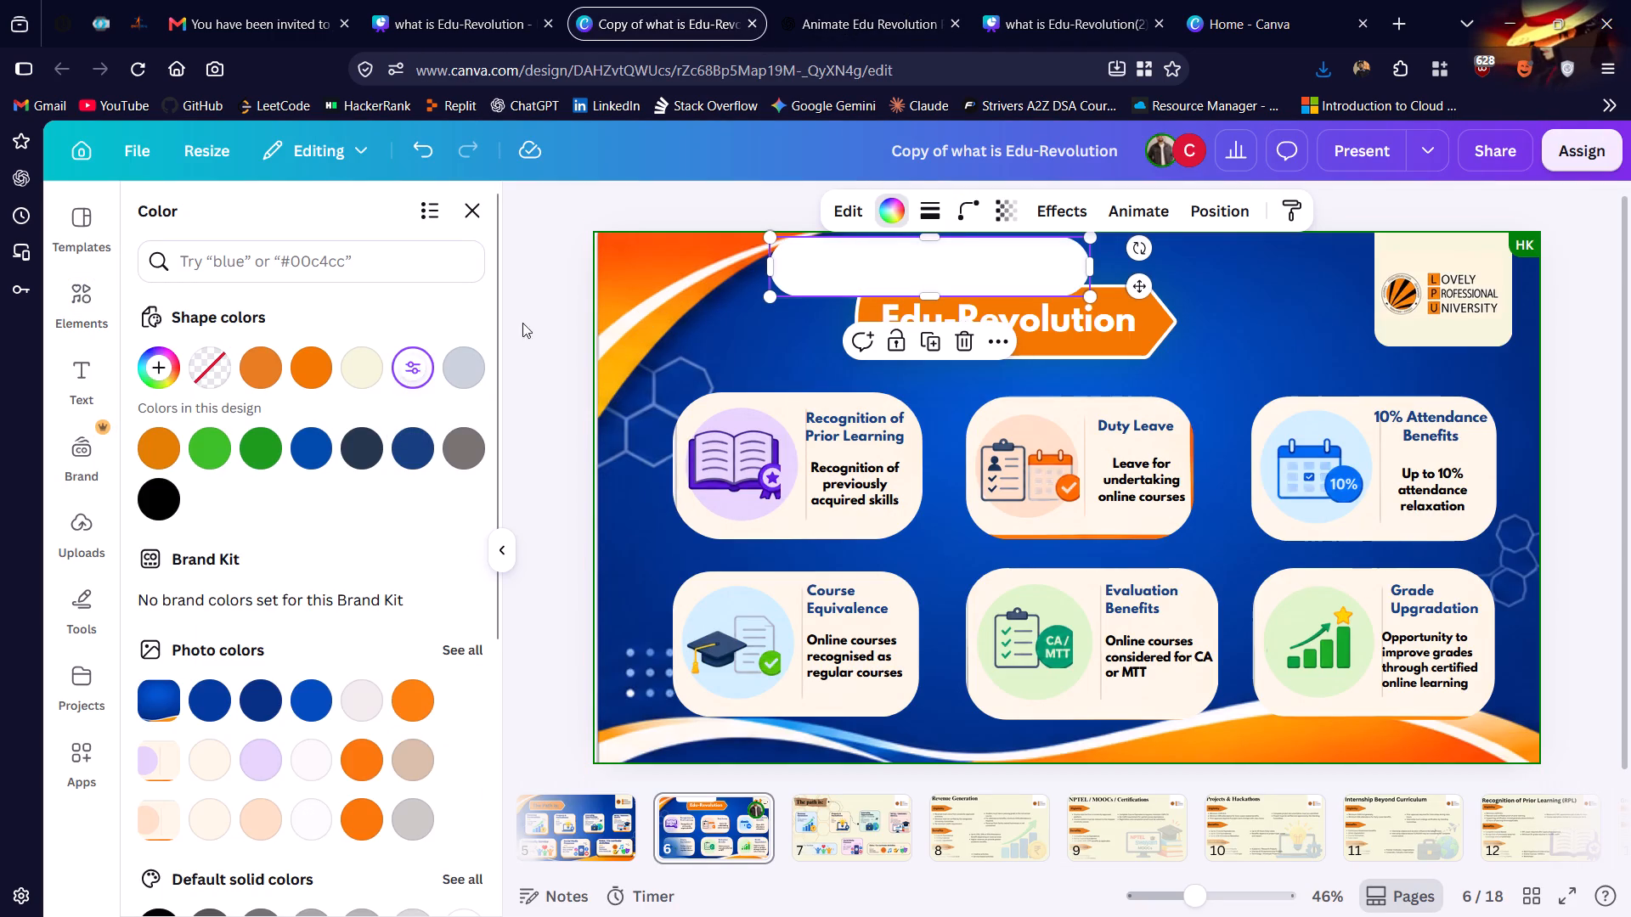
Nudge the white pill slightly further left, keeping it just below the slide's top edge.
left_click_drag(800, 251, 793, 250)
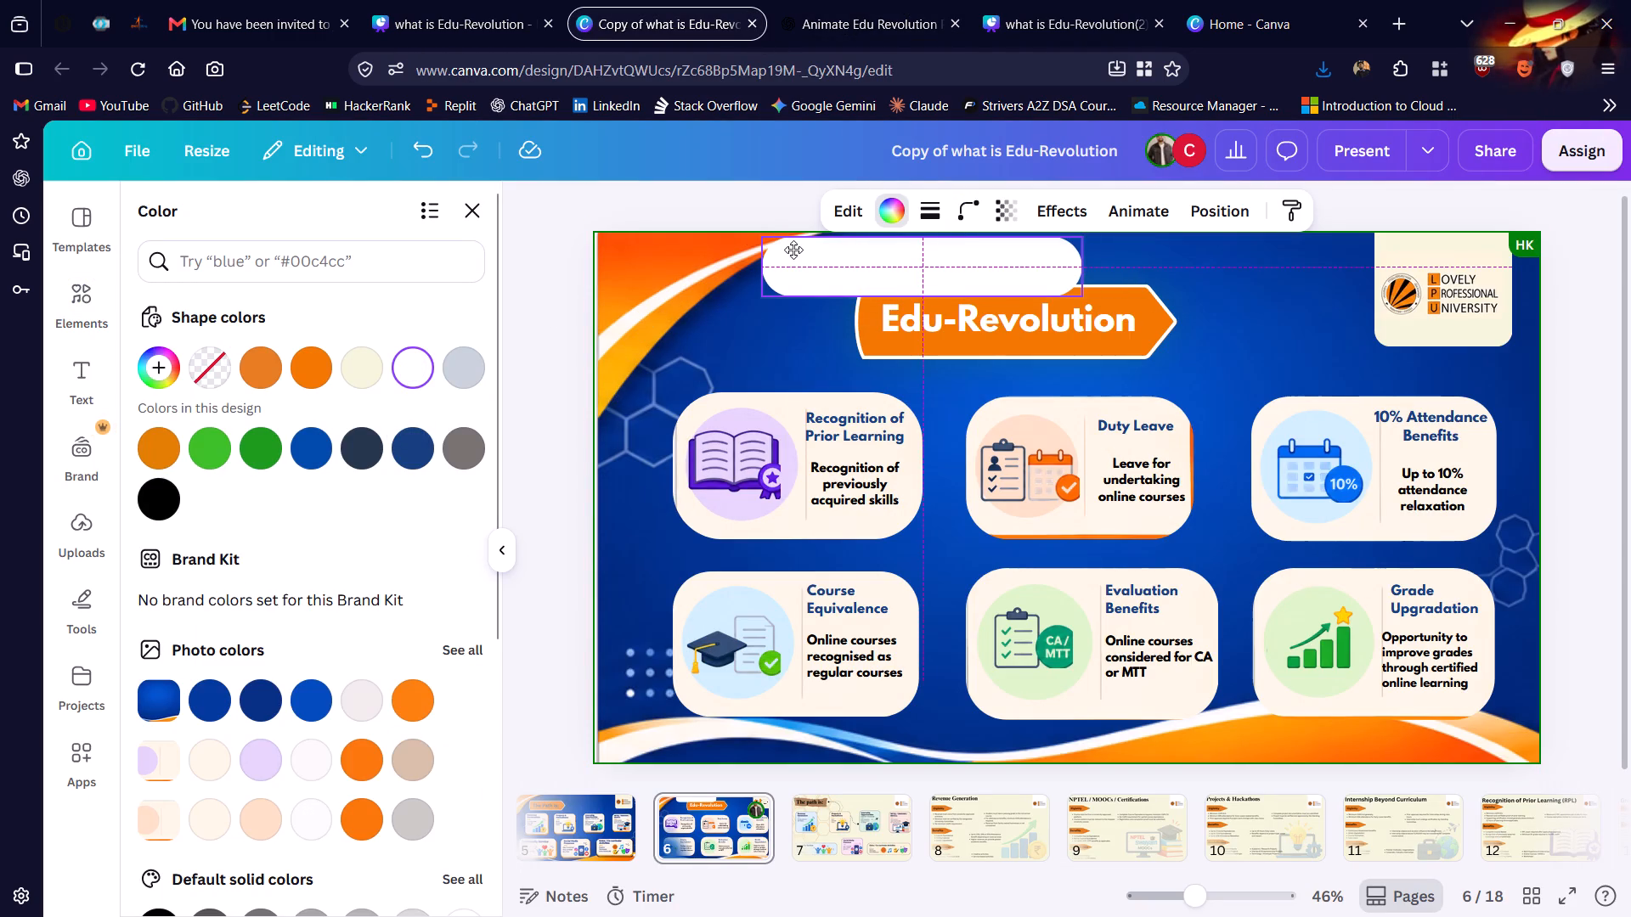
left_click_drag(793, 250, 793, 247)
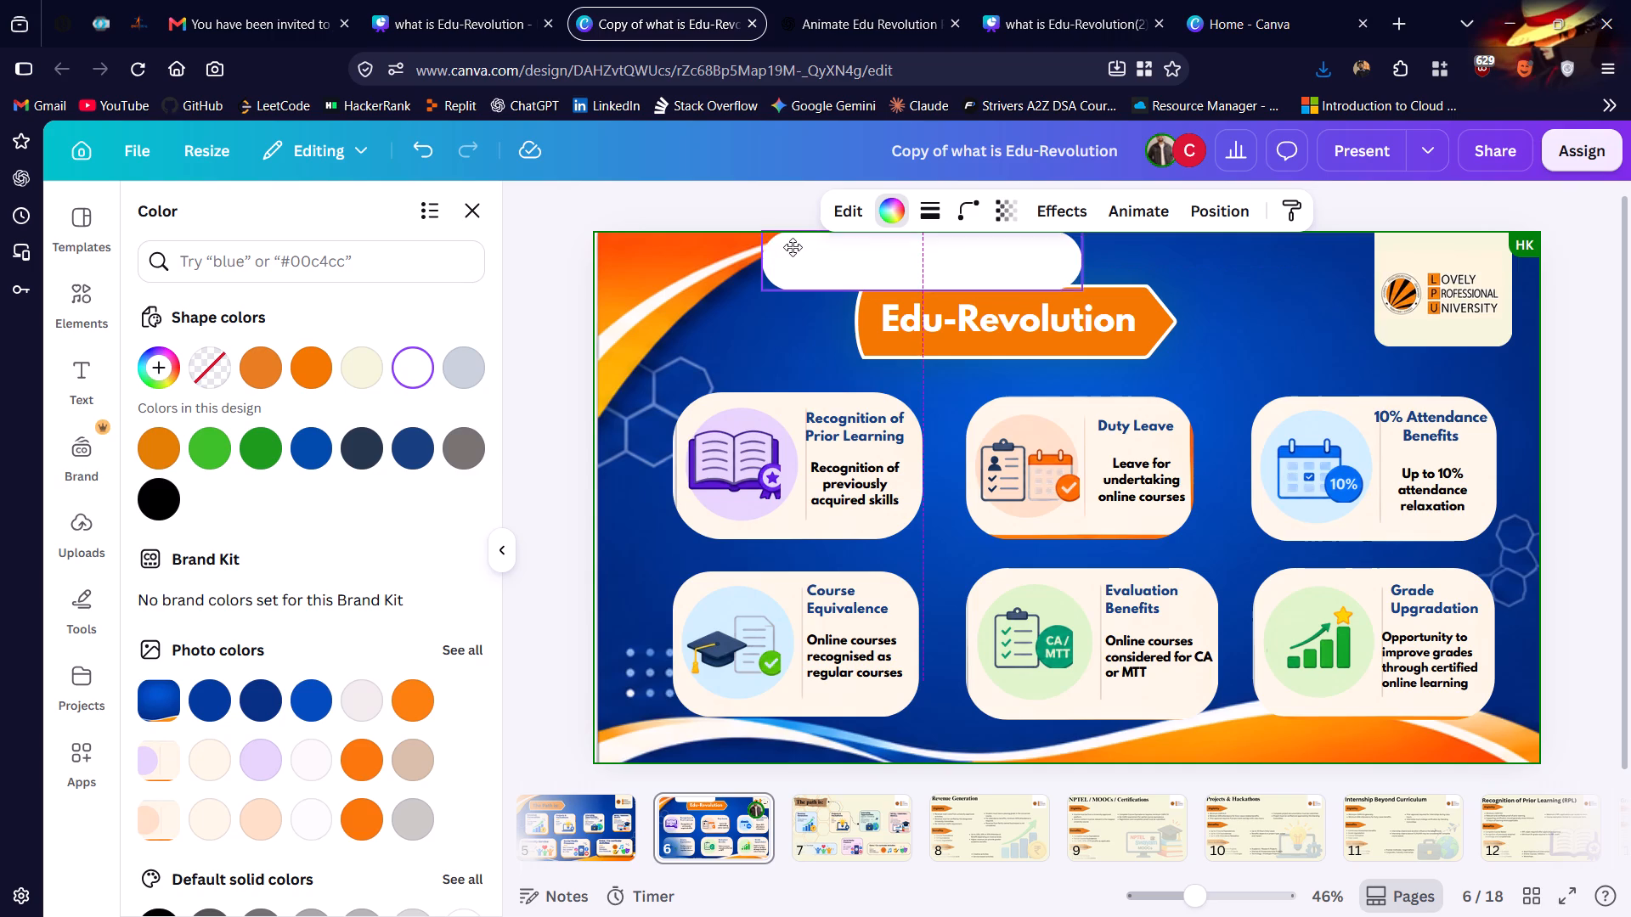
left_click_drag(793, 247, 788, 252)
left_click(788, 252)
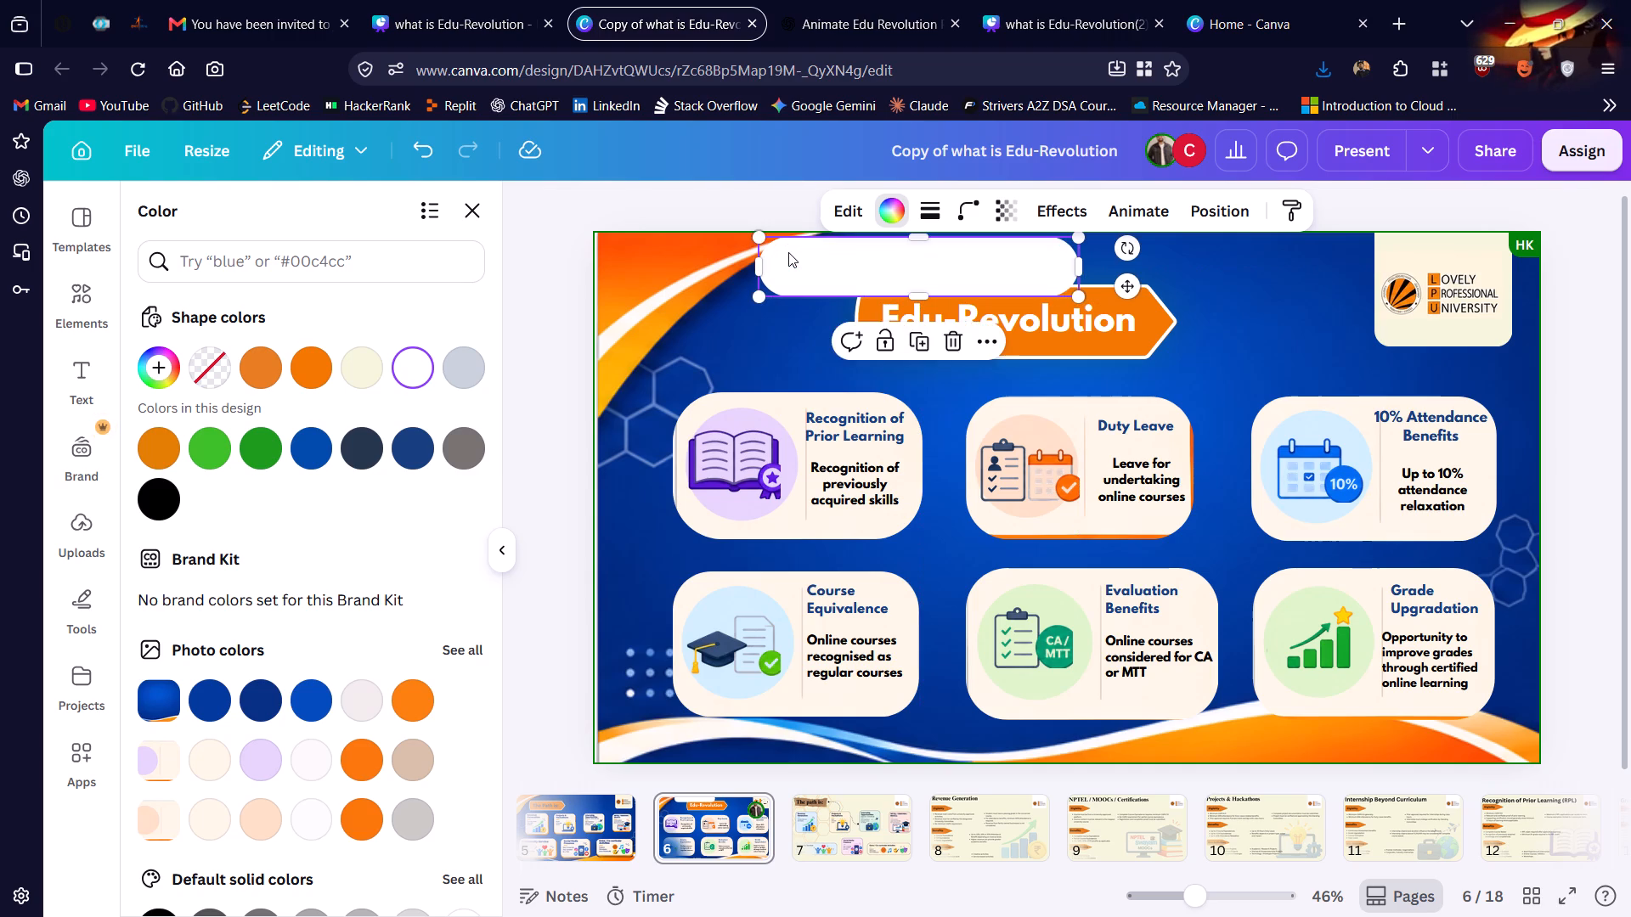
Send the white pill backward one layer so it sits behind the orange "Edu-Revolution" banner.
right_click(799, 255)
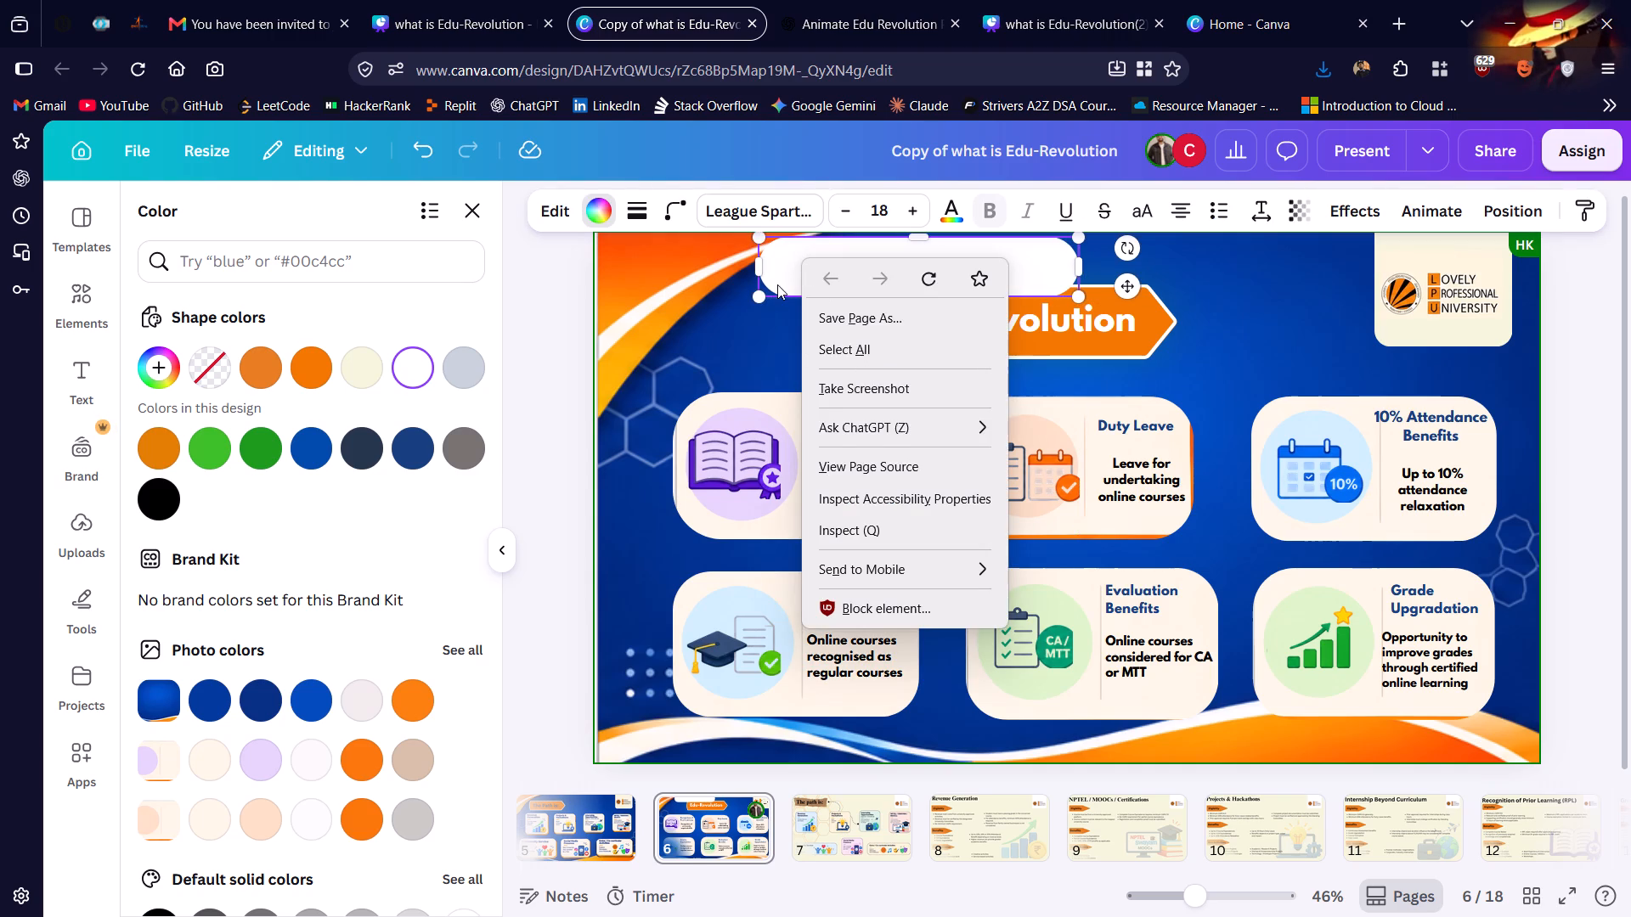
left_click(777, 281)
left_click(1075, 265)
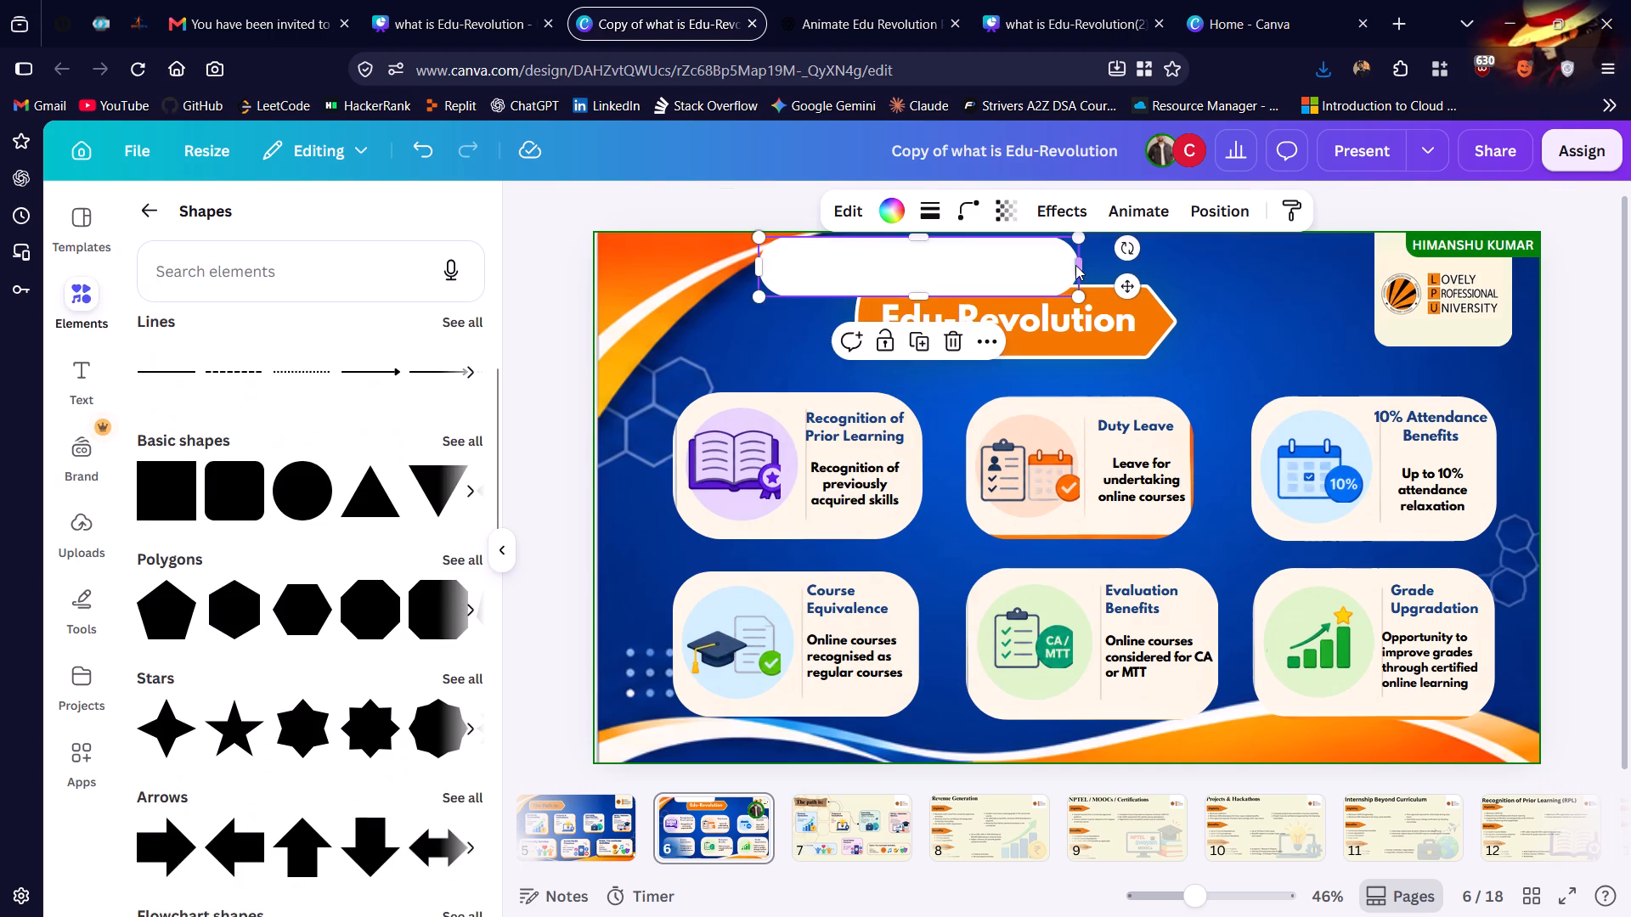
left_click(834, 206)
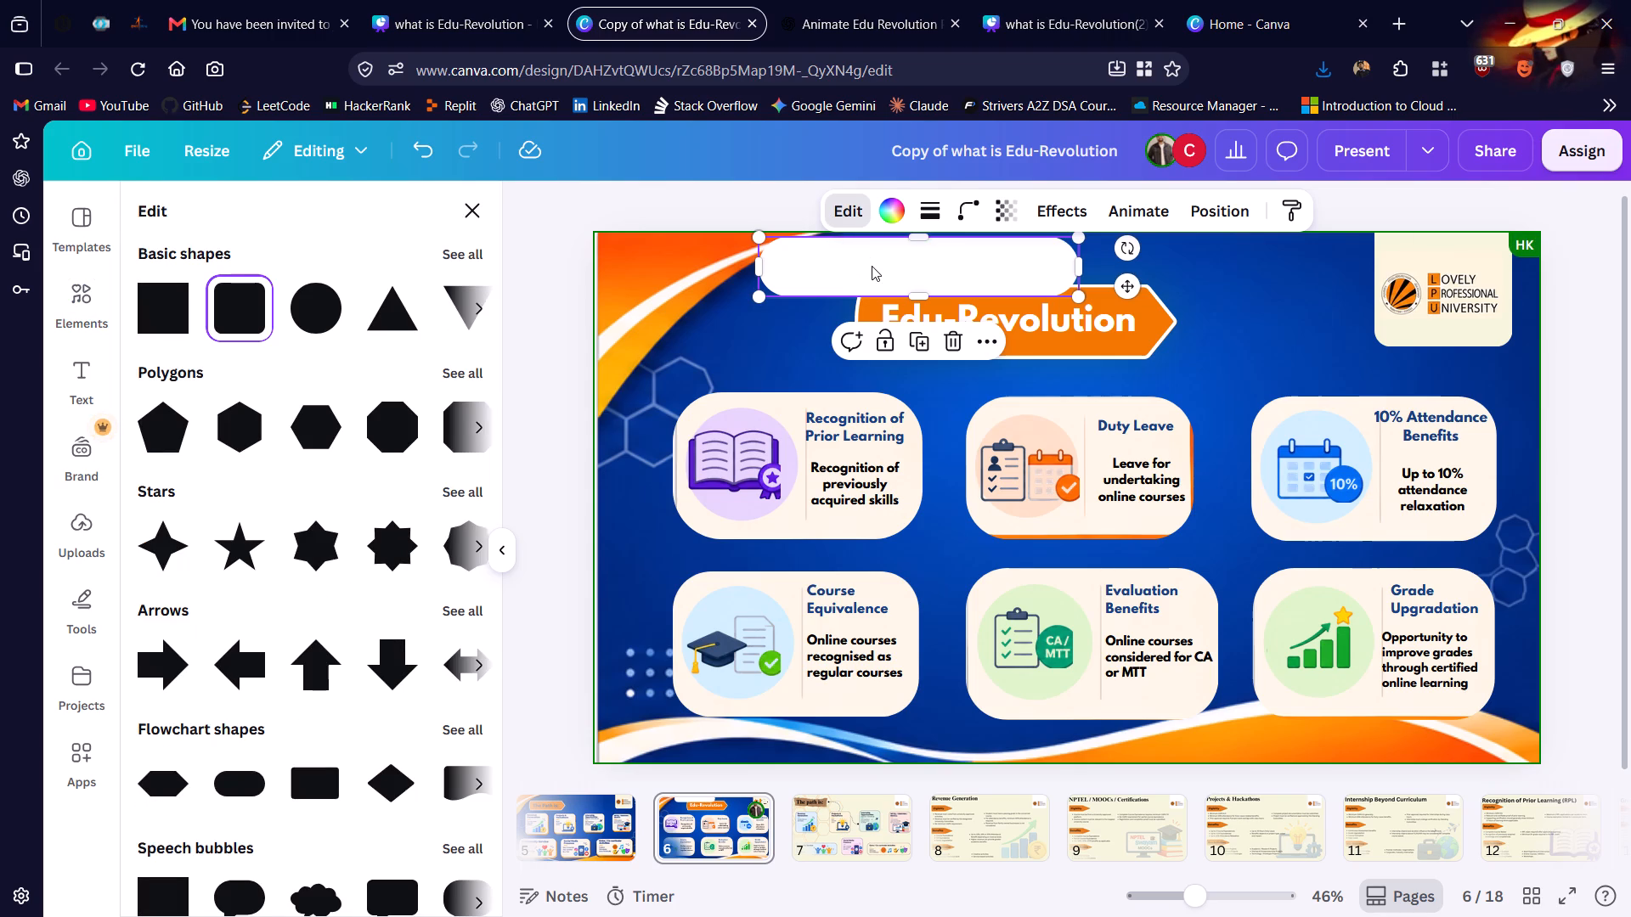
right_click(872, 266)
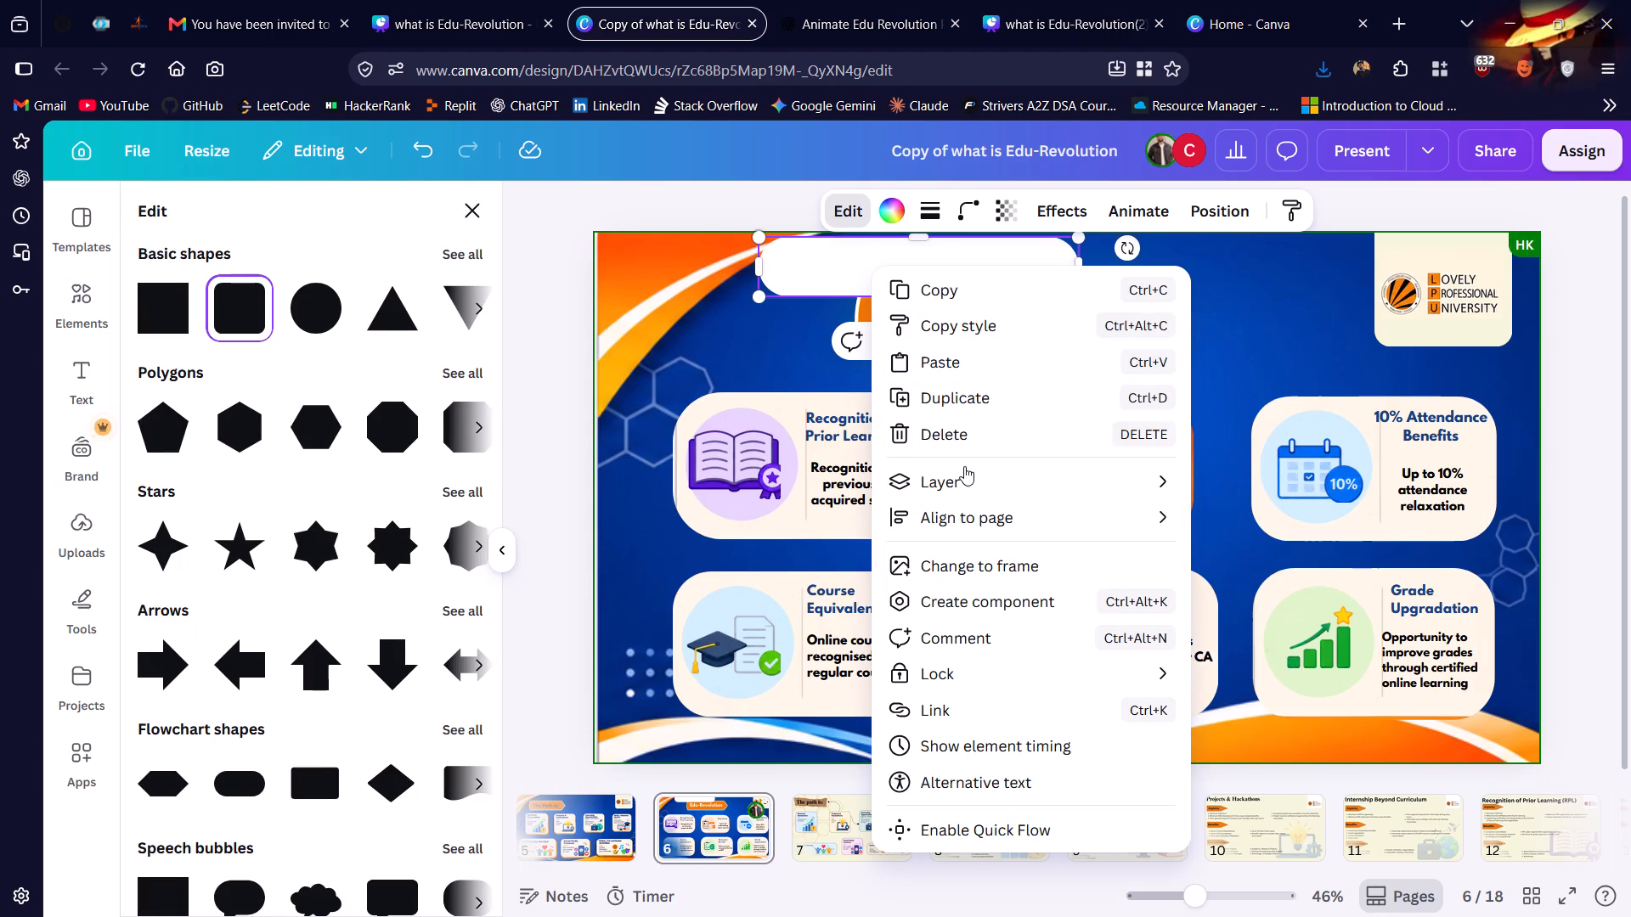
left_click(965, 475)
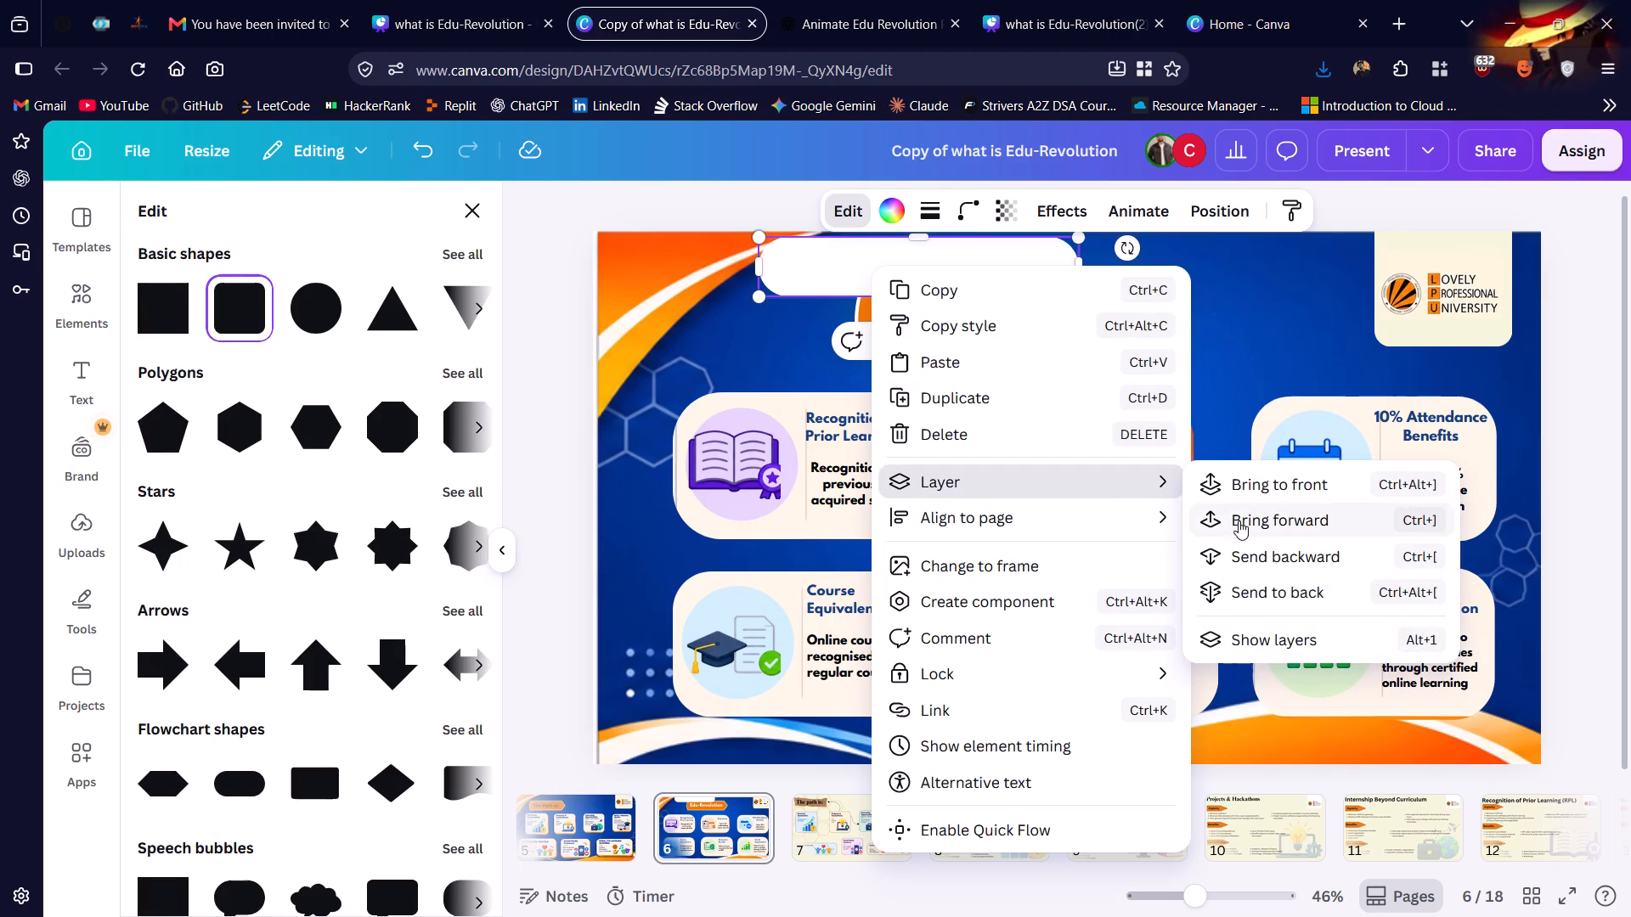
left_click(1243, 545)
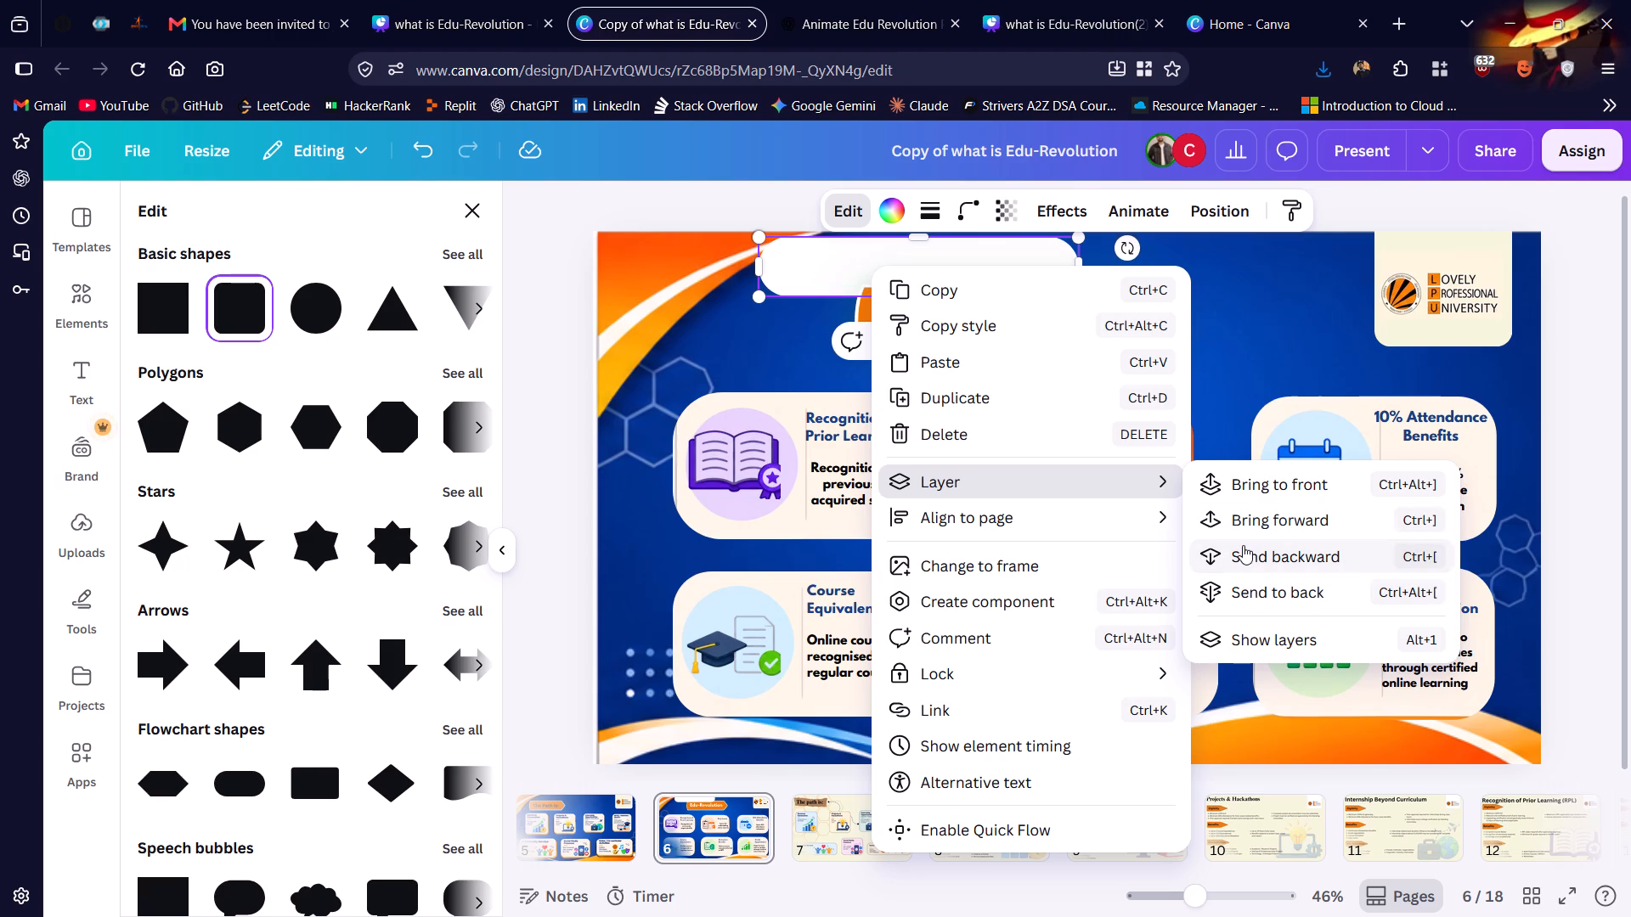
left_click(1284, 314)
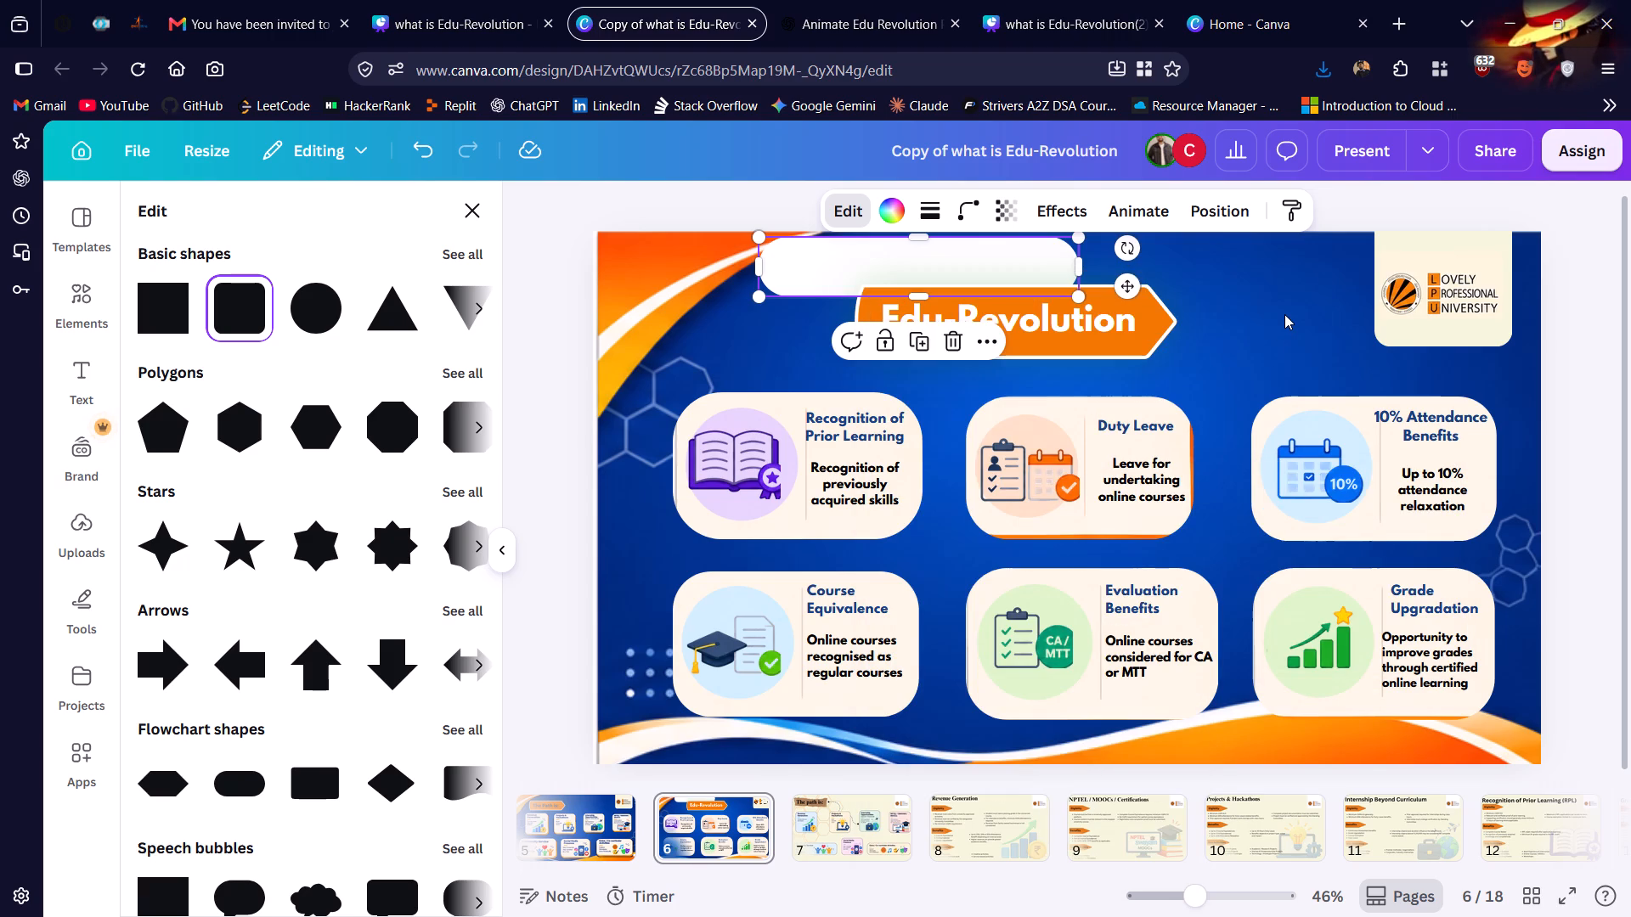
left_click(1218, 327)
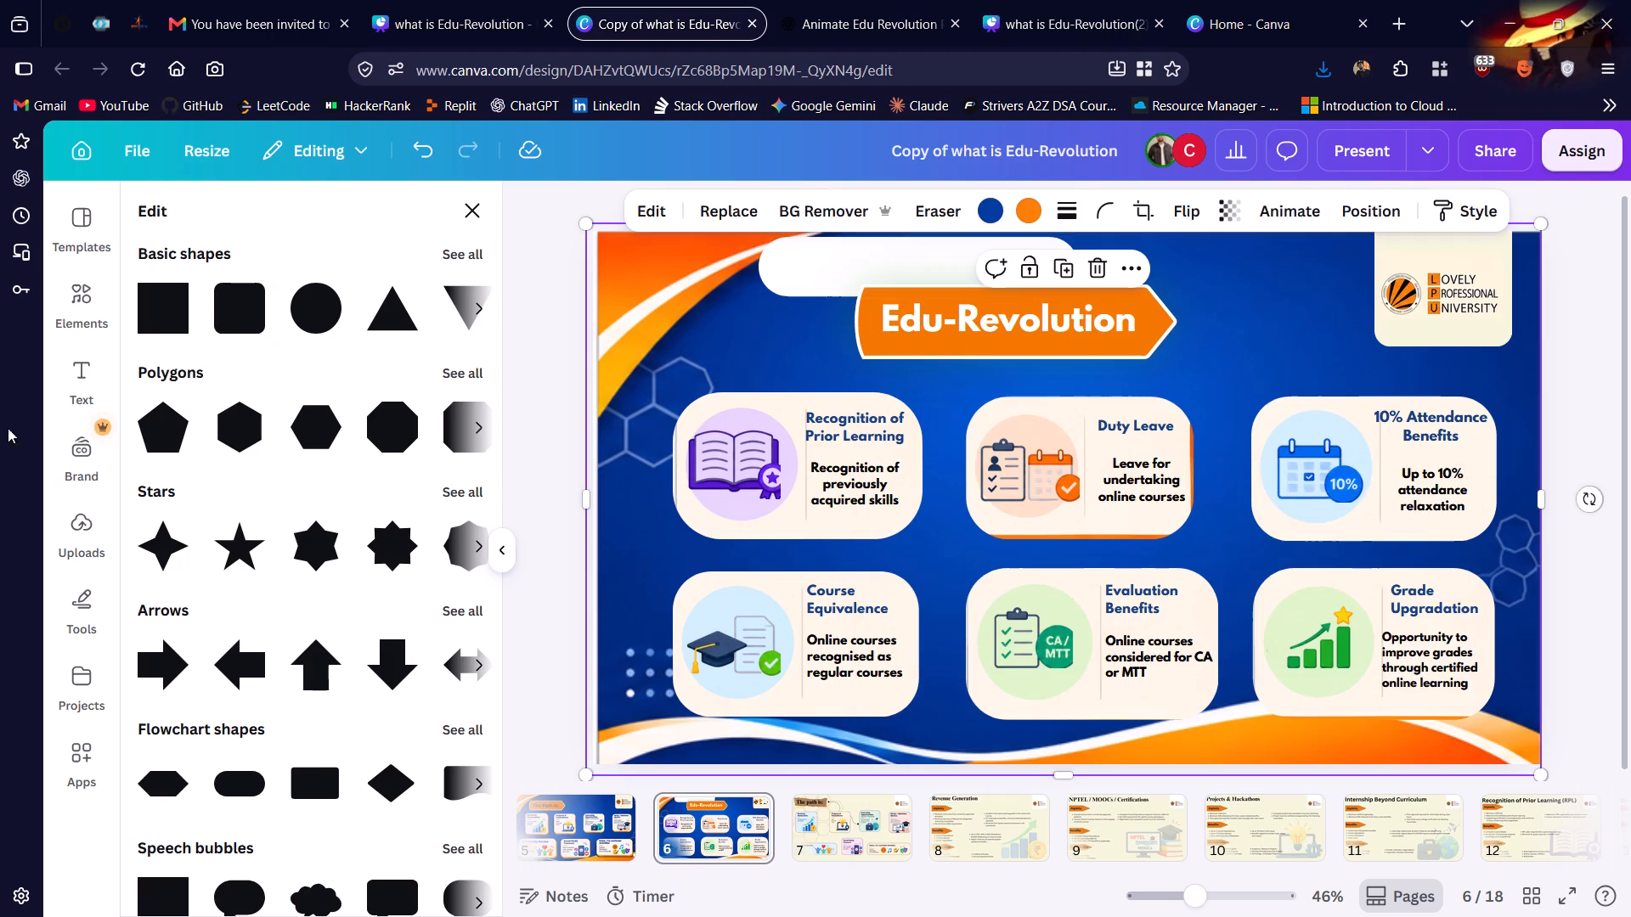
Add a text box to the slide reading "Results/Benefits".
left_click(72, 378)
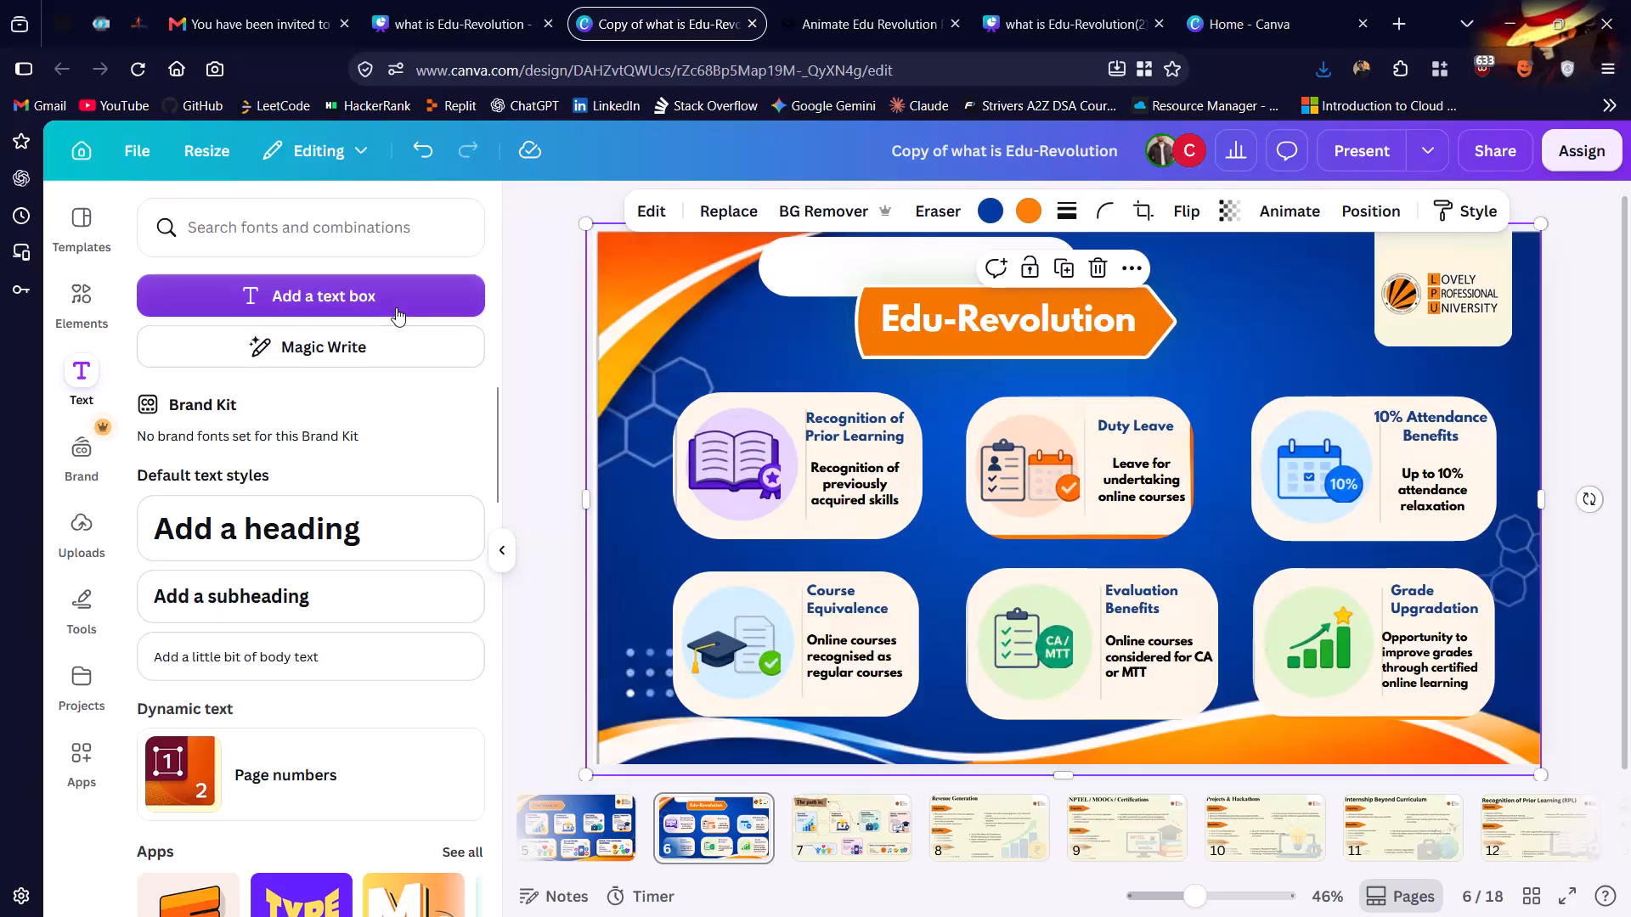
left_click(396, 307)
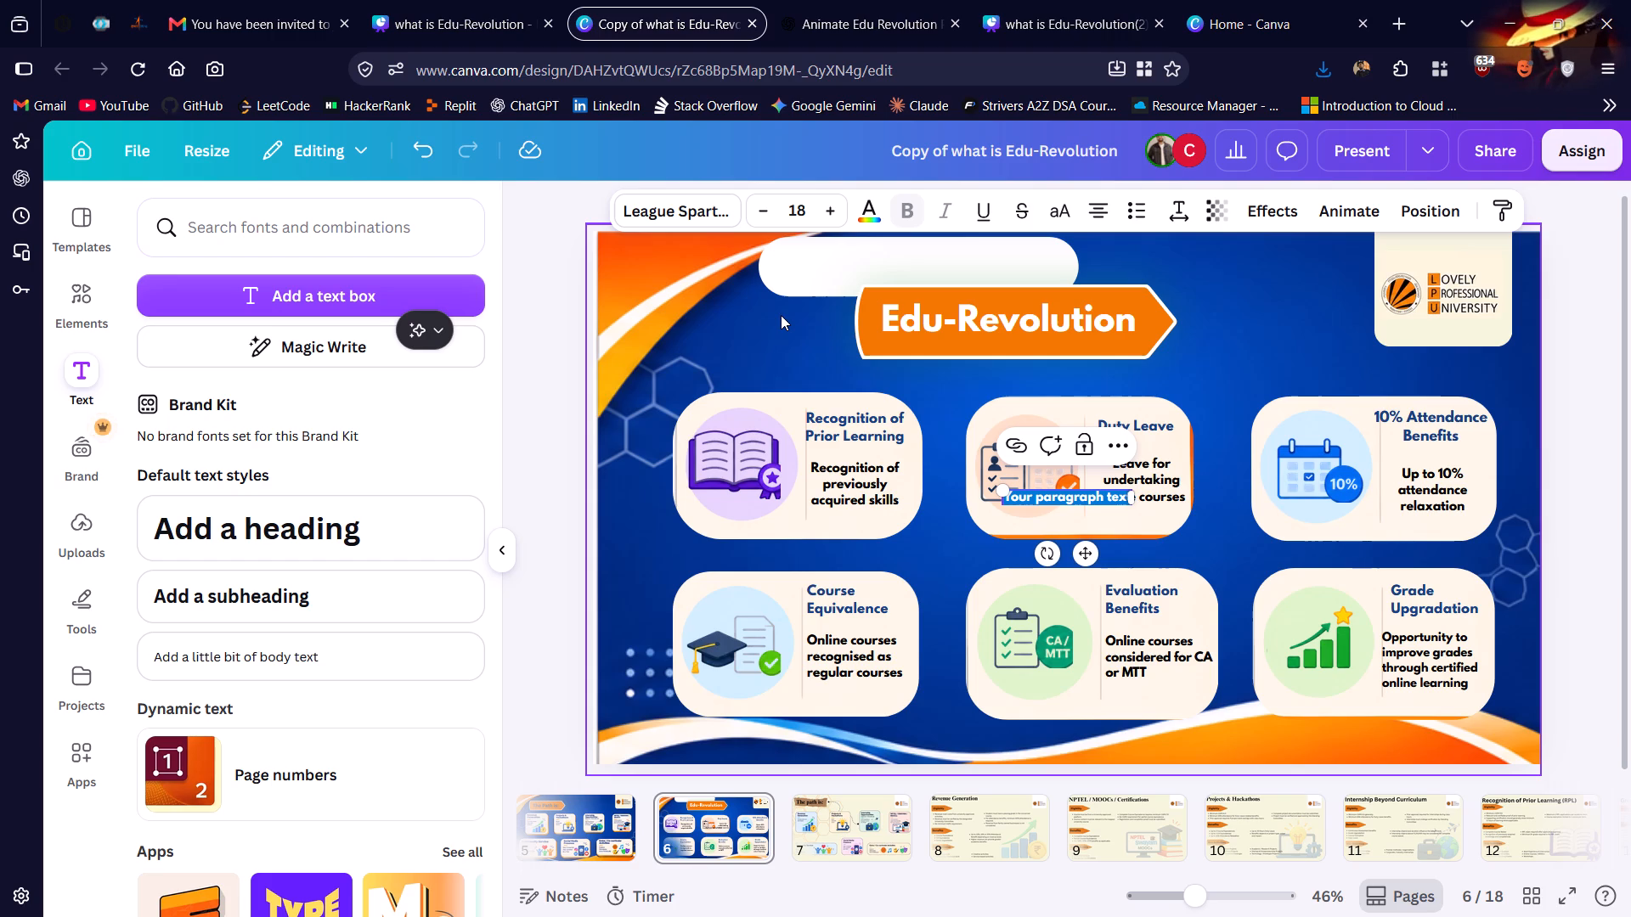
type("Res")
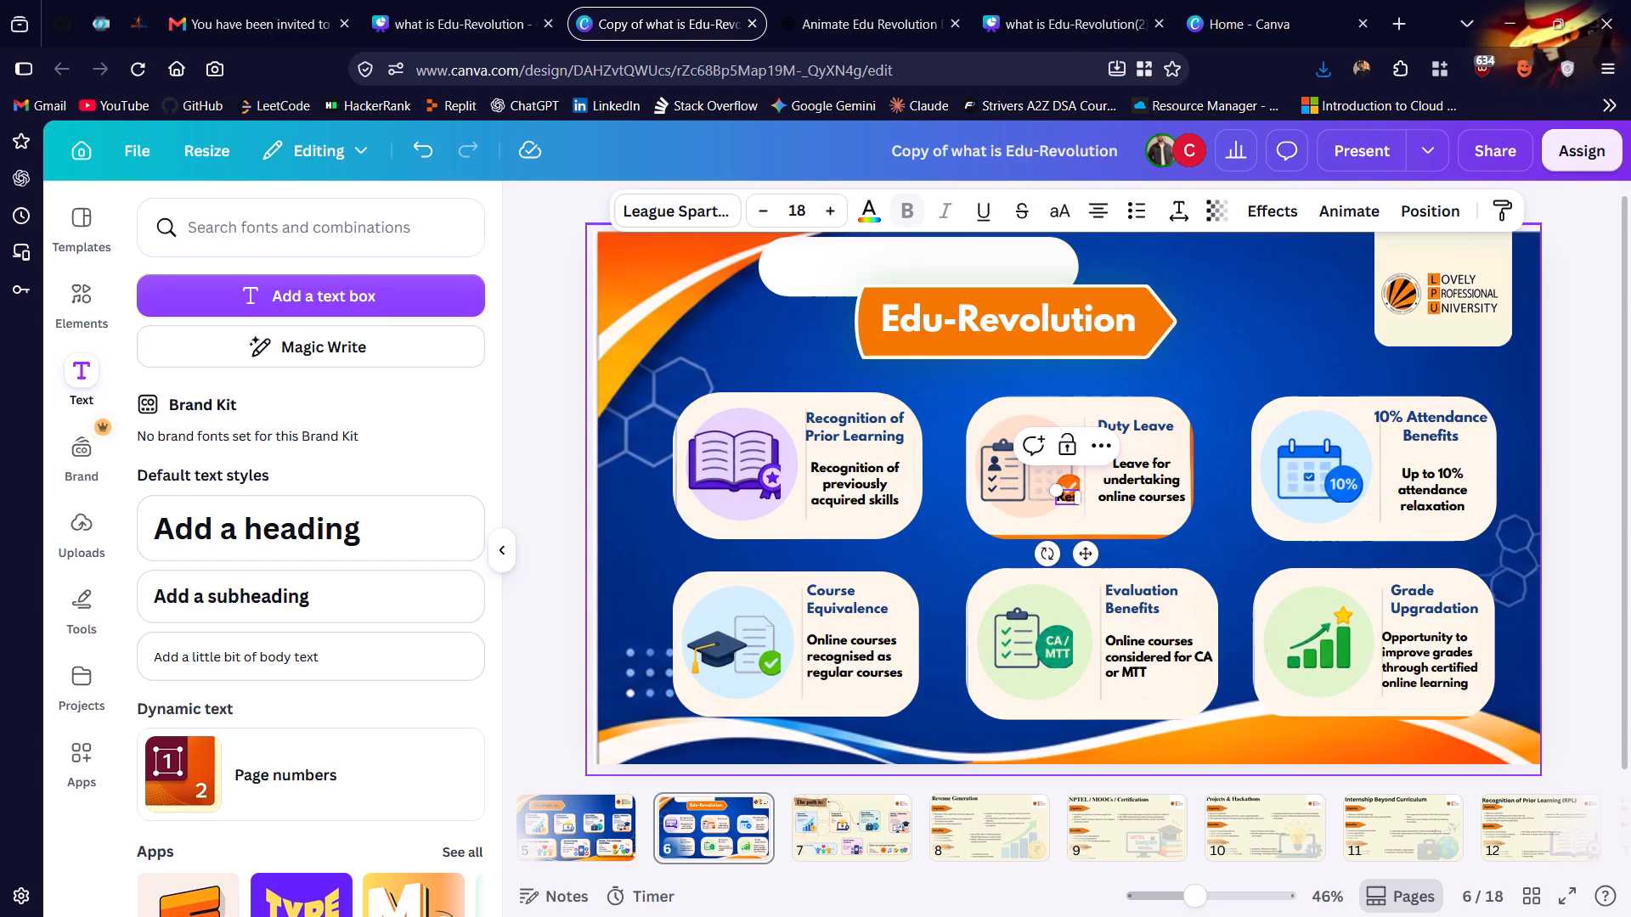
type("ukts")
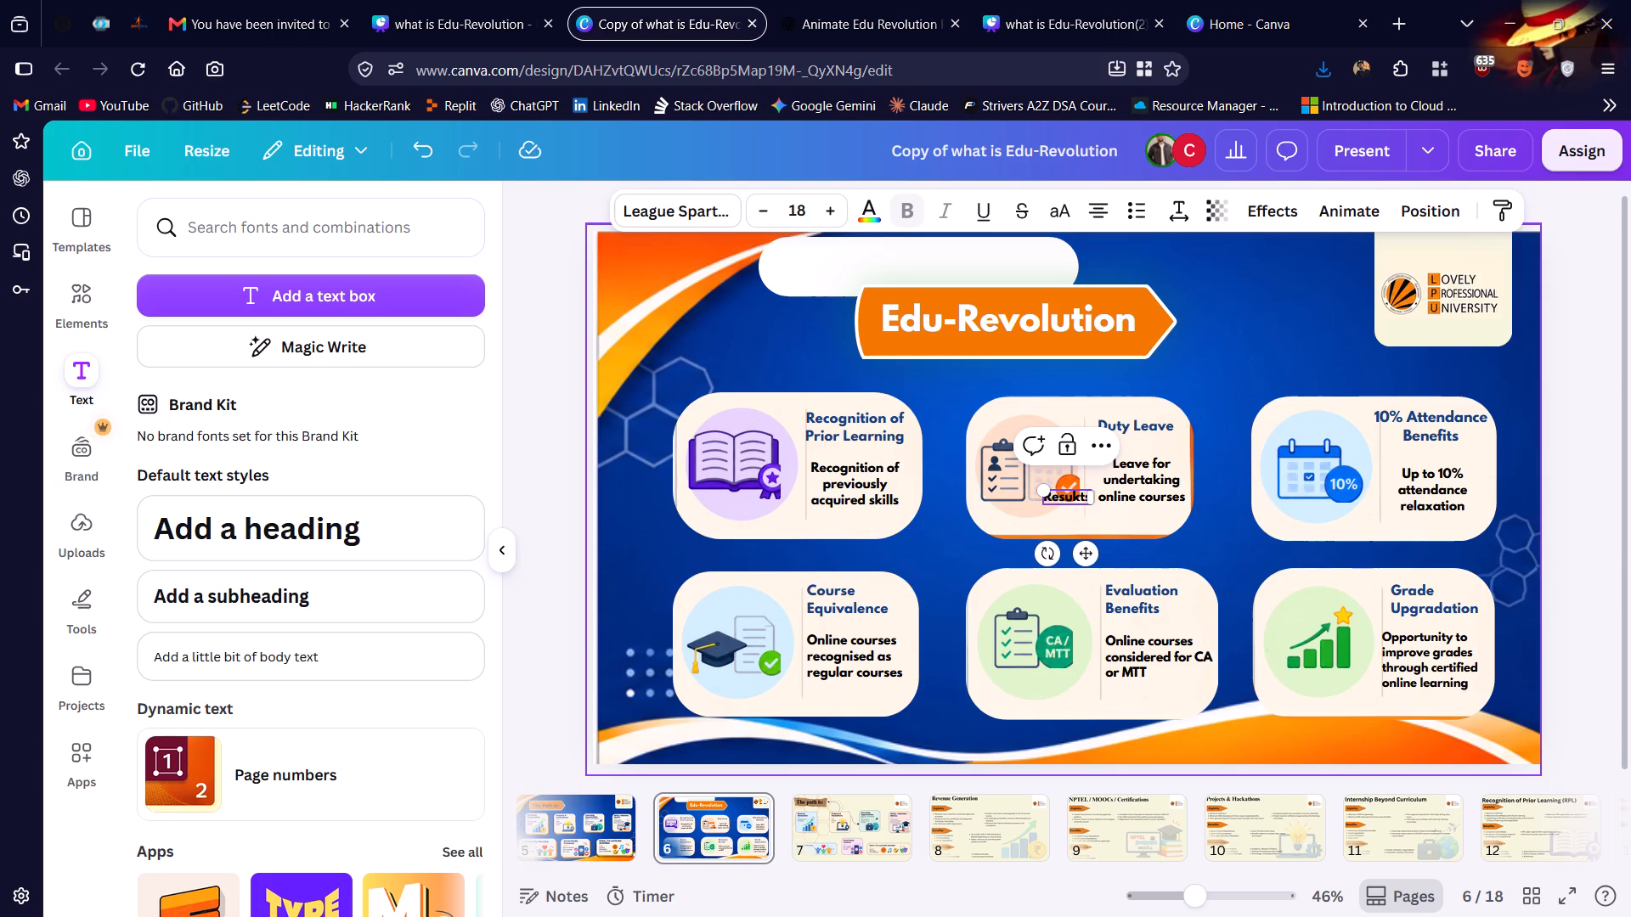
key("BackSpace")
key("BackSpace")
key("BackSpace")
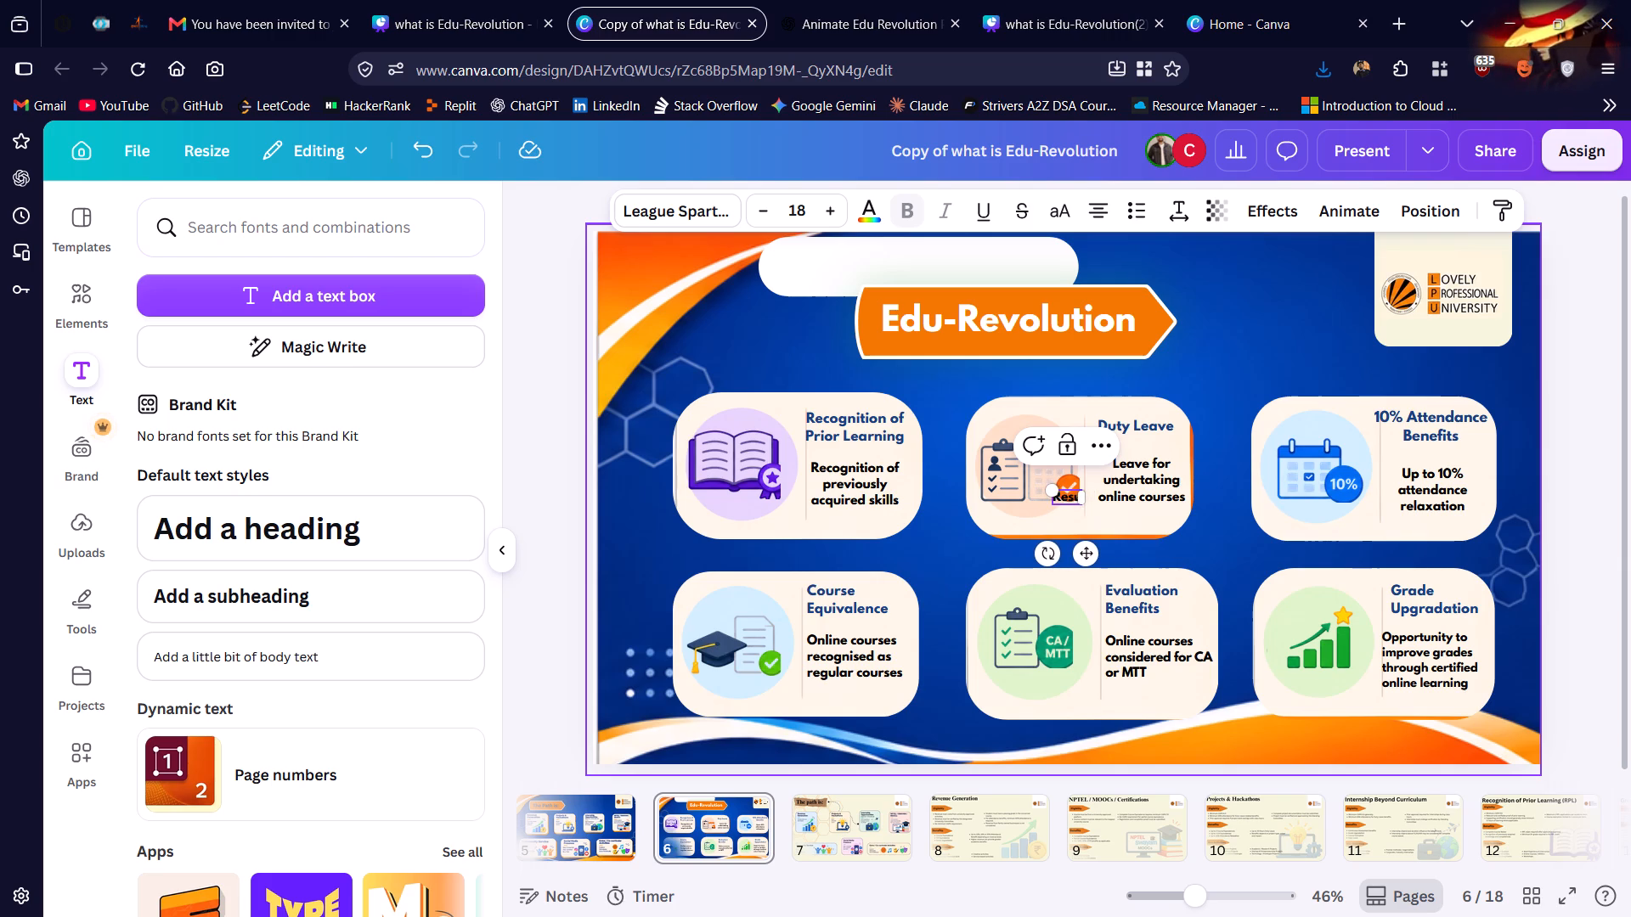
type("lts")
key("space")
key("BackSpace")
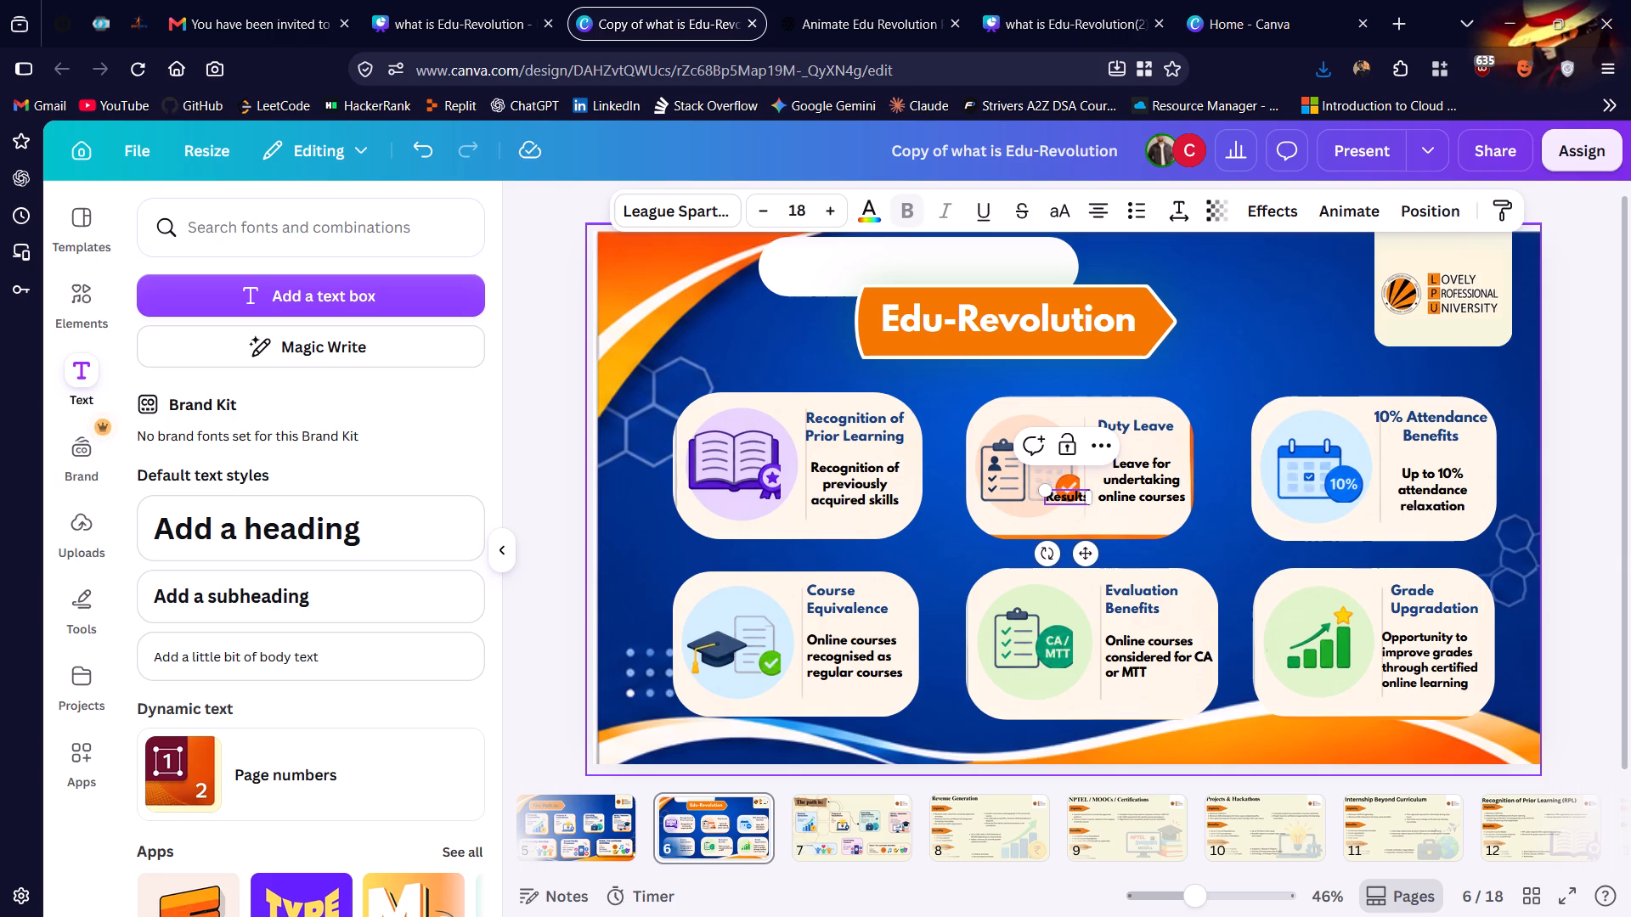
key("slash")
type("Benefits")
left_click(903, 0)
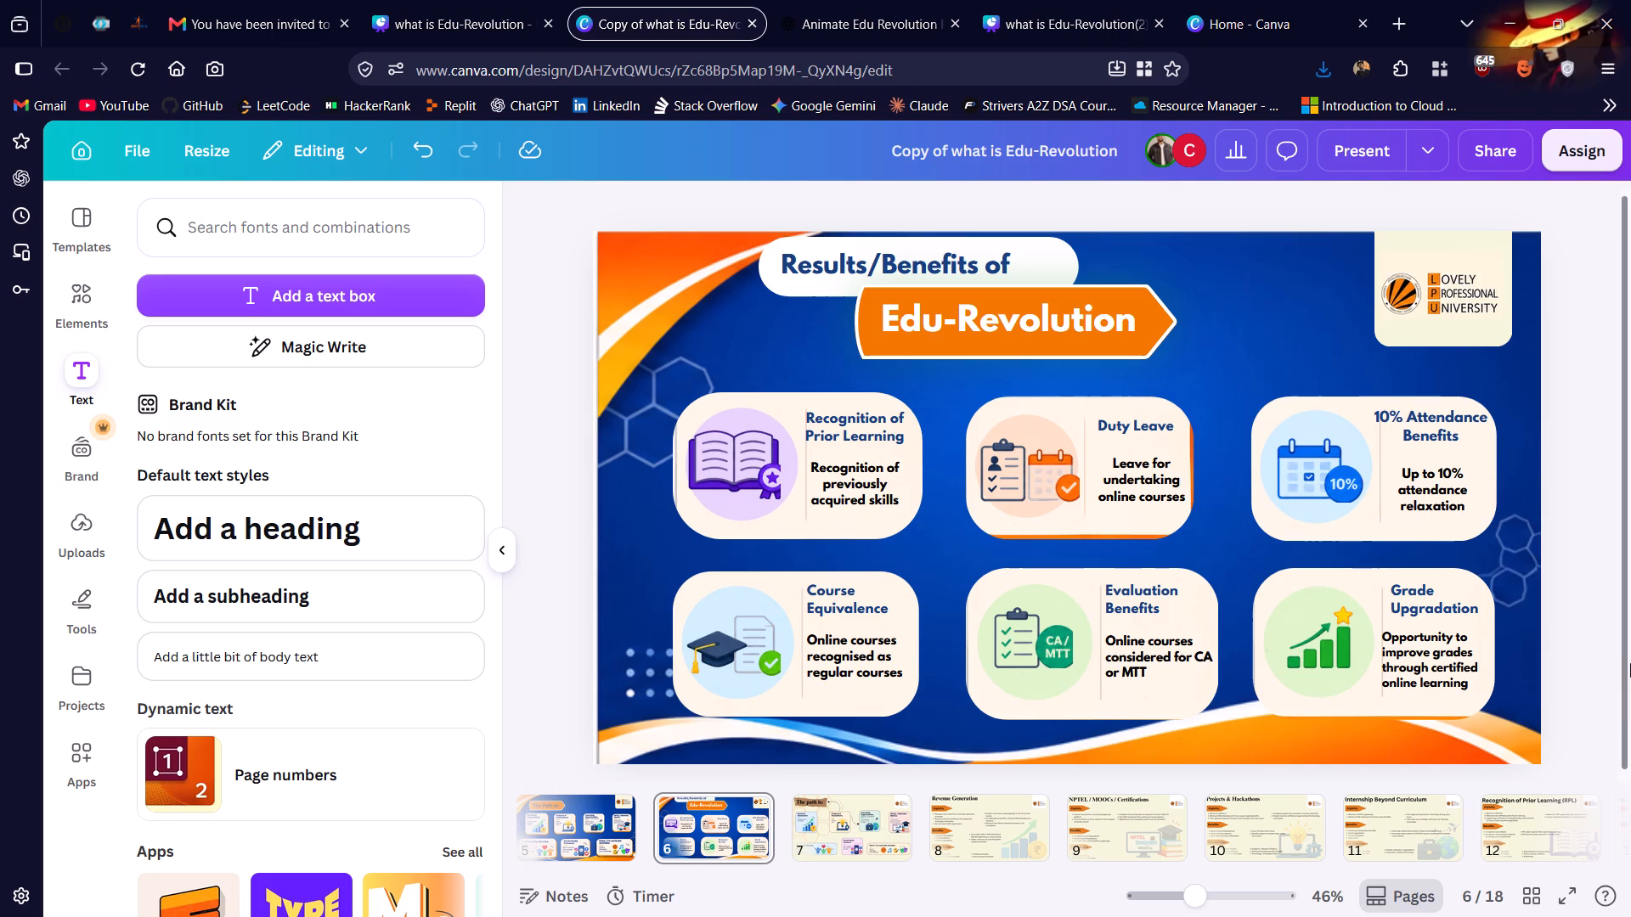
Delete the old cream "The path is:" slide at page 7 and save the presentation.
left_click(877, 833)
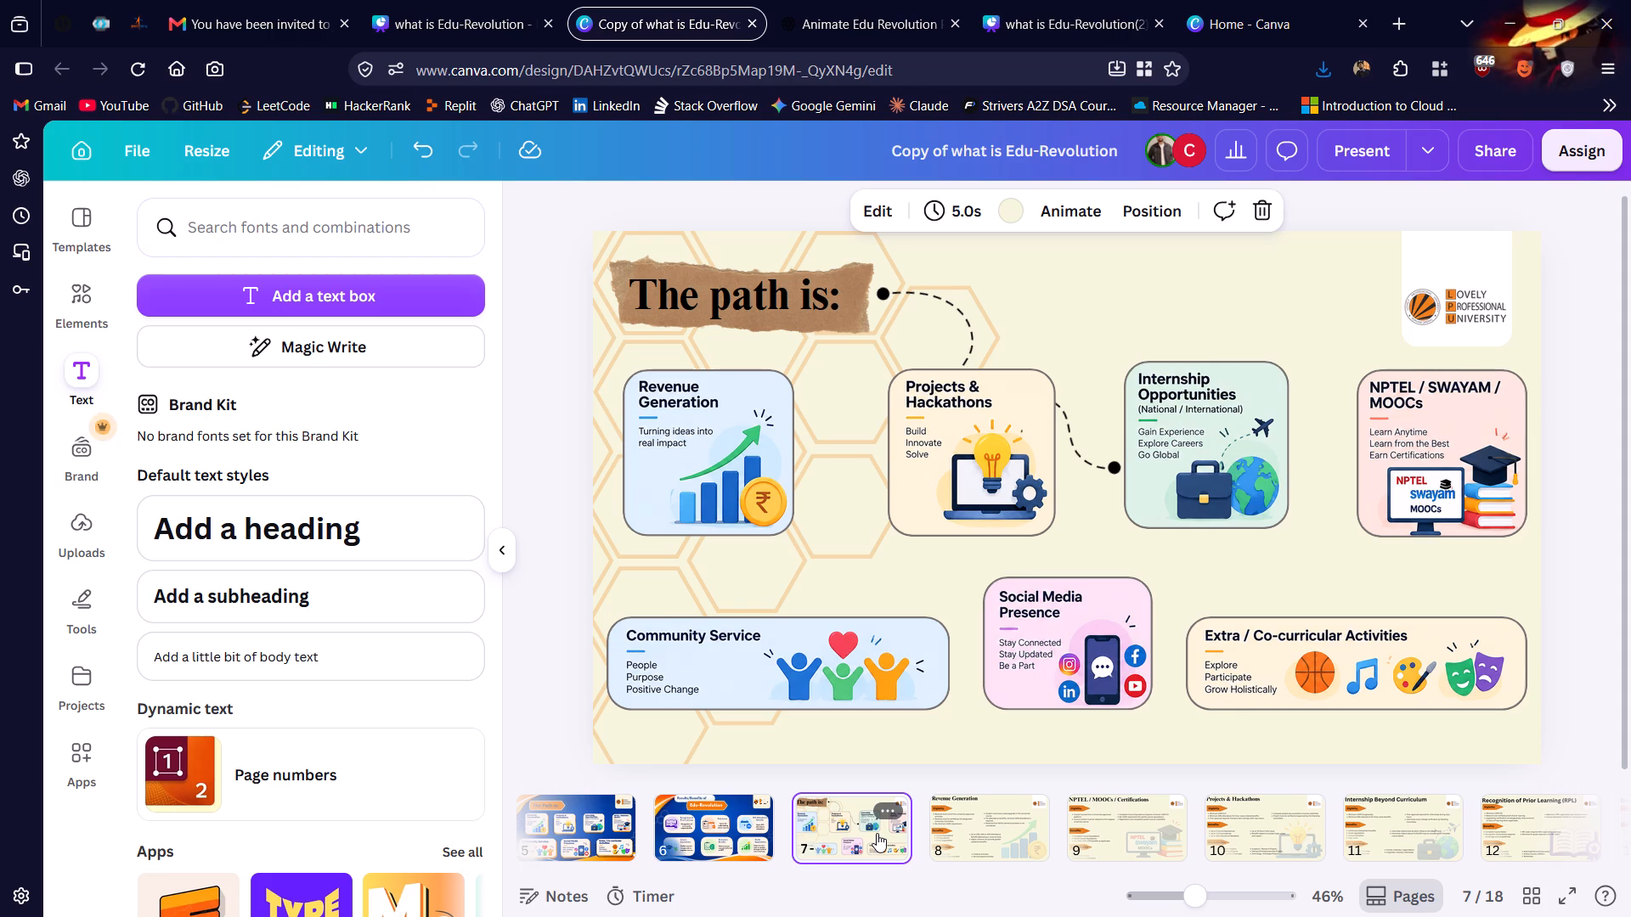
key("Delete")
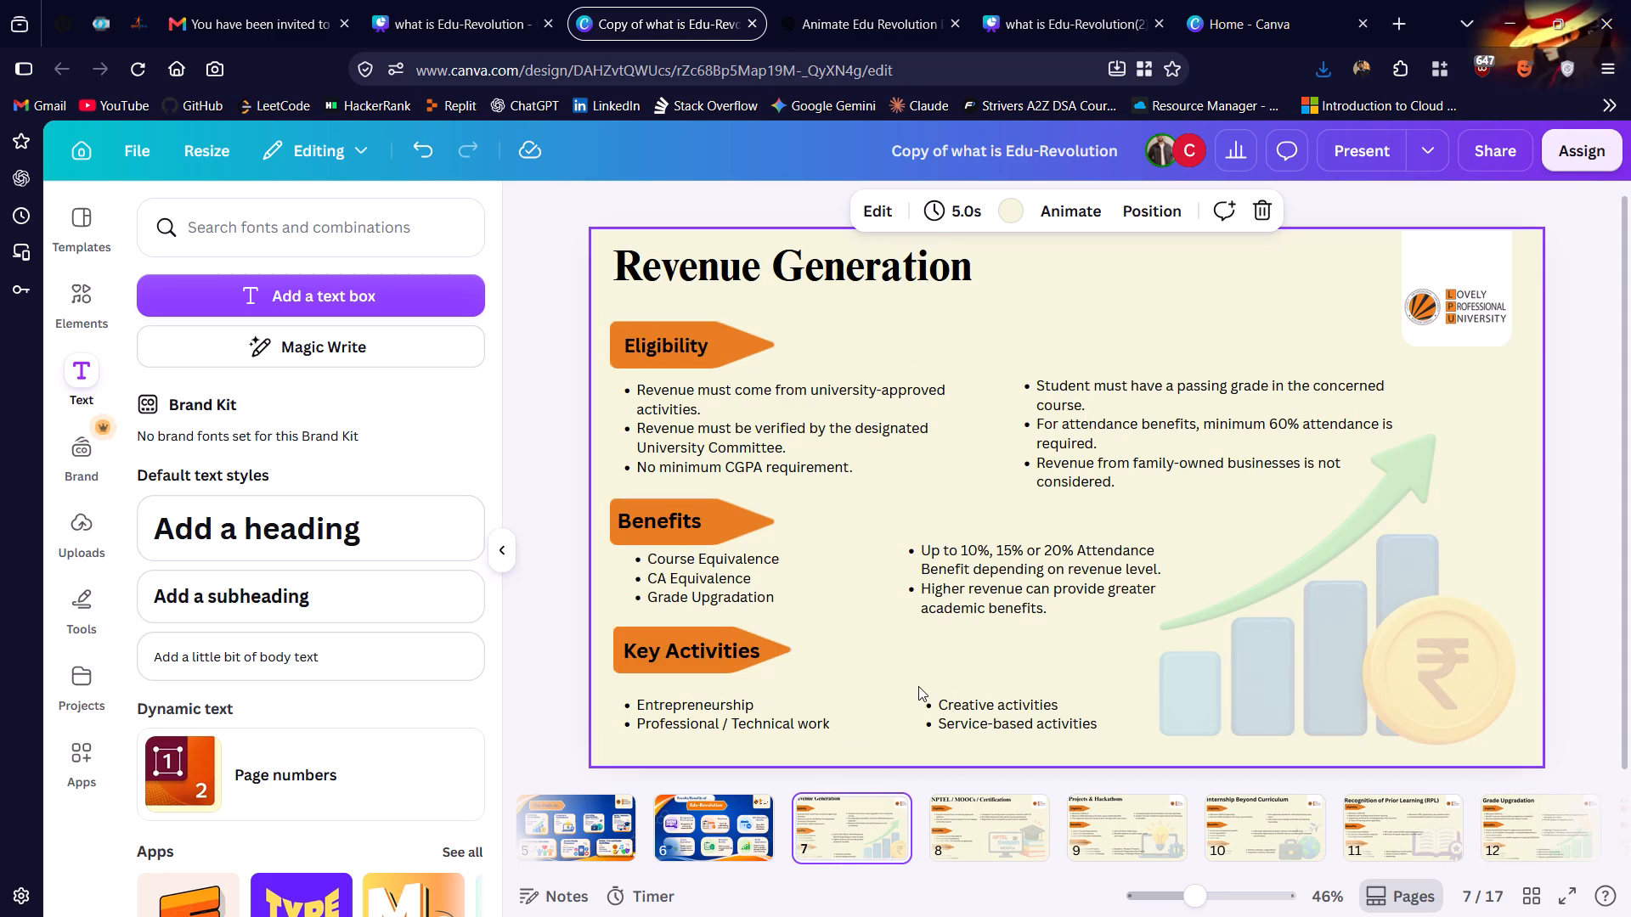
key("ctrl+s")
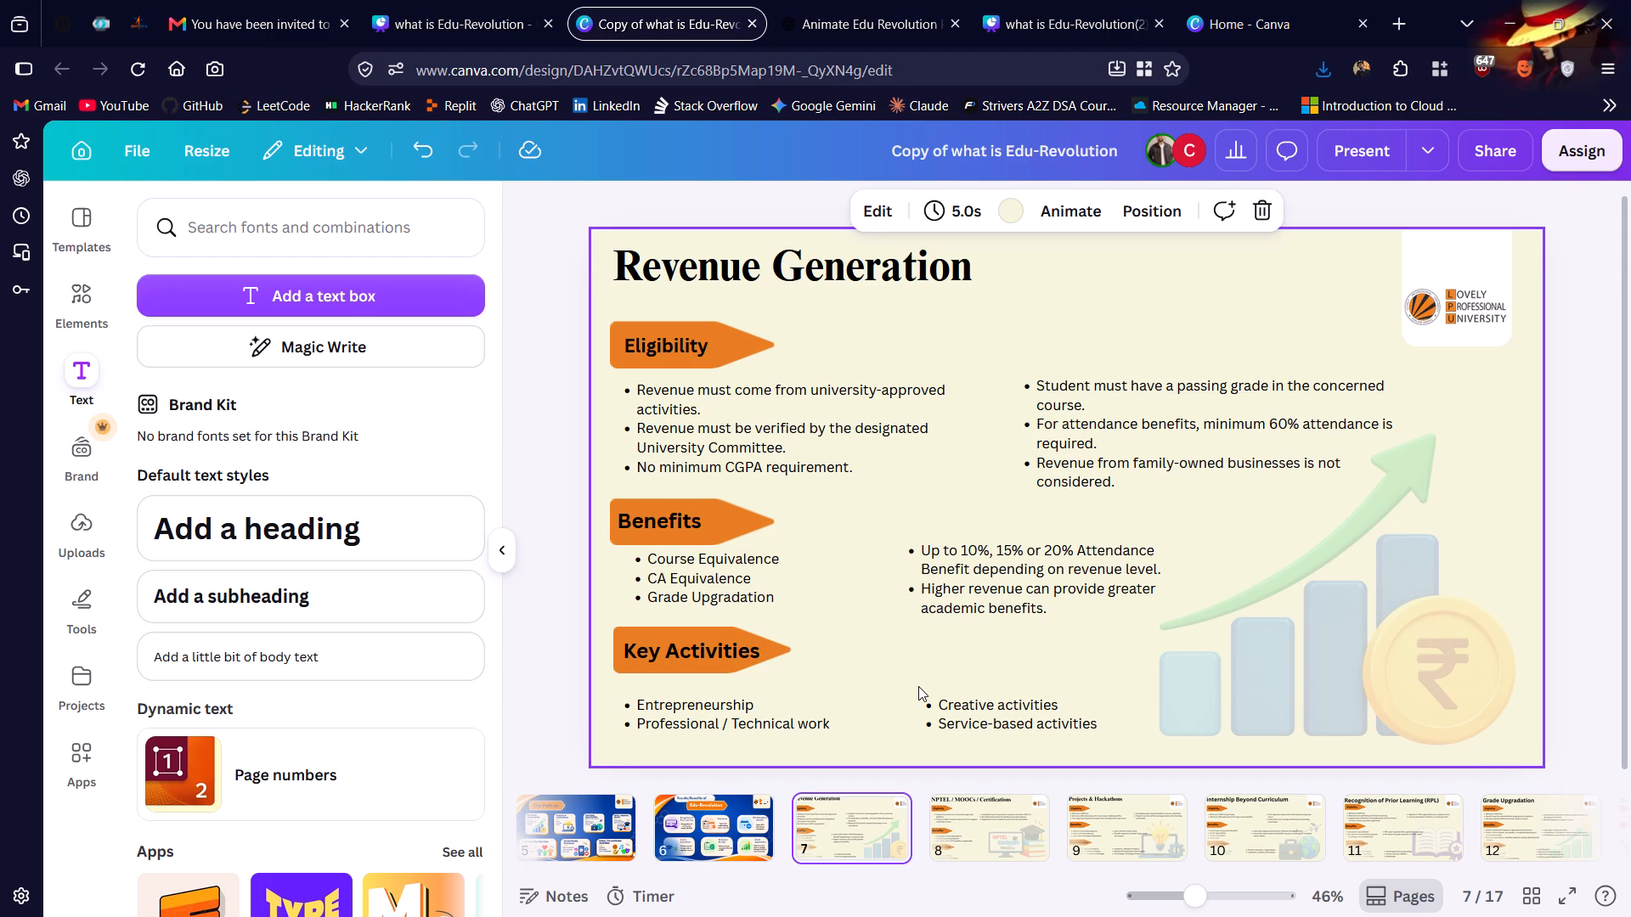
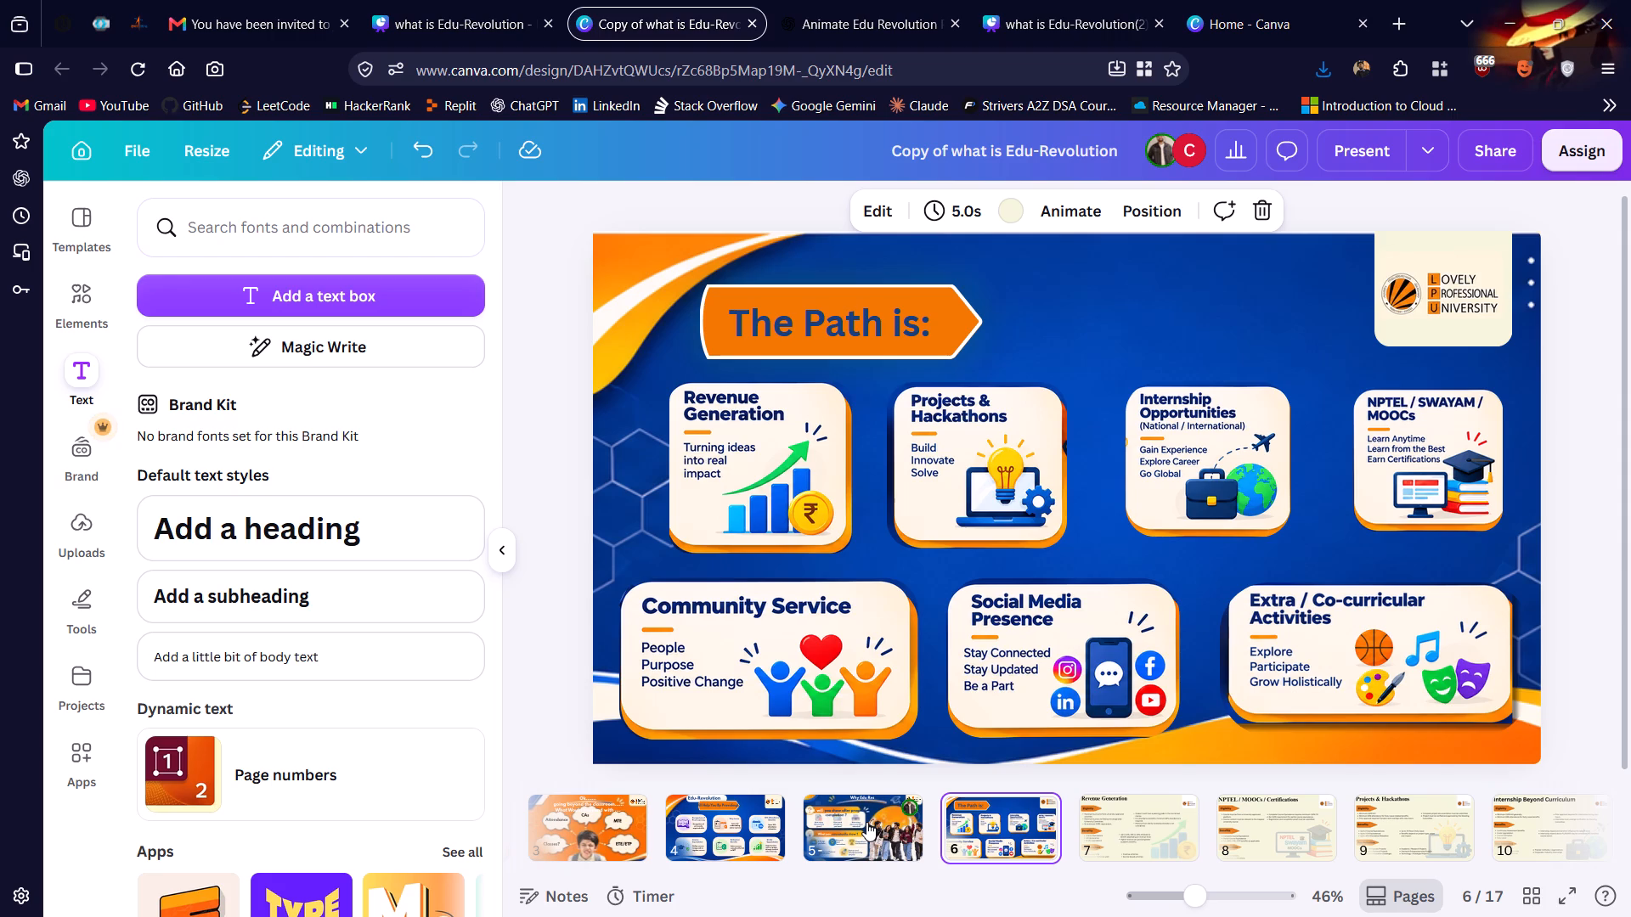
Review the old Revenue Generation slide on page 7 against the redesigned slides on pages 6 and 5, and bring up the open windows.
left_click(1111, 814)
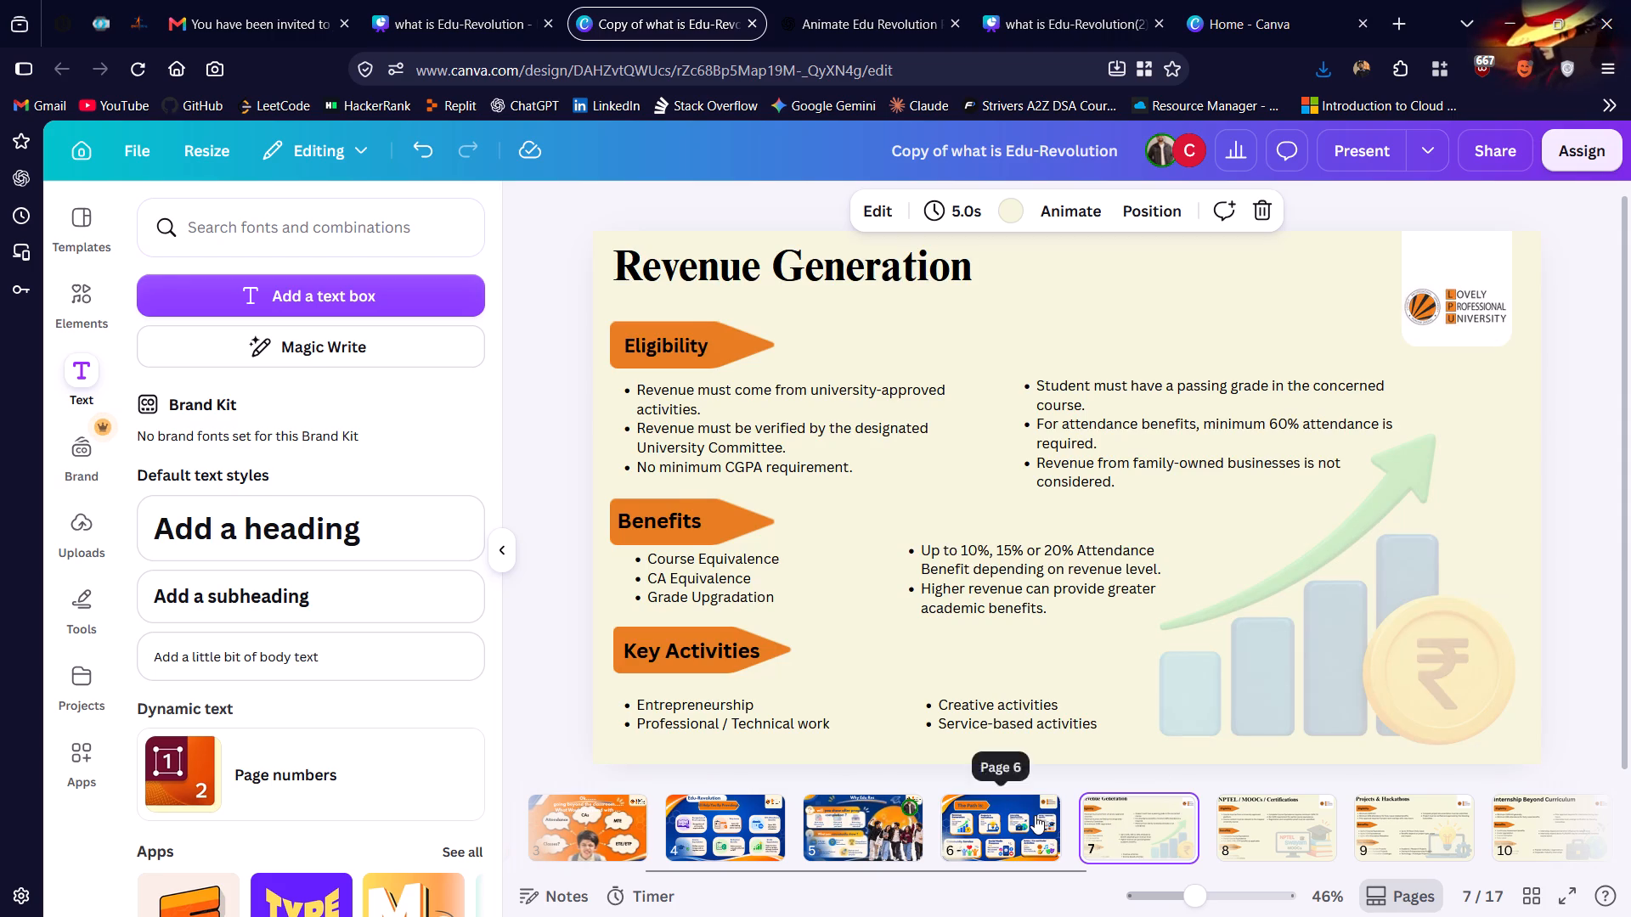
left_click(1035, 815)
left_click(848, 827)
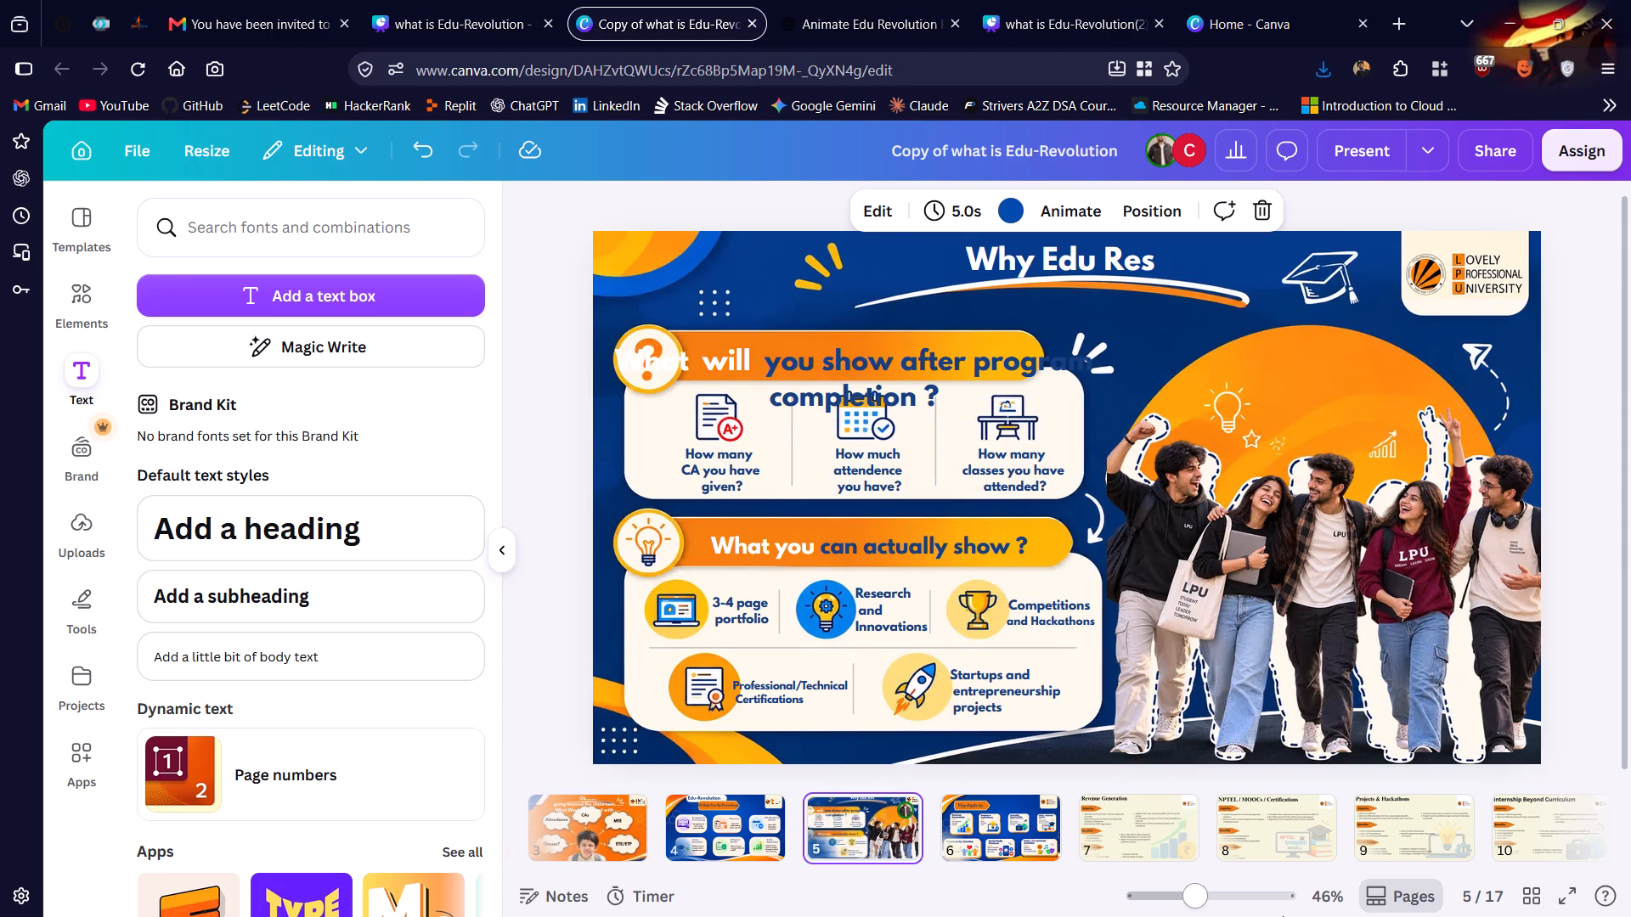
key("alt+Tab")
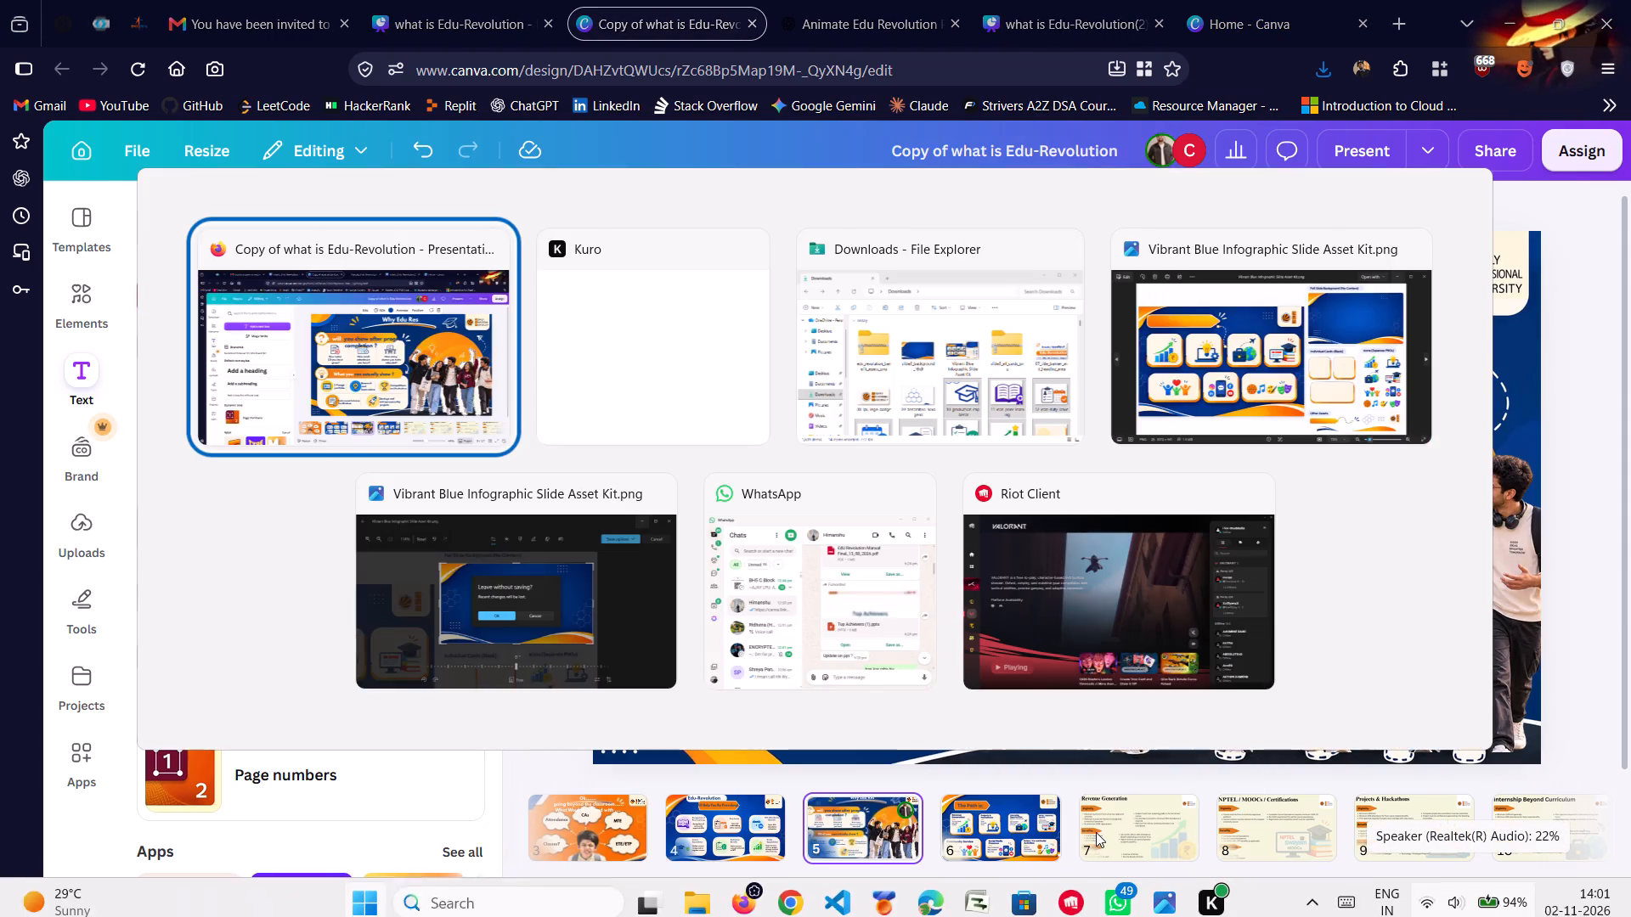
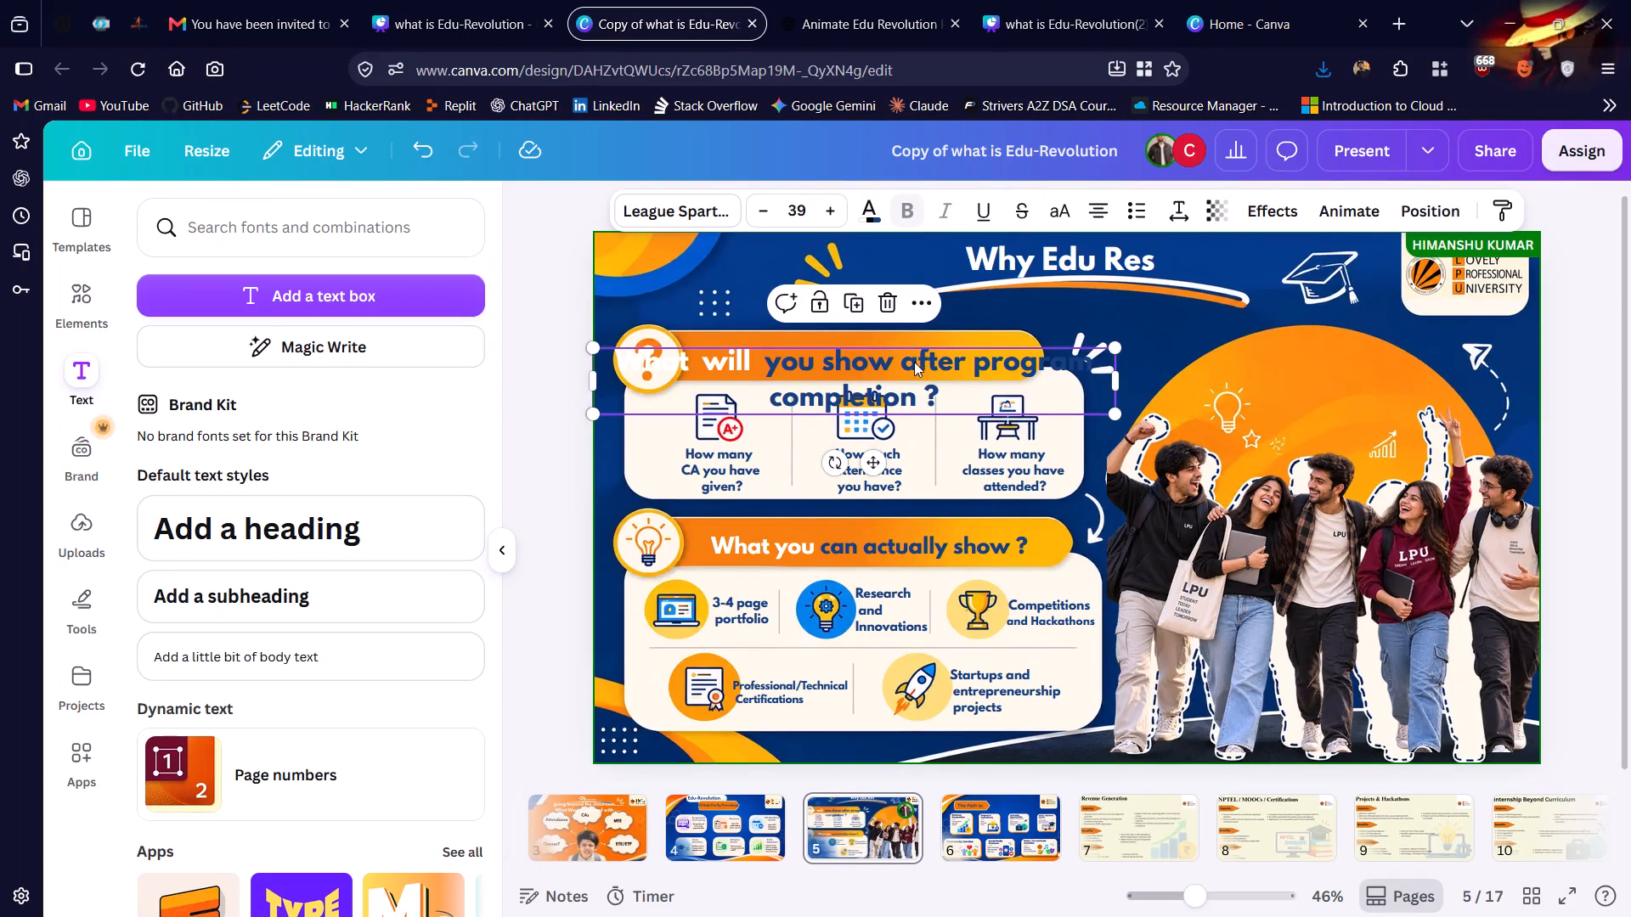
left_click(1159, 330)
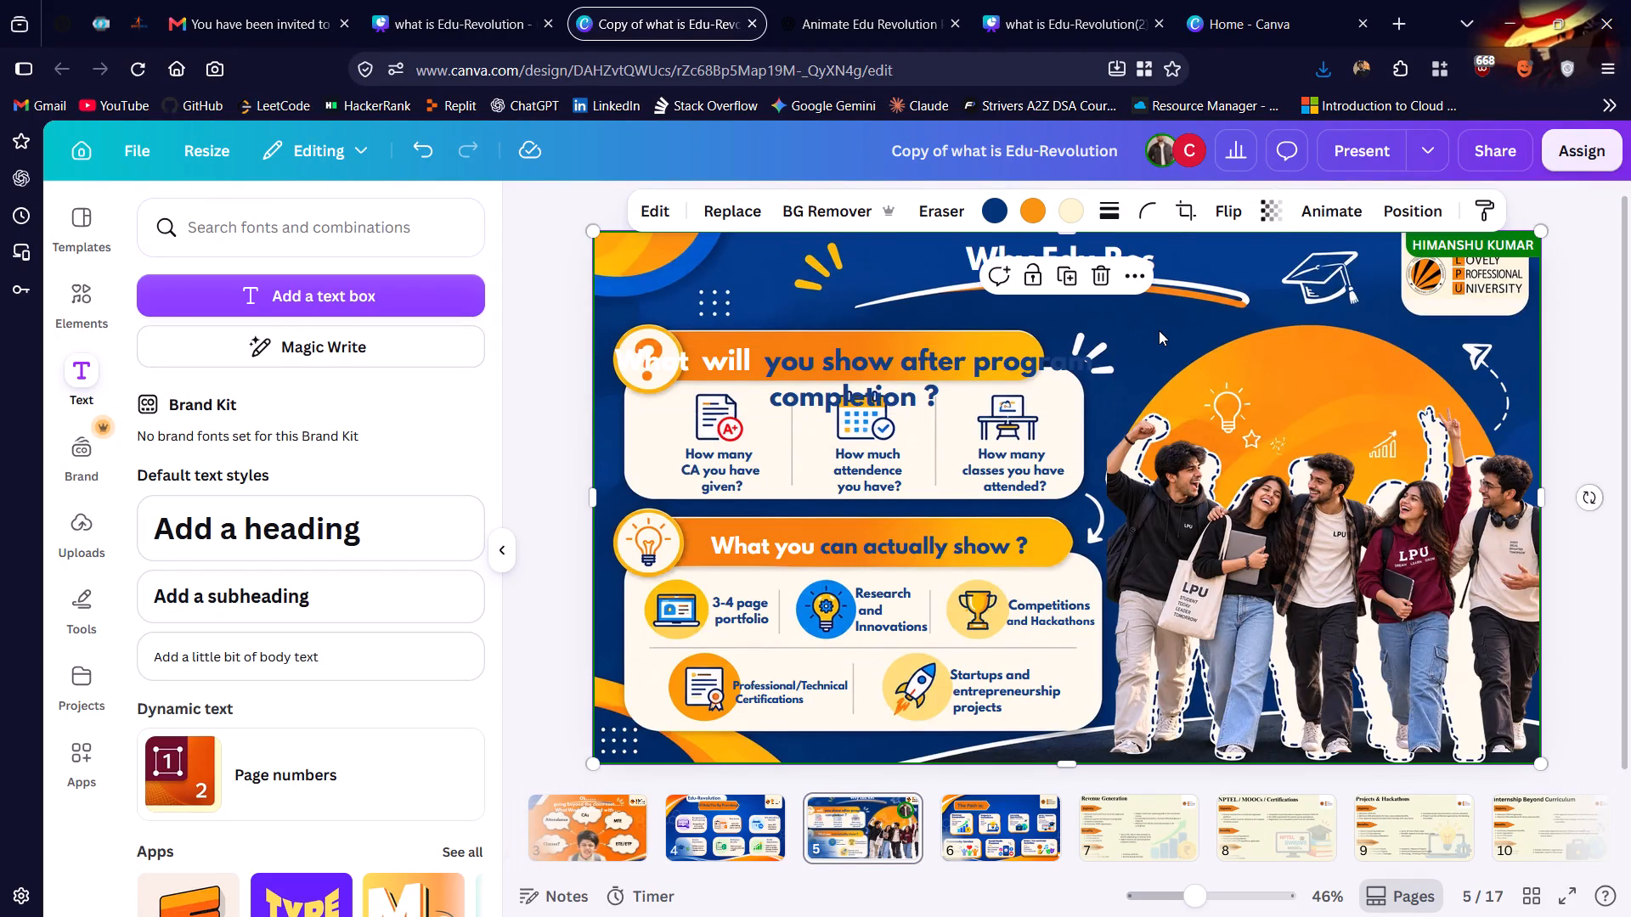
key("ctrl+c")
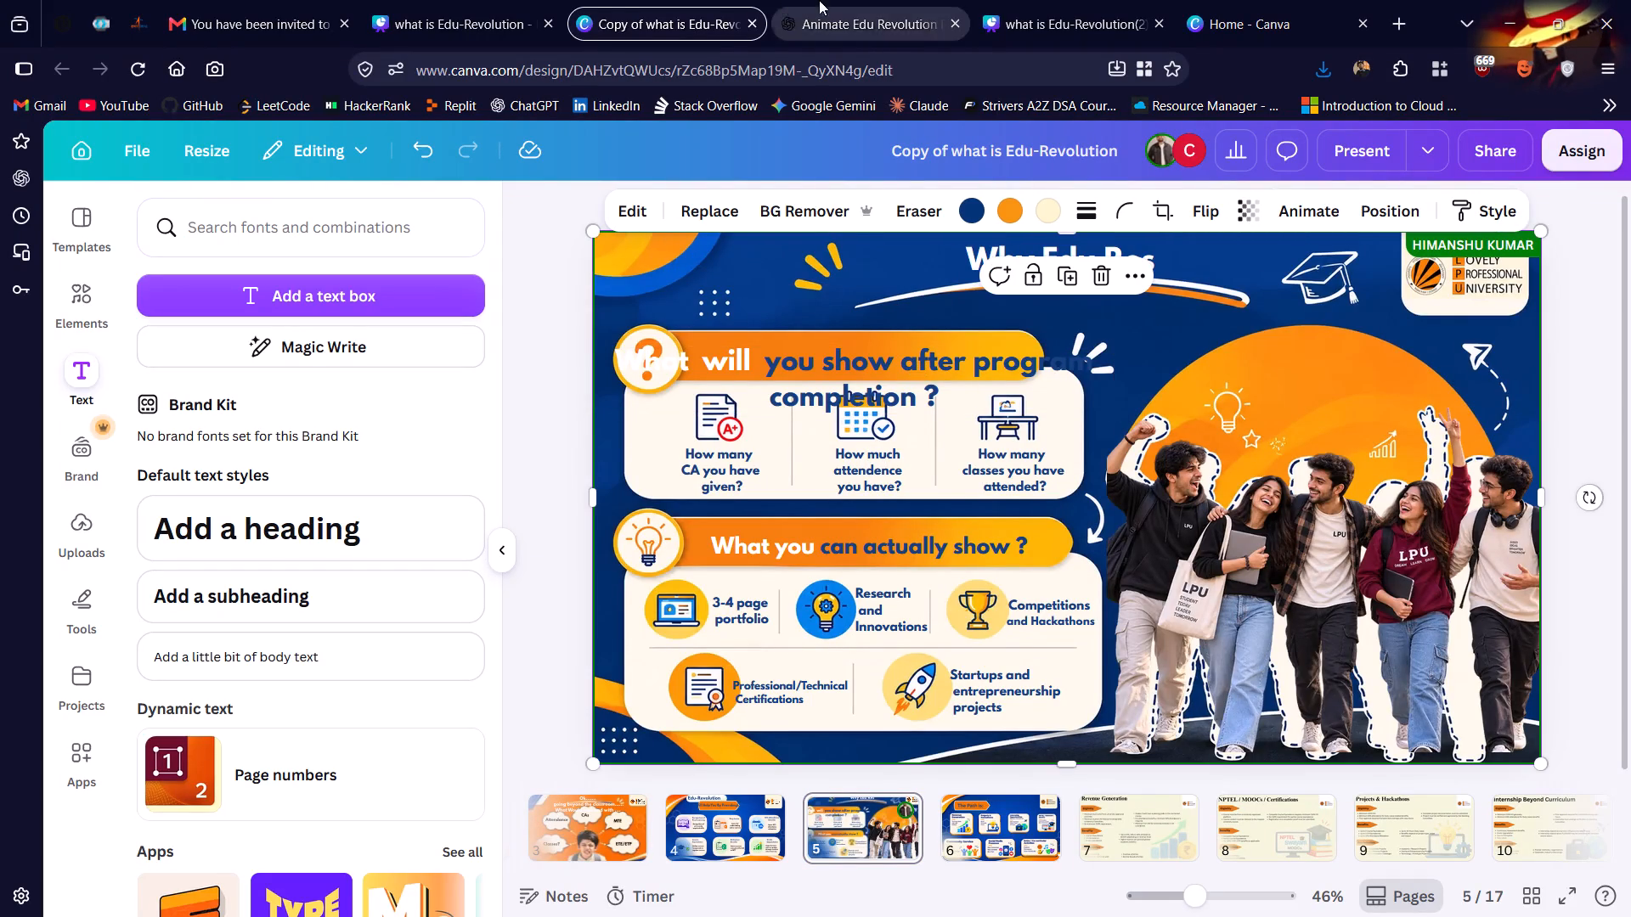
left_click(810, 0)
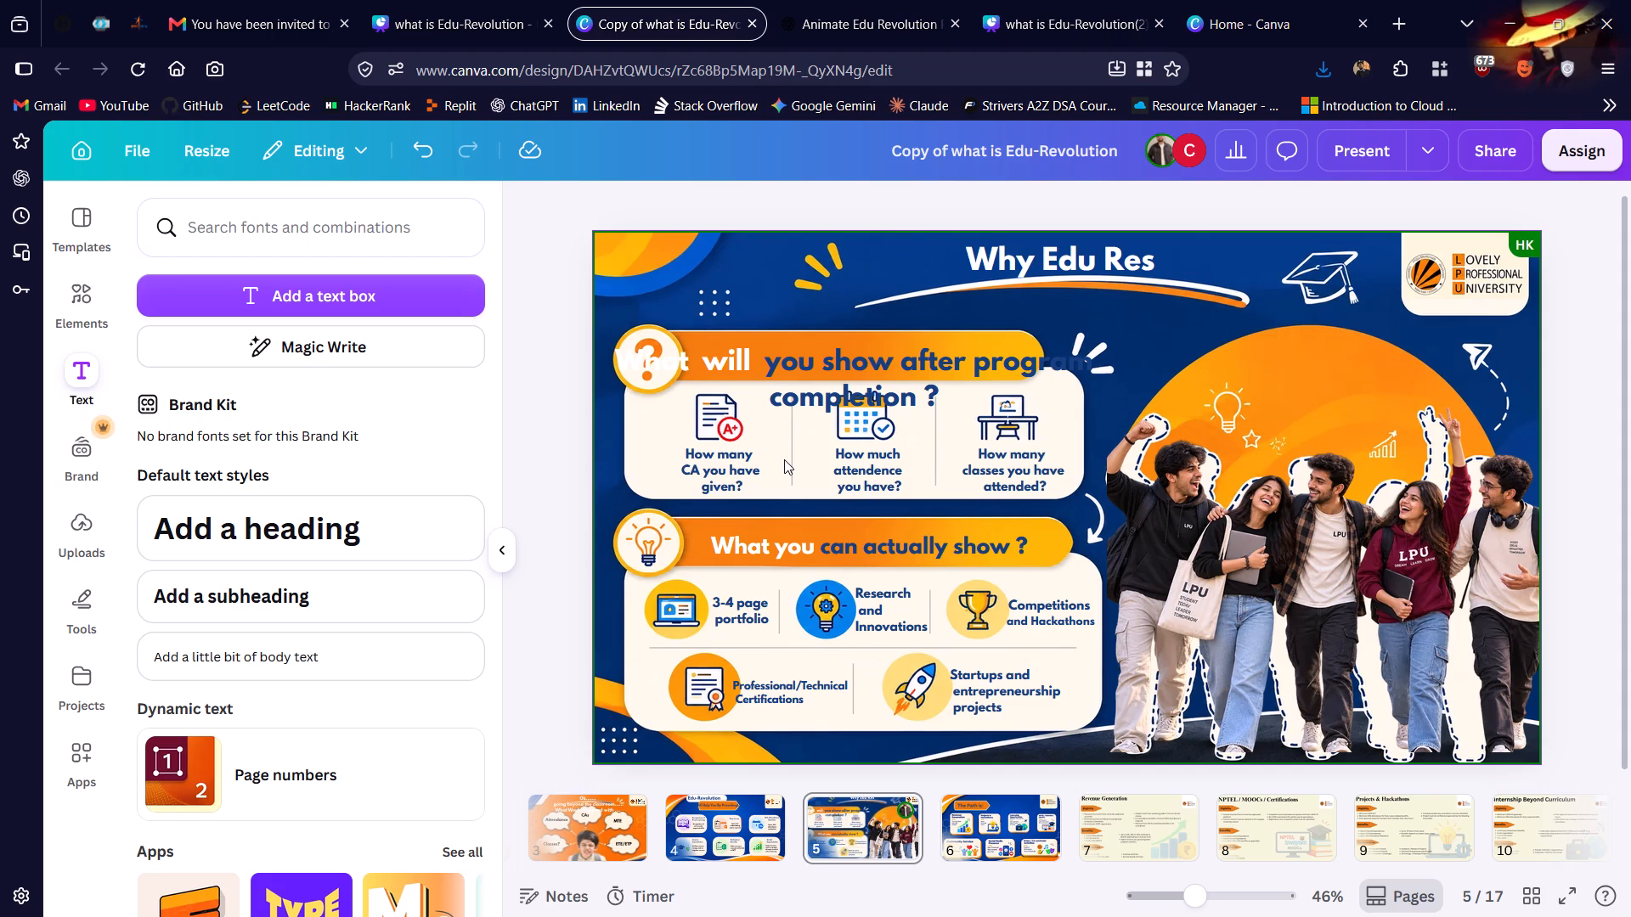
Capture a screen snip of the whole page 5 slide and paste it into the ChatGPT message.
key("shift+super+s")
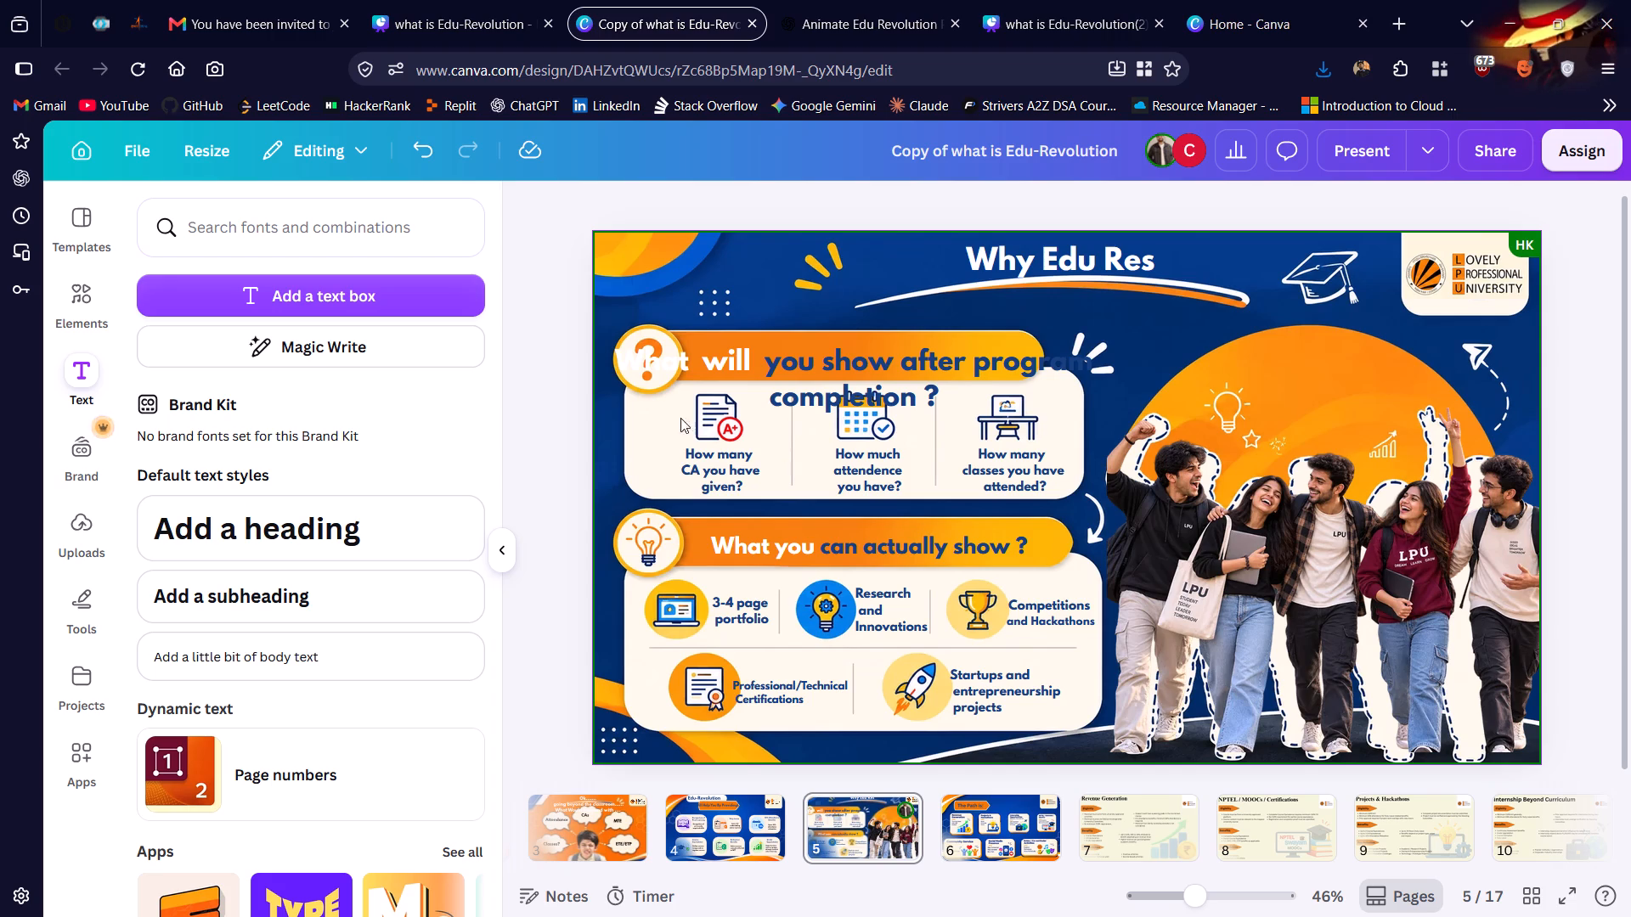
left_click_drag(555, 220, 1521, 769)
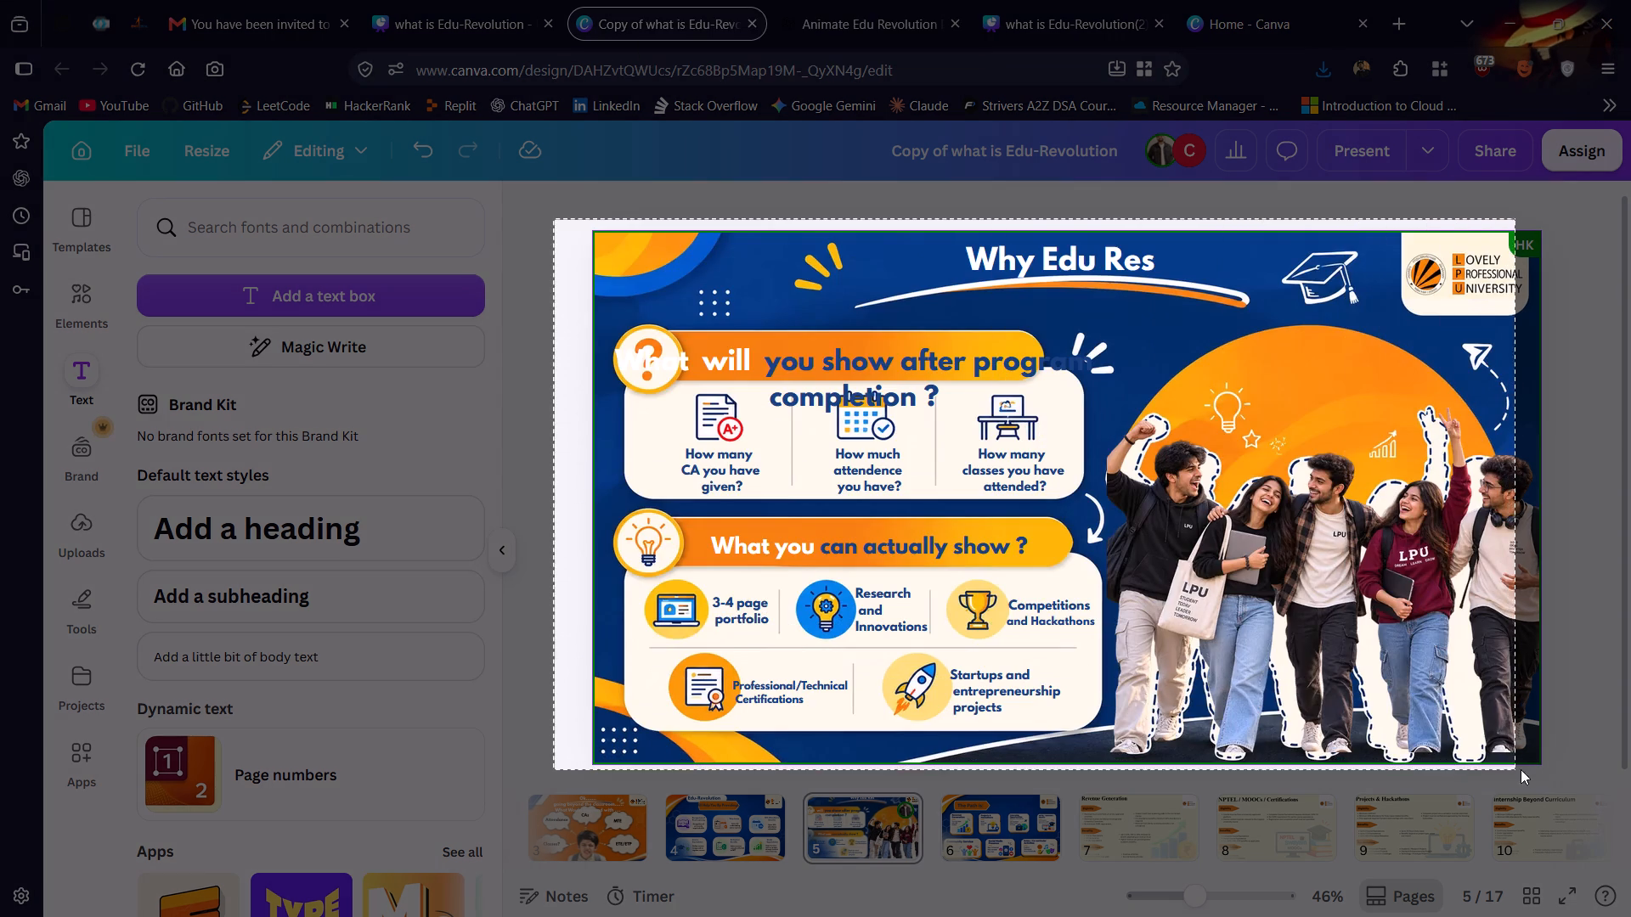
left_click_drag(1521, 769, 1550, 768)
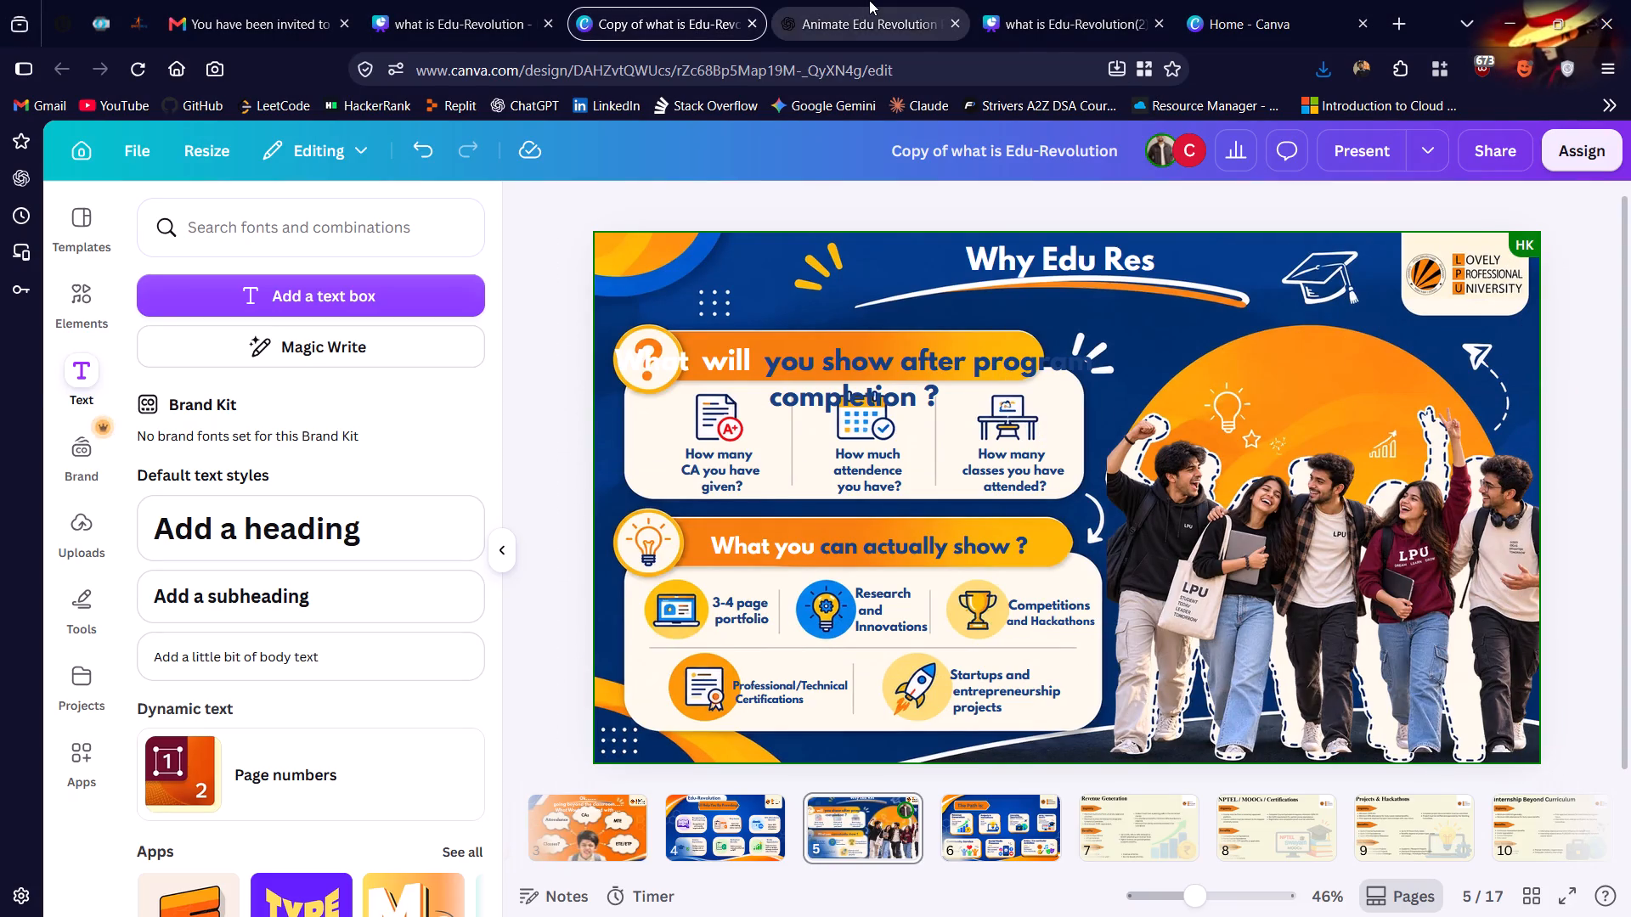
left_click(869, 0)
left_click(742, 834)
key("ctrl+v")
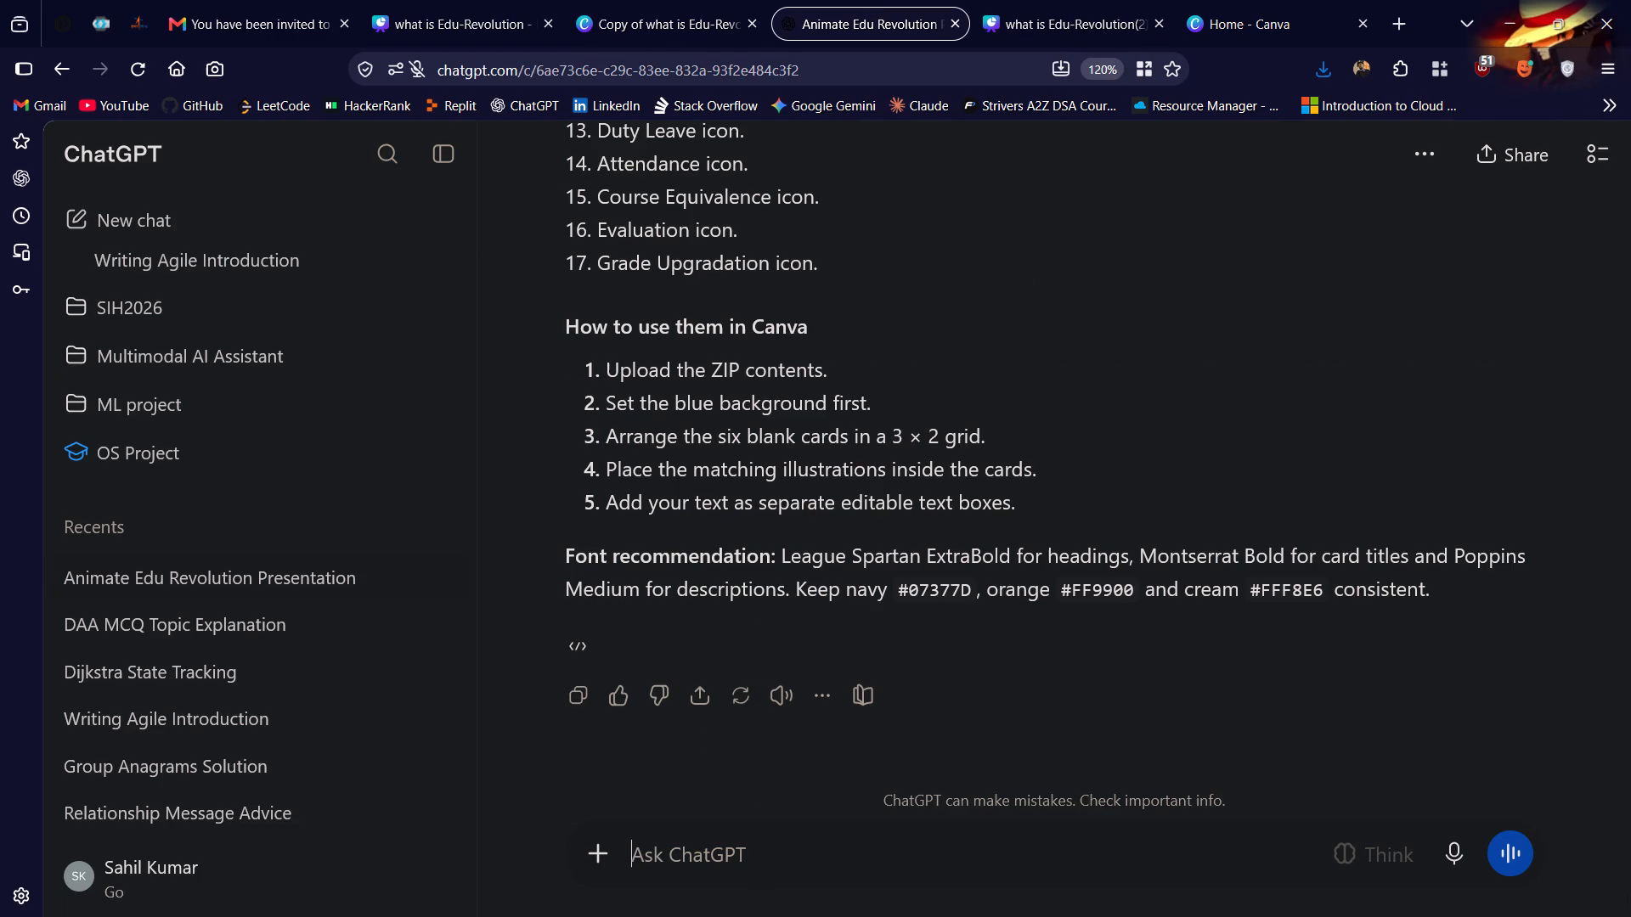
Switch back to the Canva design and check the page 3 thought-bubble slide's background and boy image.
left_click(713, 0)
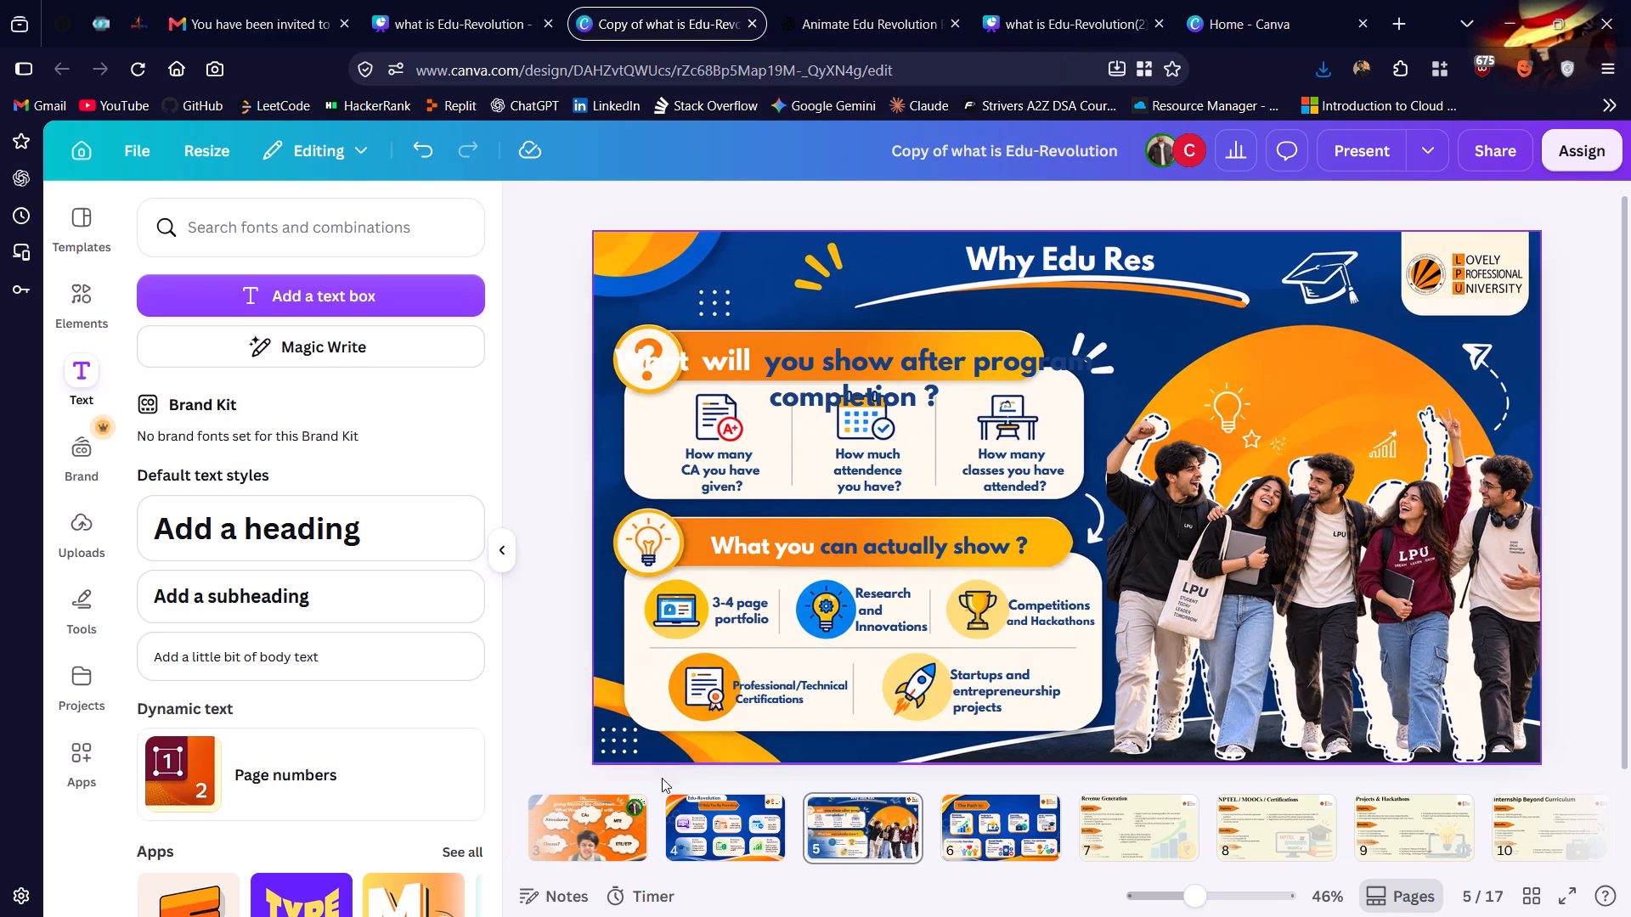
left_click(593, 858)
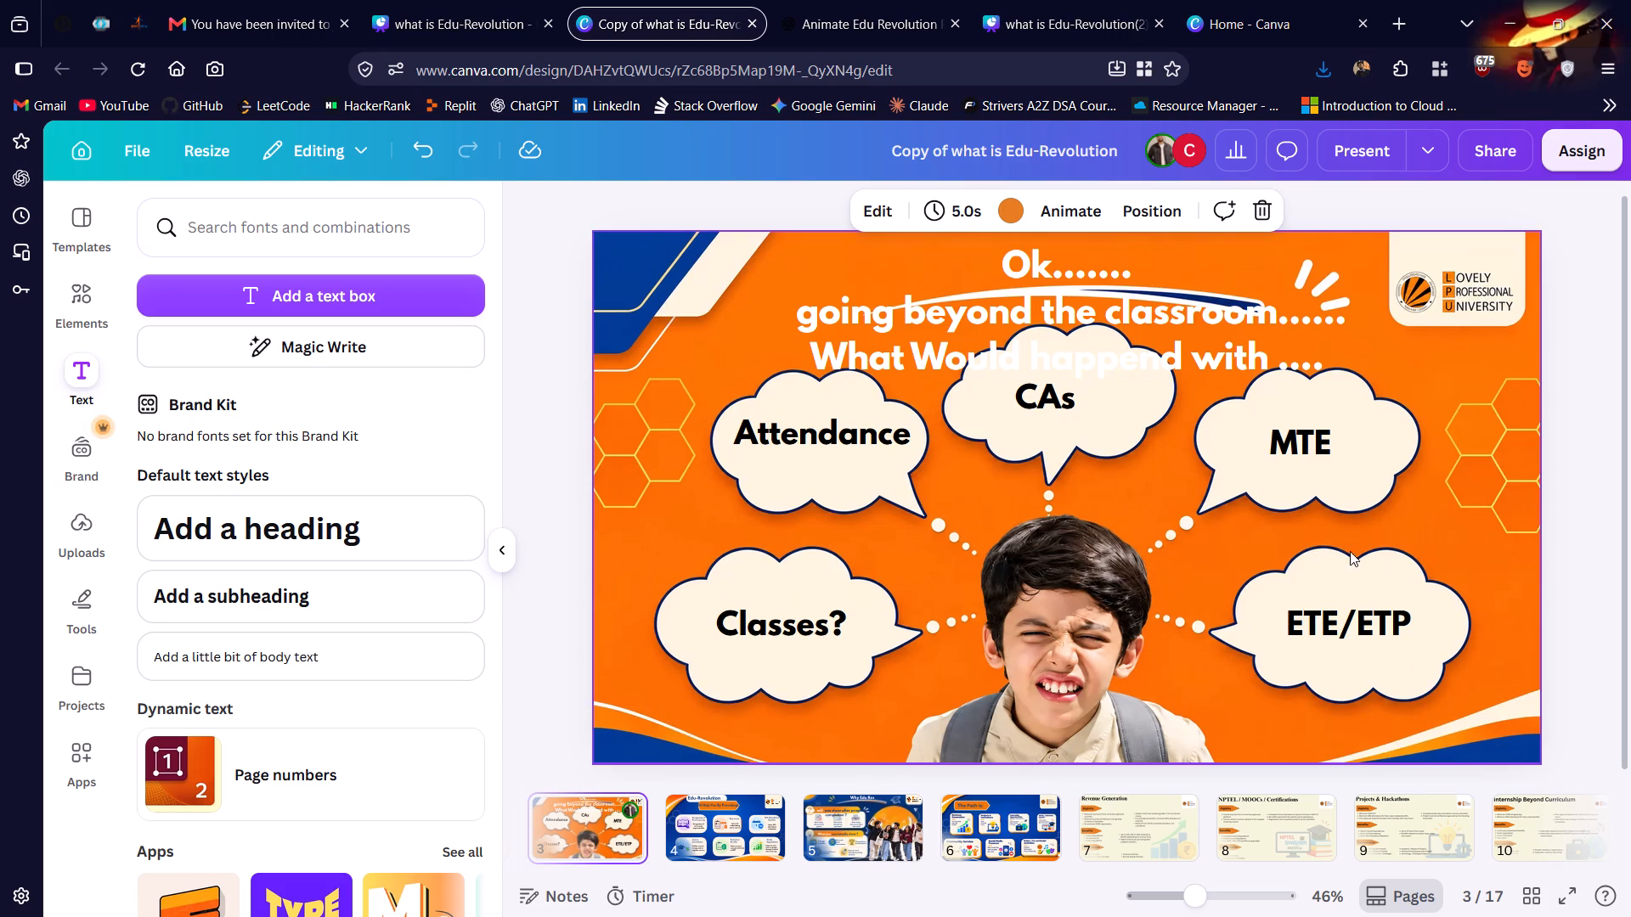
left_click(1422, 543)
left_click(1134, 581)
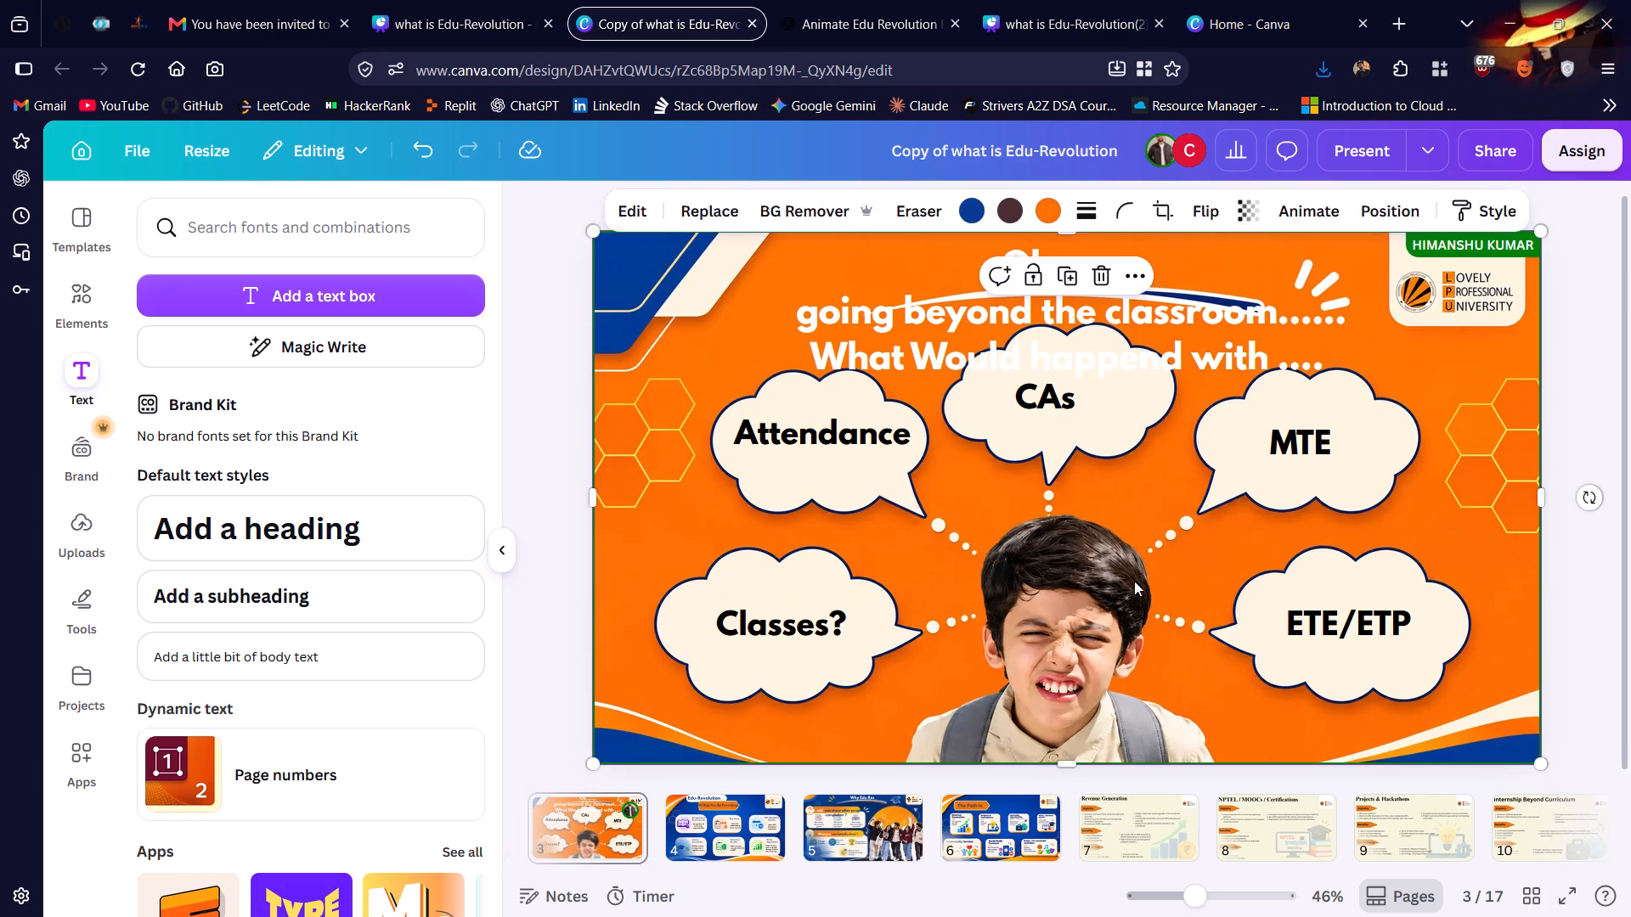
left_click(1096, 584)
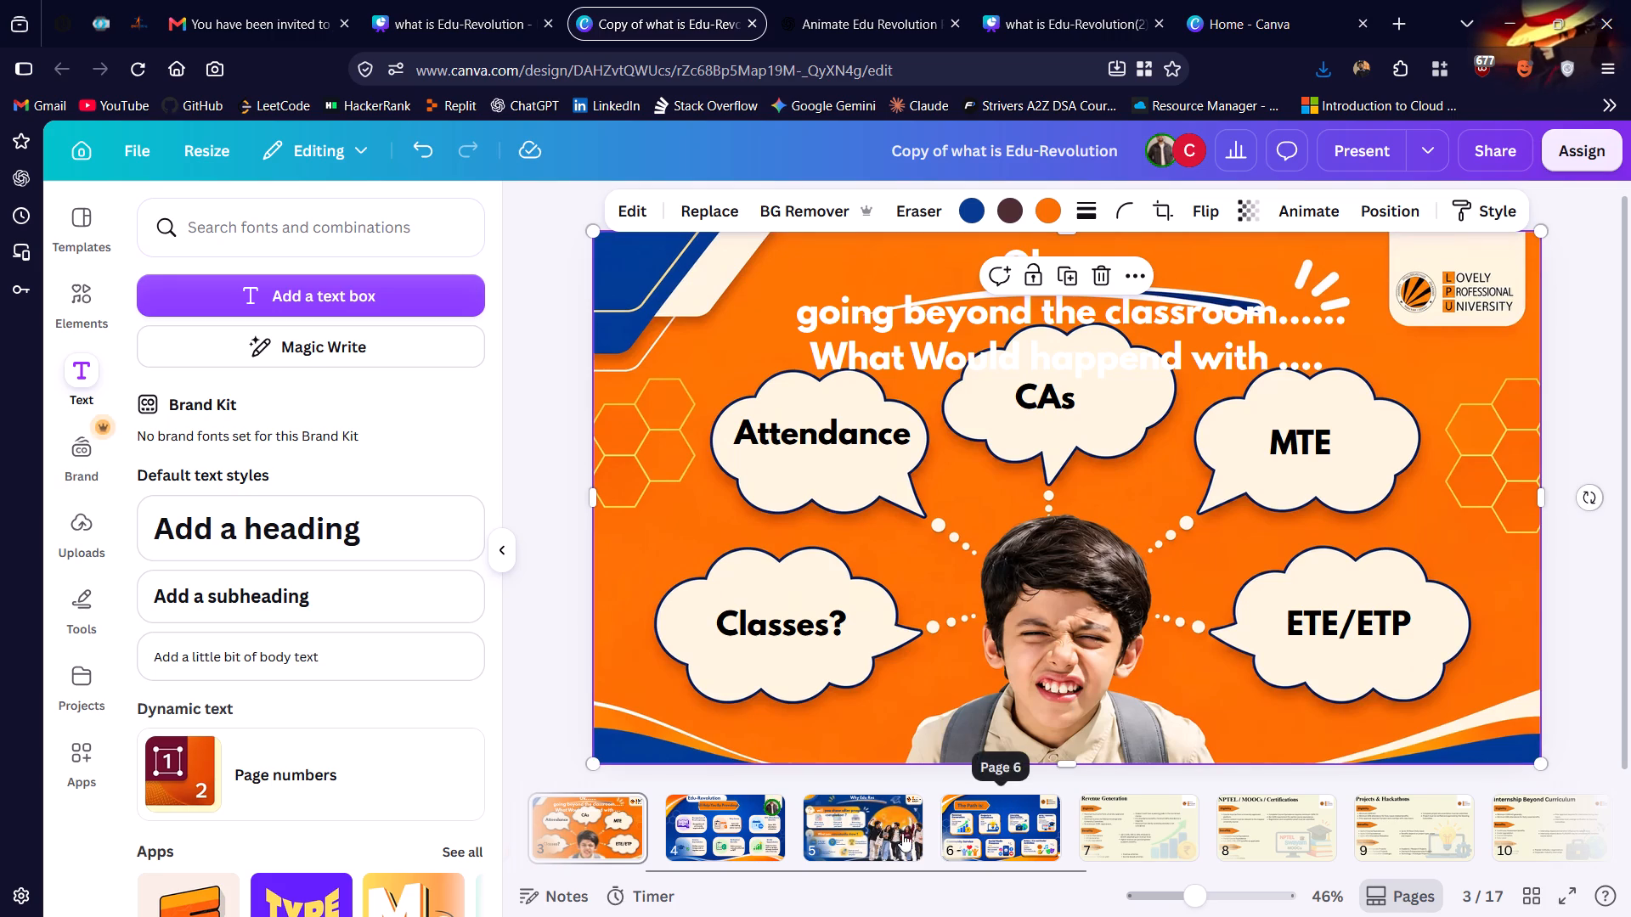
On page 4, widen the orange arrow banner under the Edu-Revolution title to fit its full subtitle.
left_click(668, 812)
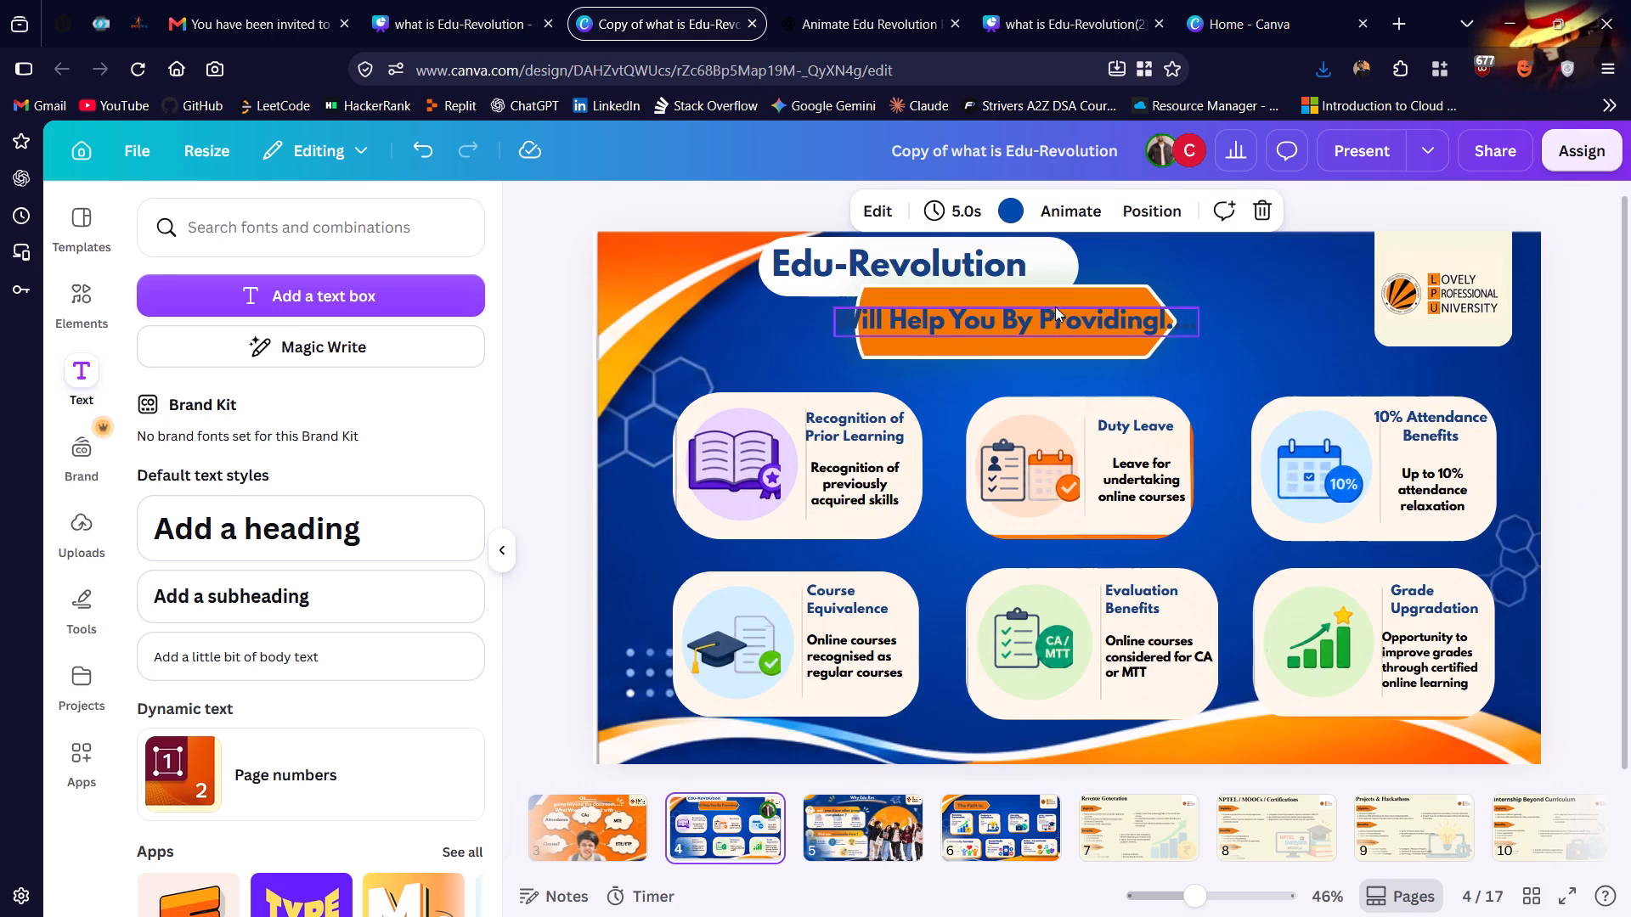
left_click(1075, 290)
left_click_drag(1183, 323, 1208, 325)
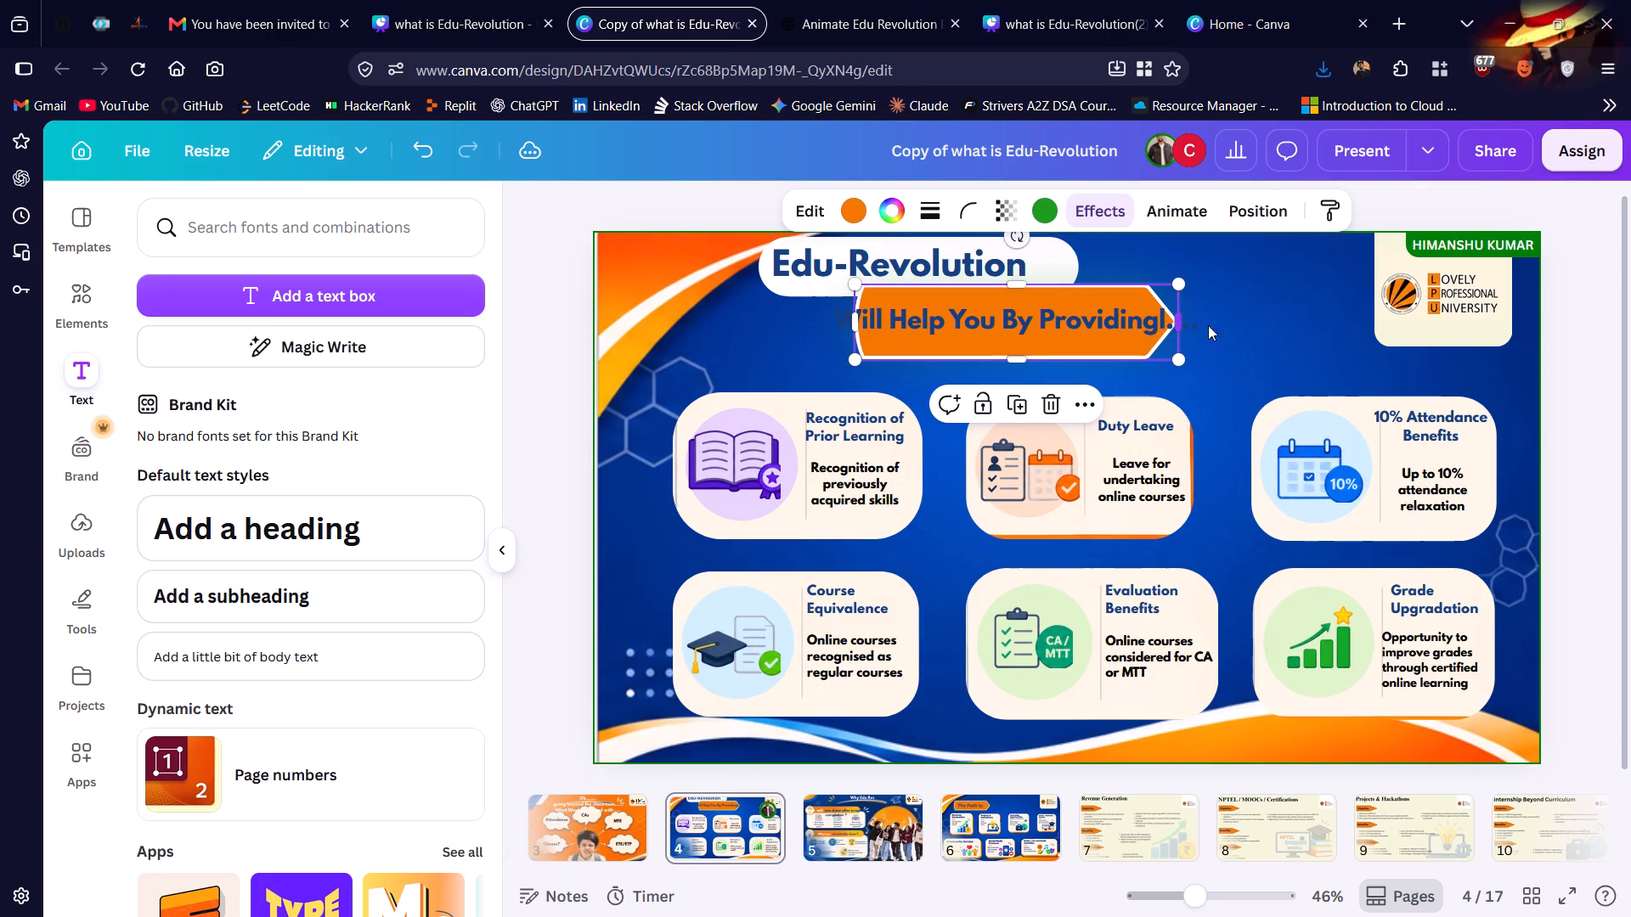
left_click_drag(1208, 325, 1264, 332)
Reposition the "Will Help You By Providing" subtitle so it sits fully inside the widened orange banner, vertically centred.
left_click(1155, 318)
left_click_drag(1155, 318, 1208, 313)
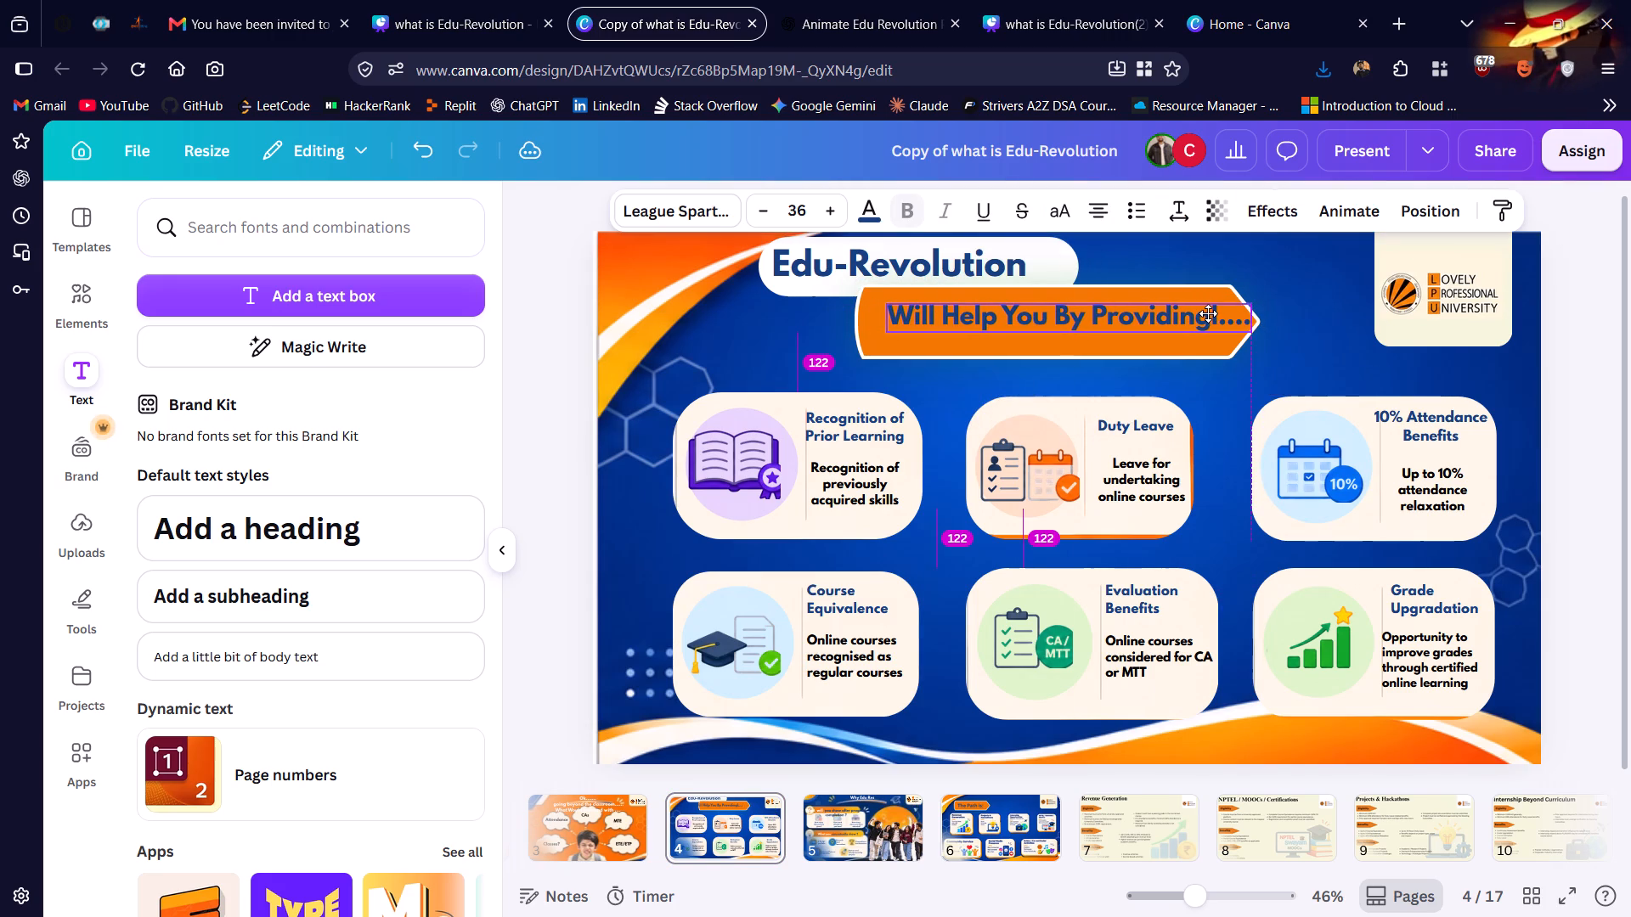
left_click_drag(1208, 313, 1195, 314)
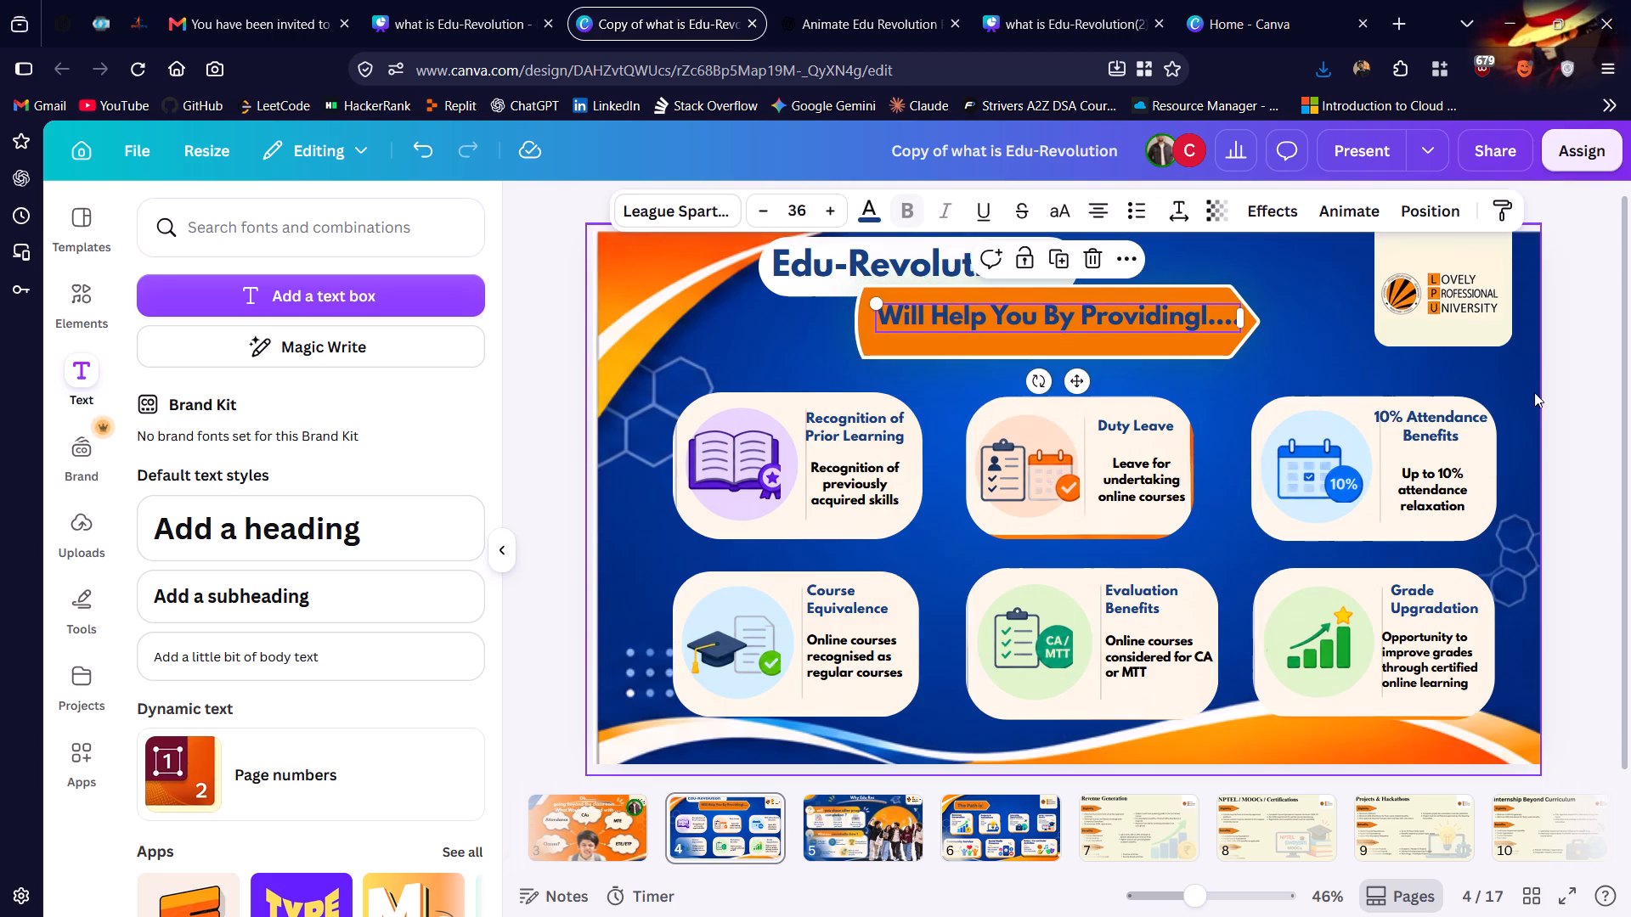
left_click(1564, 371)
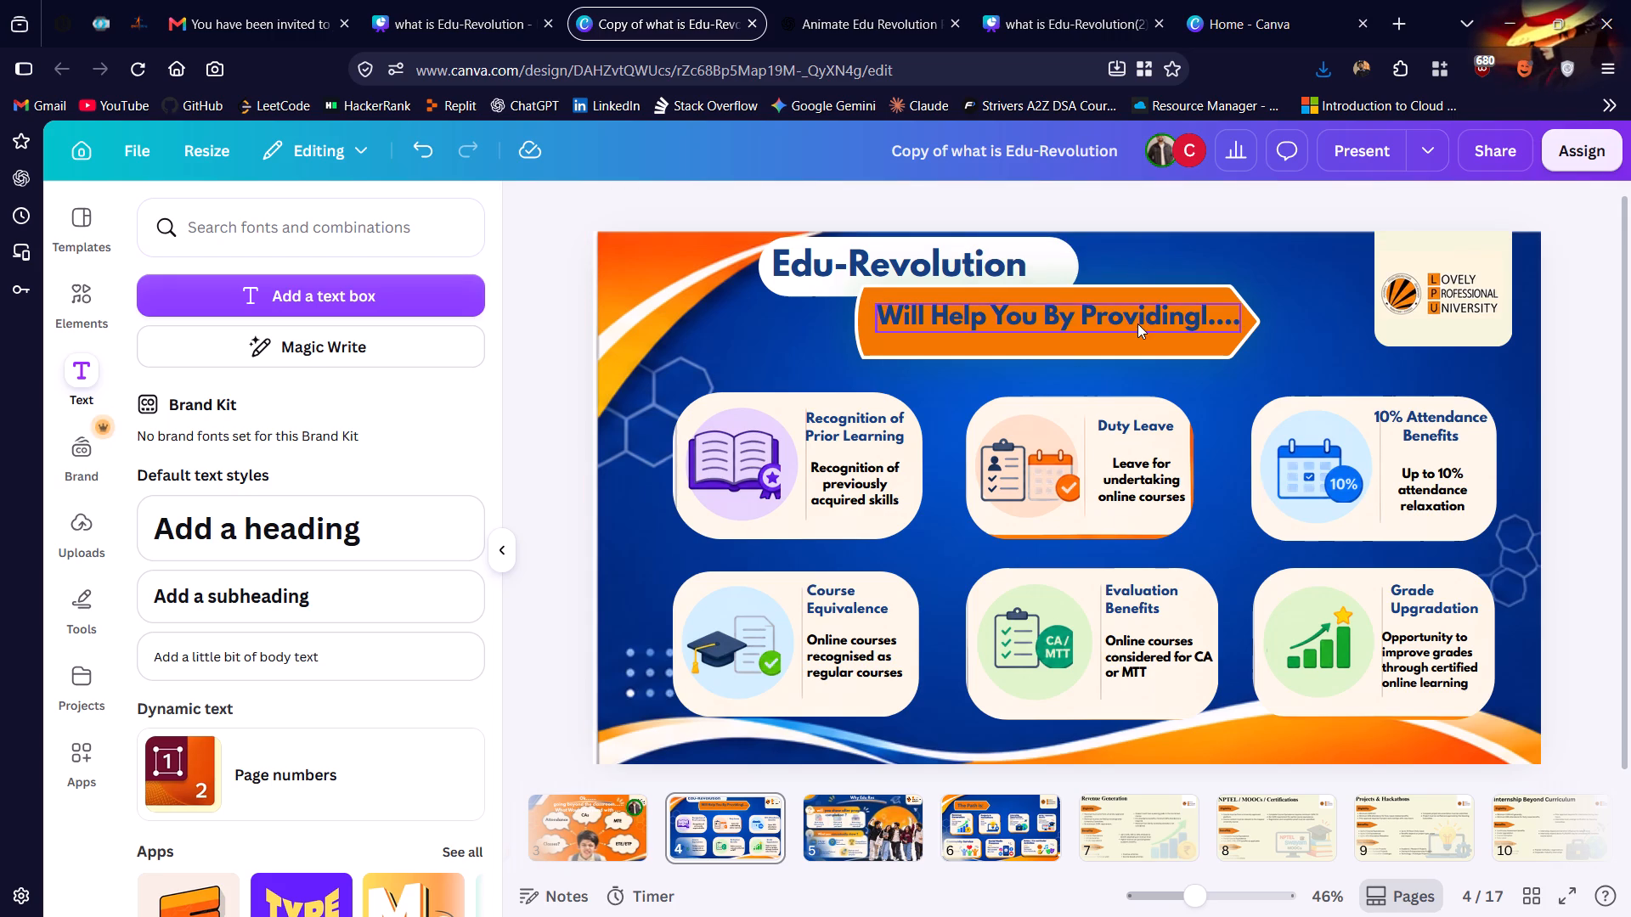
left_click_drag(1137, 323, 1133, 331)
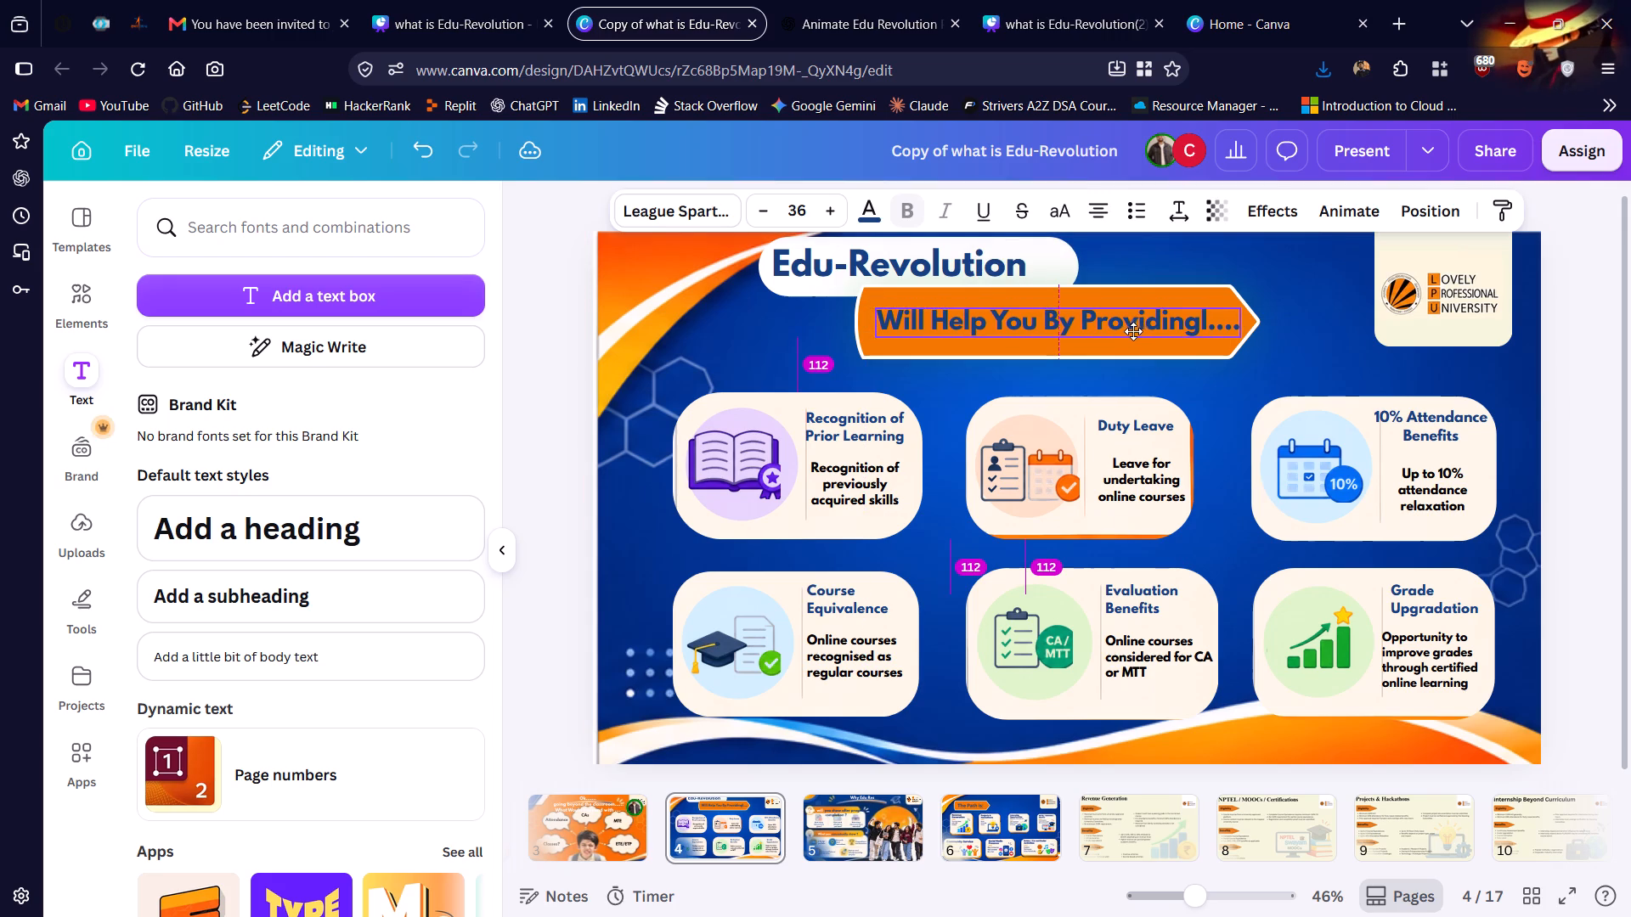
left_click_drag(1133, 331, 1131, 331)
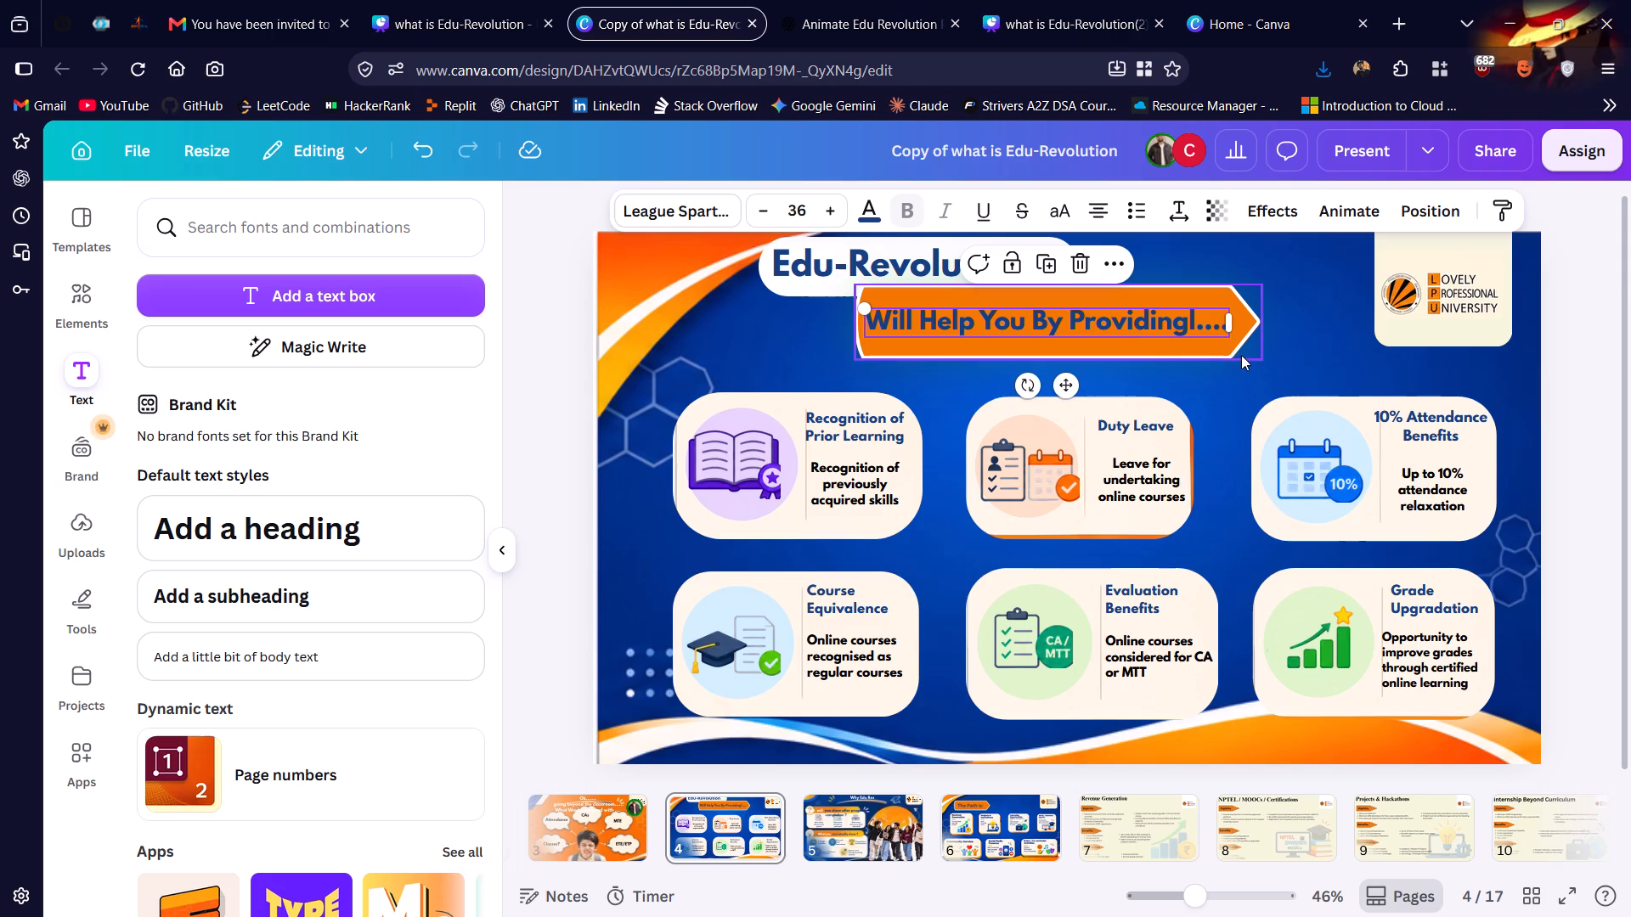
left_click(1316, 332)
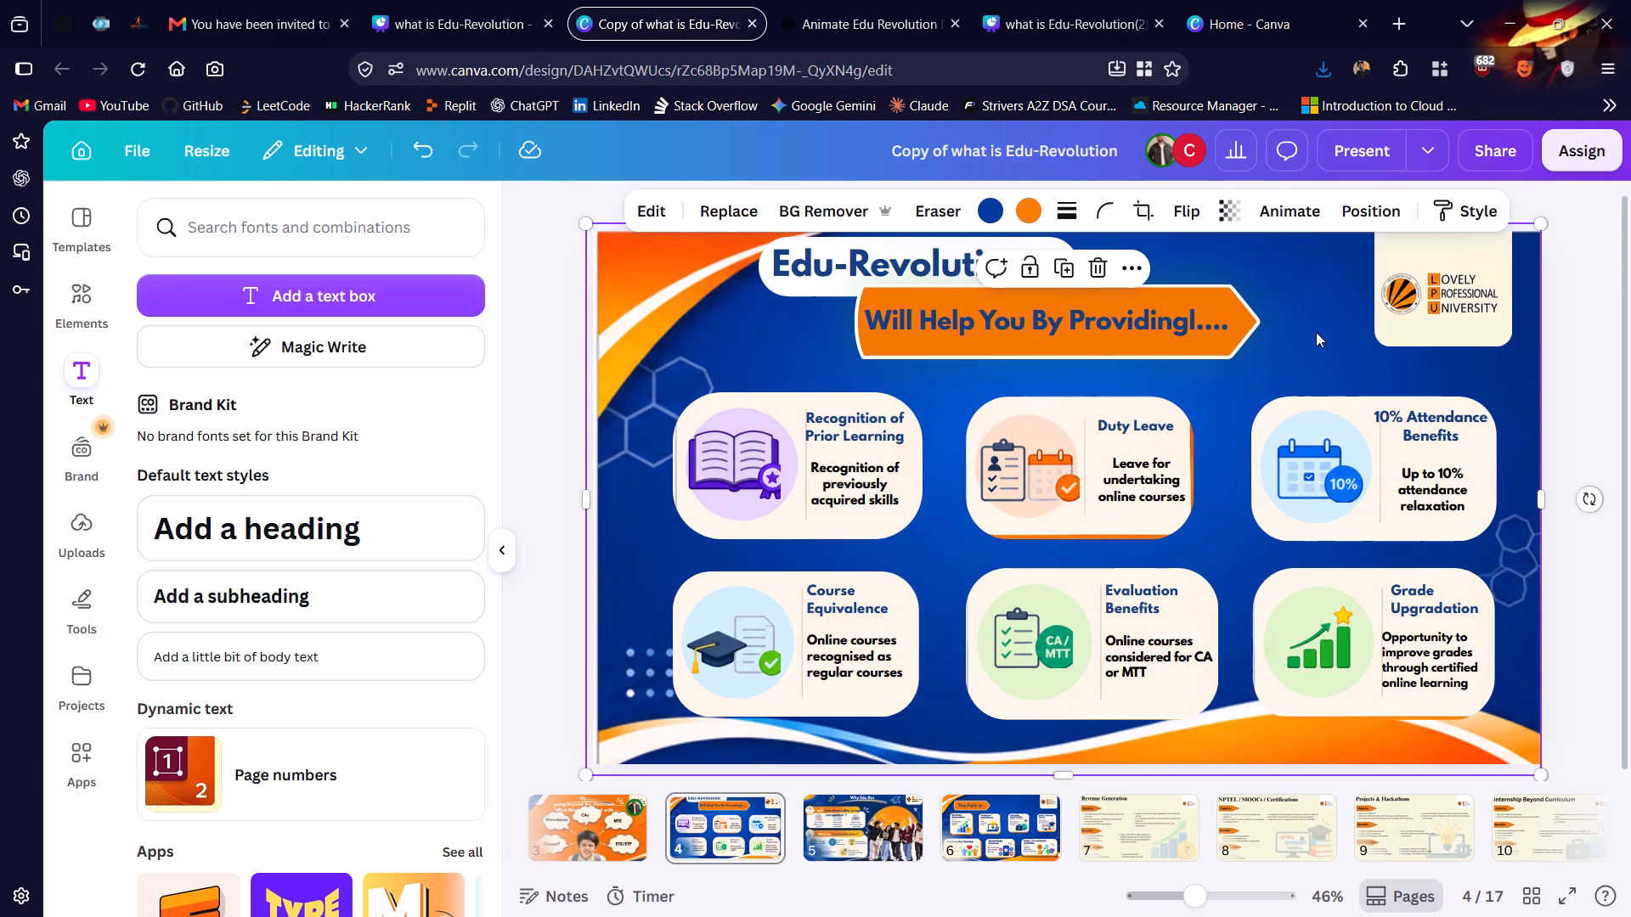
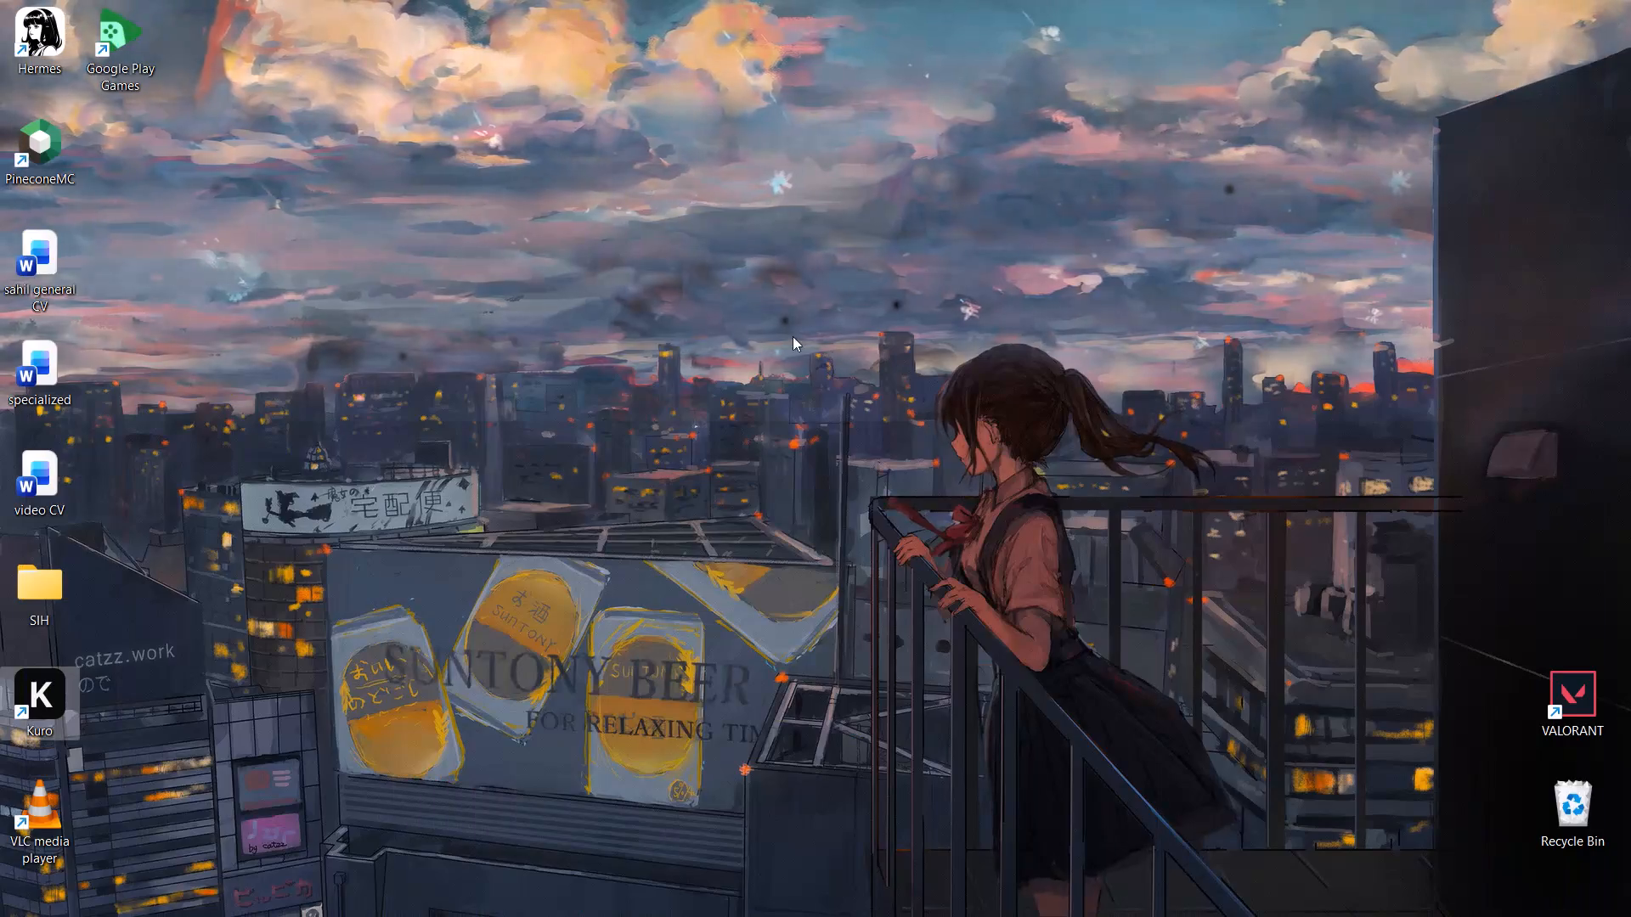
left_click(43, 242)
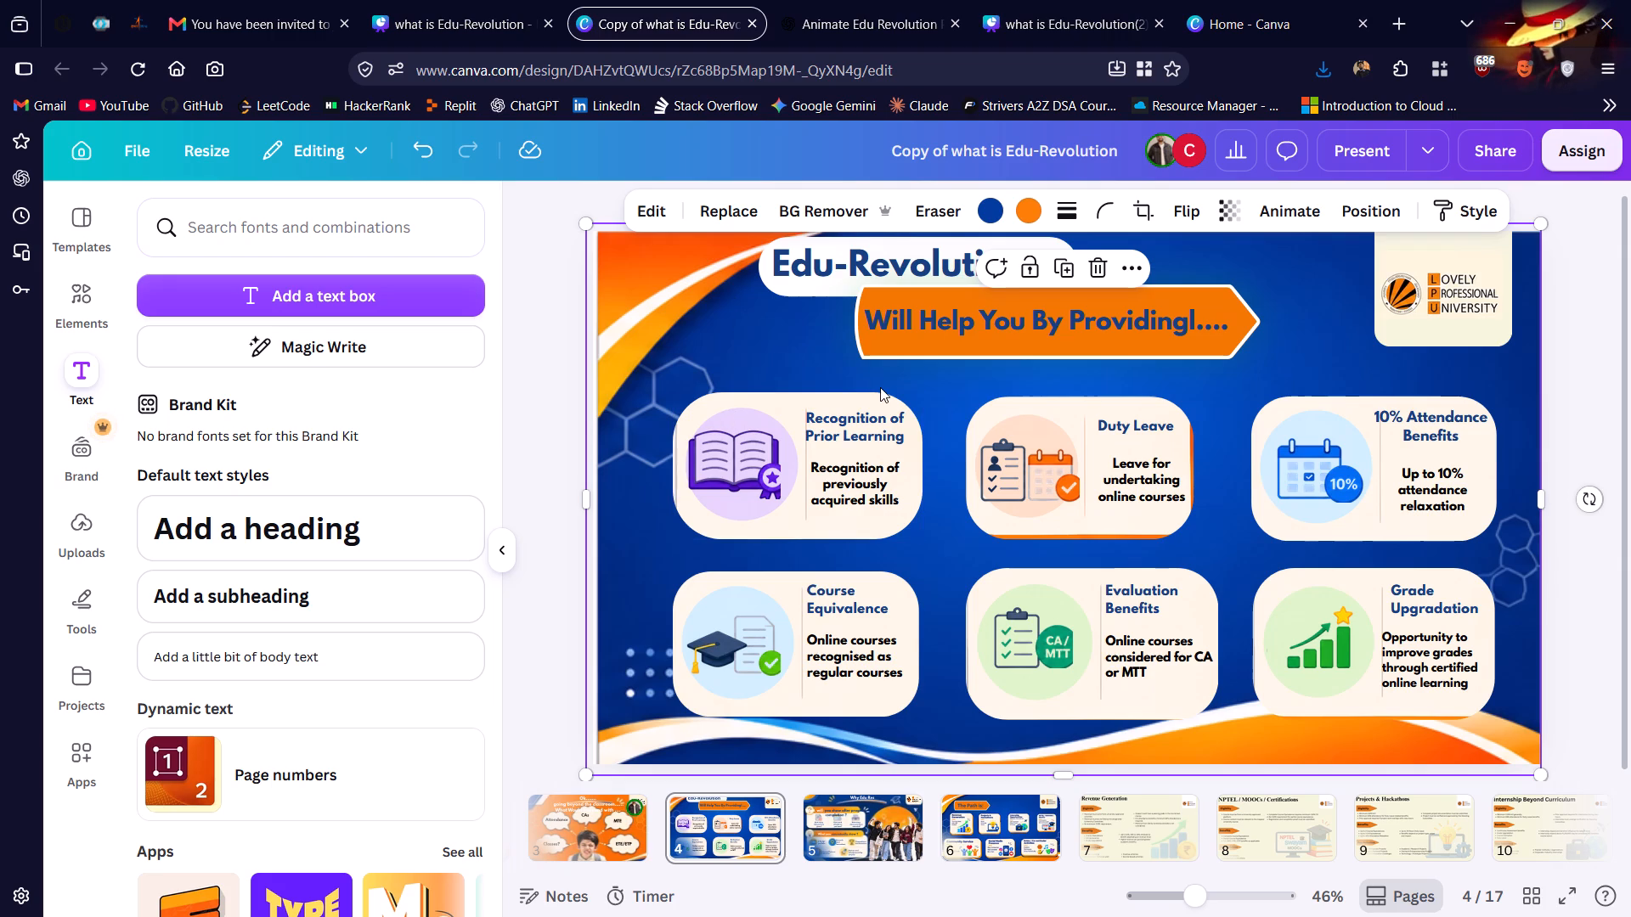
Look over the page 5 slide in the Canva design and open the page 3 thought-bubble slide.
left_click(859, 819)
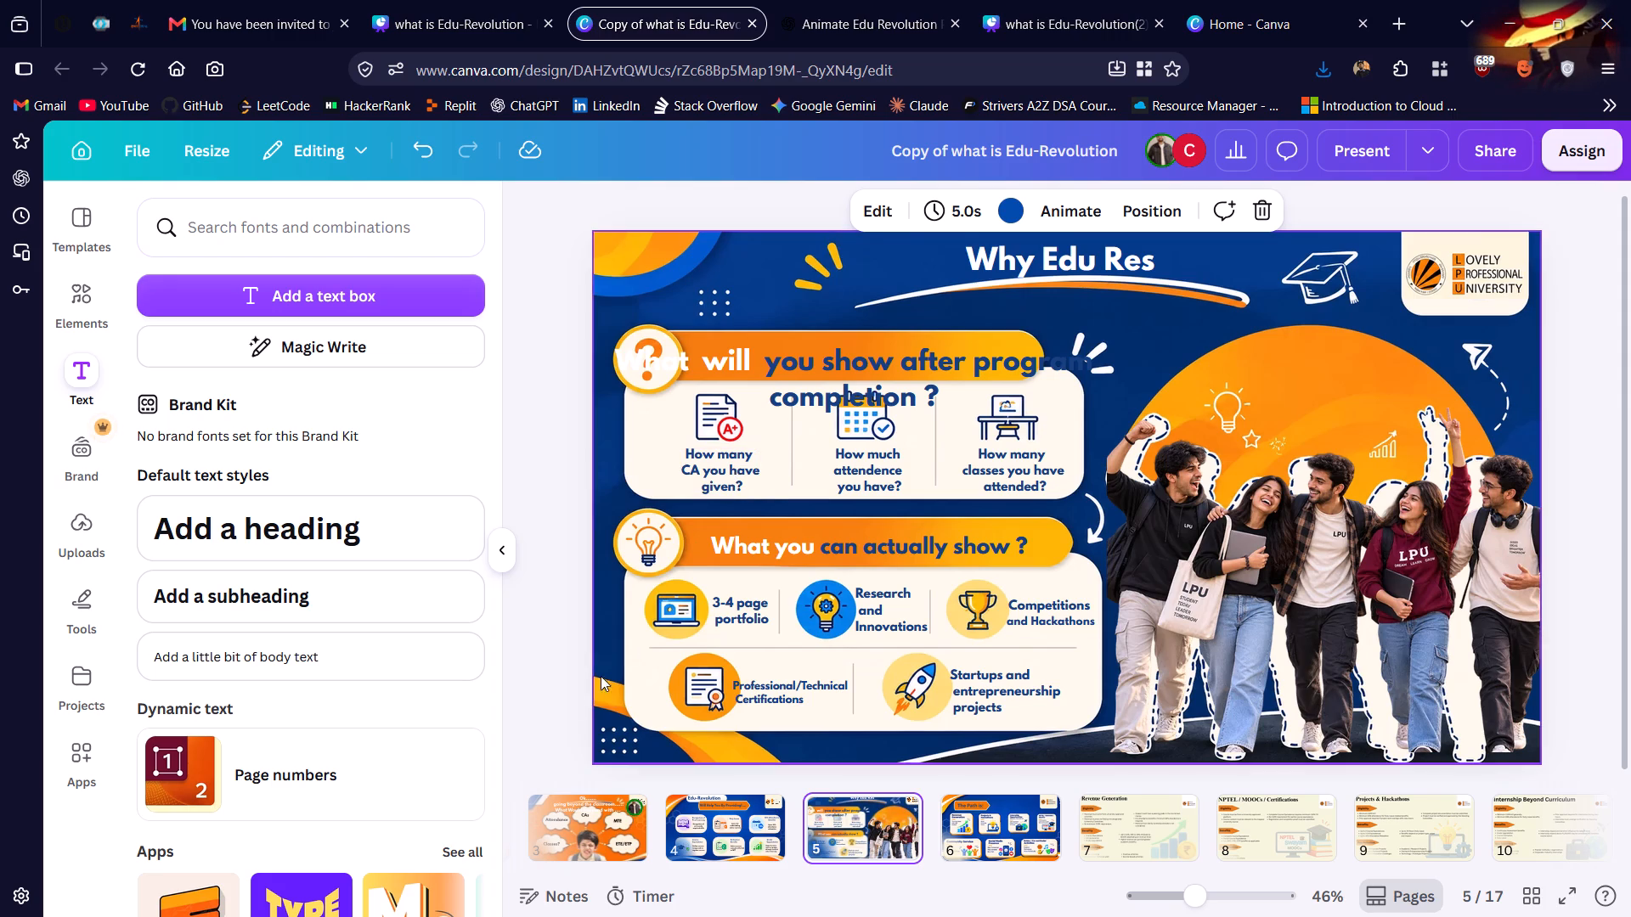
left_click(573, 813)
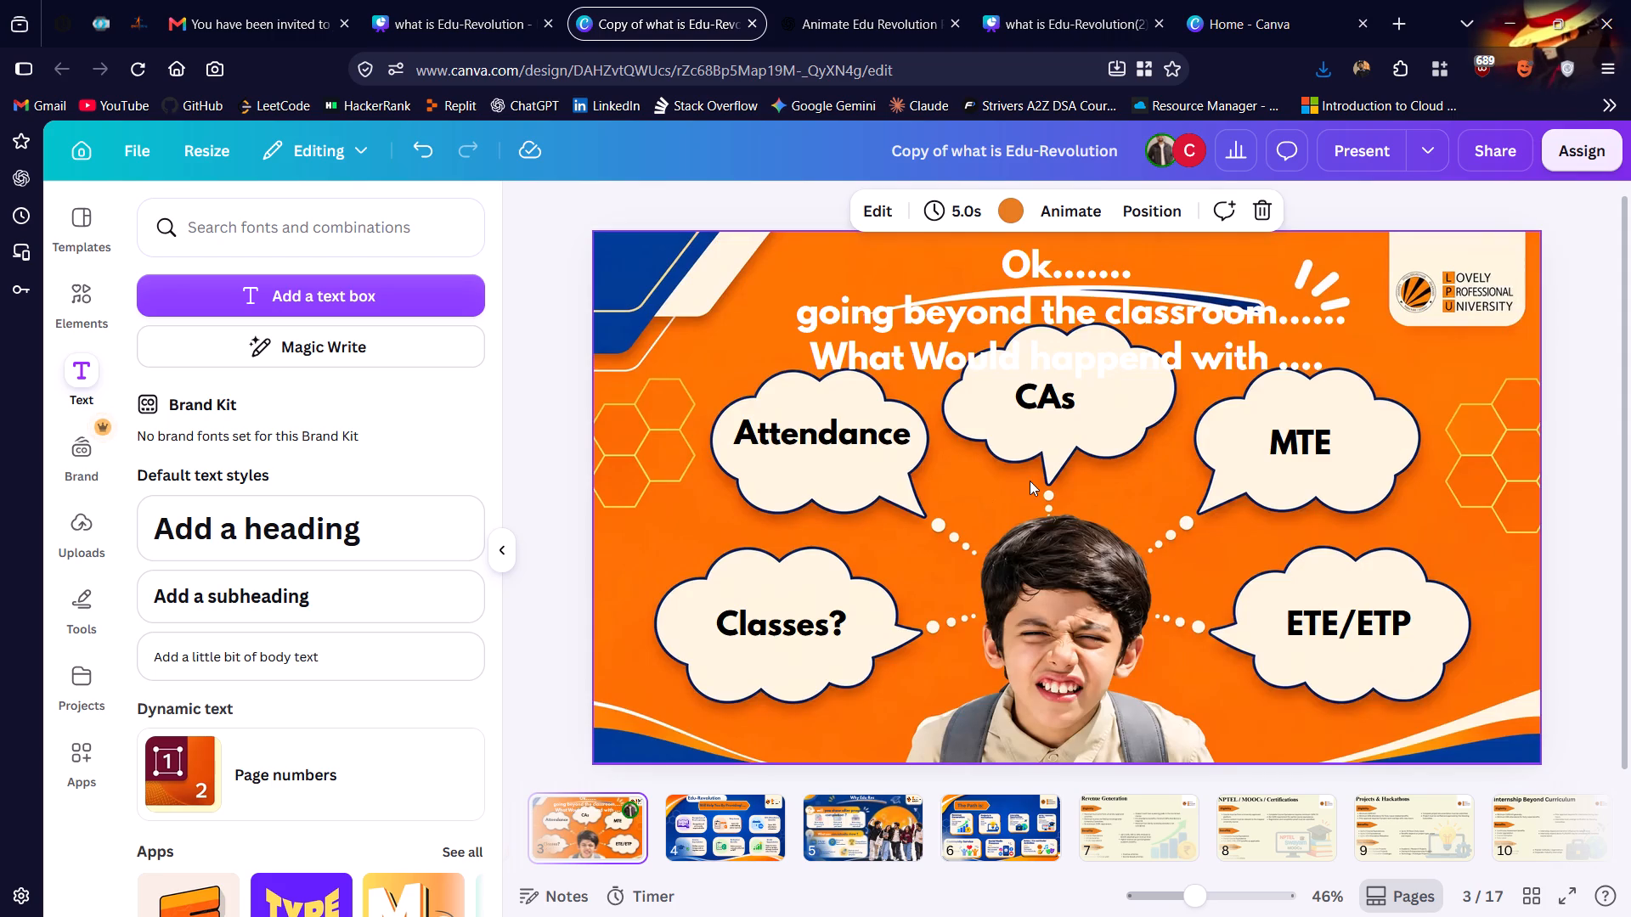
Switch to ChatGPT and remove the attached page 5 screenshot from the unsent message.
left_click(968, 0)
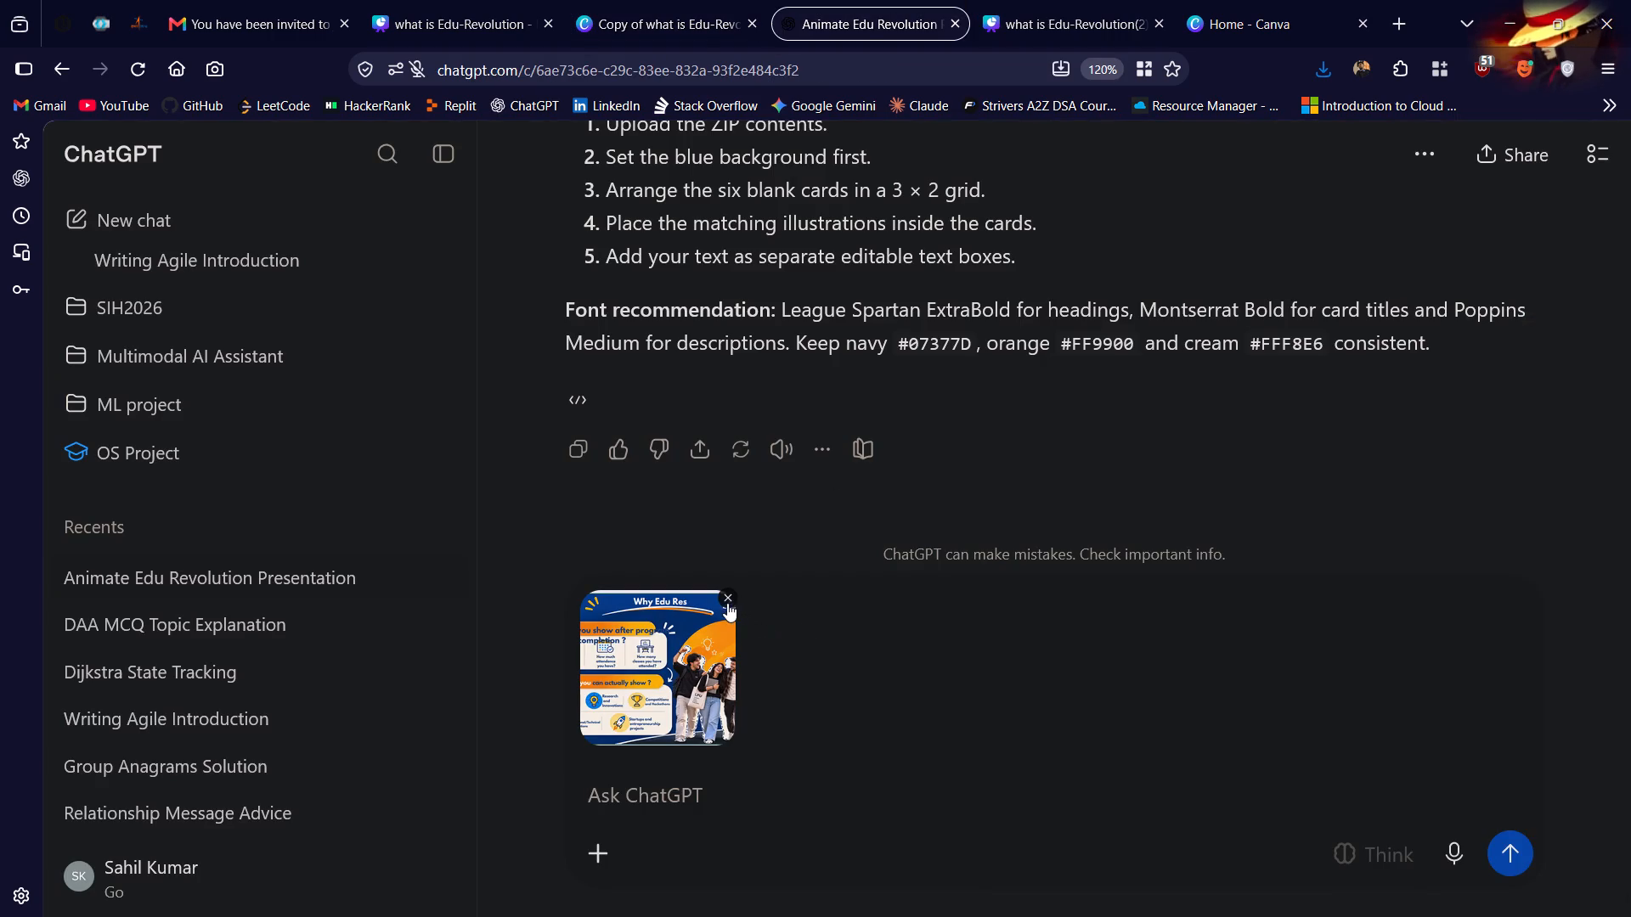
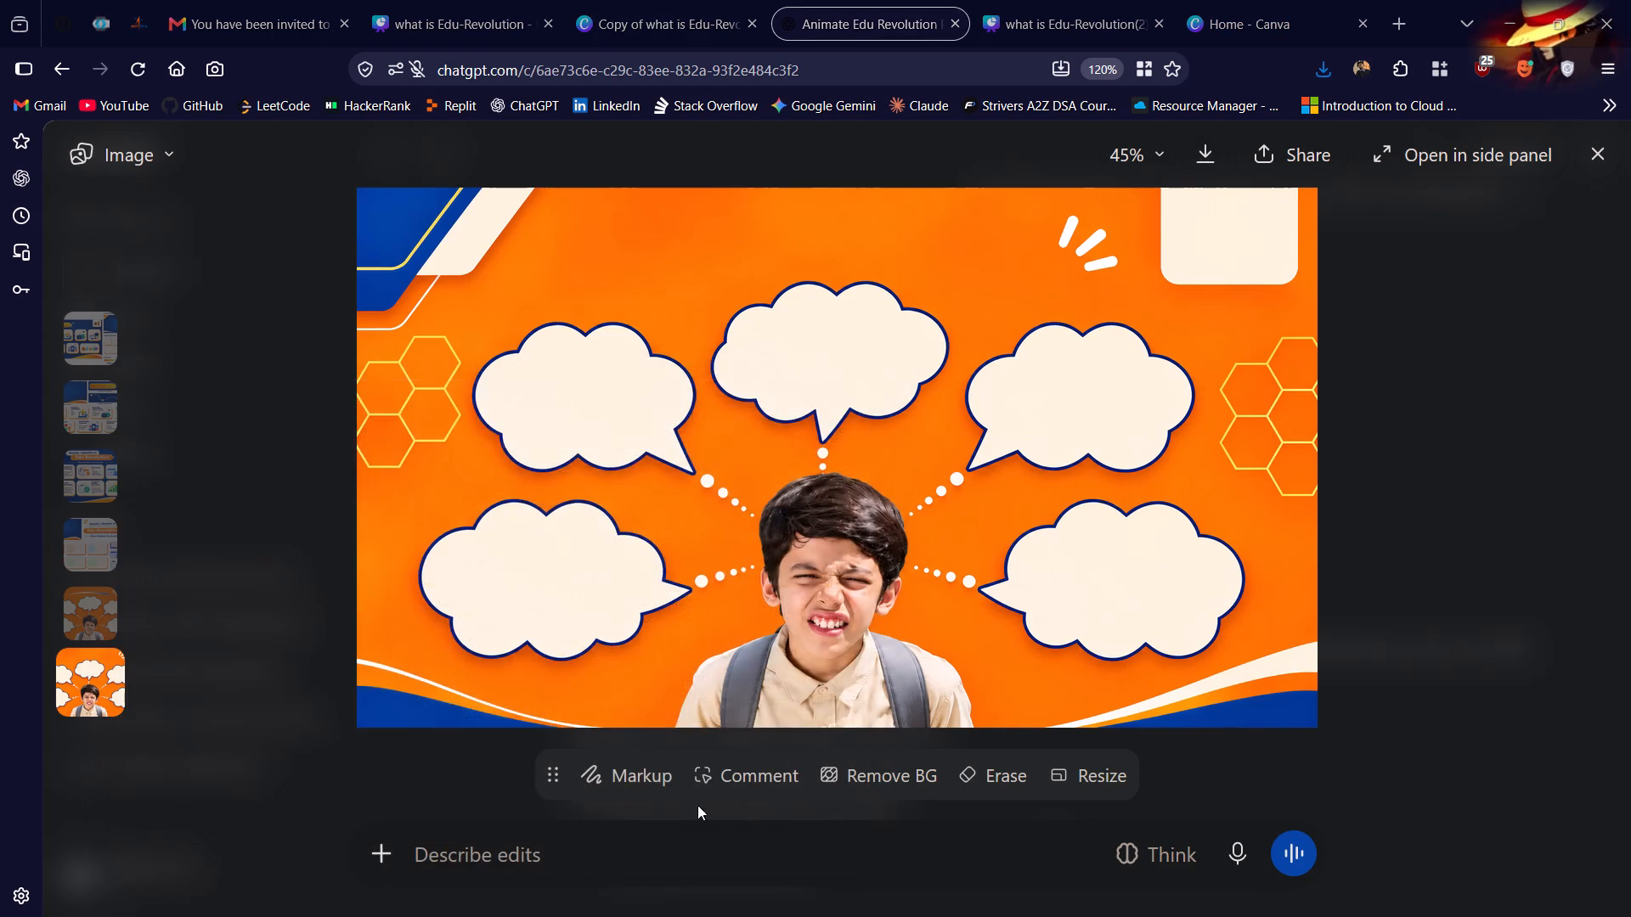
Switch back to Canva and upload the file "Confused Boy in Orange Thought Bubbles" from Downloads.
left_click(728, 0)
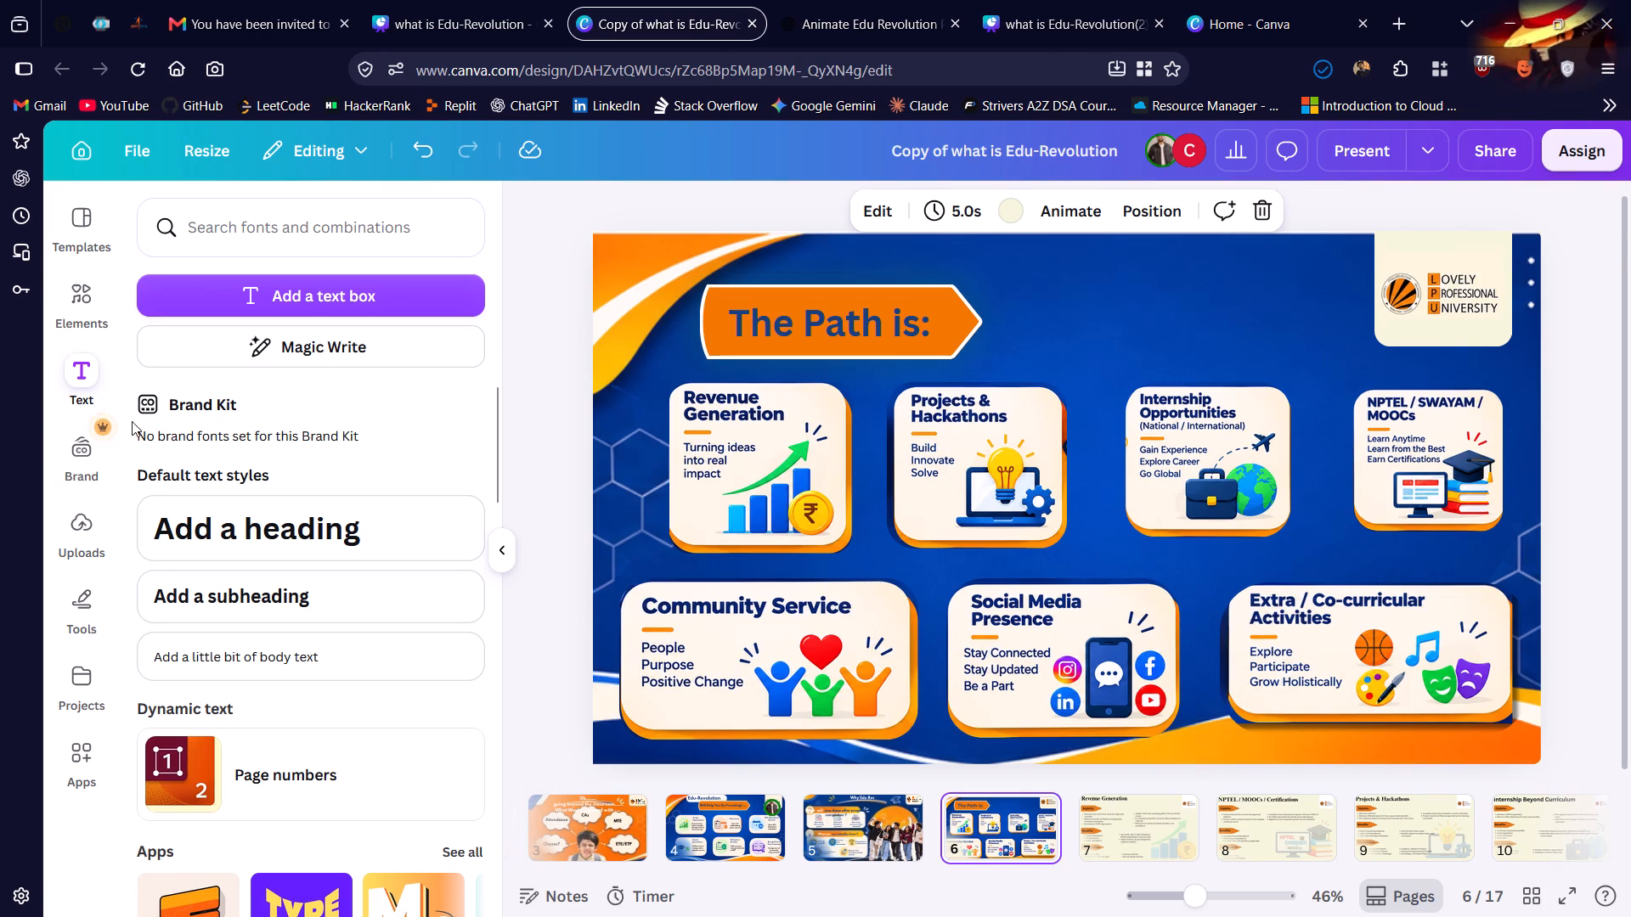
left_click(90, 307)
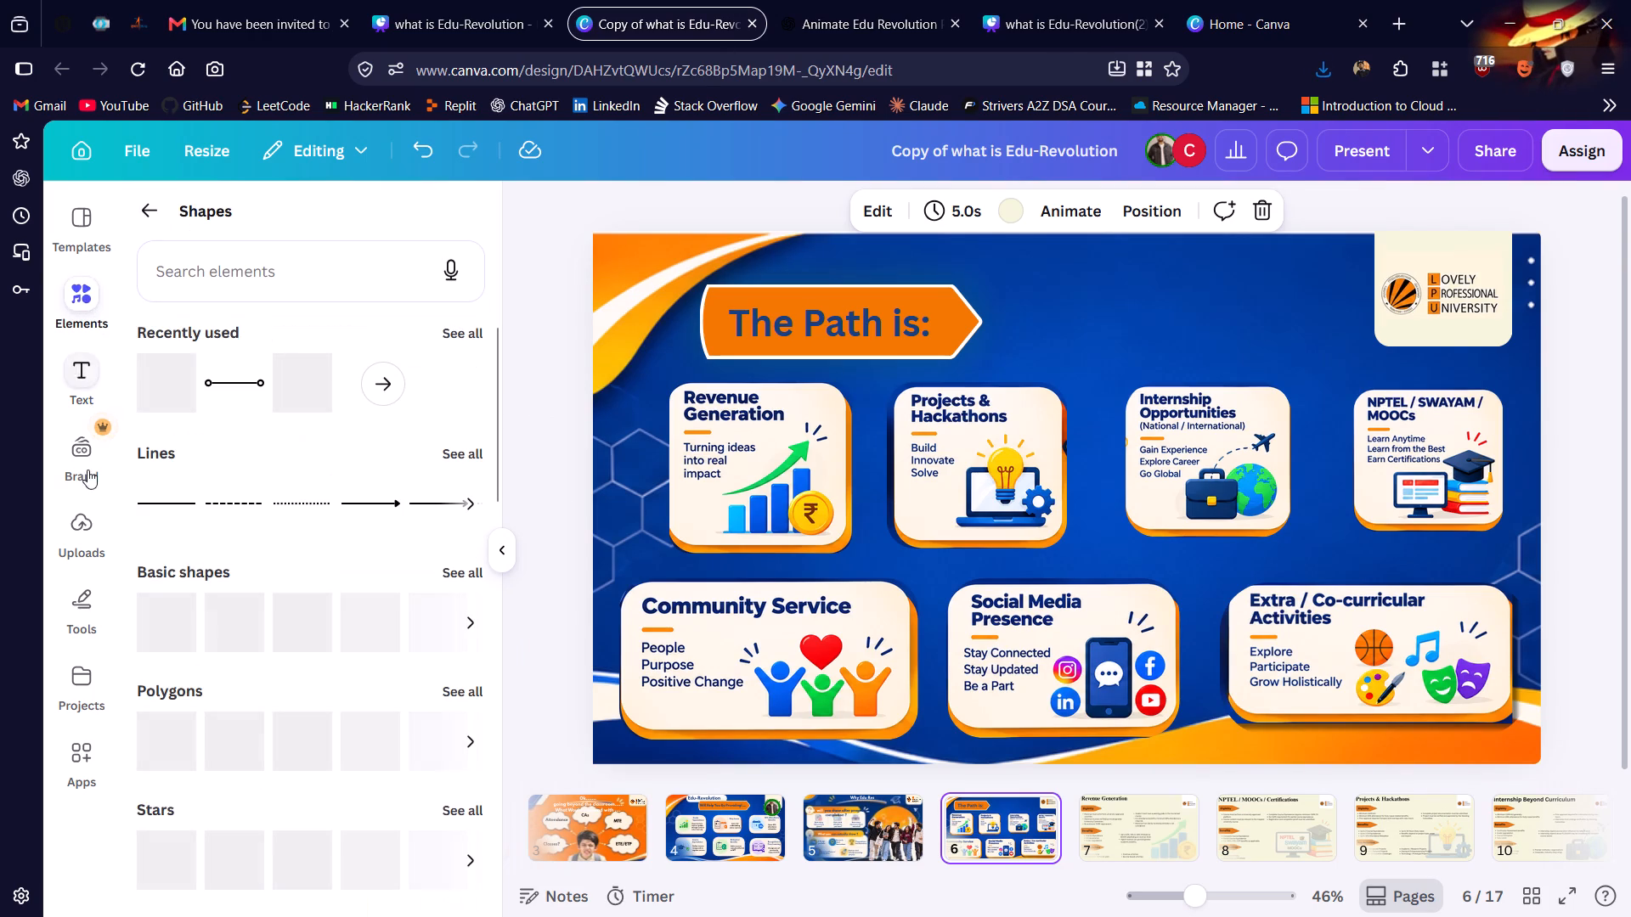
left_click(75, 549)
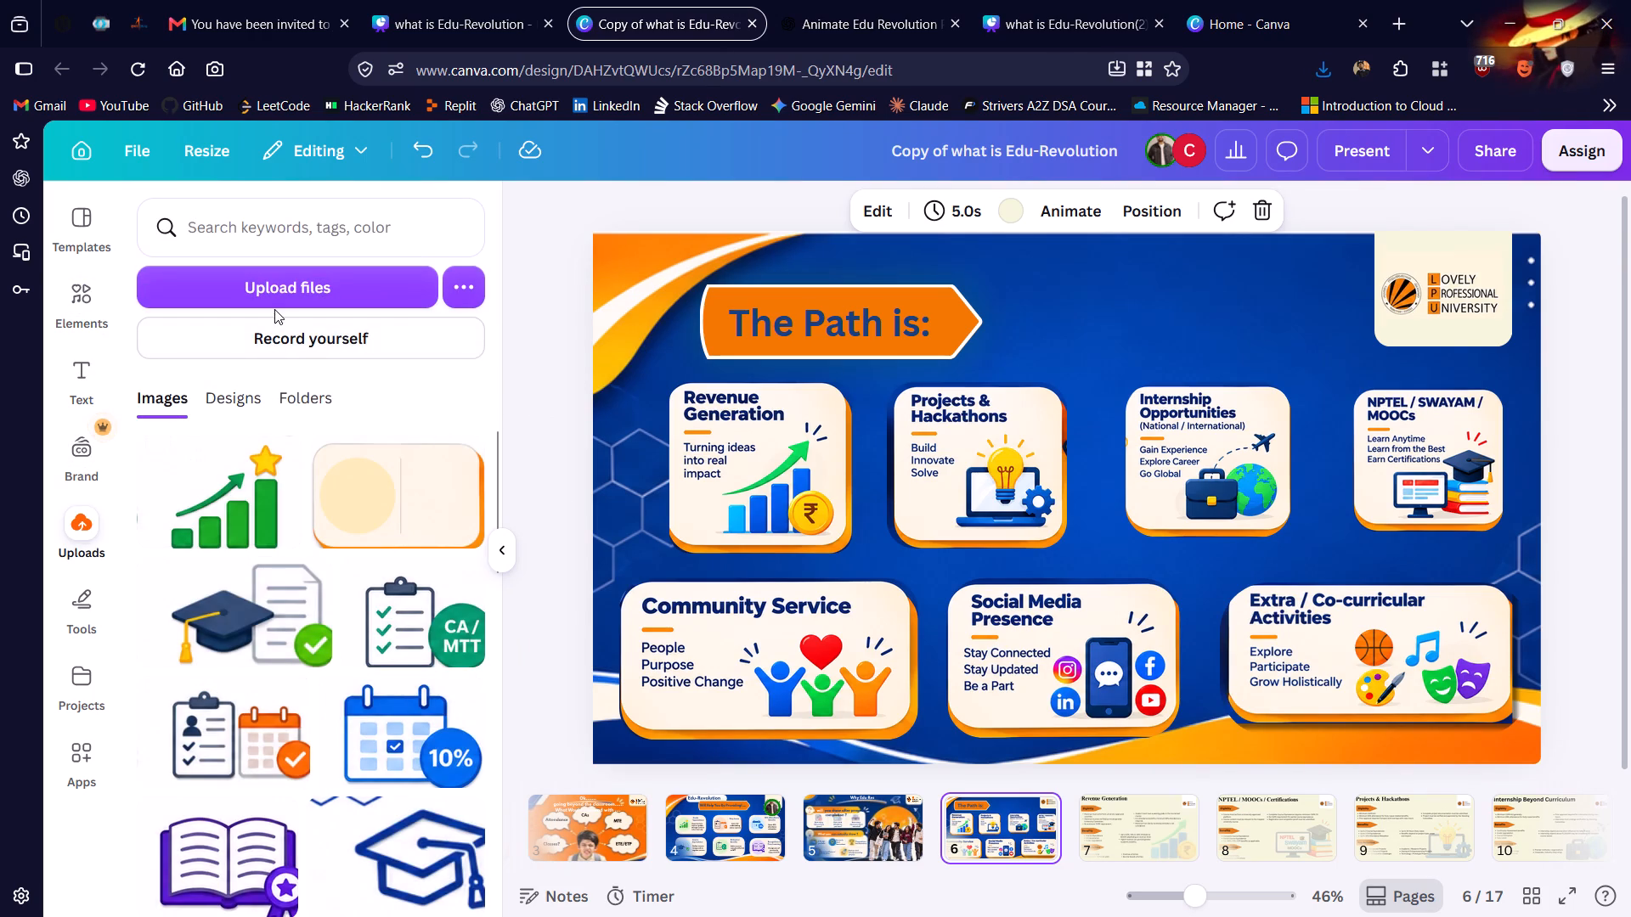
left_click(274, 309)
left_click(272, 294)
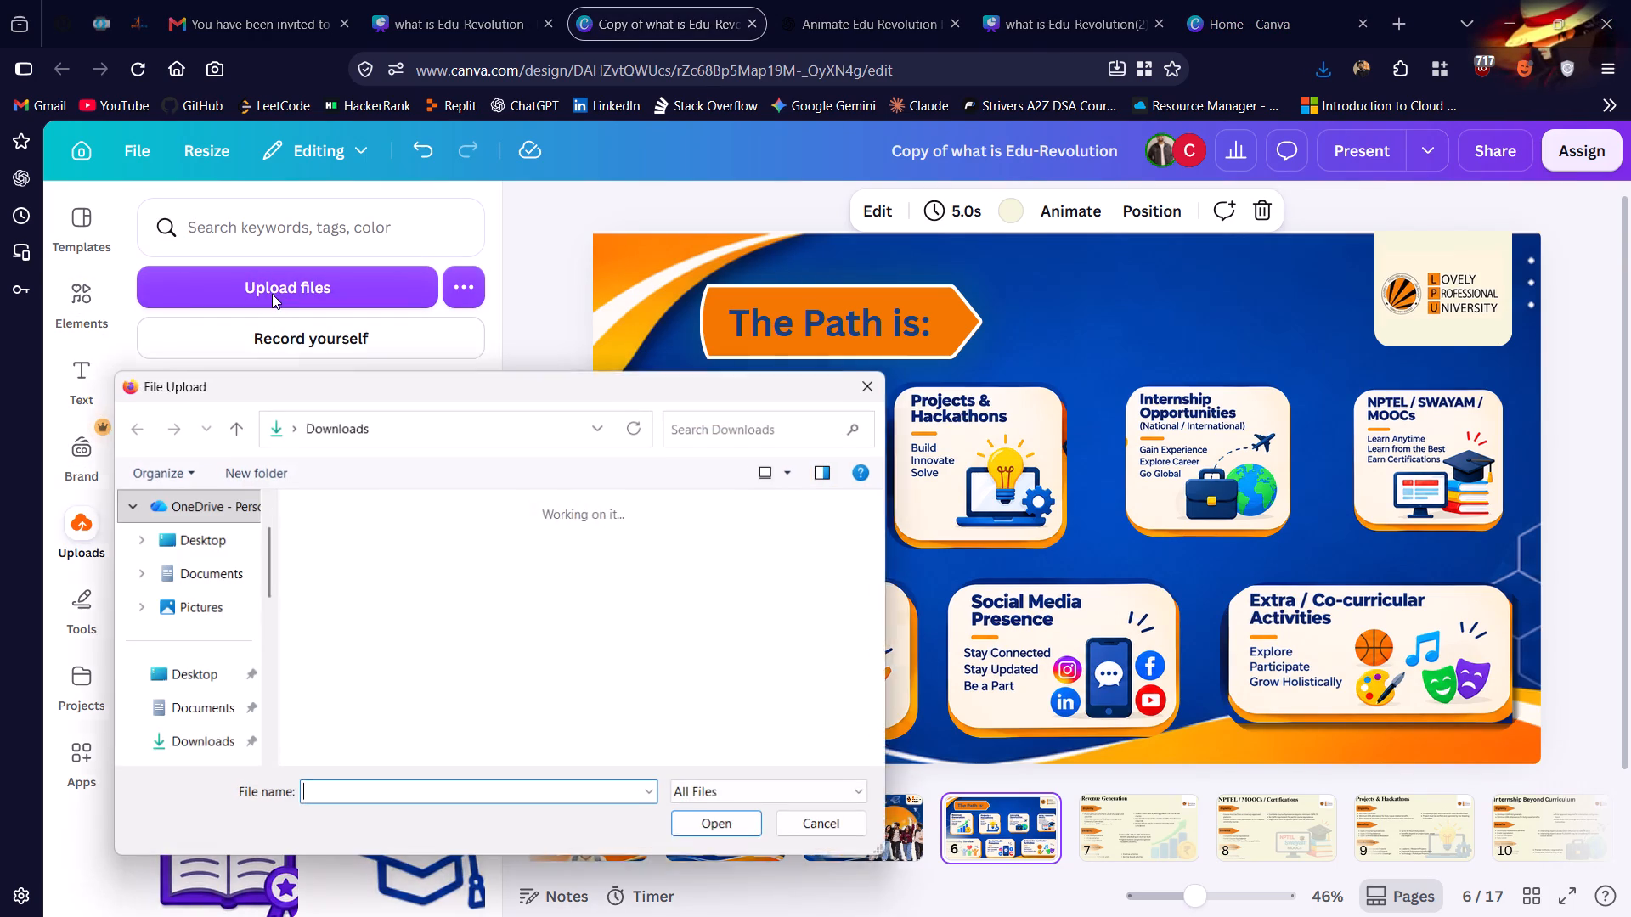
left_click(349, 586)
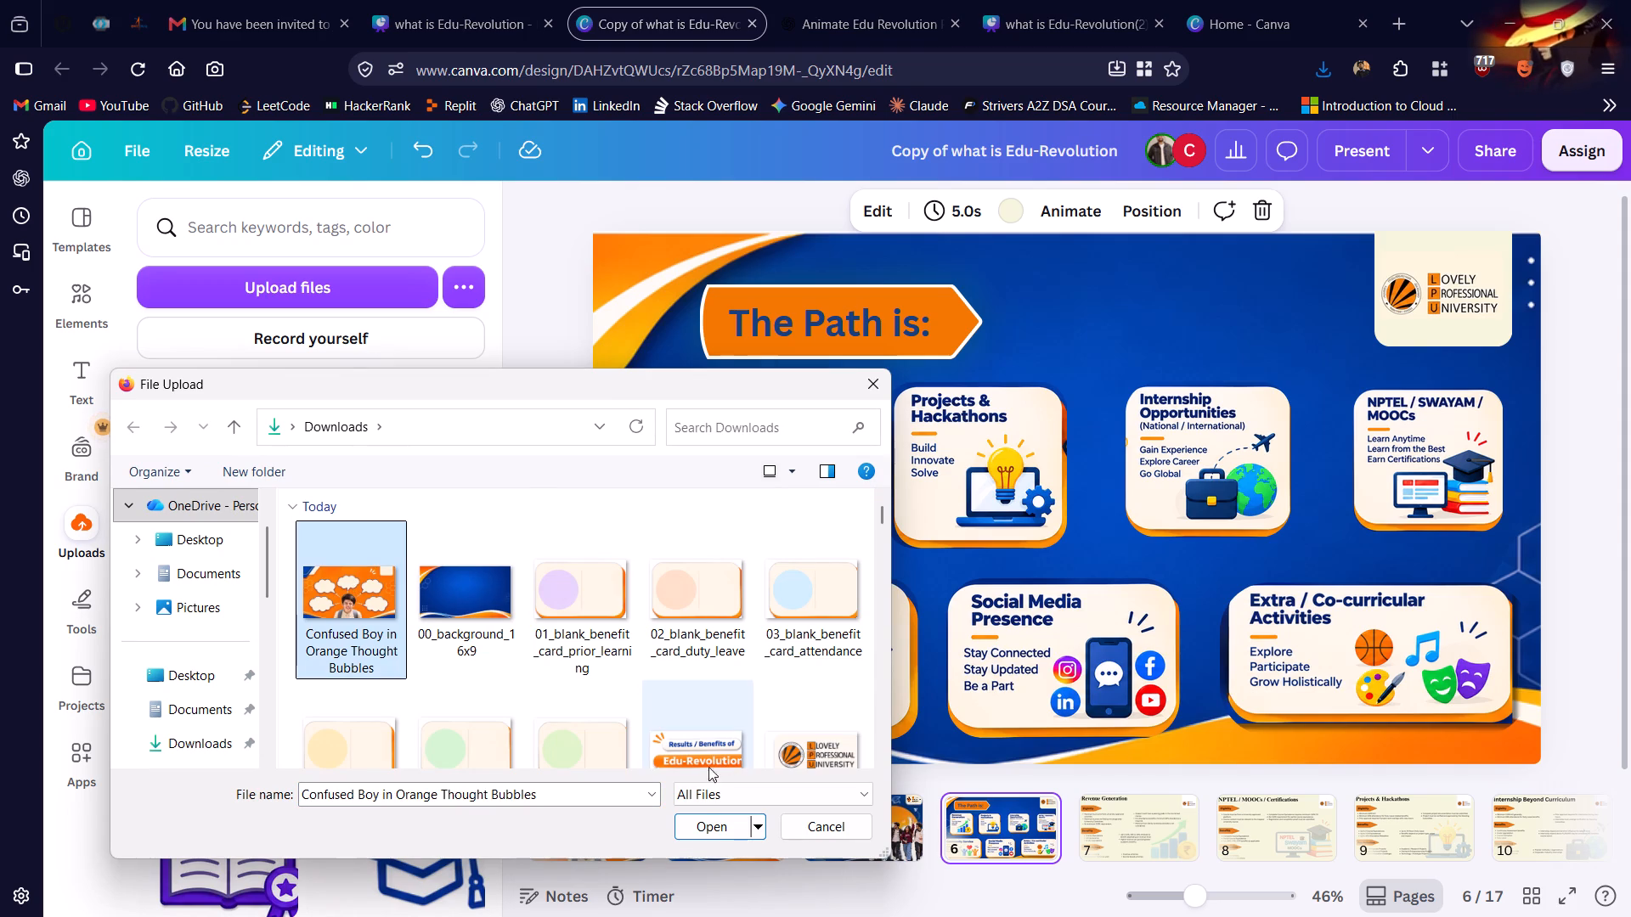
left_click(703, 832)
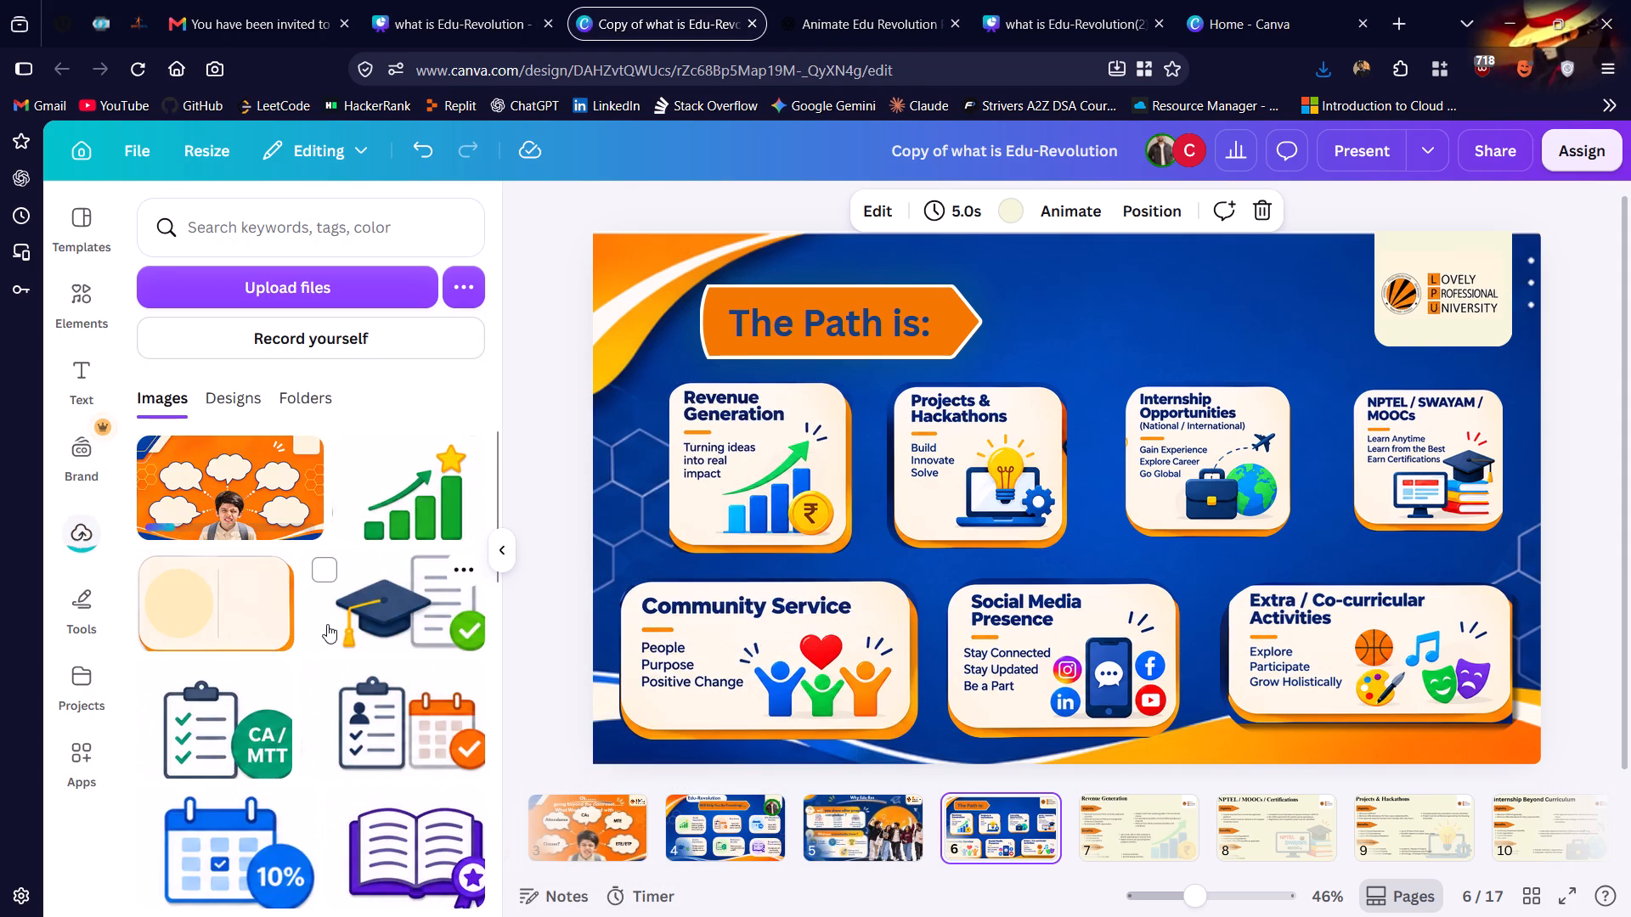
scroll(327, 624, "down", 1)
scroll(327, 624, "up", 3)
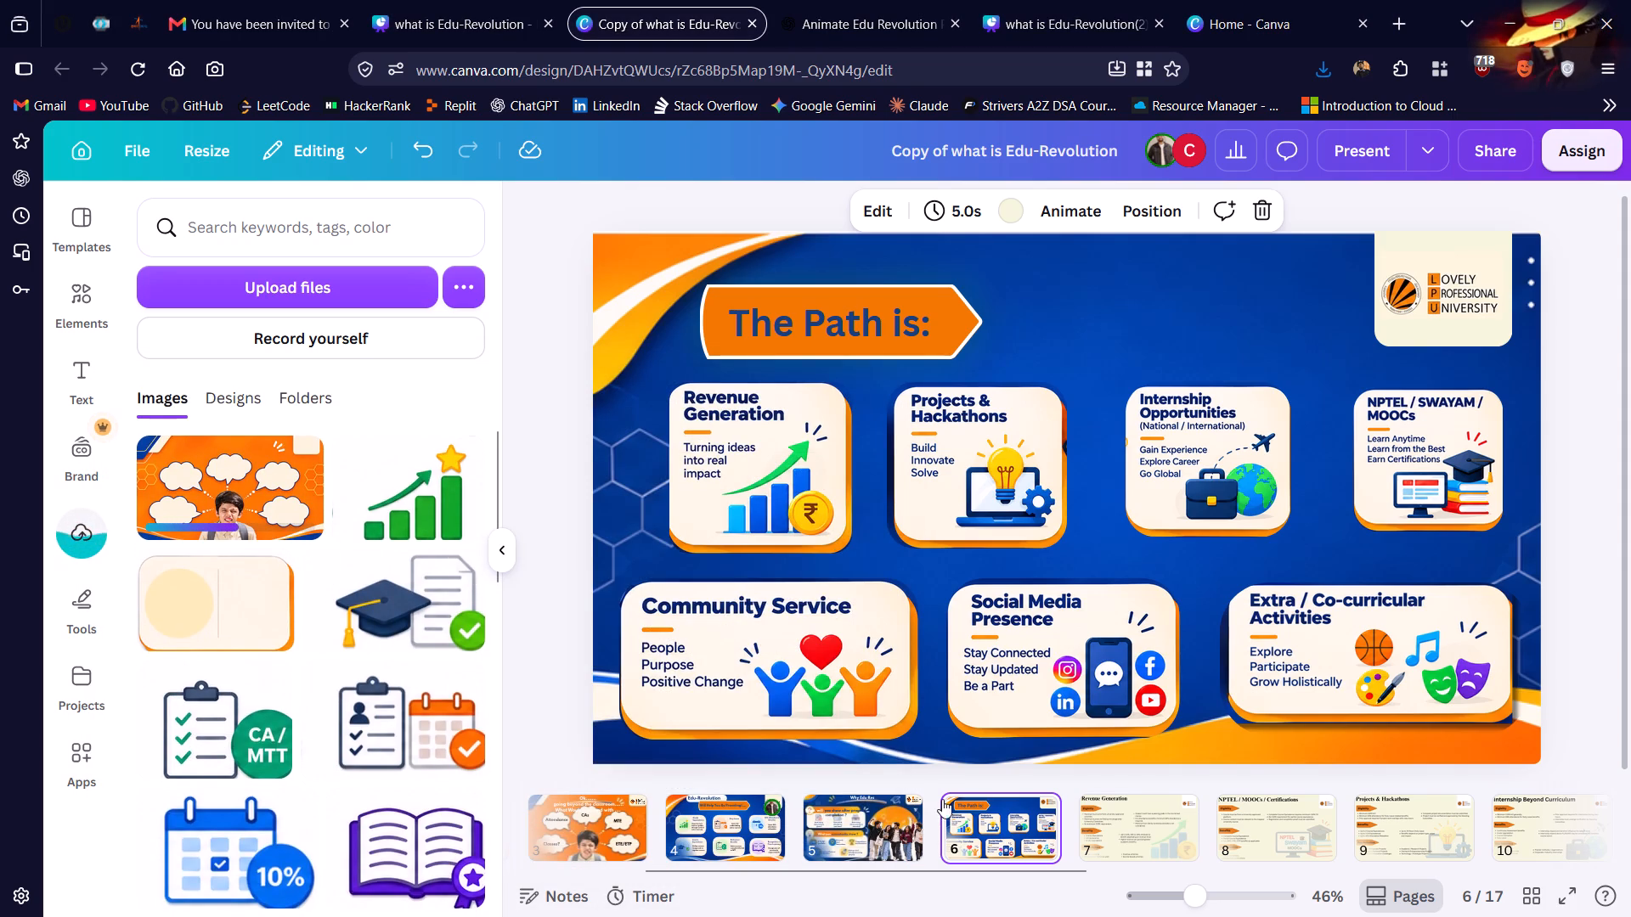
Go to page 3 and delete its existing thought-bubble background image.
left_click(832, 835)
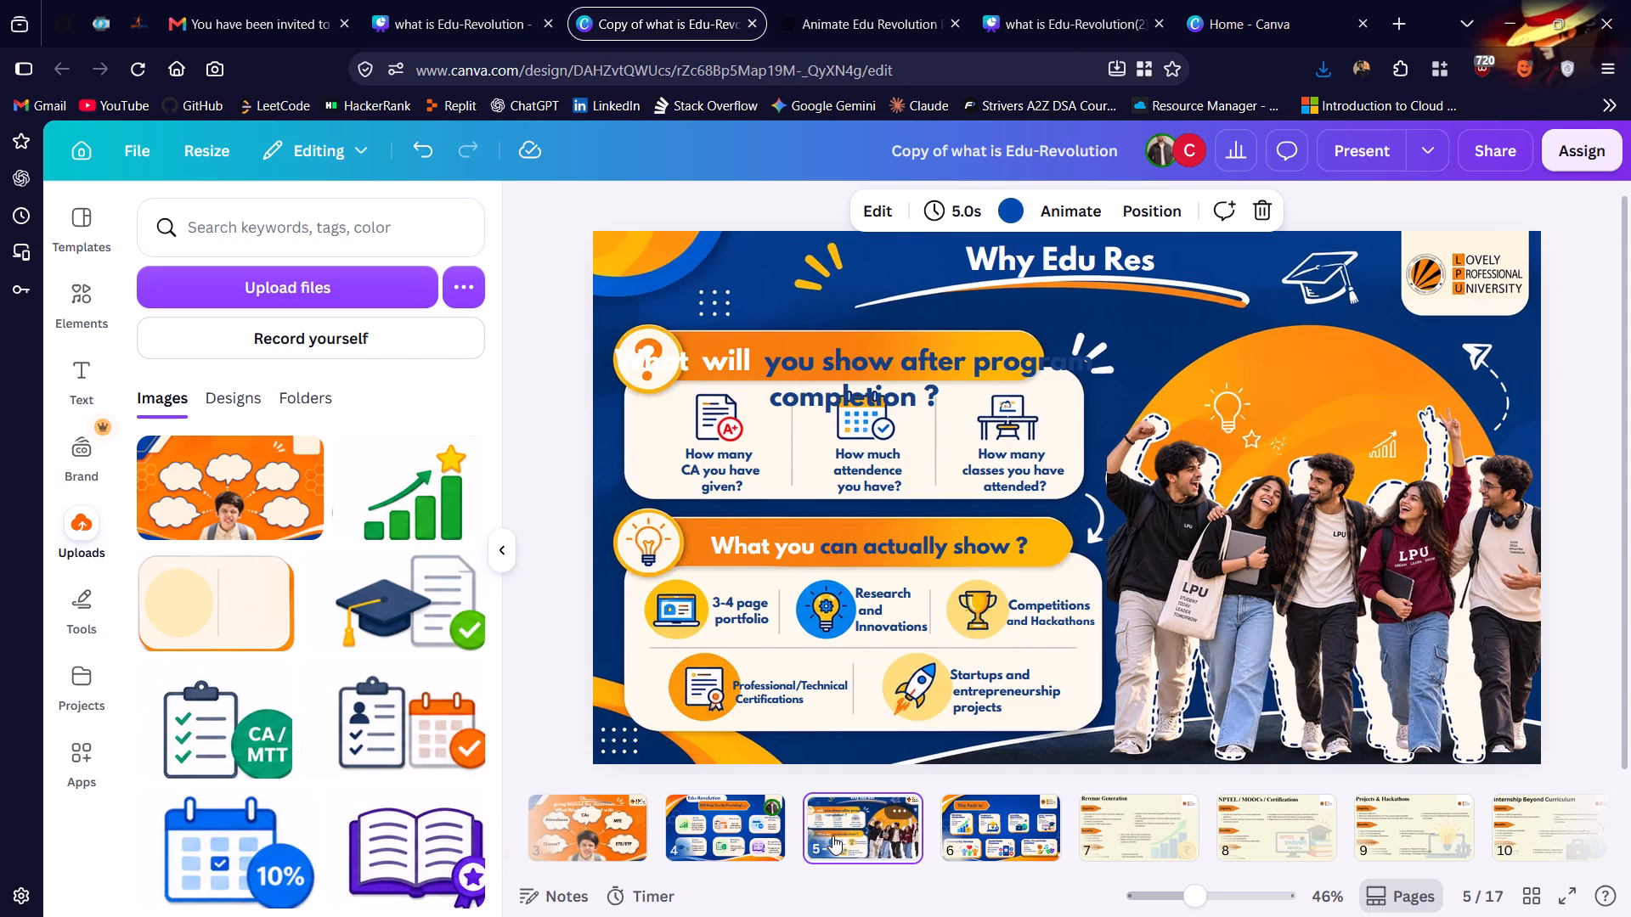
left_click(832, 835)
left_click(577, 816)
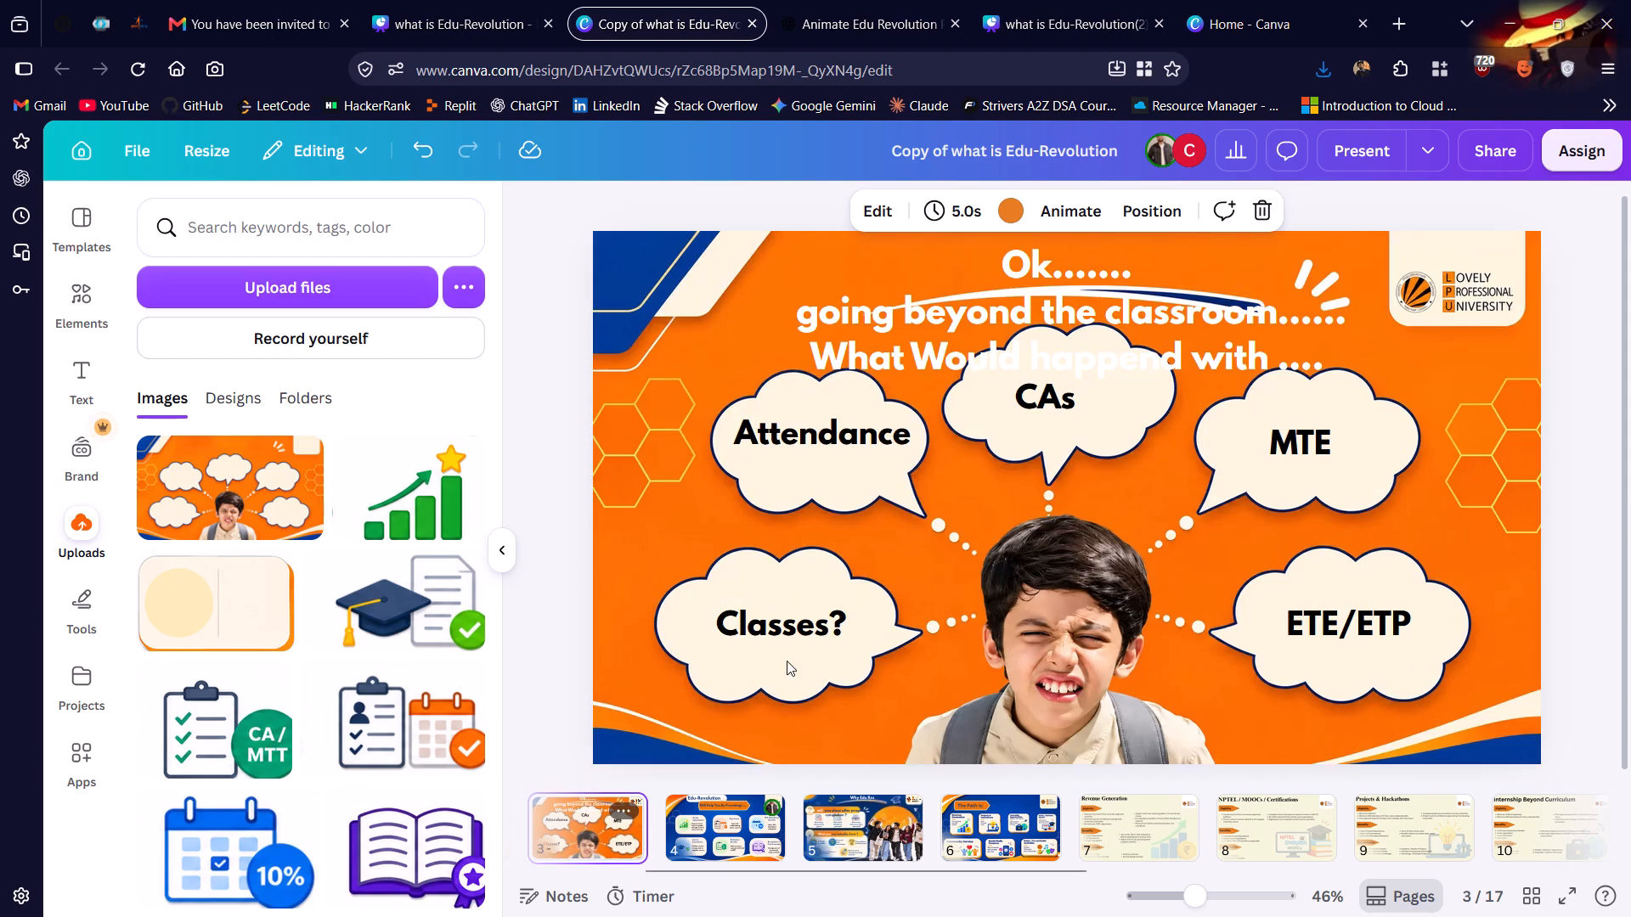
left_click(736, 357)
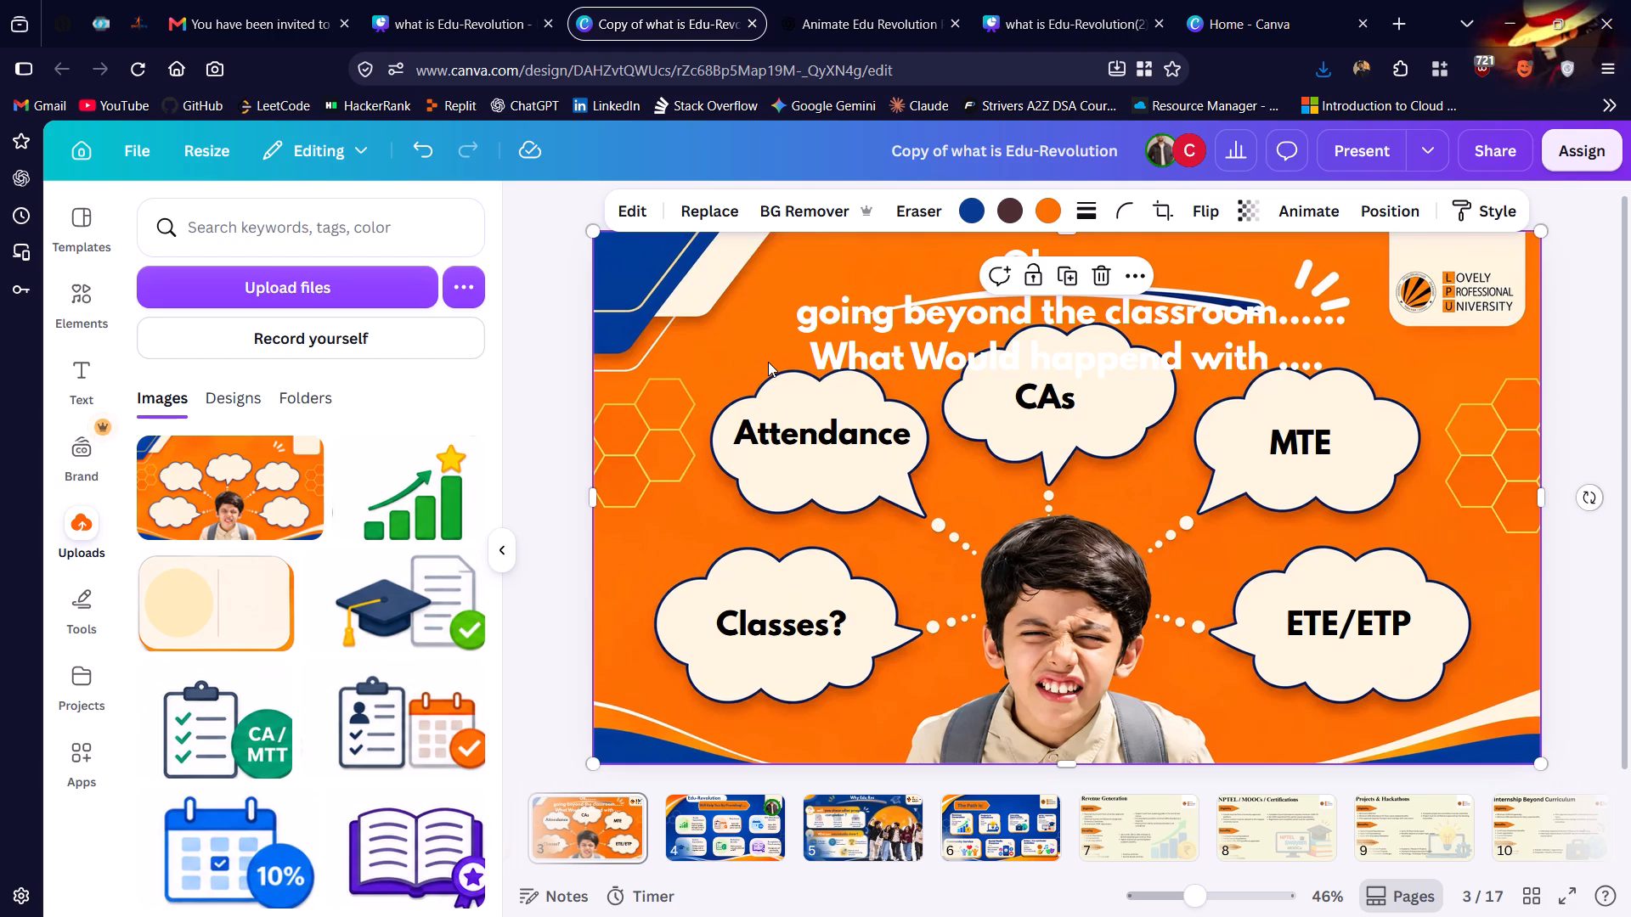
key("Delete")
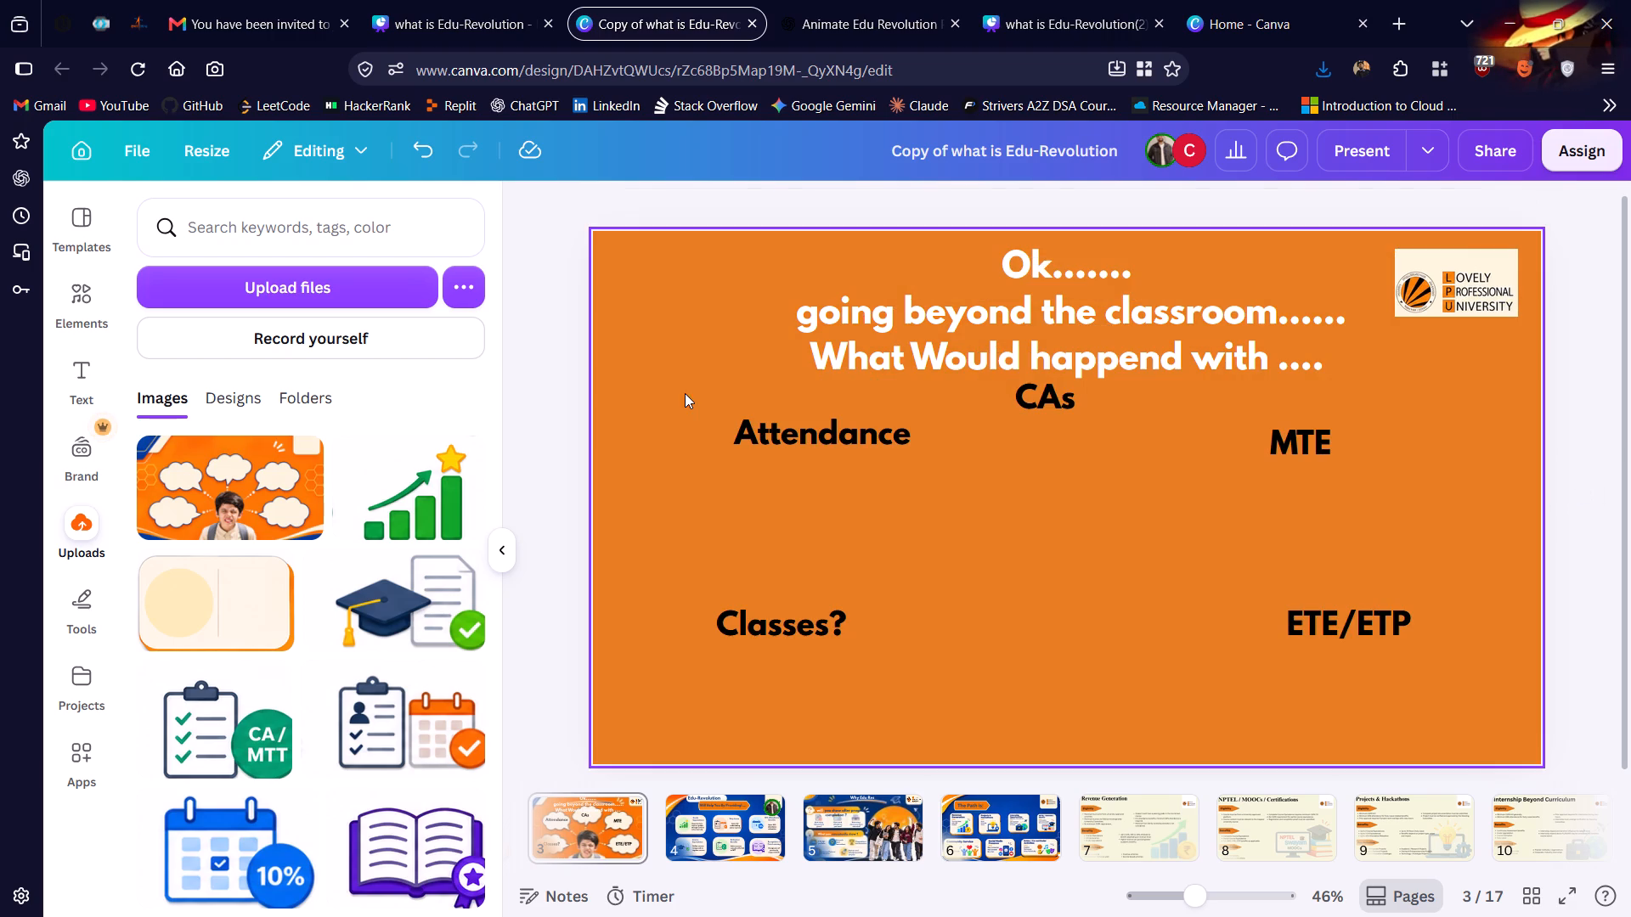
Place the newly uploaded thought-bubble image on page 3 and enlarge it to fill the page, about 1,920 by 1,079.
left_click_drag(232, 461, 721, 408)
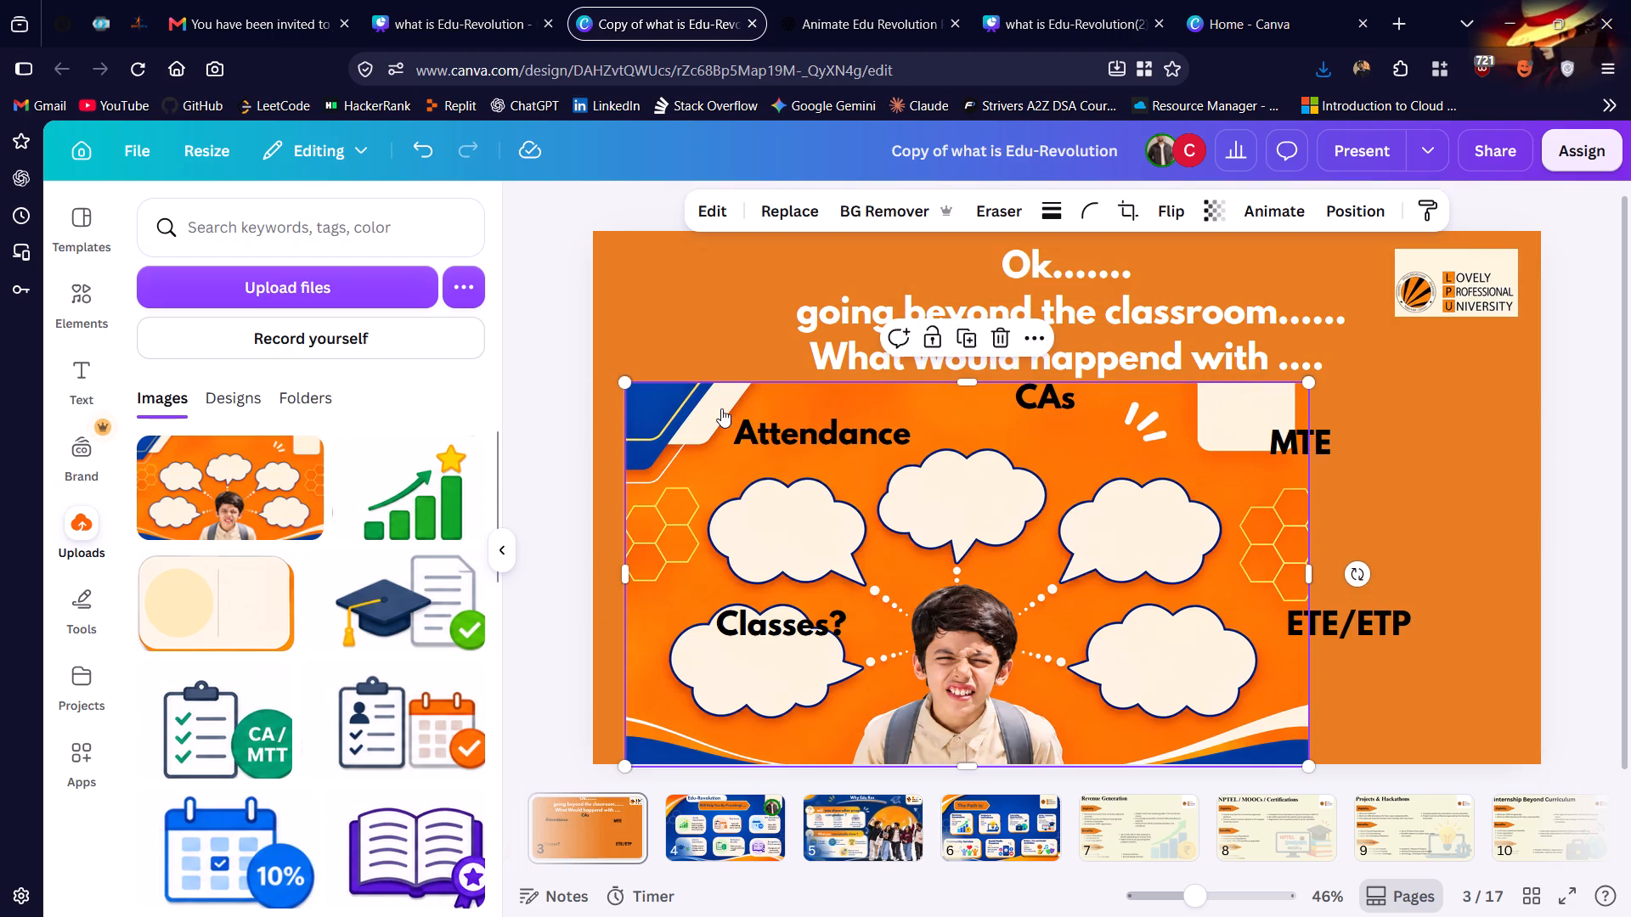
left_click_drag(626, 379, 607, 246)
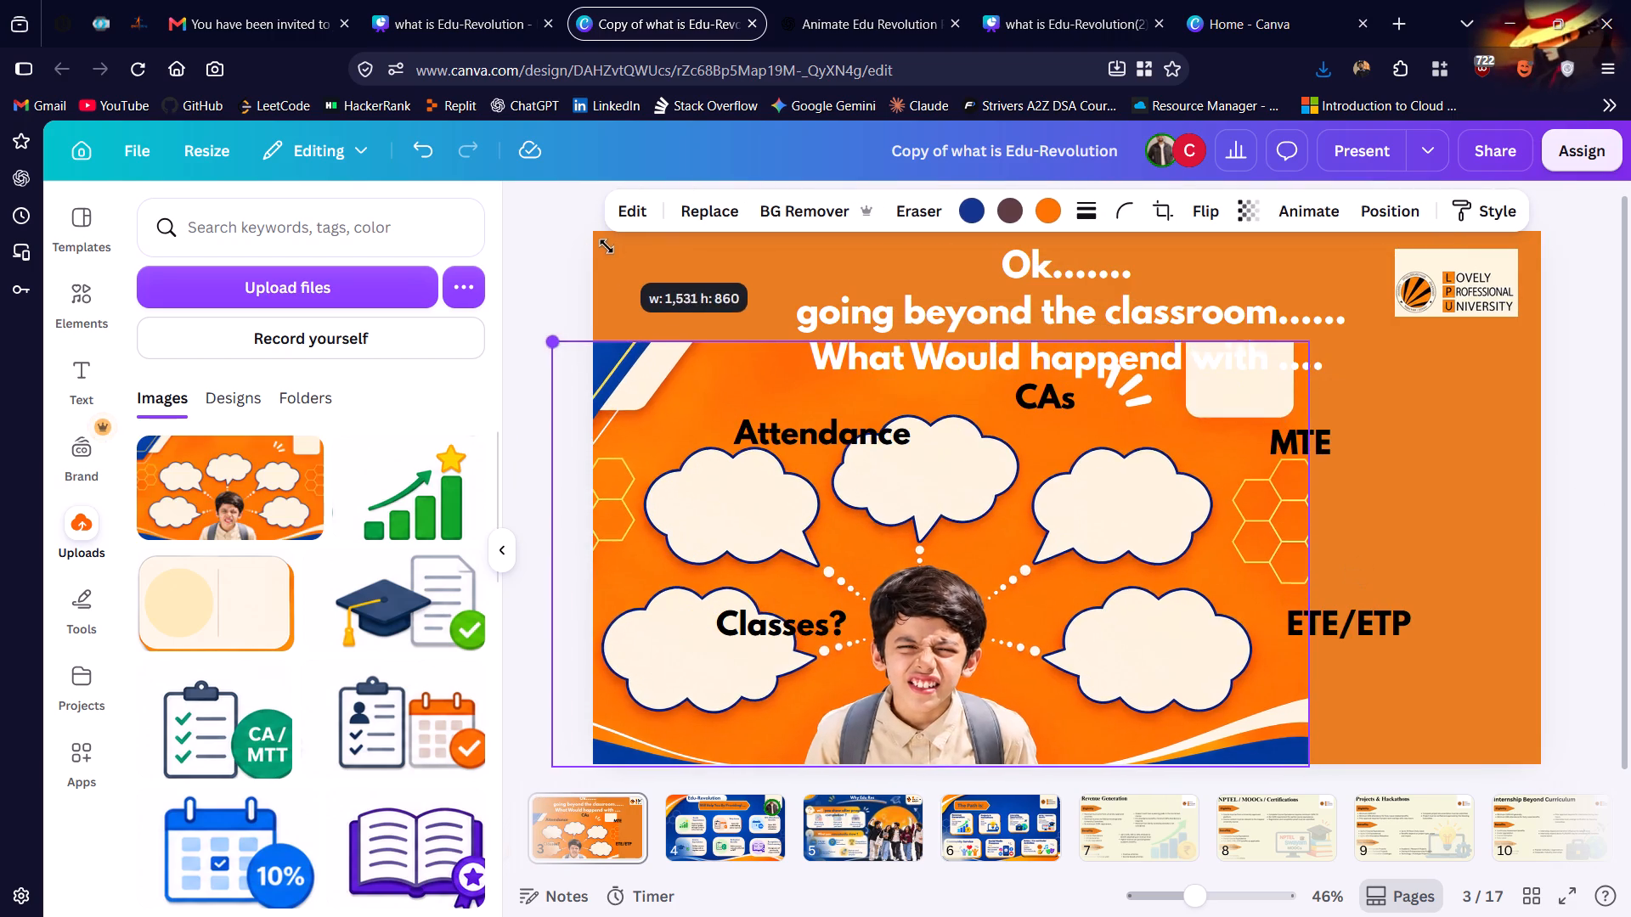
left_click_drag(607, 246, 638, 284)
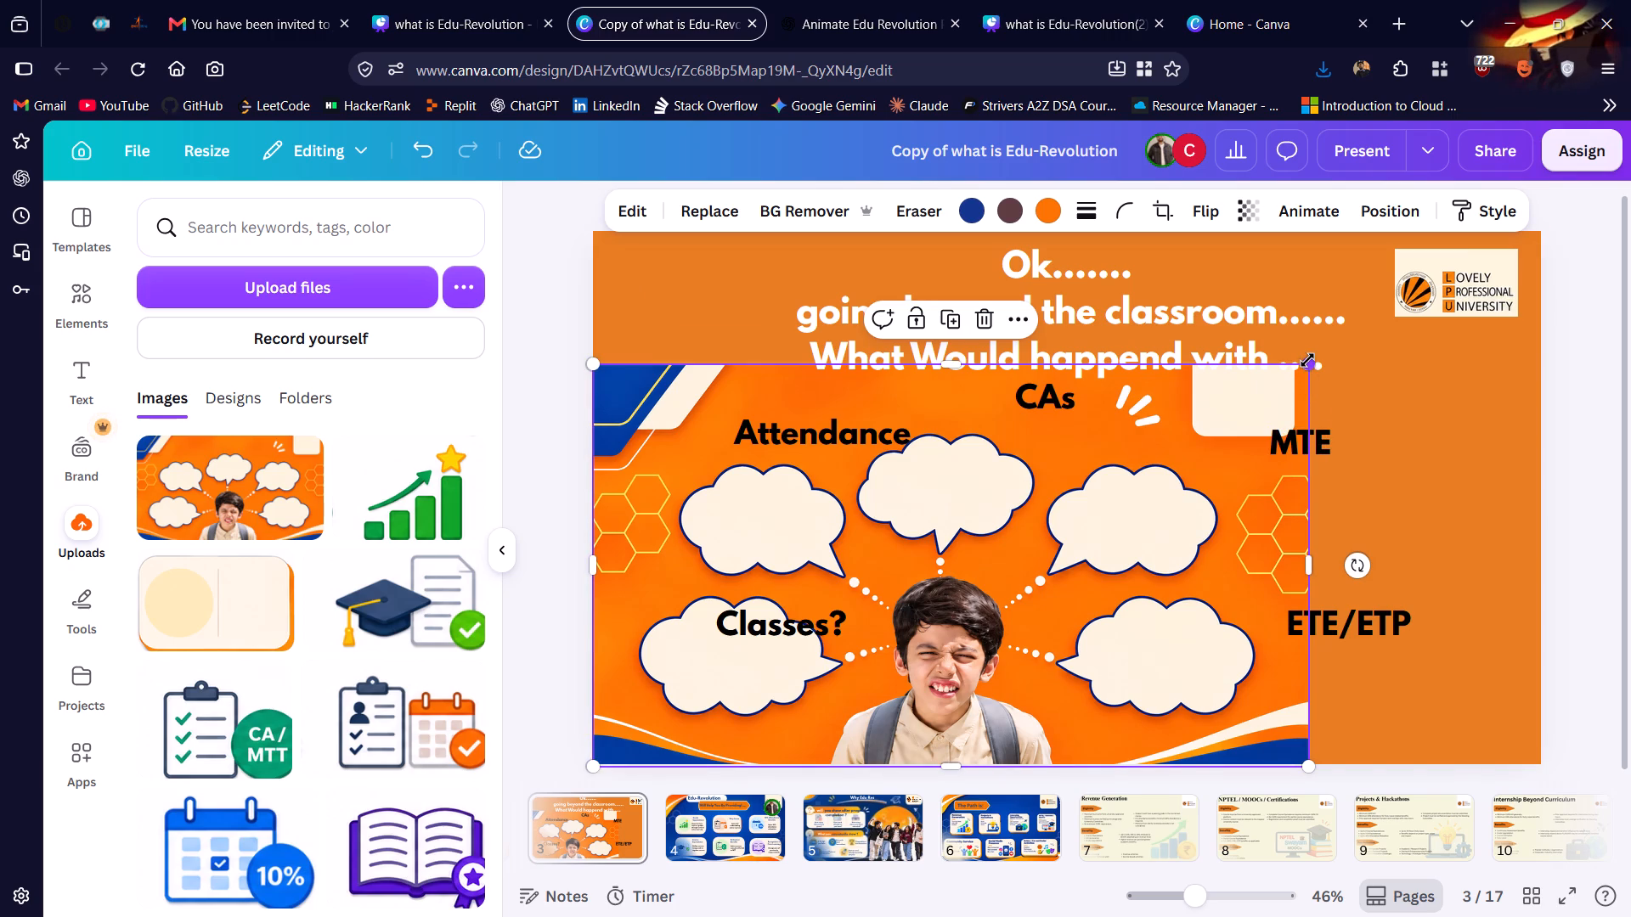
left_click_drag(1307, 360, 1532, 228)
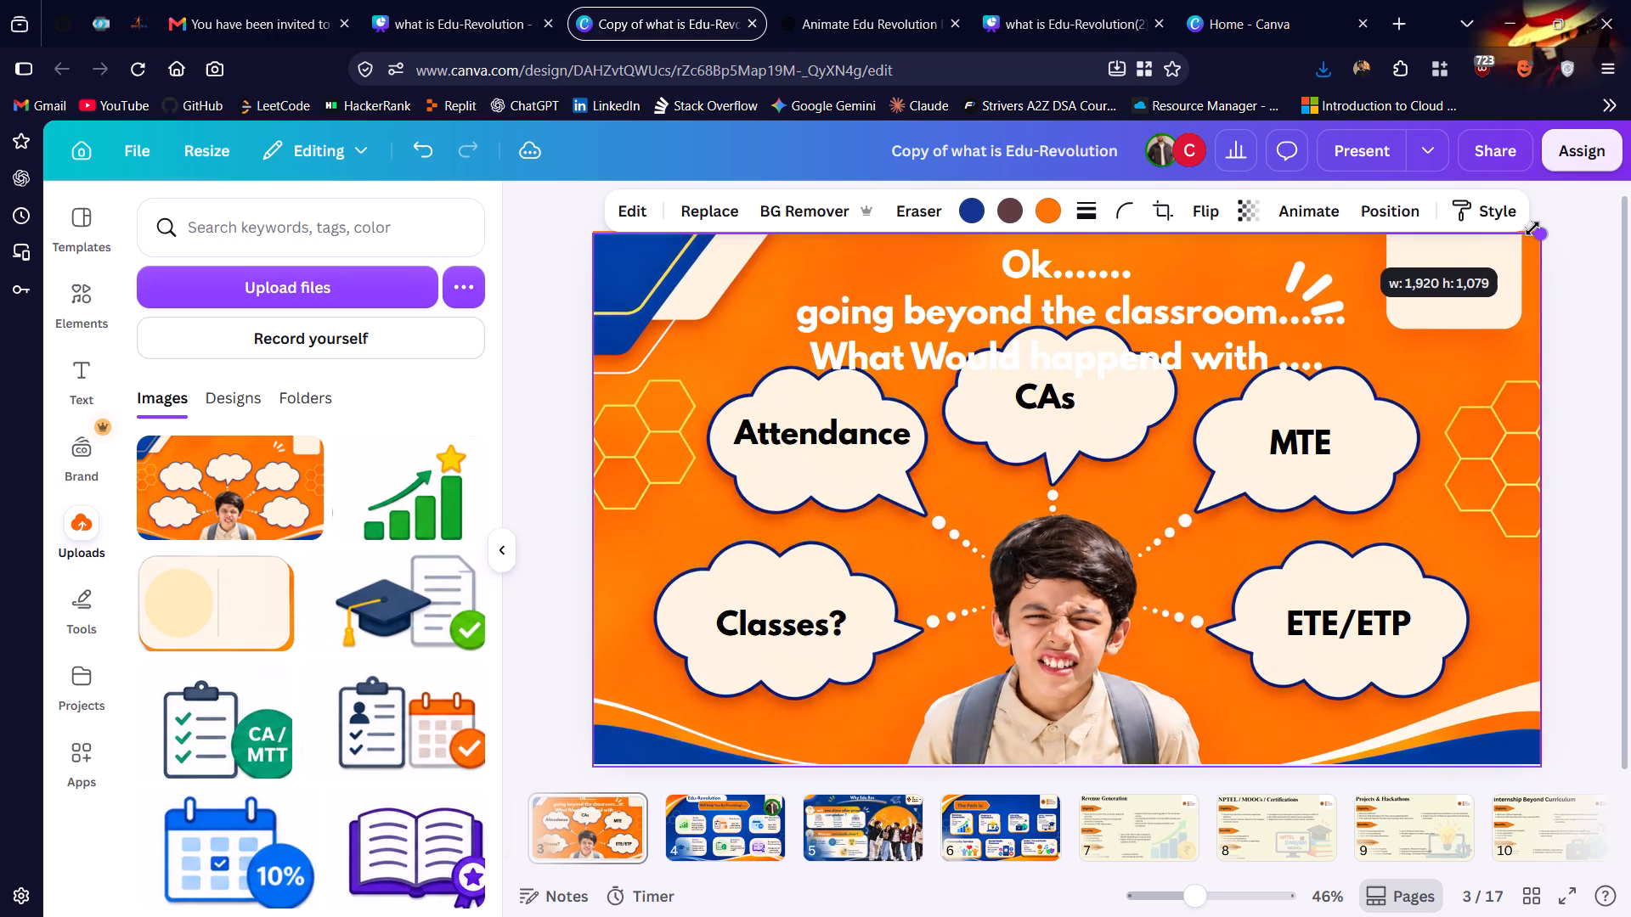
Widen the "Ok....... going beyond the classroom" heading's text box and move it slightly up towards the page's top edge.
left_click(1236, 357)
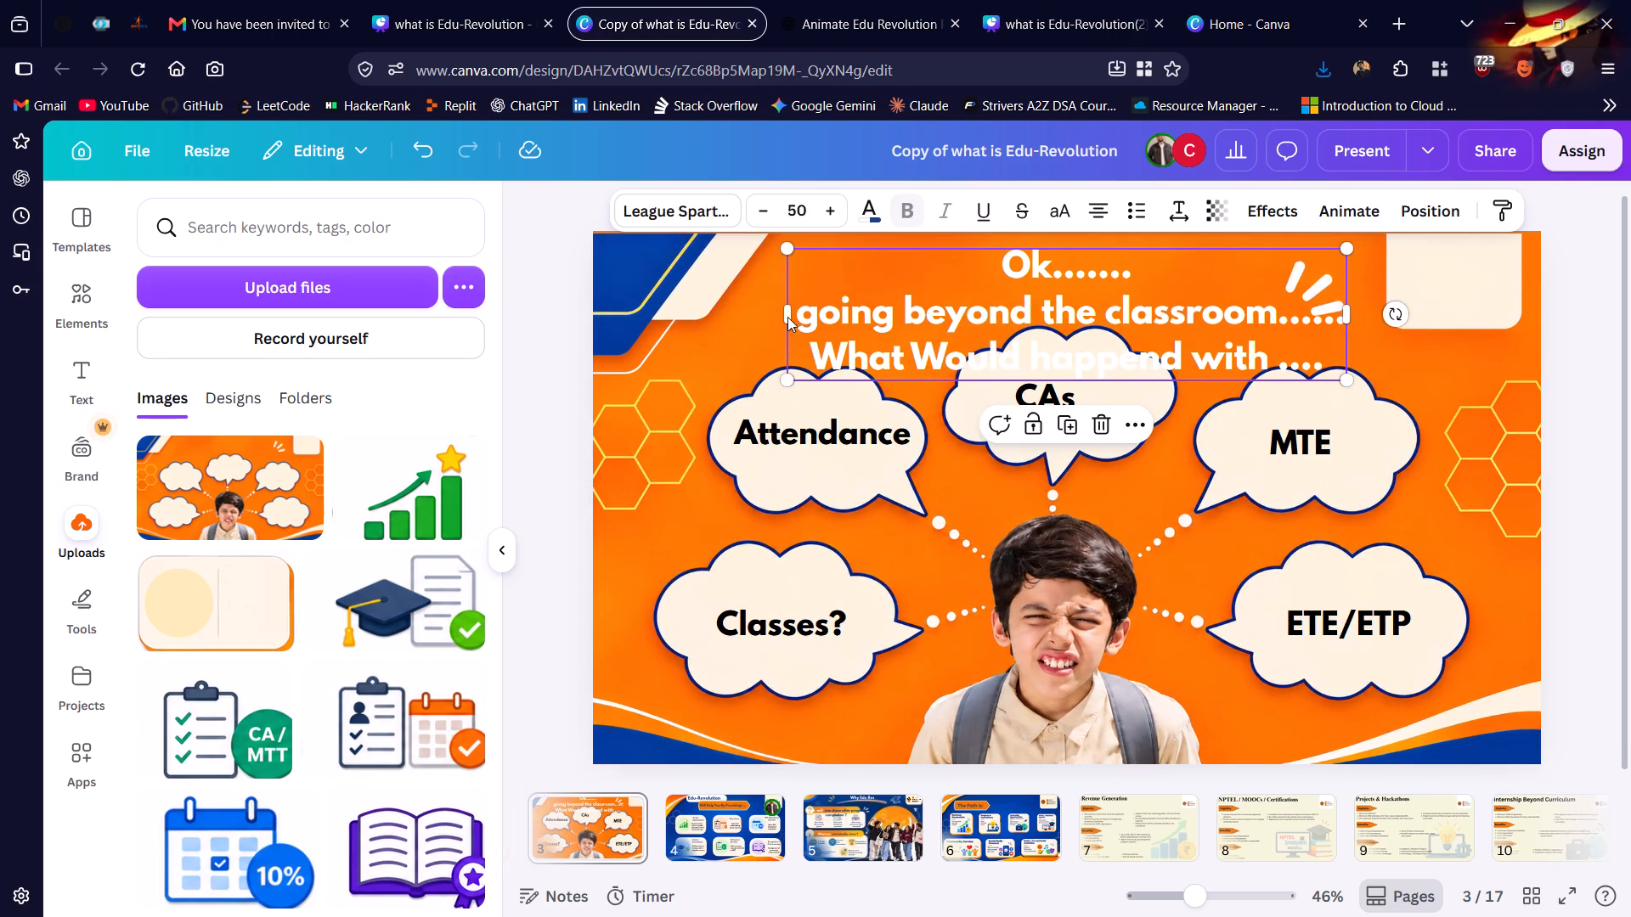
left_click_drag(786, 314, 728, 312)
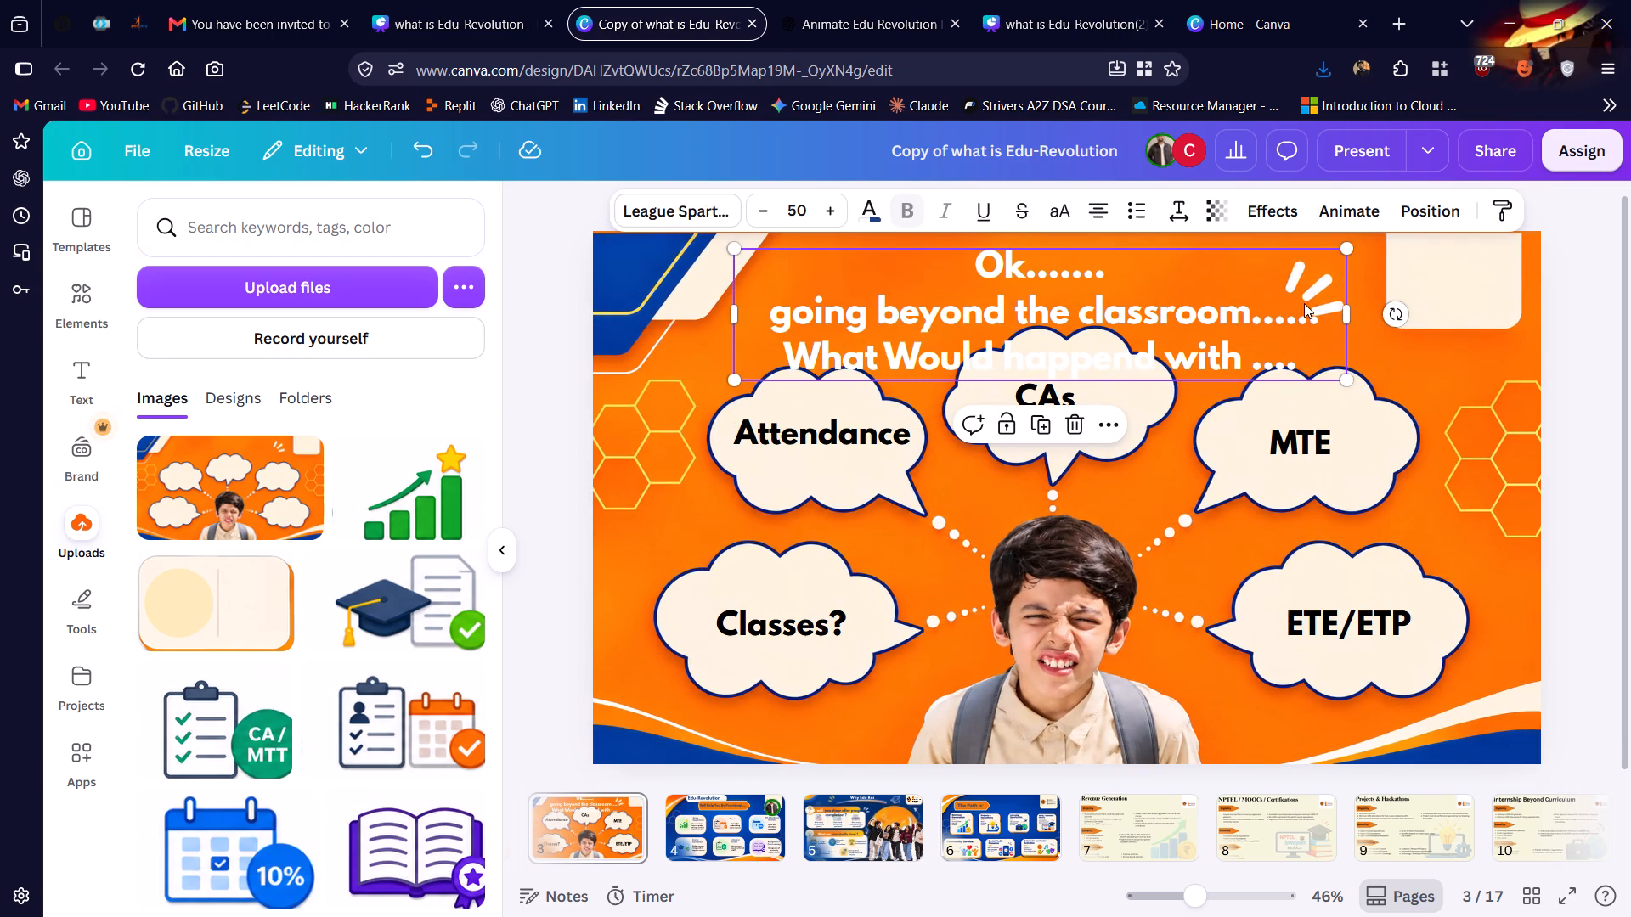
double_click(1345, 315)
left_click(1345, 315)
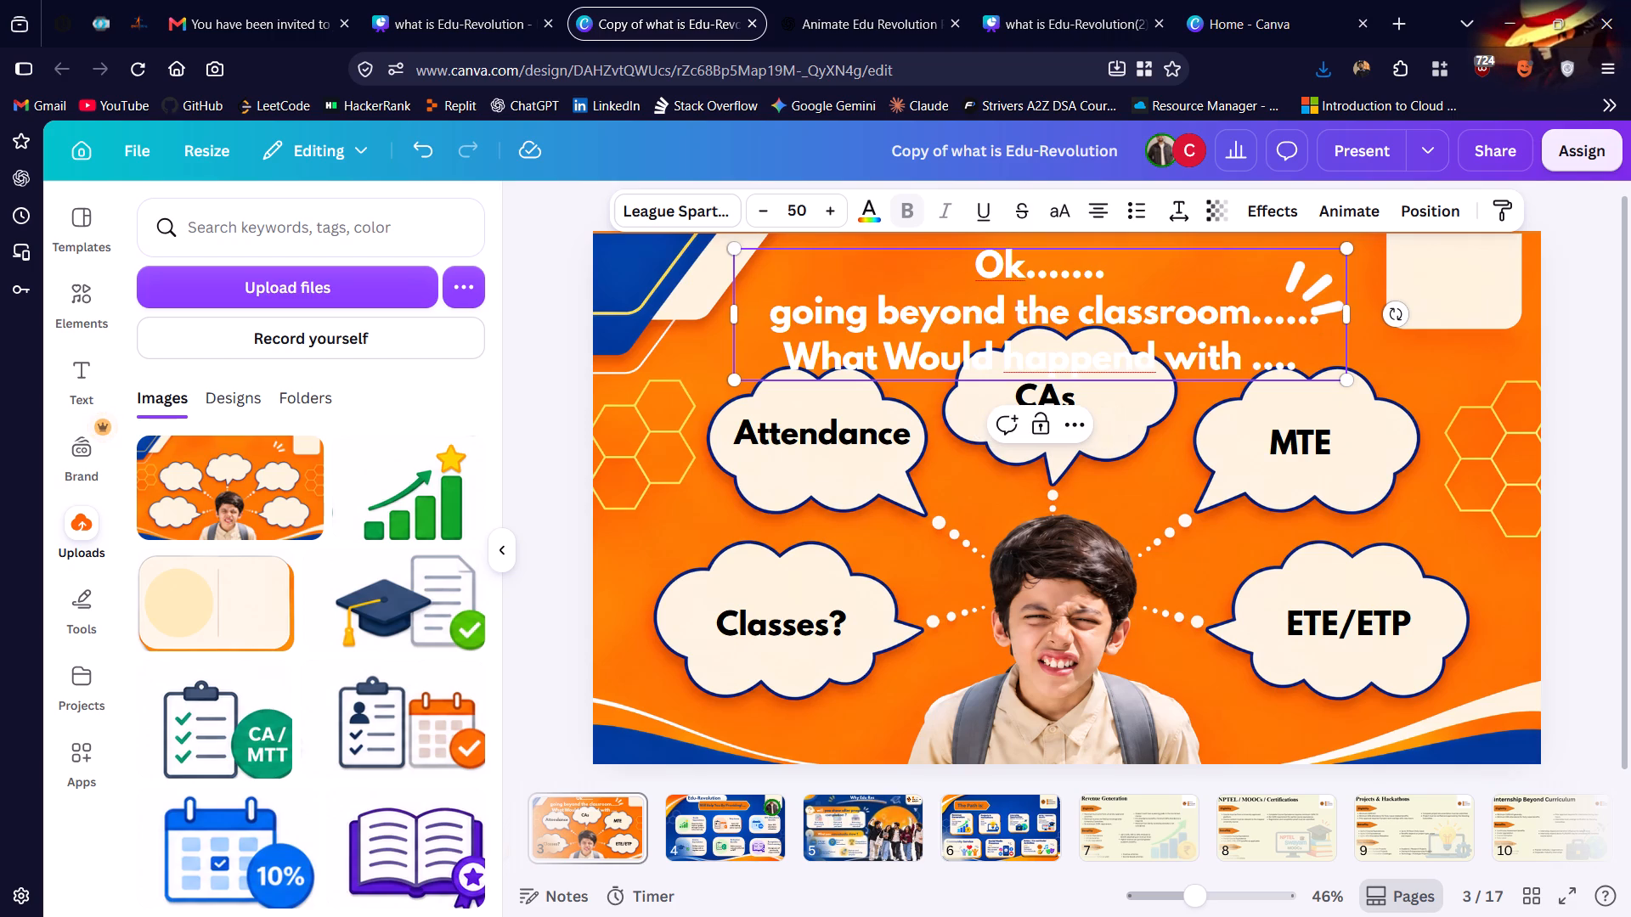
double_click(1345, 314)
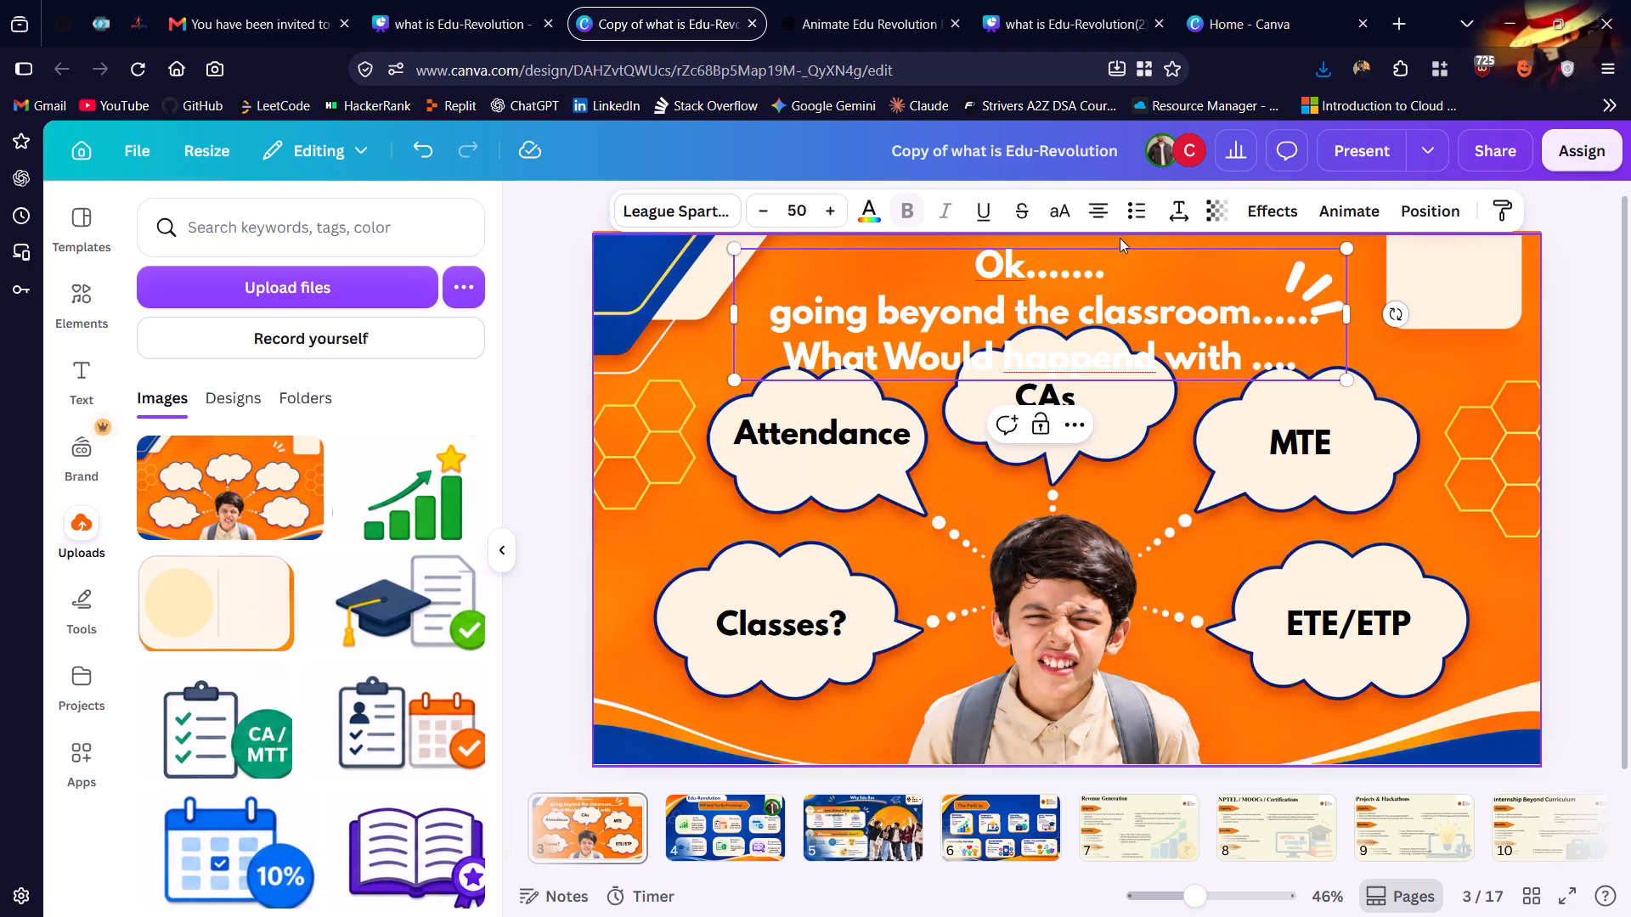
left_click_drag(1110, 247, 1110, 237)
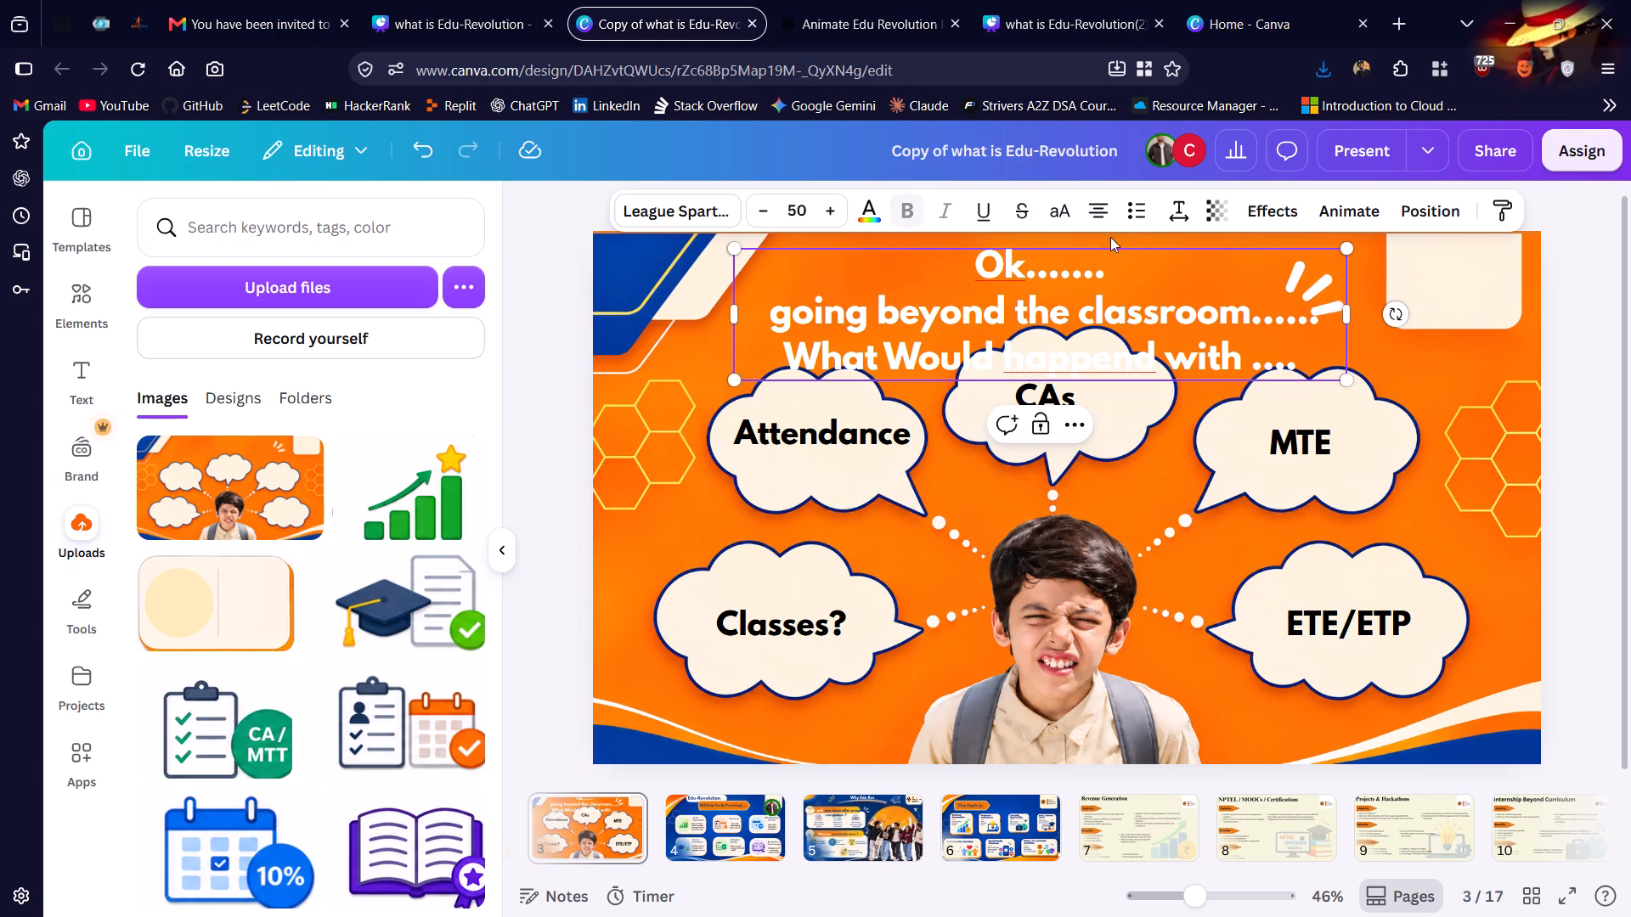
left_click_drag(1110, 237, 1119, 236)
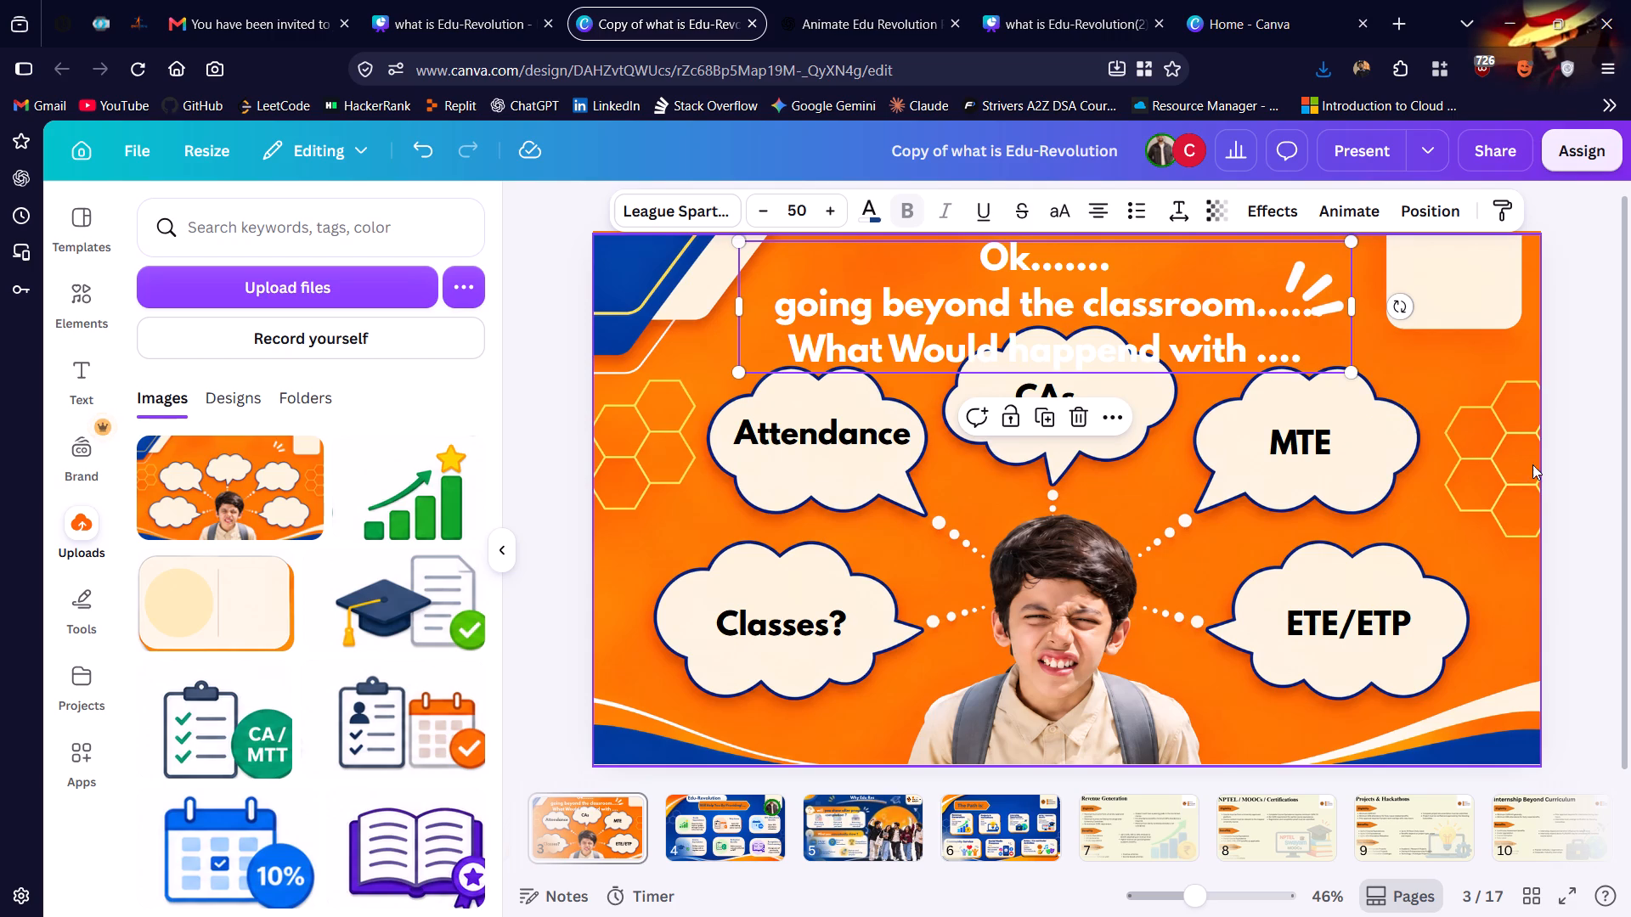
left_click(1570, 454)
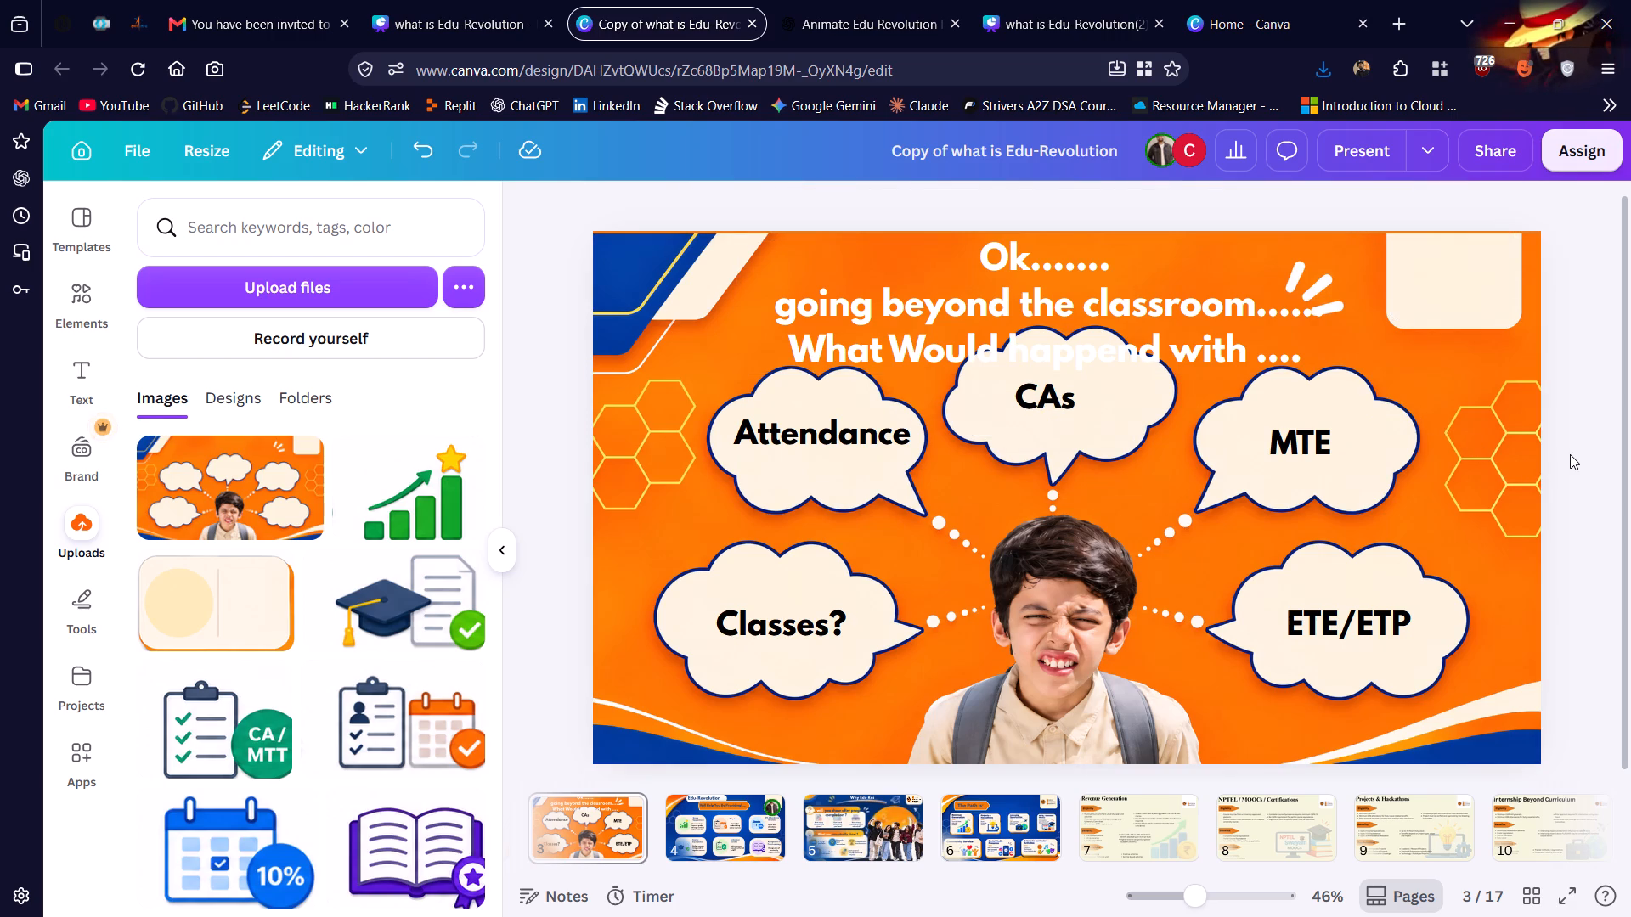
Close the enlarged image preview in ChatGPT, then return to Canva and capture a screenshot of the whole of page 3.
left_click(901, 0)
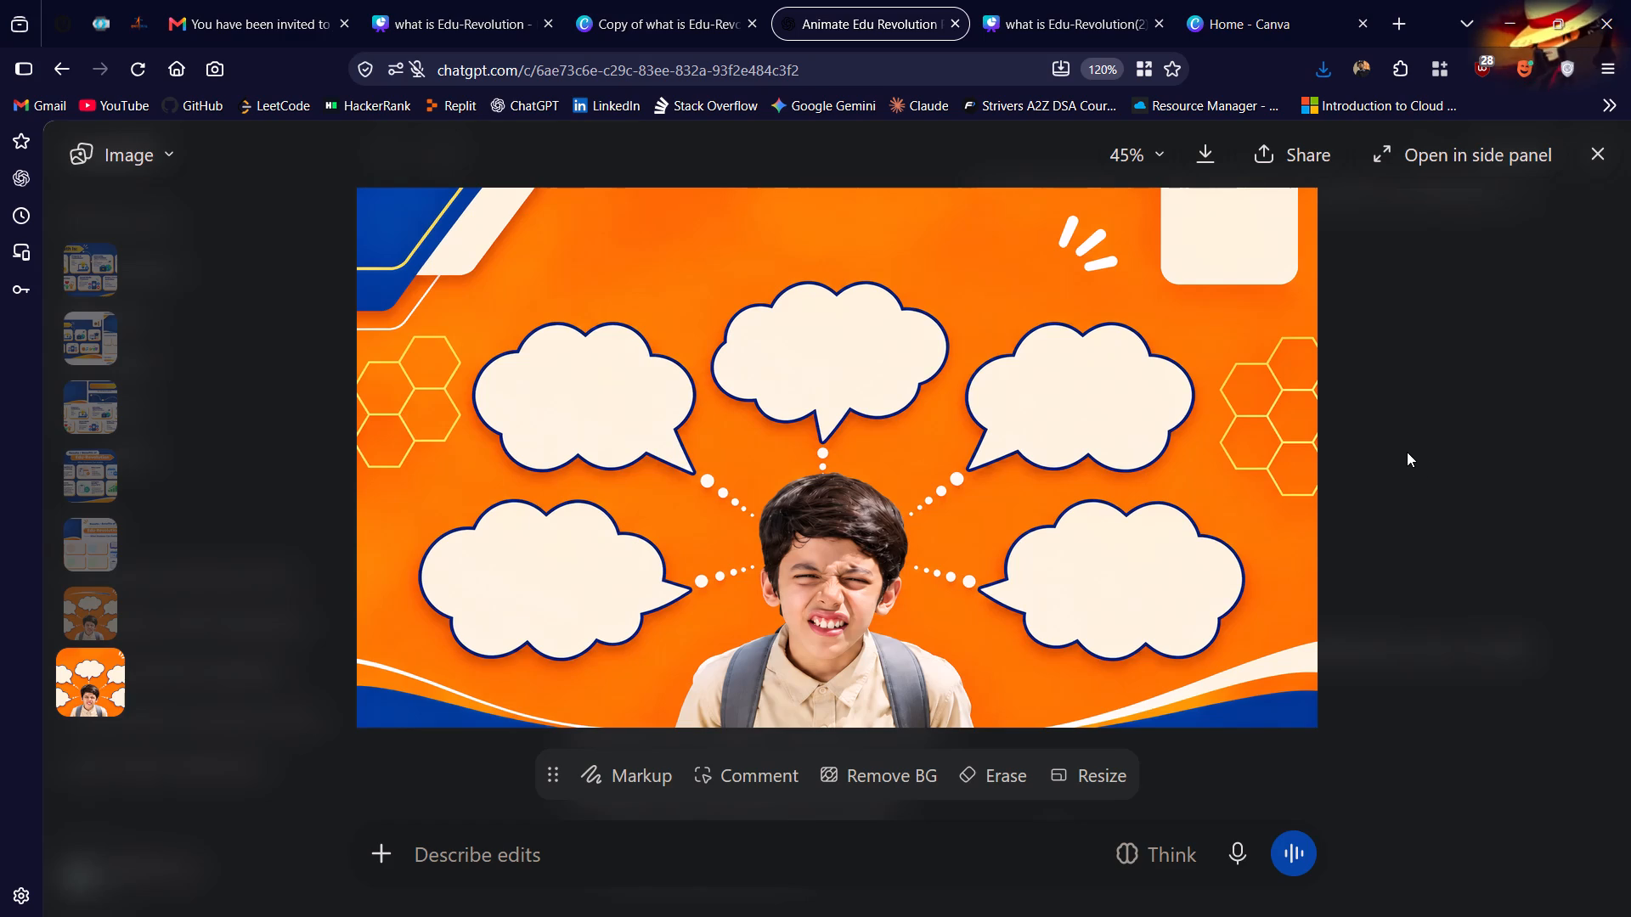
left_click(1457, 482)
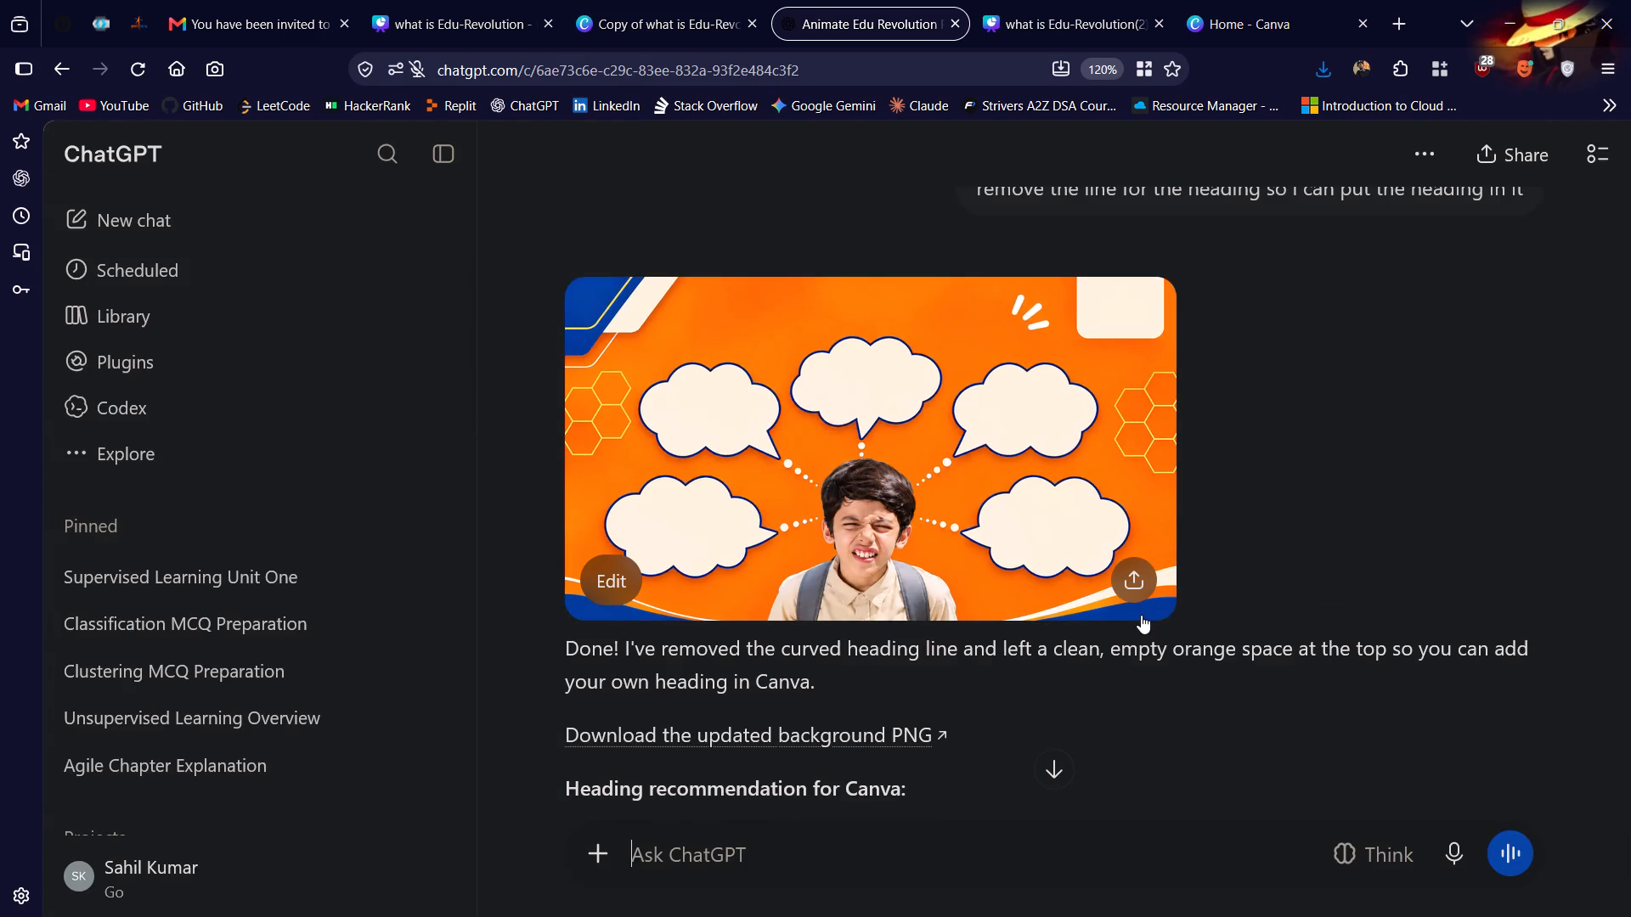
scroll(1141, 615, "down", 1)
left_click(733, 0)
key("shift+super+s")
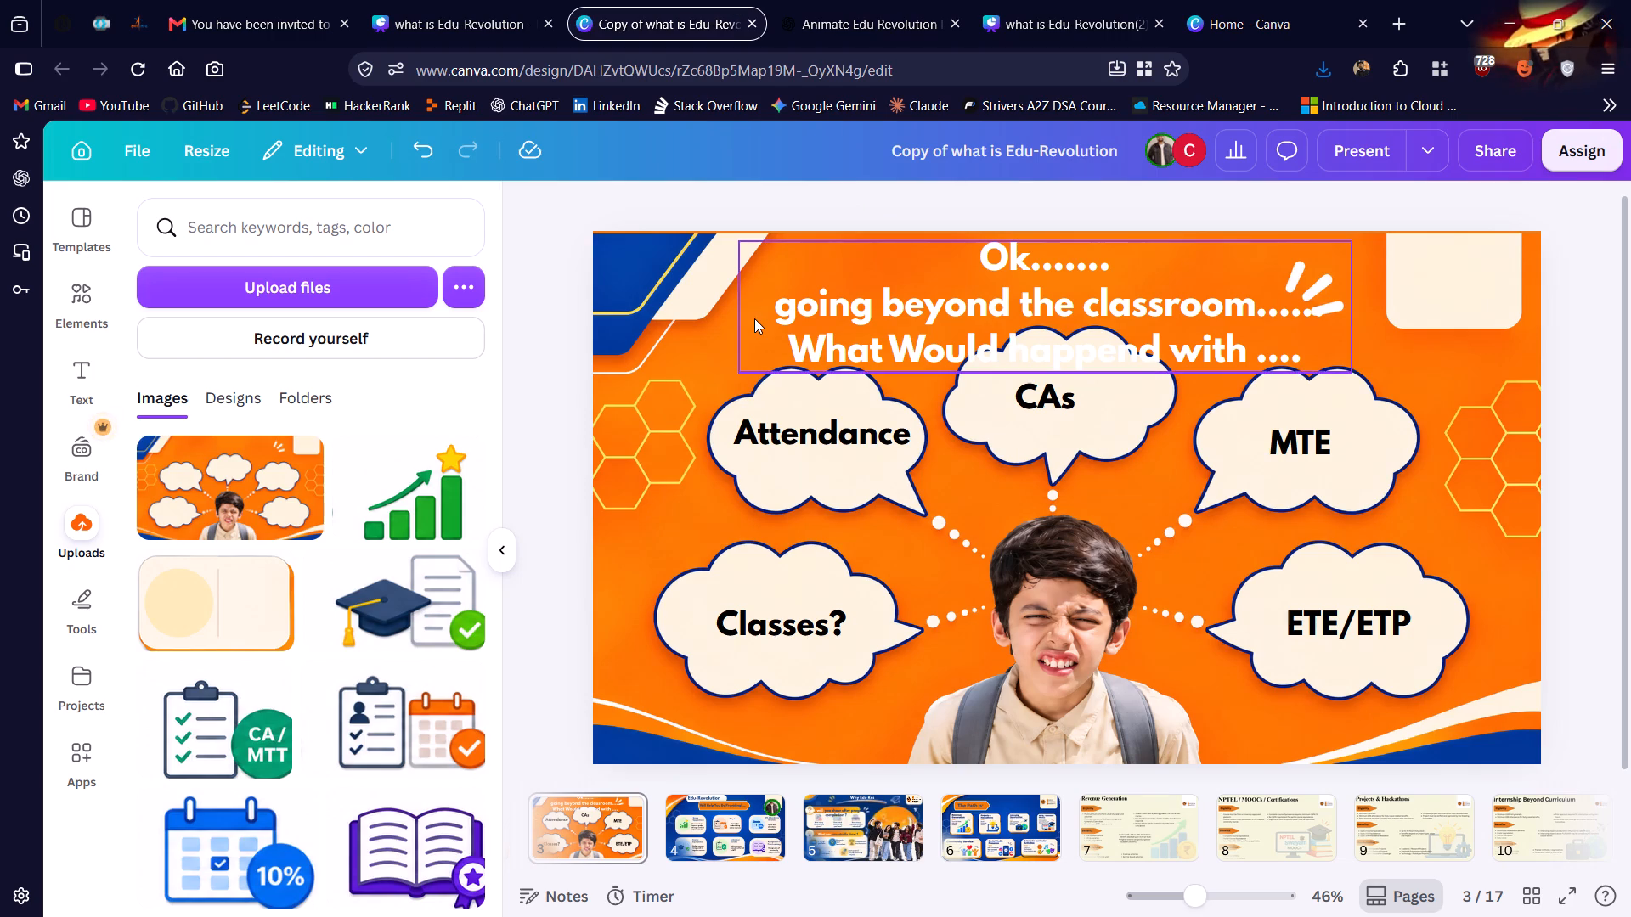
left_click_drag(567, 217, 1564, 732)
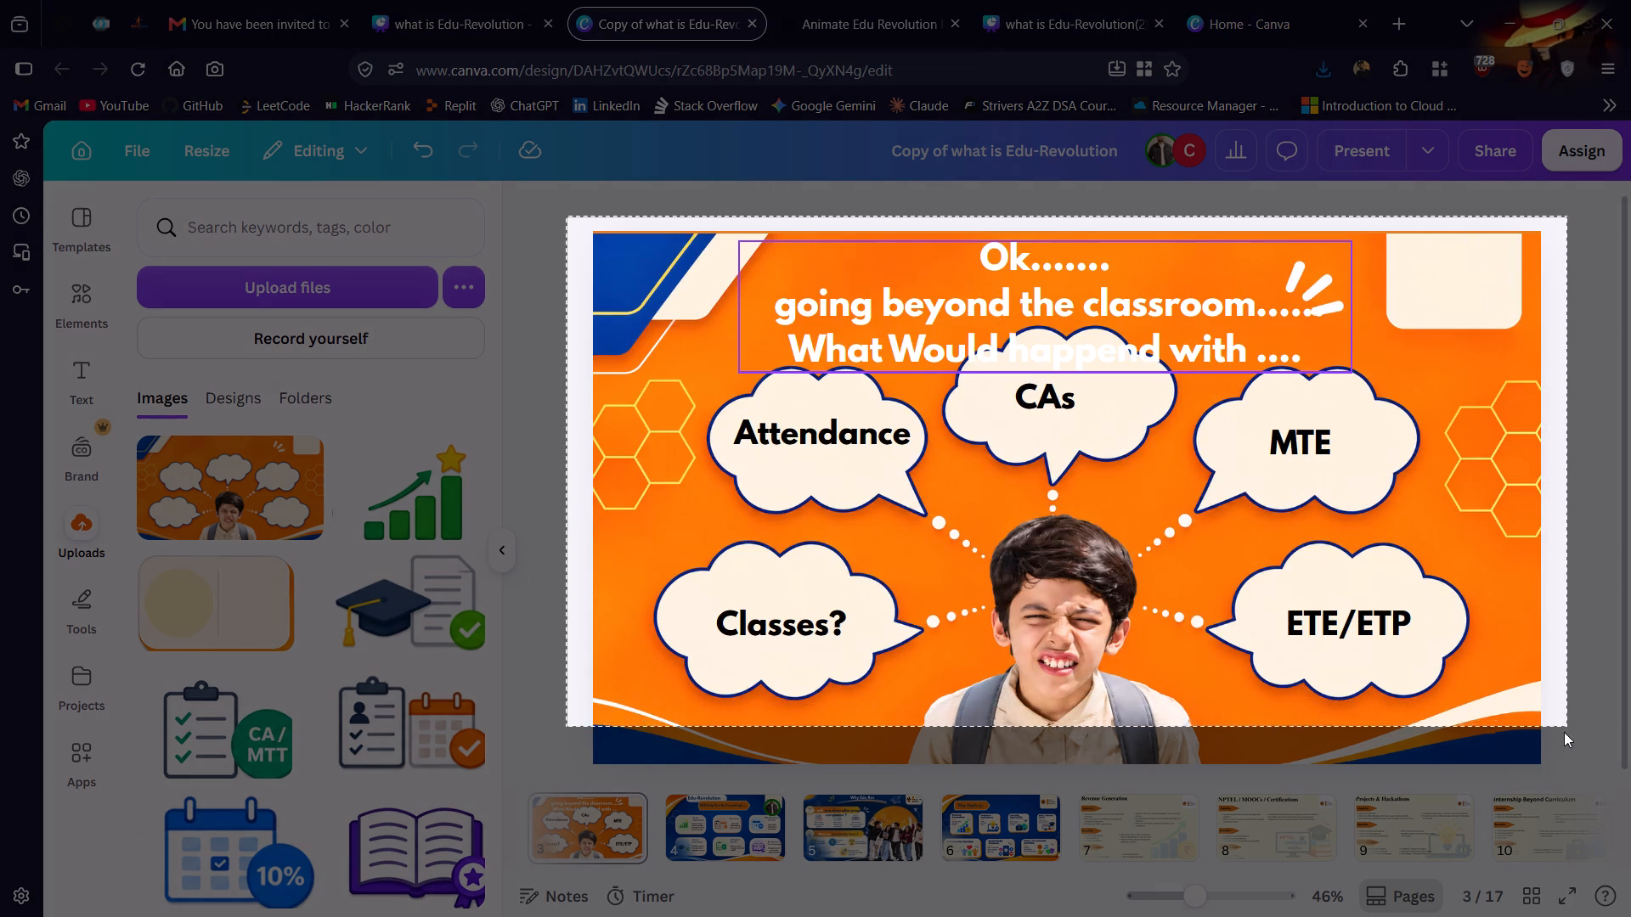
left_click_drag(1564, 732, 1567, 784)
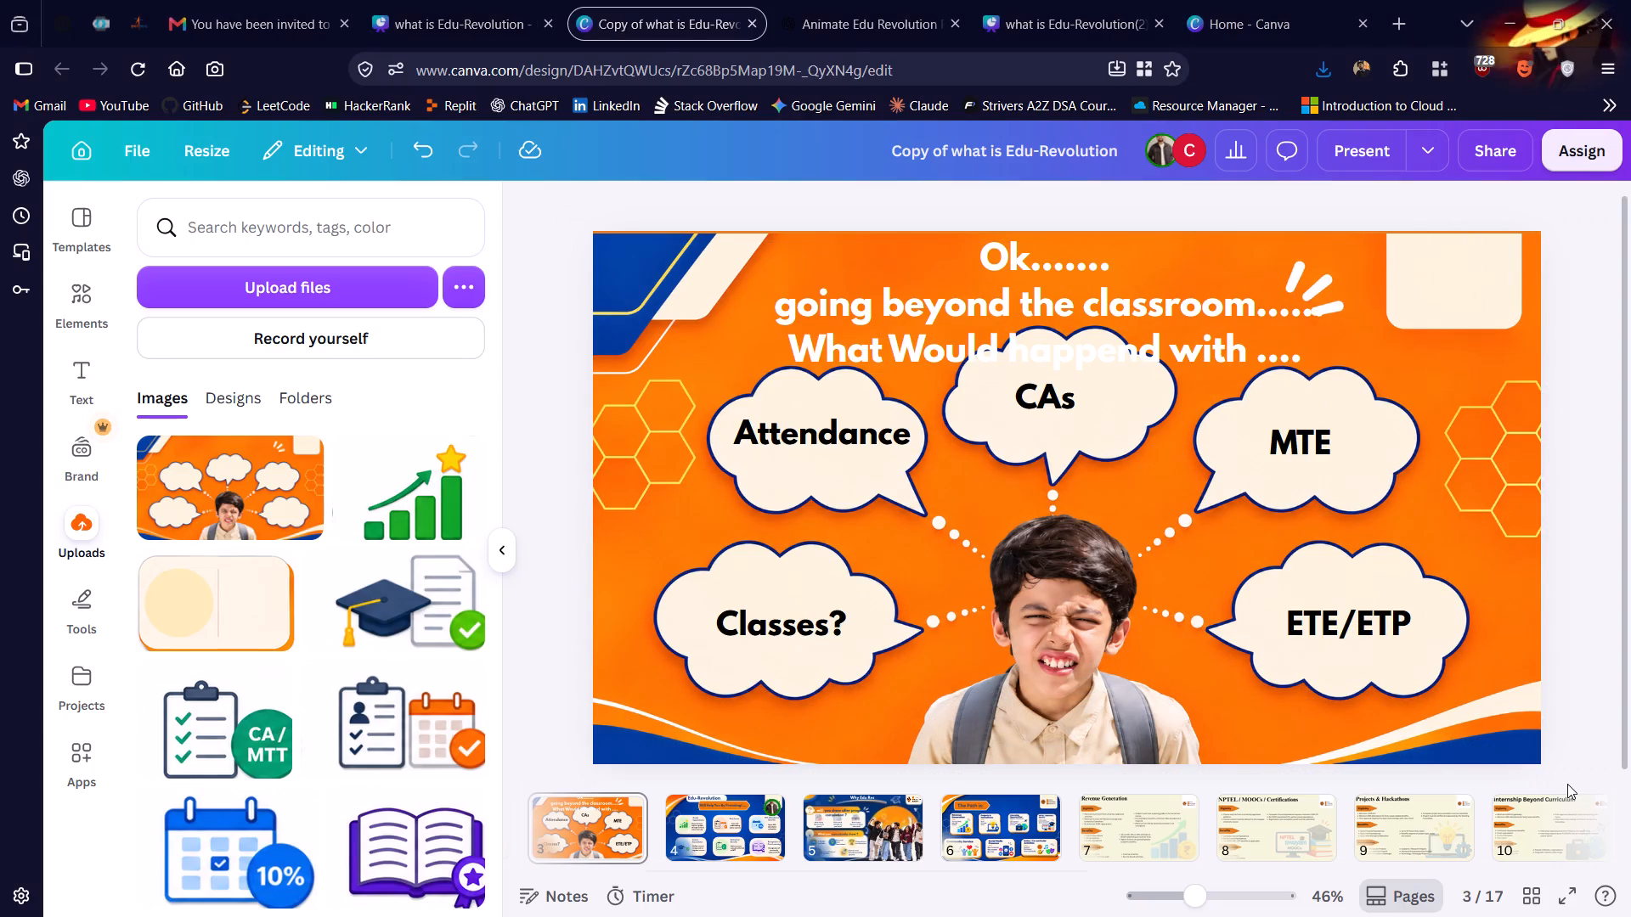
left_click(821, 0)
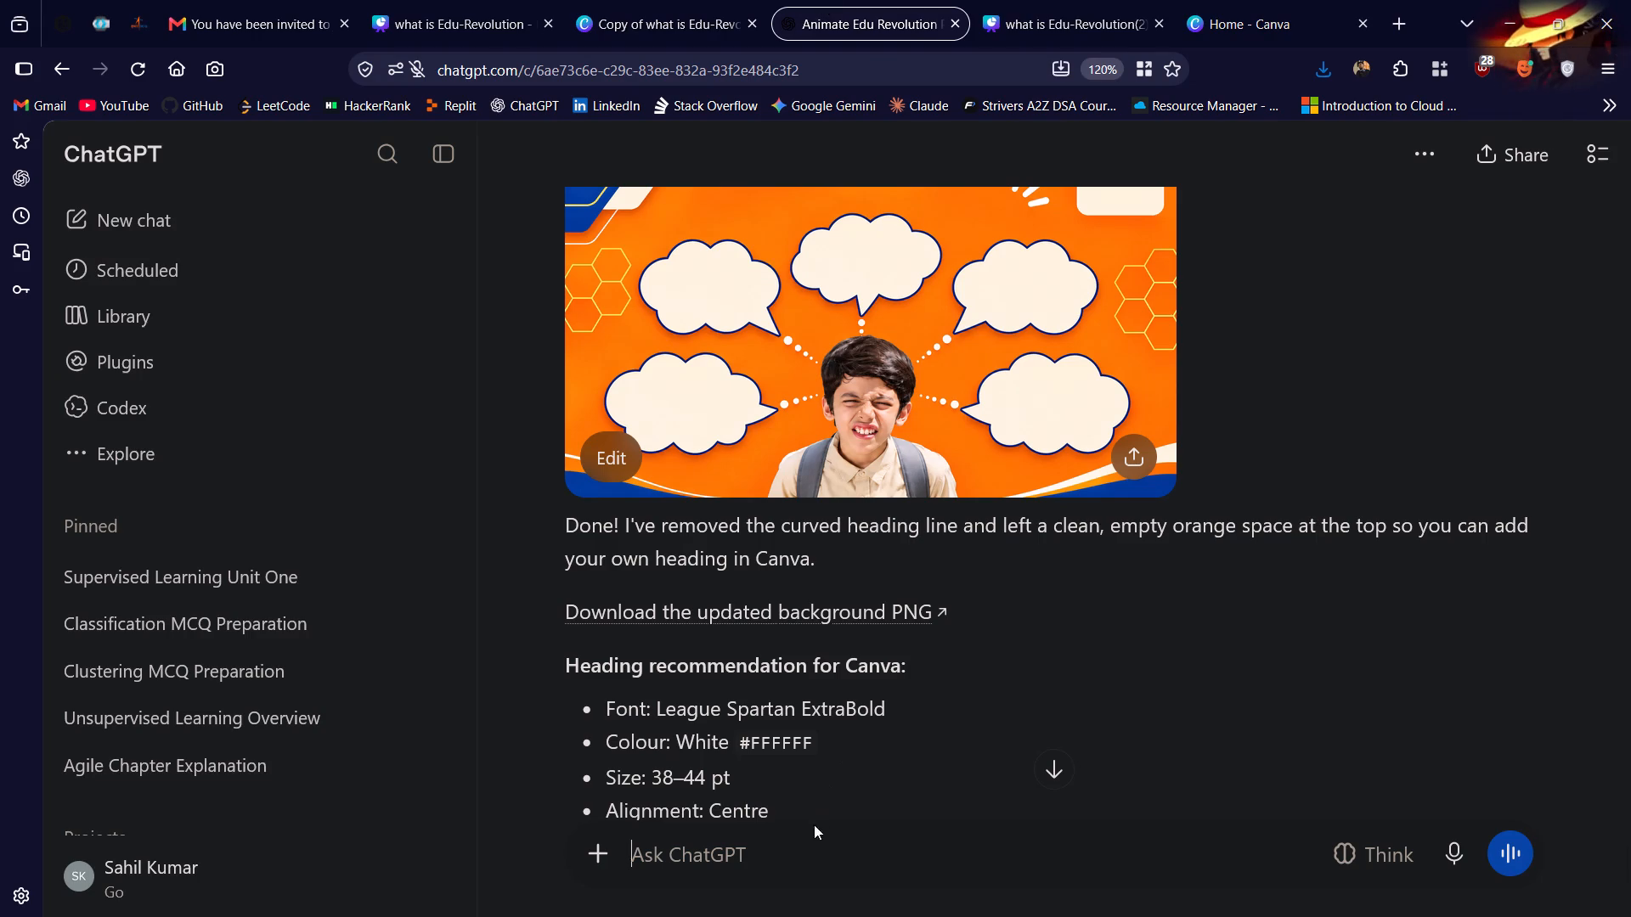
left_click(807, 832)
key("ctrl+v")
left_click_drag(776, 770, 656, 35)
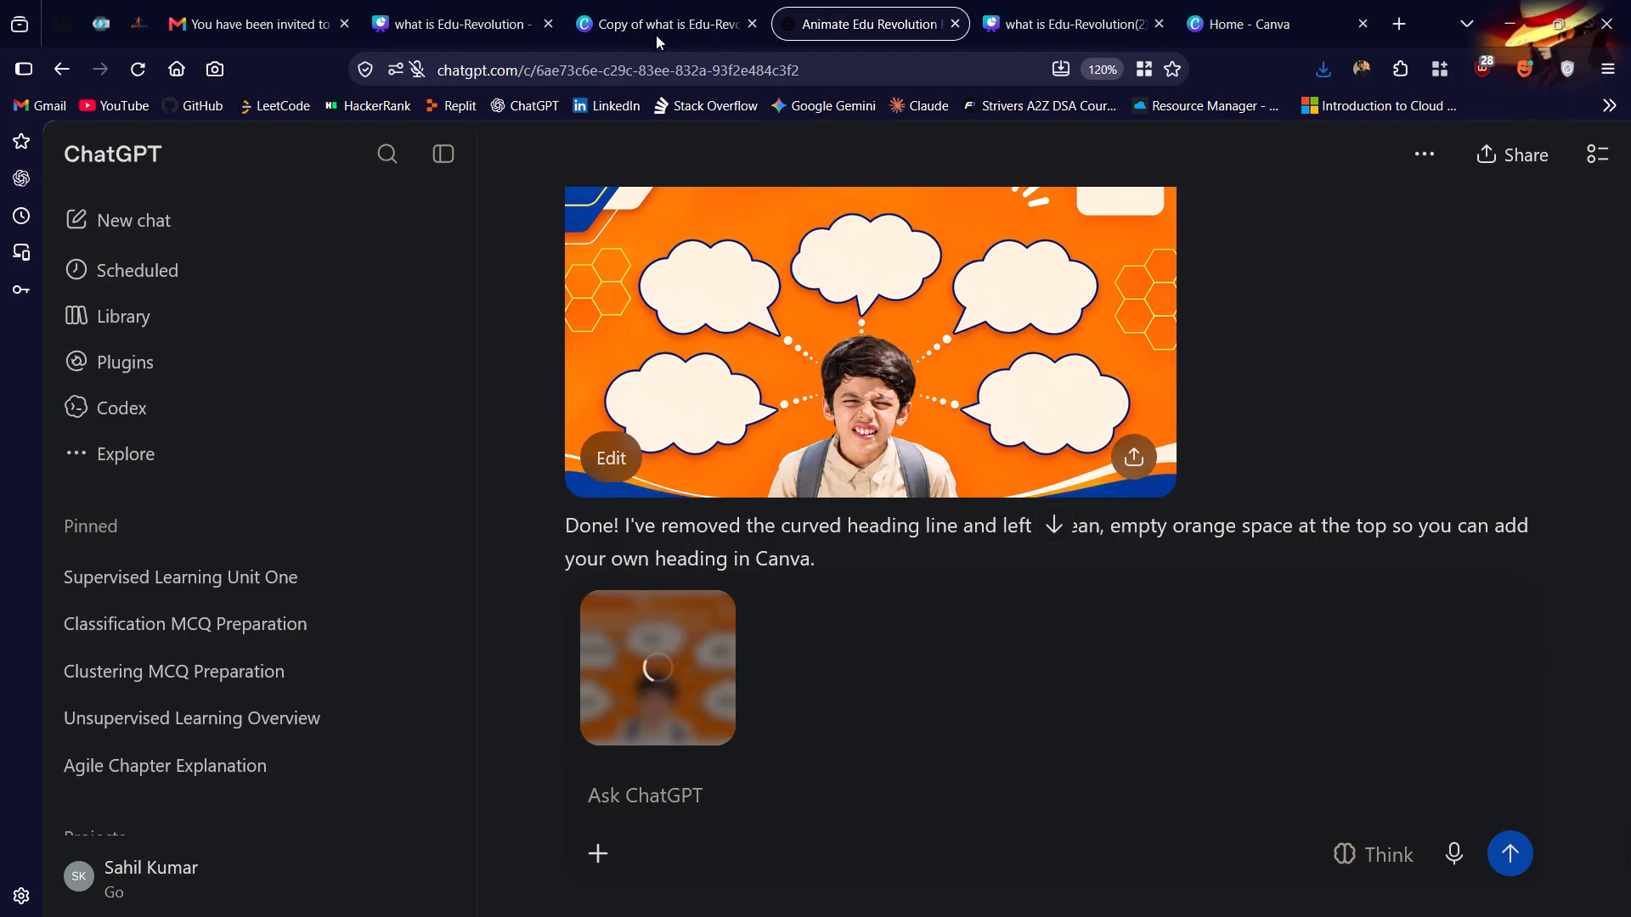
left_click_drag(656, 35, 647, 0)
left_click(647, 0)
left_click(836, 0)
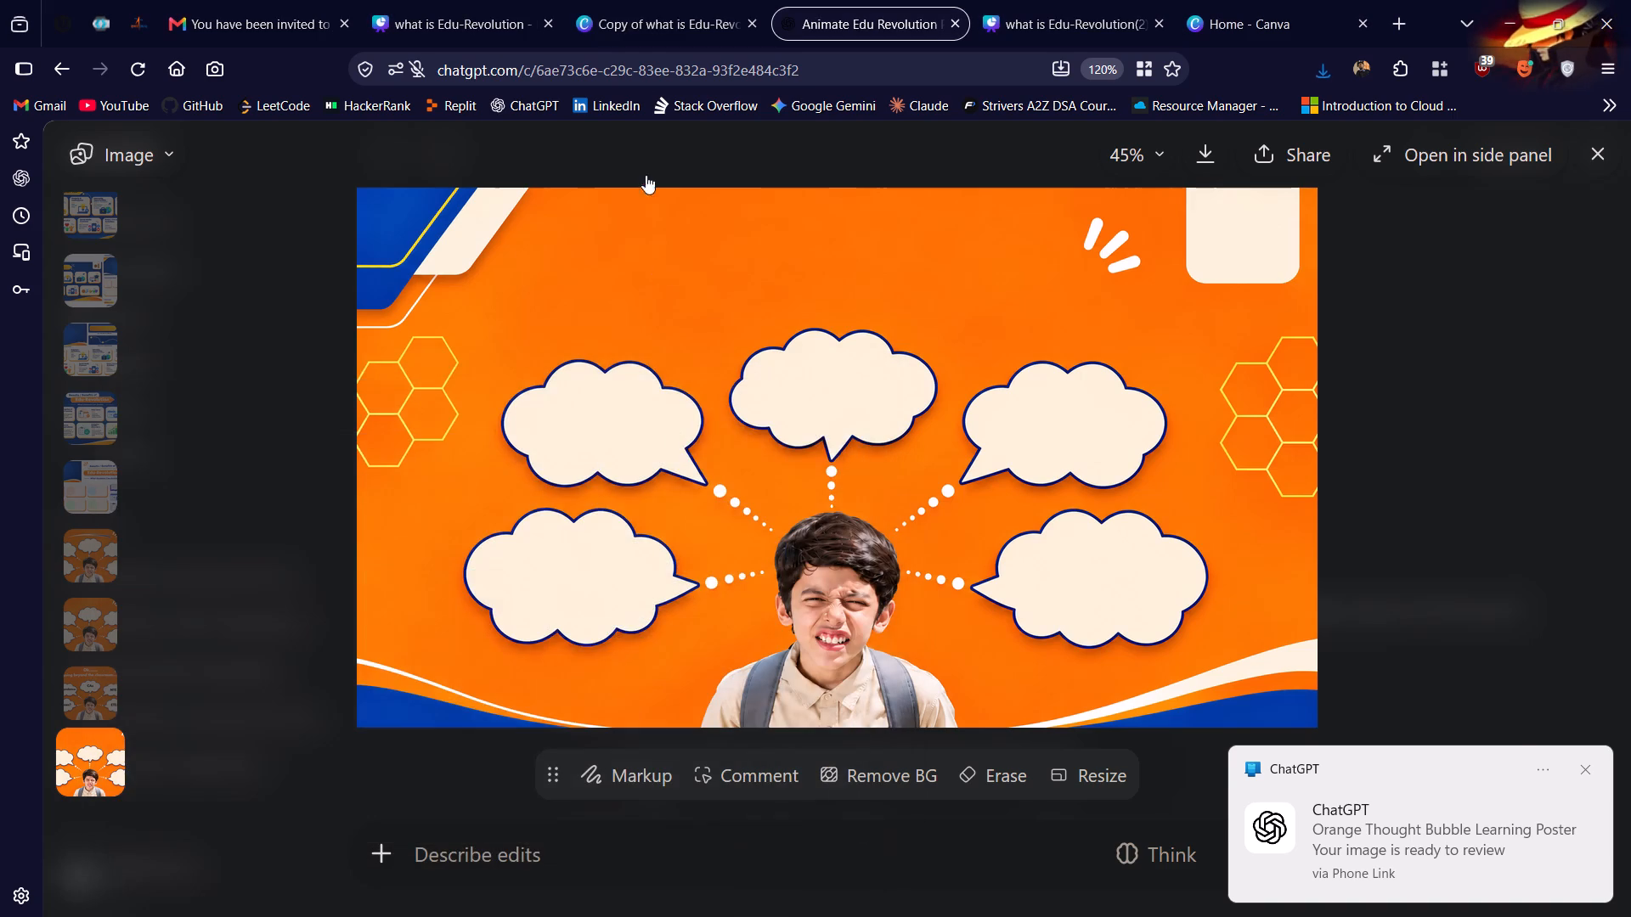
Switch to the Canva presentation and upload the "Orange Thought Bubble Learning Poster" file from Downloads.
left_click(646, 0)
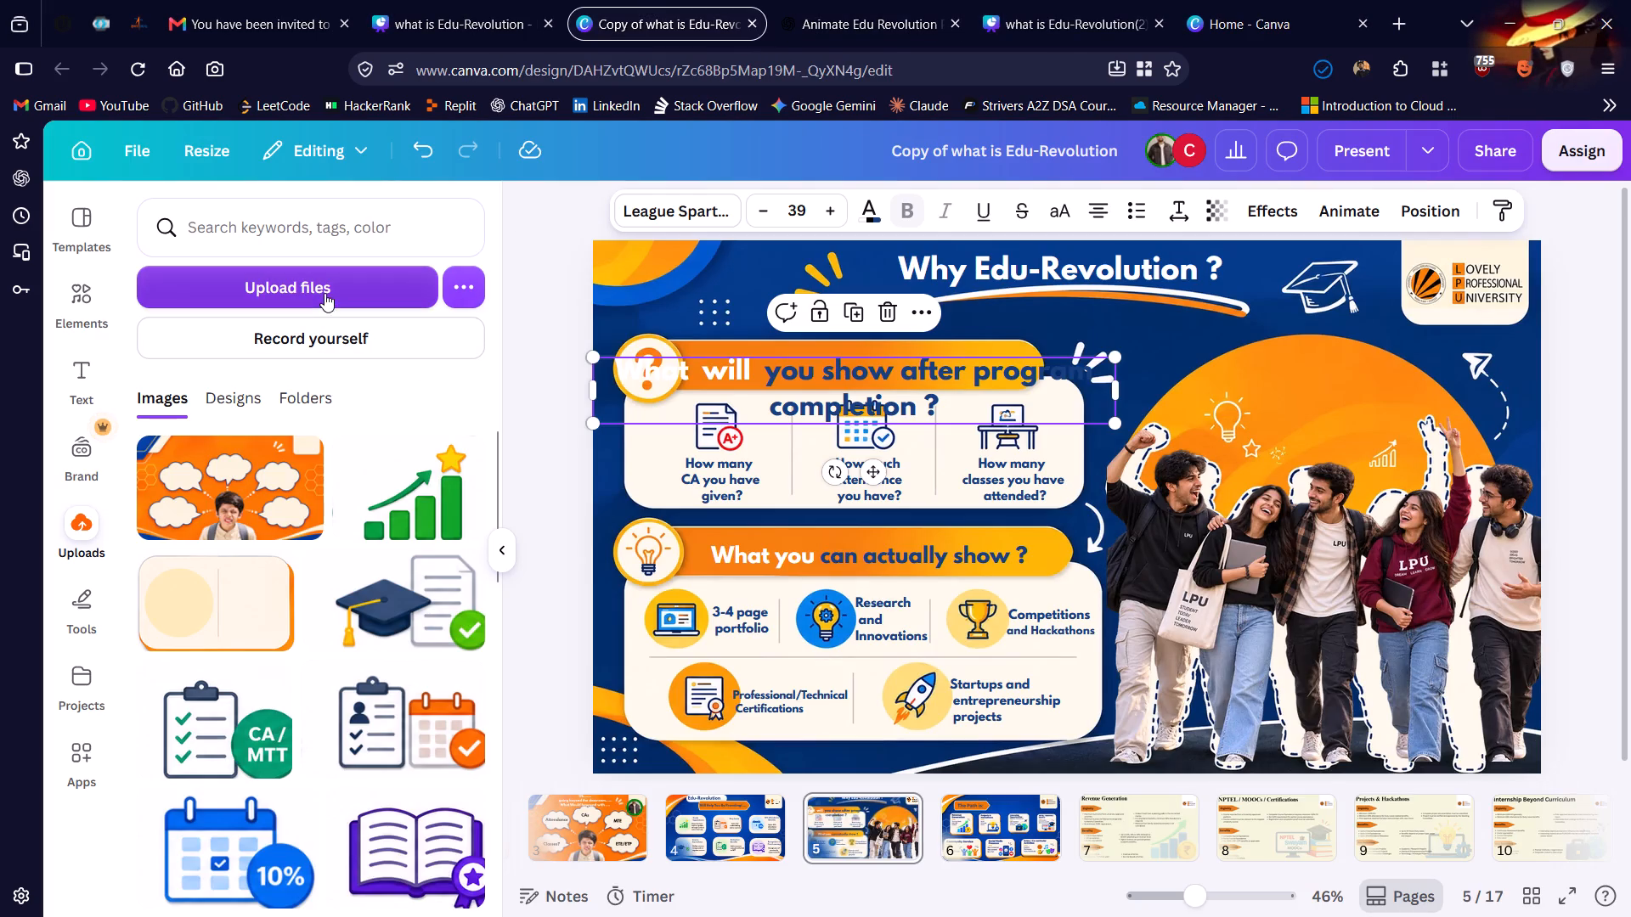
left_click(324, 292)
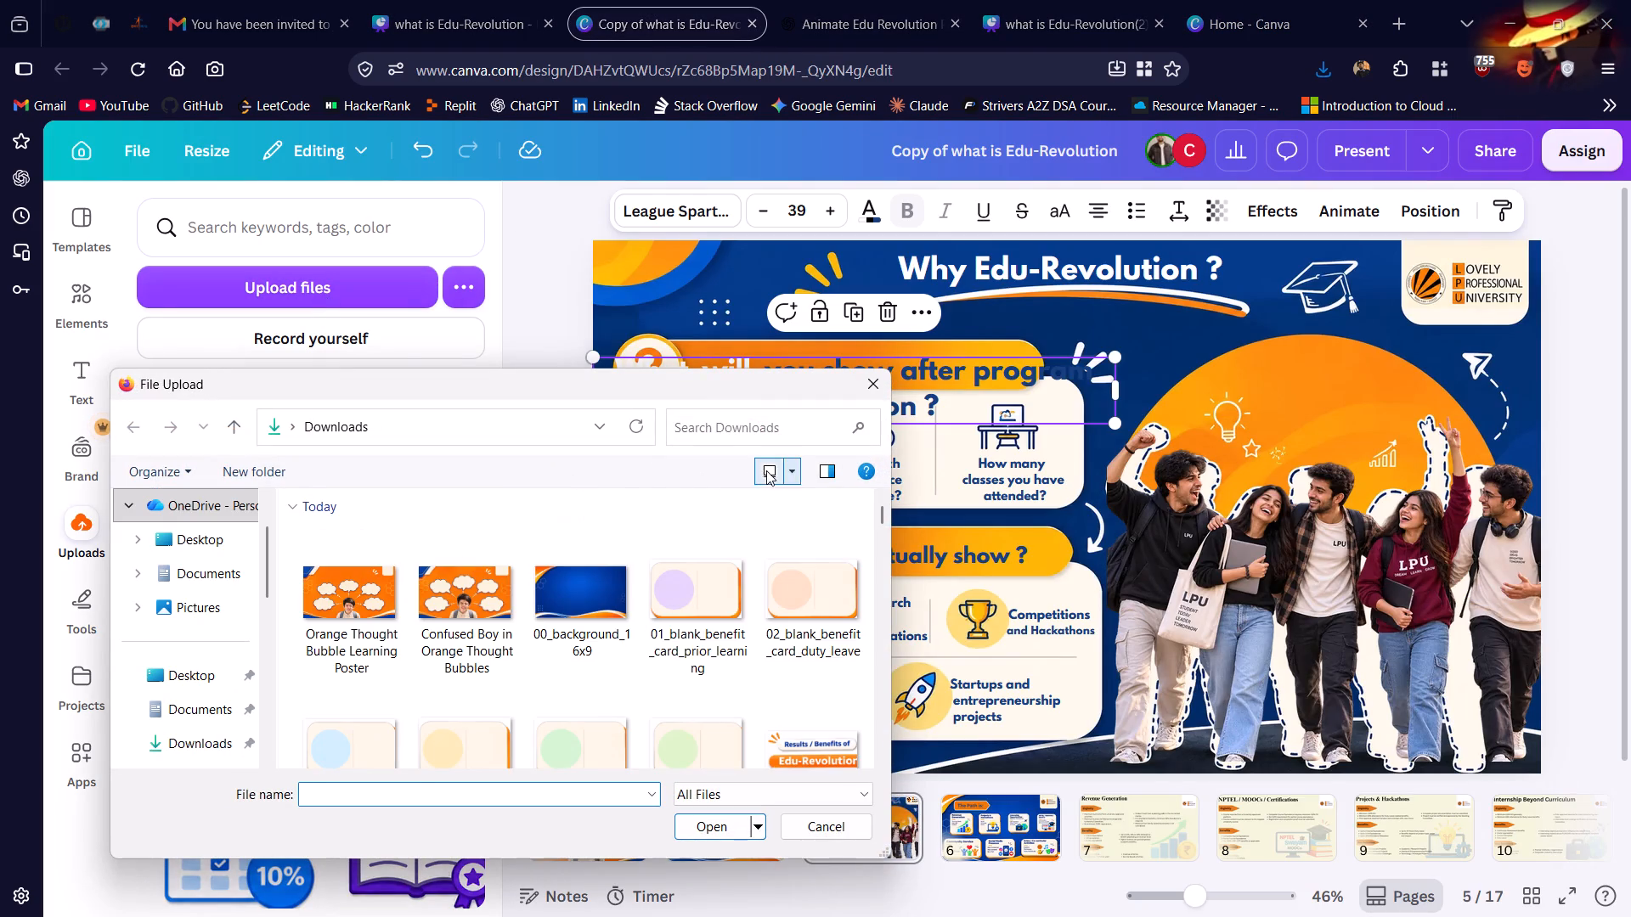
left_click(331, 632)
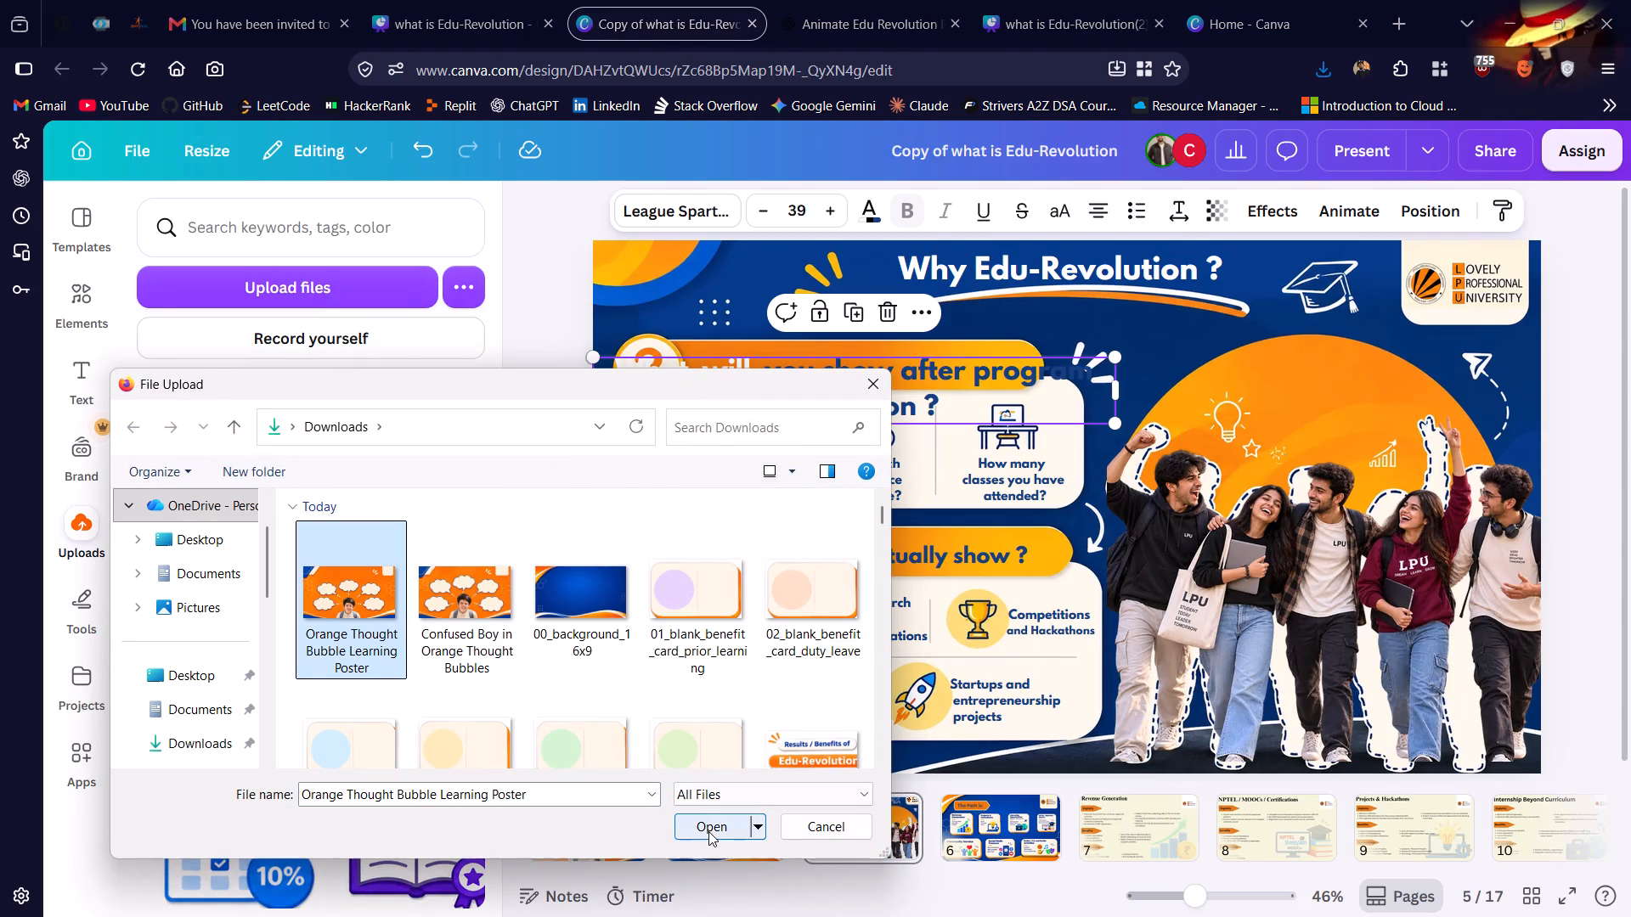
left_click(708, 831)
Delete the full-page thought-bubble background image from page 3.
left_click(597, 822)
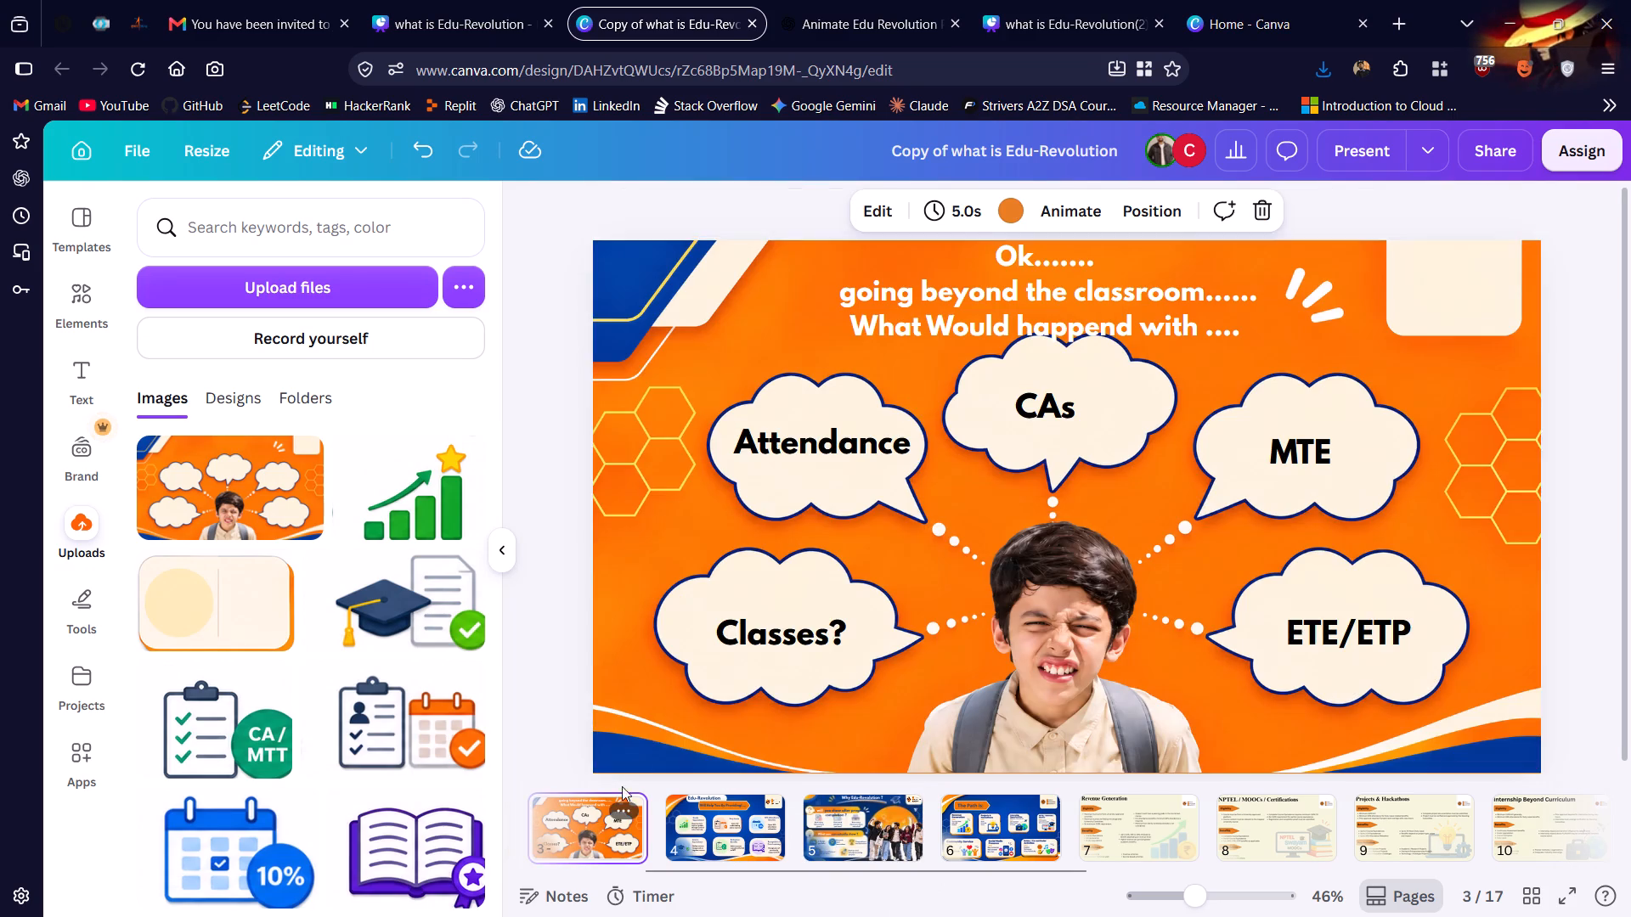
left_click(675, 391)
key("Delete")
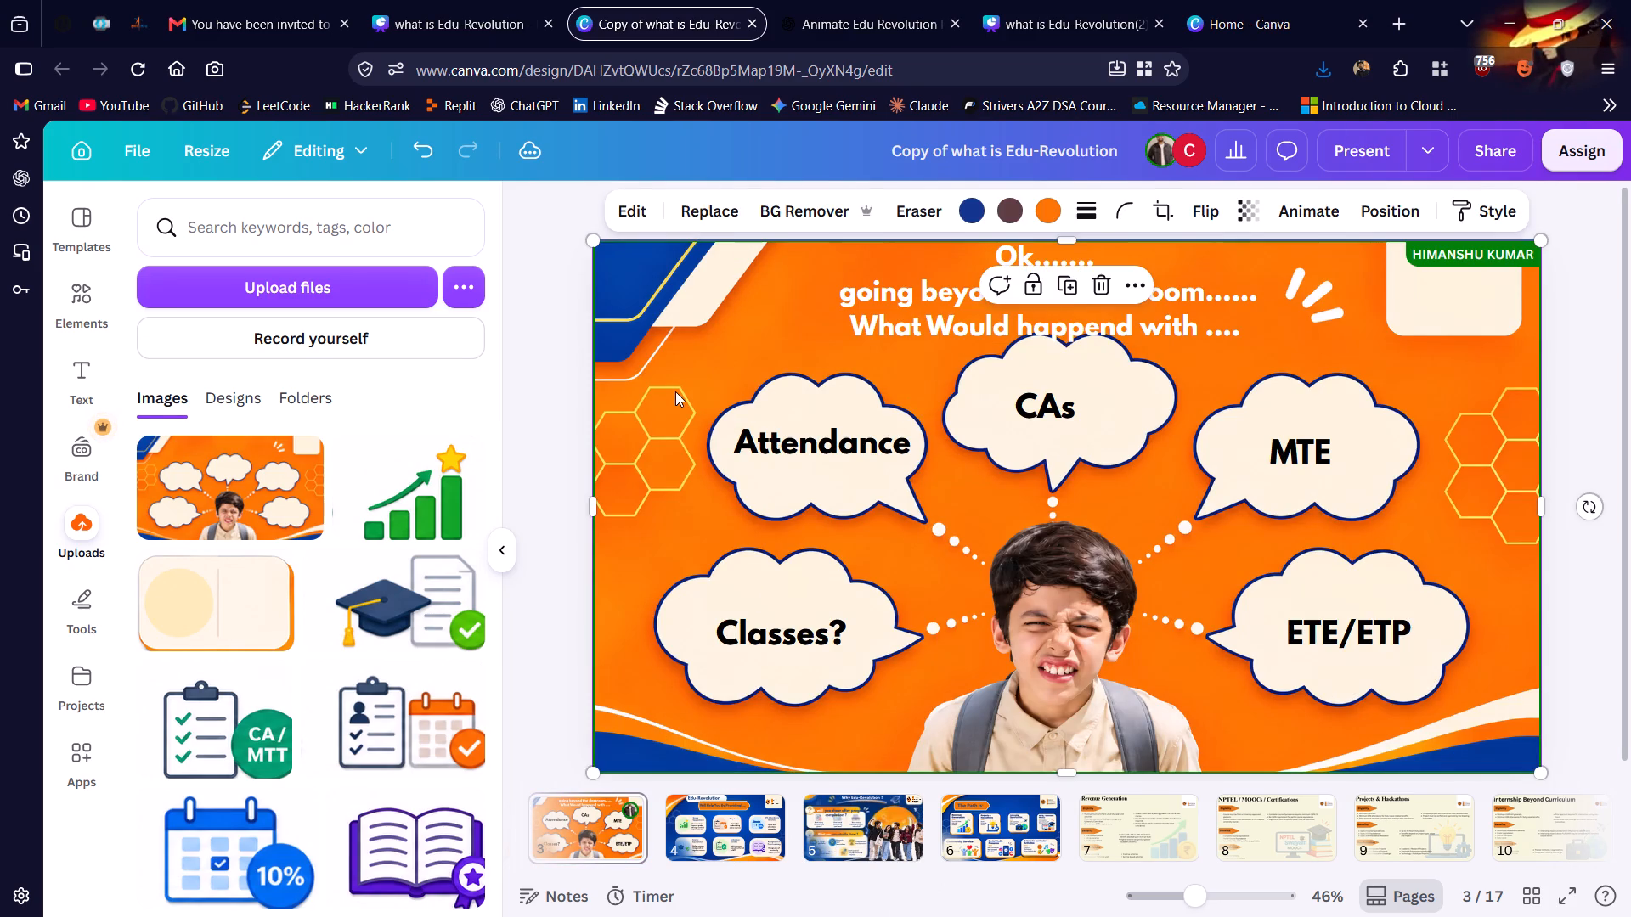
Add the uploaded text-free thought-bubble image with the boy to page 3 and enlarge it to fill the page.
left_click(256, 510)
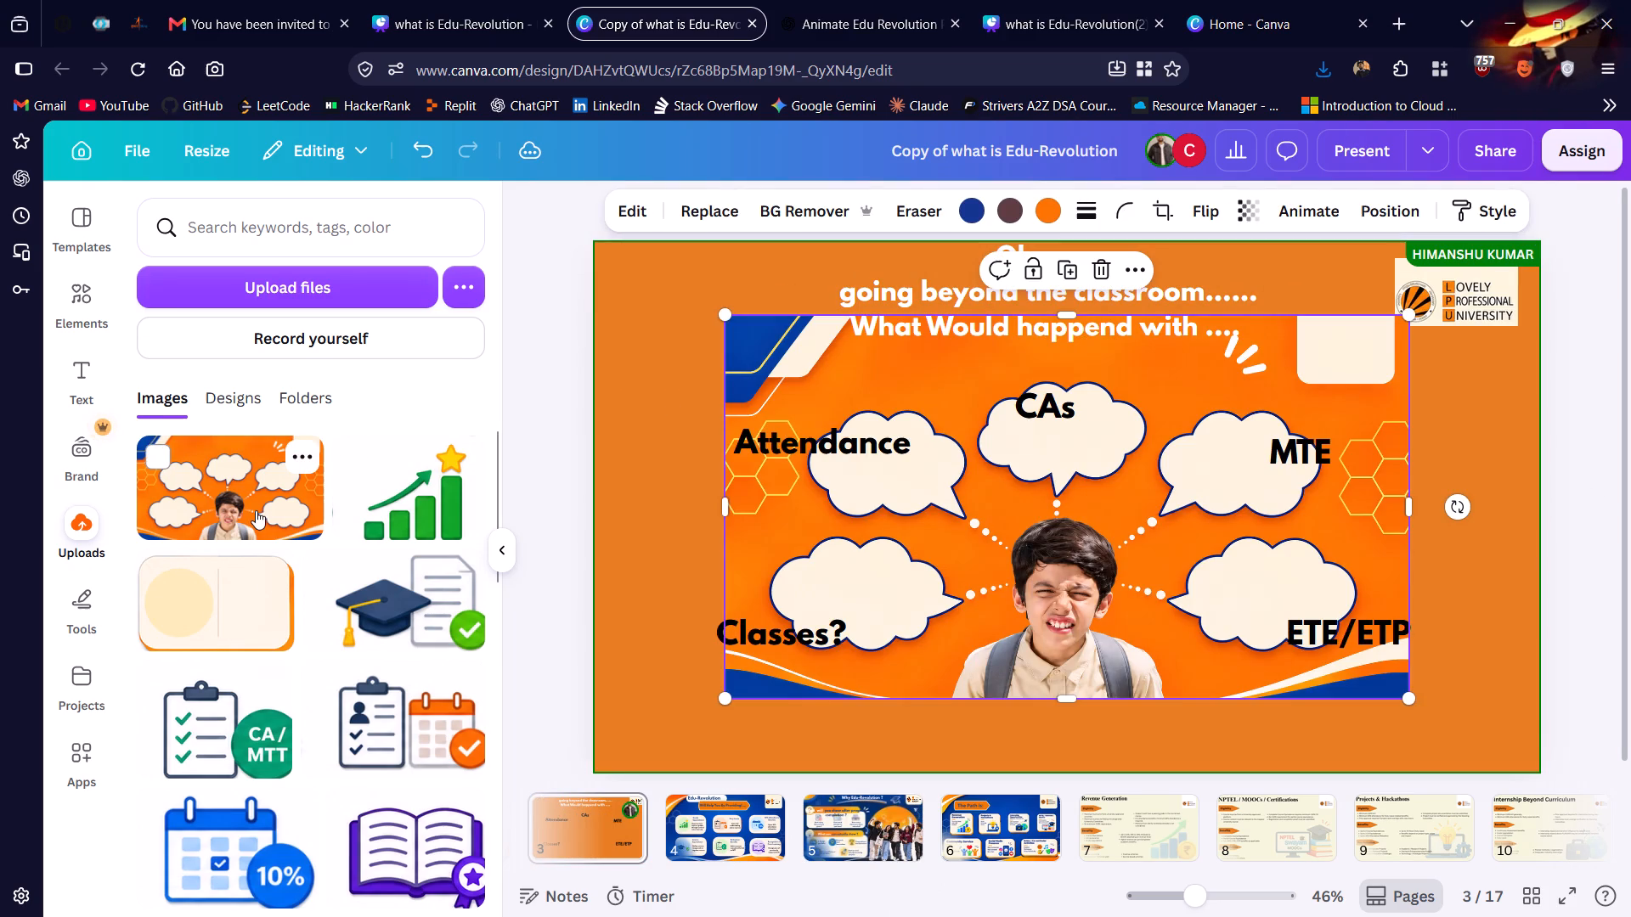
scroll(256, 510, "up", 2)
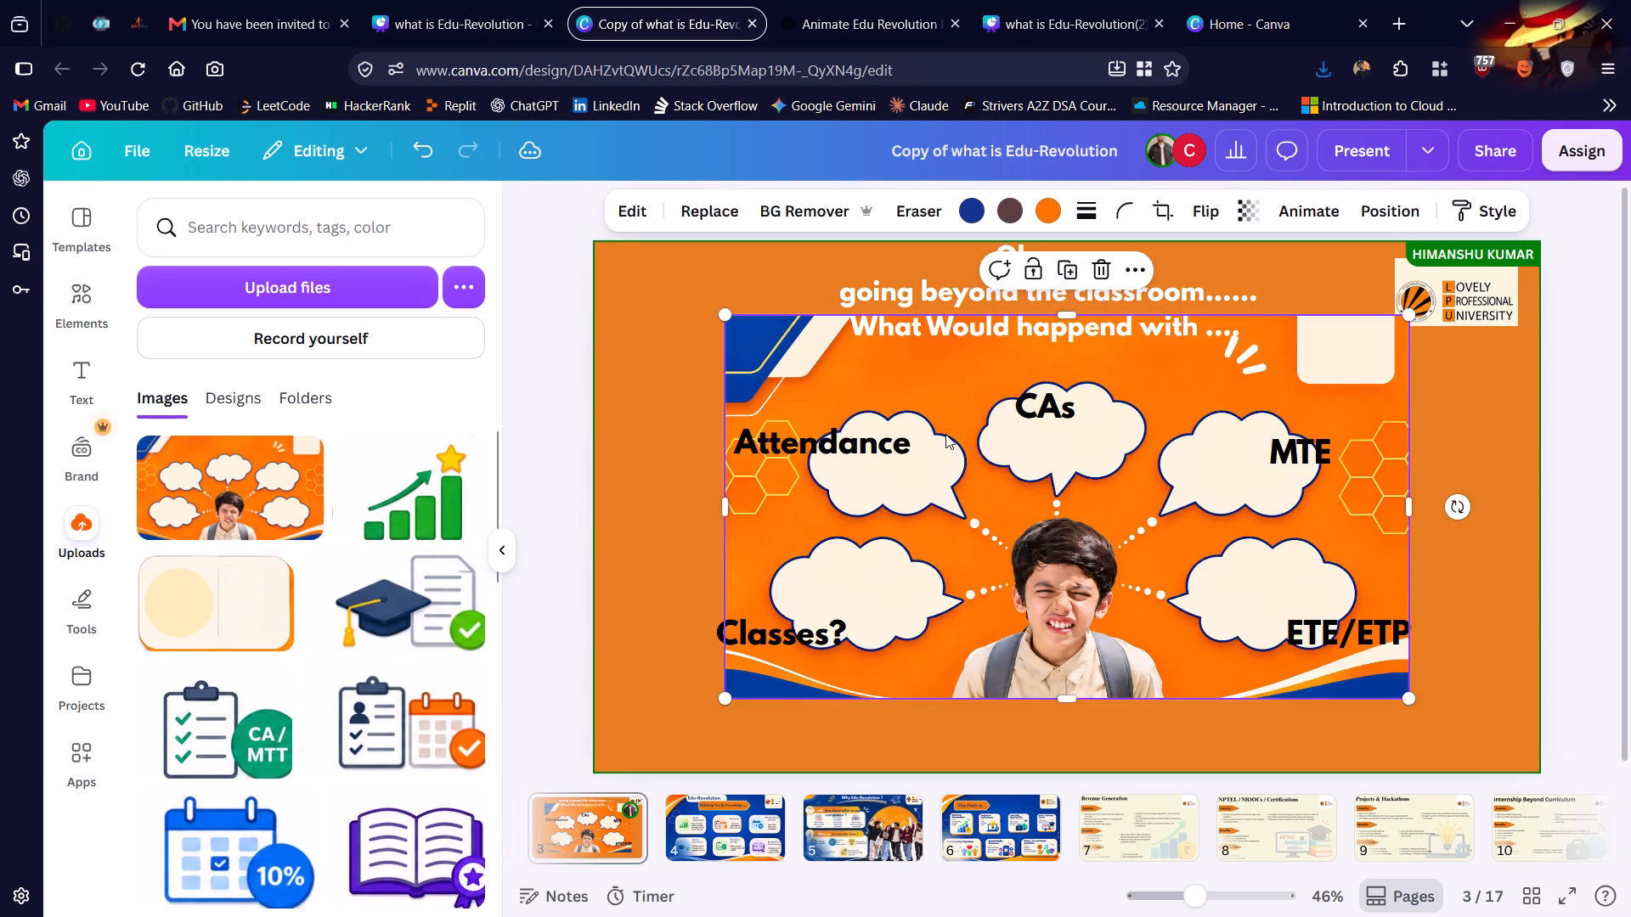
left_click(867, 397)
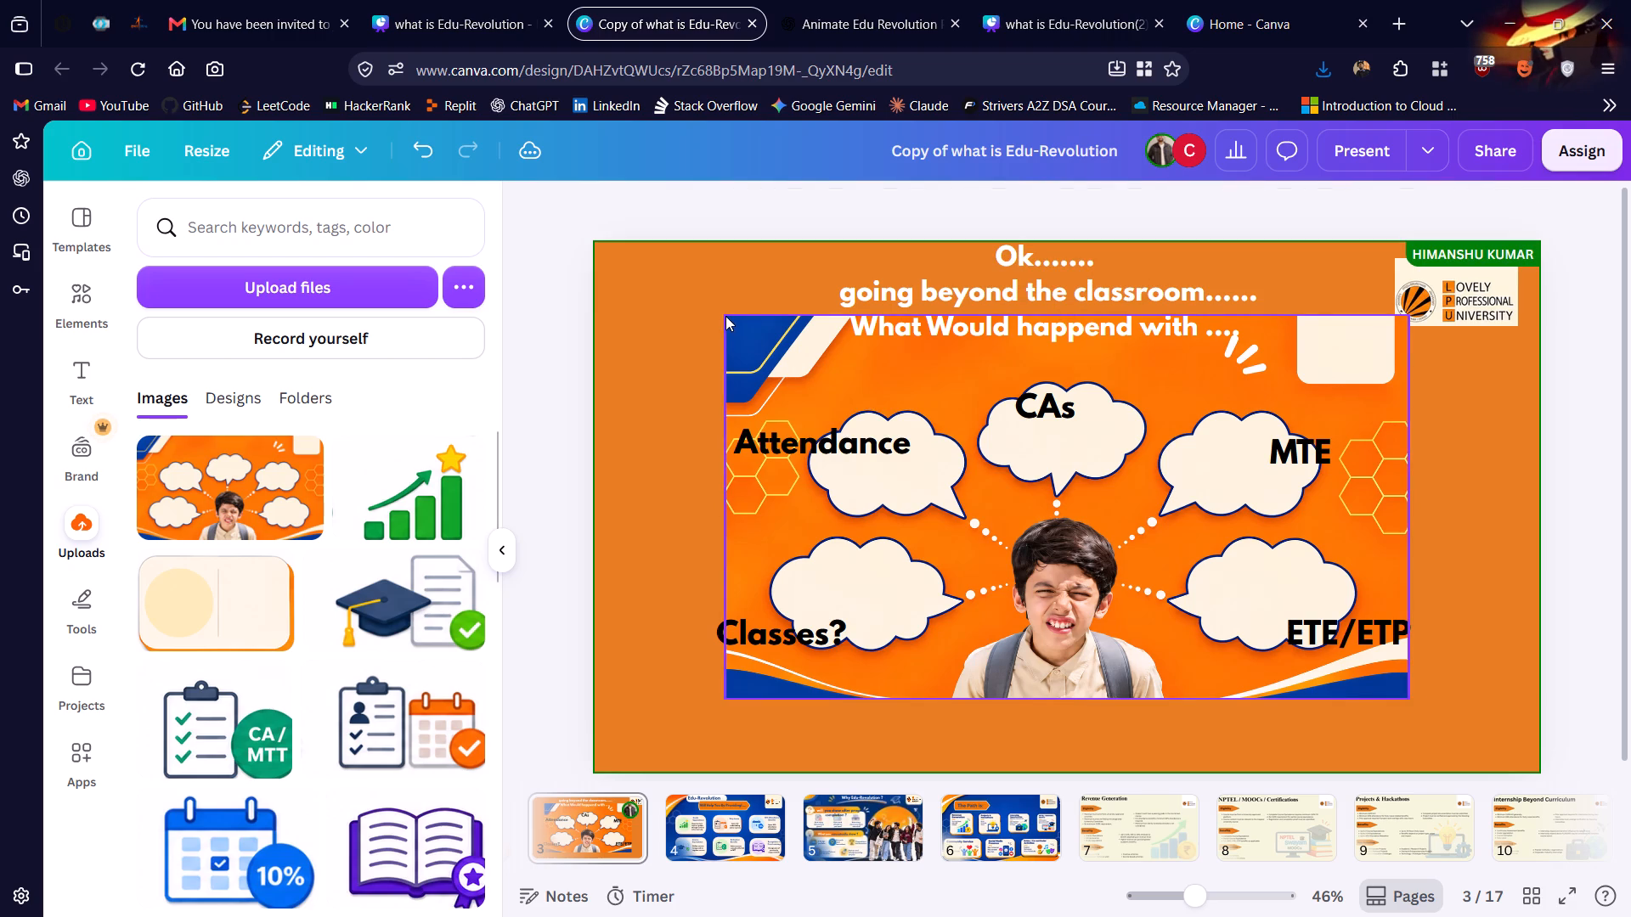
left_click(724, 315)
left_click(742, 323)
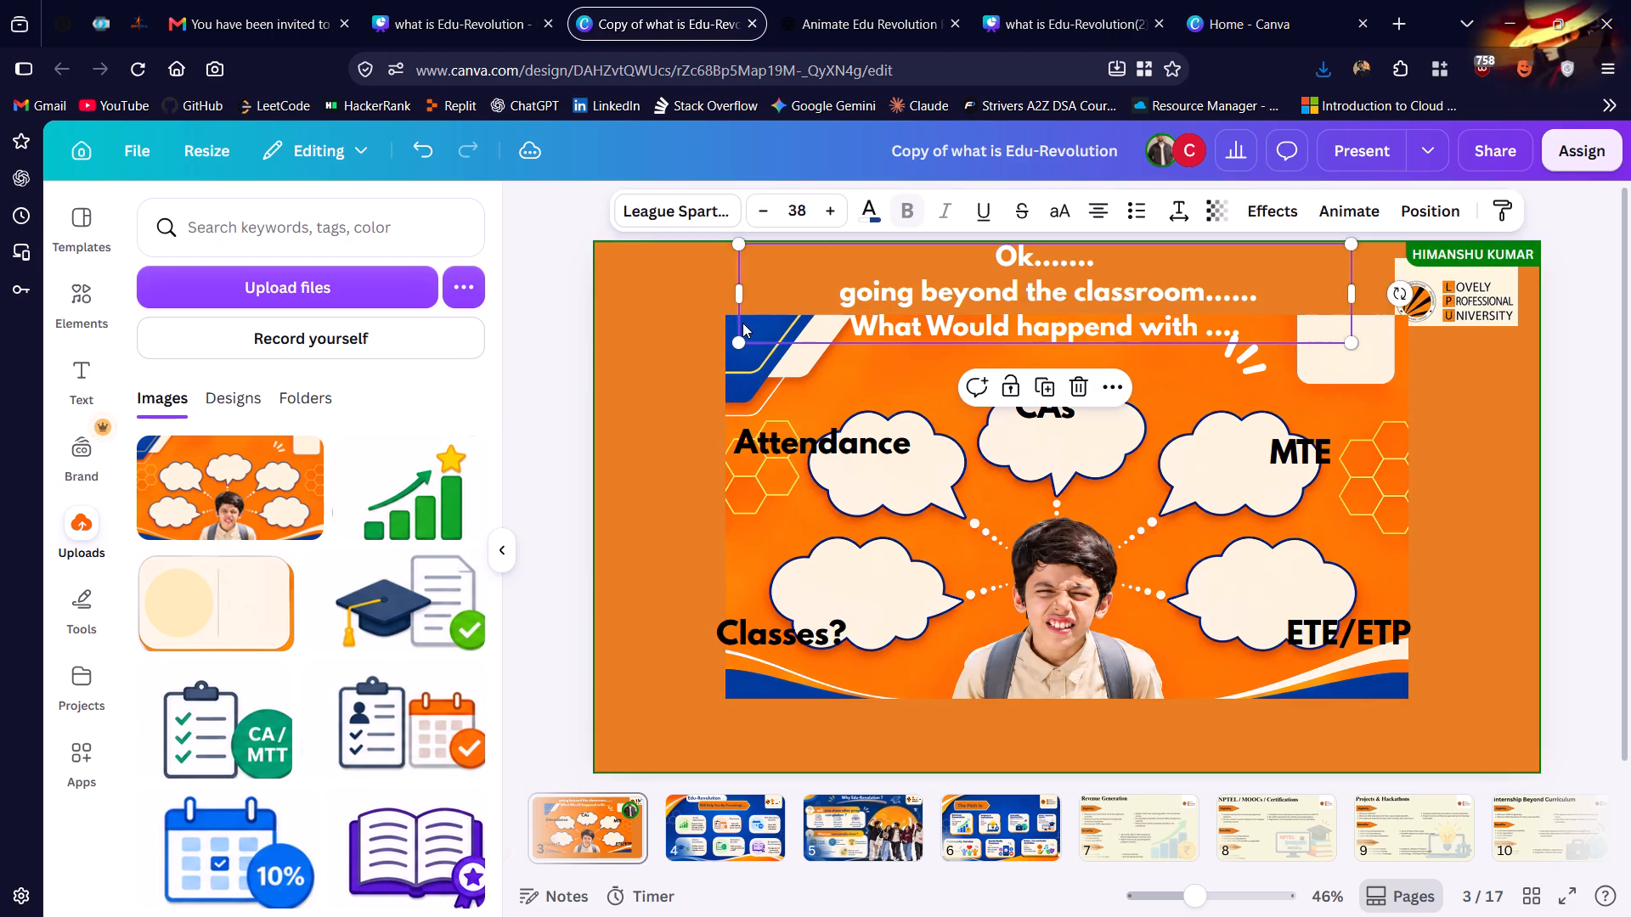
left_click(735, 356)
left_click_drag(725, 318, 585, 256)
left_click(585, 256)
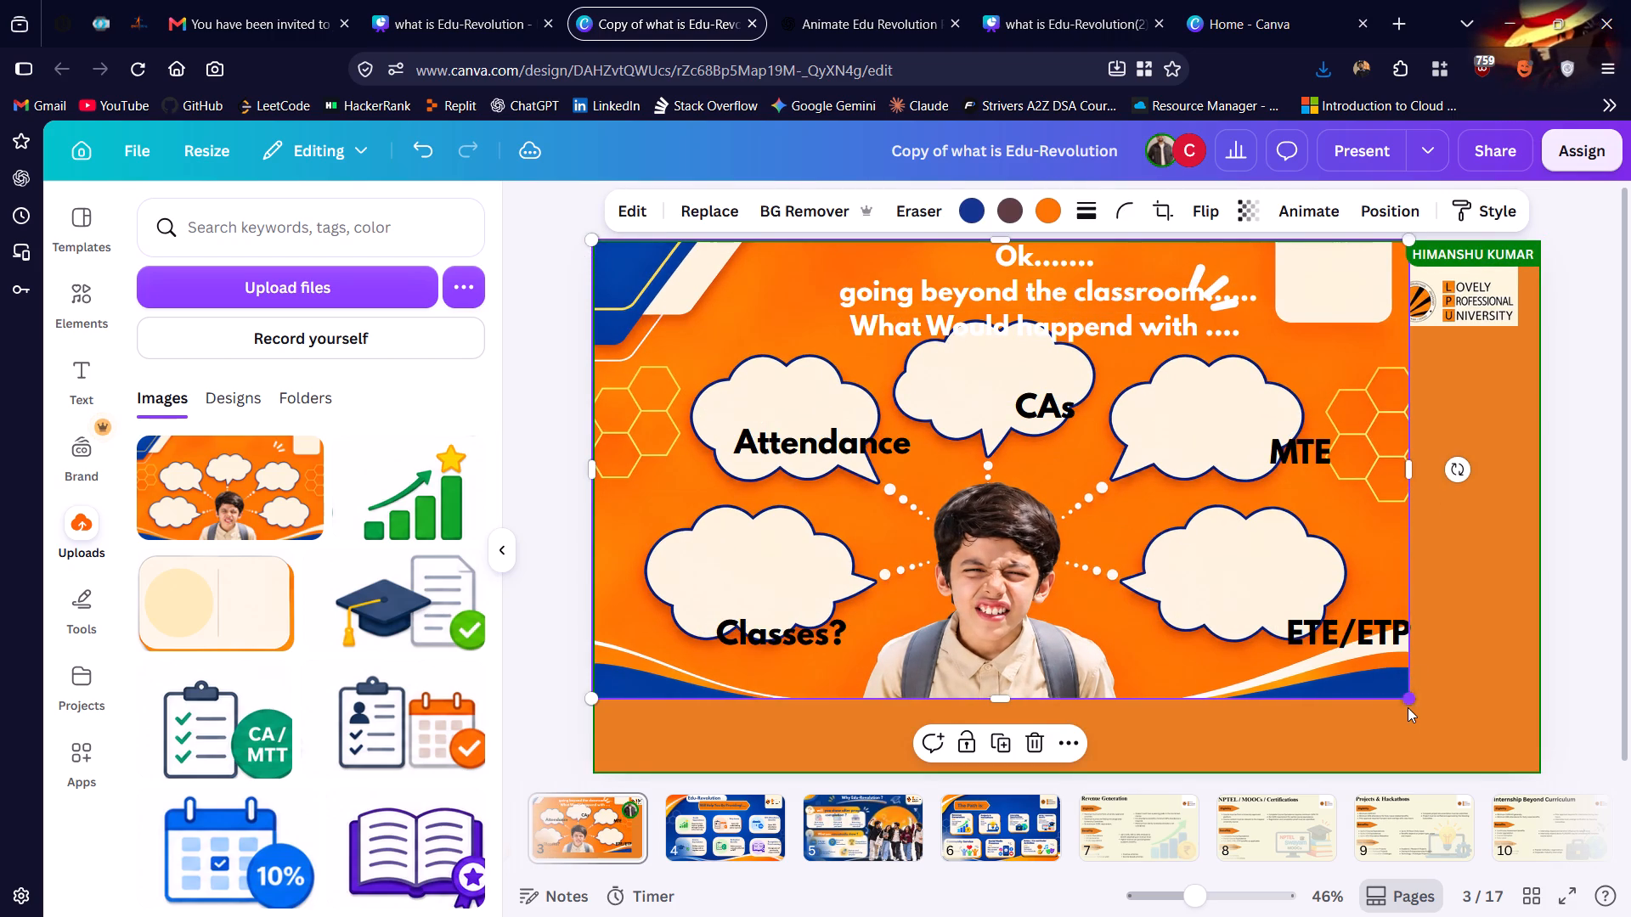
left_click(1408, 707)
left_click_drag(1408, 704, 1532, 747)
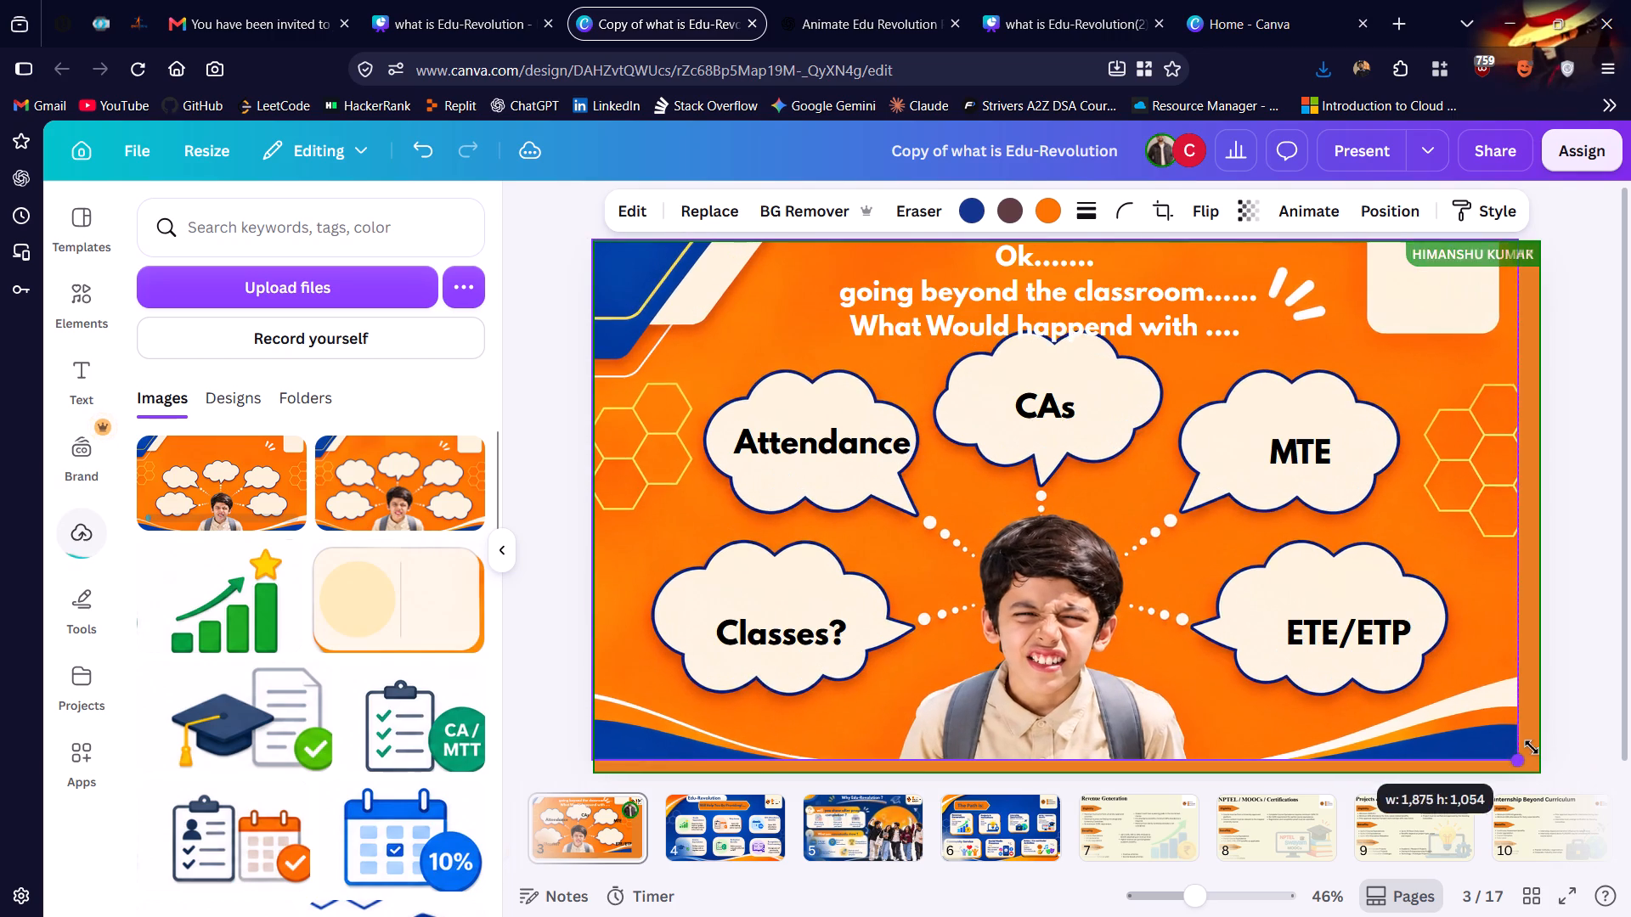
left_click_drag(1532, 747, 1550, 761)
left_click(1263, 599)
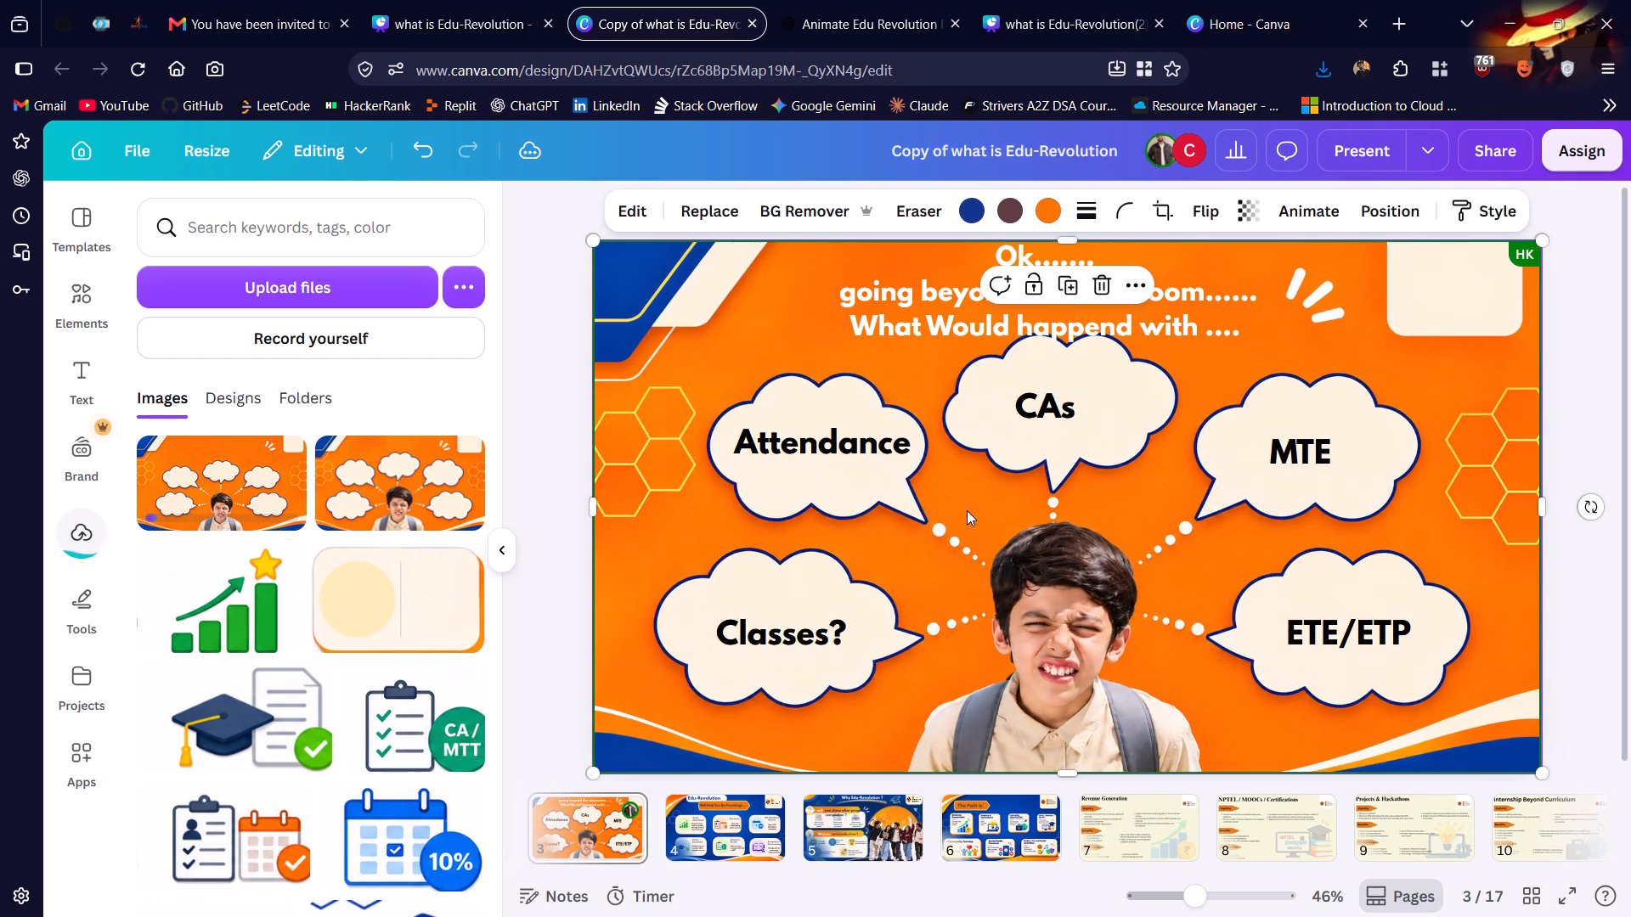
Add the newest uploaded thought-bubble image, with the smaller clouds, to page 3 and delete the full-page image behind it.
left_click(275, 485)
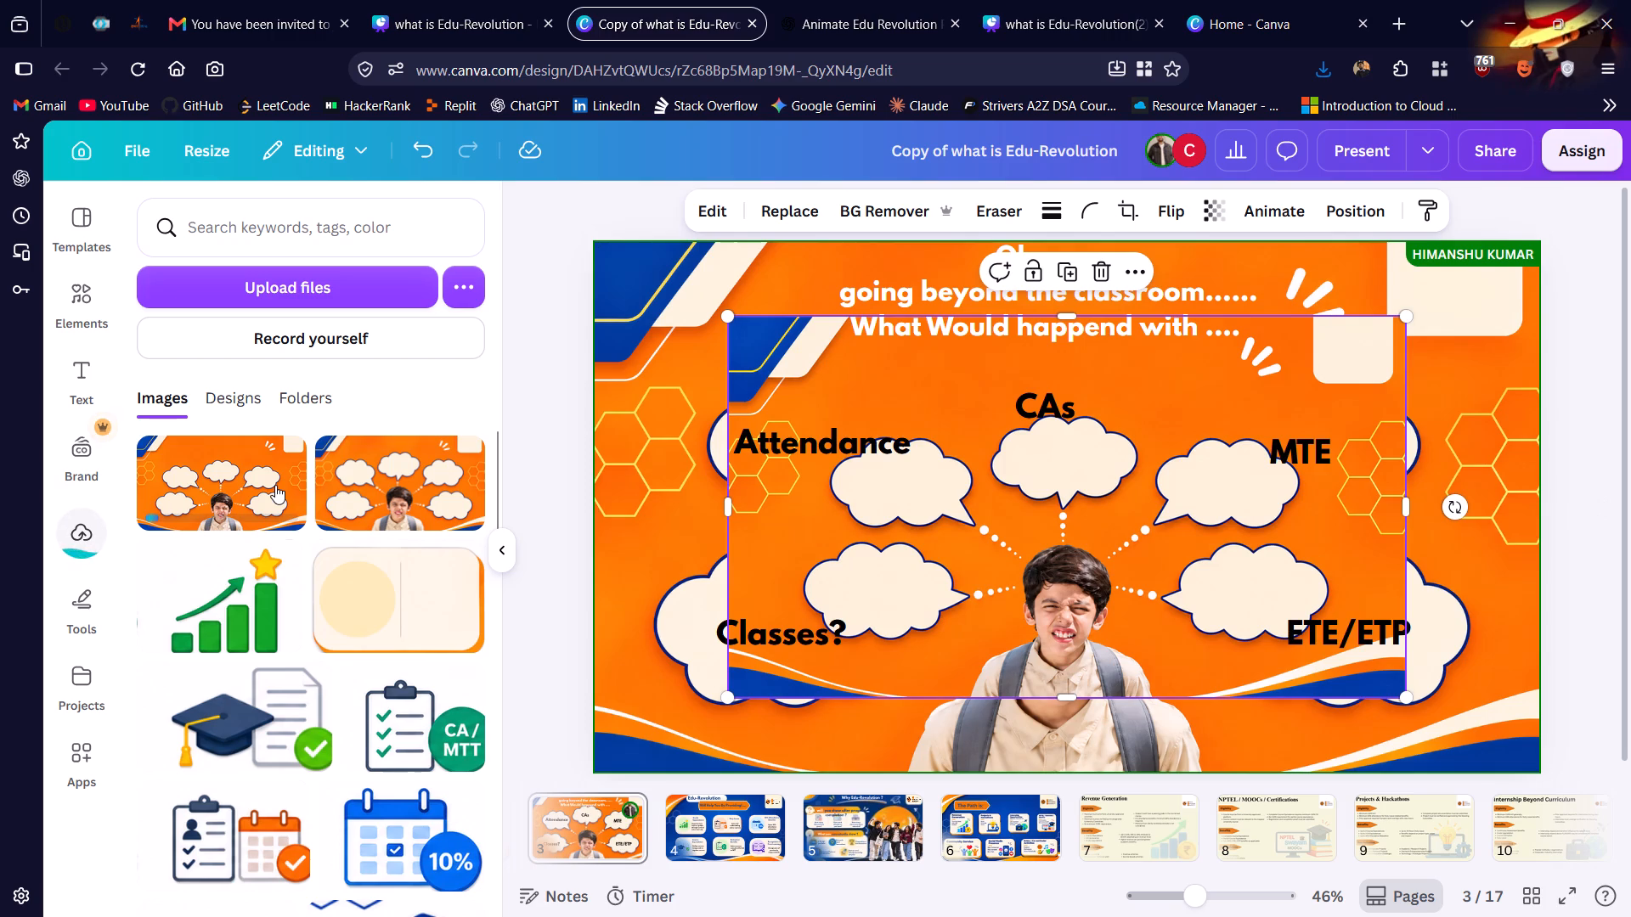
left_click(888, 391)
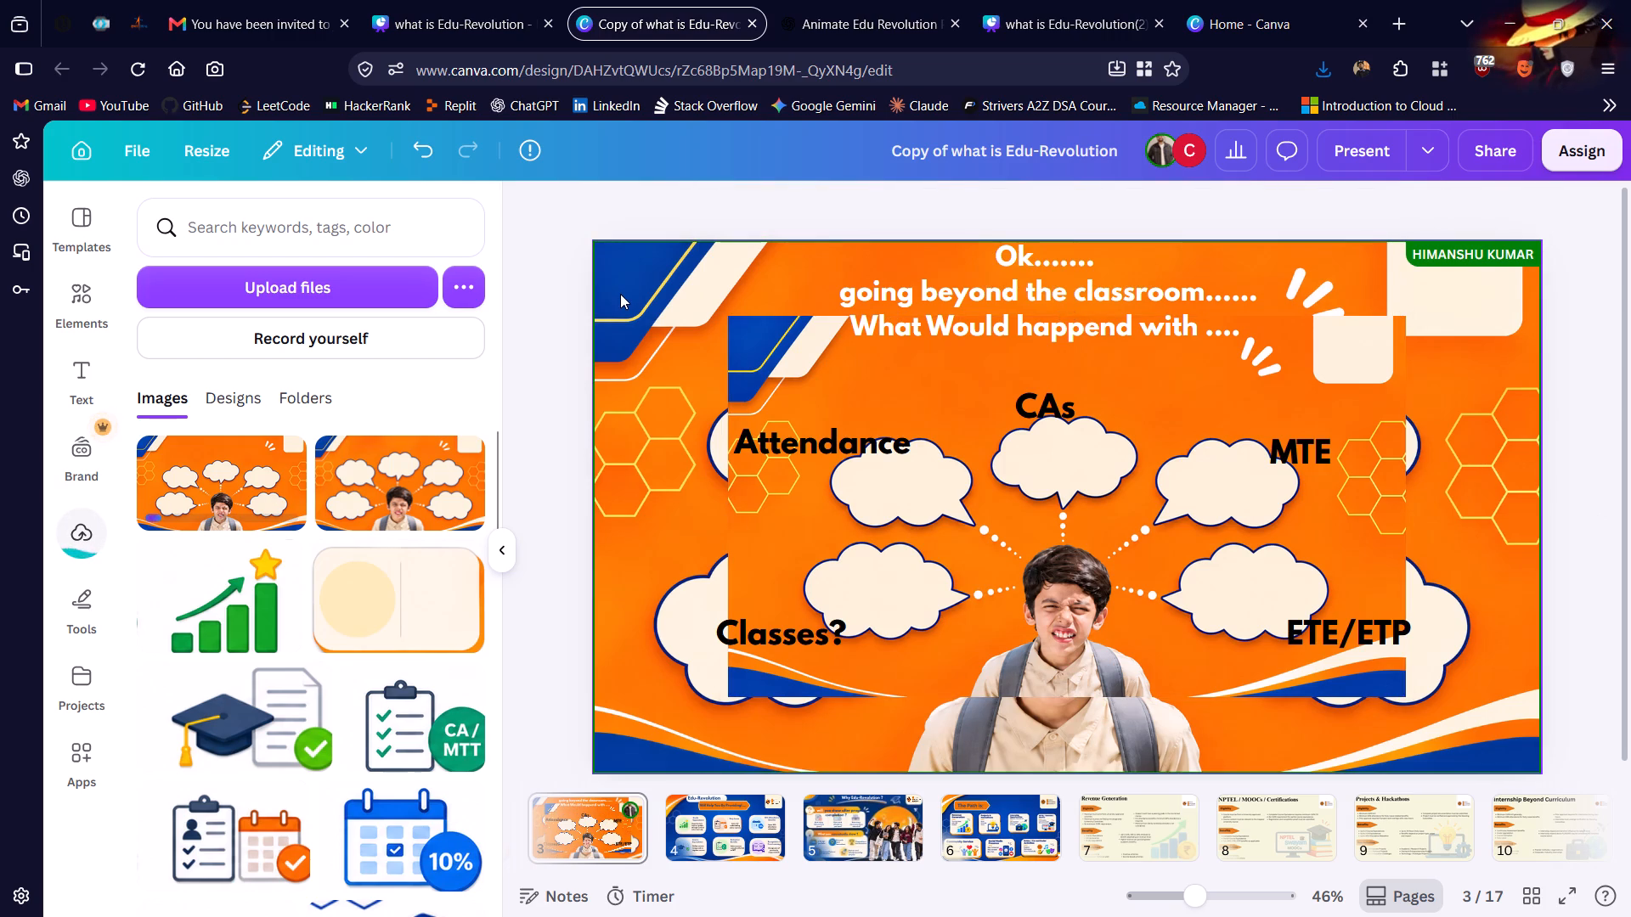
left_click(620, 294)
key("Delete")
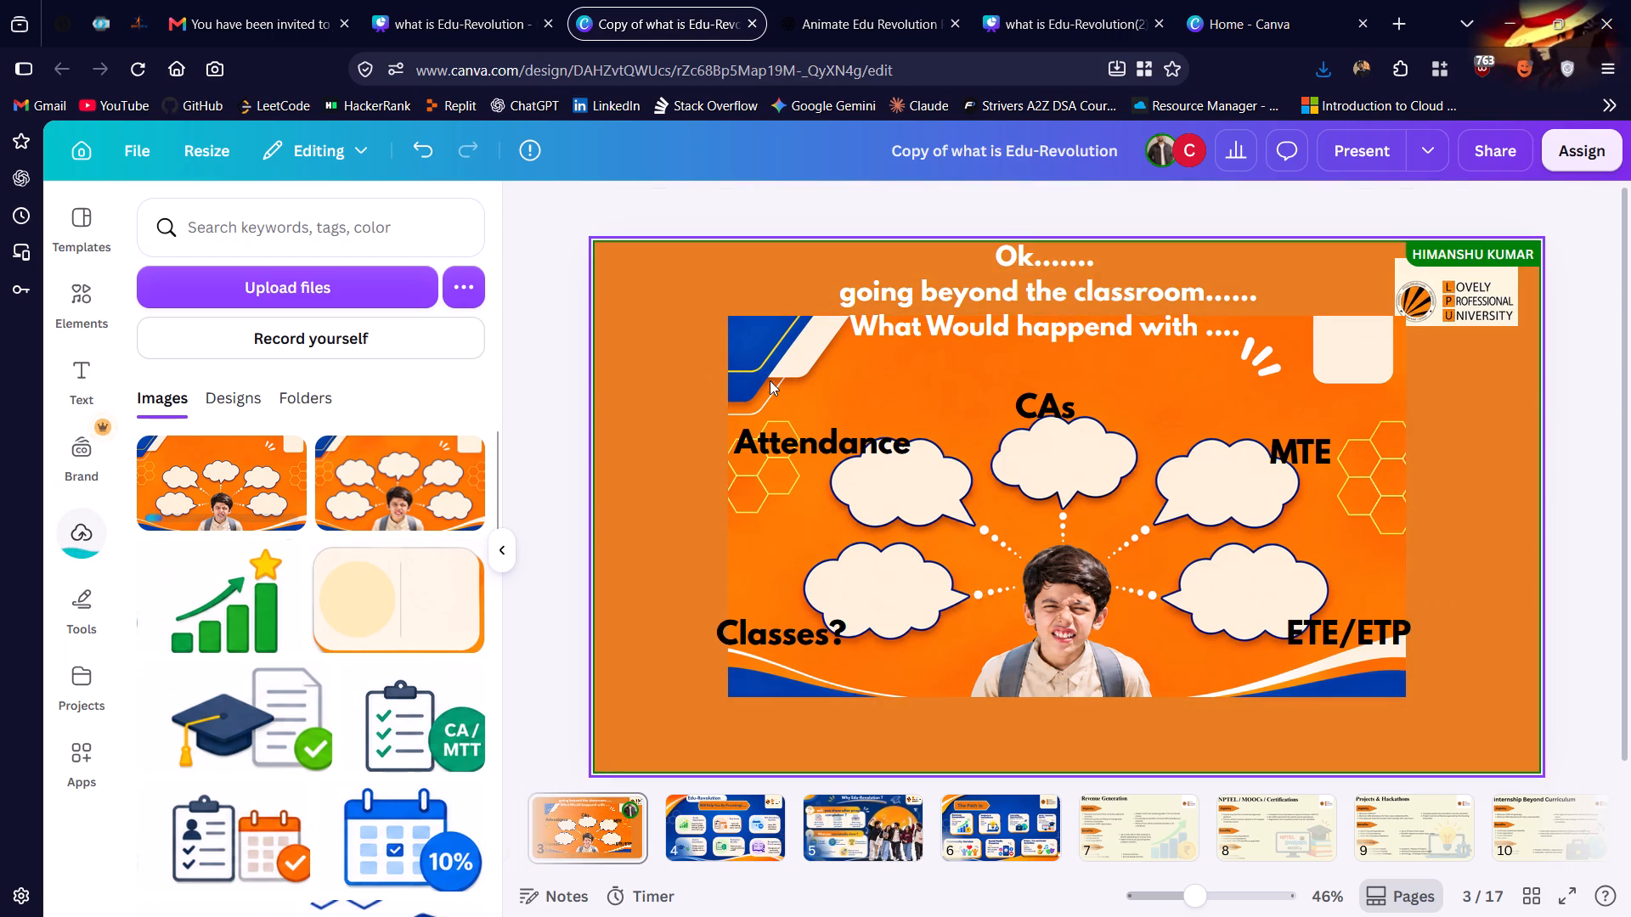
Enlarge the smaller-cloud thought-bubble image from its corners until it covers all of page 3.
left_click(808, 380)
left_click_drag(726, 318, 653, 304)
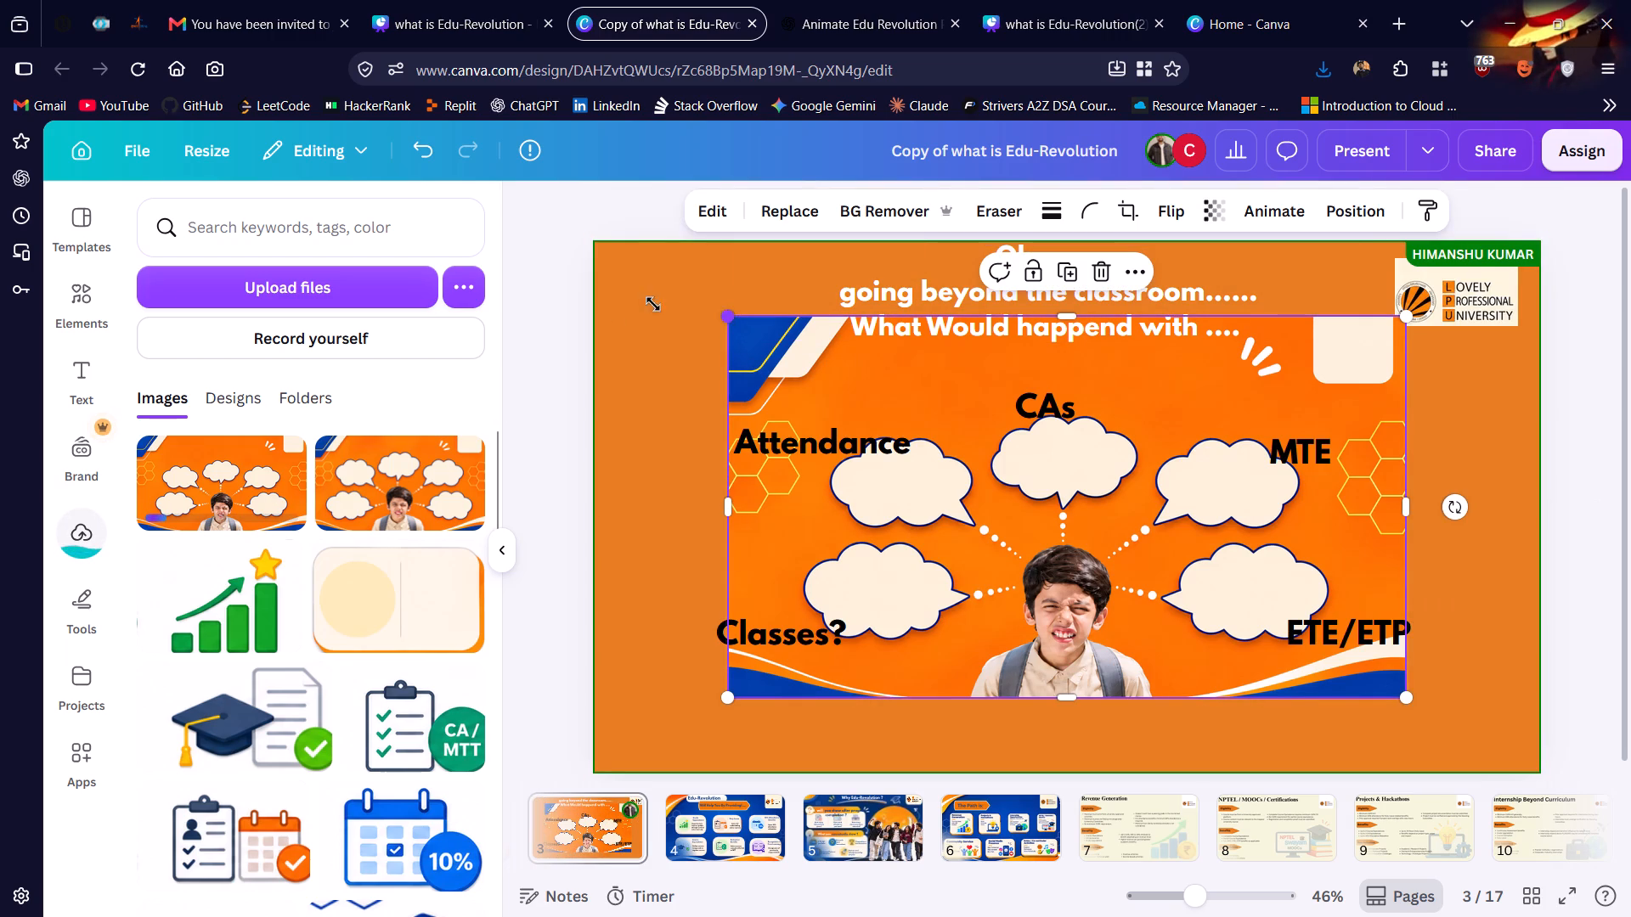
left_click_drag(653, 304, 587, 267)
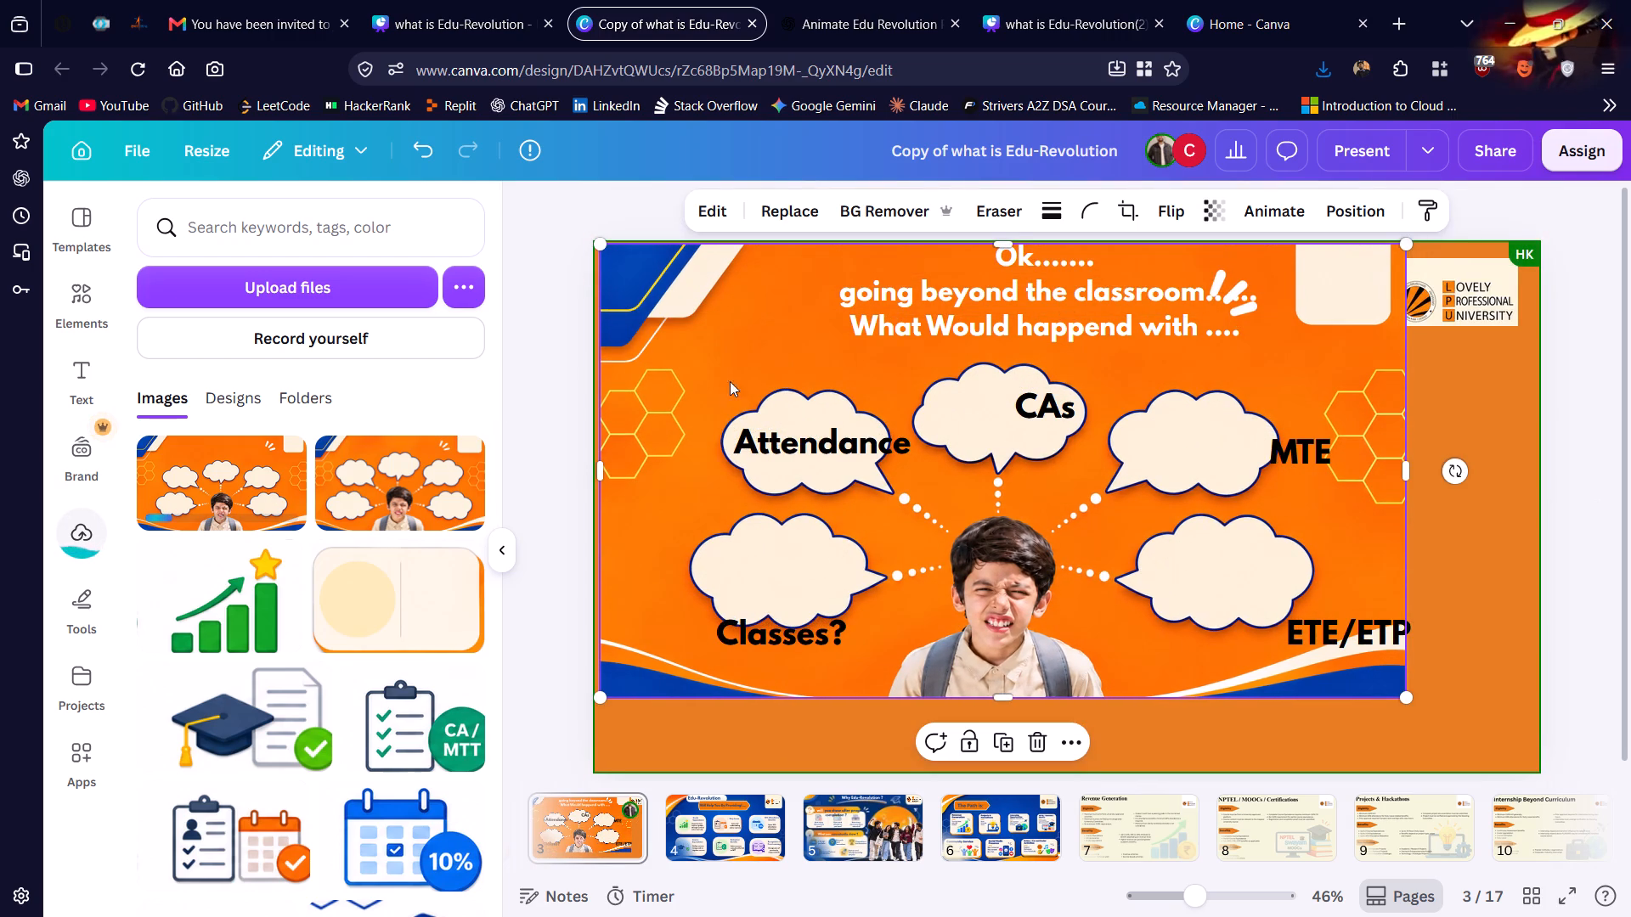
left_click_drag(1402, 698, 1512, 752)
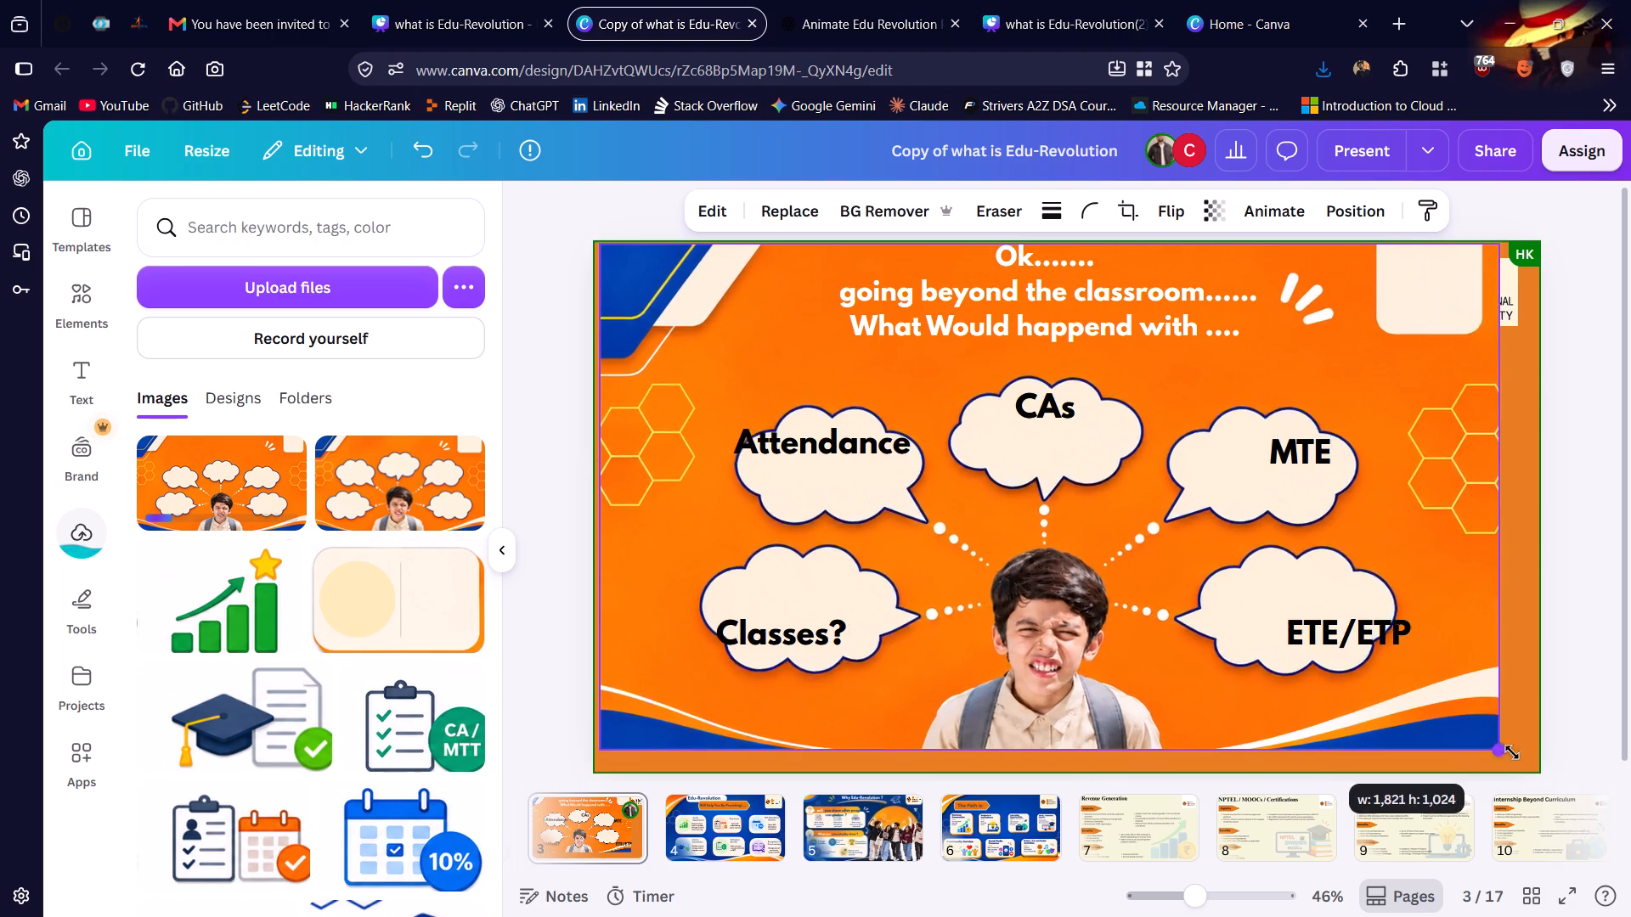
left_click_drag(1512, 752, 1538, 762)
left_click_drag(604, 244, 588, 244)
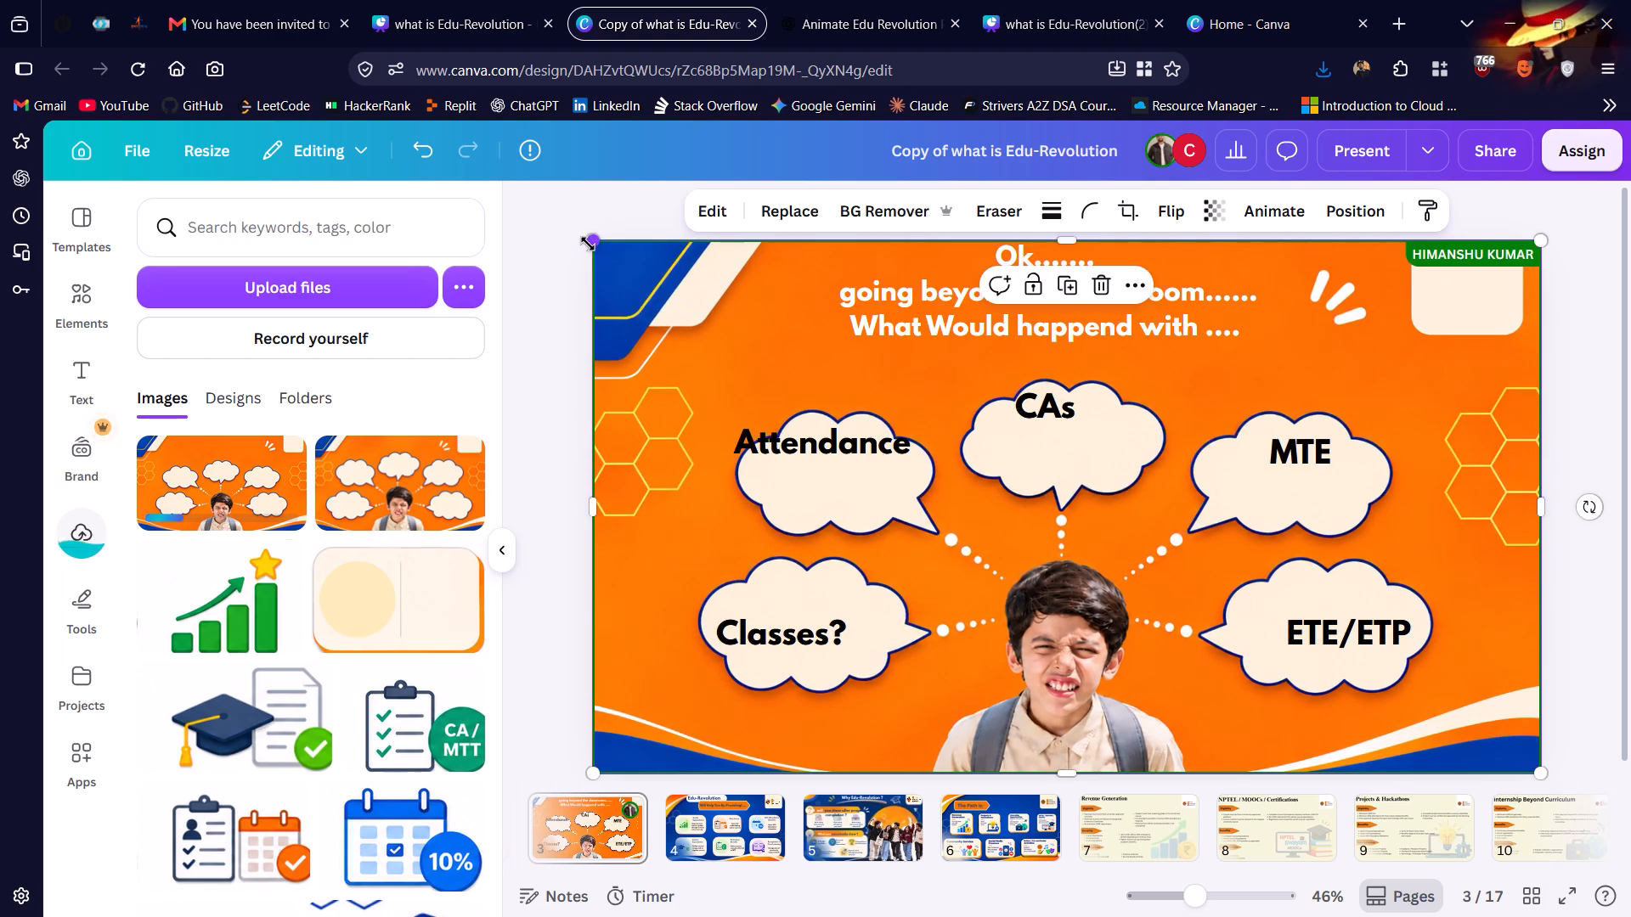
Move the Attendance, Classes?, CAs, MTE and ETE/ETP labels so each sits inside its own thought bubble.
left_click_drag(823, 434, 842, 460)
left_click(842, 460)
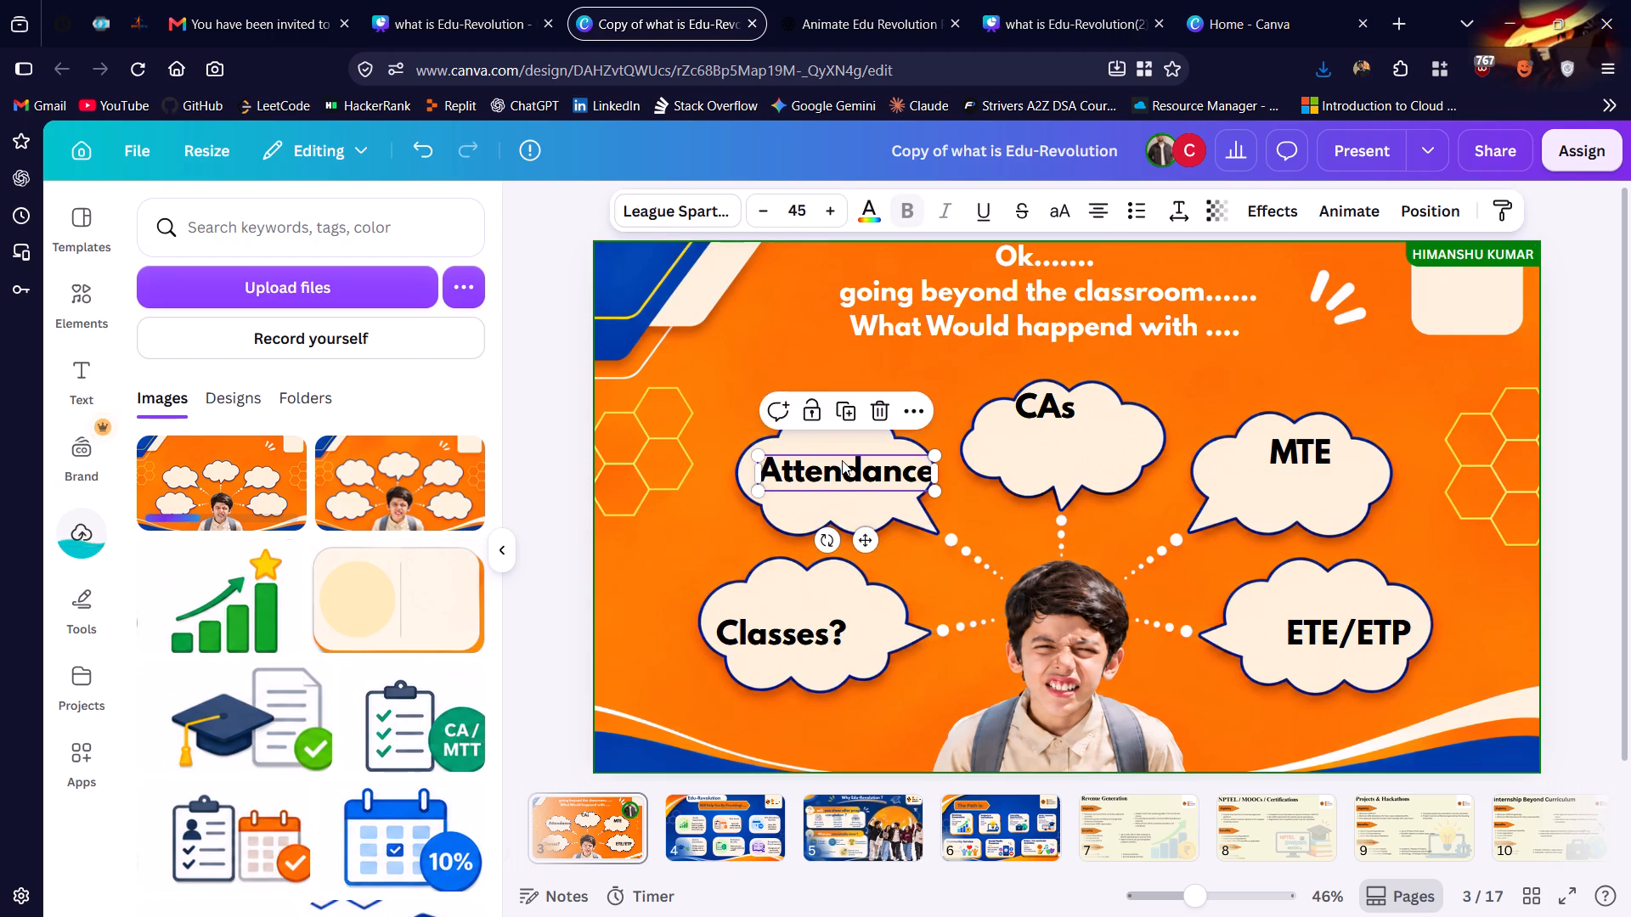
left_click_drag(817, 619, 836, 610)
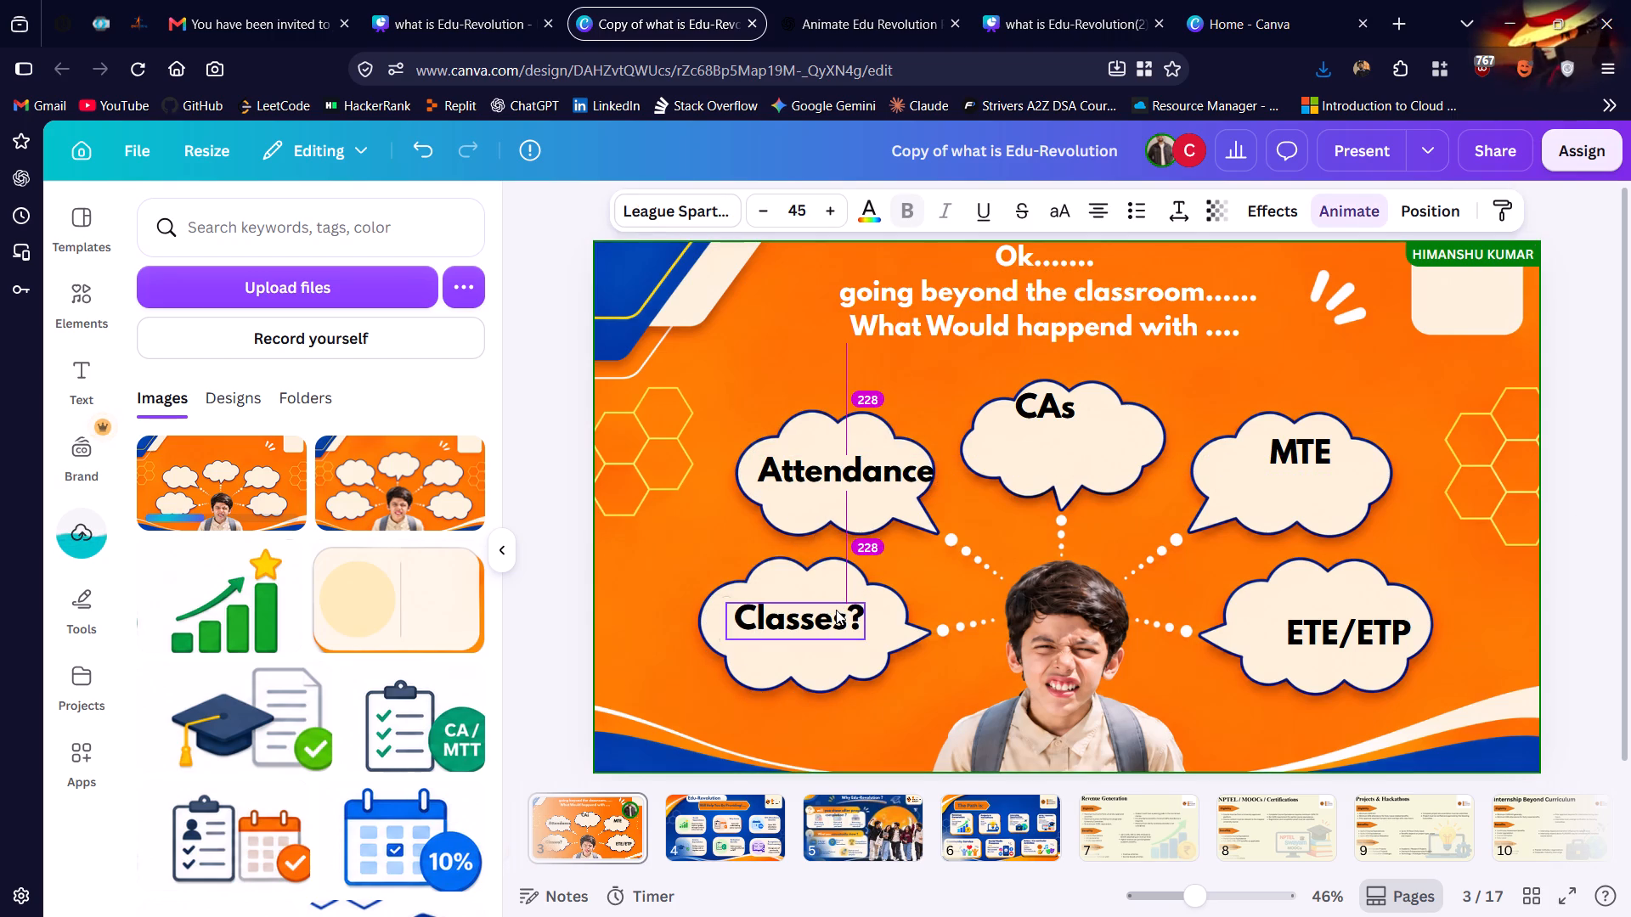
left_click_drag(1042, 398, 1058, 423)
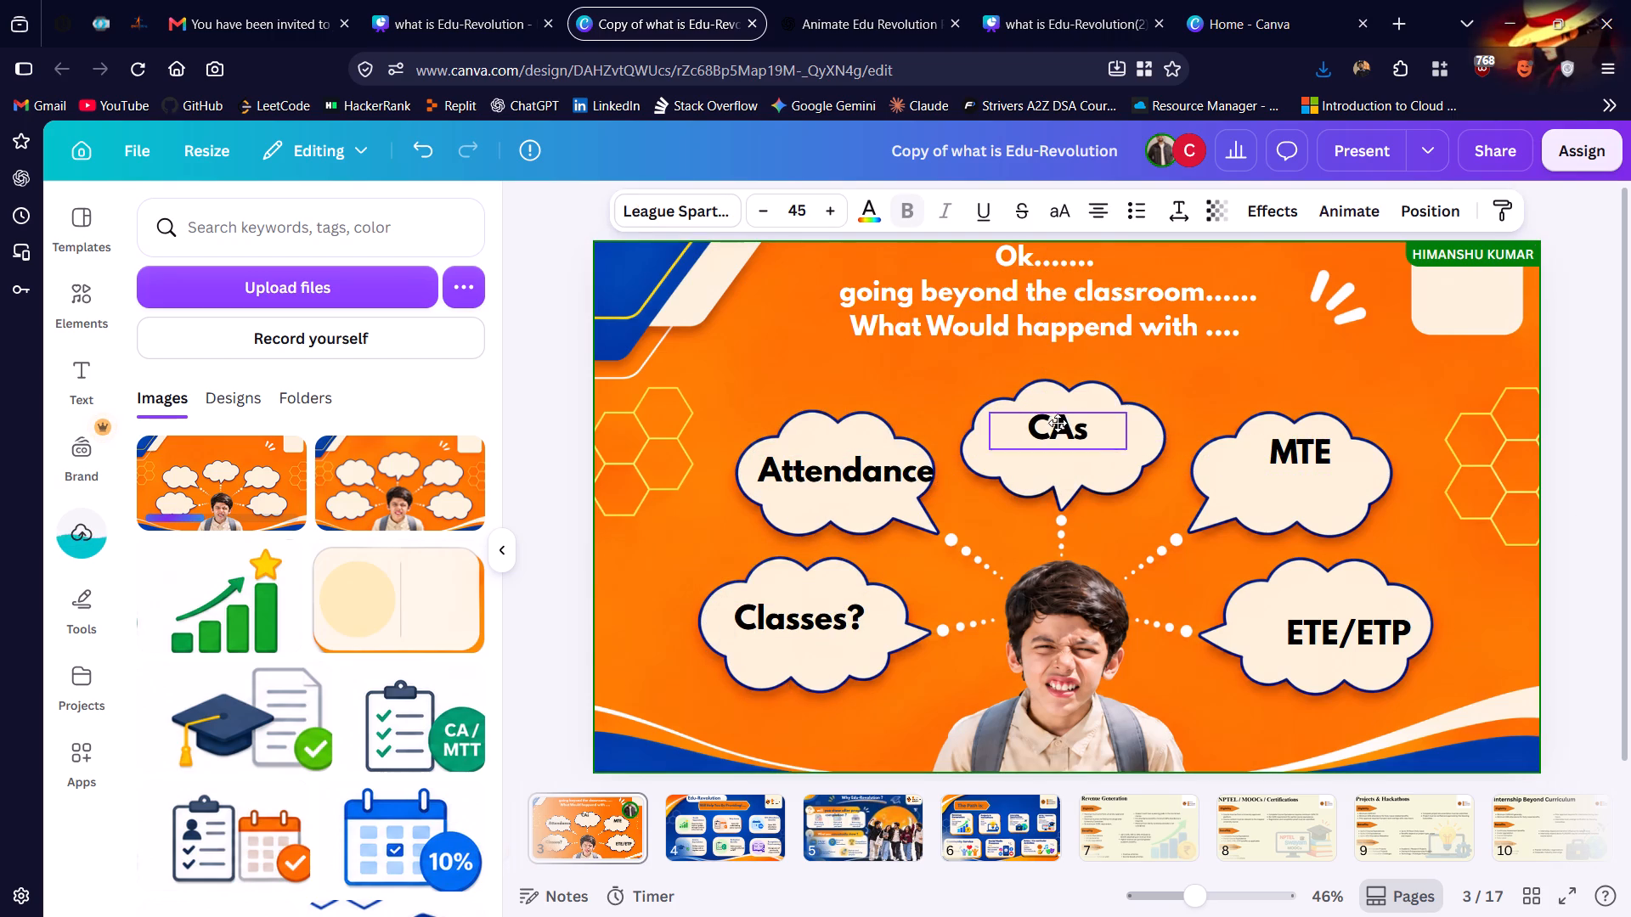
left_click_drag(1058, 423, 1059, 425)
left_click_drag(1314, 458, 1312, 460)
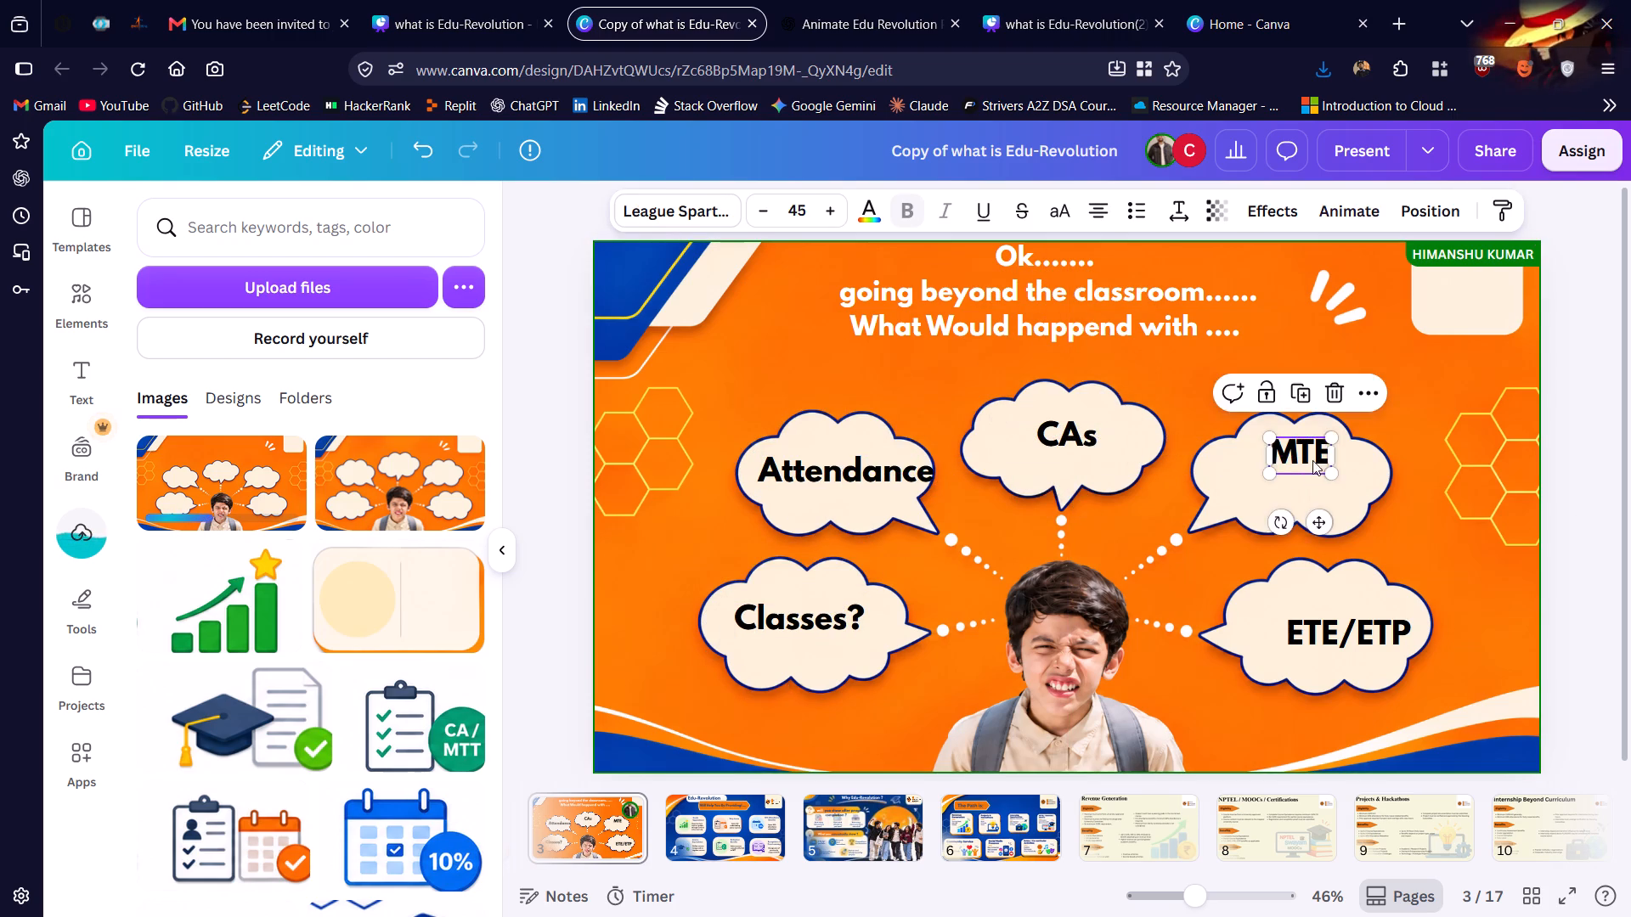
left_click_drag(1312, 460, 1312, 476)
left_click_drag(1323, 621, 1302, 610)
Move the three-line heading on page 3 slightly down from the page's top edge.
left_click(974, 282)
left_click_drag(974, 282, 968, 301)
left_click(968, 301)
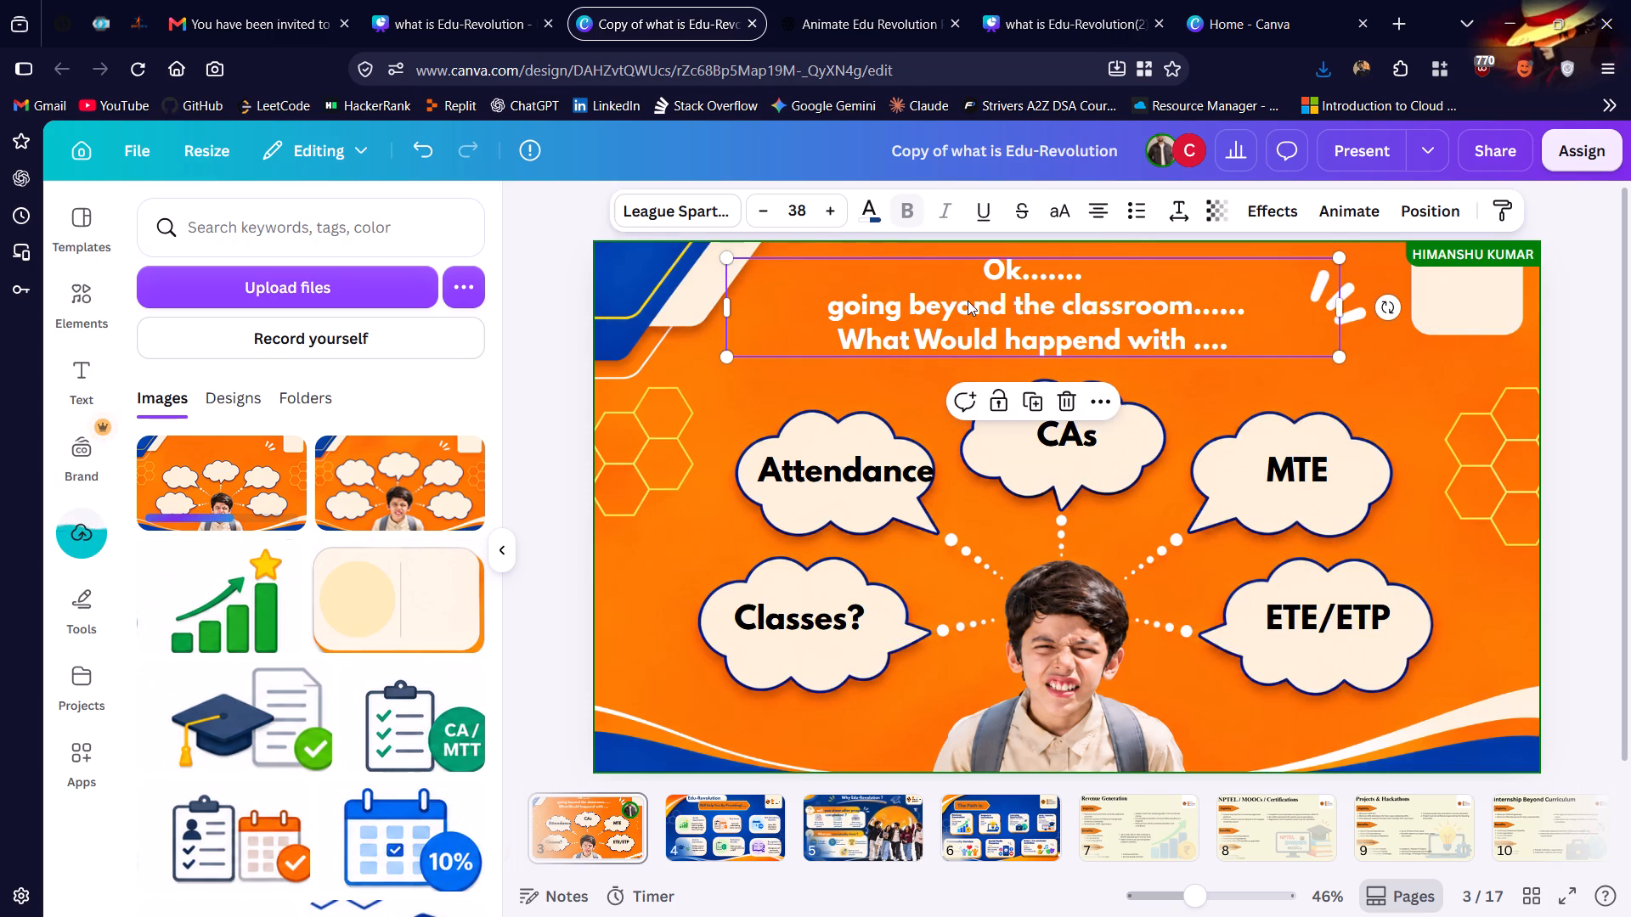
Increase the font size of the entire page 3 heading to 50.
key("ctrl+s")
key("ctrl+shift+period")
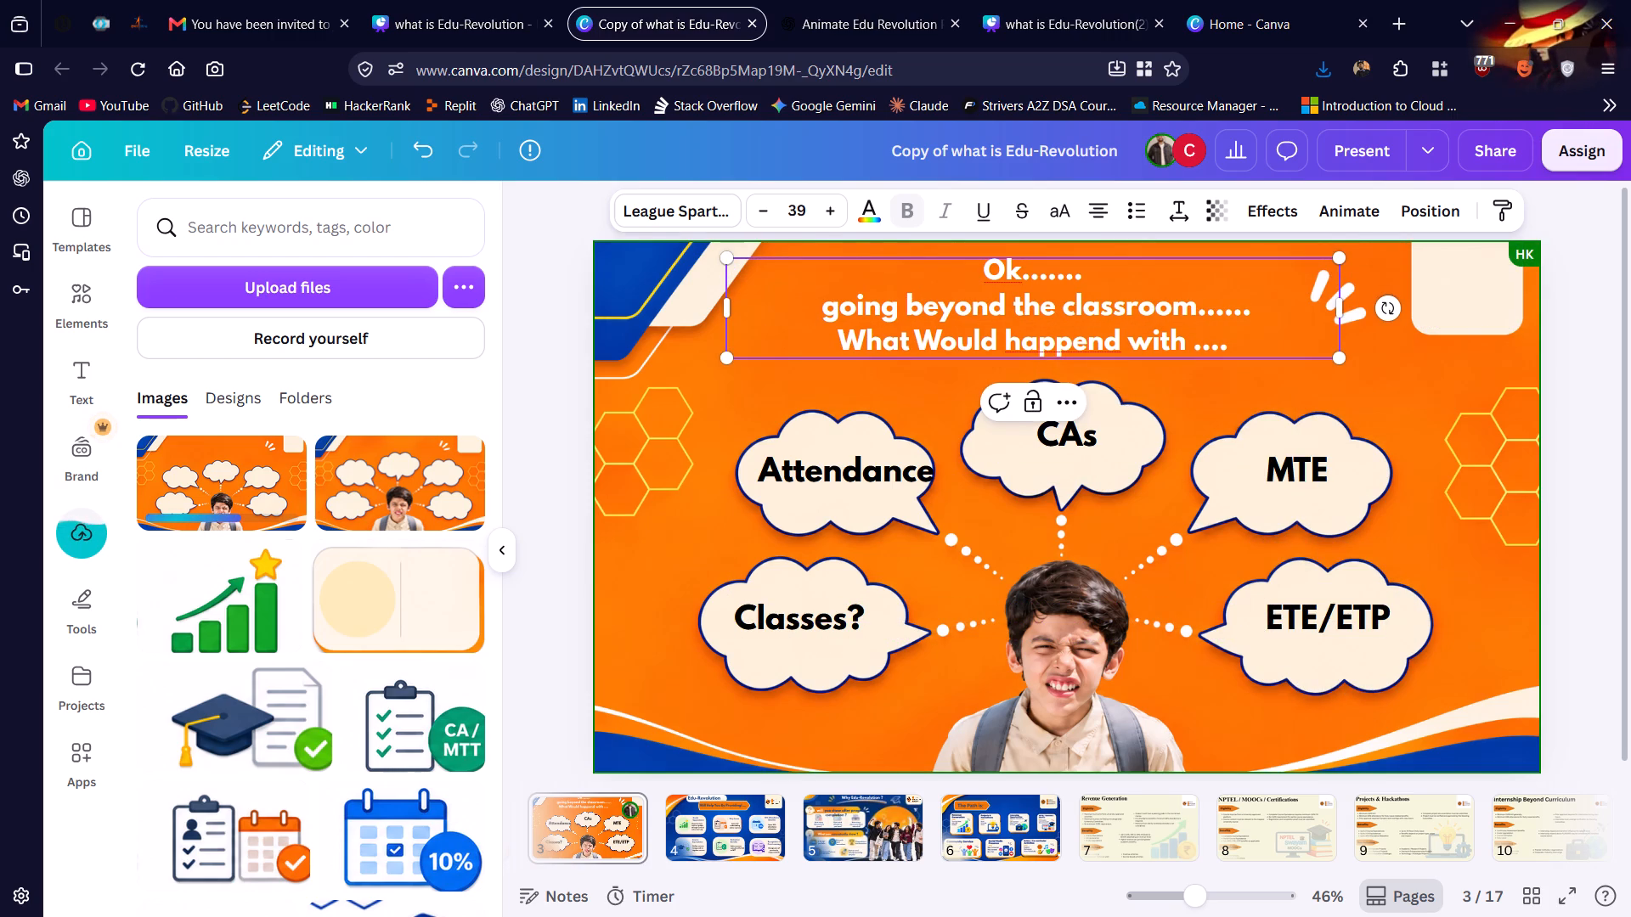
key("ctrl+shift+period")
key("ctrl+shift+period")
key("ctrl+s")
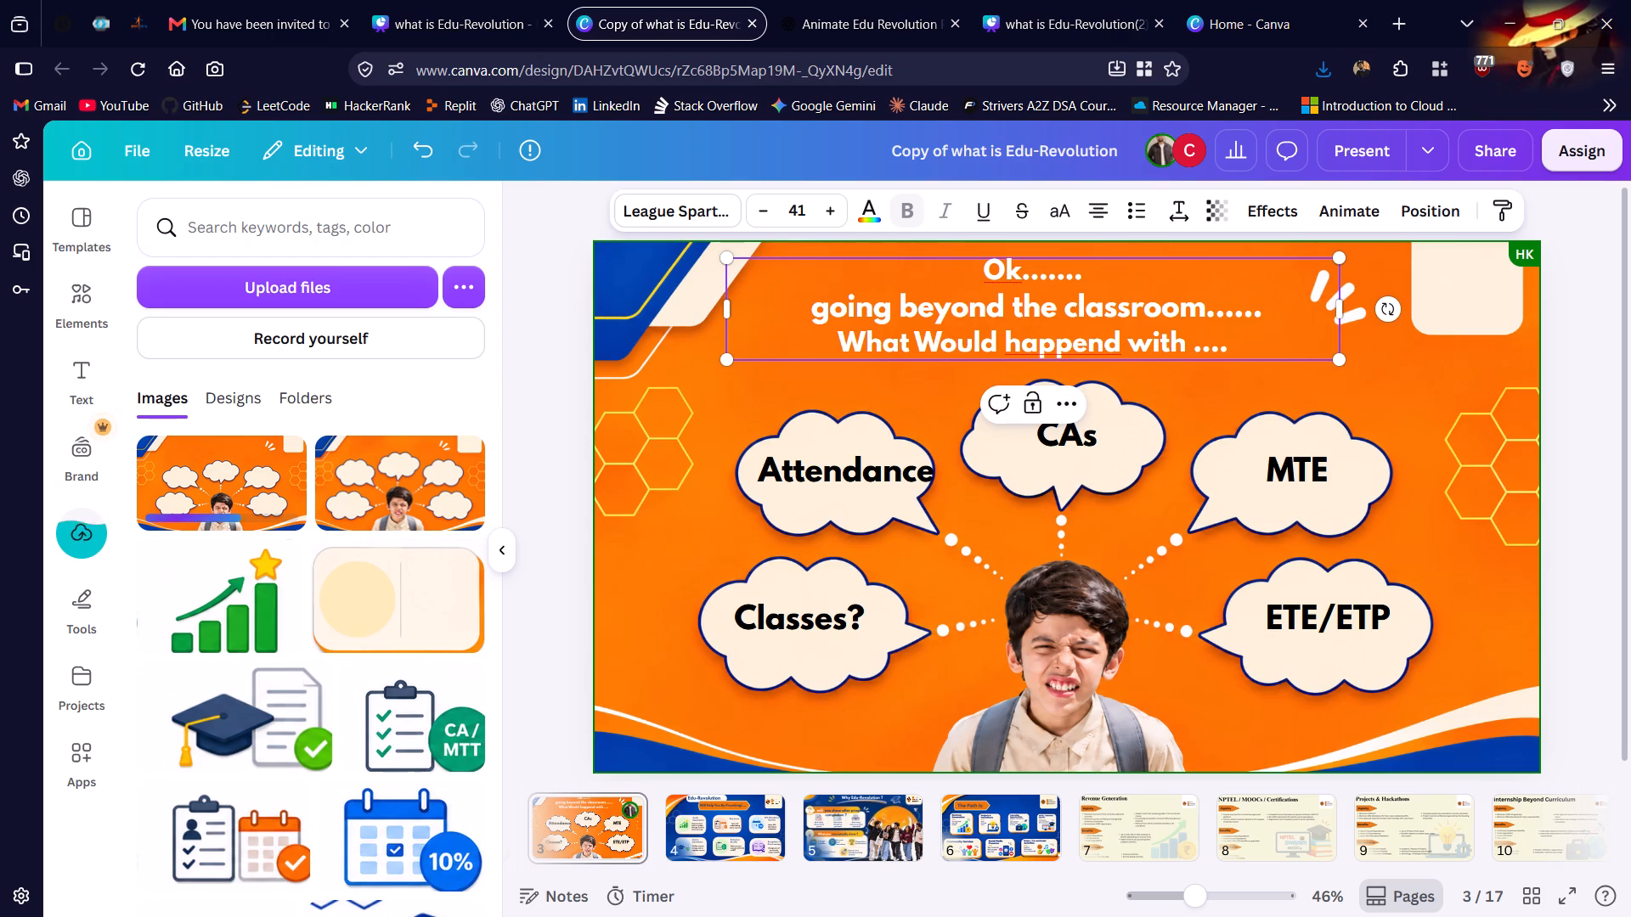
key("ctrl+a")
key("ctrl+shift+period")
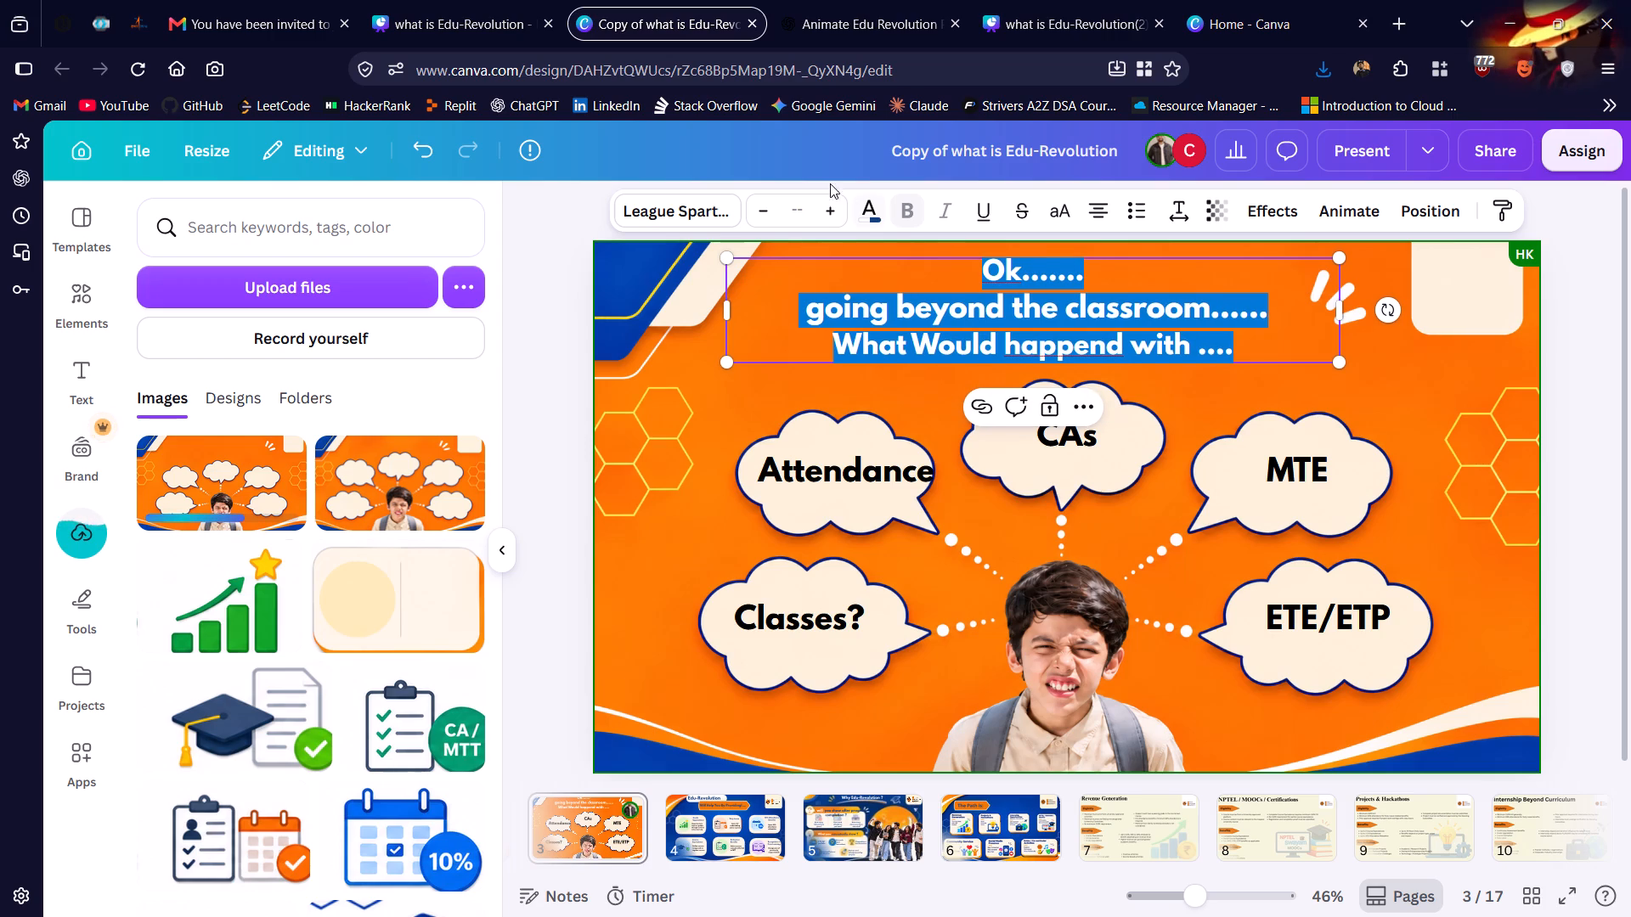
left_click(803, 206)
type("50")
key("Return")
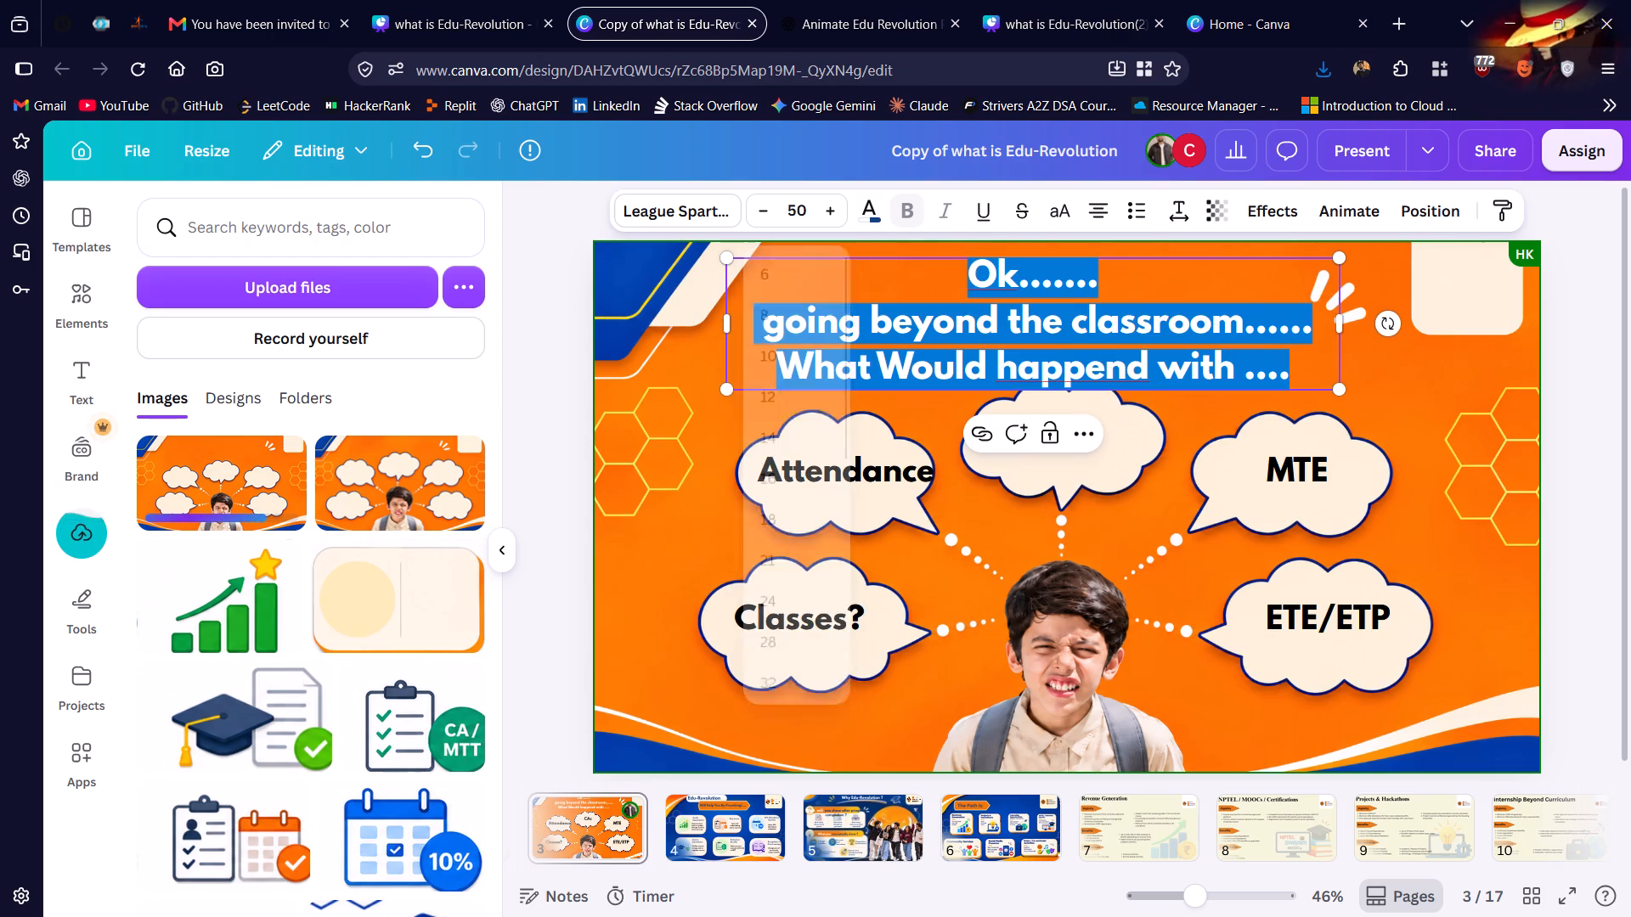
Reduce the page 3 heading's font size to 41.
left_click(805, 209)
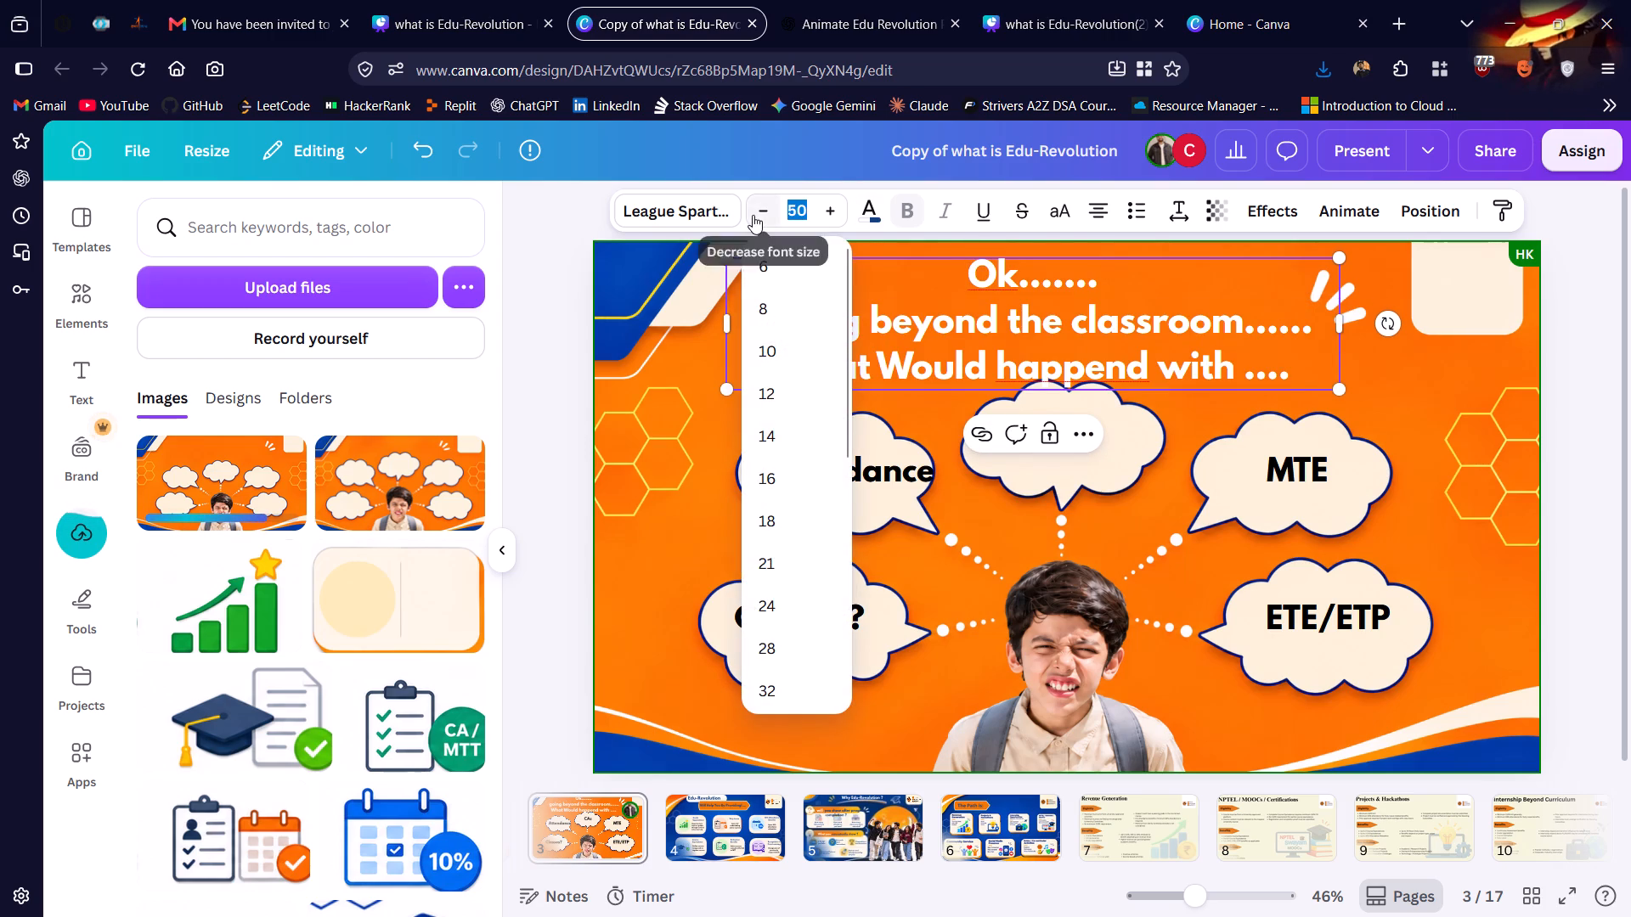
left_click(753, 215)
triple_click(753, 215)
triple_click(753, 215)
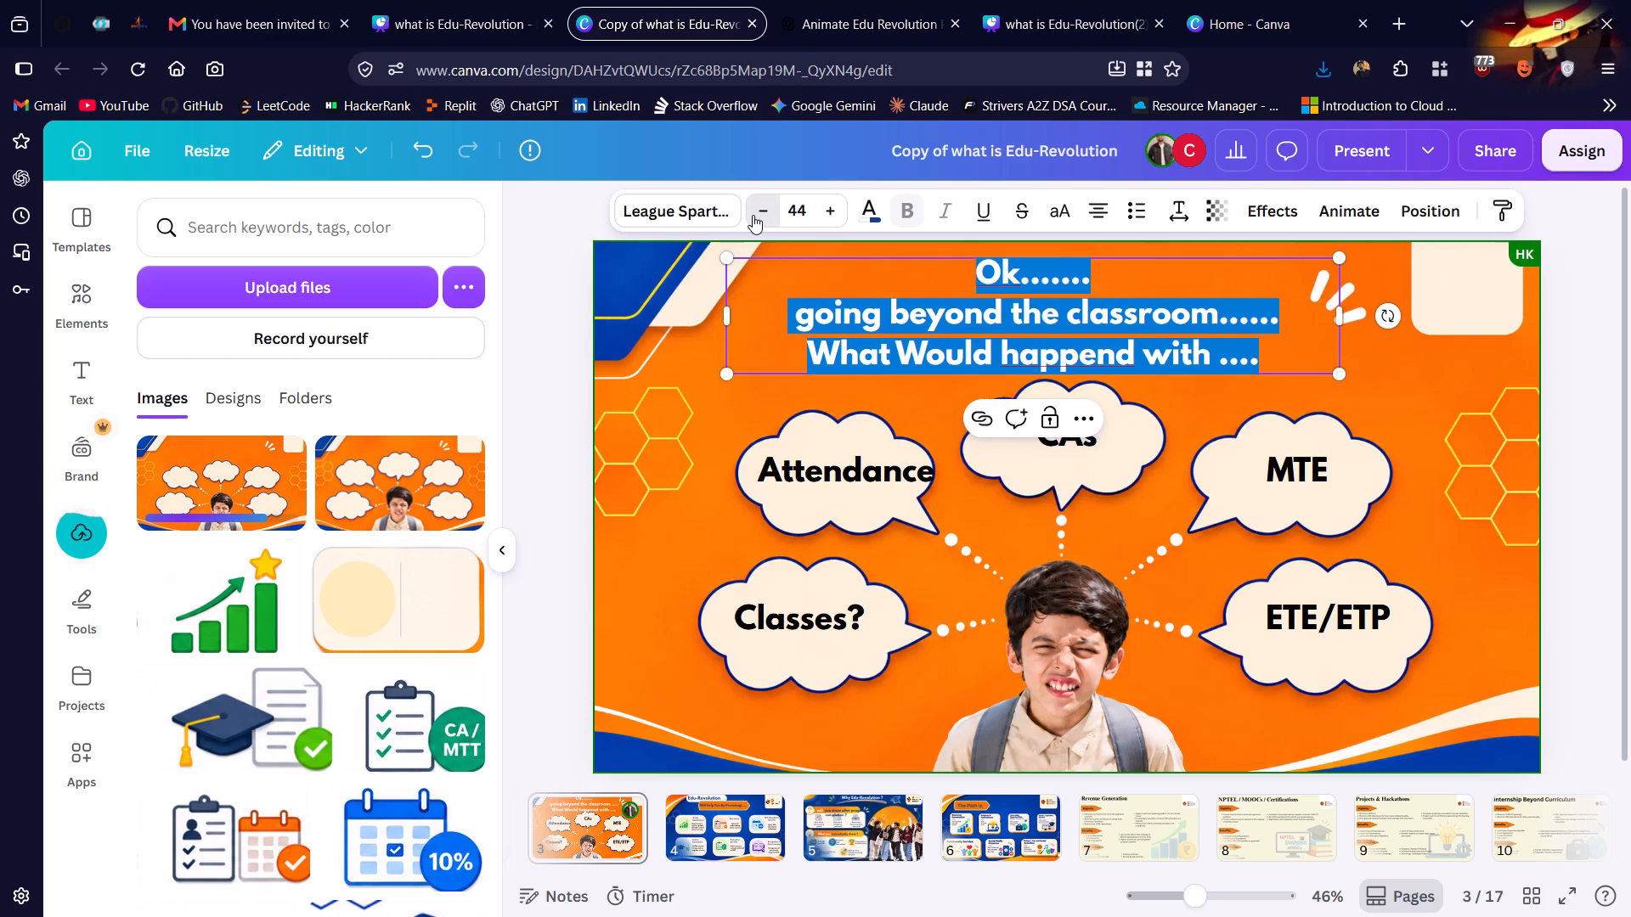
left_click(753, 215)
left_click(753, 215)
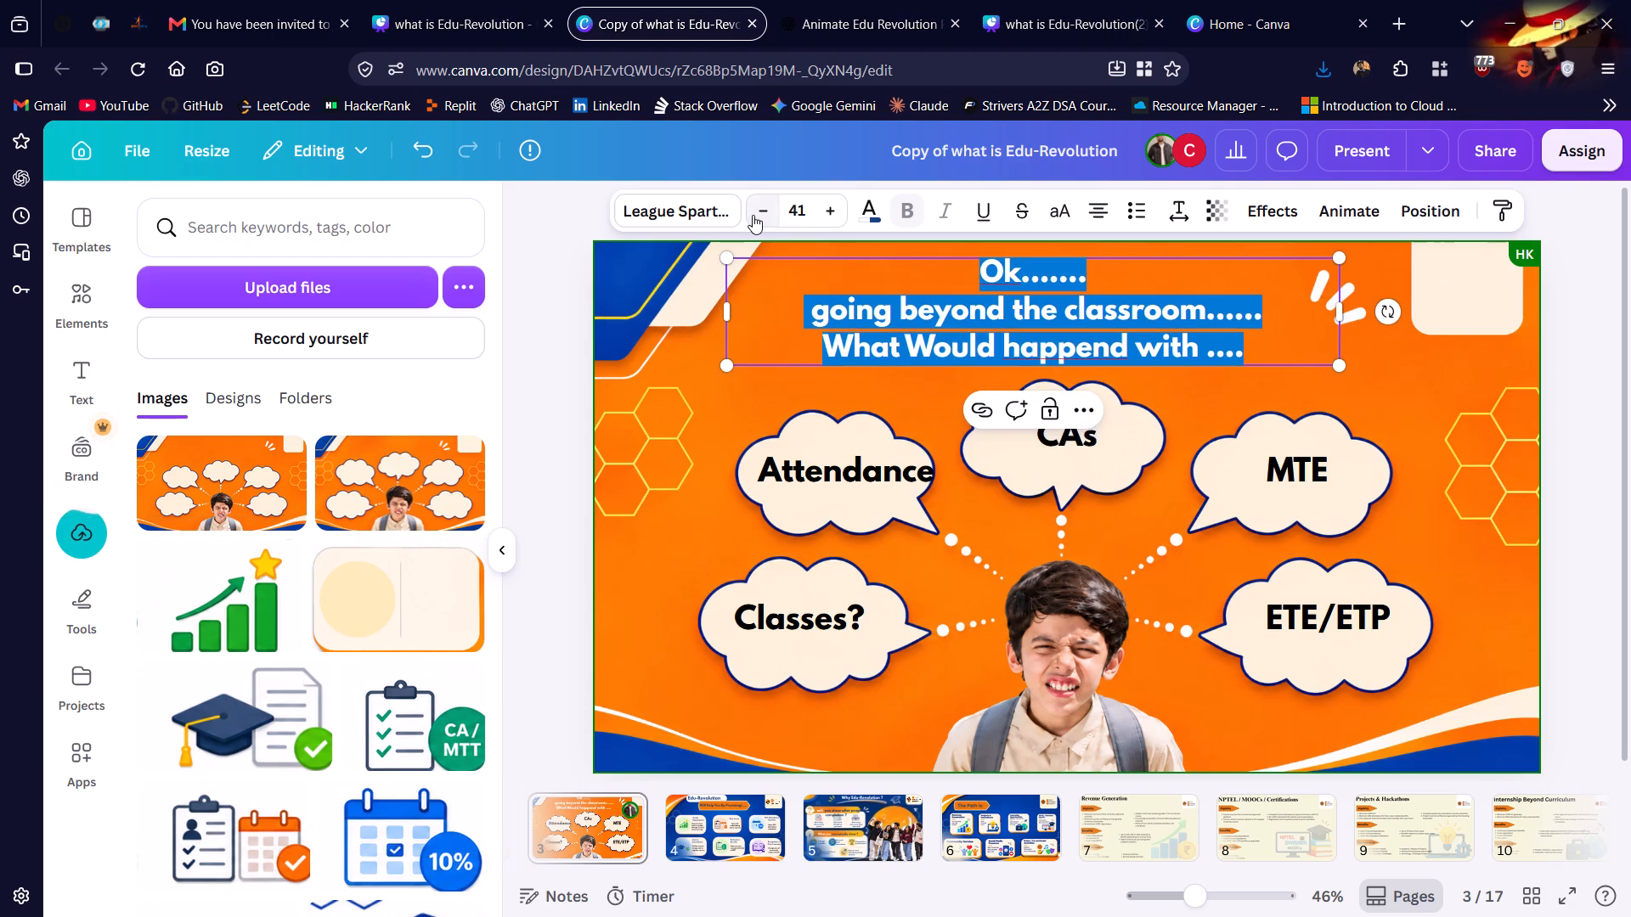
left_click(827, 305)
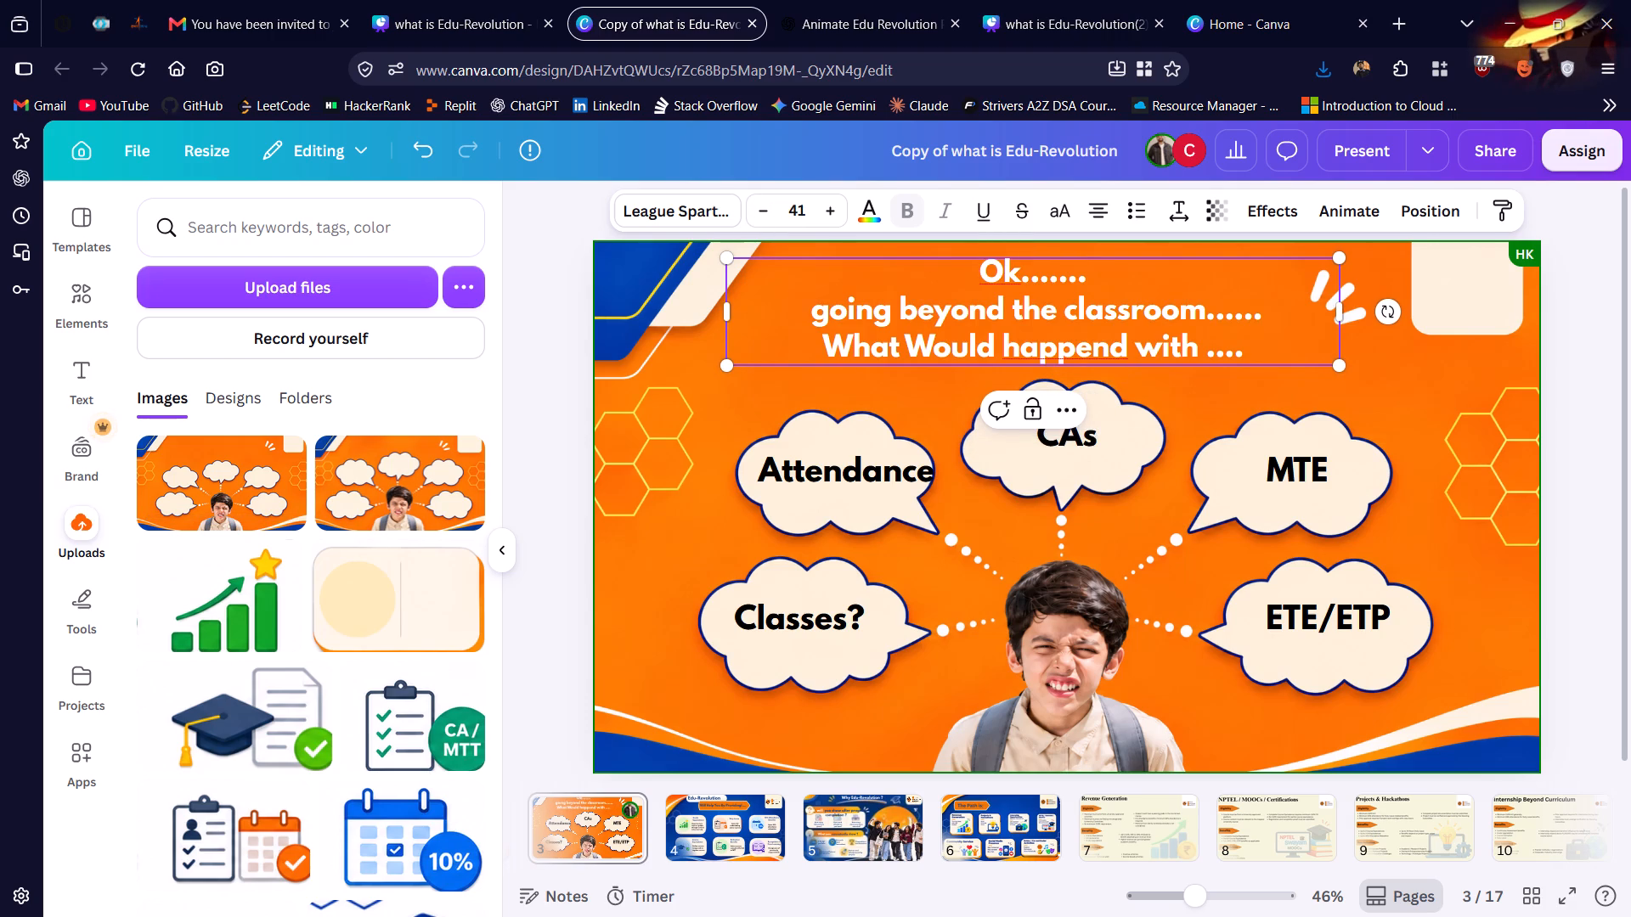
left_click(827, 305)
left_click(829, 305)
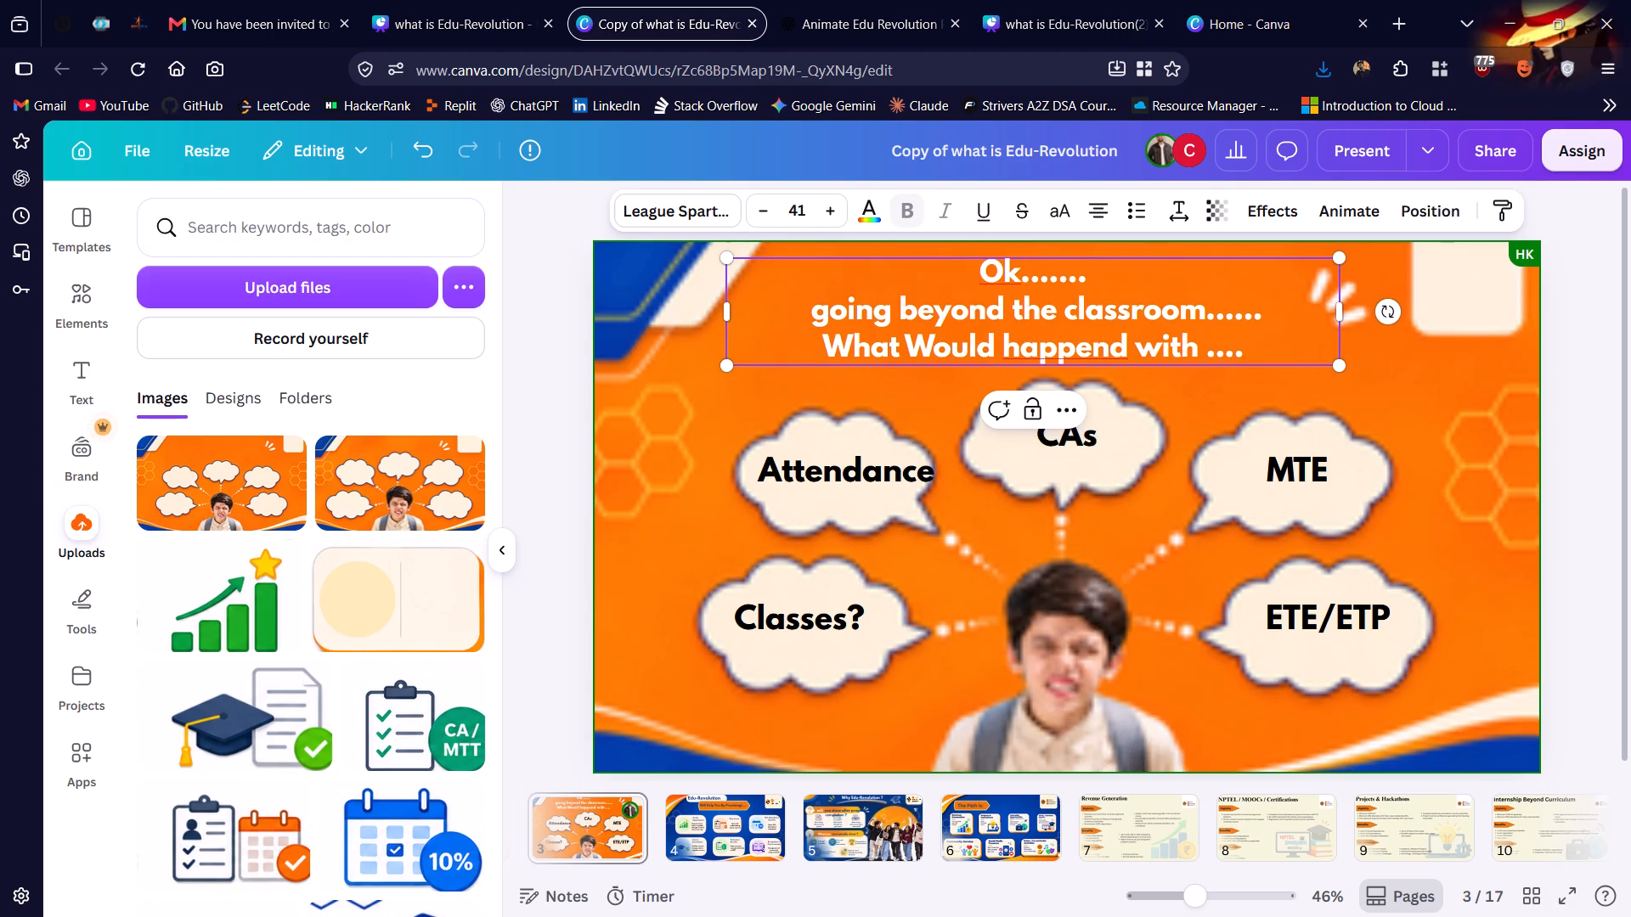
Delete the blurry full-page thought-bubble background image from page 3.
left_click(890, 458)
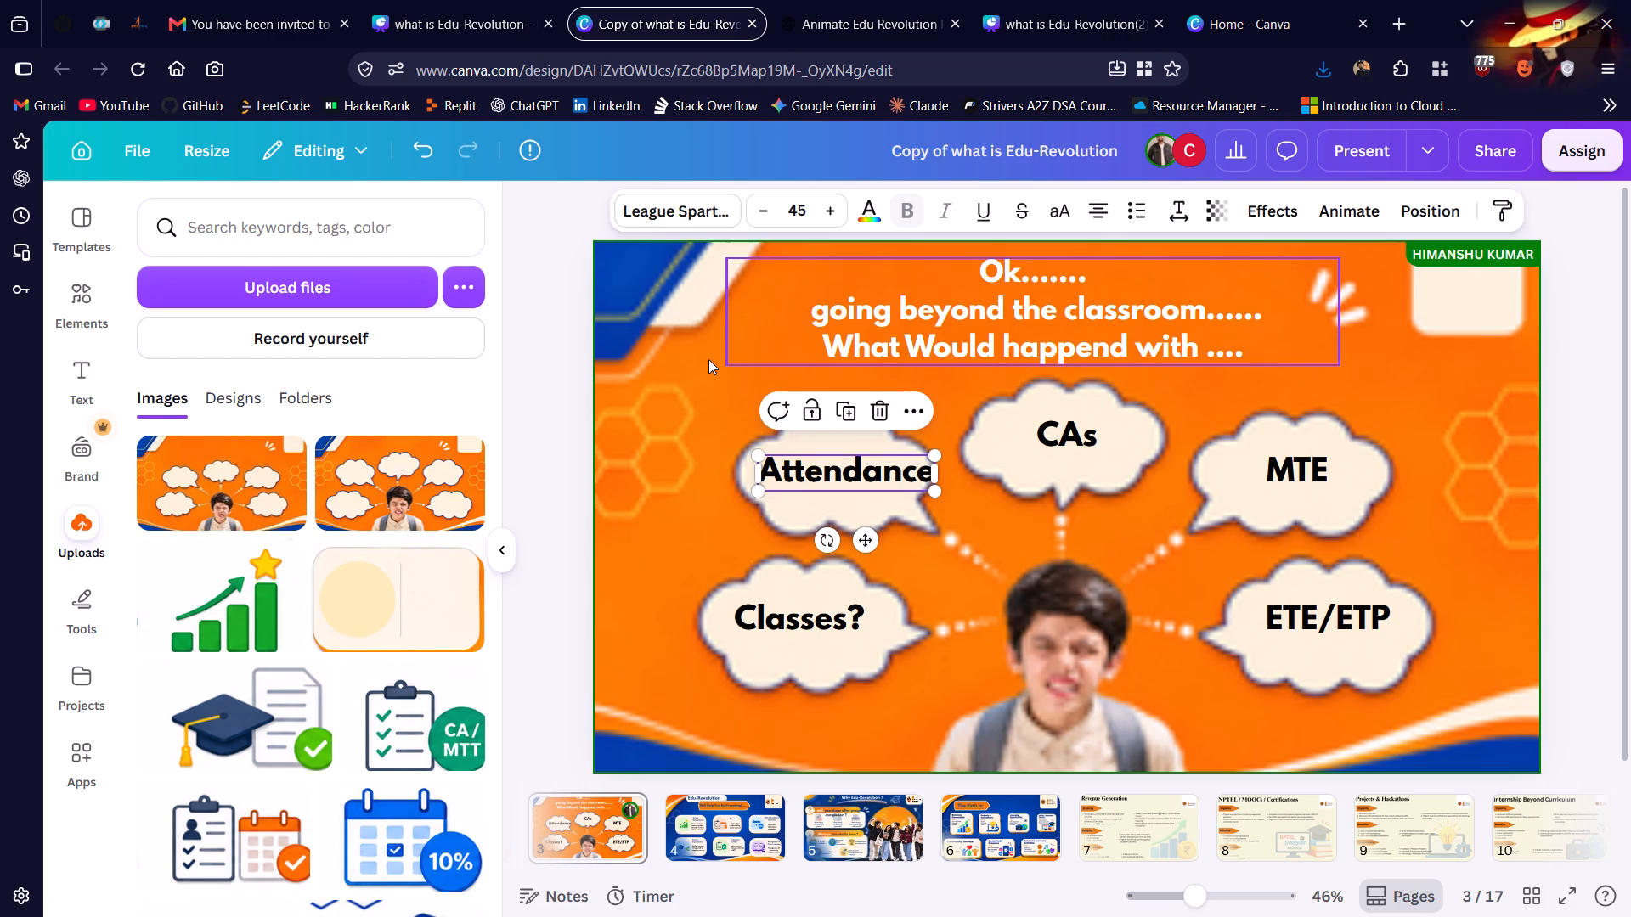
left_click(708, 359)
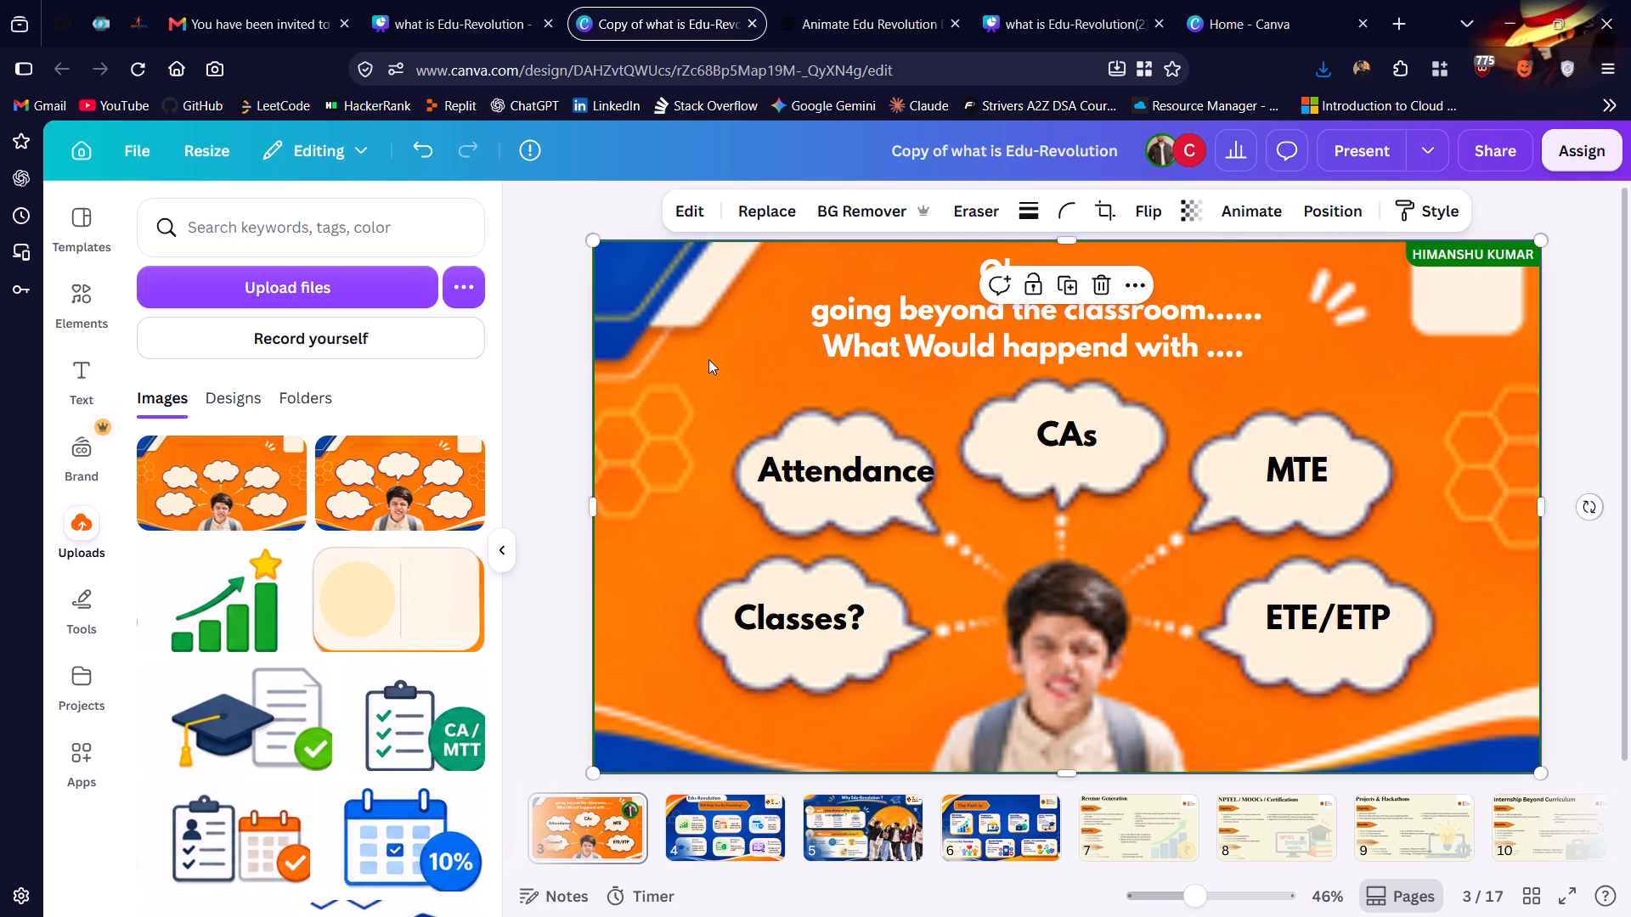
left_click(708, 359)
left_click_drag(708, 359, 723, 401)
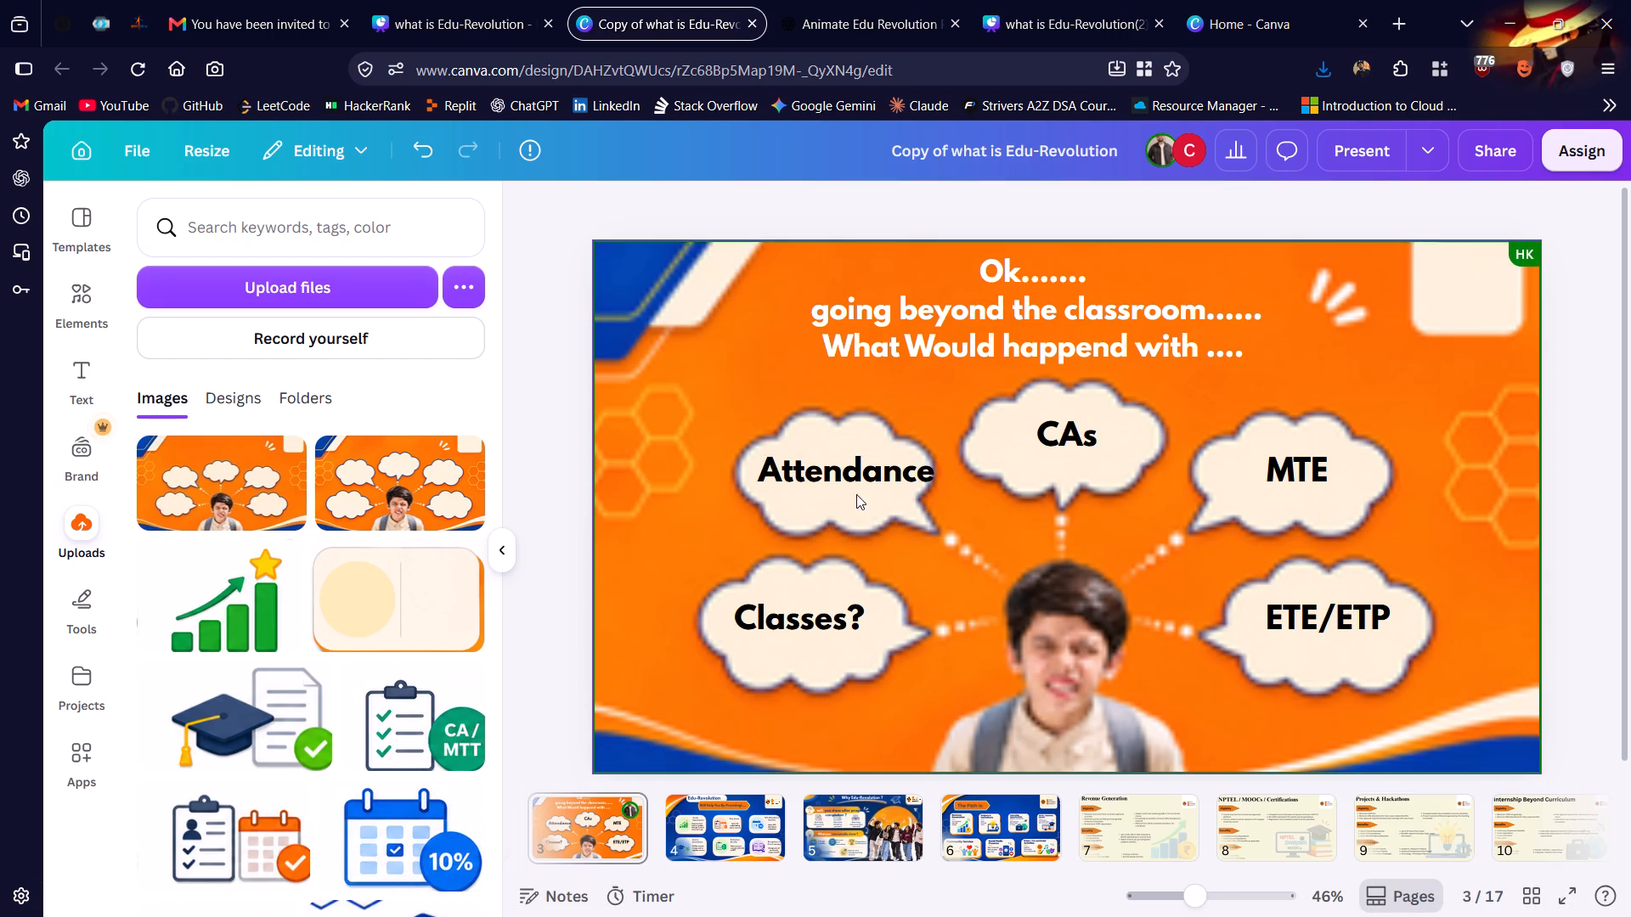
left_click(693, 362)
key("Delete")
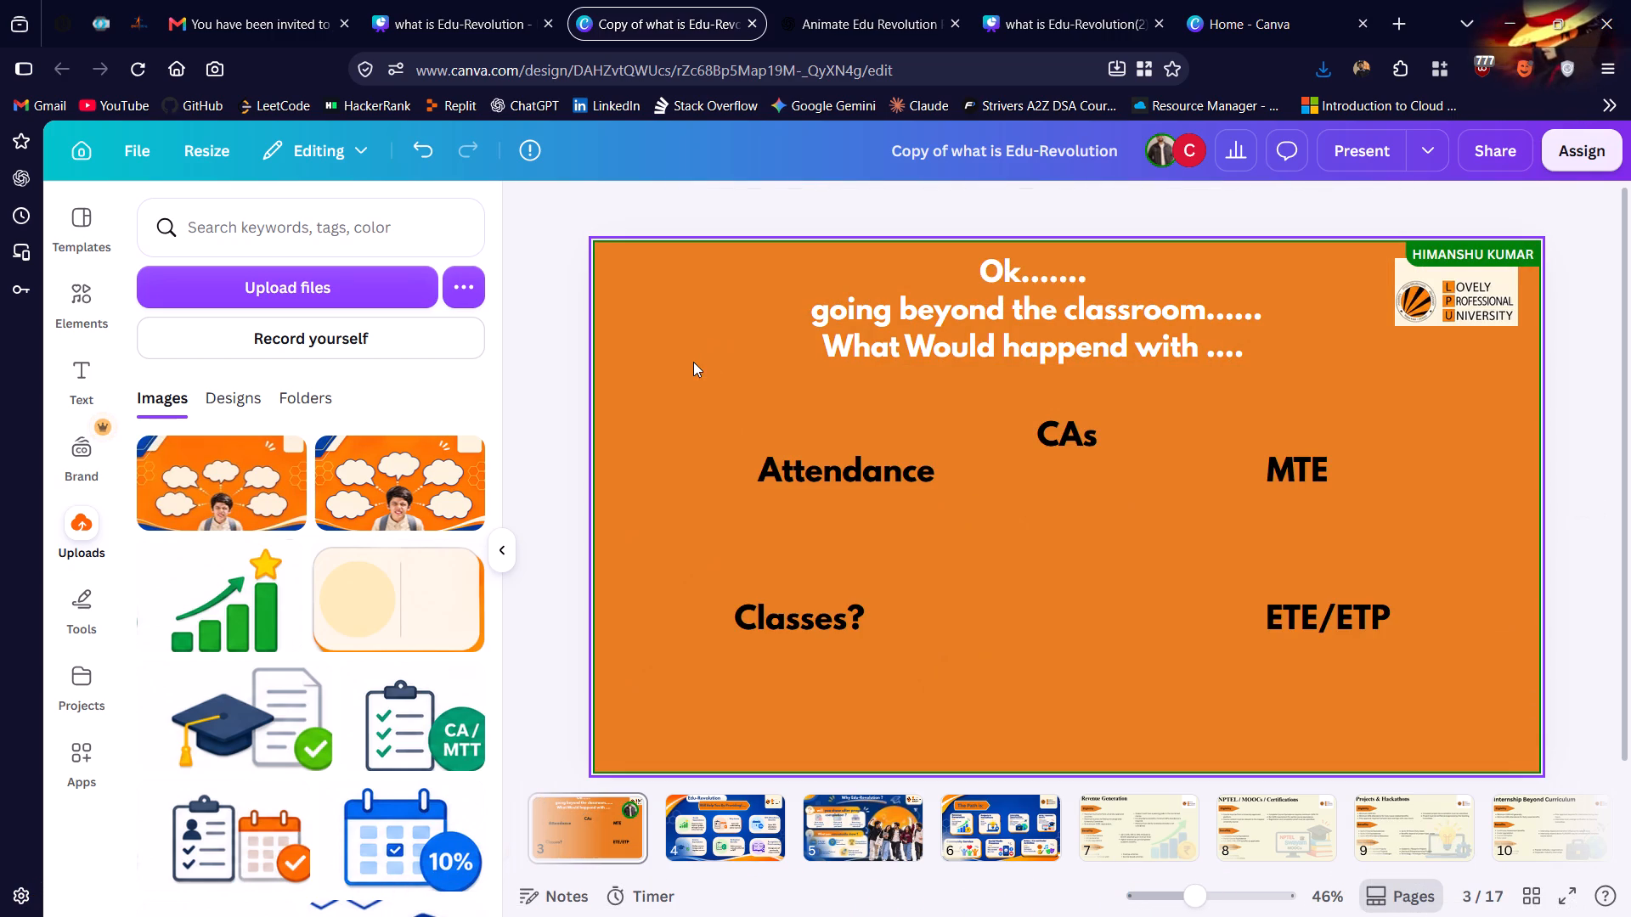
Add the smaller-cloud thought-bubble image to page 3 again and shift it toward the page's upper-left corner.
left_click(231, 470)
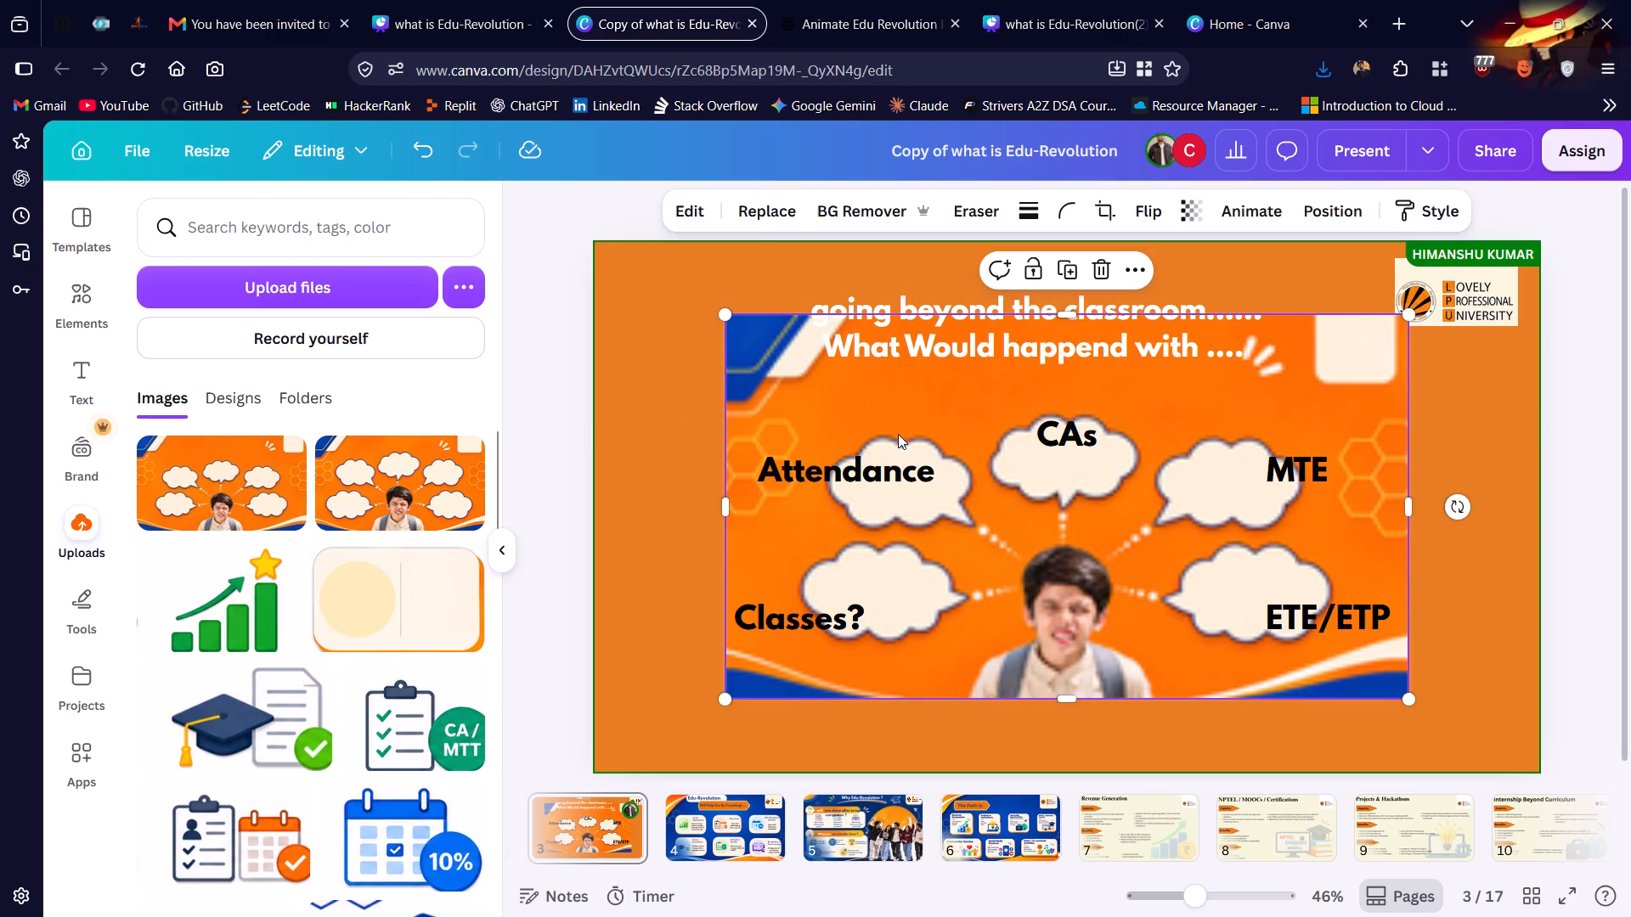
left_click(830, 410)
left_click_drag(830, 410, 766, 398)
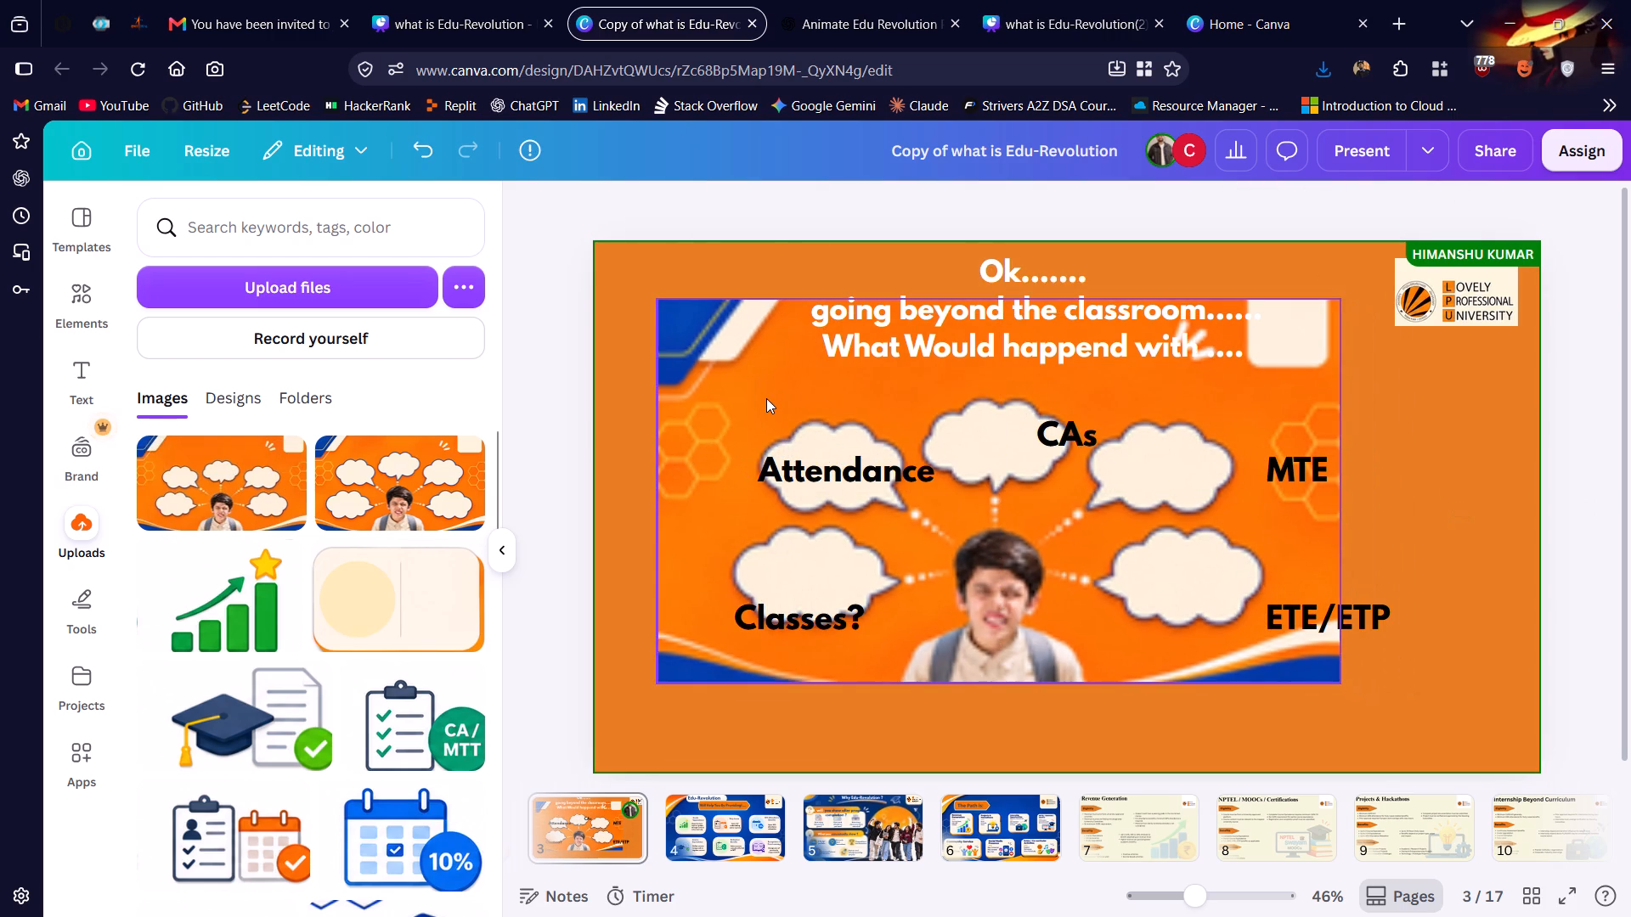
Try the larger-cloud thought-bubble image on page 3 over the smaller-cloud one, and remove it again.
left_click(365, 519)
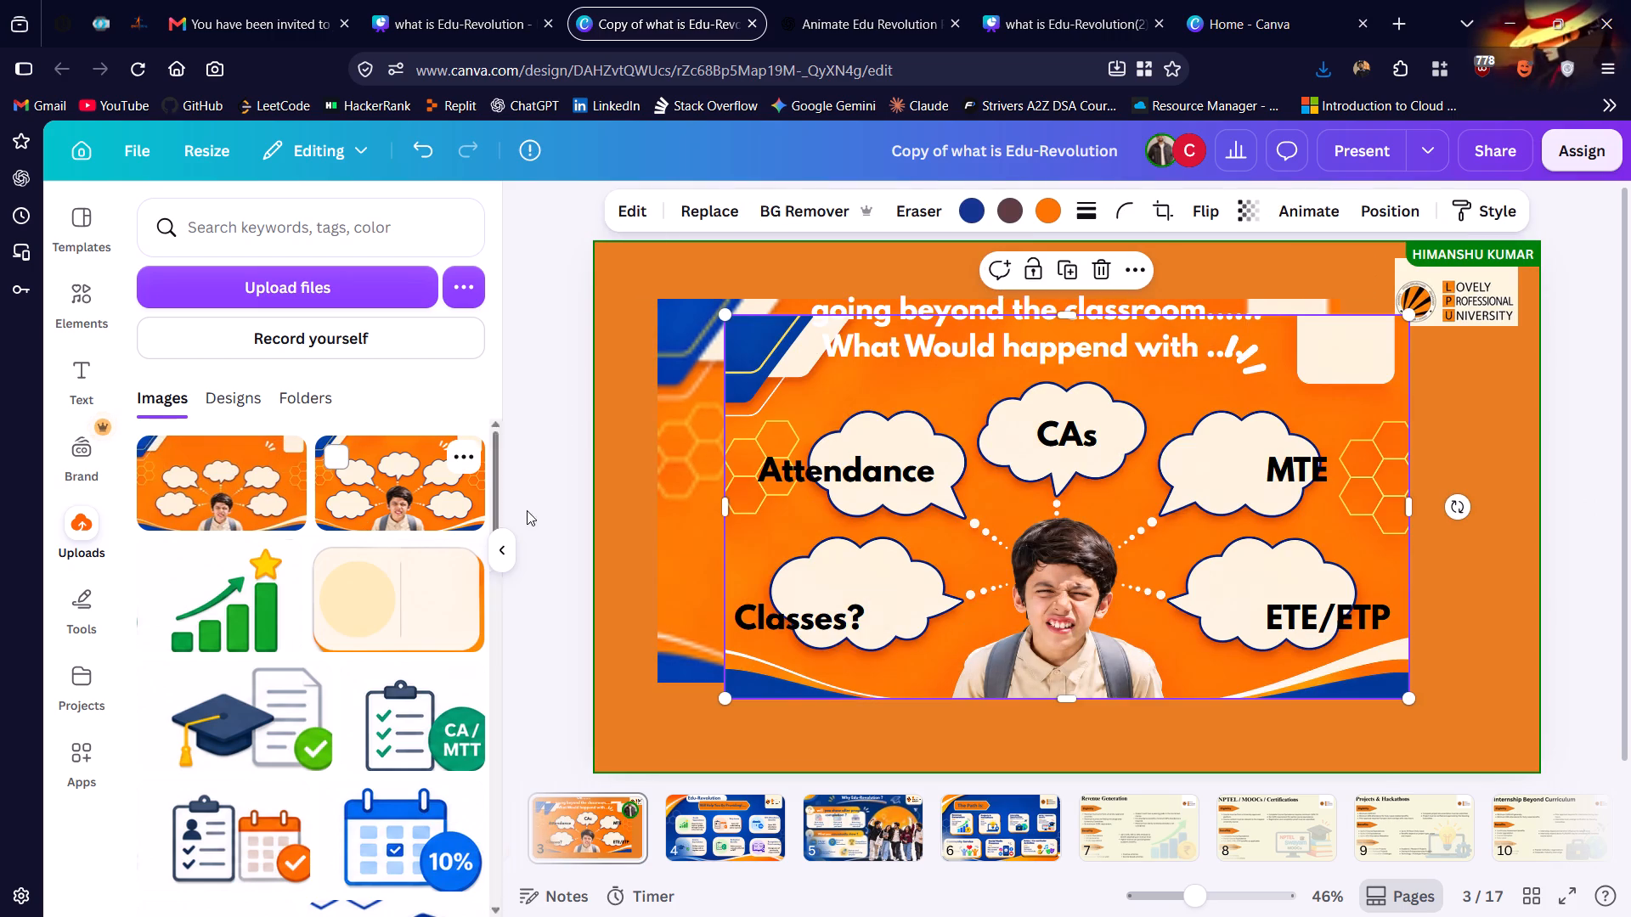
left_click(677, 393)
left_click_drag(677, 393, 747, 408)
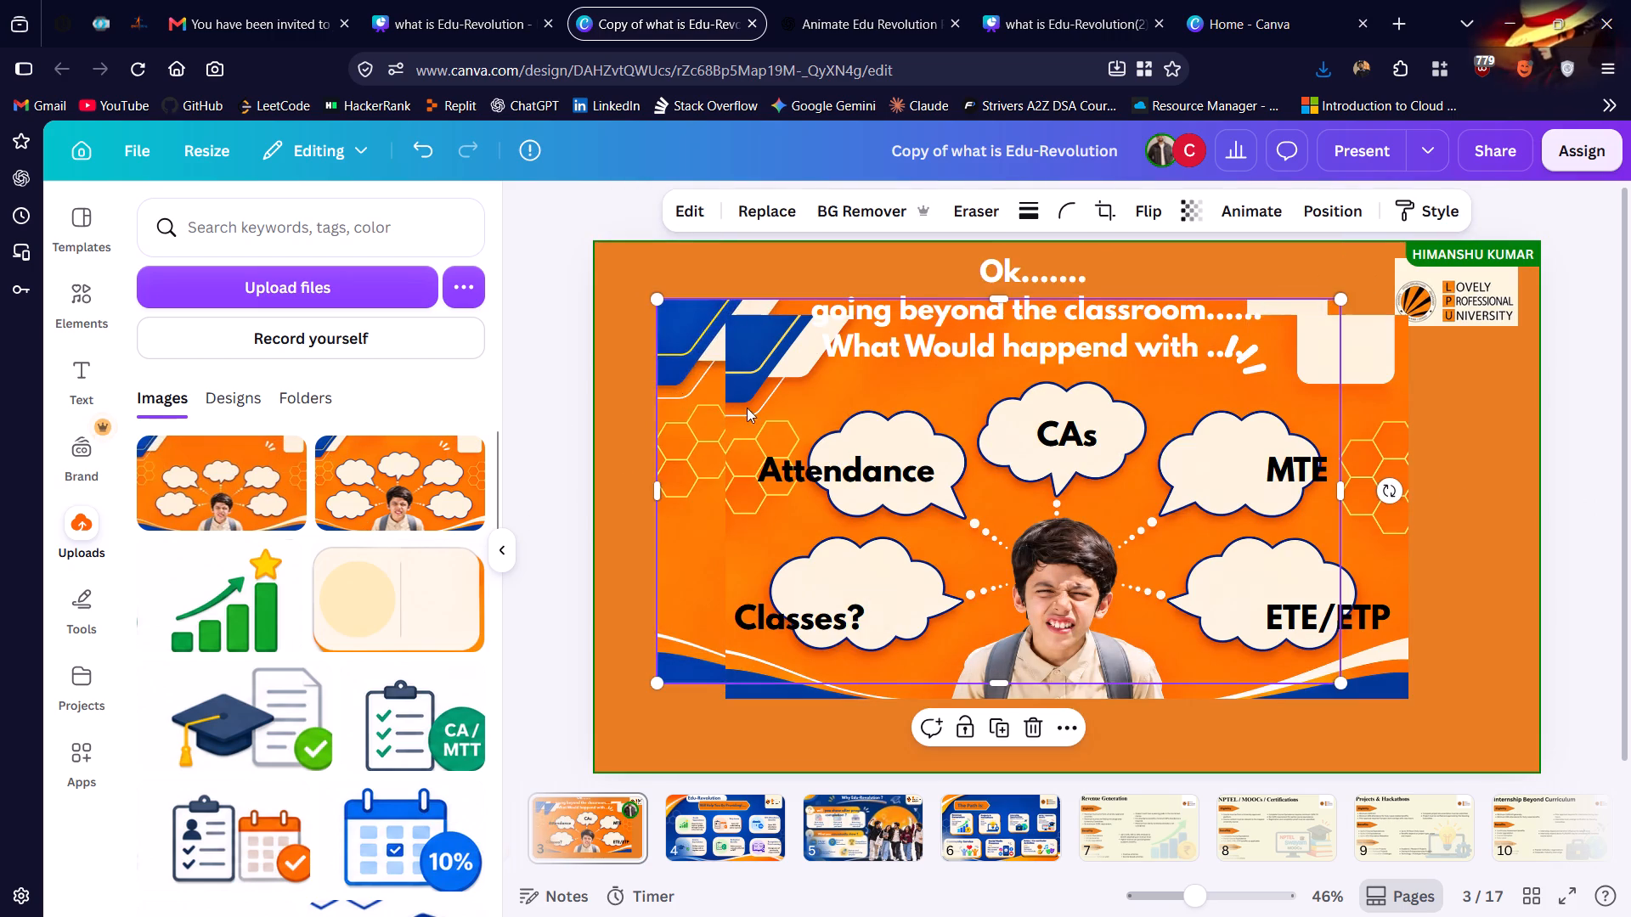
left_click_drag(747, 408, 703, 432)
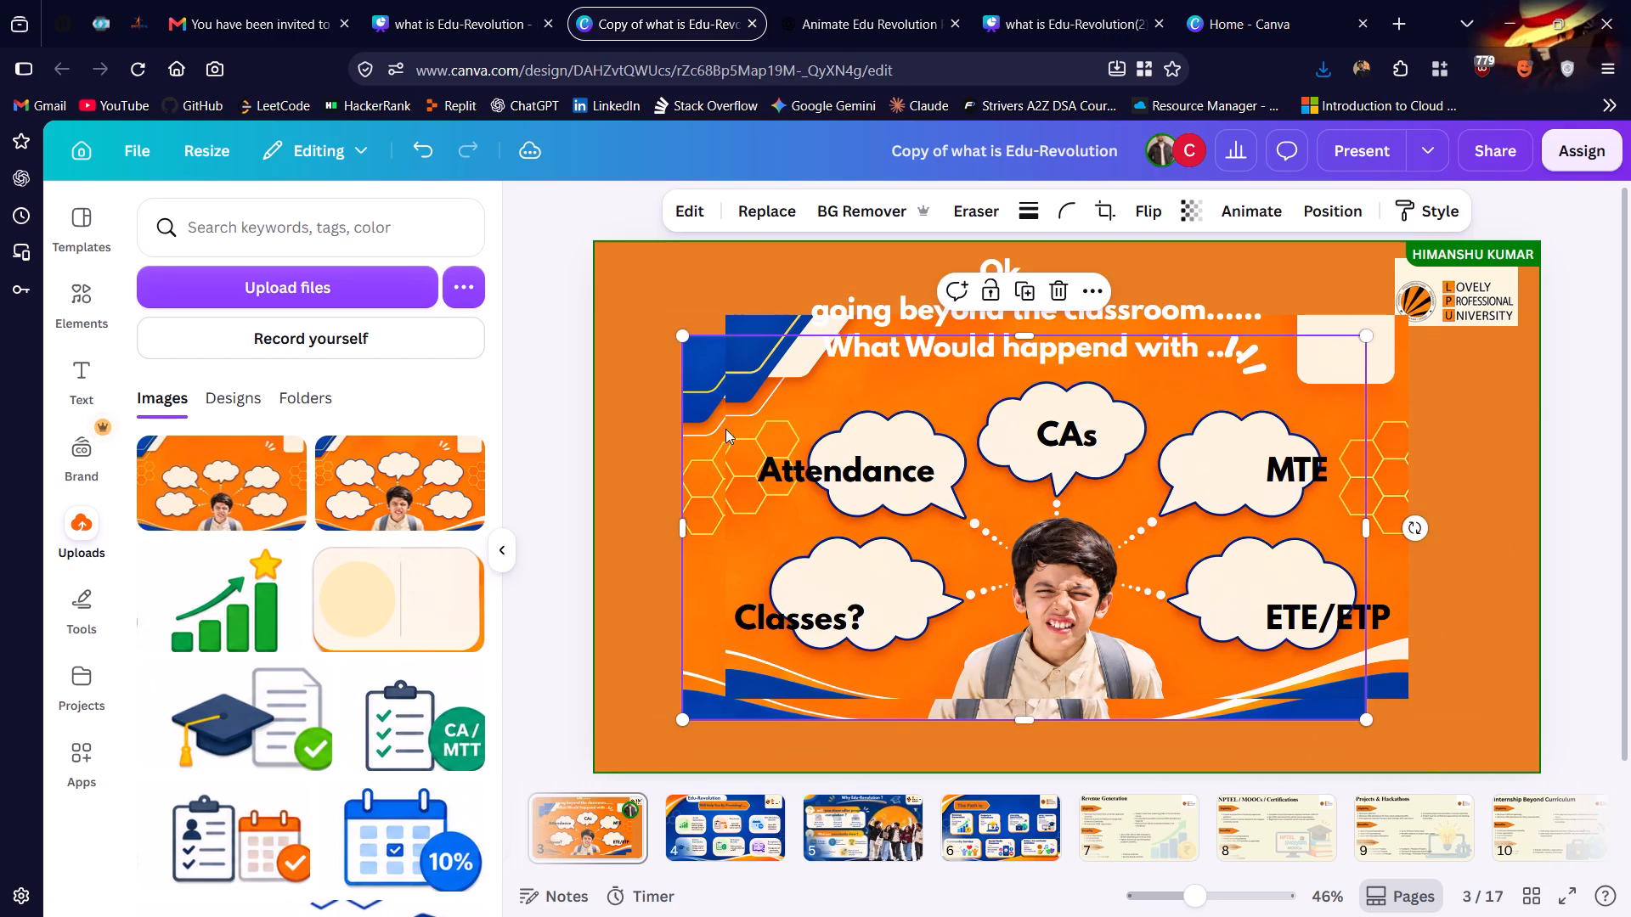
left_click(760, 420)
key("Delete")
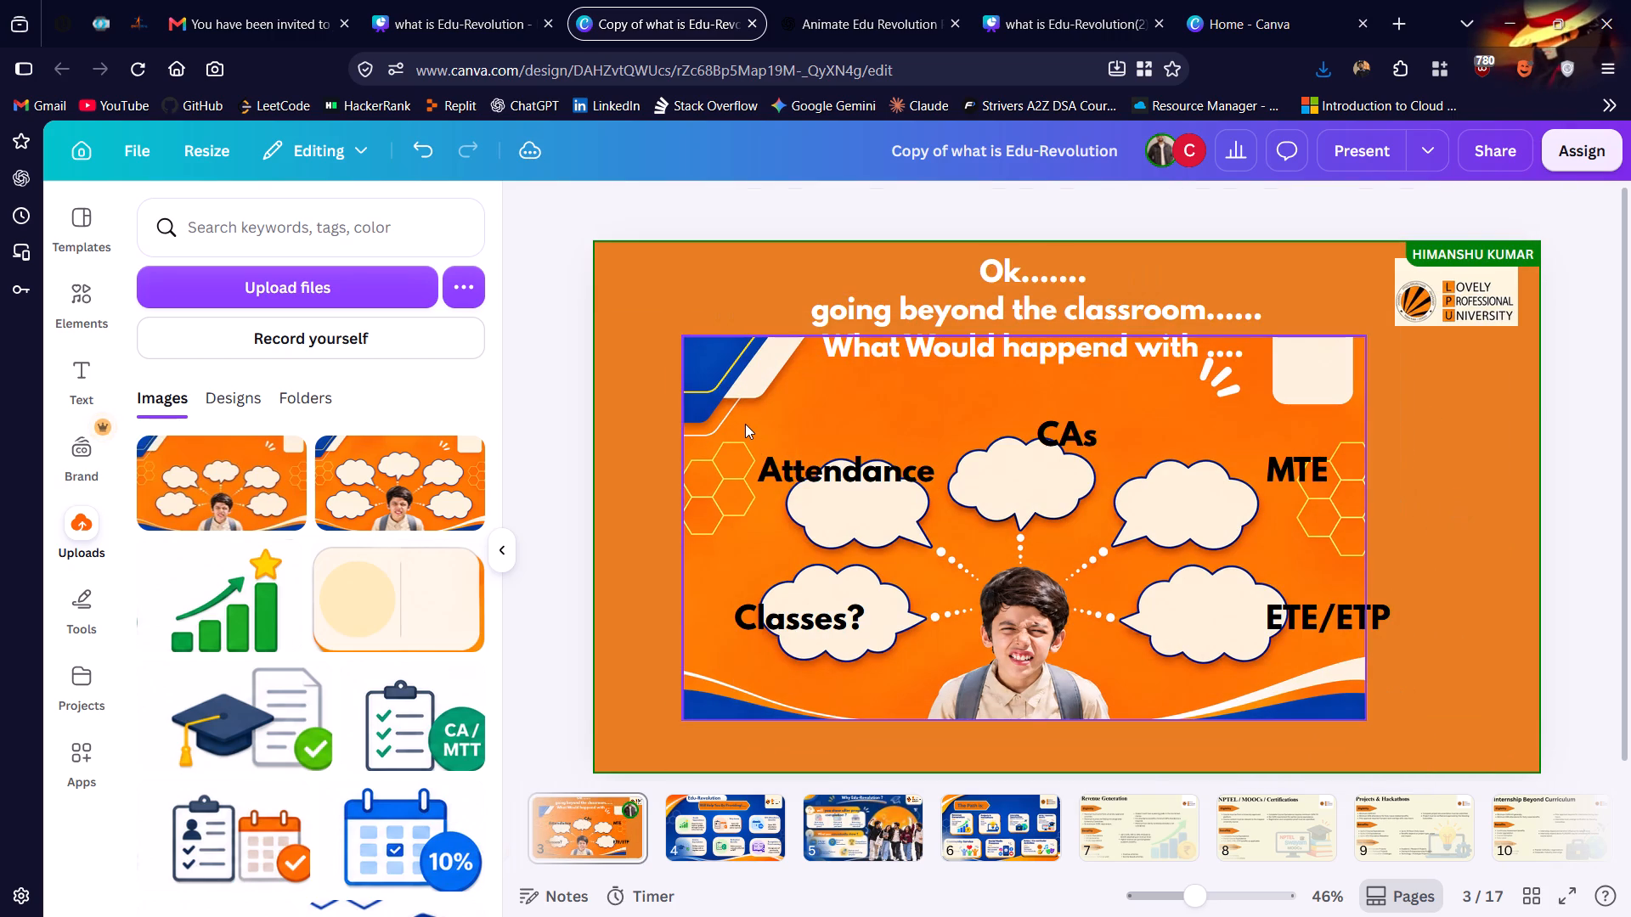
Move and enlarge the smaller-cloud thought-bubble image until it fills all of page 3.
left_click(740, 417)
left_click_drag(680, 338, 613, 245)
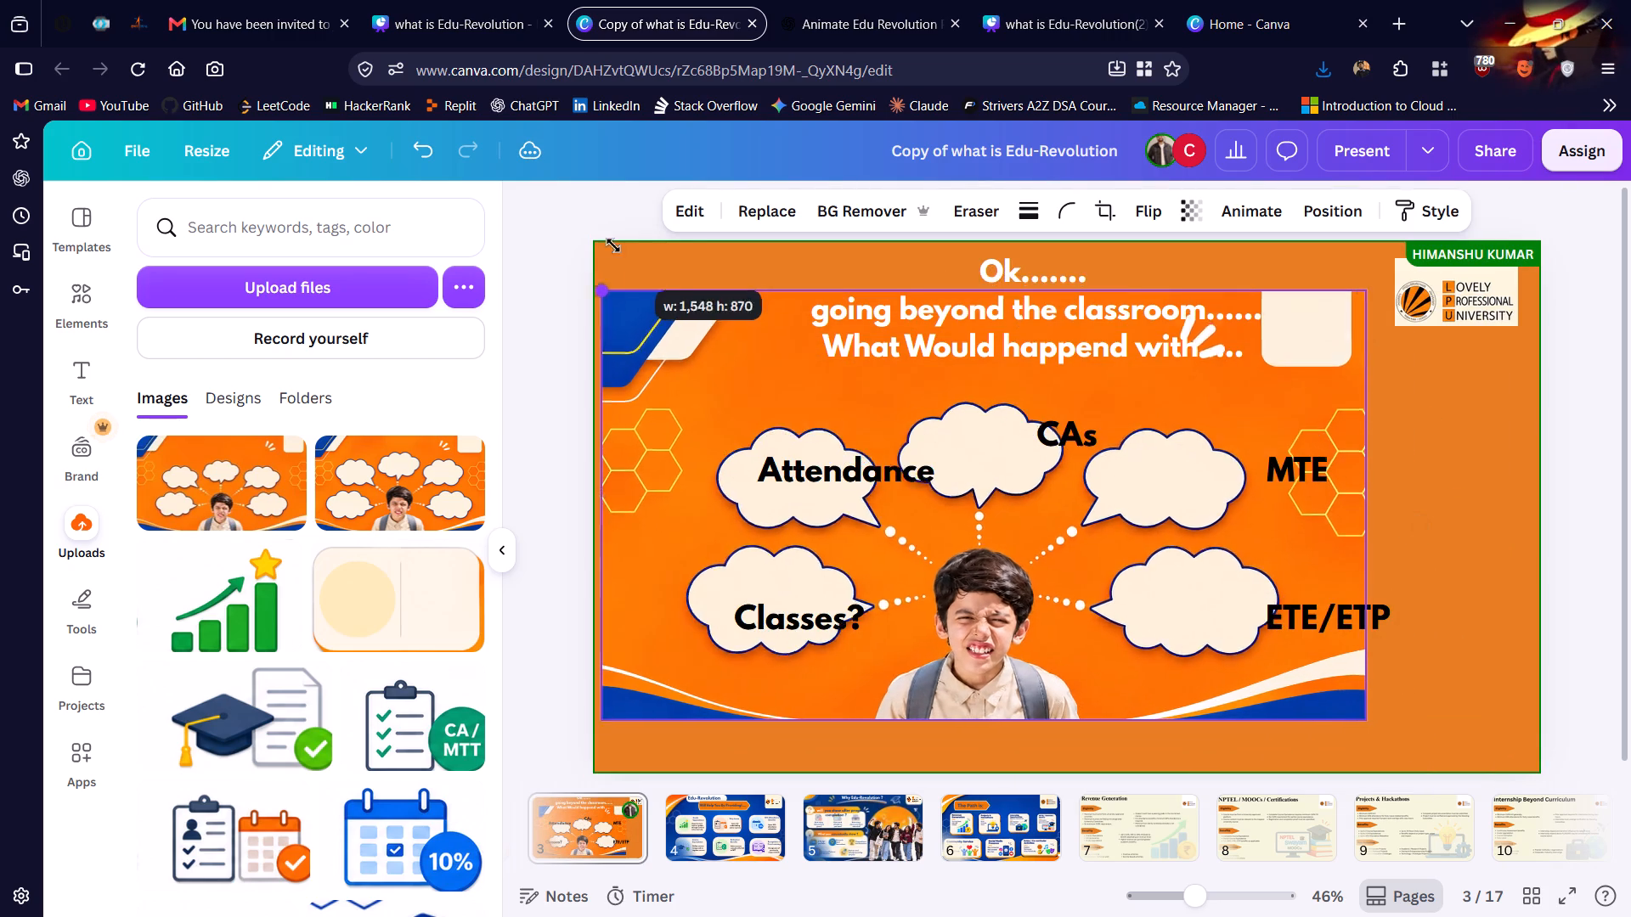
left_click_drag(613, 245, 629, 273)
left_click_drag(681, 380, 665, 322)
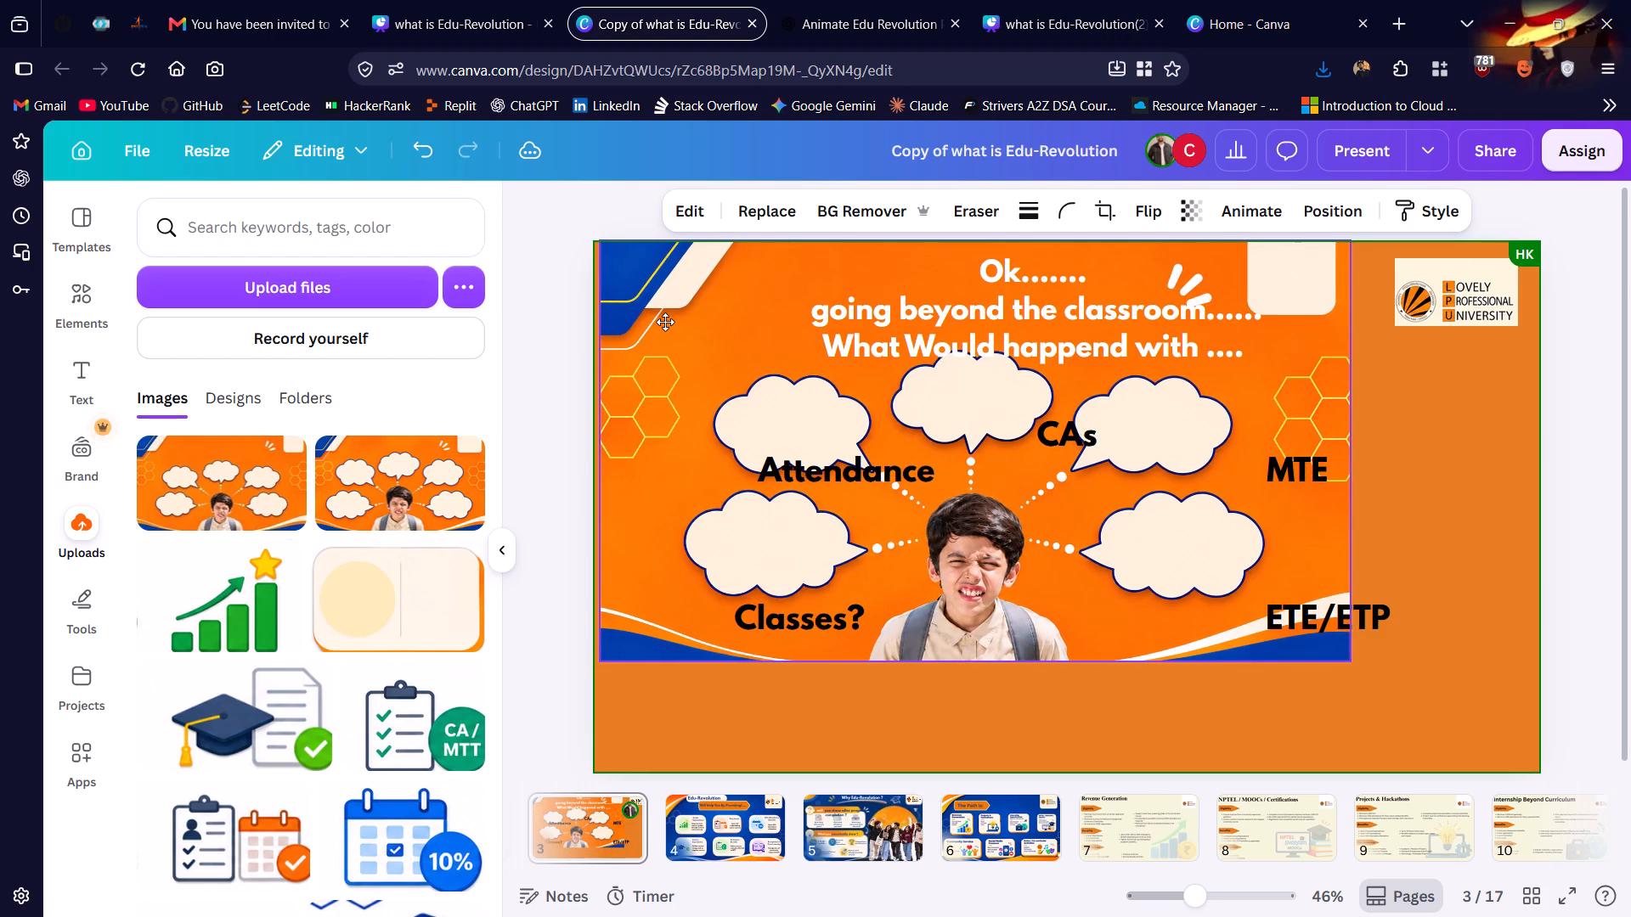
left_click_drag(665, 322, 660, 326)
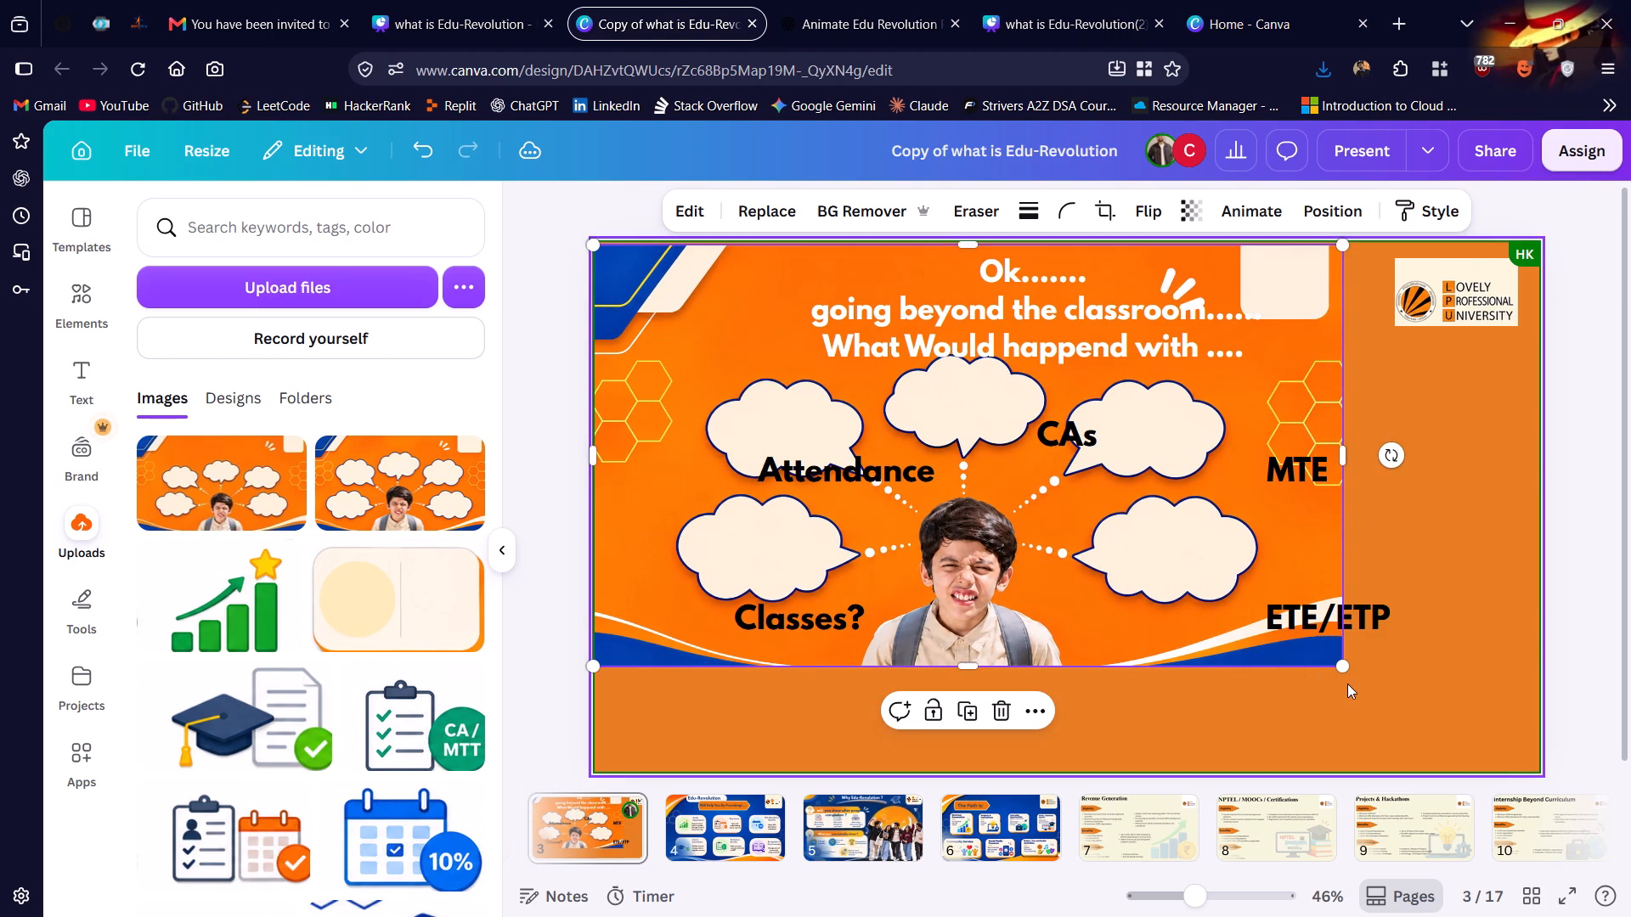
left_click_drag(1346, 665, 1521, 748)
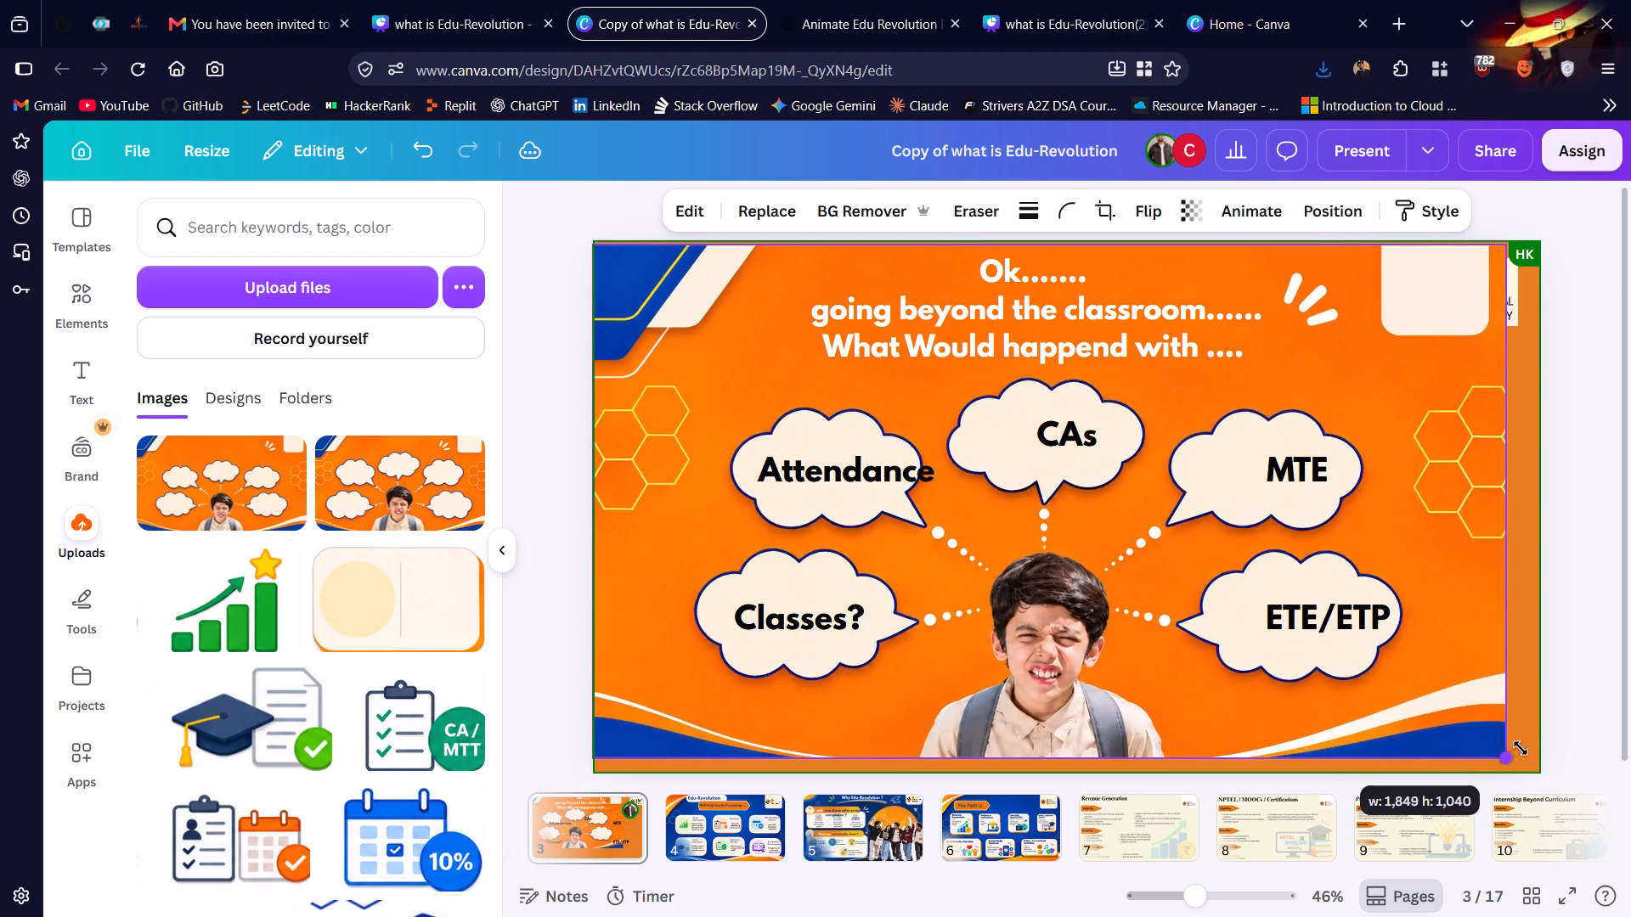
left_click_drag(1521, 748, 1551, 759)
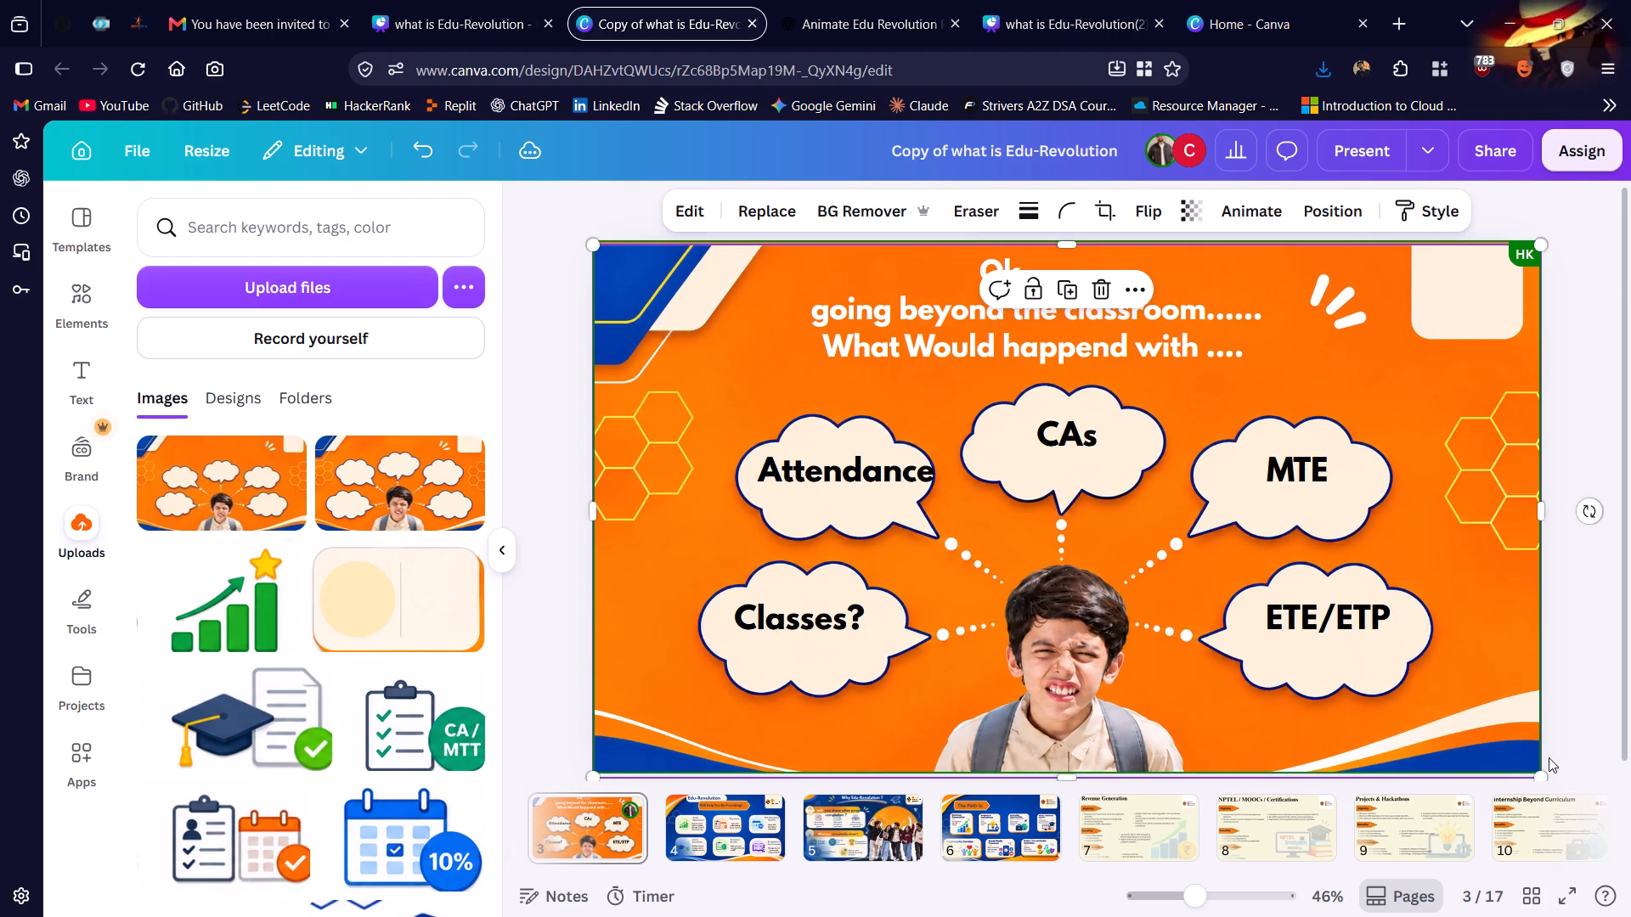
left_click(1079, 248)
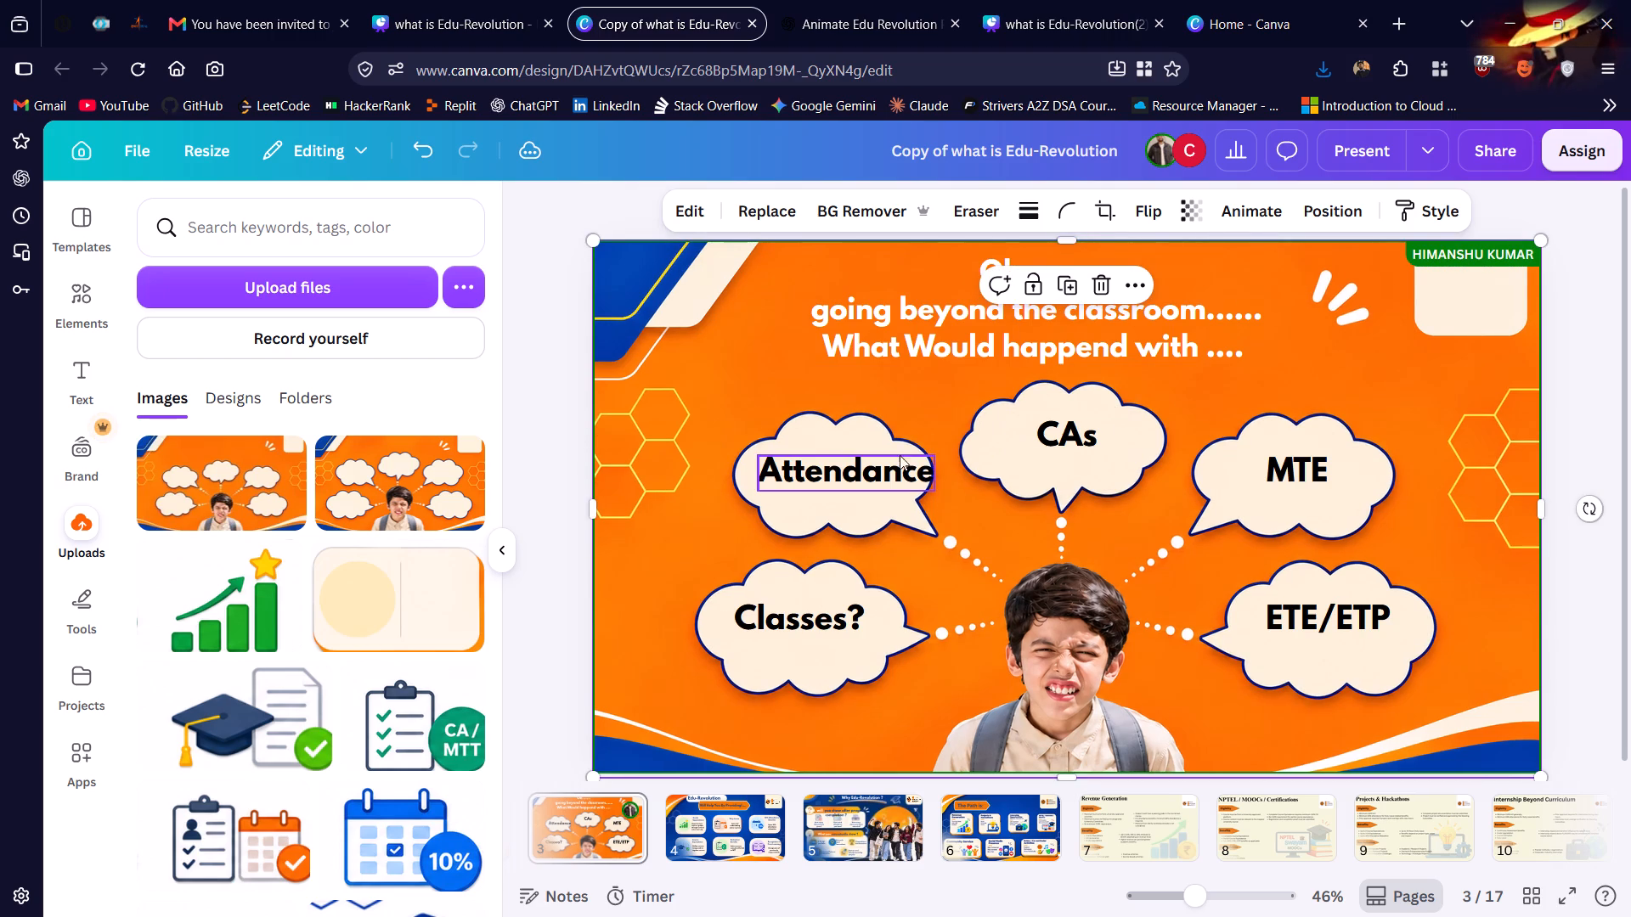
Shift the Attendance label inside its thought bubble and set its font size to 43.
left_click_drag(875, 462, 861, 465)
left_click(861, 465)
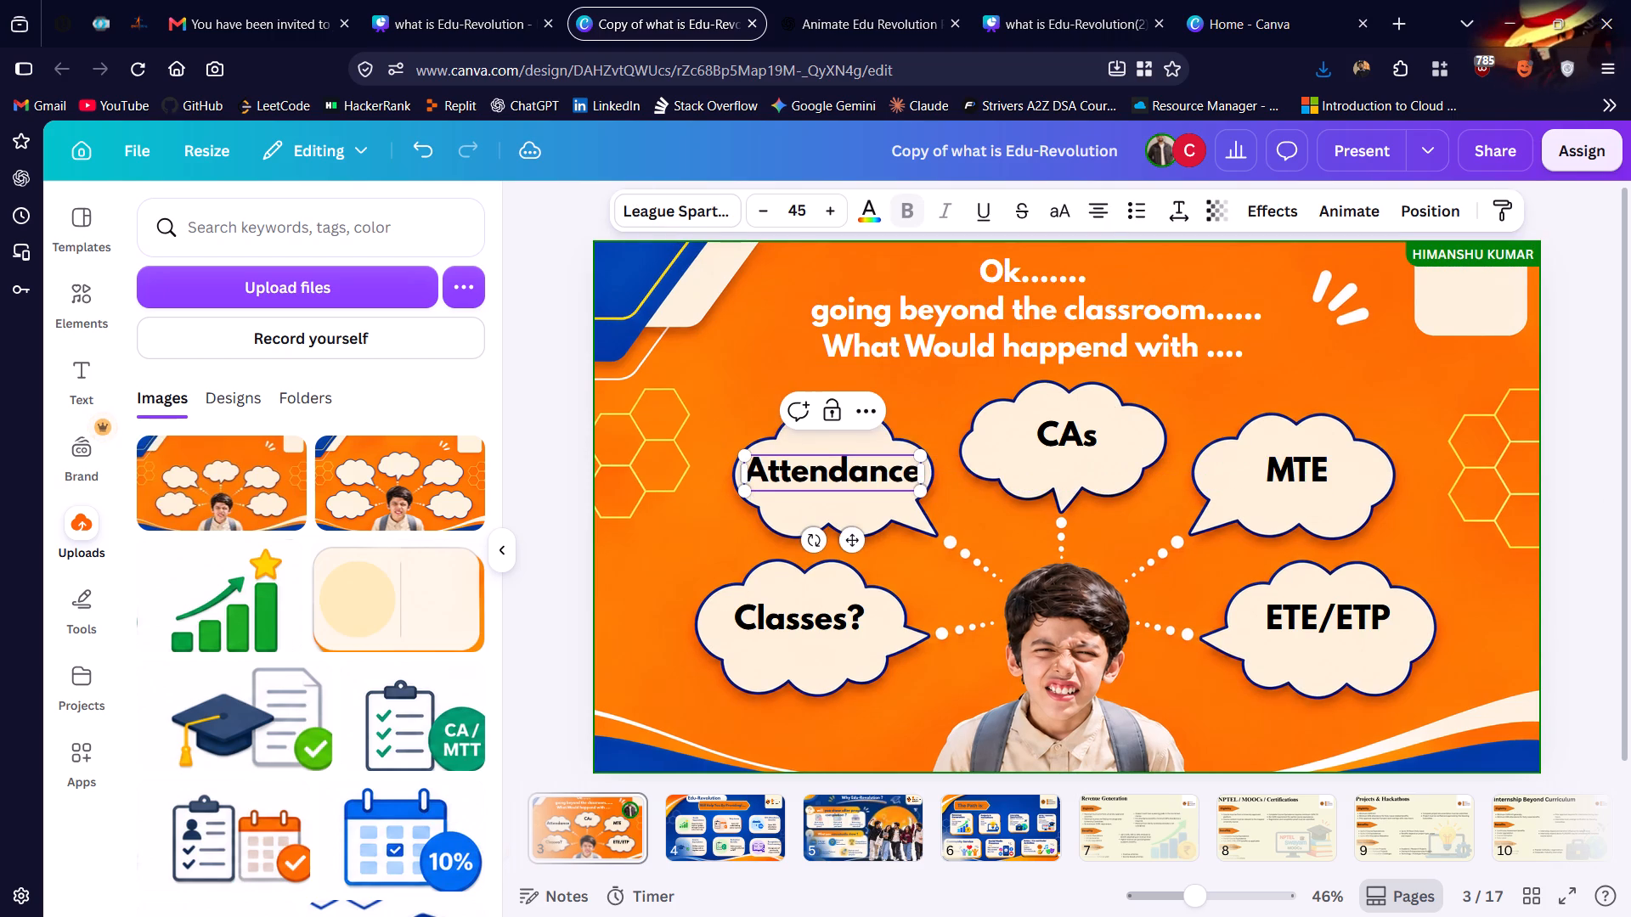
key("ctrl+a")
key("ctrl+shift+period")
key("ctrl+shift+comma")
key("ctrl+shift+comma")
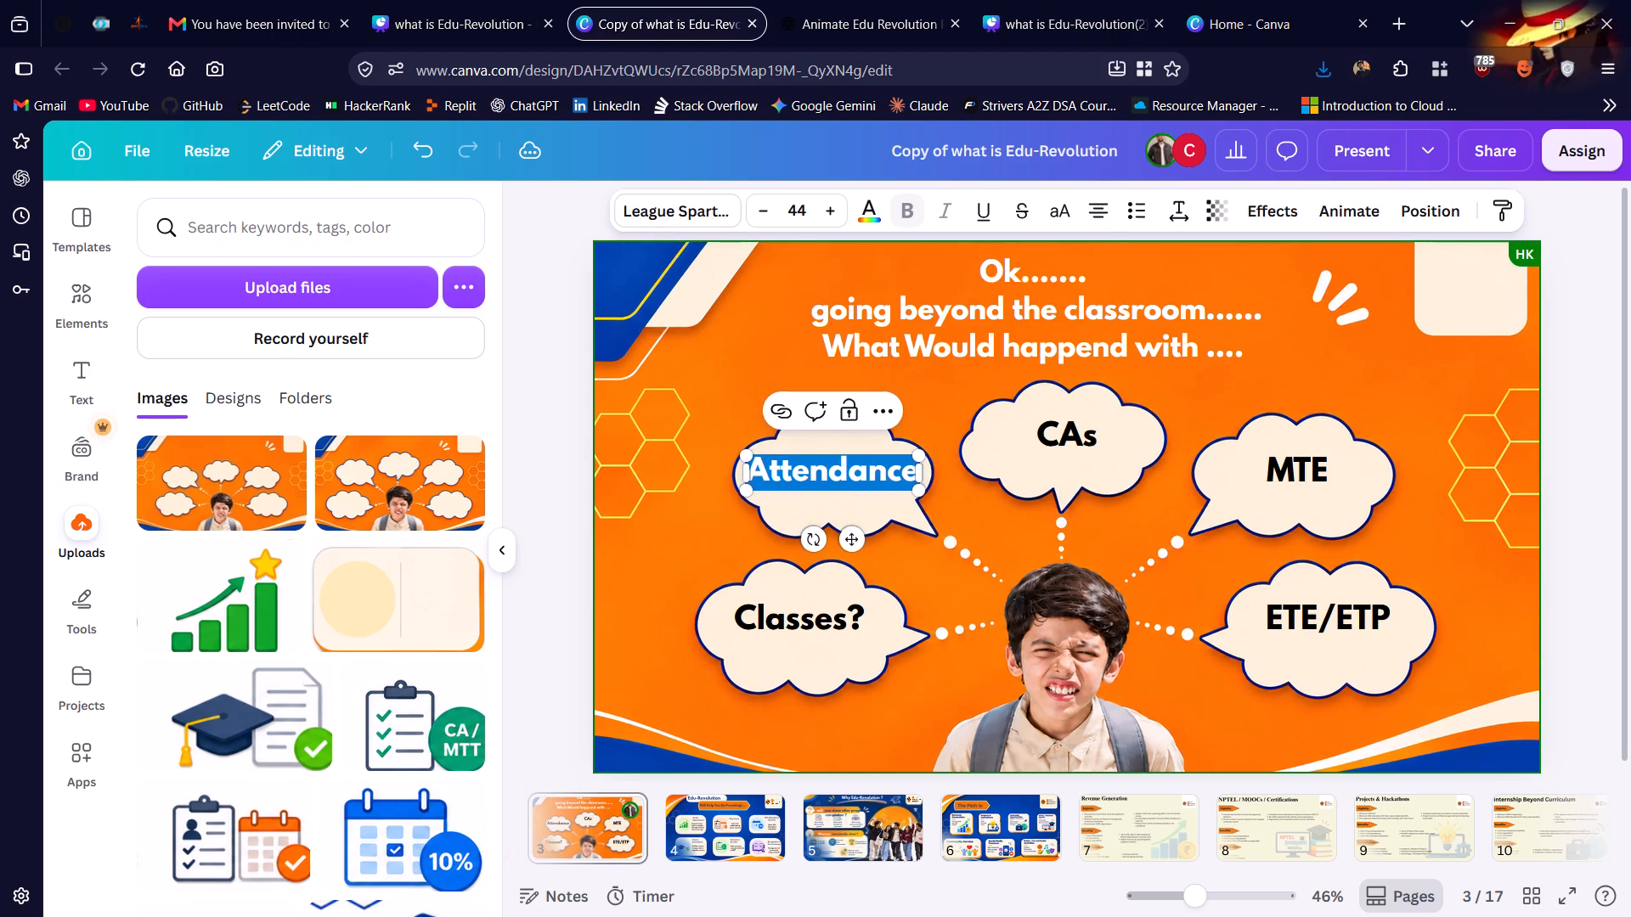
key("ctrl+shift+comma")
left_click(1445, 492)
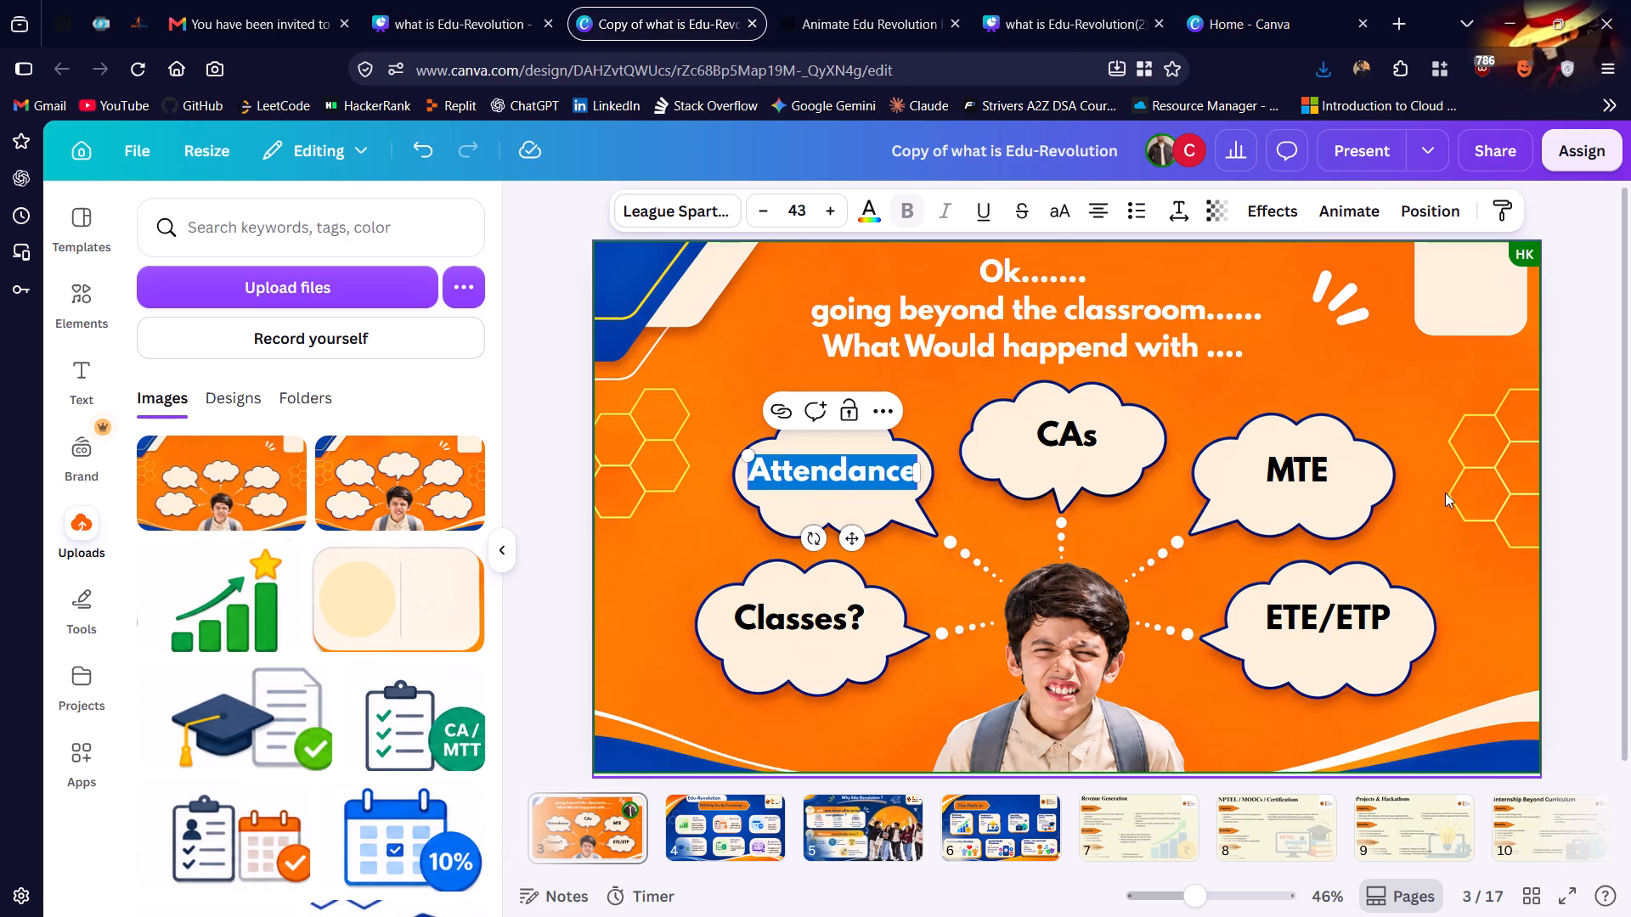
Capitalize the first letter of each word in the heading's second line, making it "Going Beyond The Classroom".
double_click(831, 303)
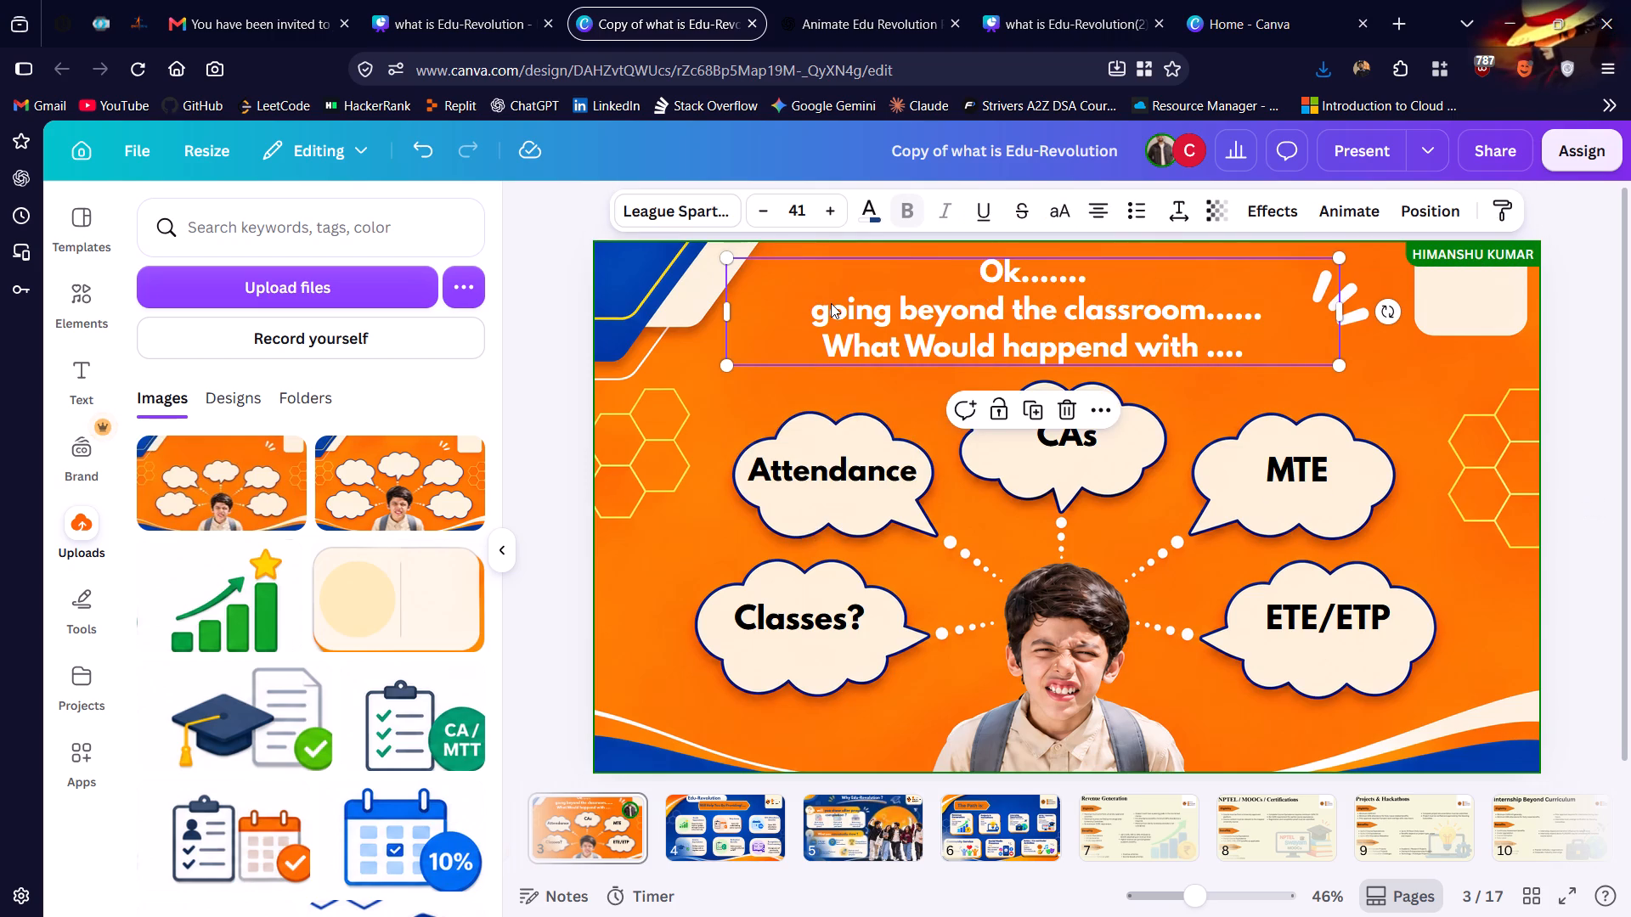
left_click(831, 306)
key("BackSpace")
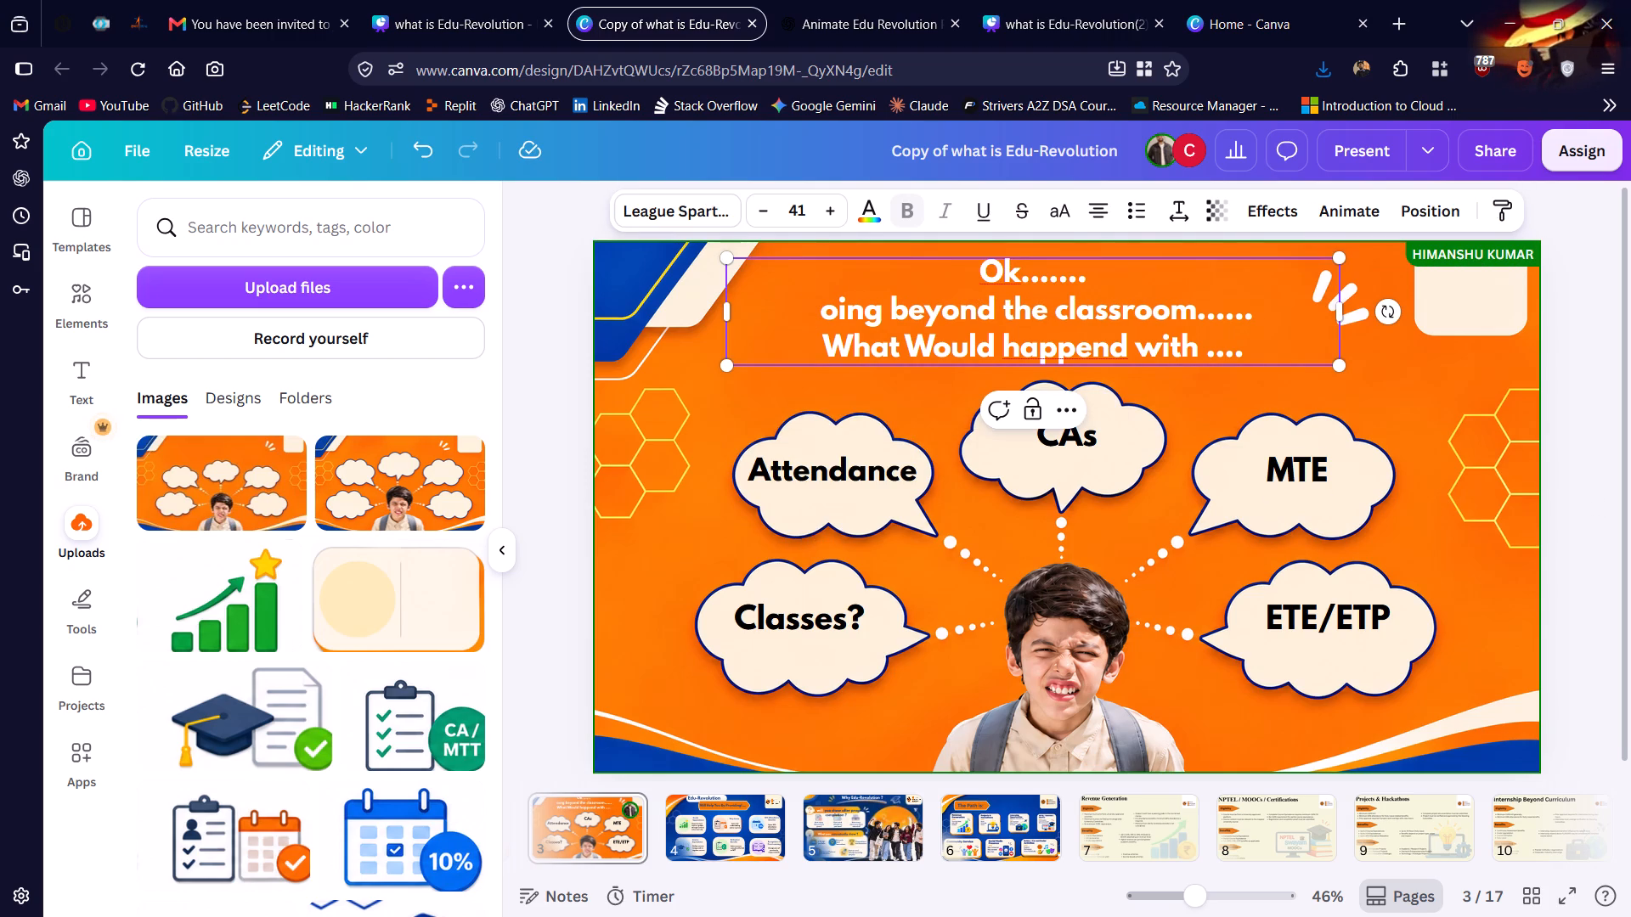
key("shift+g")
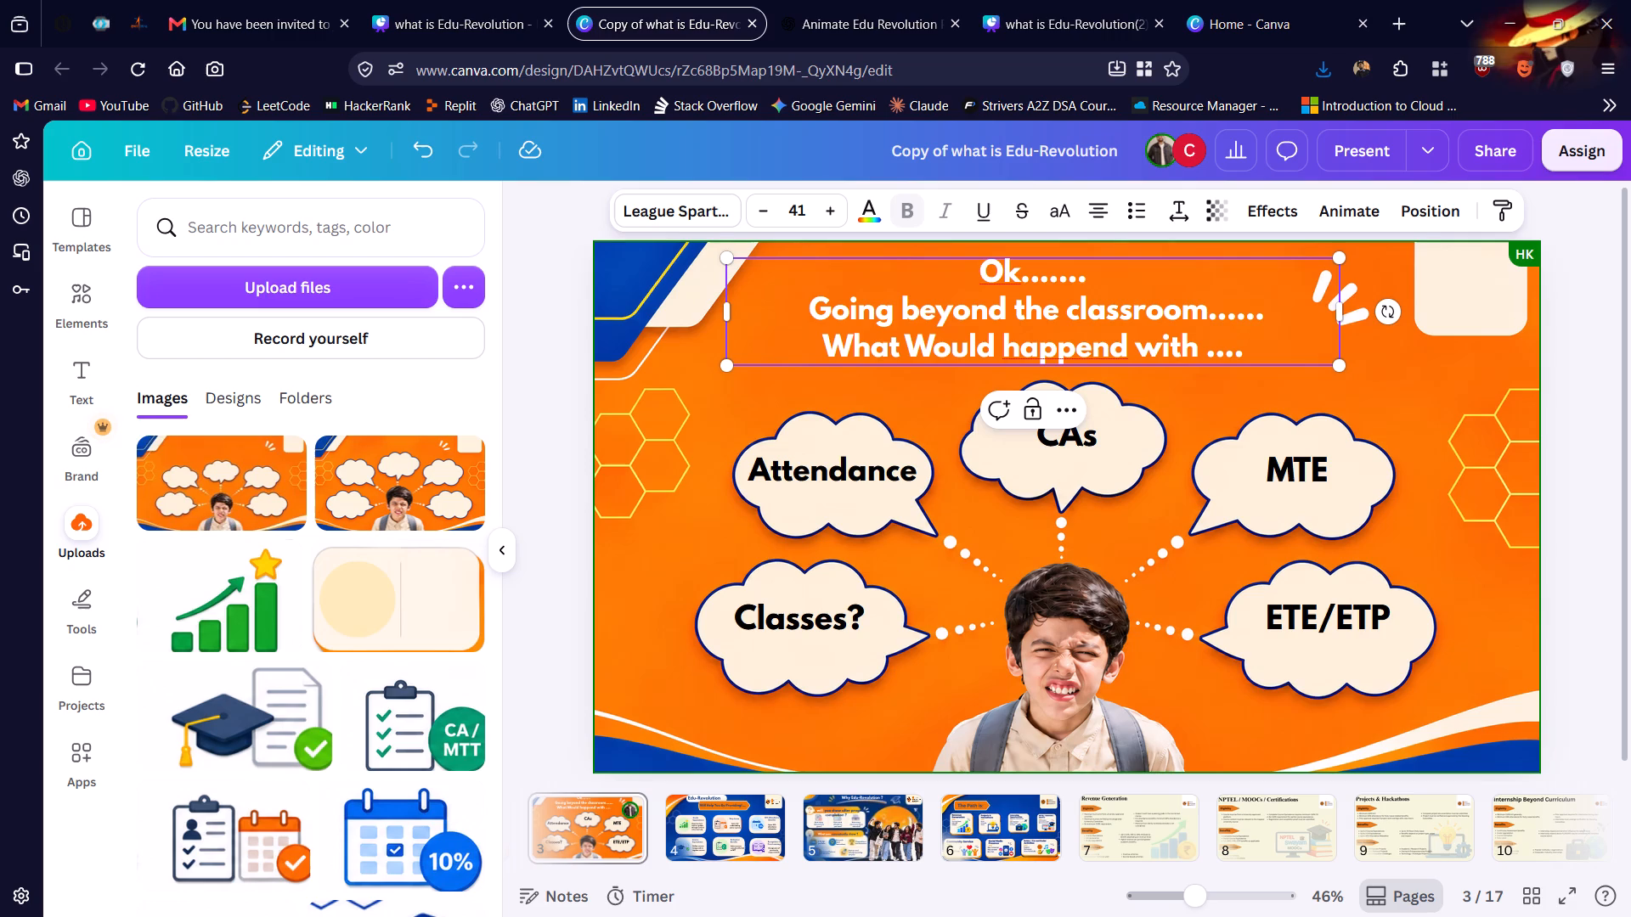
left_click(917, 296)
double_click(918, 304)
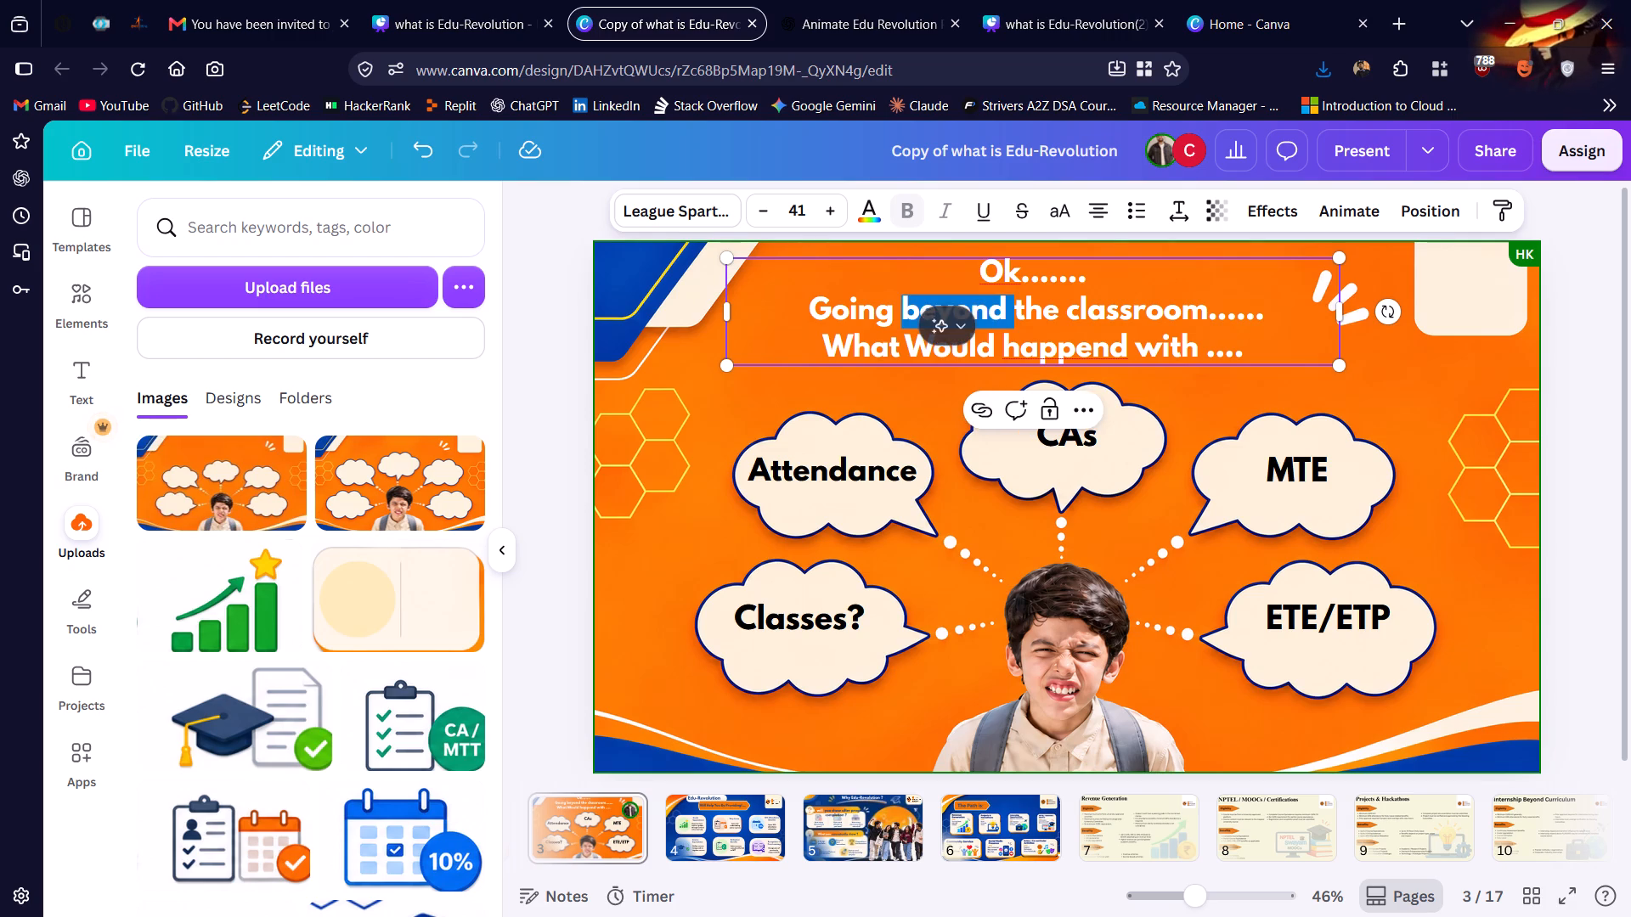
left_click(918, 304)
key("BackSpace")
key("shift+b")
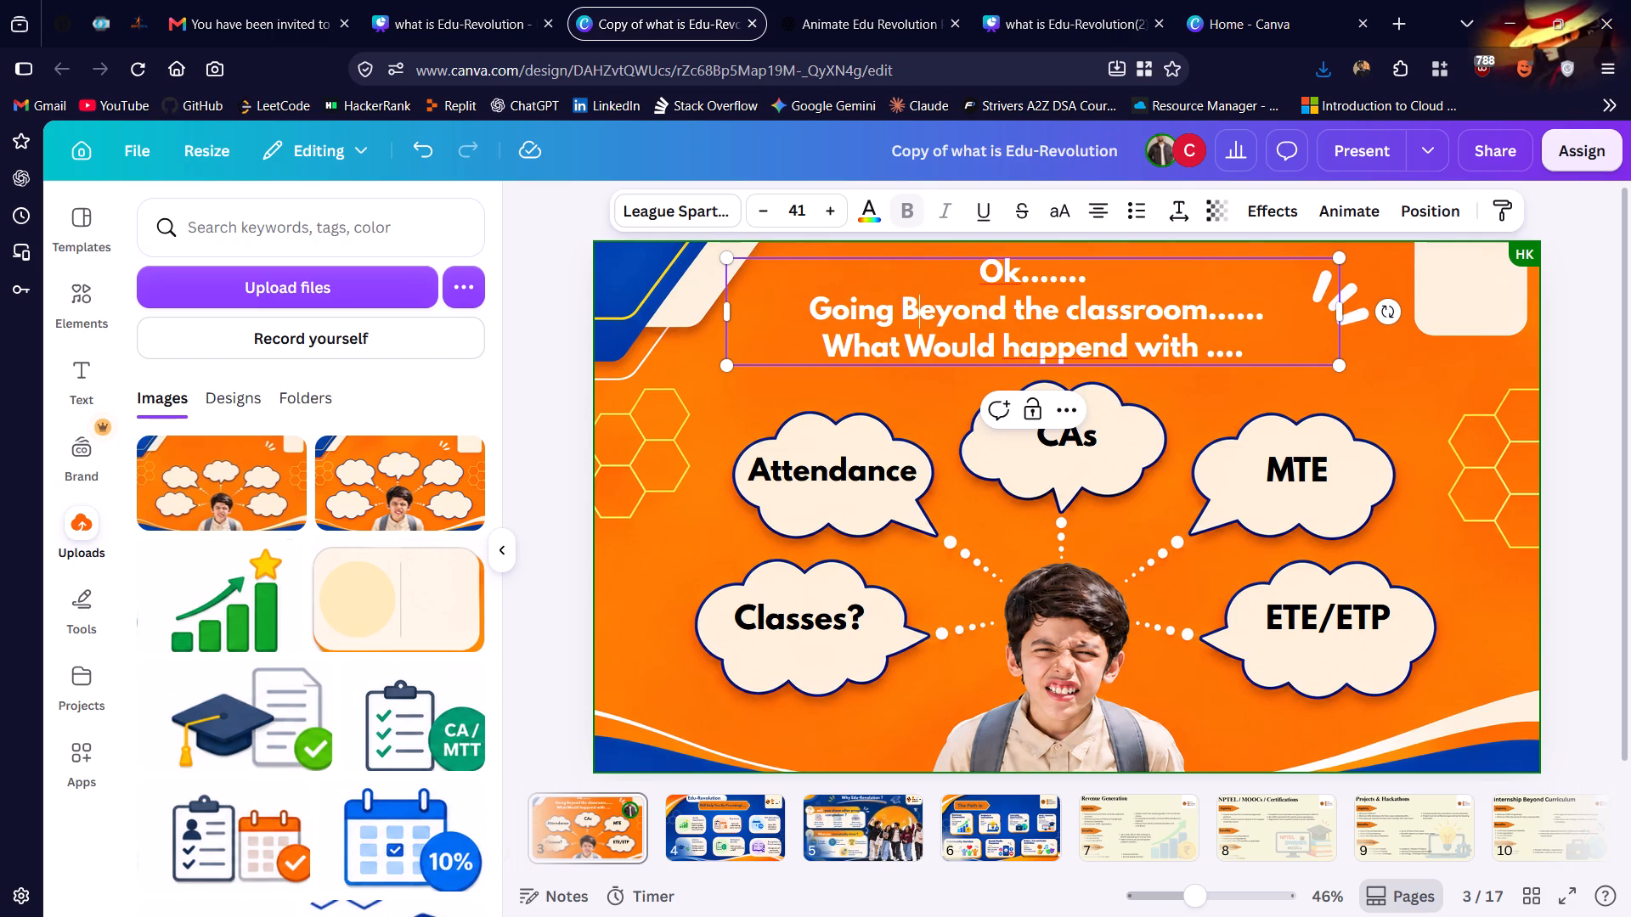
left_click(1030, 318)
key("BackSpace")
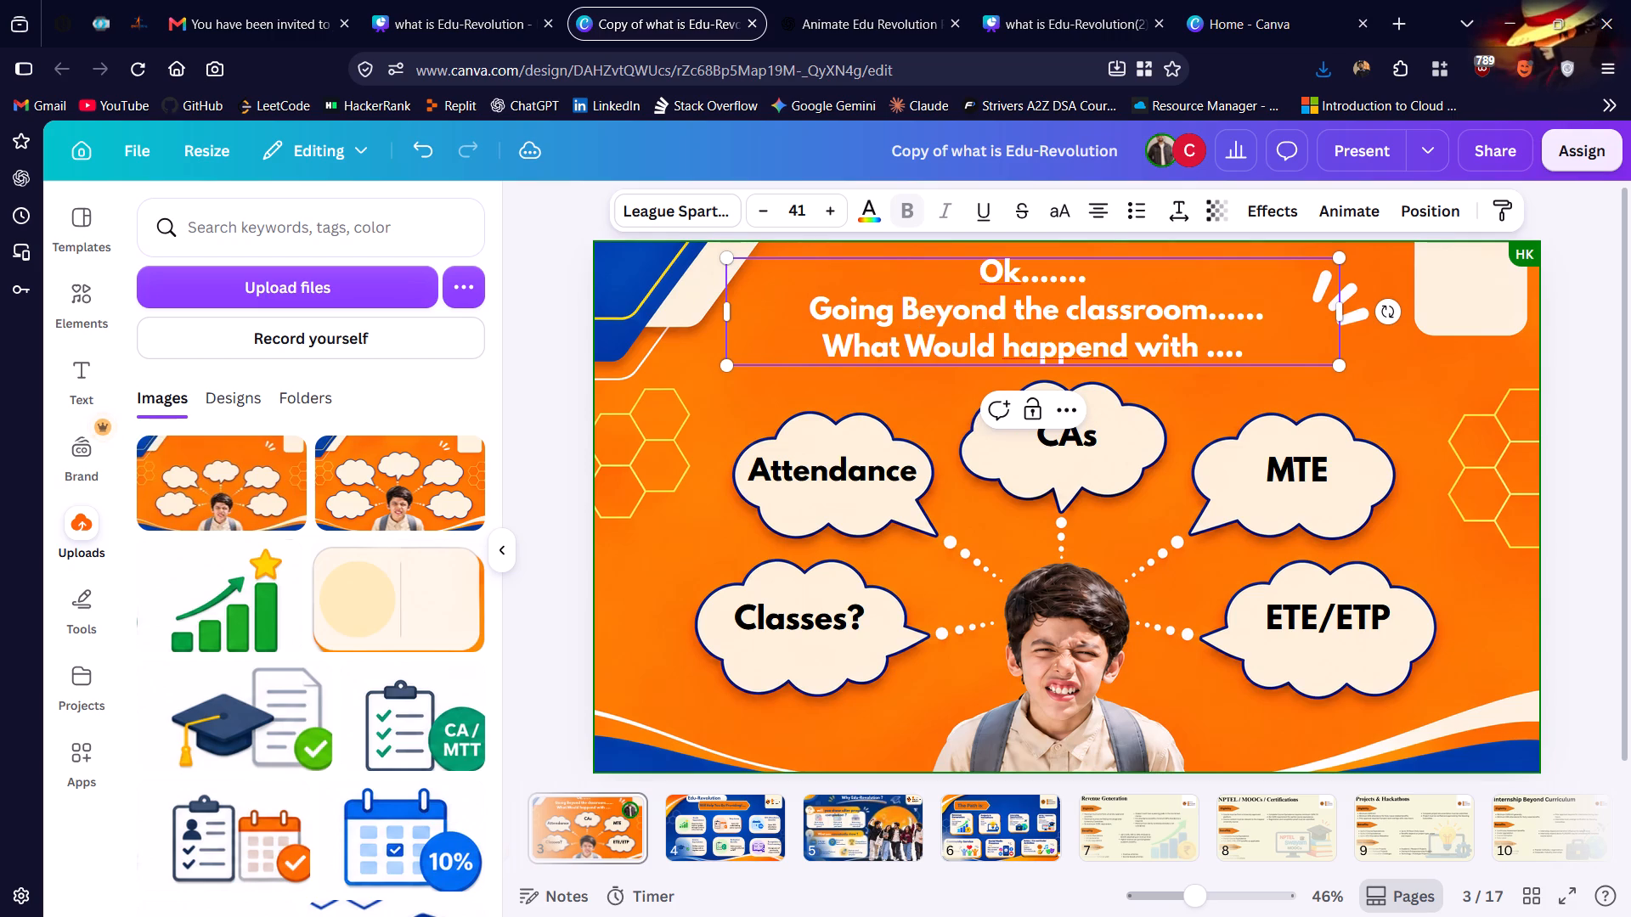
key("shift+t")
left_click(1075, 314)
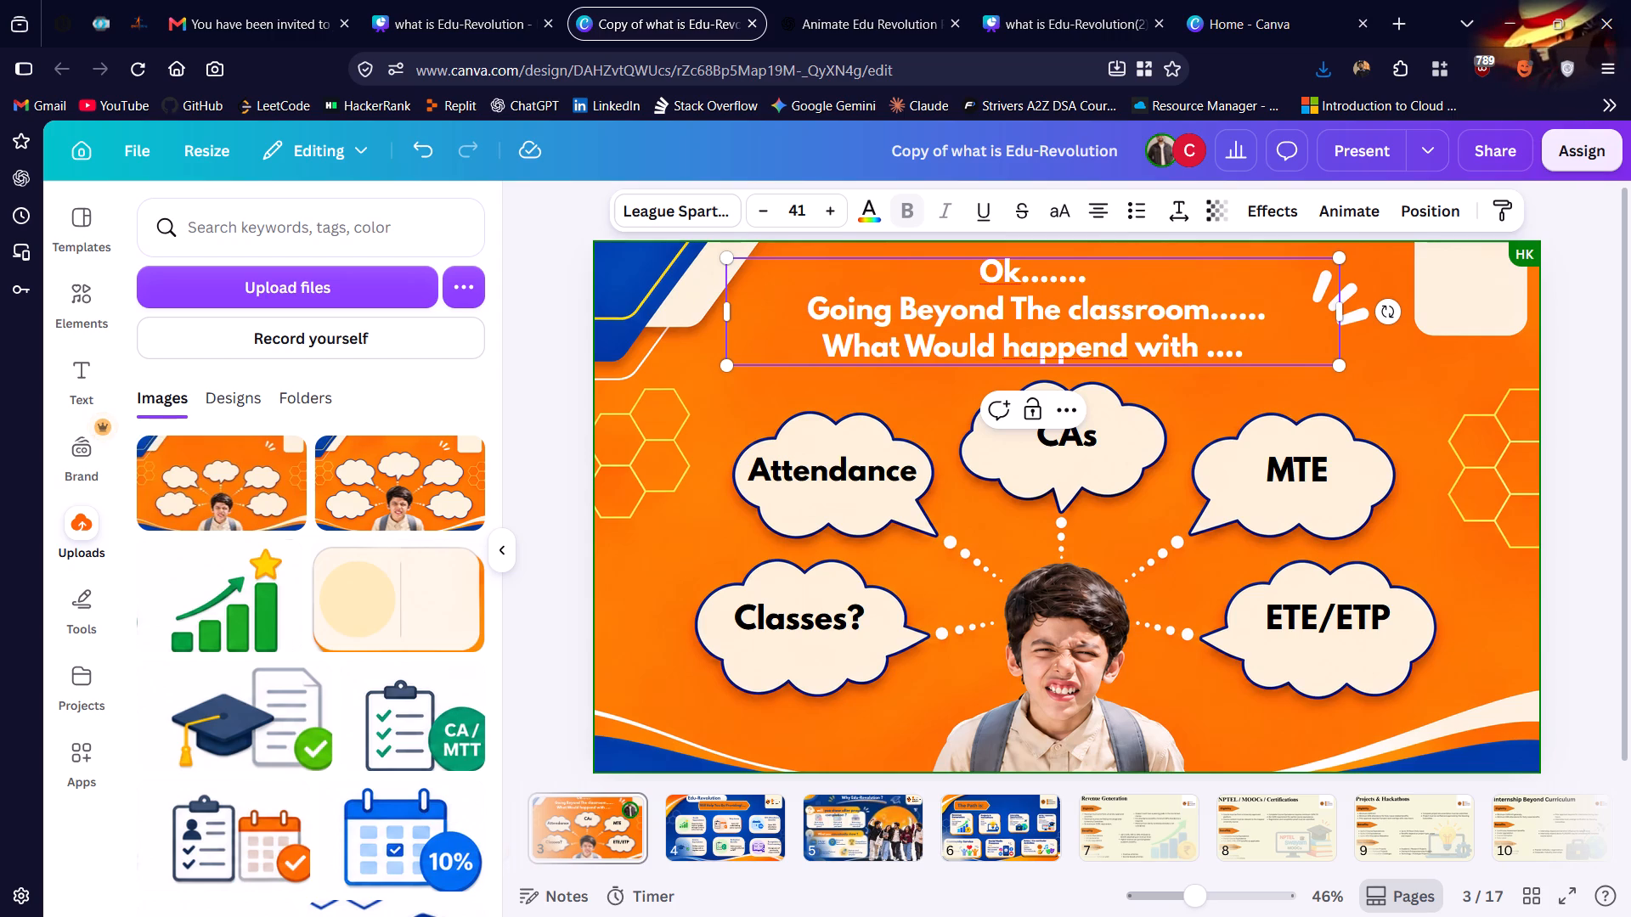
left_click(1075, 314)
key("BackSpace")
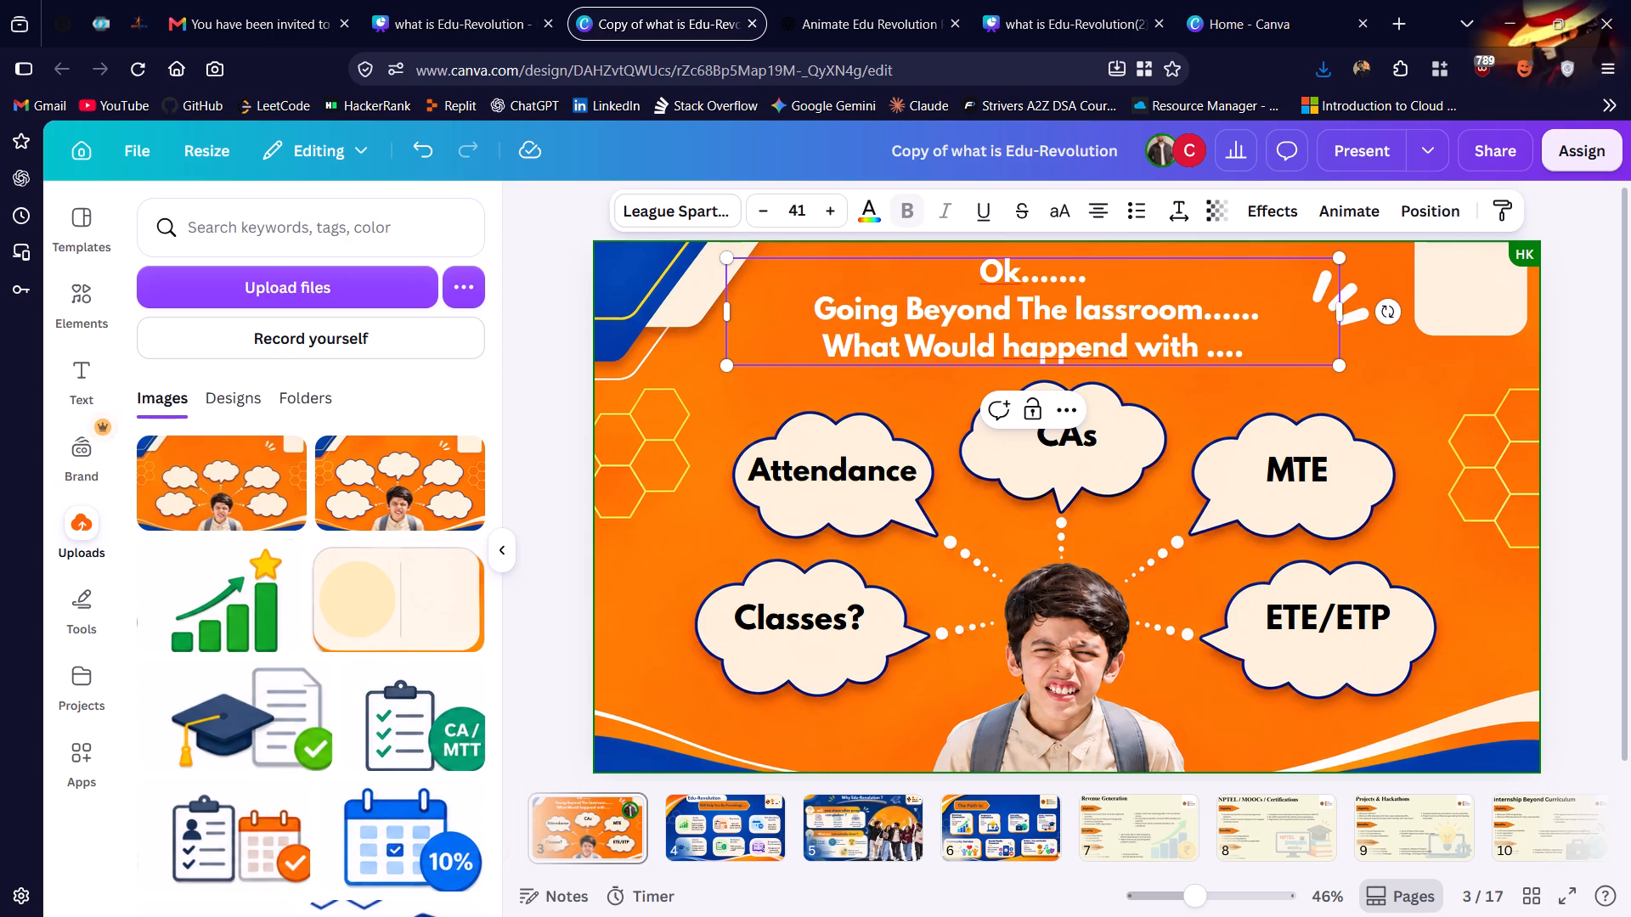
left_click(1075, 314, "shift")
key("shift+c")
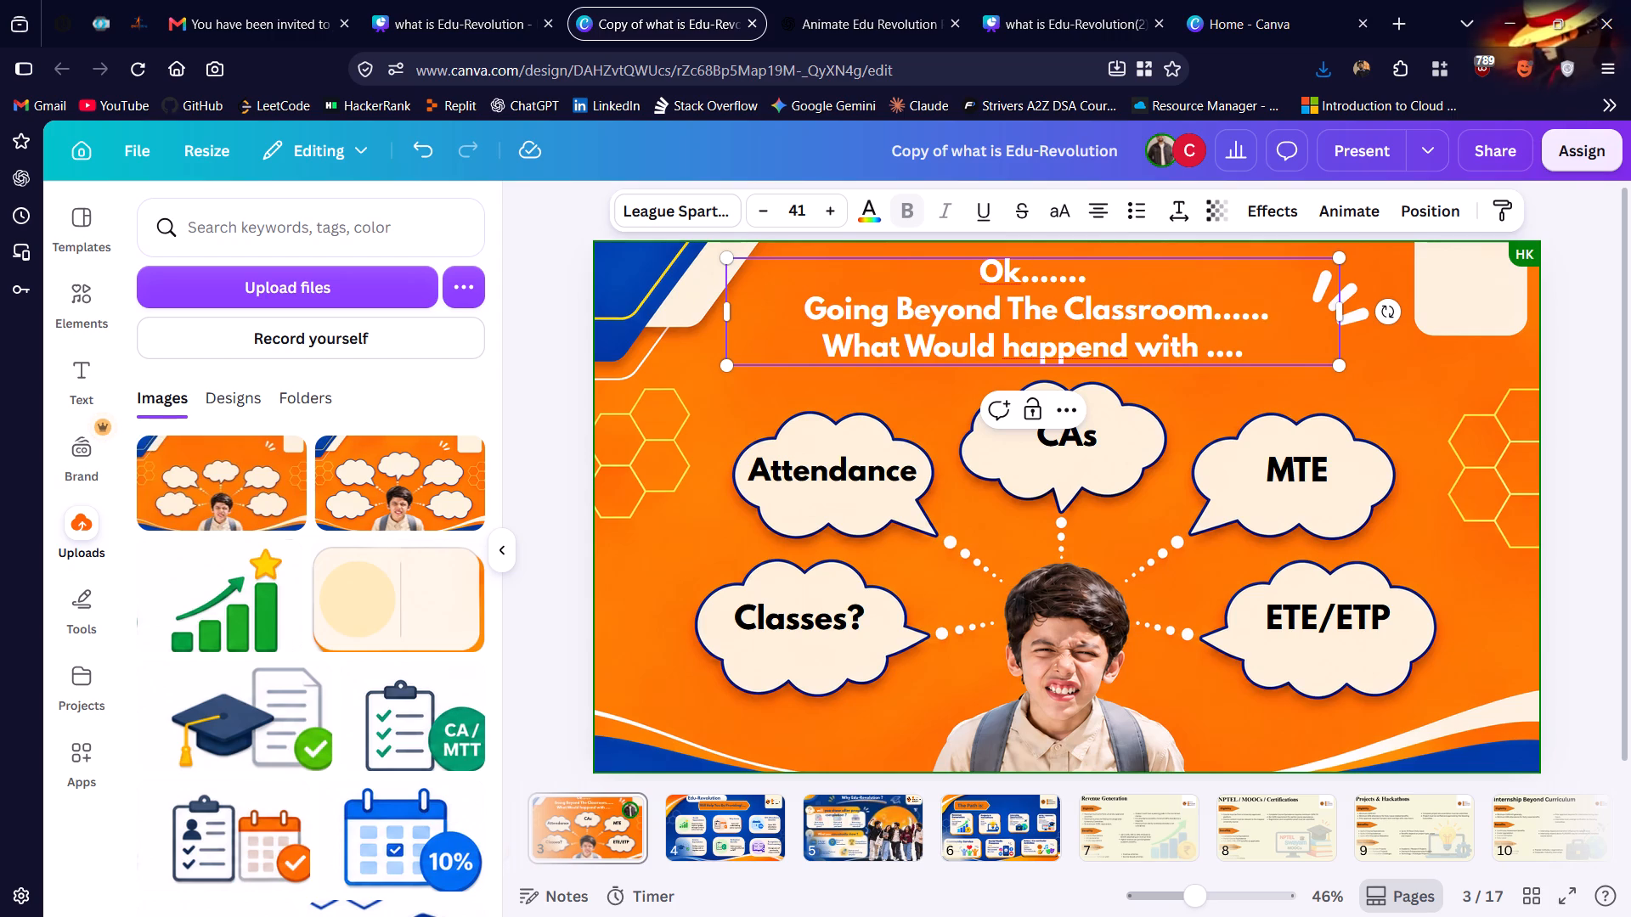
Change "Ok" in the heading's first line to "OK".
left_click(1021, 273)
key("BackSpace")
key("shift+k")
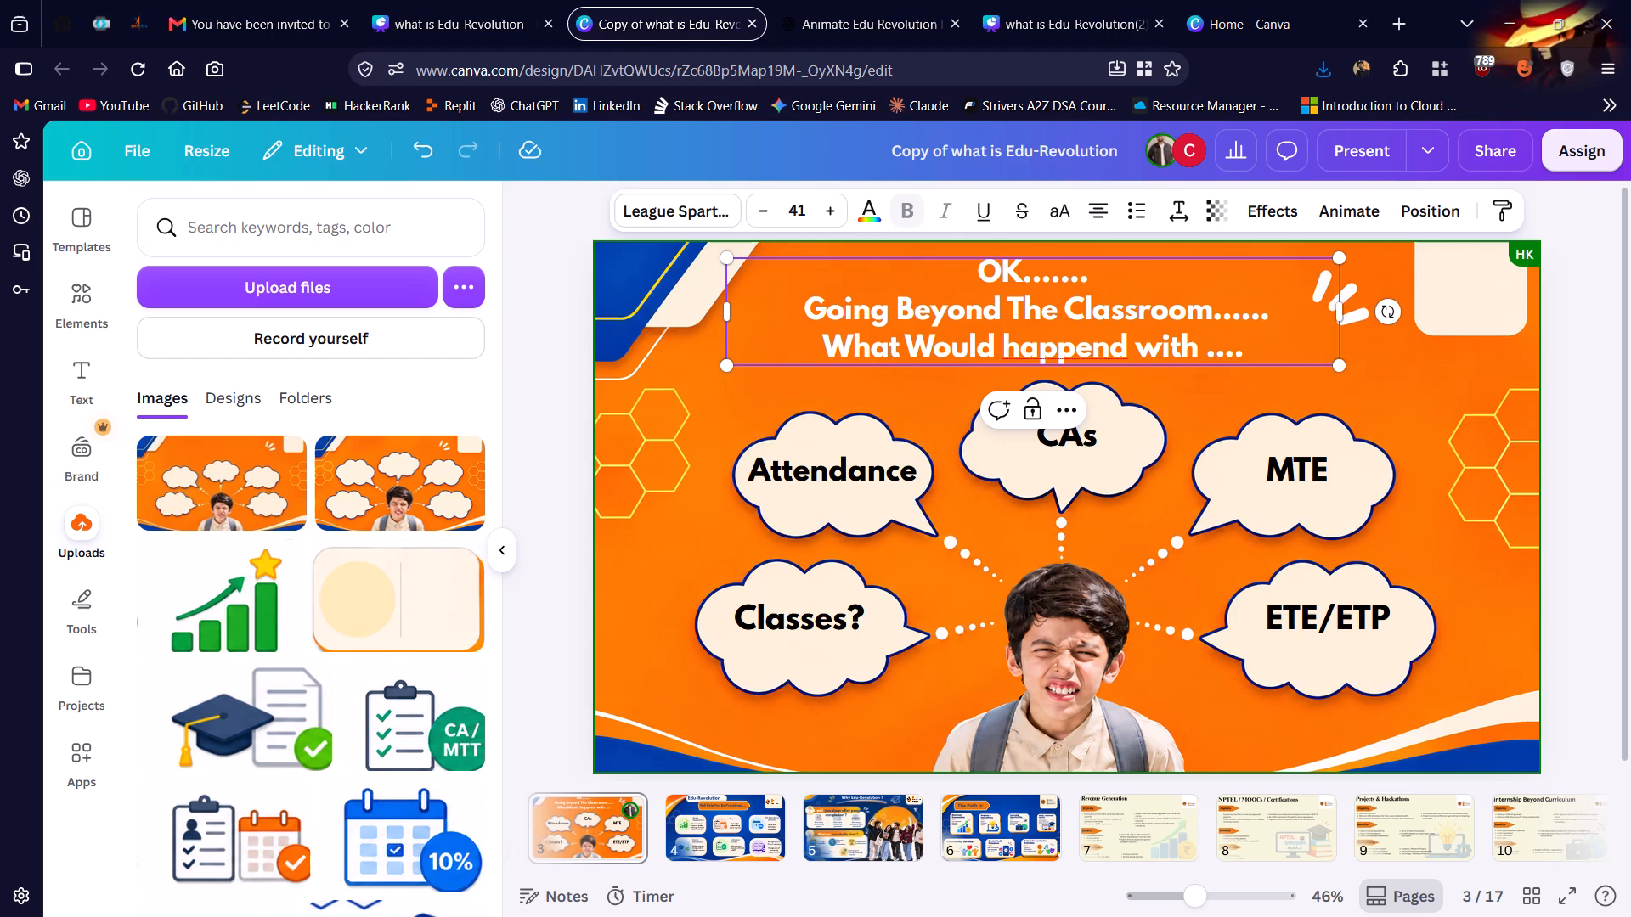
Capitalize the last two words of the heading's third line so it reads "What Would Happend With".
left_click(1024, 347)
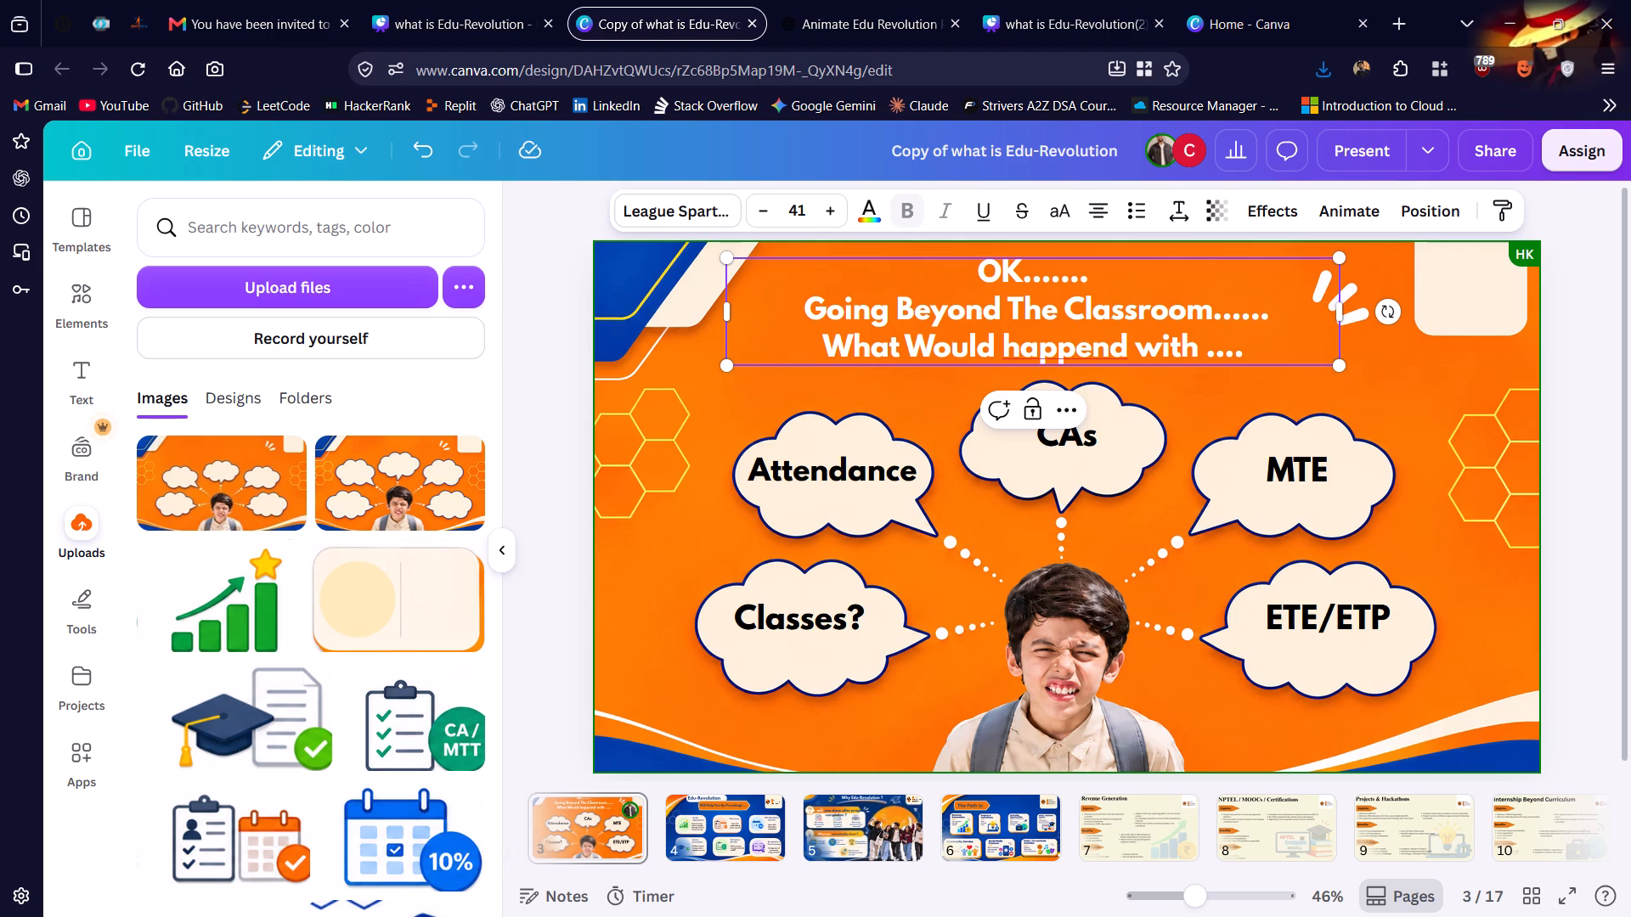
key("BackSpace")
key("shift+h")
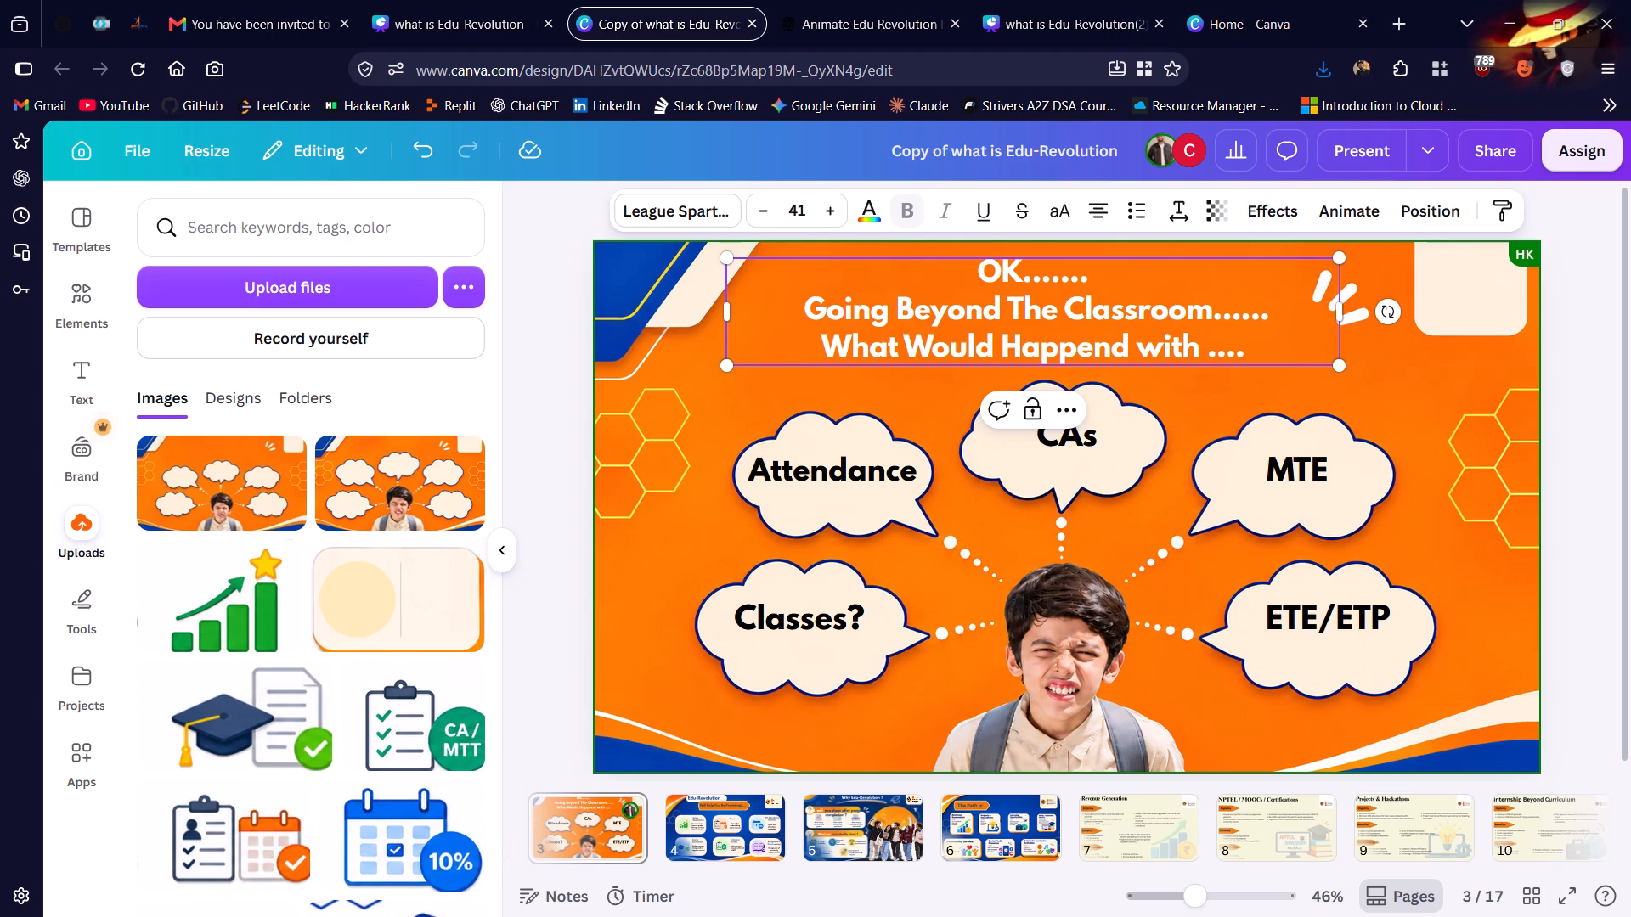
left_click(1147, 347)
key("Delete")
key("shift+w")
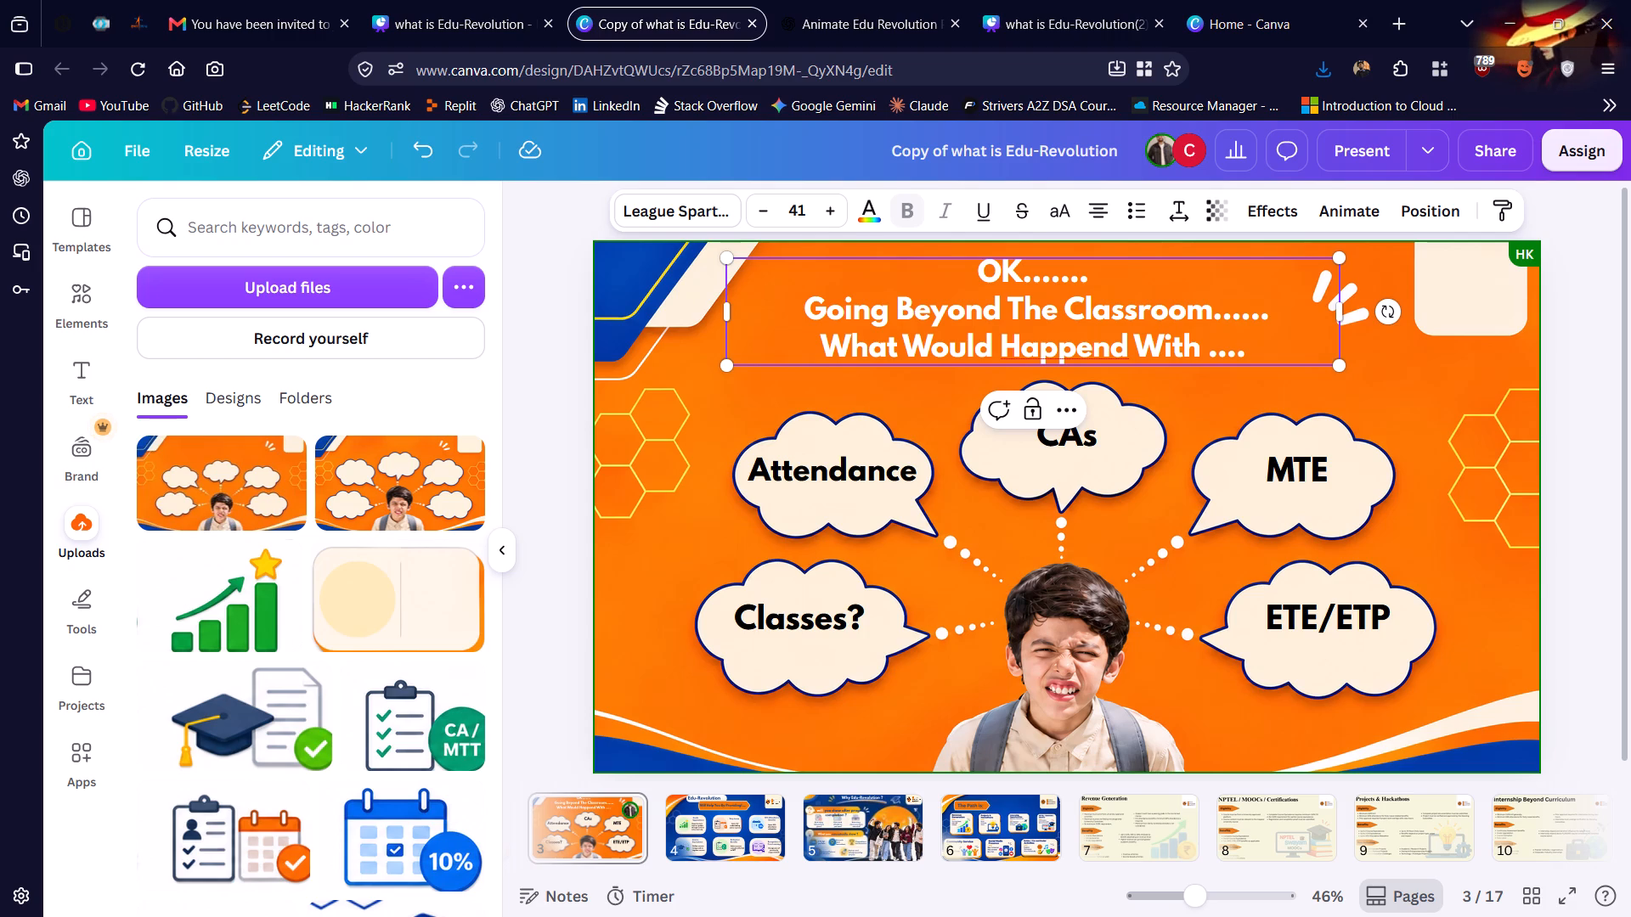
Add four dots to the end of the heading's third line, and a space before the dots in the first two lines.
left_click(1214, 309)
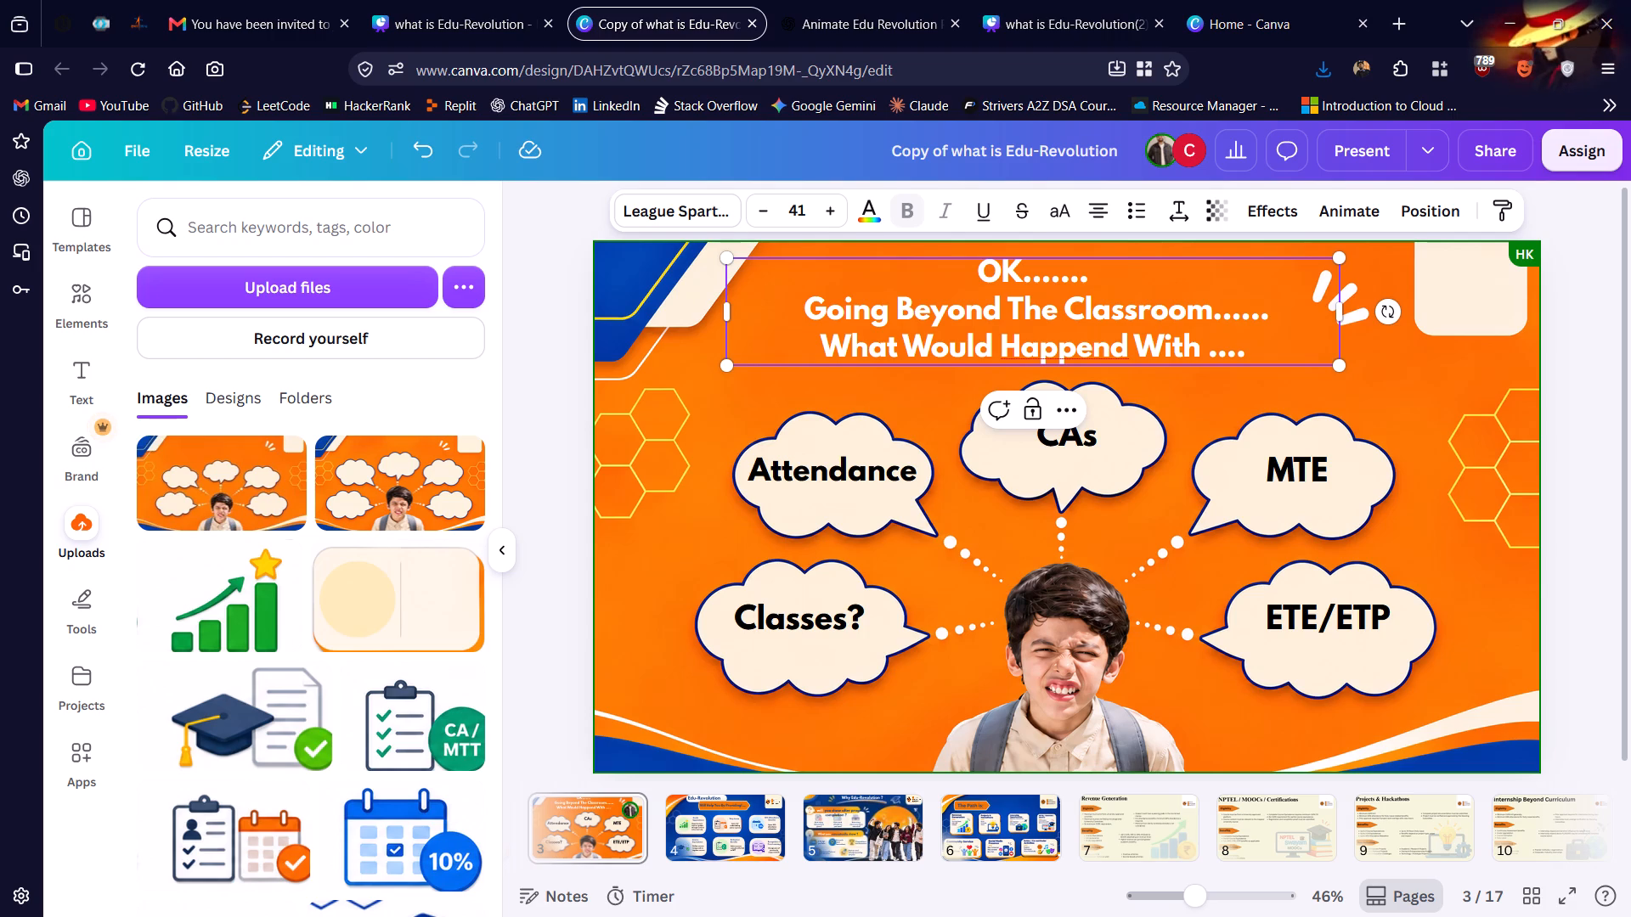
left_click(1250, 356)
type("...")
key("period")
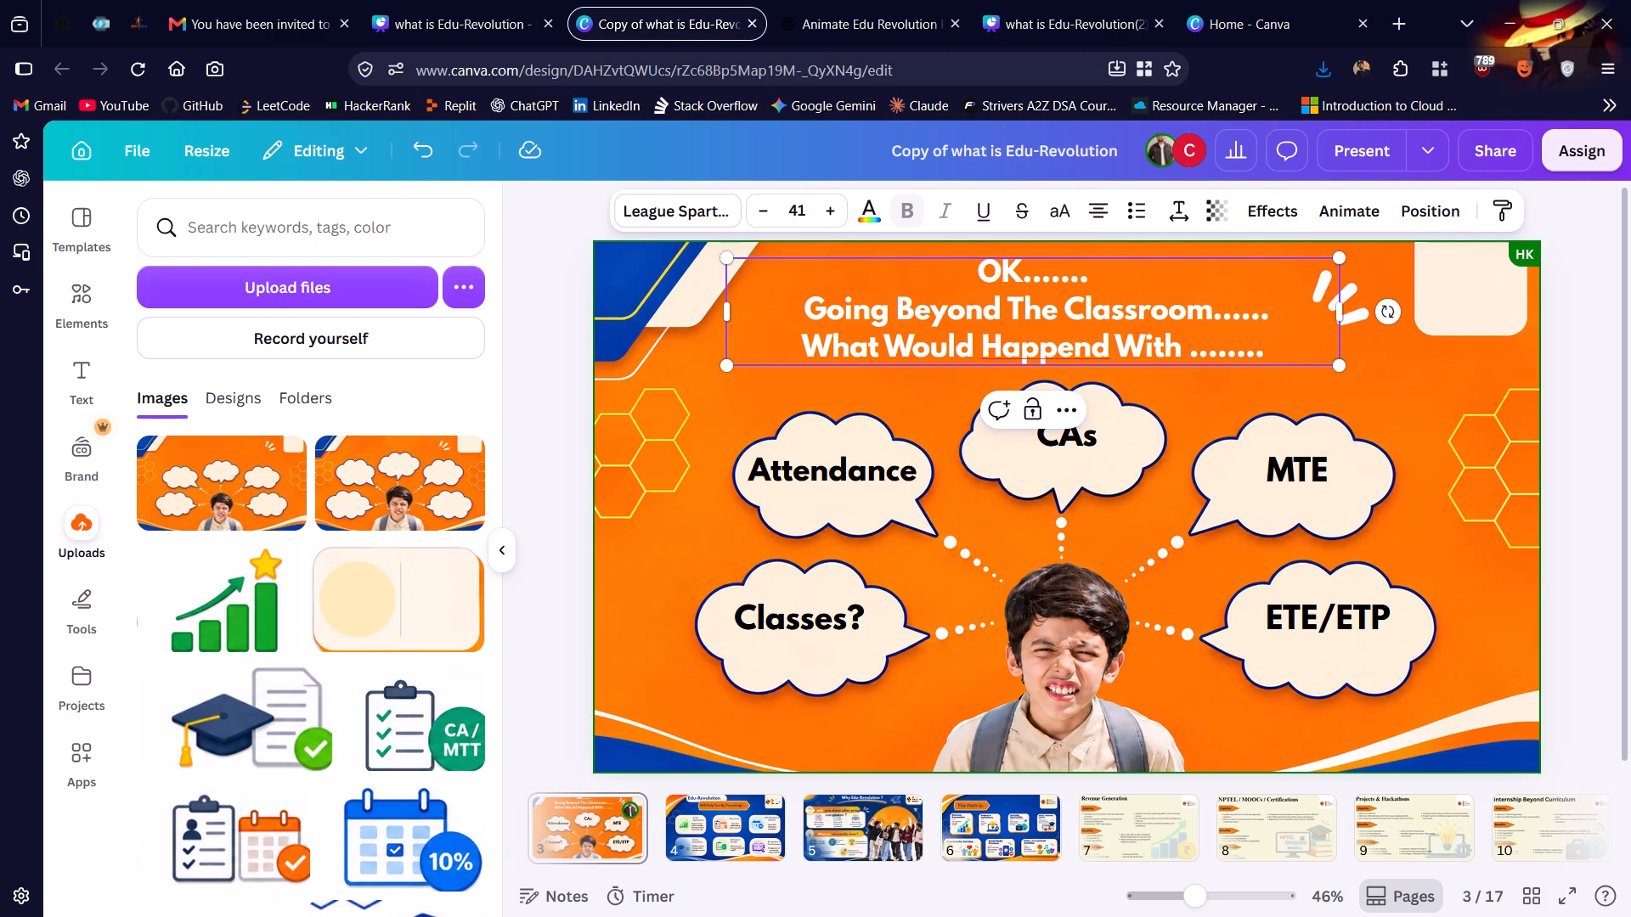
left_click(1213, 317)
key("space")
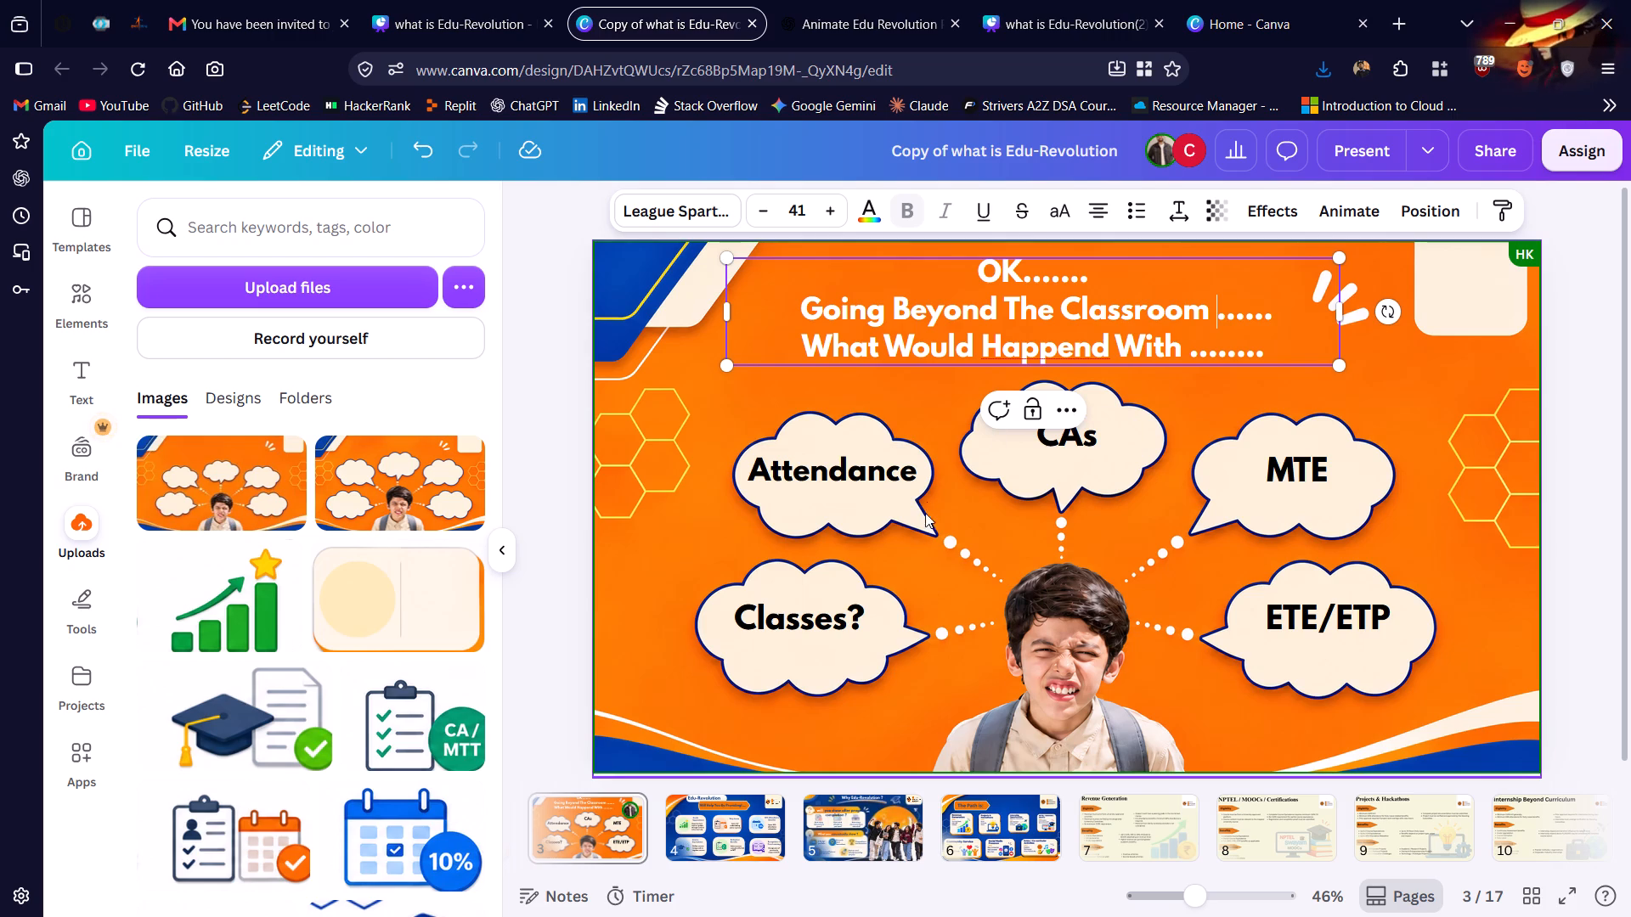
left_click(1024, 275)
key("space")
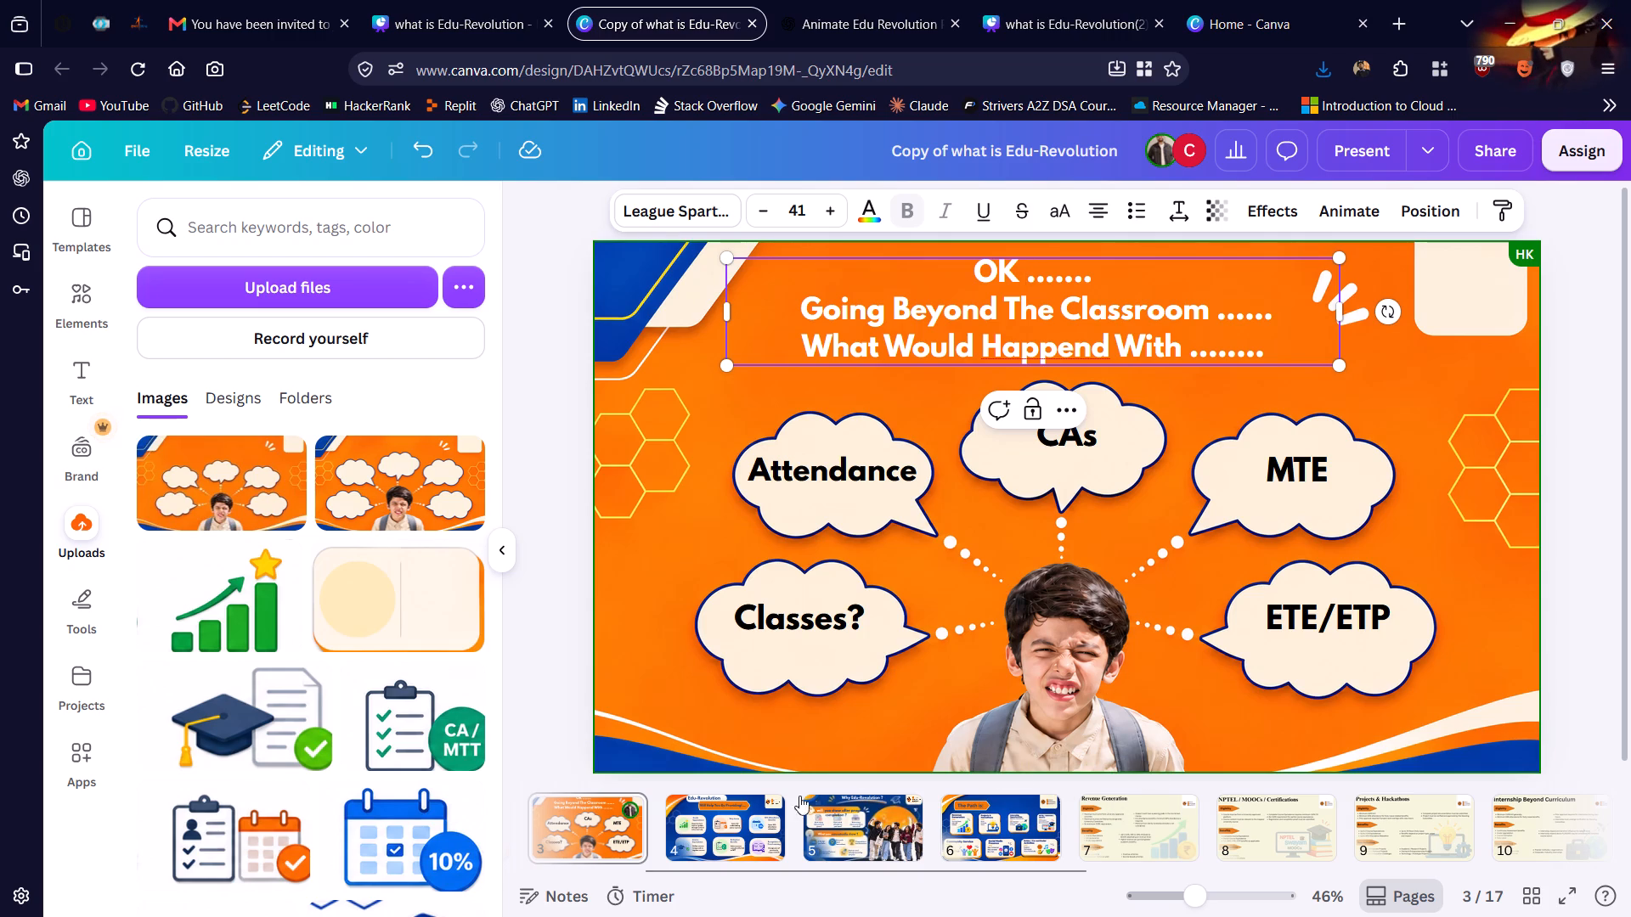
Capture a screenshot of the entire page 5 slide, "Why Edu-Revolution ?".
left_click(721, 822)
left_click(815, 835)
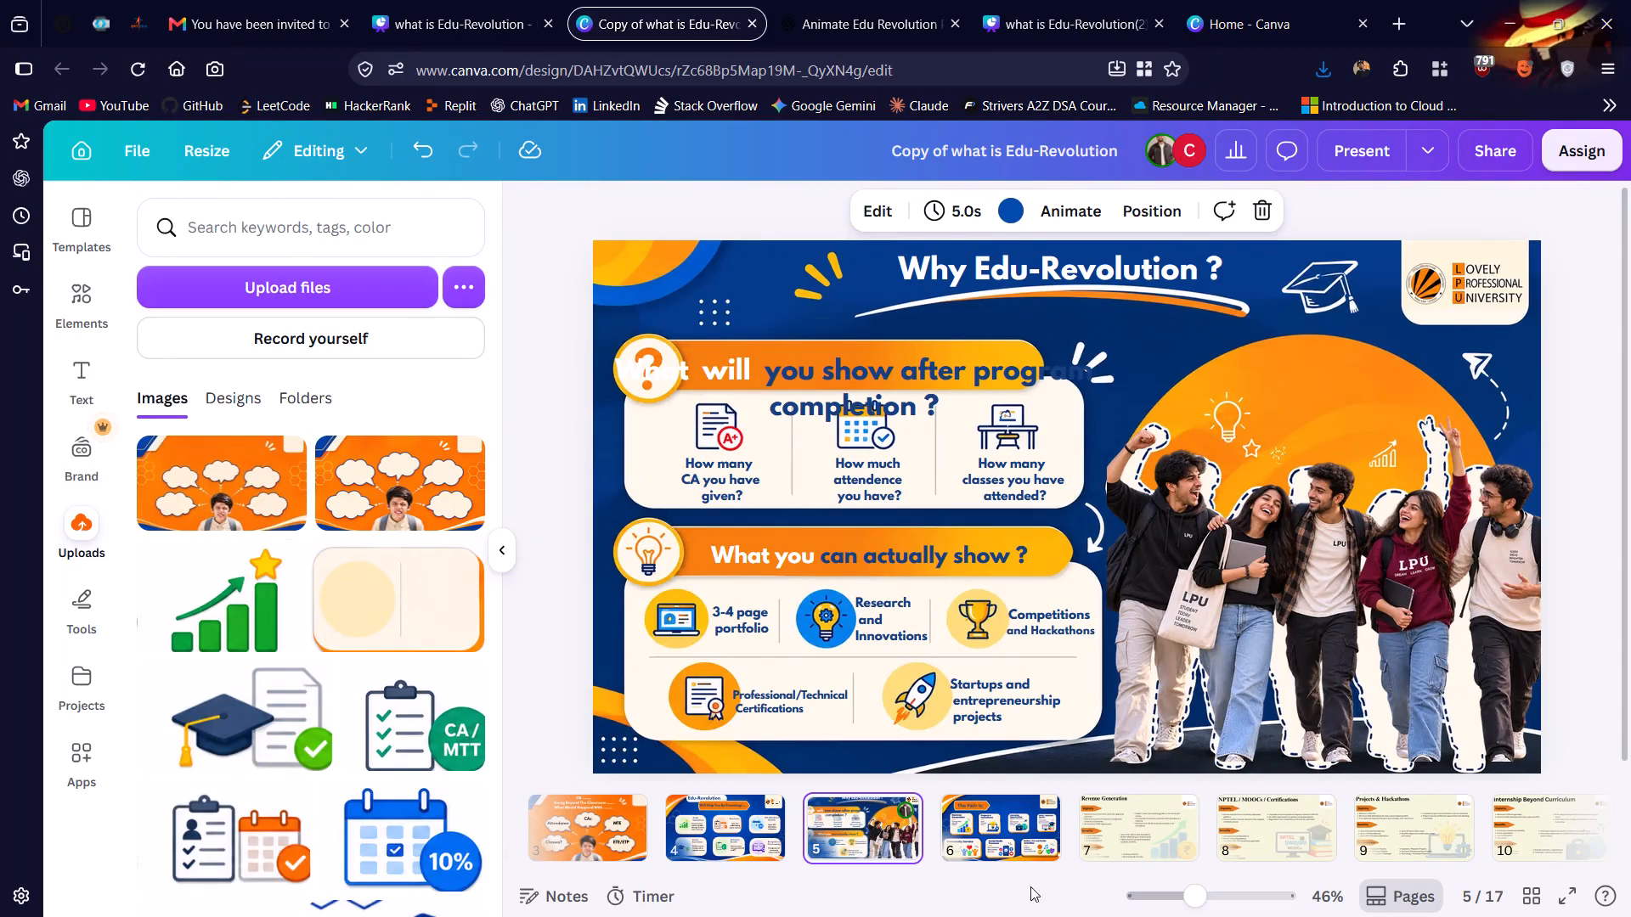
left_click(992, 843)
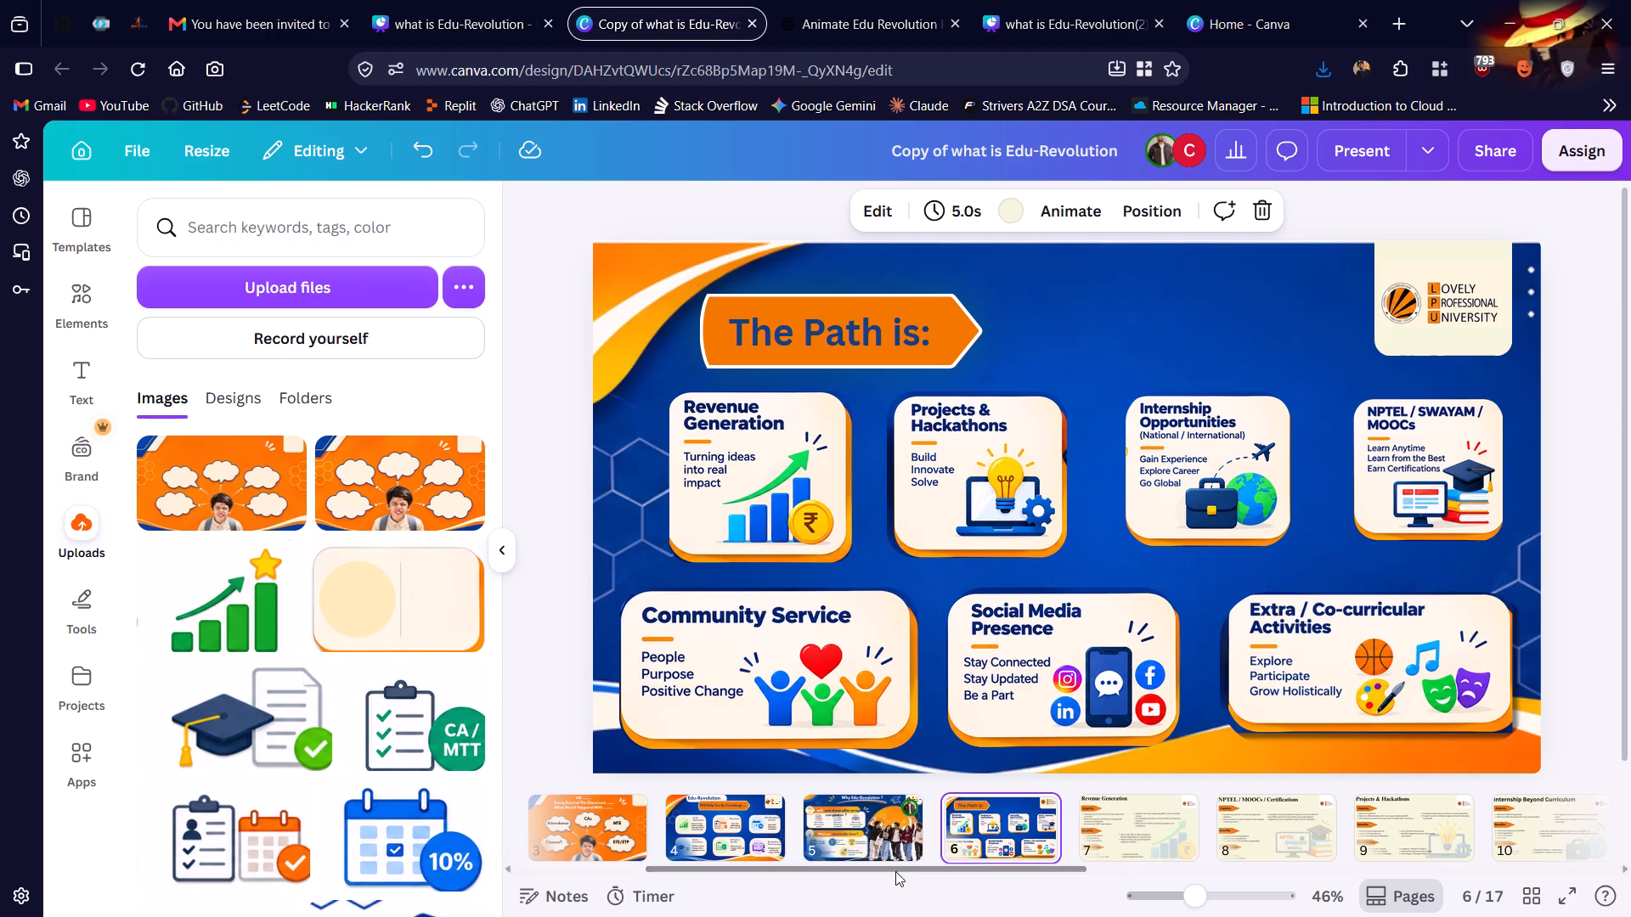
left_click(861, 829)
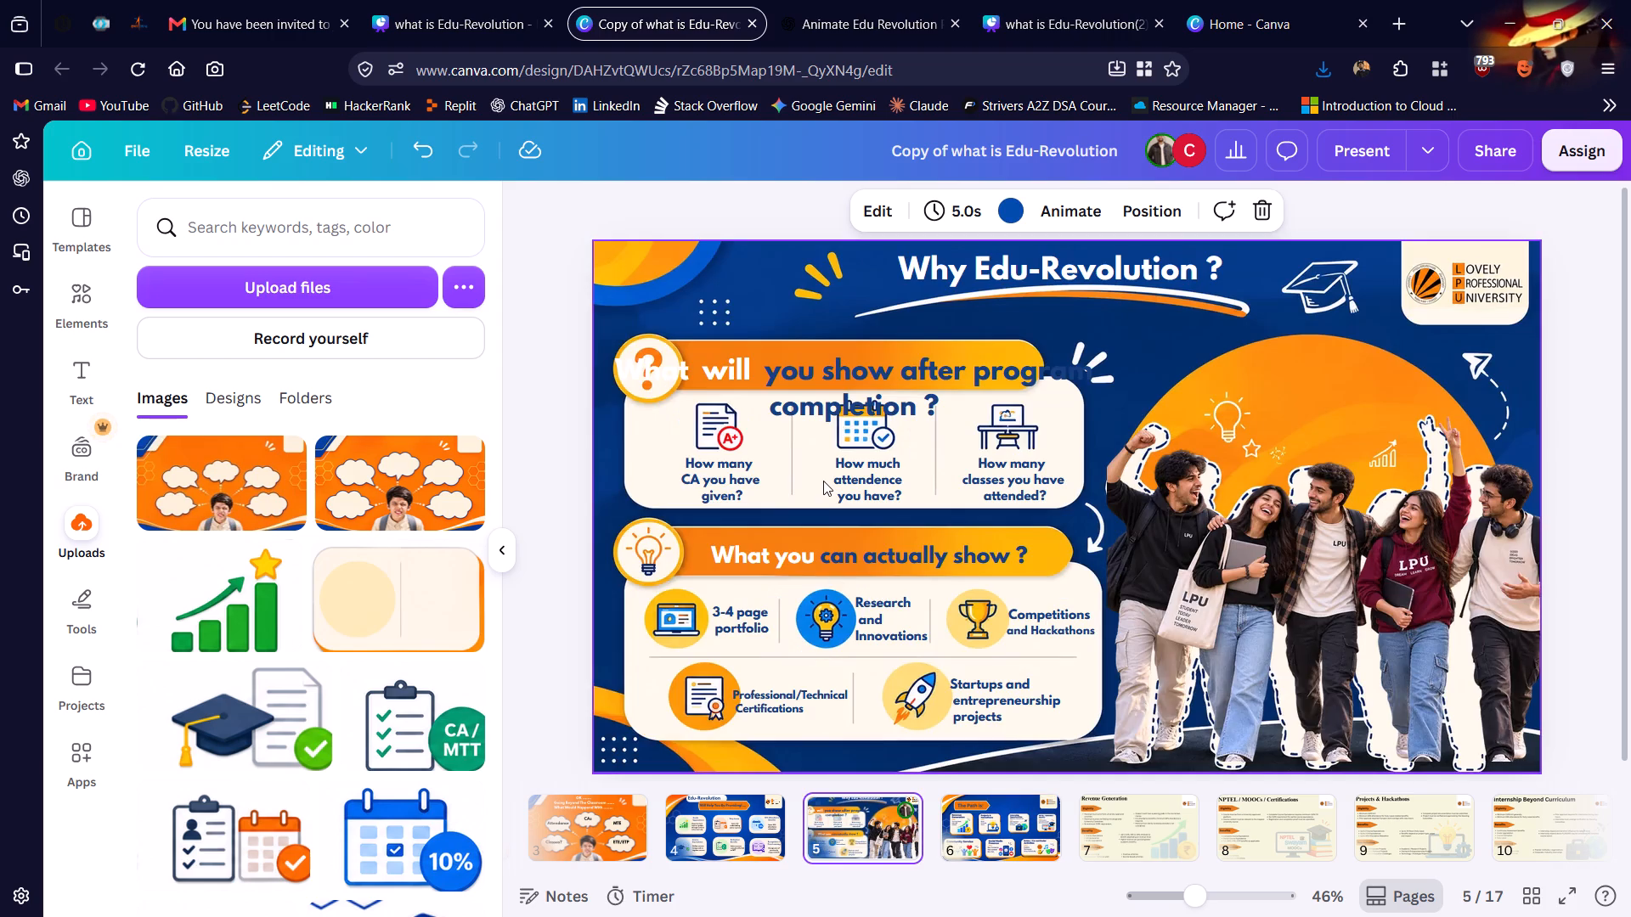
key("shift+super+s")
left_click_drag(575, 225, 1285, 713)
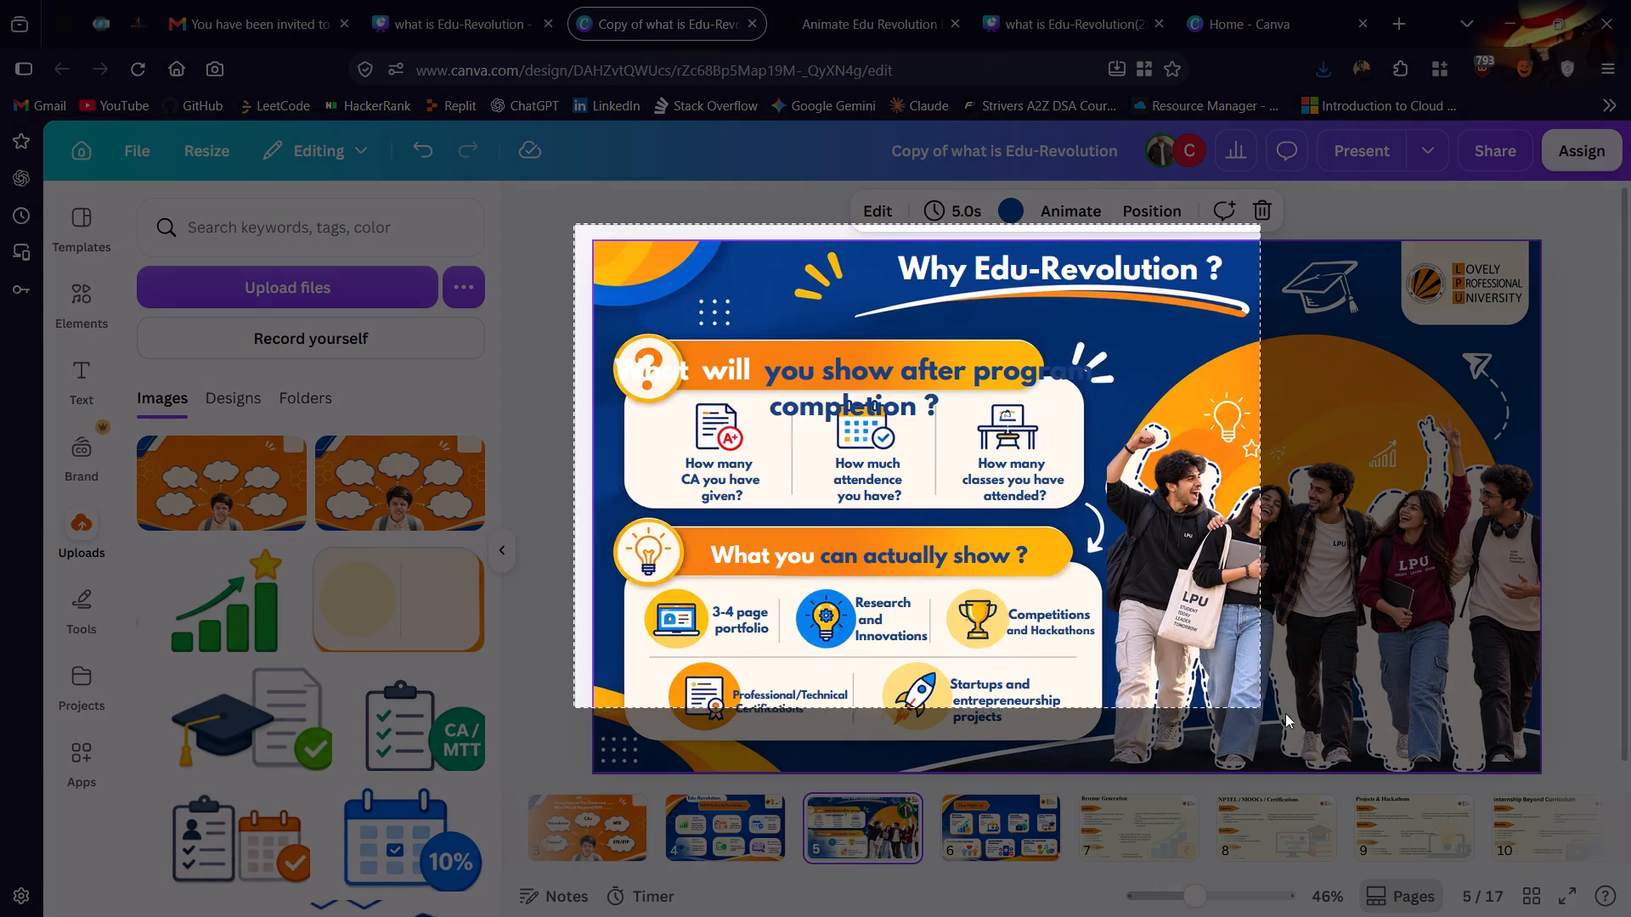
left_click_drag(1285, 713, 1560, 784)
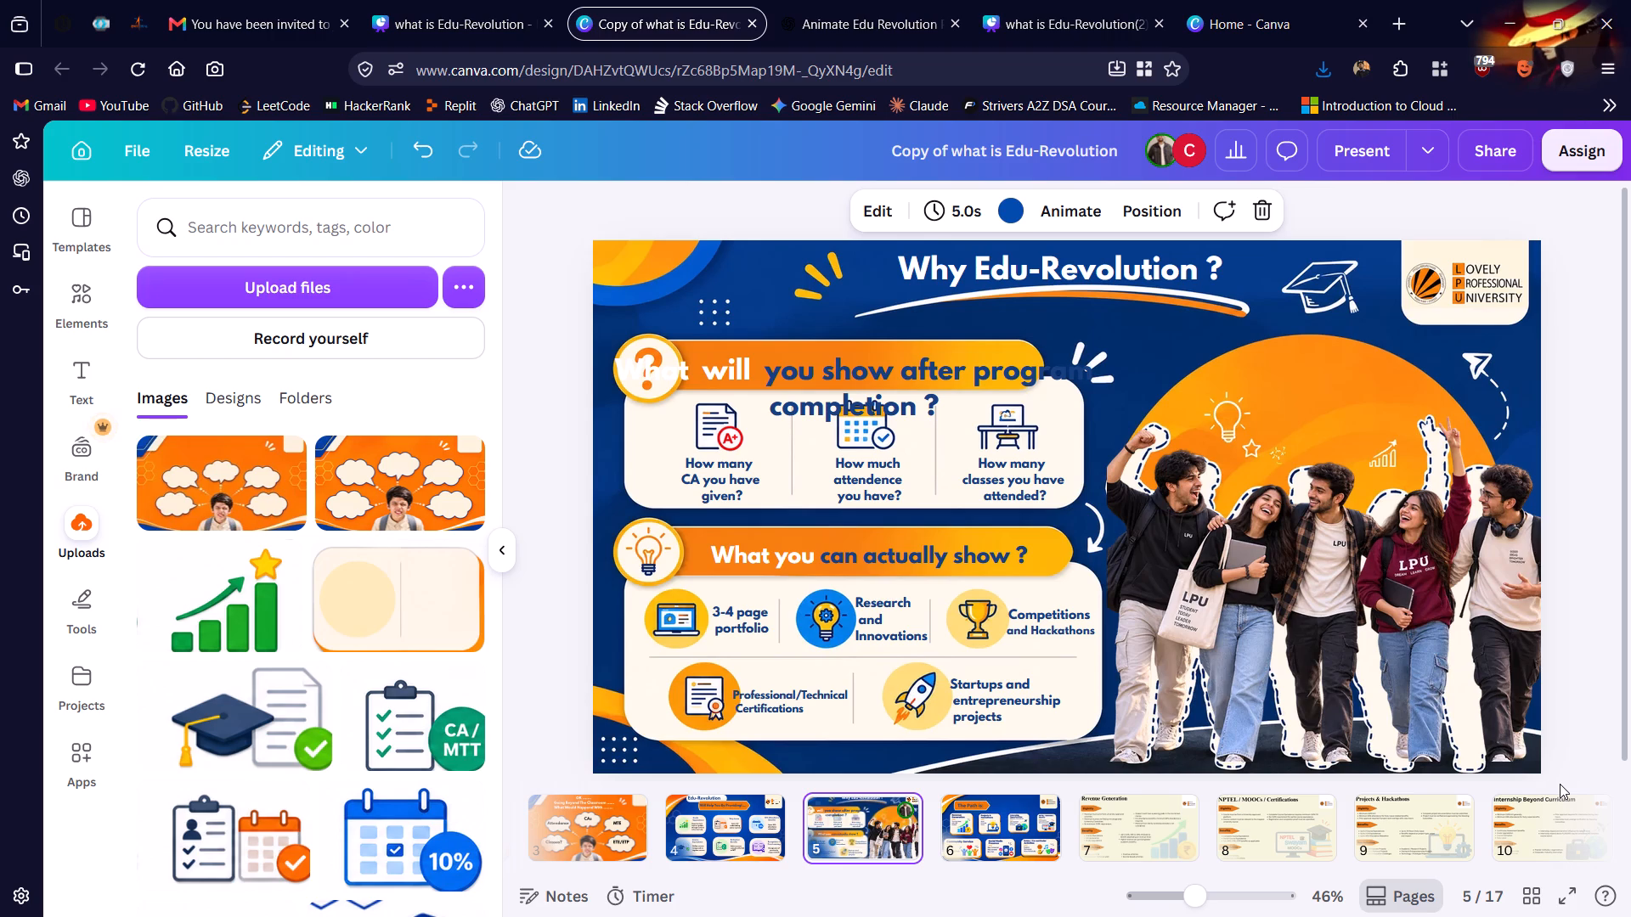
Switch from the browser to another open application window.
key("alt+Tab")
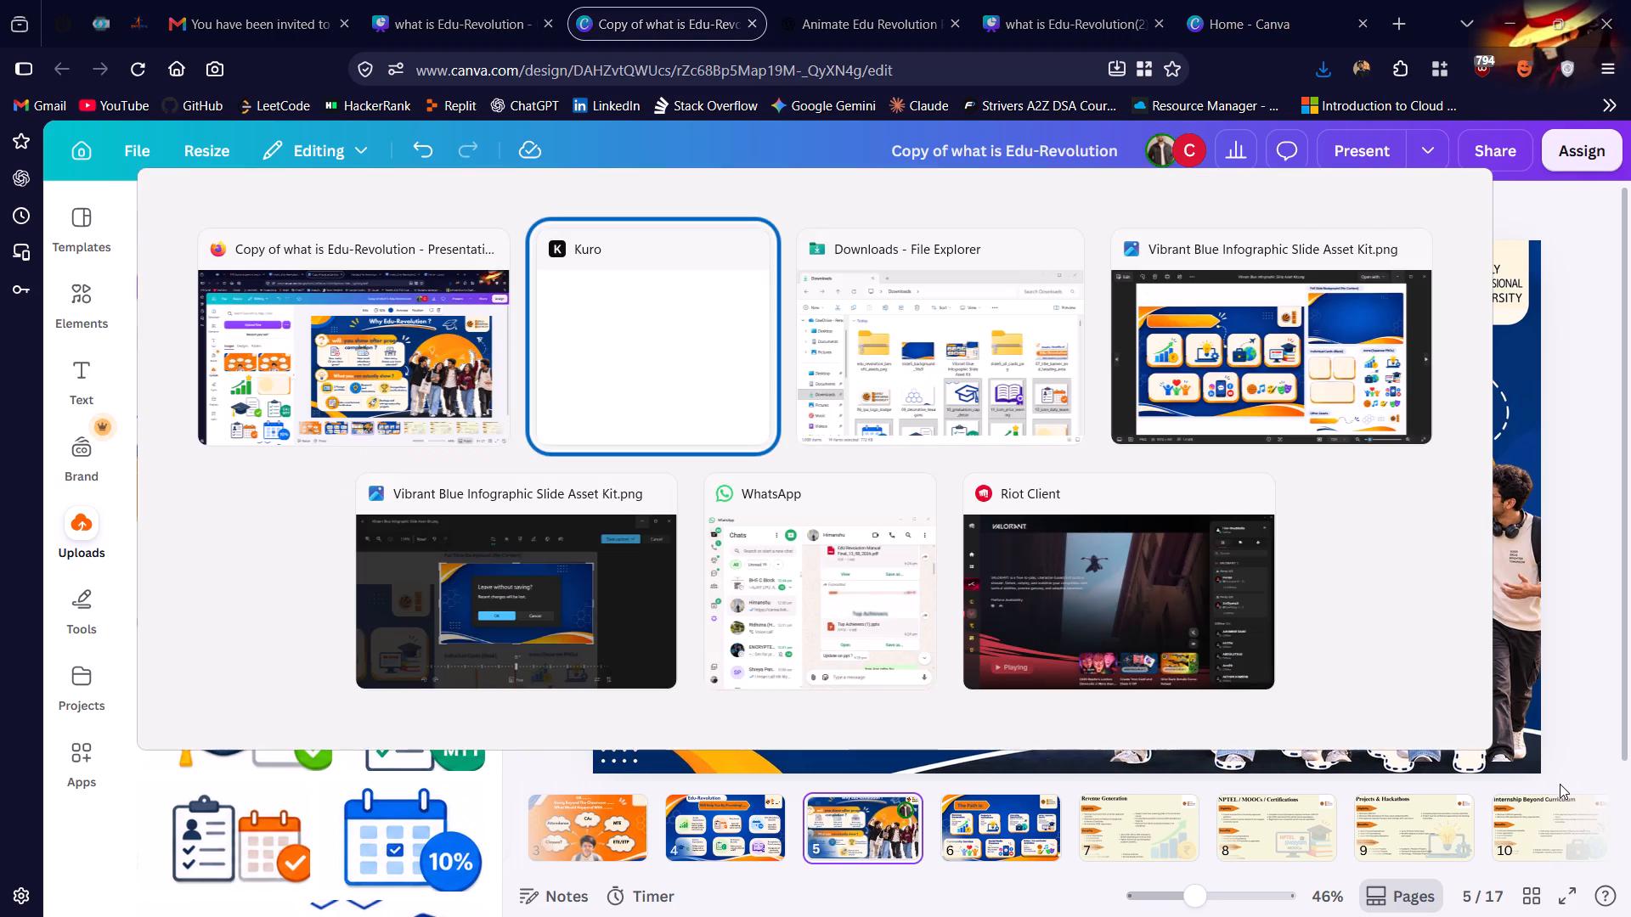
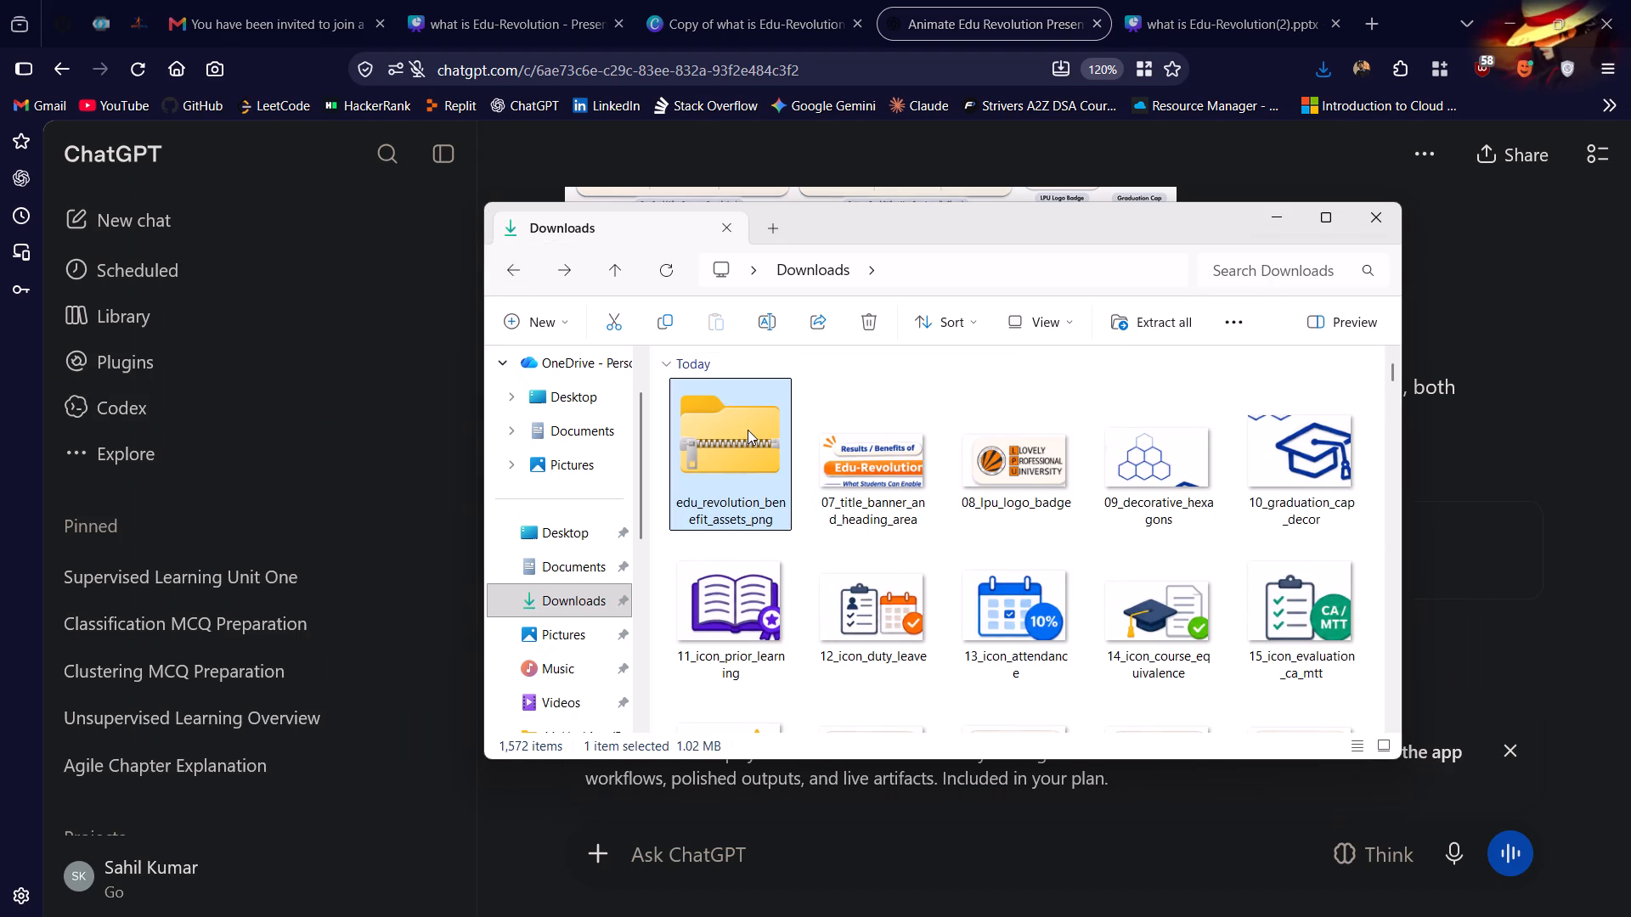
key("shift+Down")
key("shift+Down")
key("shift+Down")
key("shift+Down")
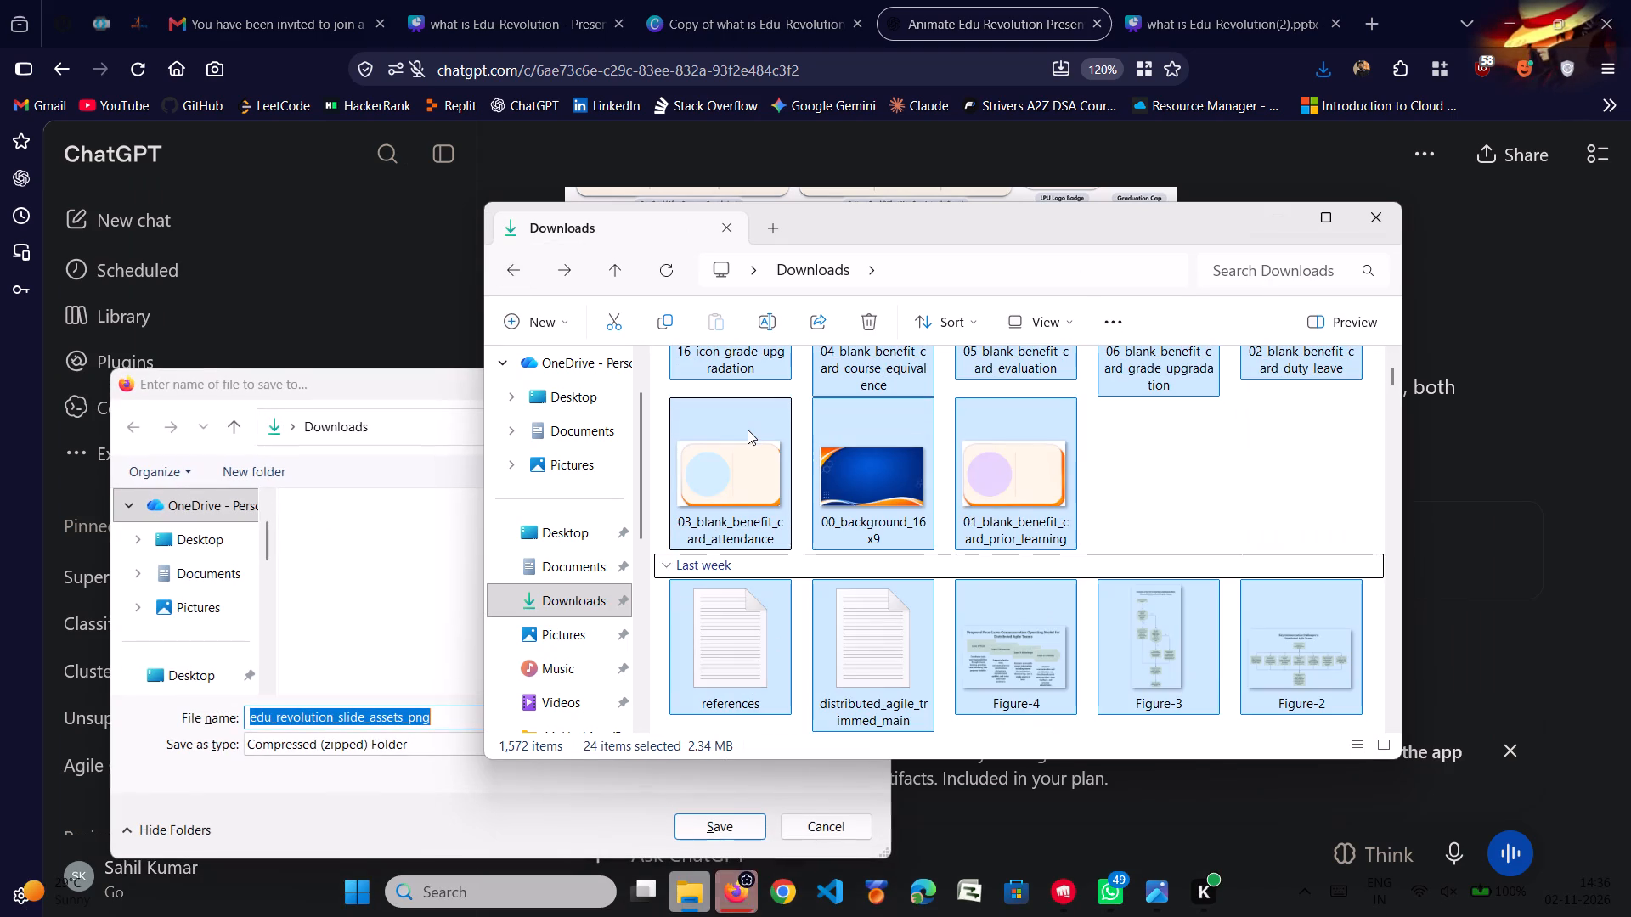
key("shift+Up")
key("Delete")
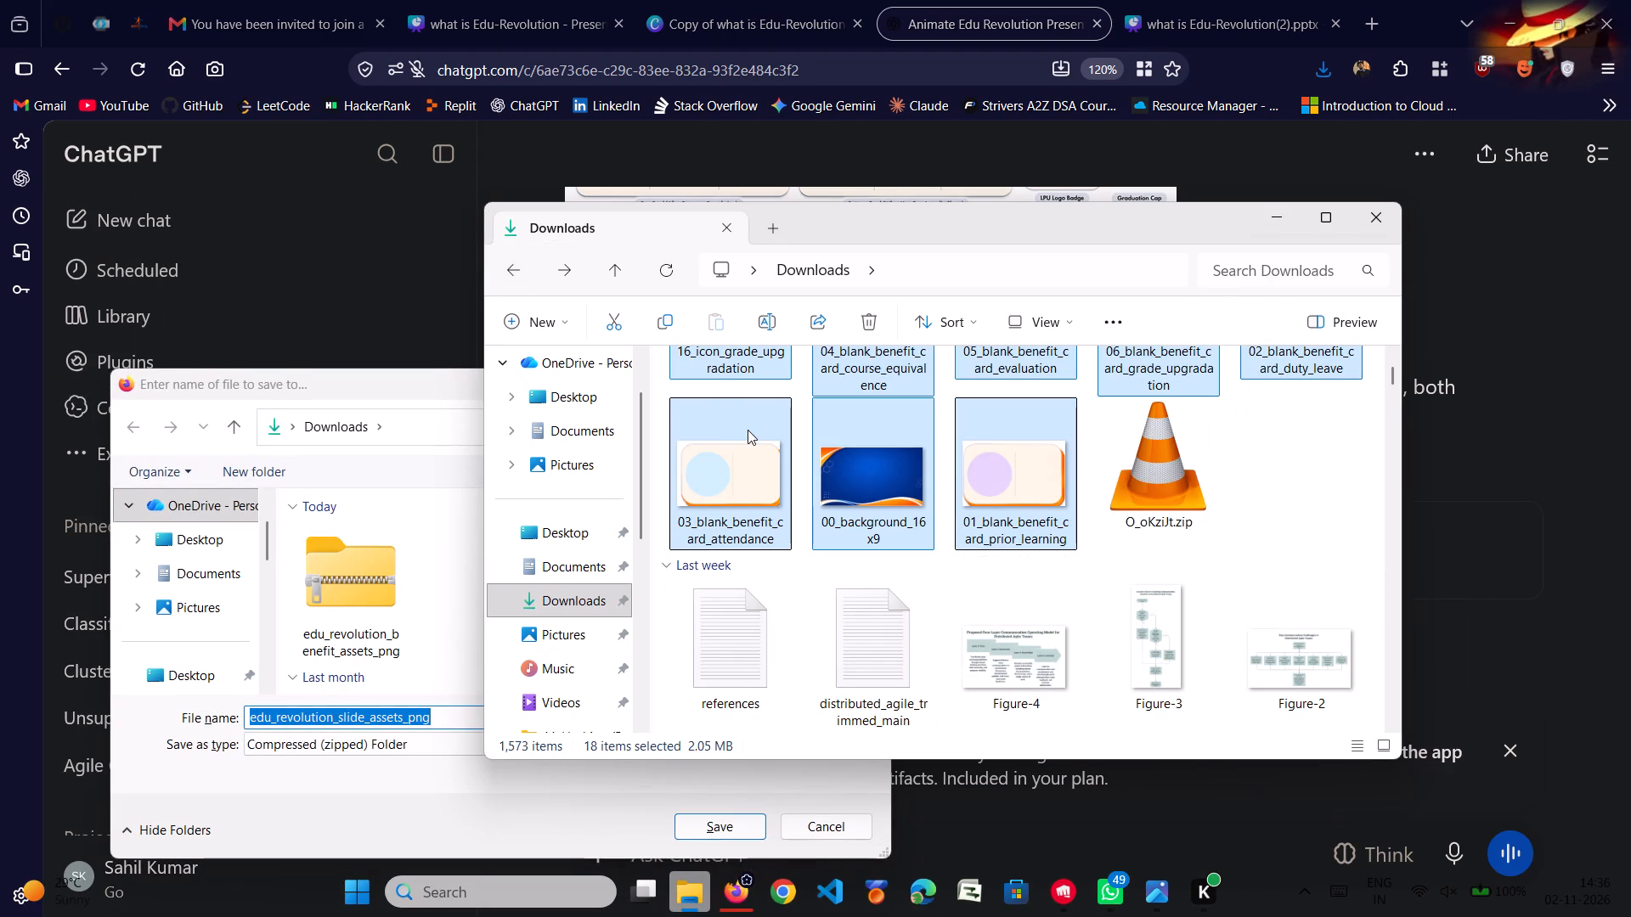
Save the requested asset pack in Downloads as edu_revolution_slide_assets_png.
left_click(734, 819)
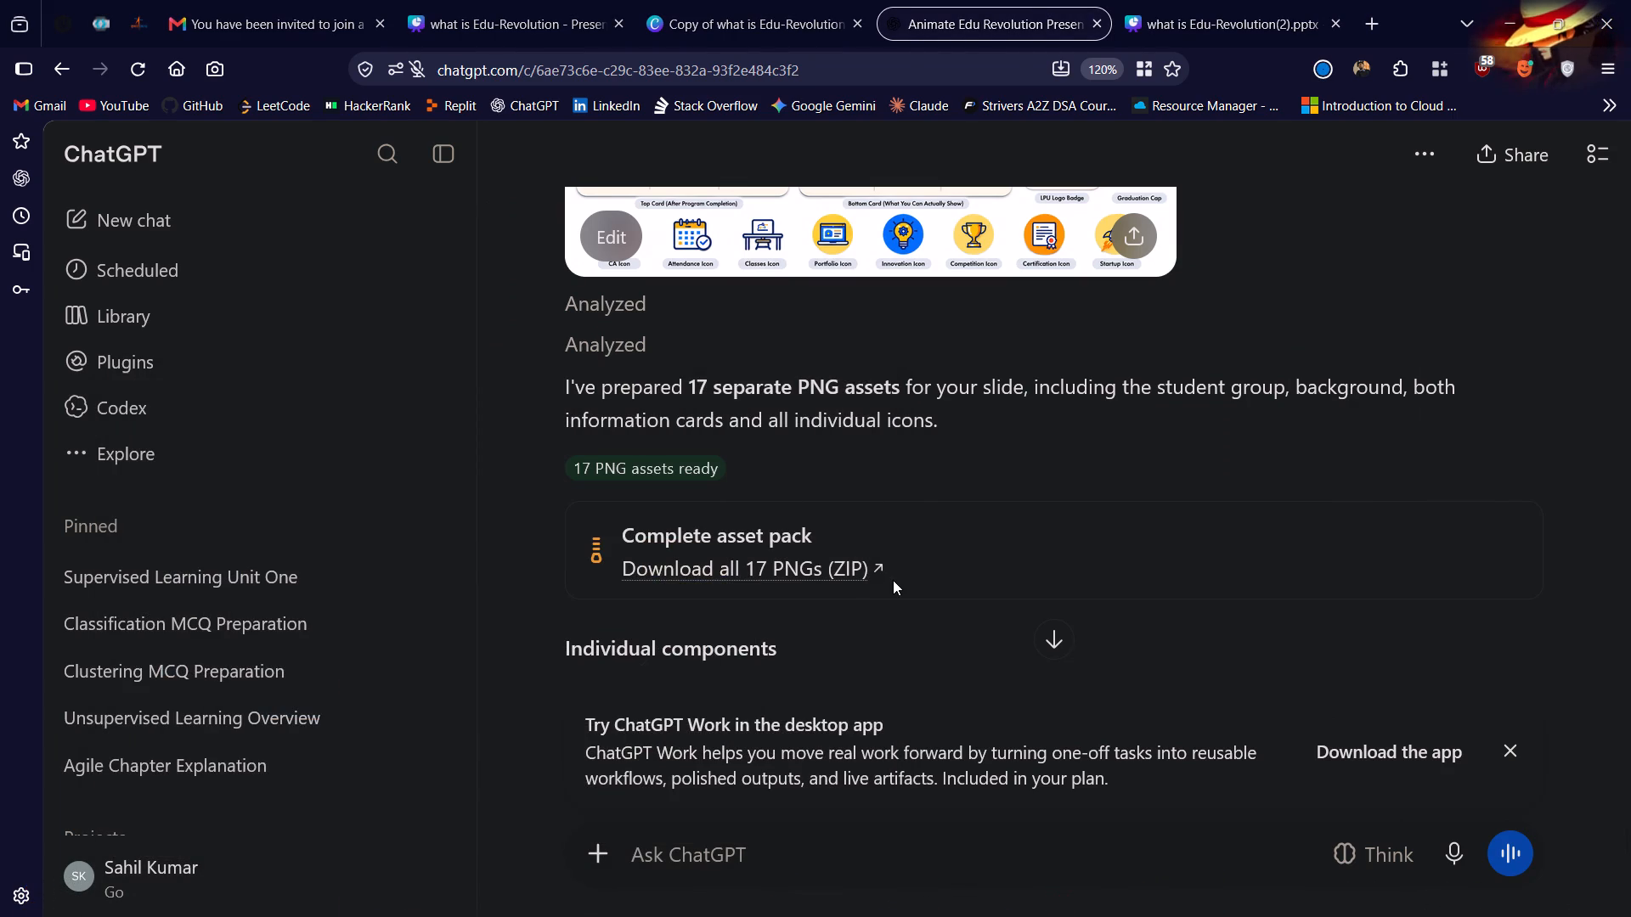
scroll(953, 458, "up", 7)
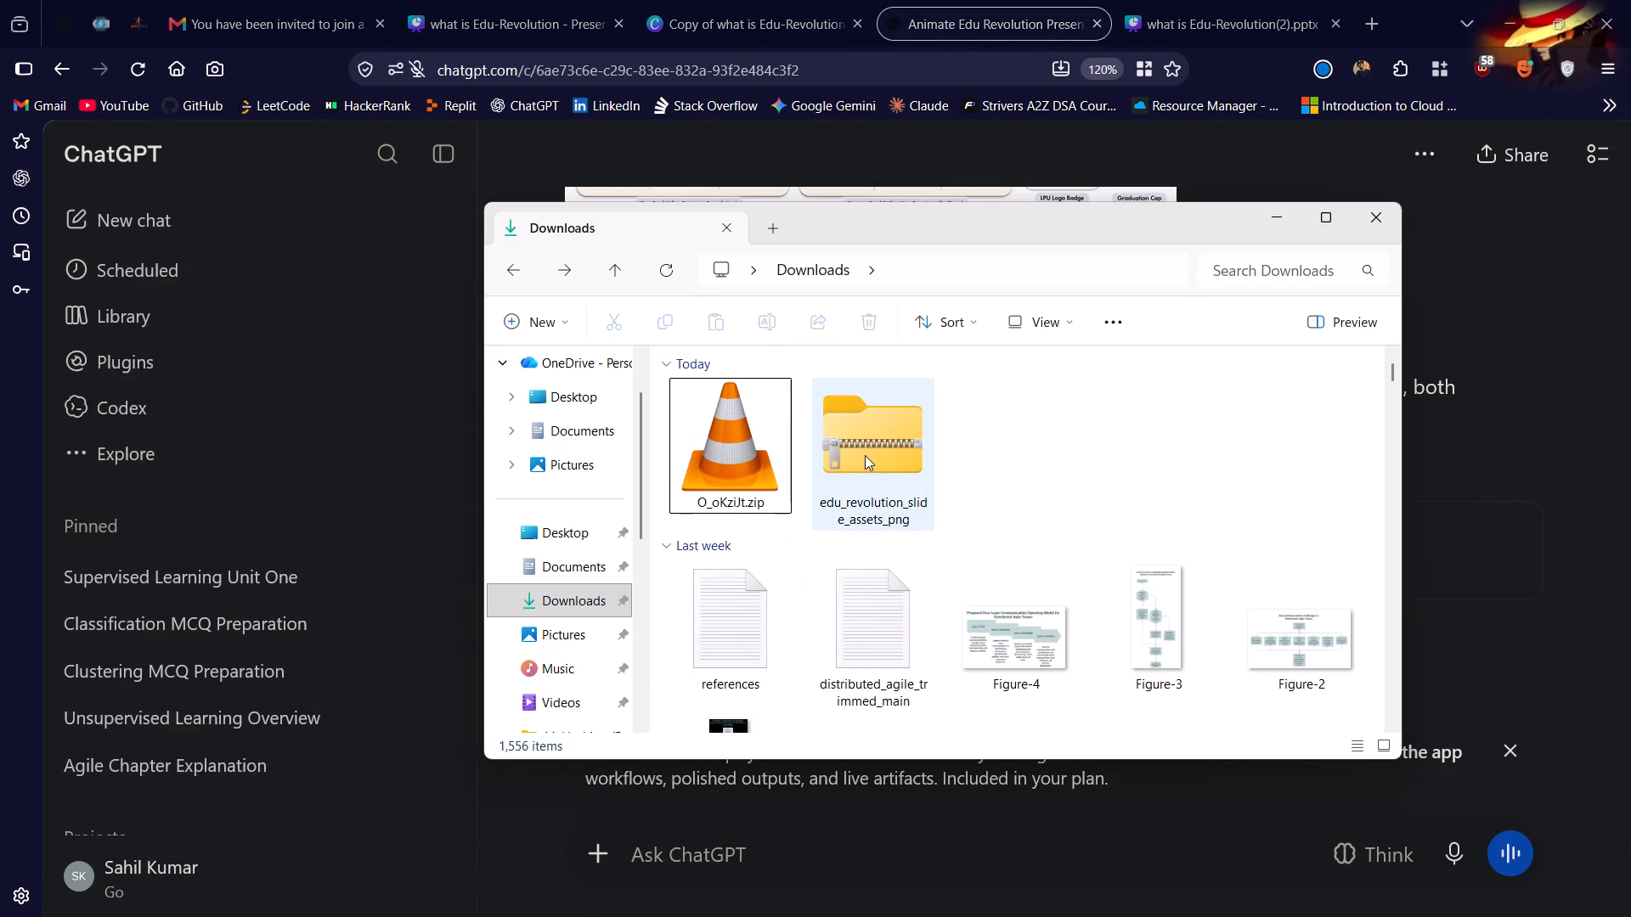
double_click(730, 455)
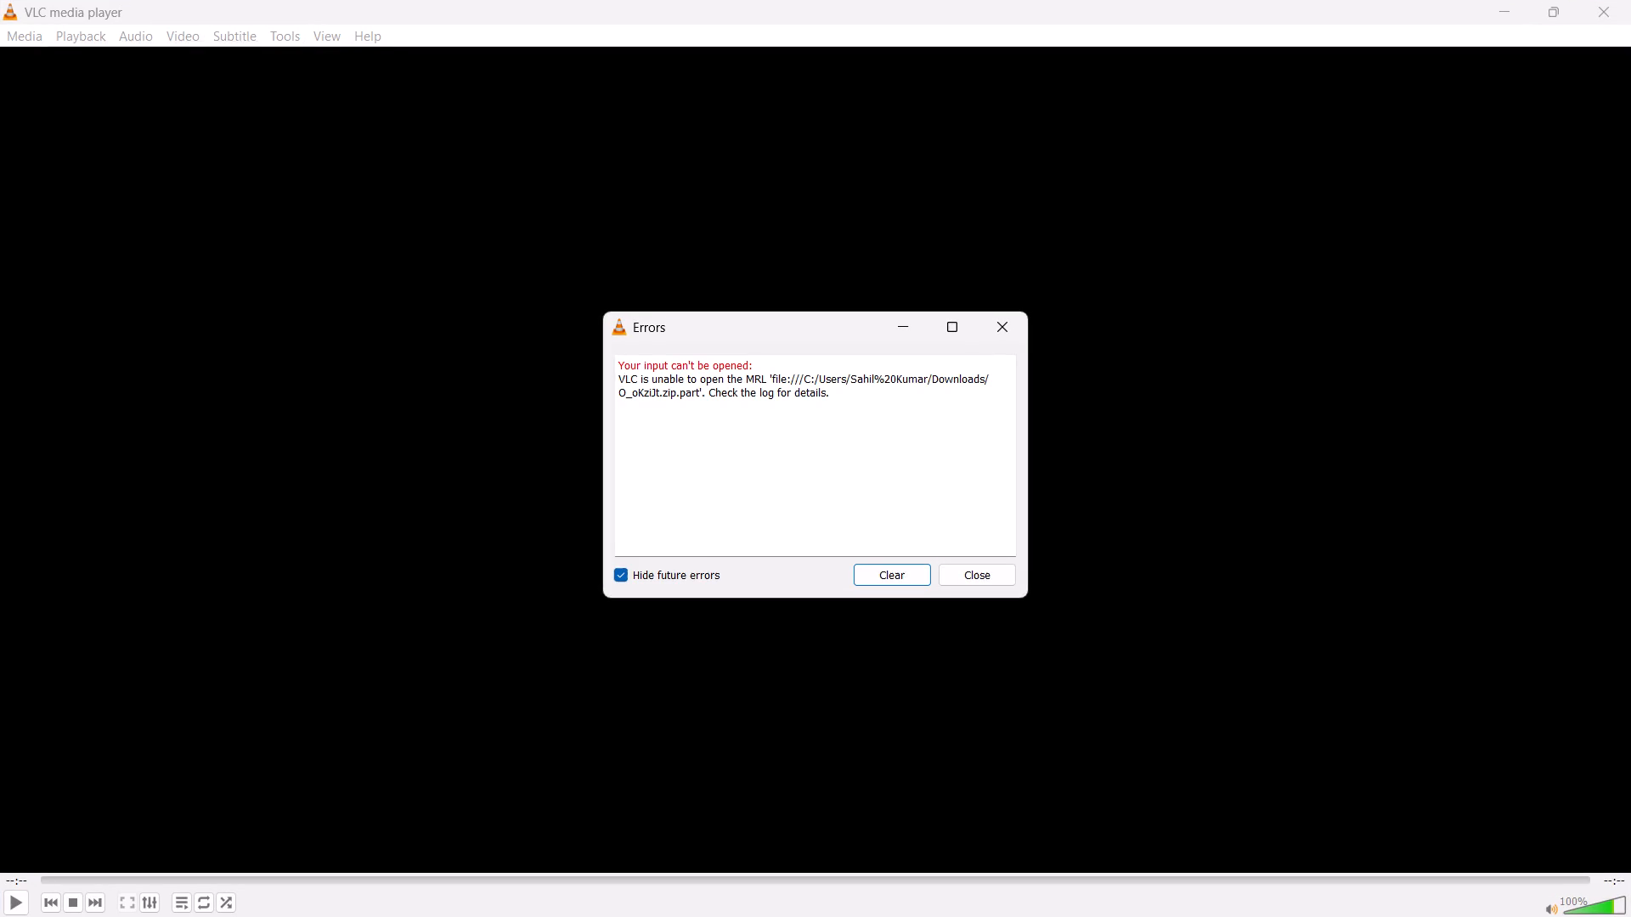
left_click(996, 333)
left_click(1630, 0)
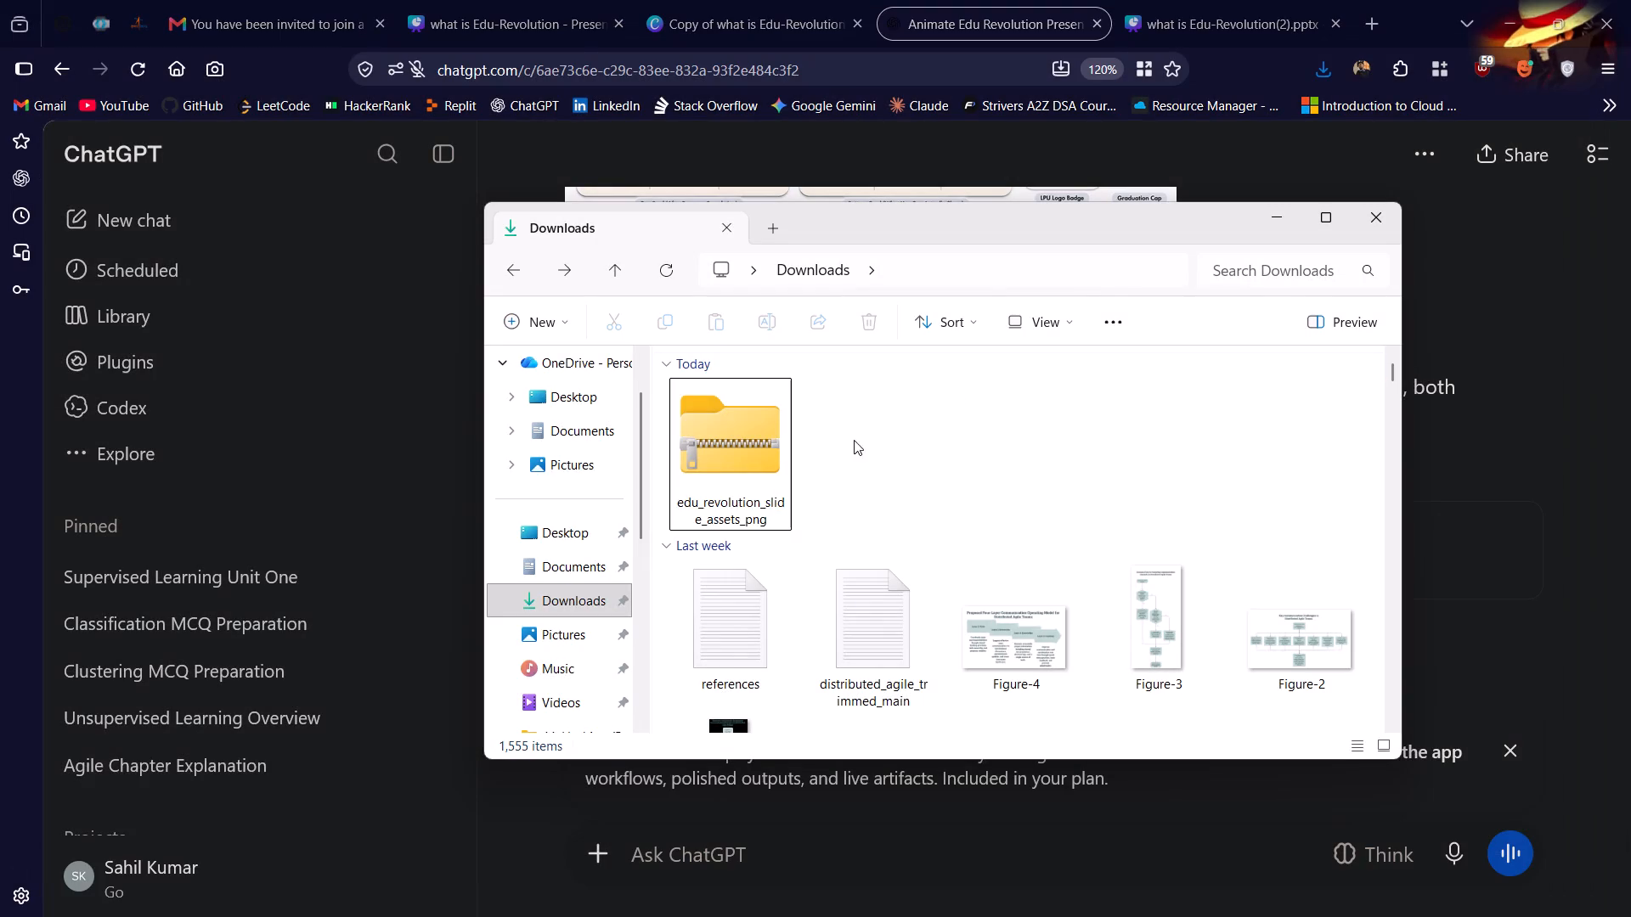
Copy all 17 PNGs from the edu_revolution_slide_assets_png archive into Downloads and look over the extracted images.
double_click(770, 461)
scroll(770, 461, "down", 6)
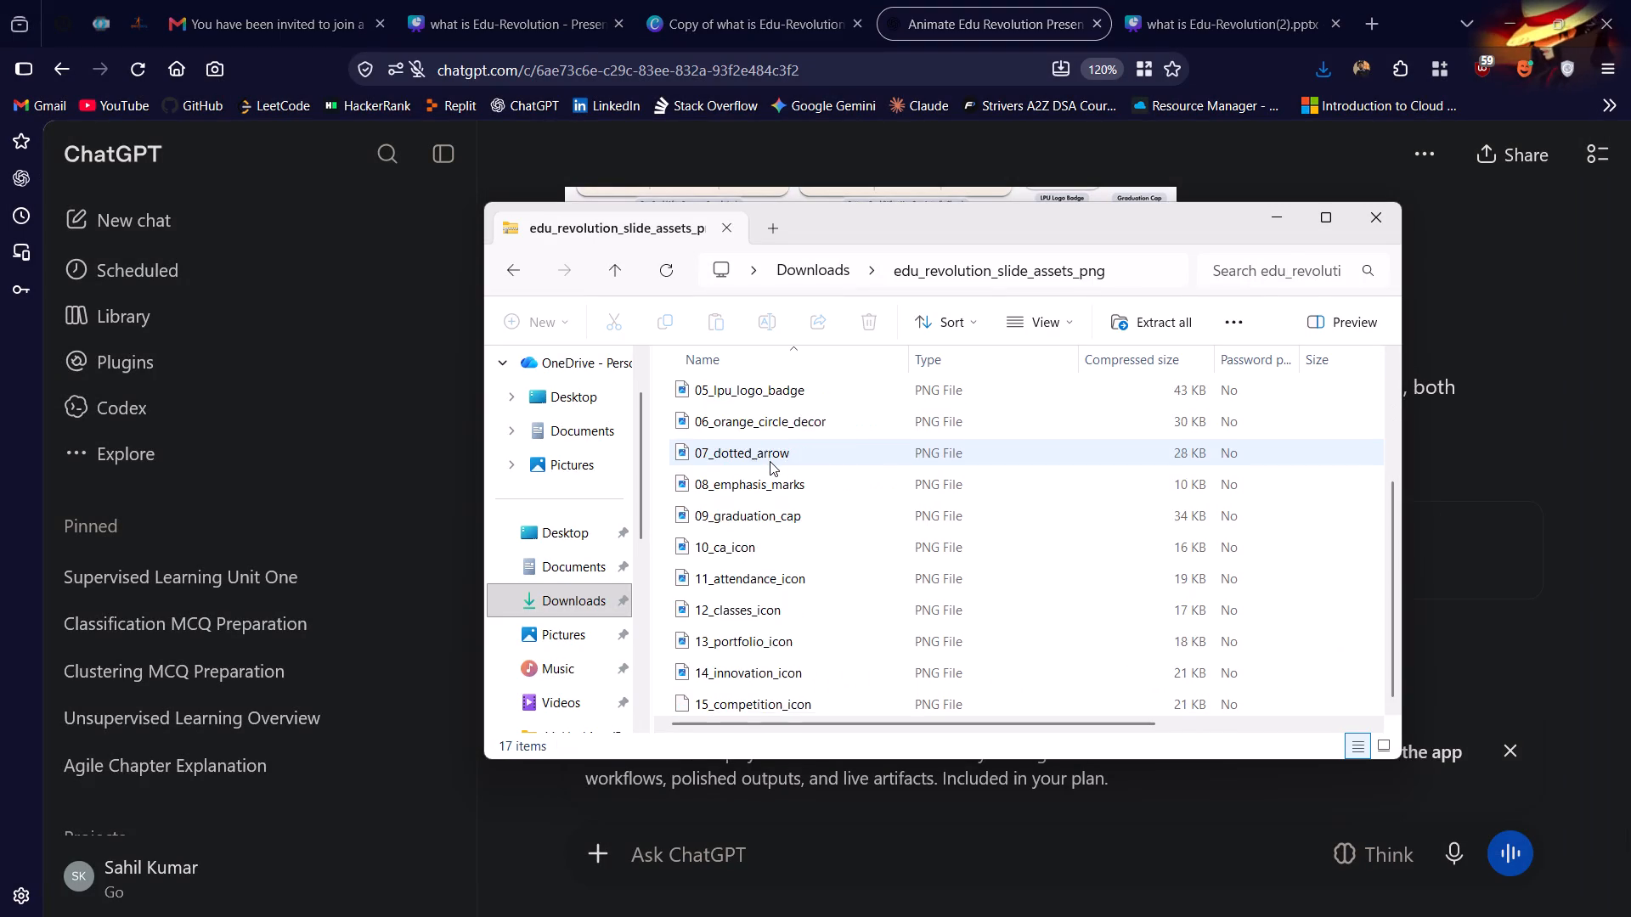
scroll(770, 461, "down", 1)
scroll(770, 461, "up", 3)
key("ctrl+a")
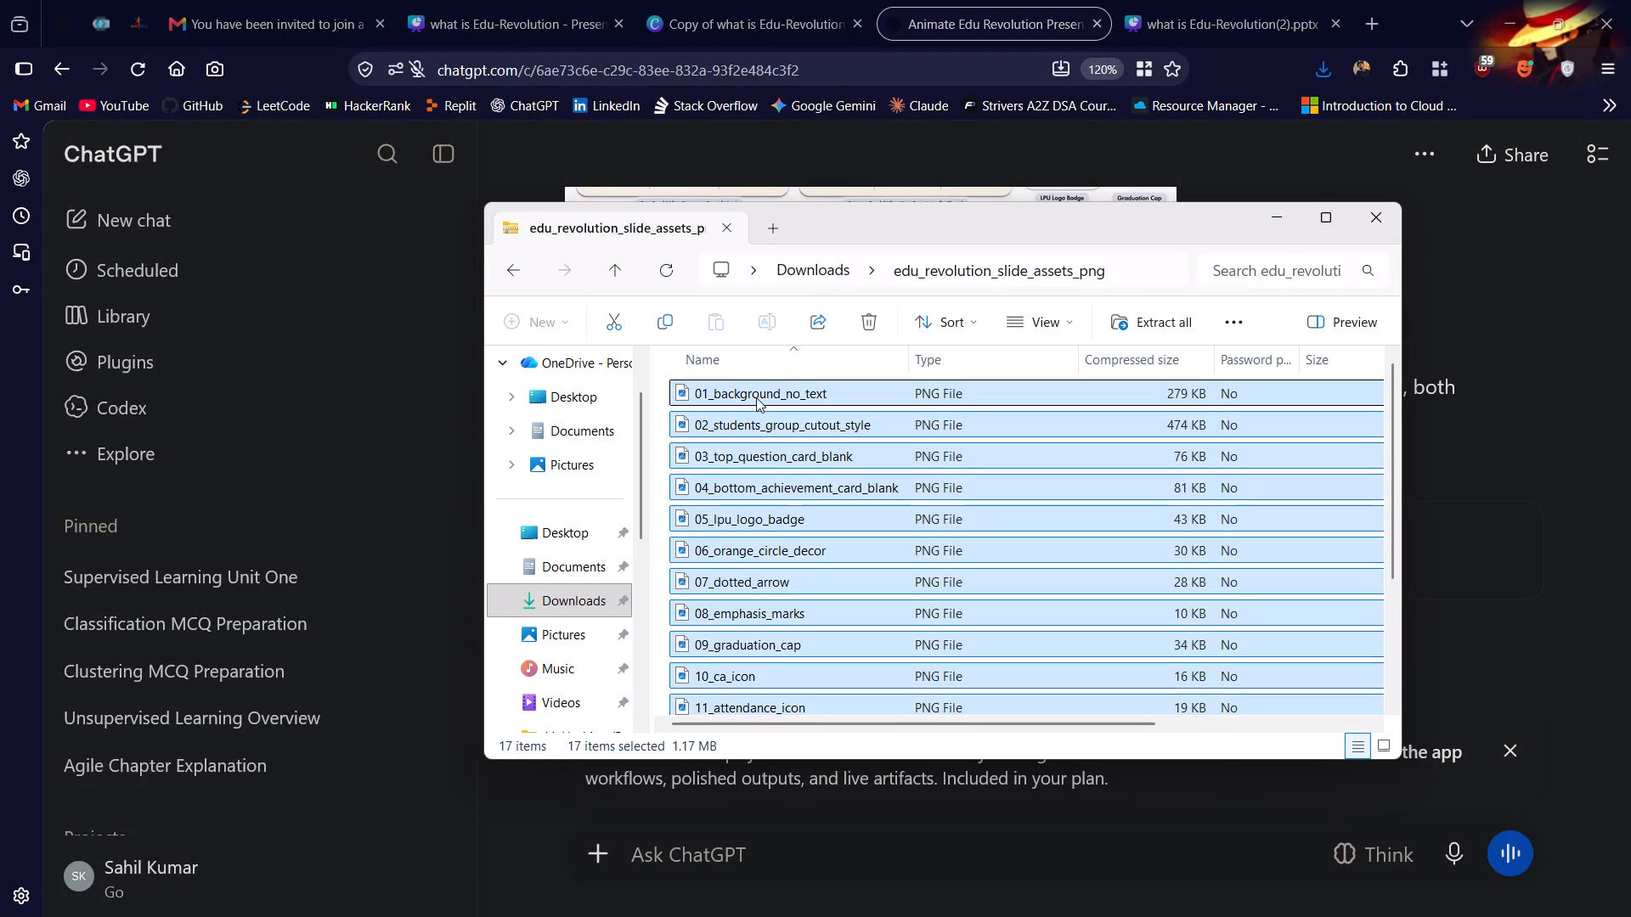
left_click_drag(753, 395, 805, 277)
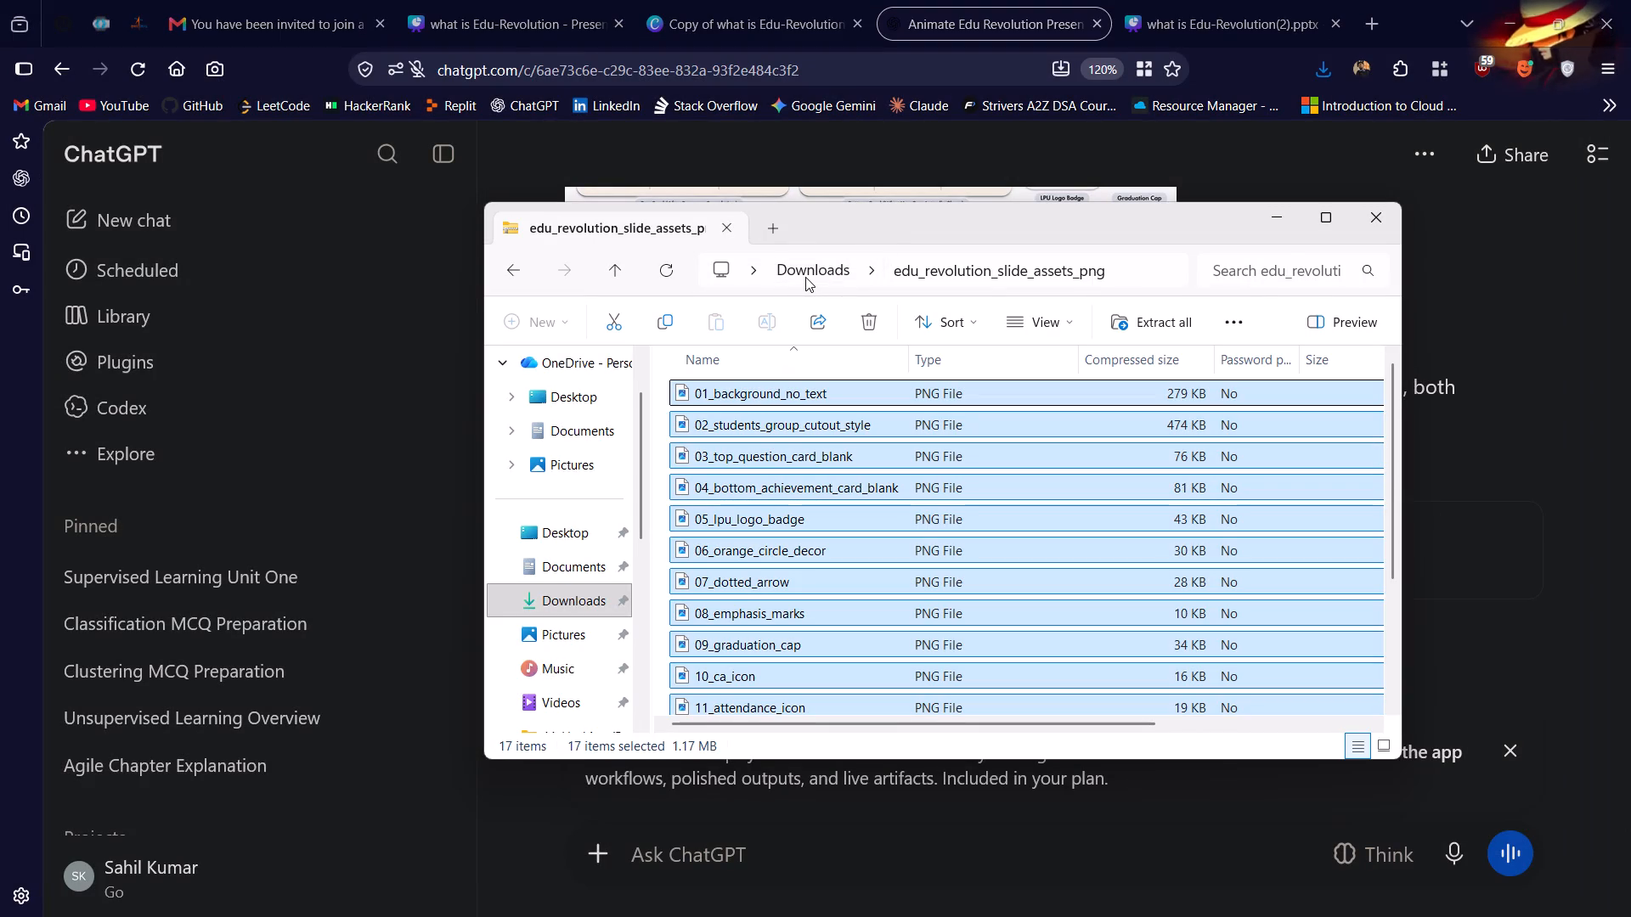
left_click(519, 271)
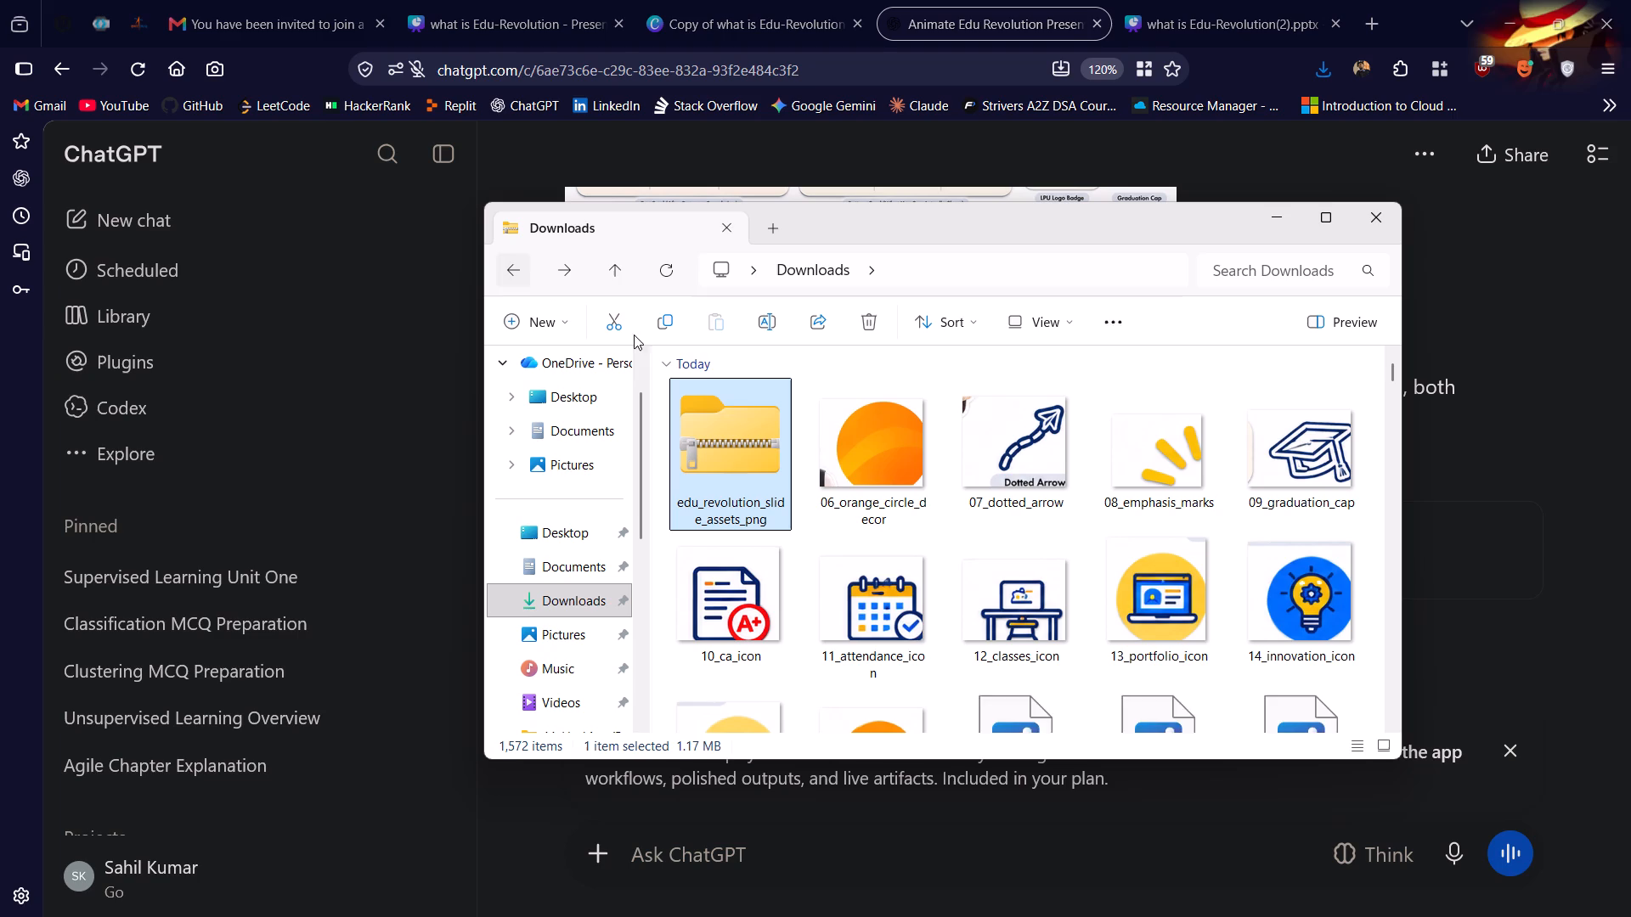
scroll(884, 575, "down", 1)
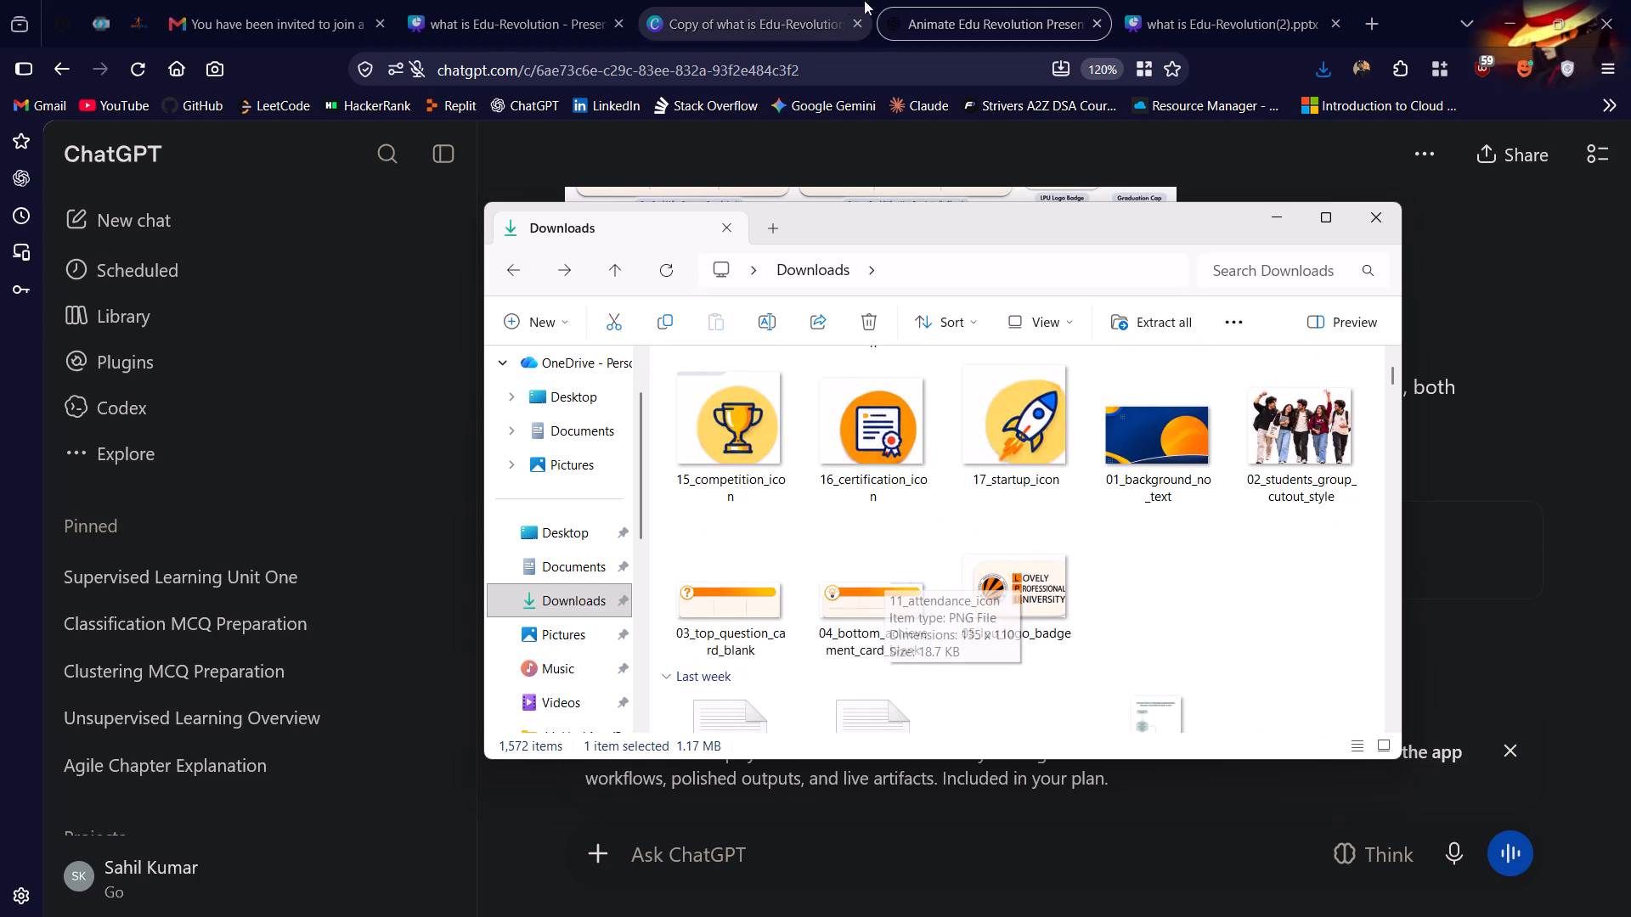
Return to the Canva presentation and upload all 17 extracted slide asset PNGs from today's files in Downloads.
left_click(836, 0)
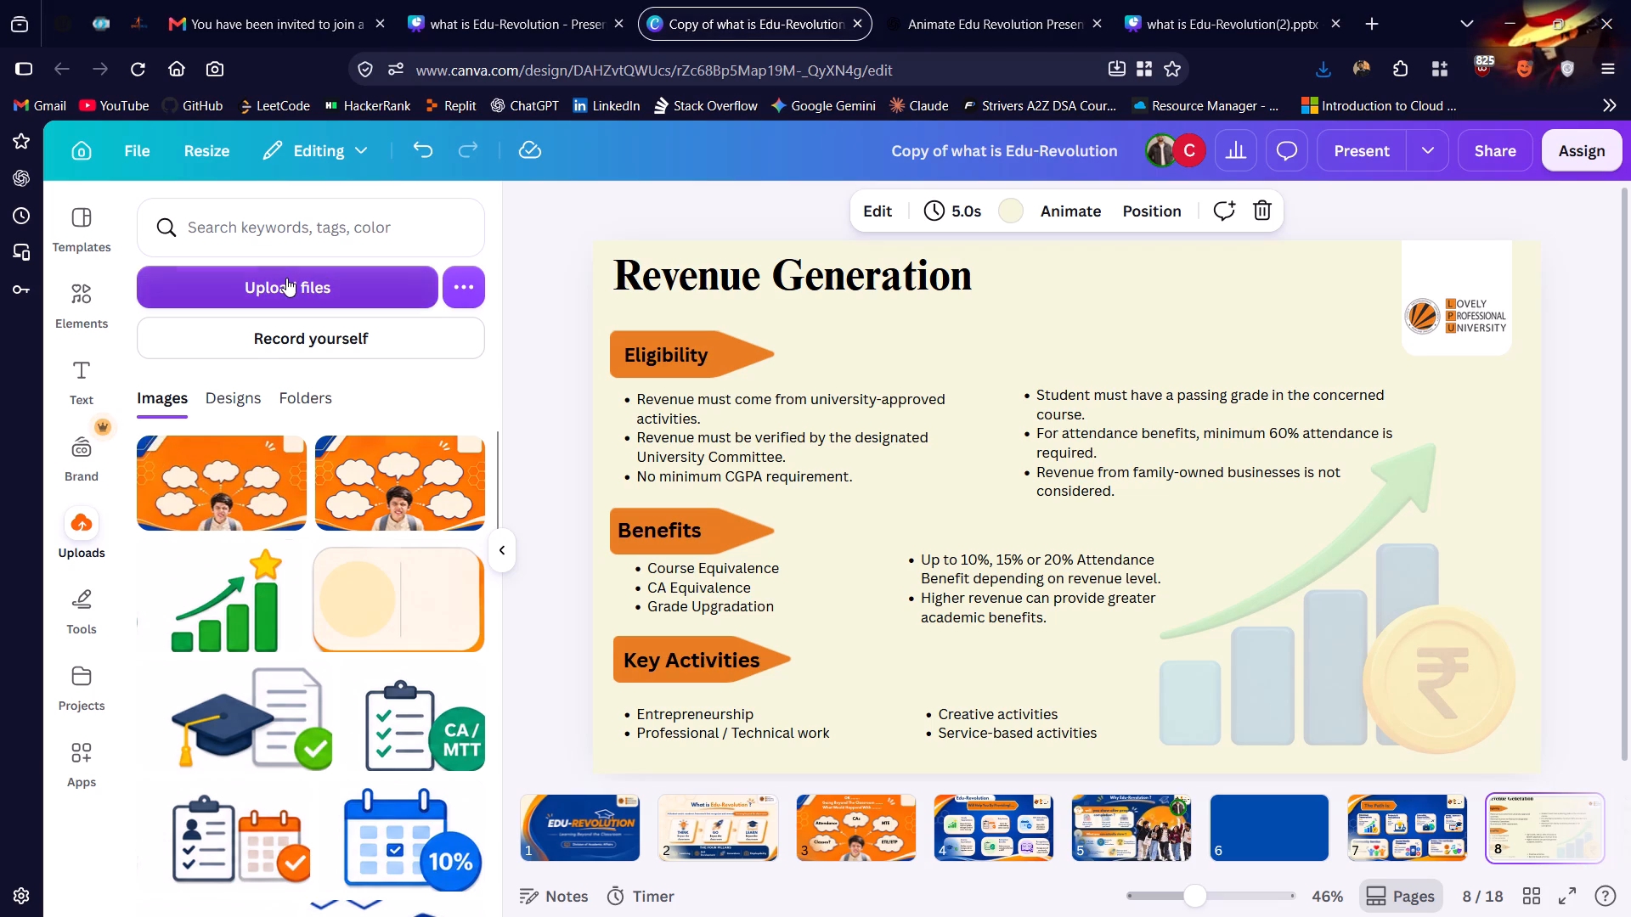
left_click(286, 278)
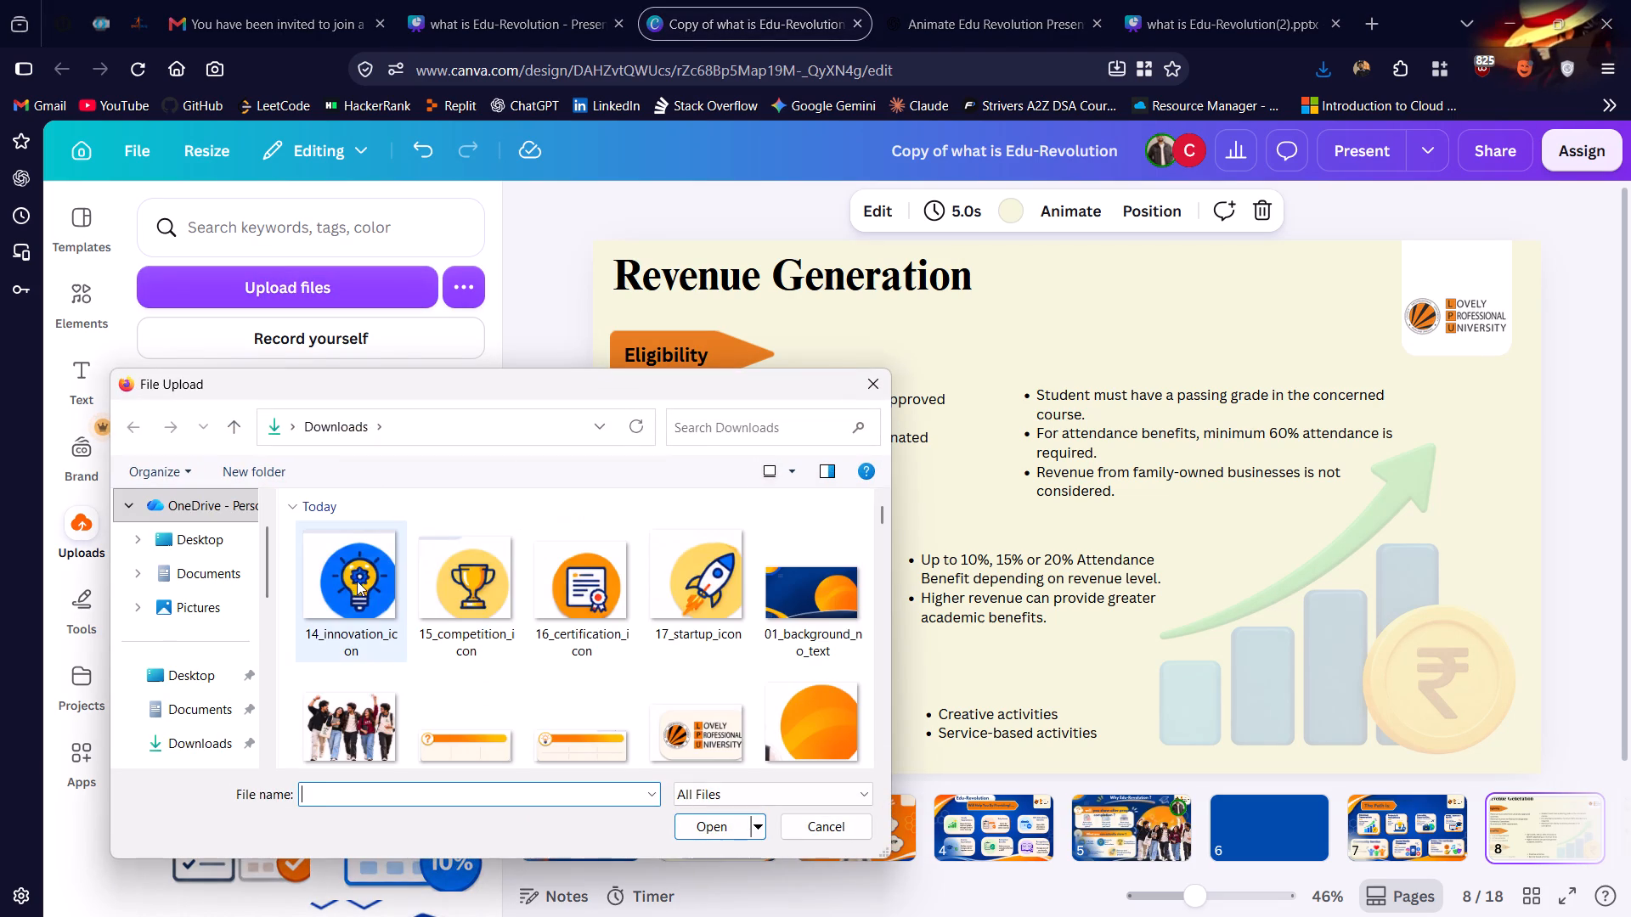
left_click(351, 581)
key("Up")
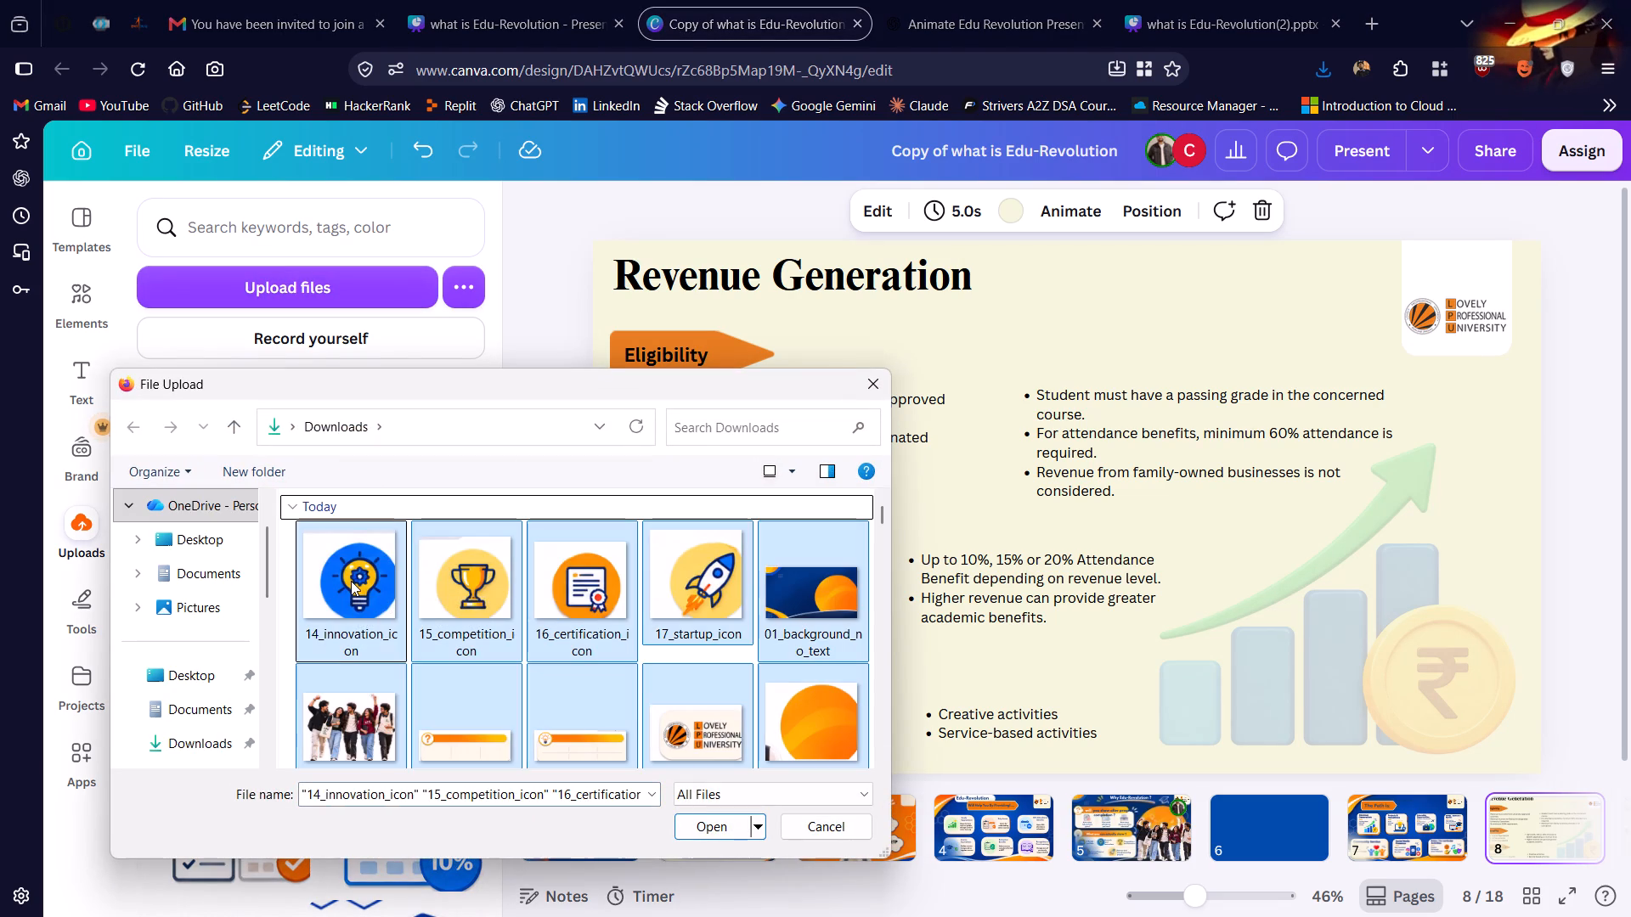
key("Down")
key("shift+Down")
key("shift+Down")
key("shift+Down")
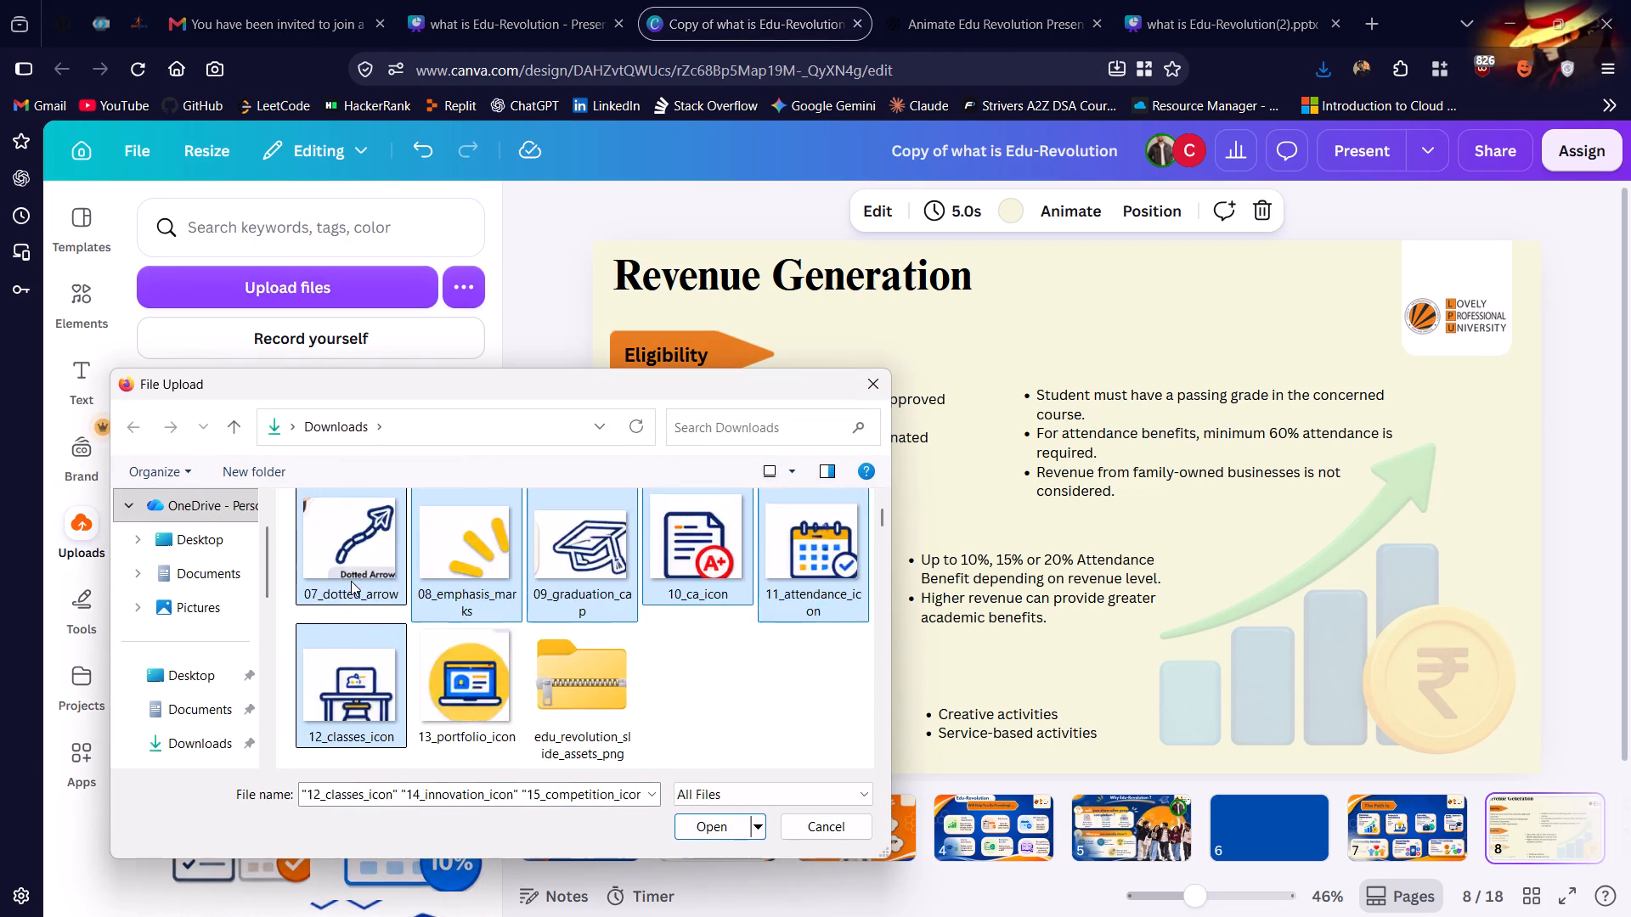
key("shift+Down")
key("shift+Up")
key("shift+Left")
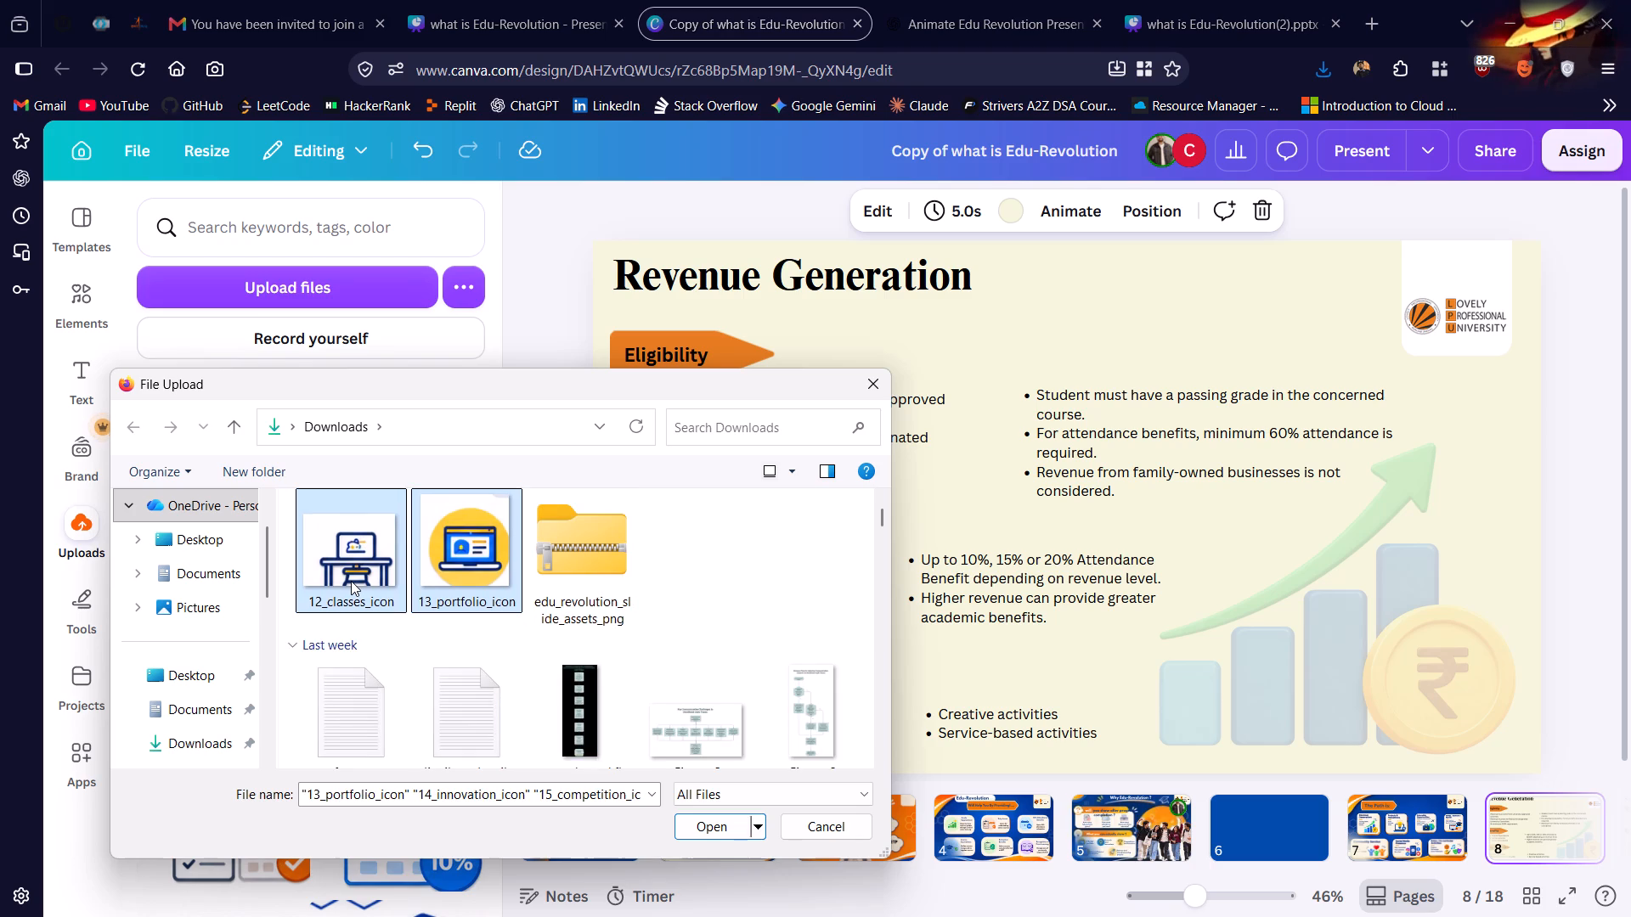
left_click(729, 833)
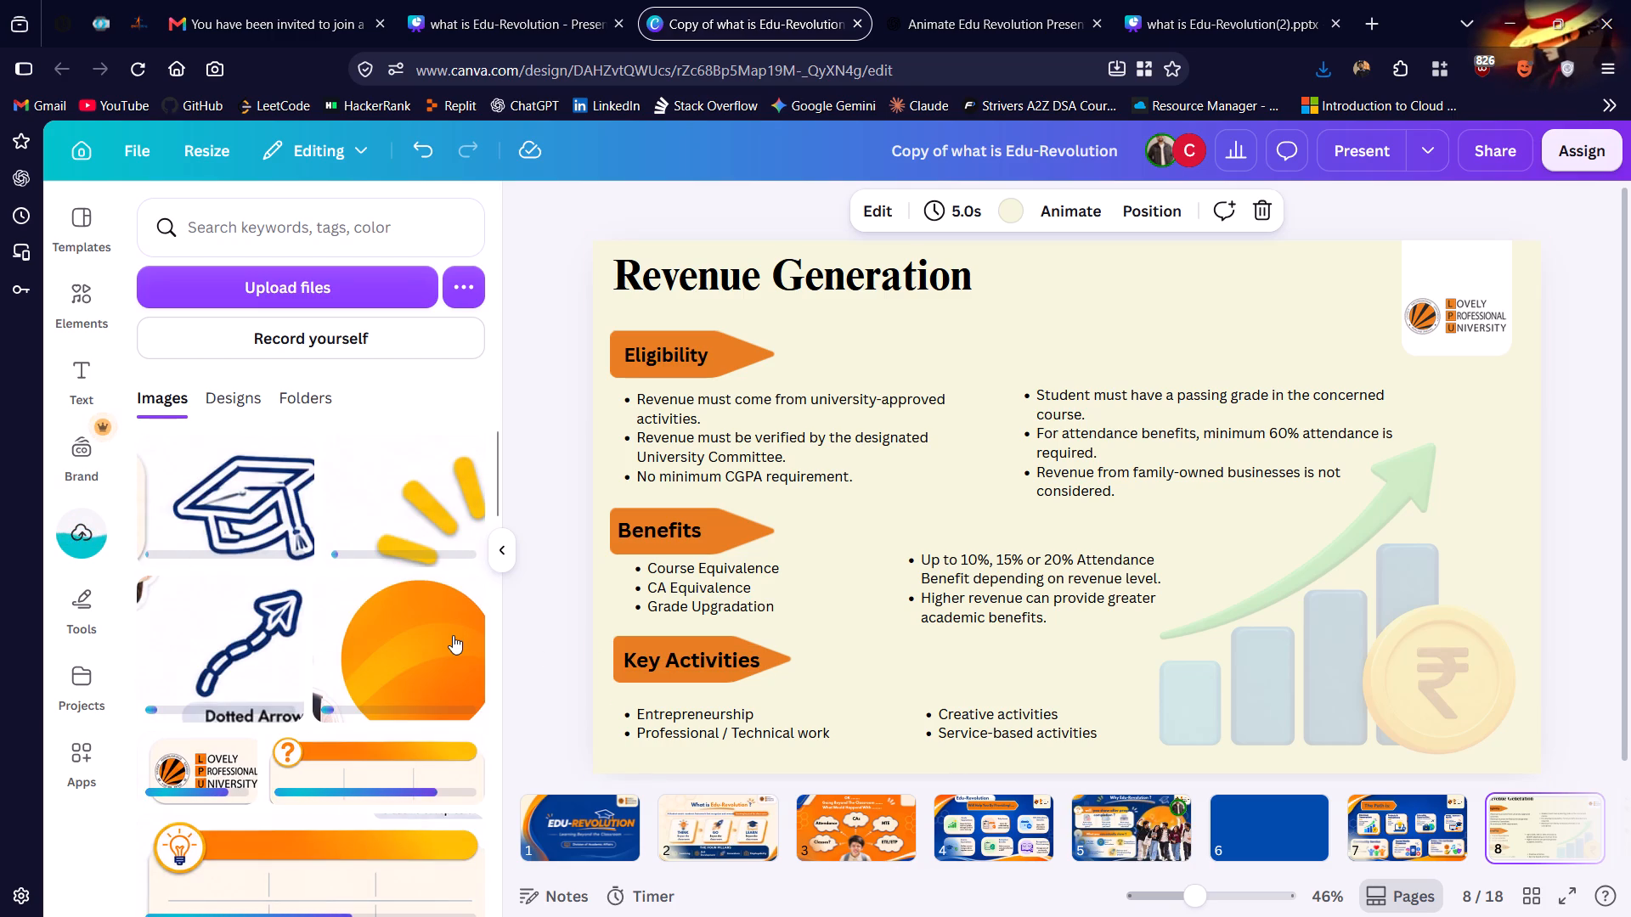
Place the uploaded blue background with the orange circle on blank page 6 and enlarge it to fill the page.
left_click(1248, 835)
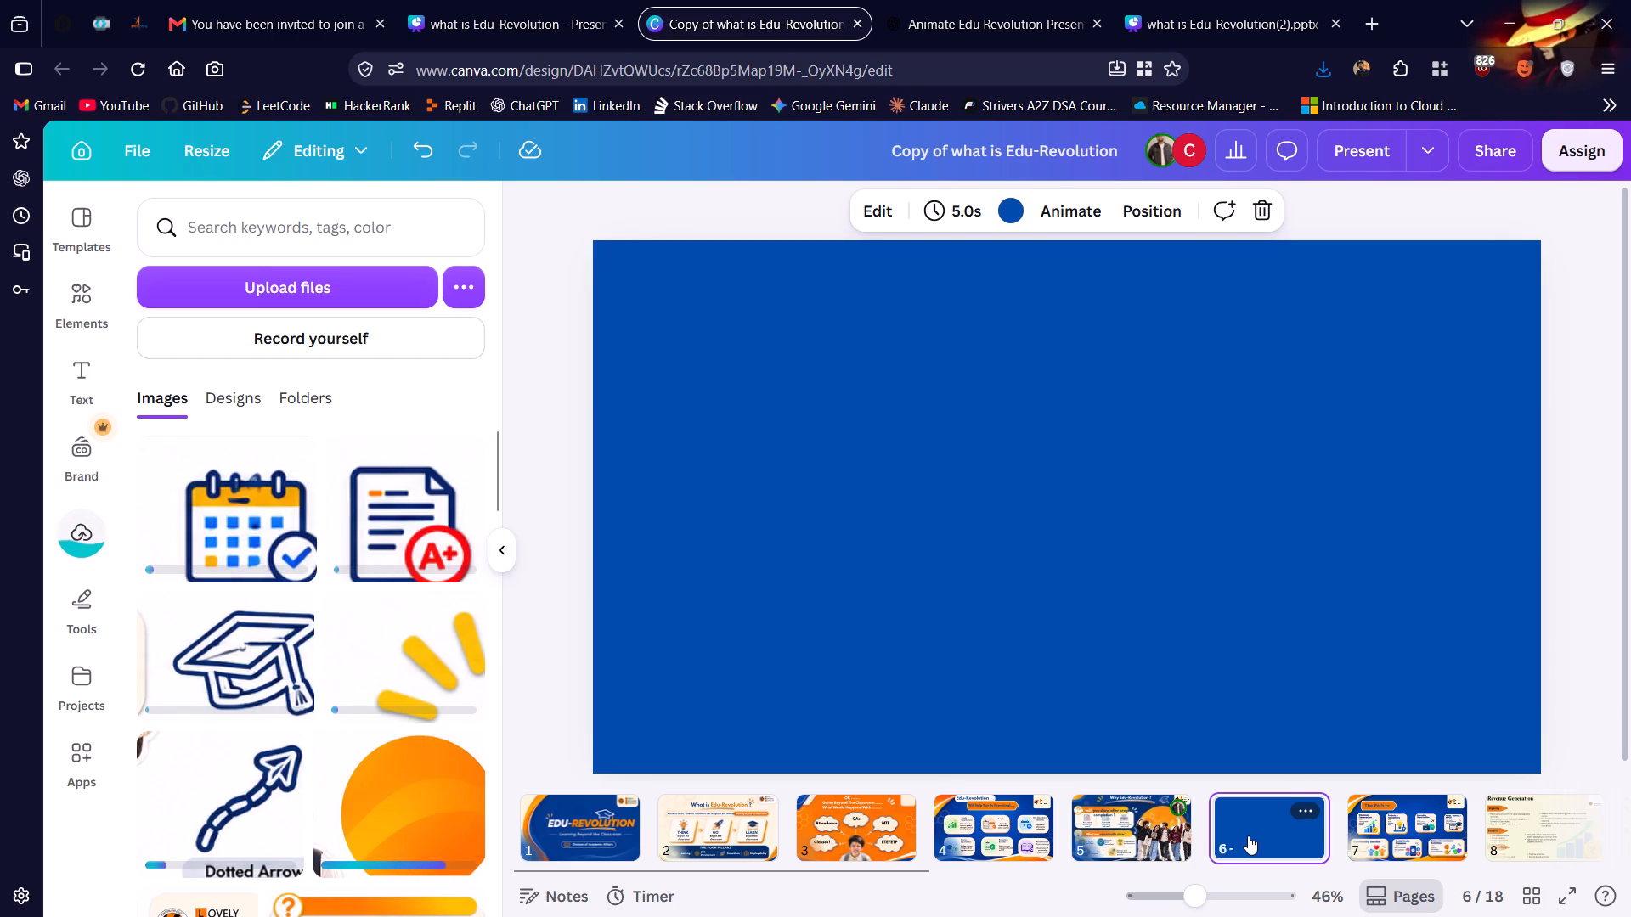
left_click(1177, 817)
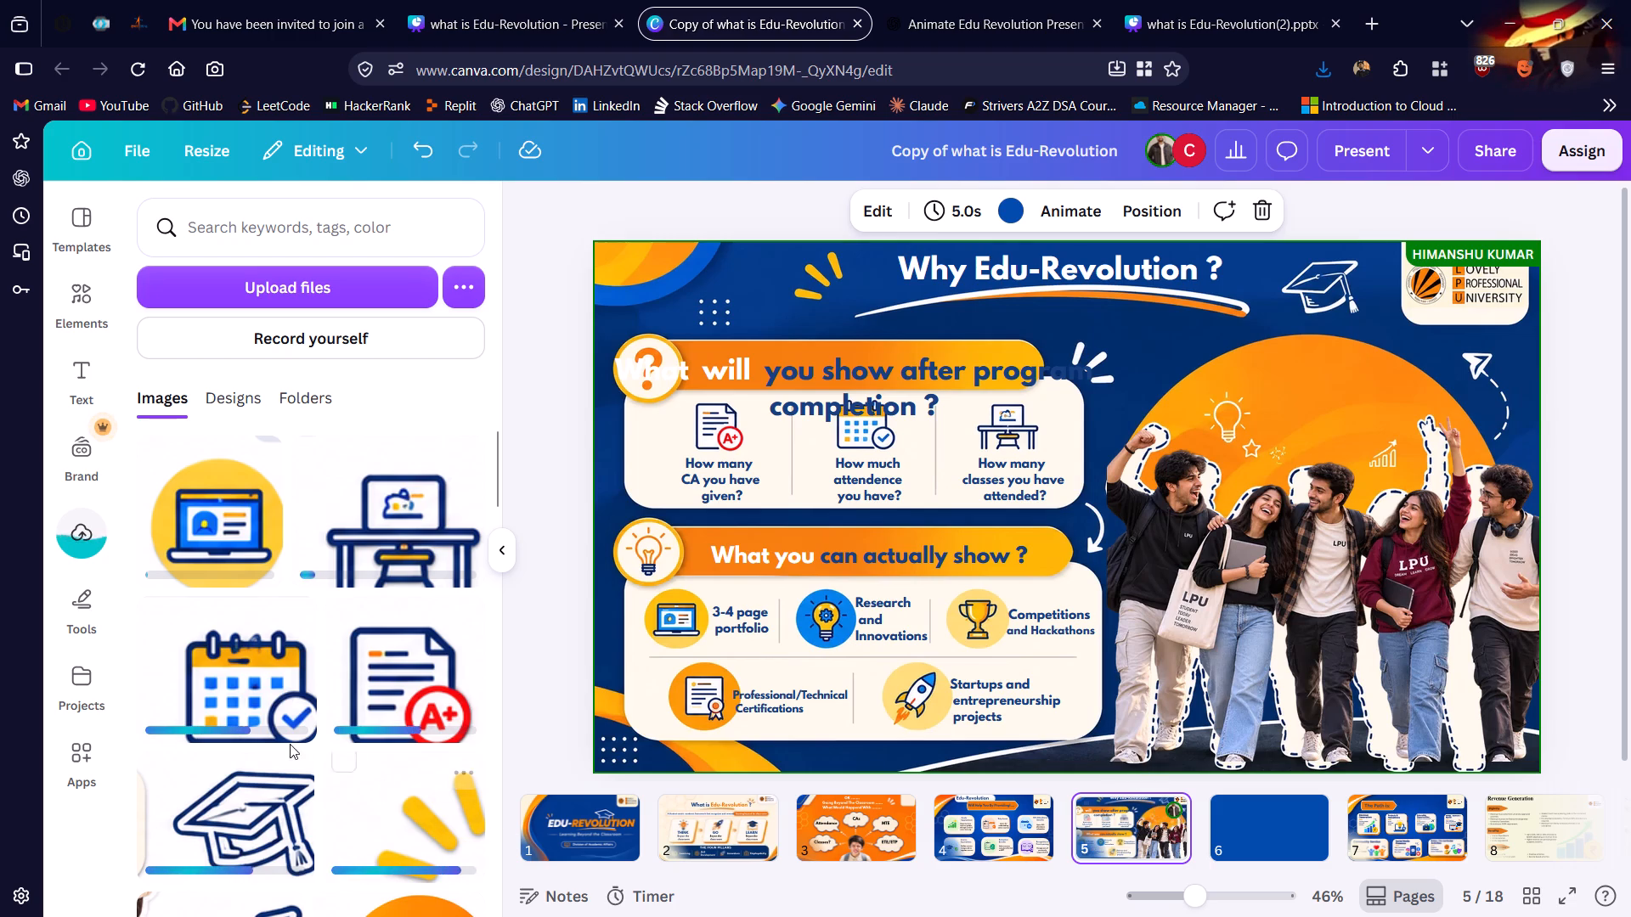
scroll(252, 729, "down", 8)
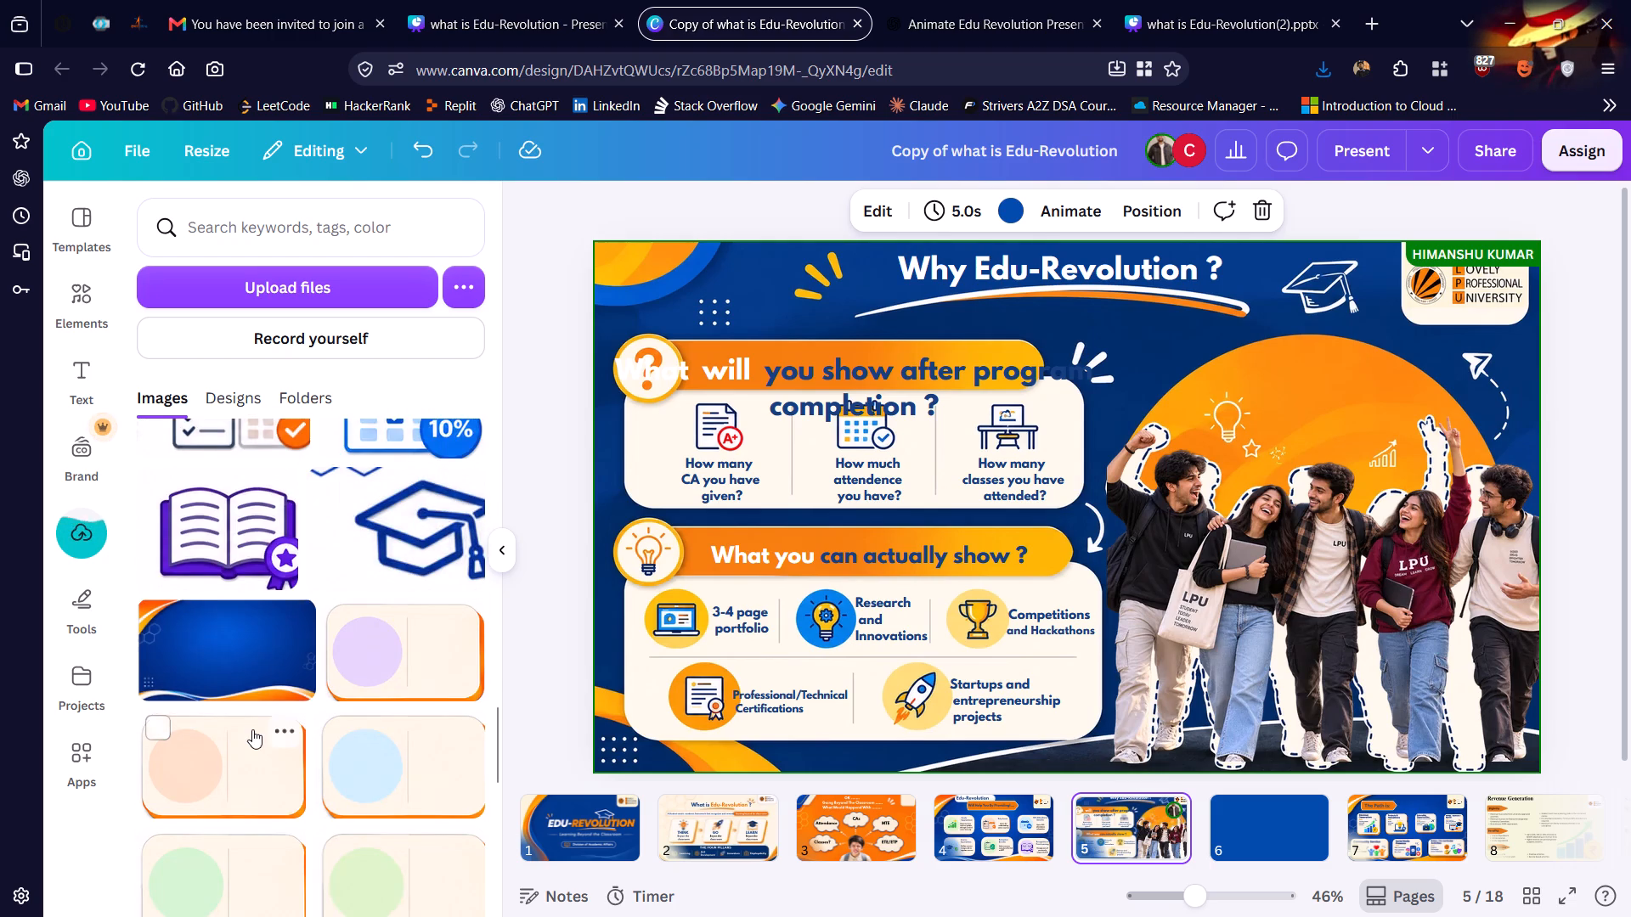
scroll(252, 729, "down", 1)
left_click(1228, 810)
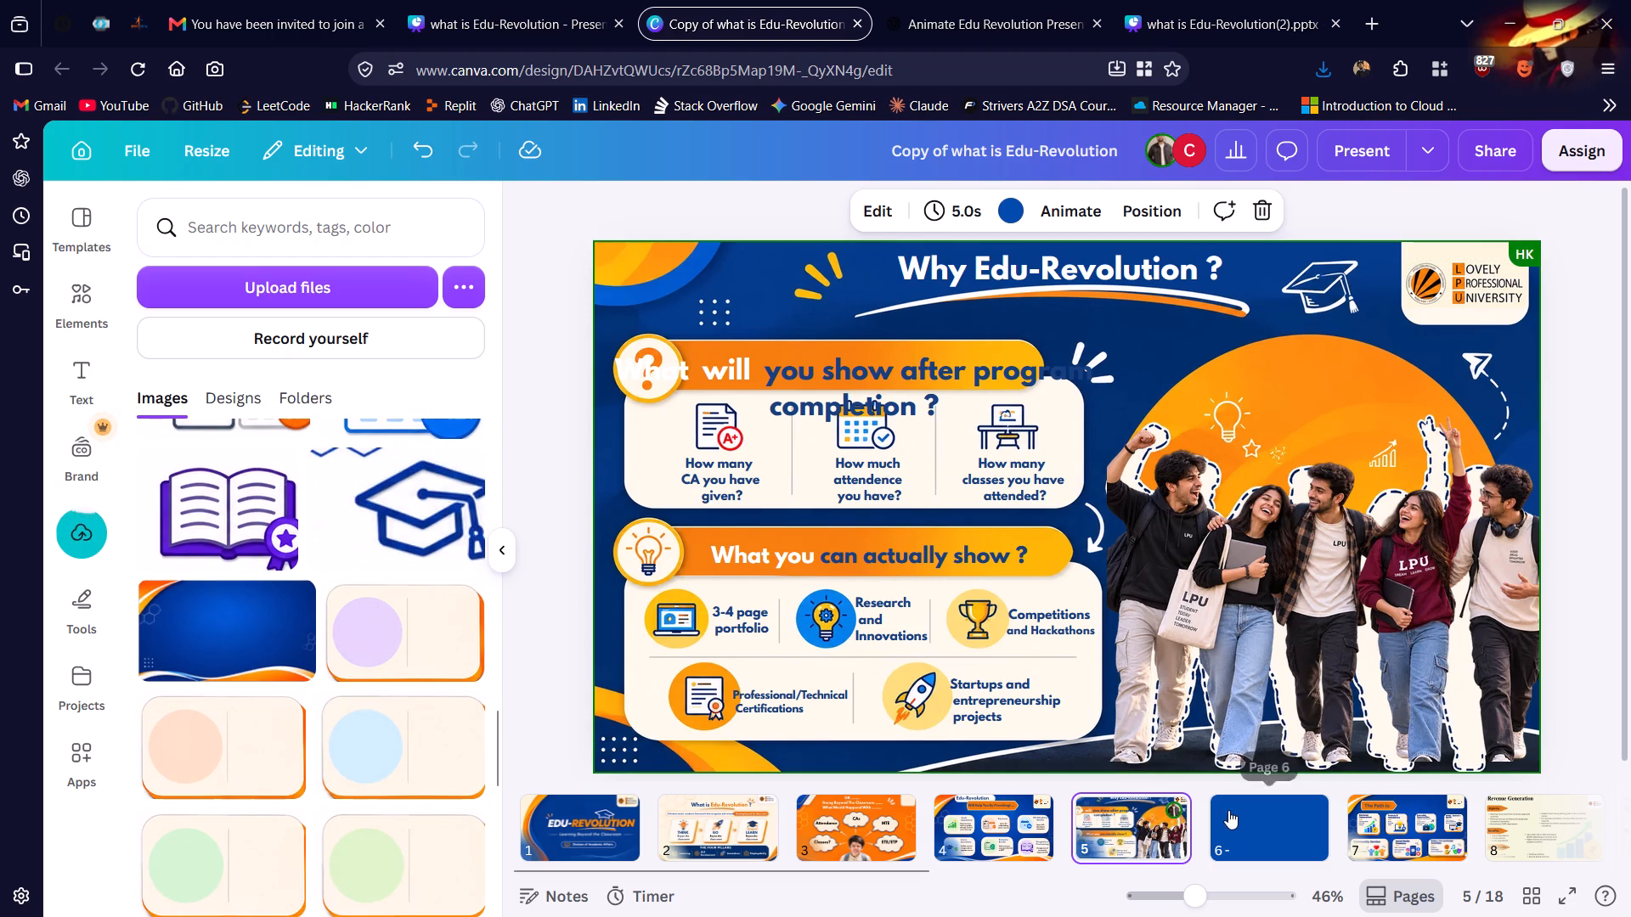
scroll(531, 596, "up", 1)
scroll(414, 595, "up", 3)
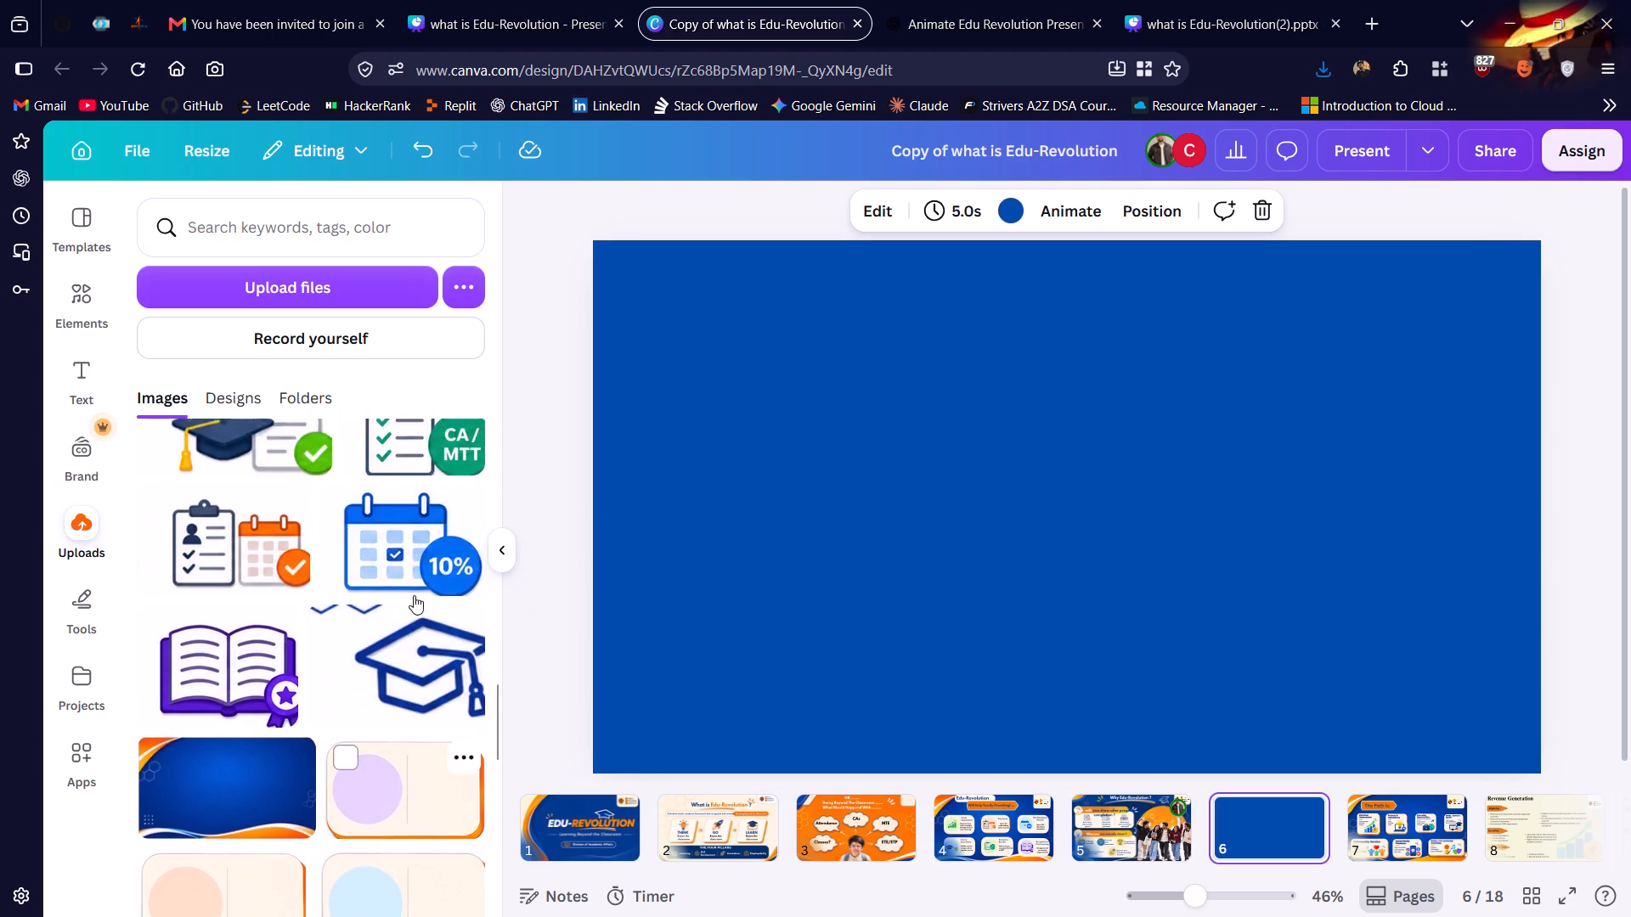
scroll(414, 595, "up", 4)
scroll(414, 595, "down", 3)
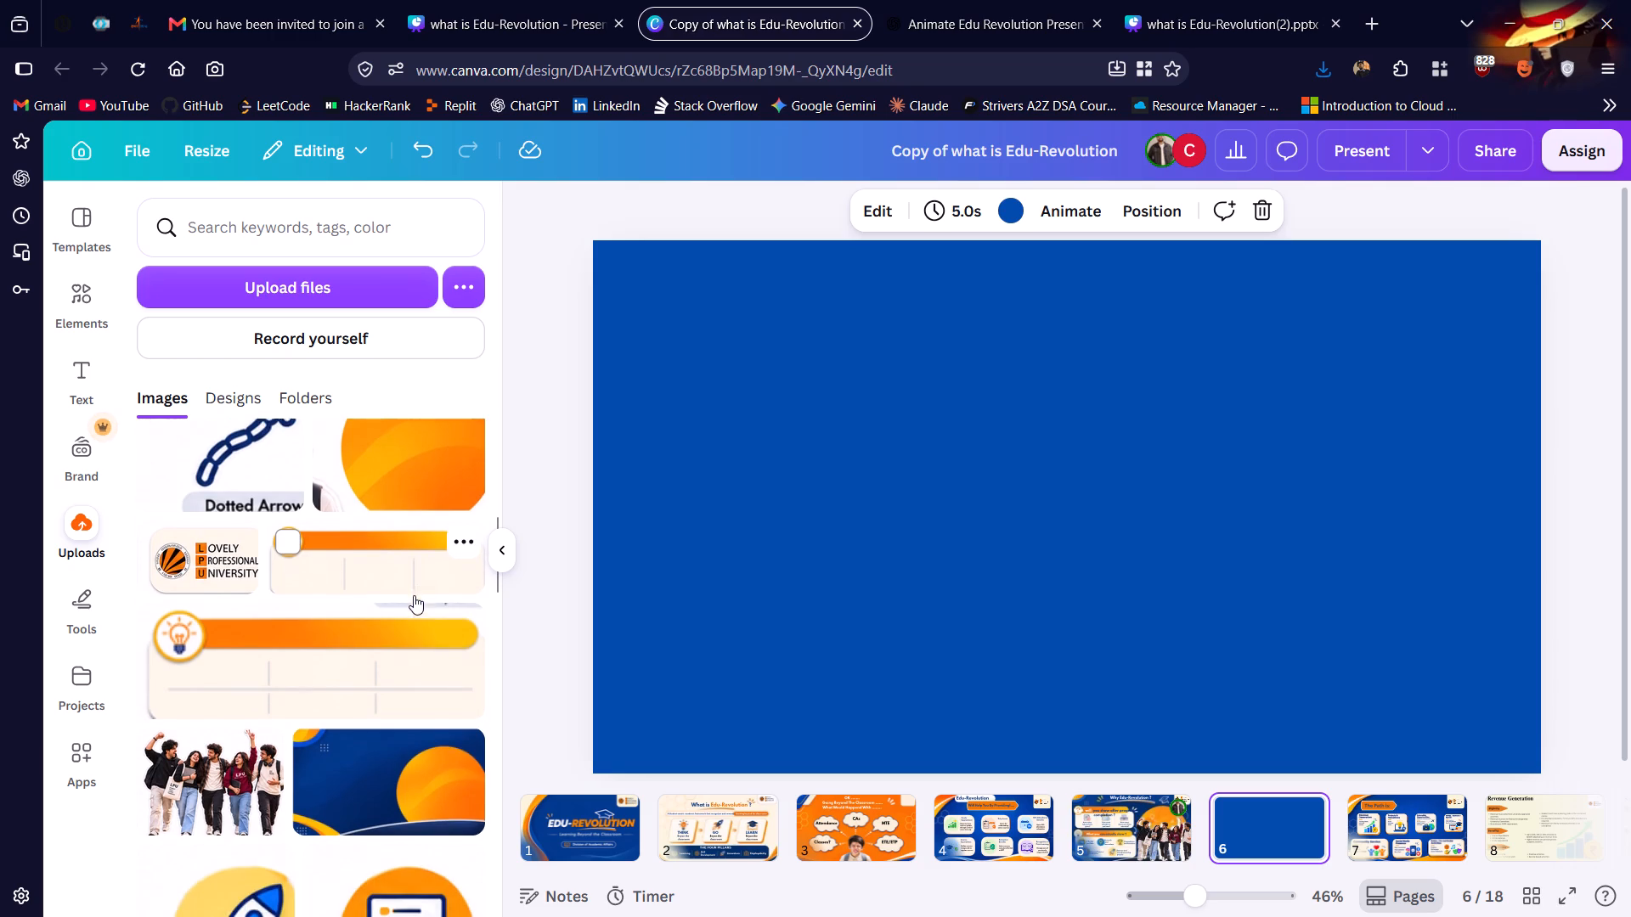
left_click(396, 765)
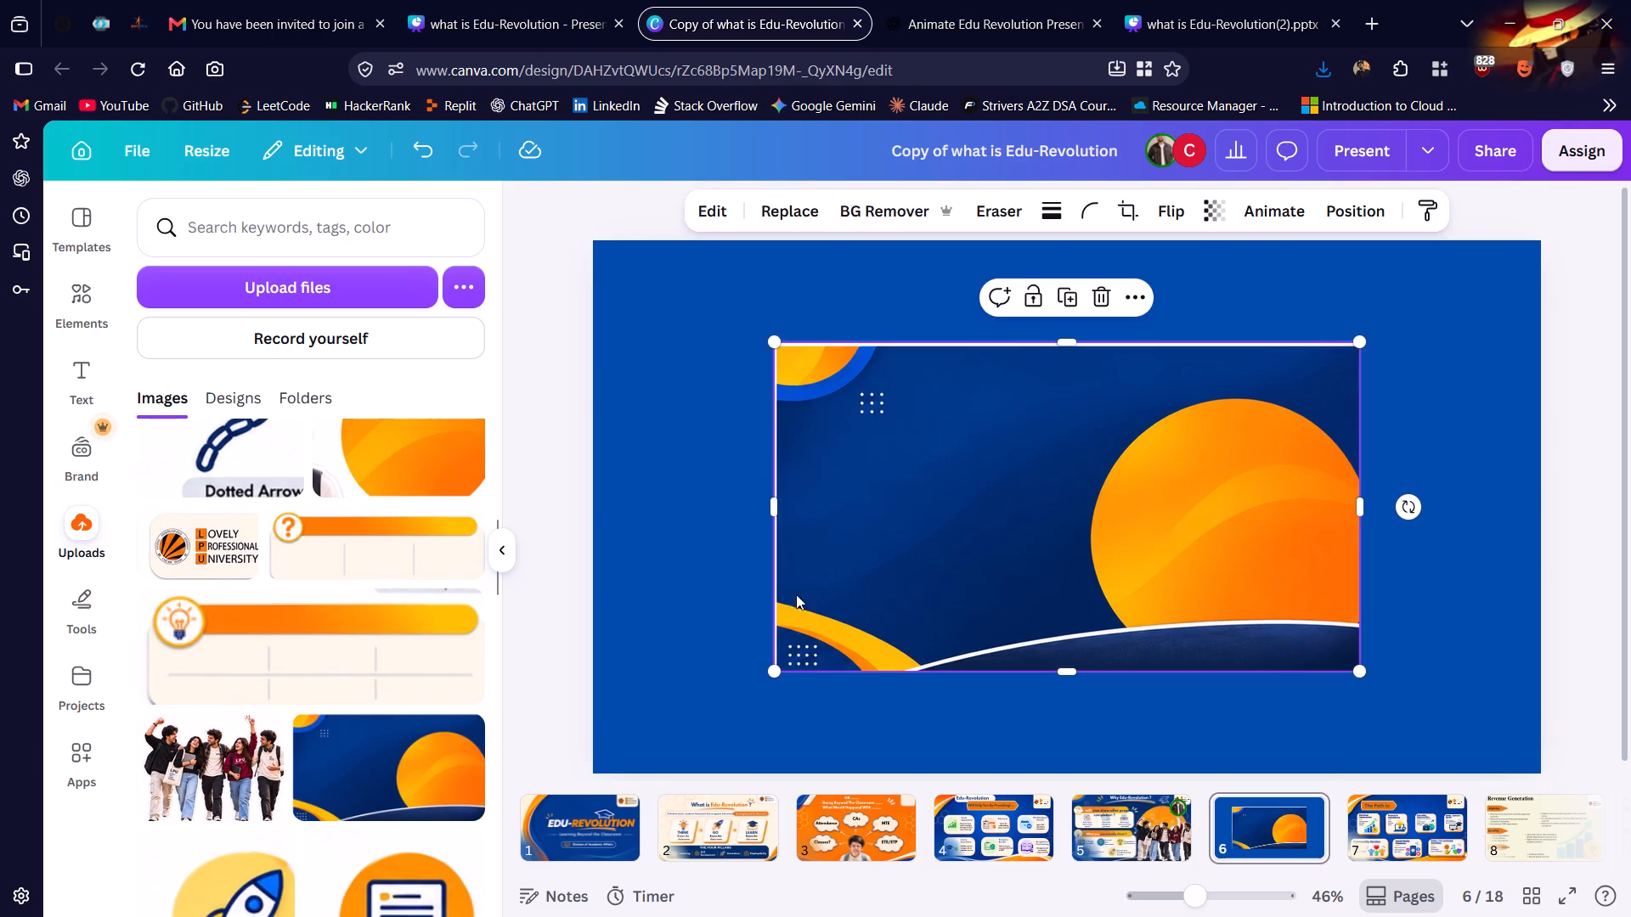
left_click_drag(776, 667, 585, 750)
left_click_drag(1355, 344, 1546, 260)
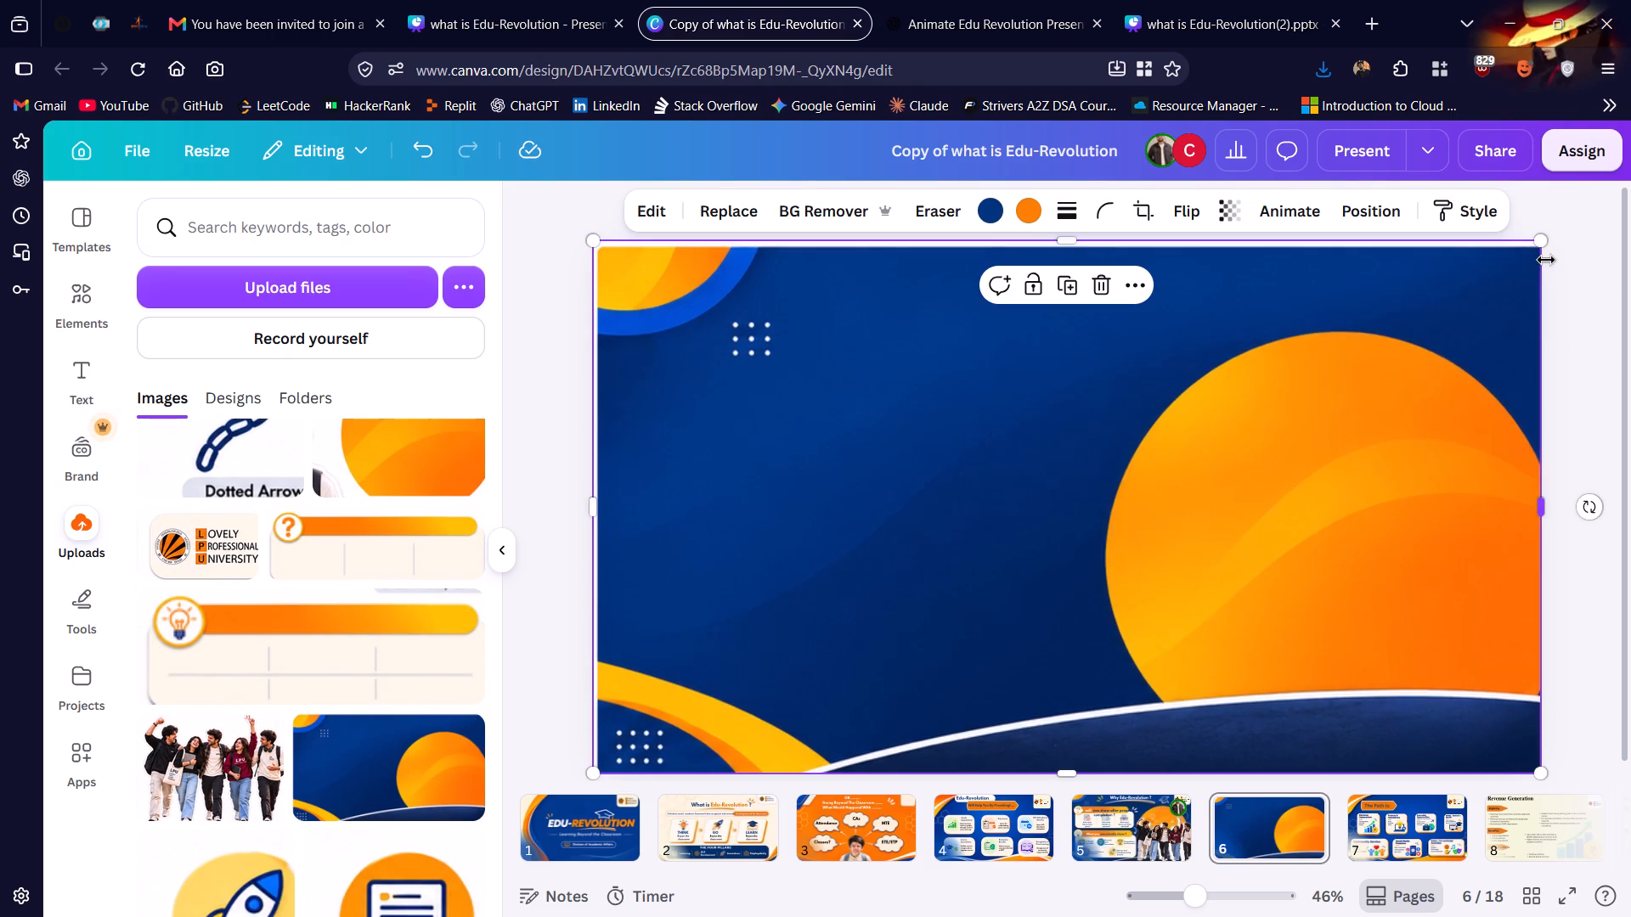
Stretch the background image slightly past the page's left and top edges to cover the plain border strips.
left_click(648, 196)
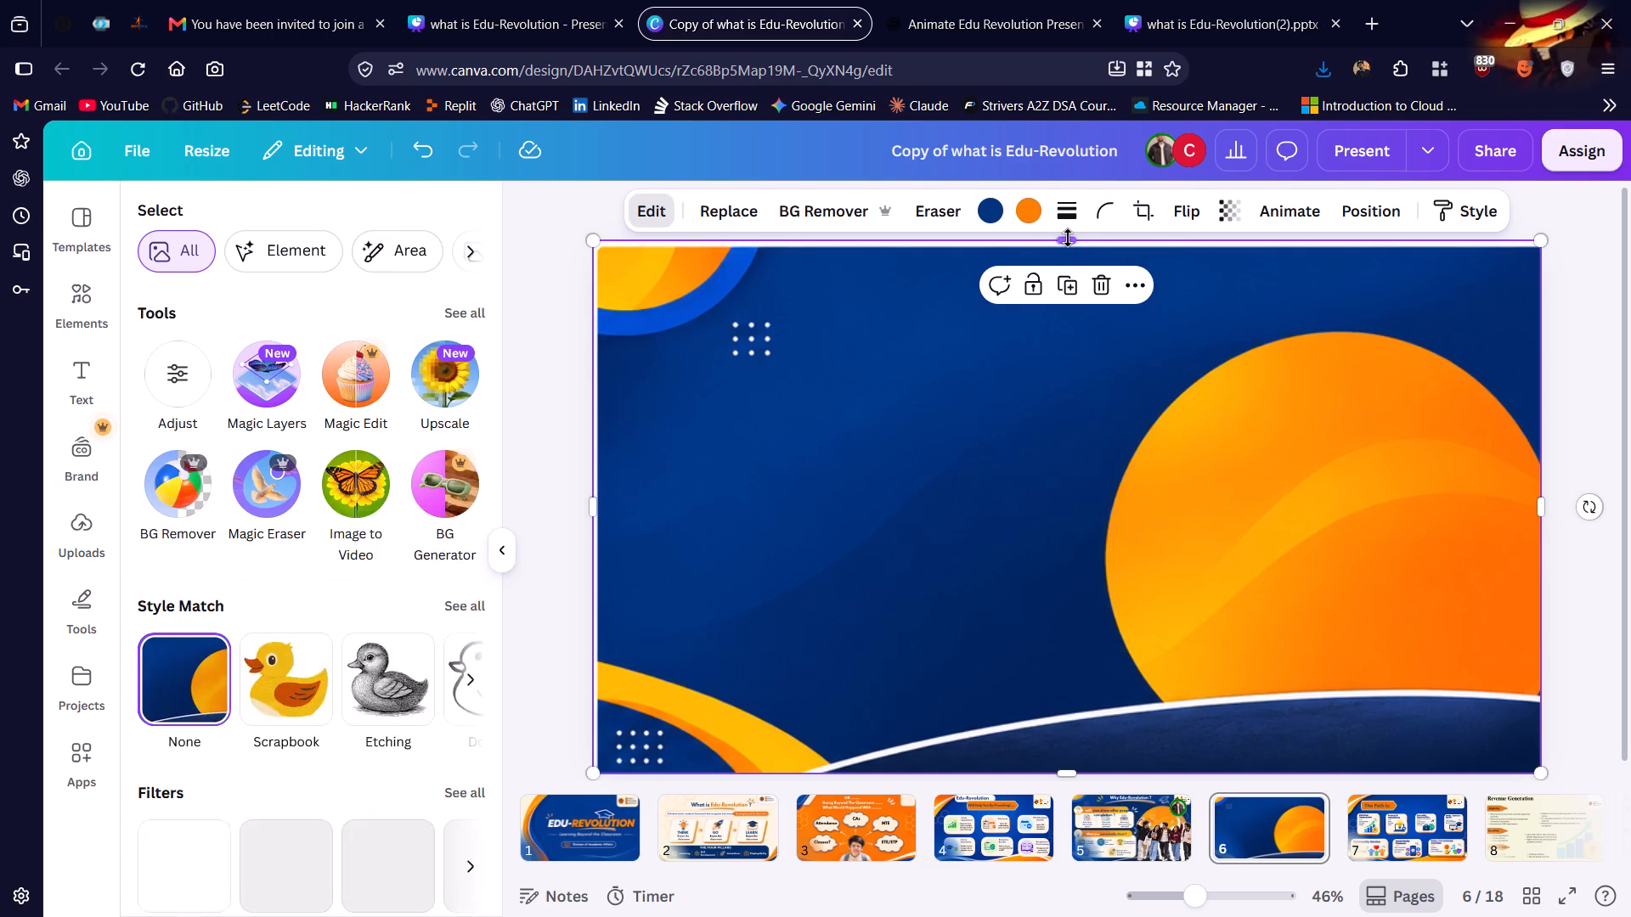
left_click(1067, 238)
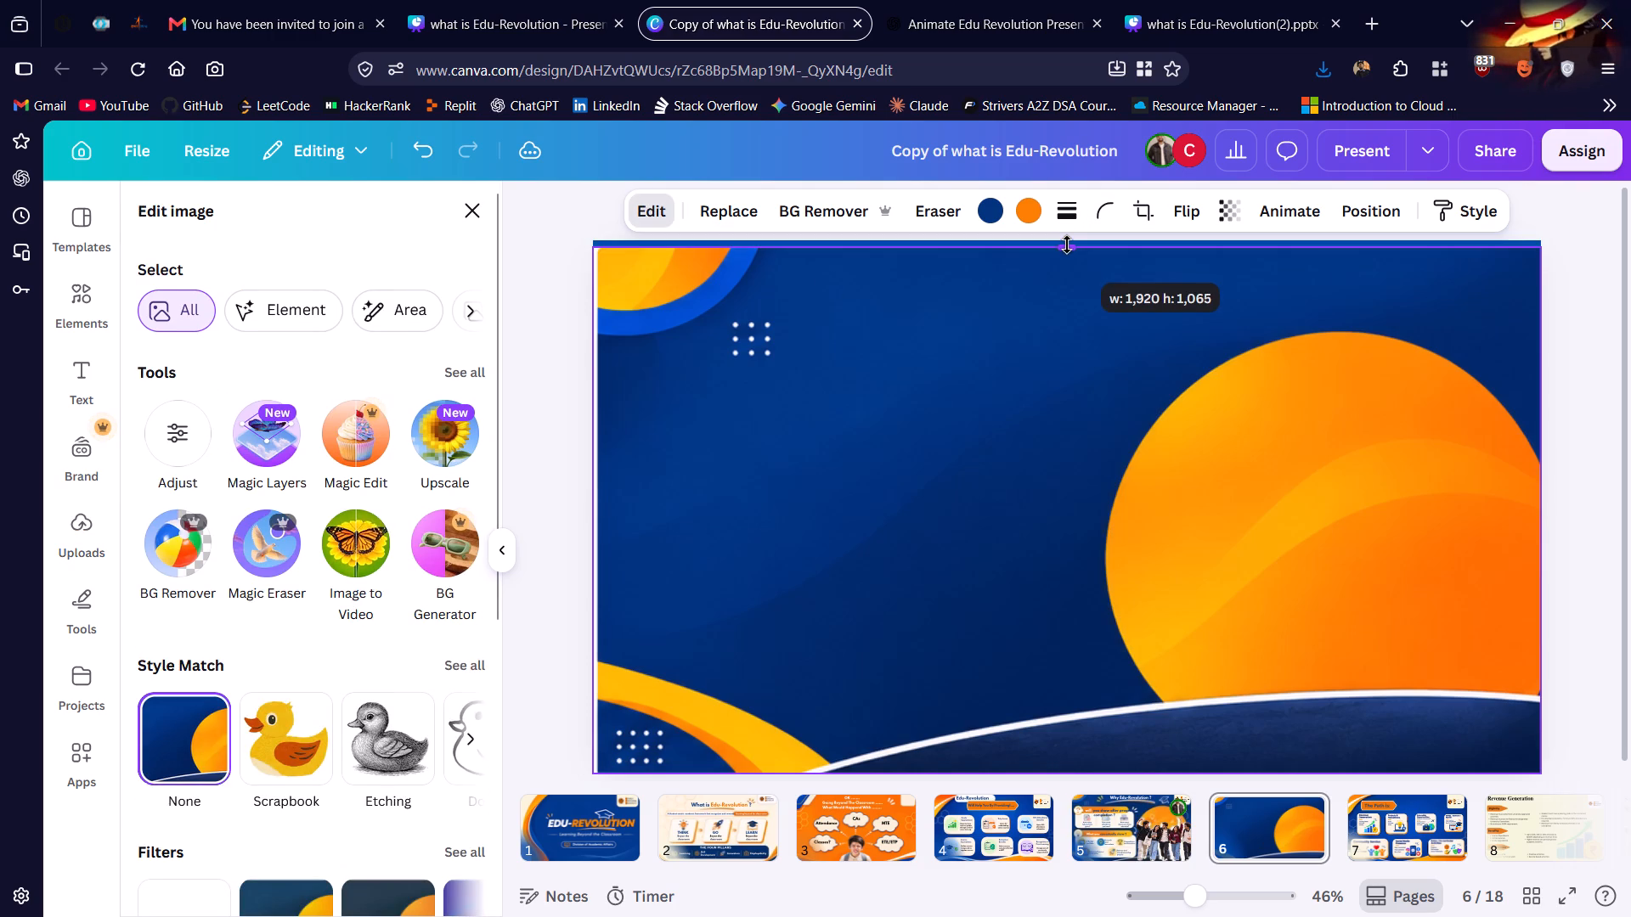
left_click(679, 324)
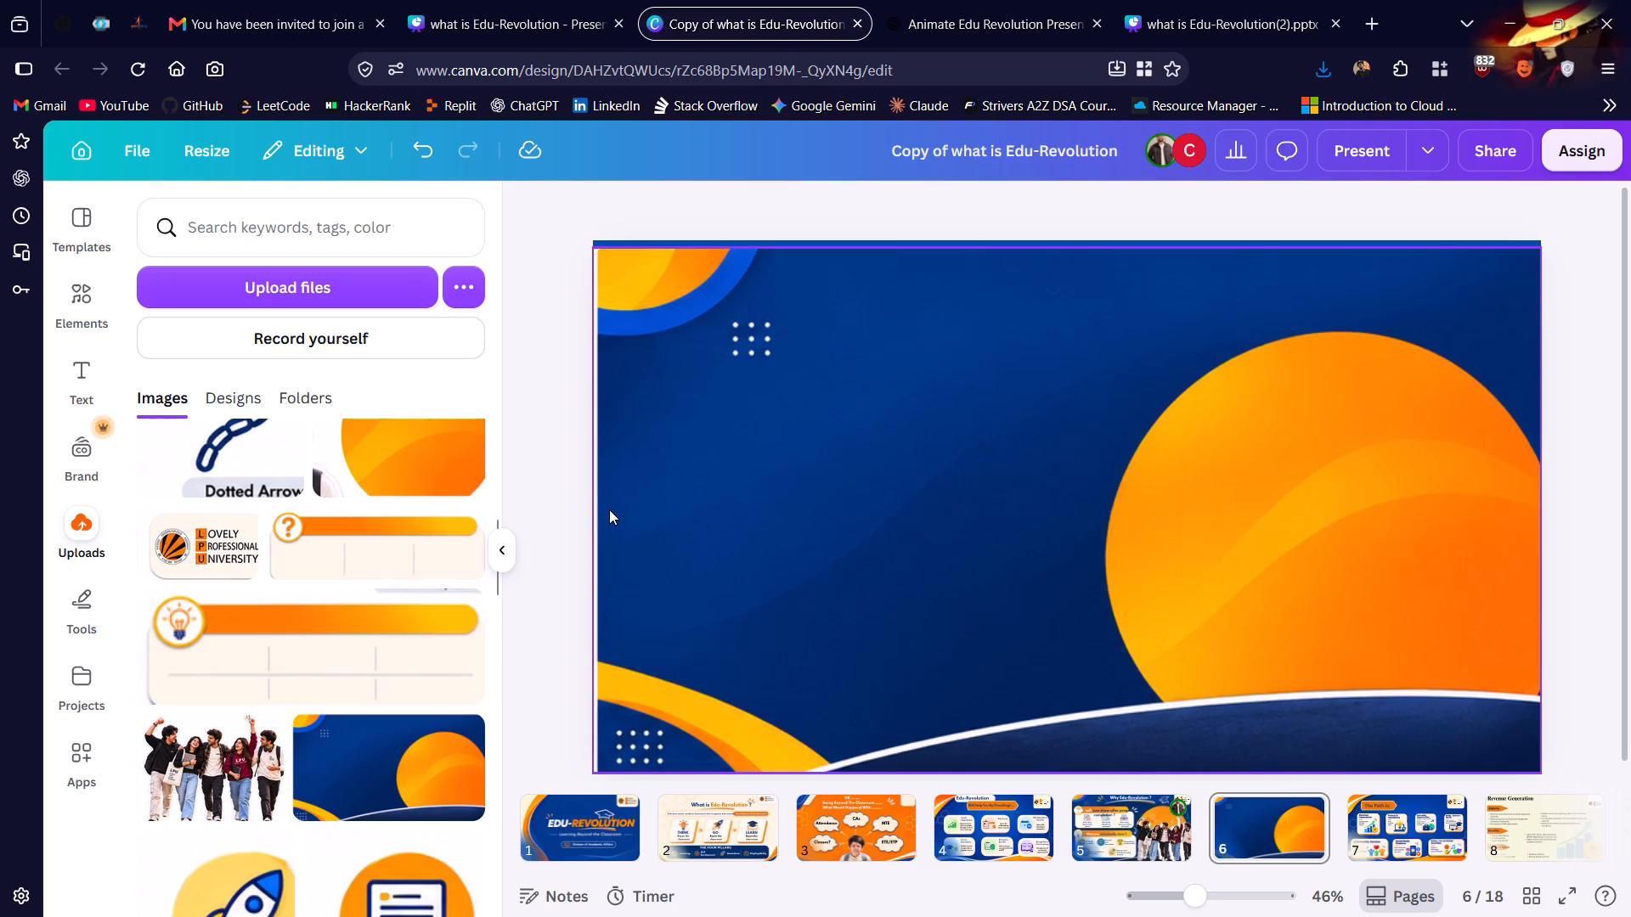
left_click(613, 509)
left_click_drag(590, 509, 587, 509)
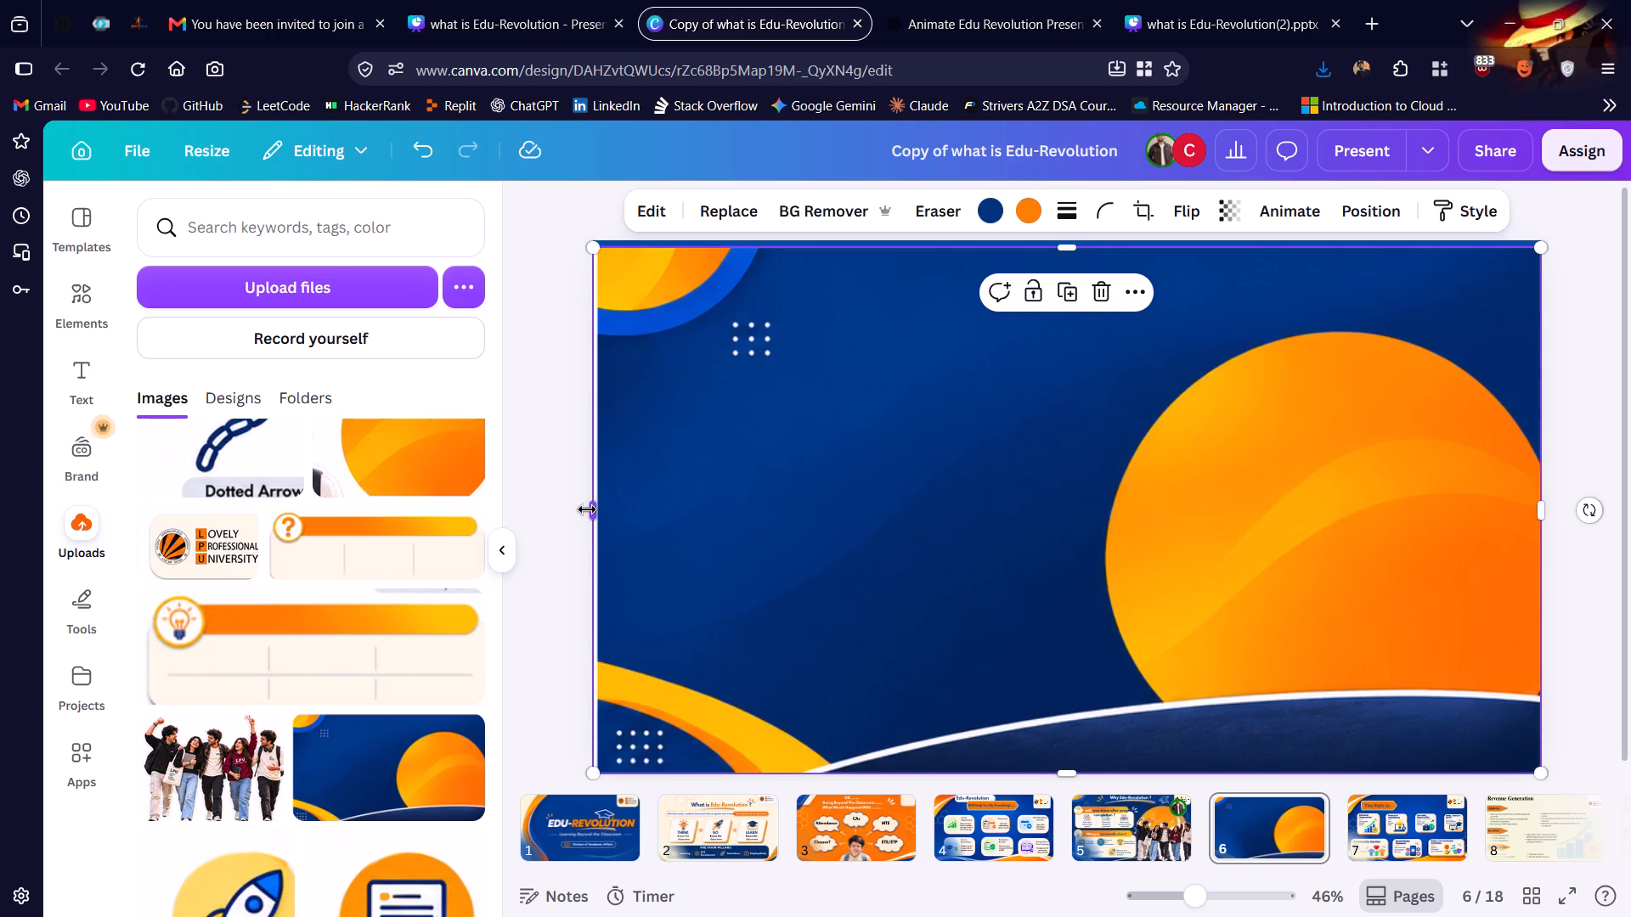
left_click_drag(587, 509, 582, 510)
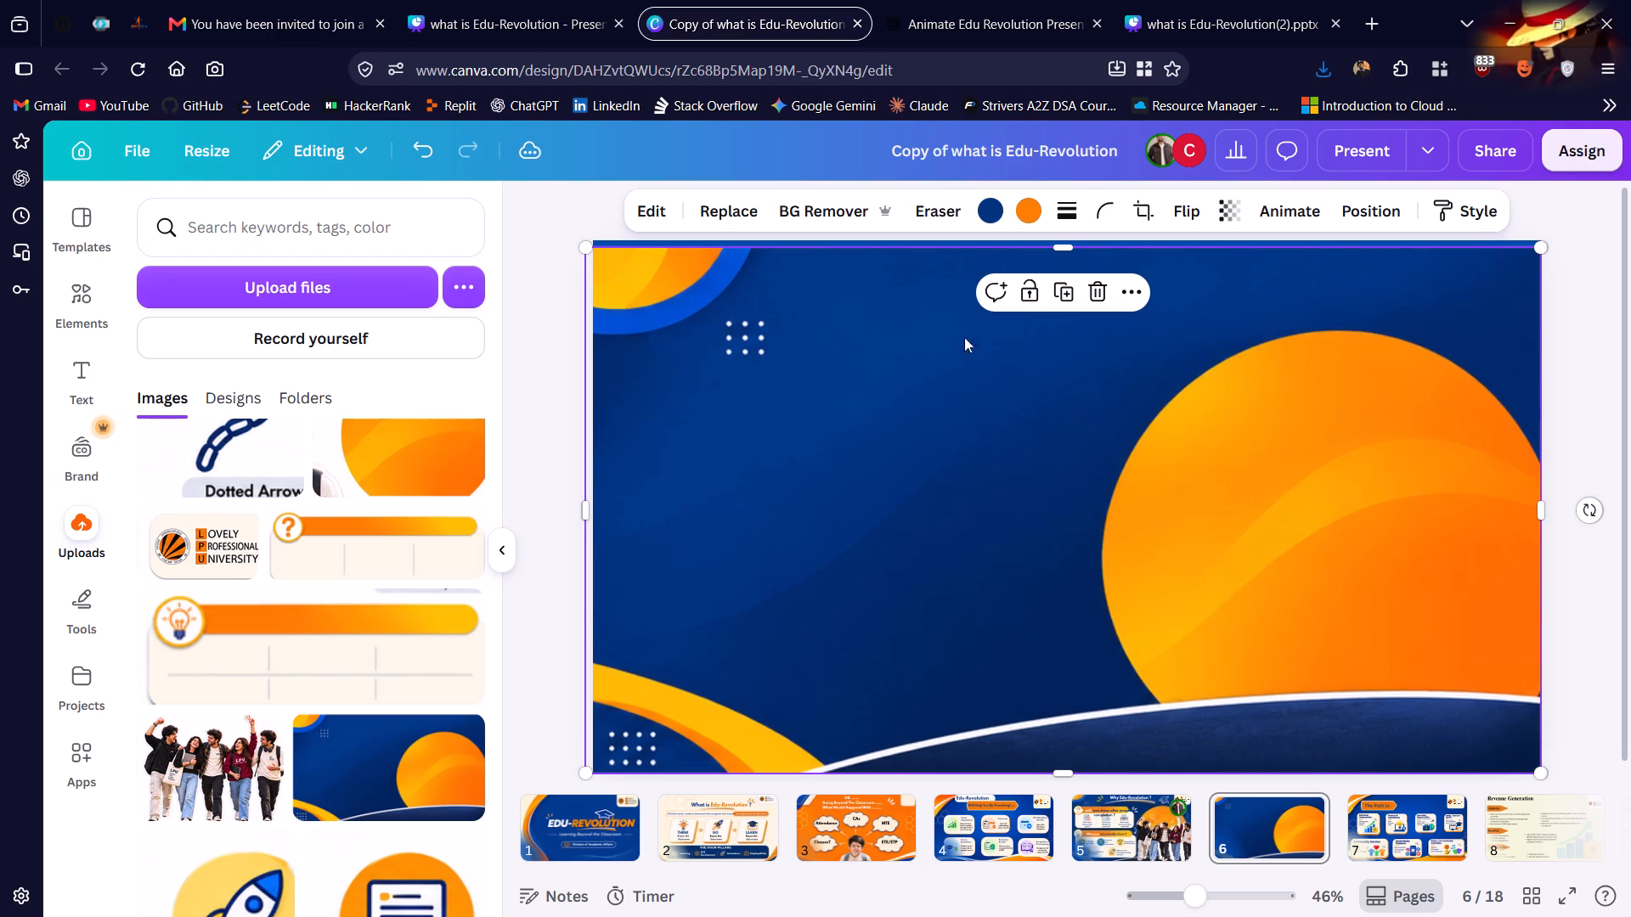
left_click(1054, 252)
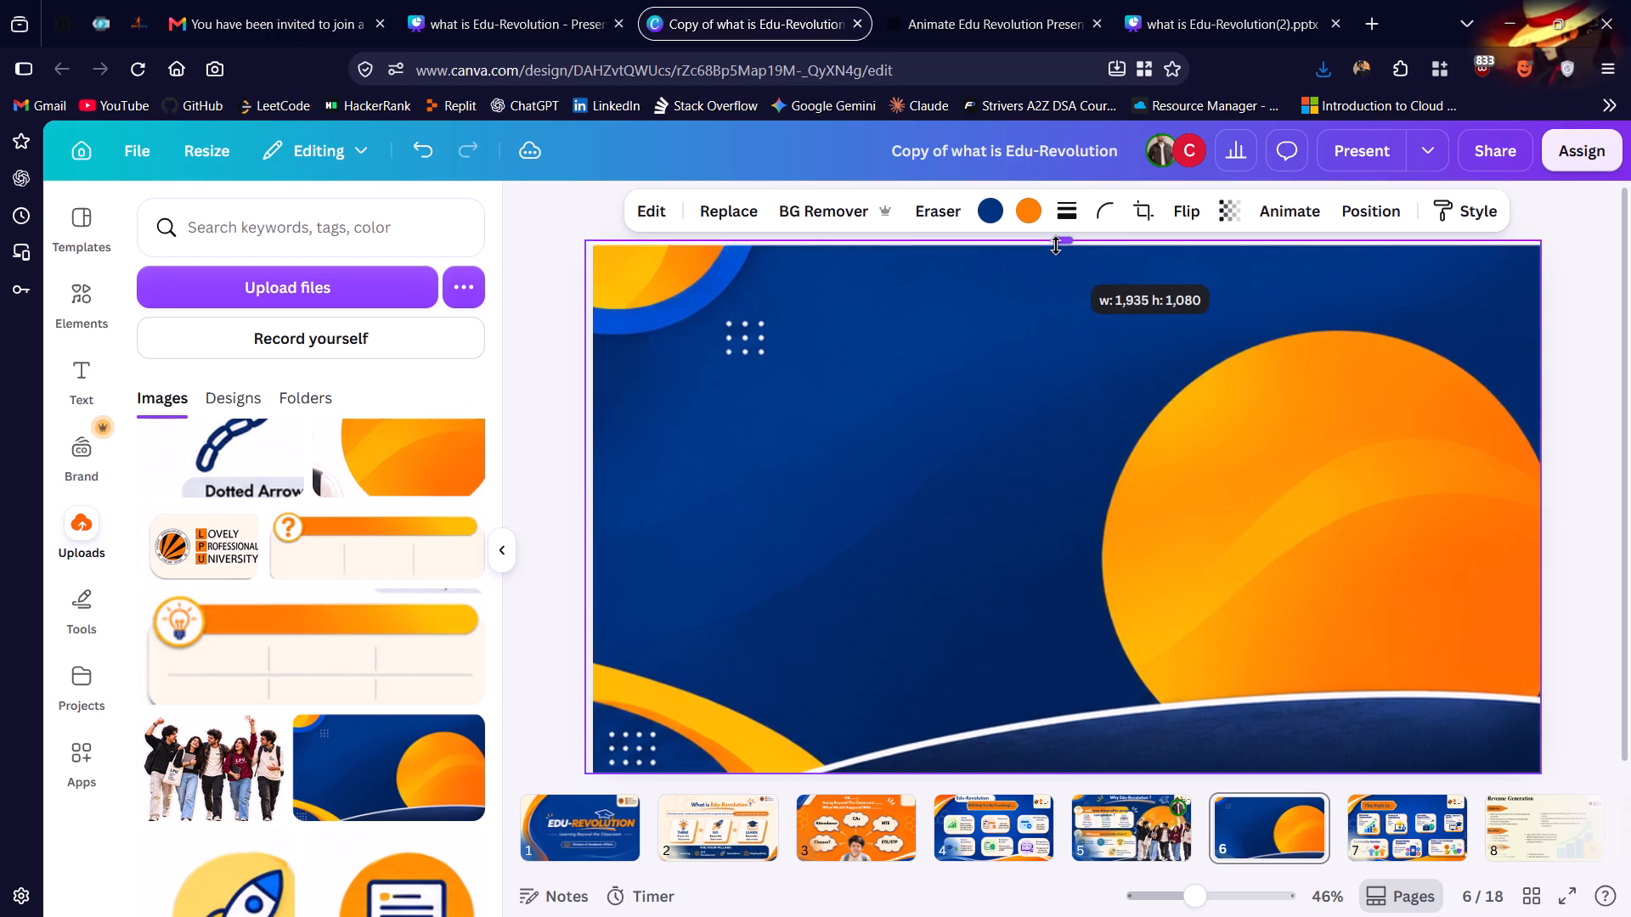
left_click(1056, 245)
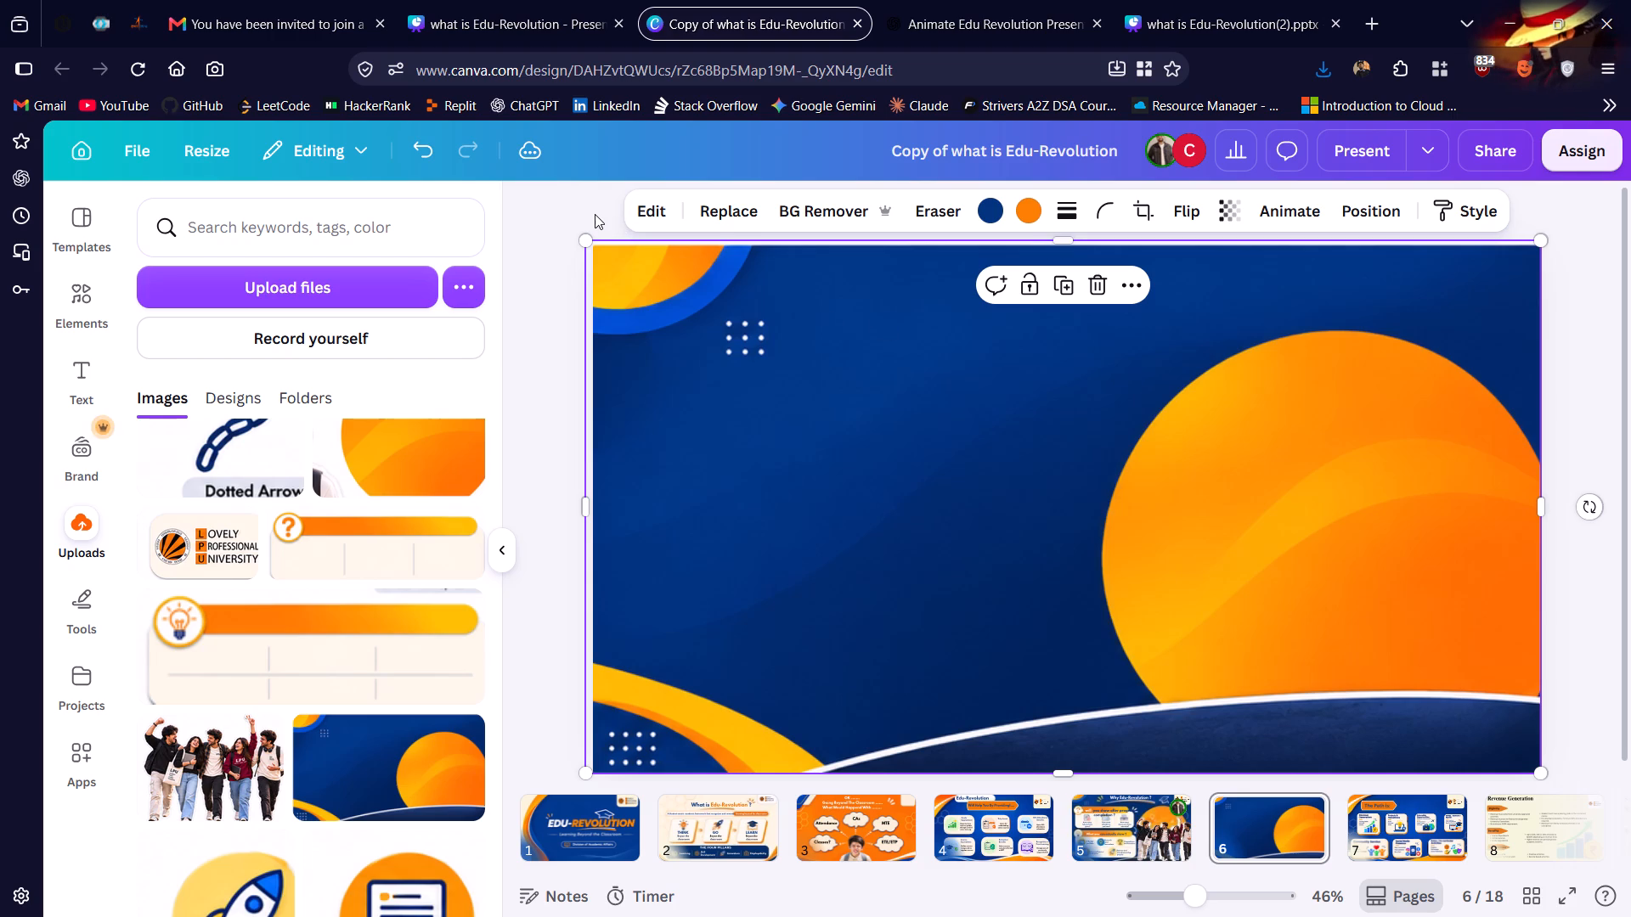
left_click(595, 214)
left_click(817, 394)
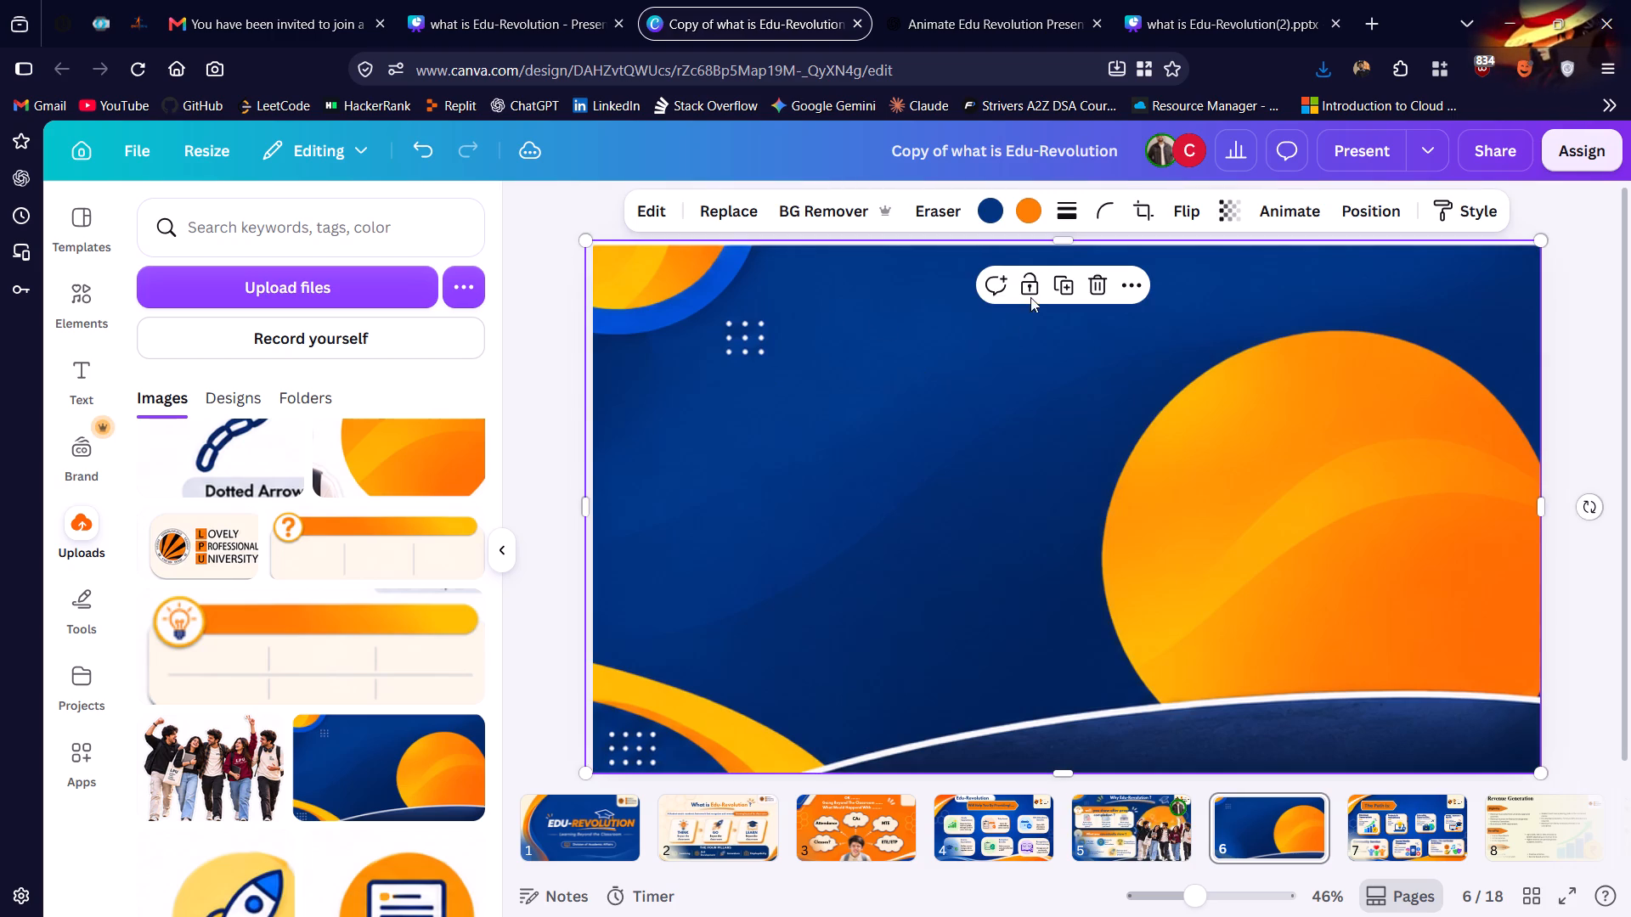
left_click_drag(1062, 244, 1063, 236)
left_click(1603, 327)
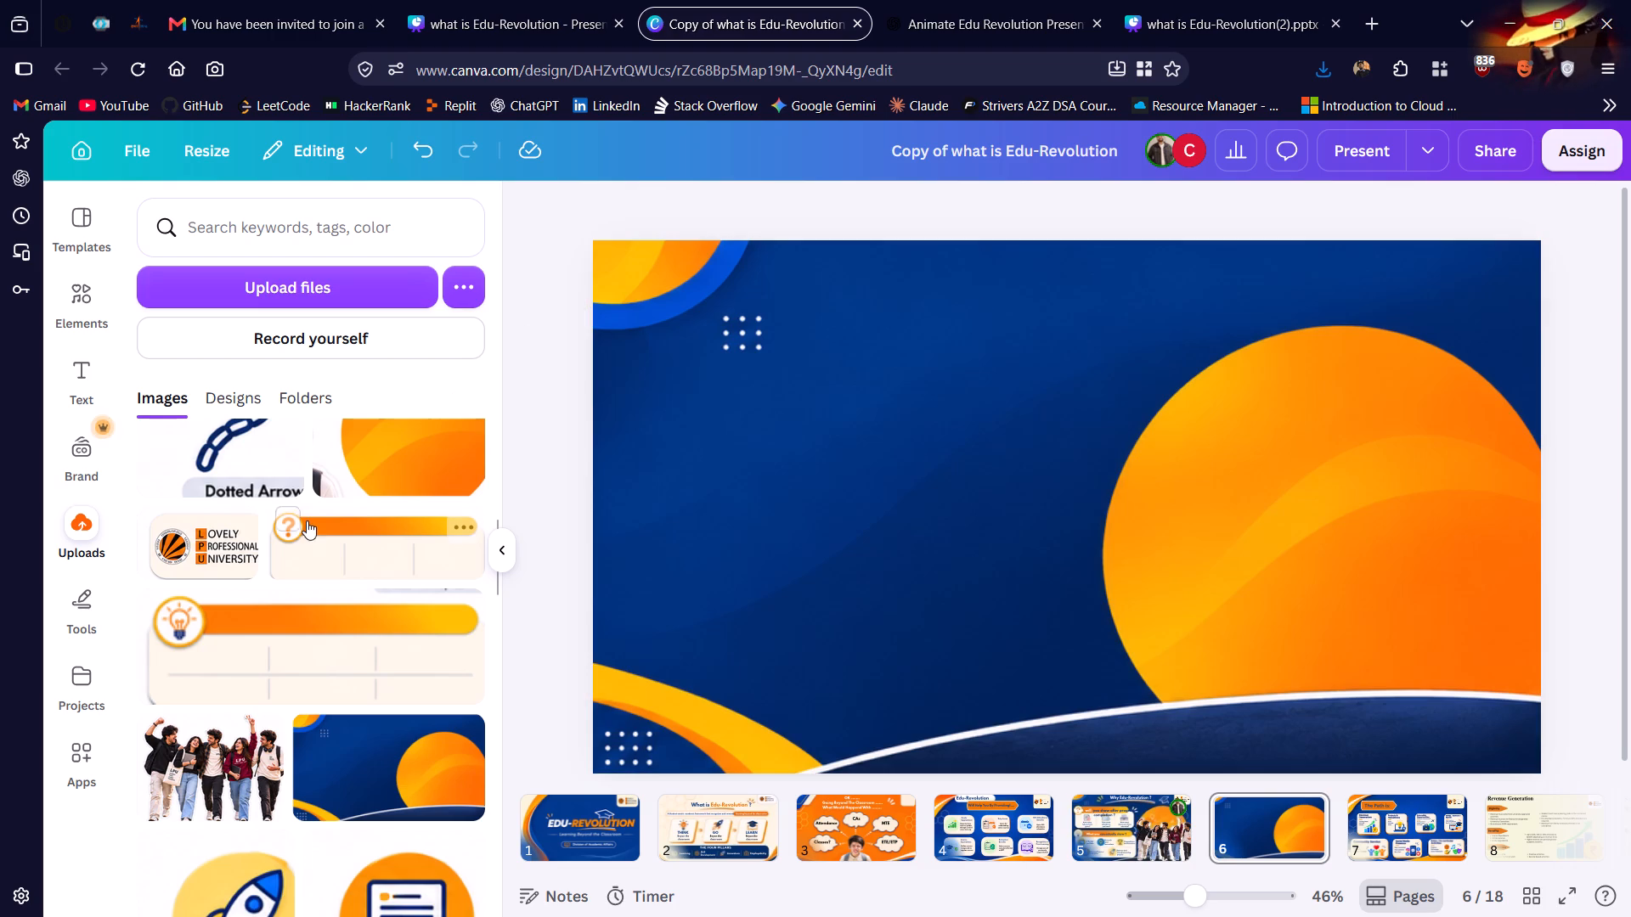
Copy the "Why Edu-Revolution ?" title from page 5 onto page 6.
scroll(307, 520, "up", 9)
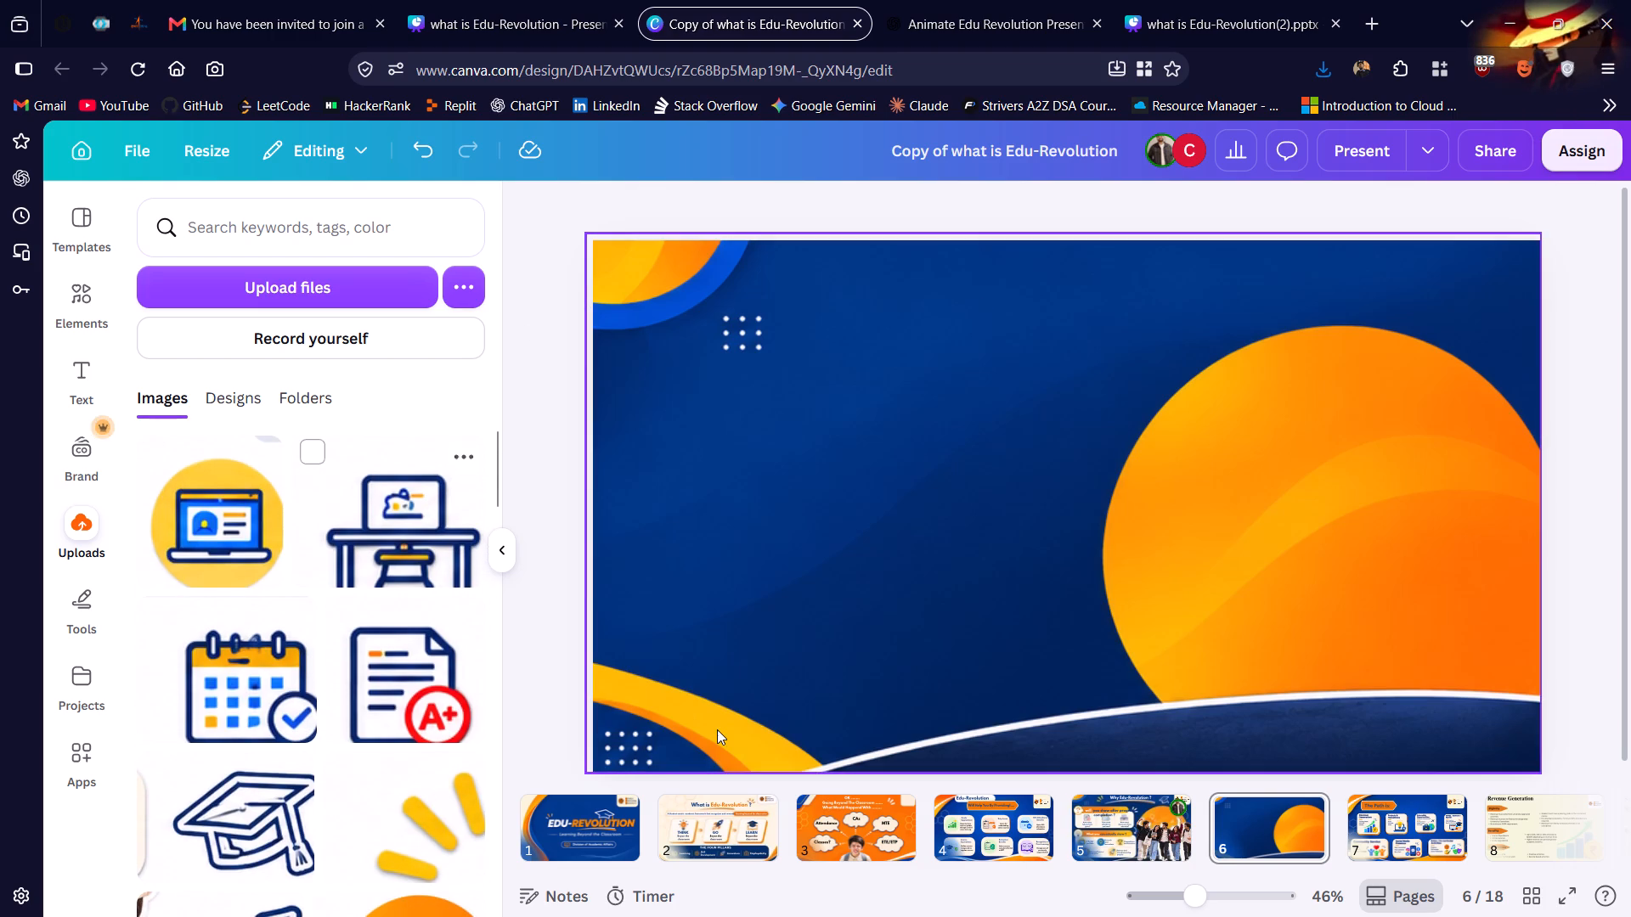
left_click(1107, 824)
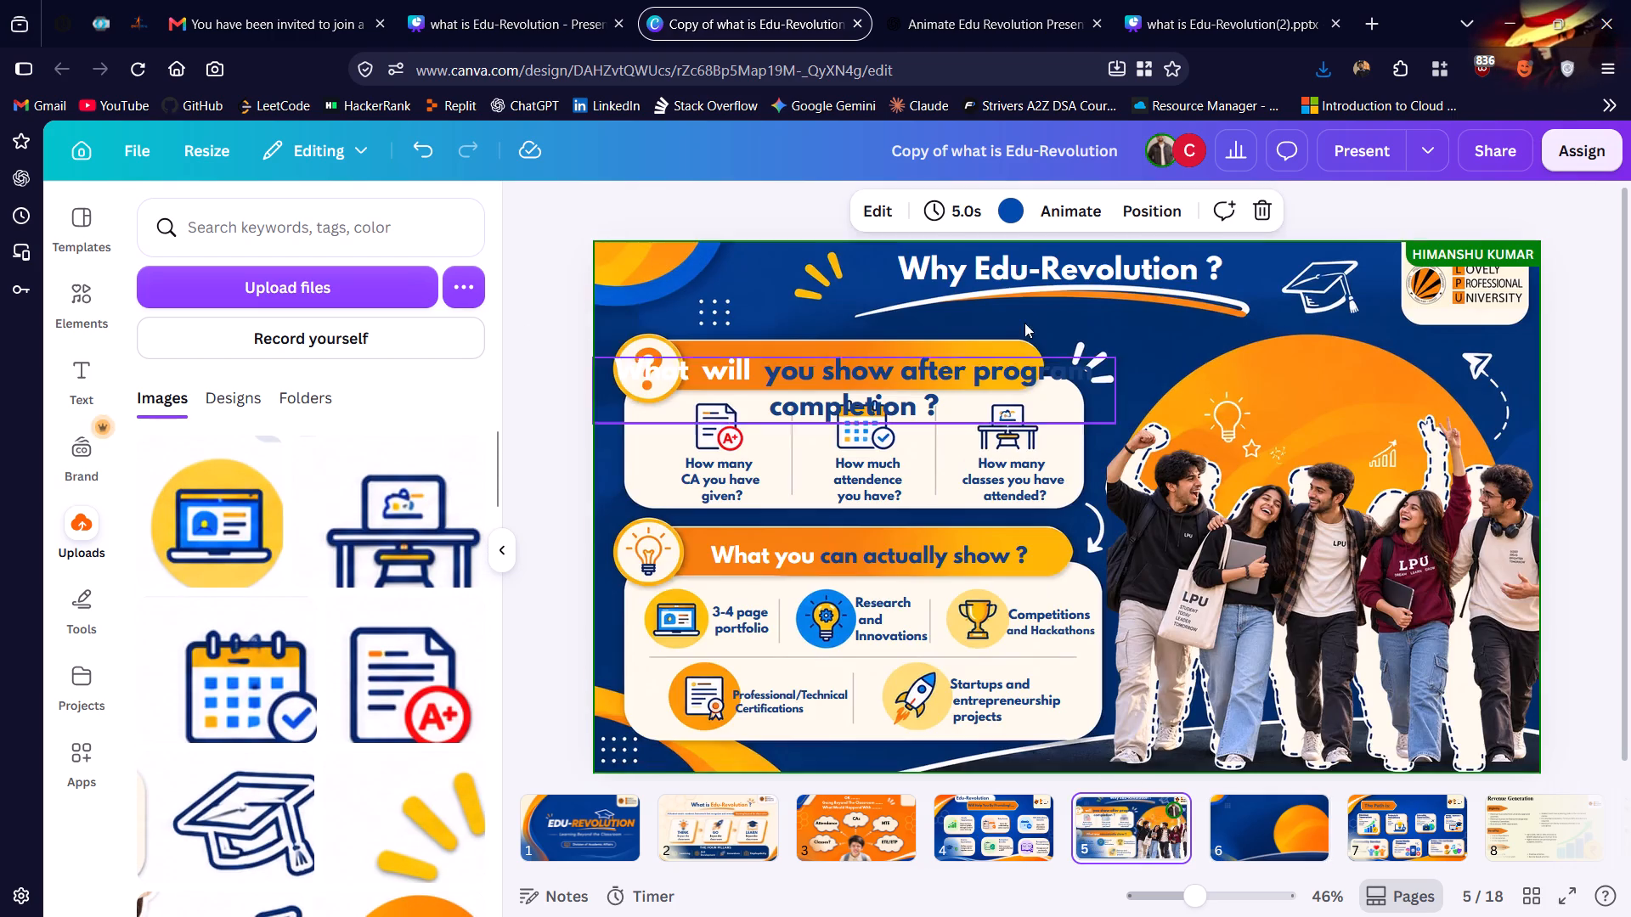
left_click(1019, 271)
key("ctrl+c")
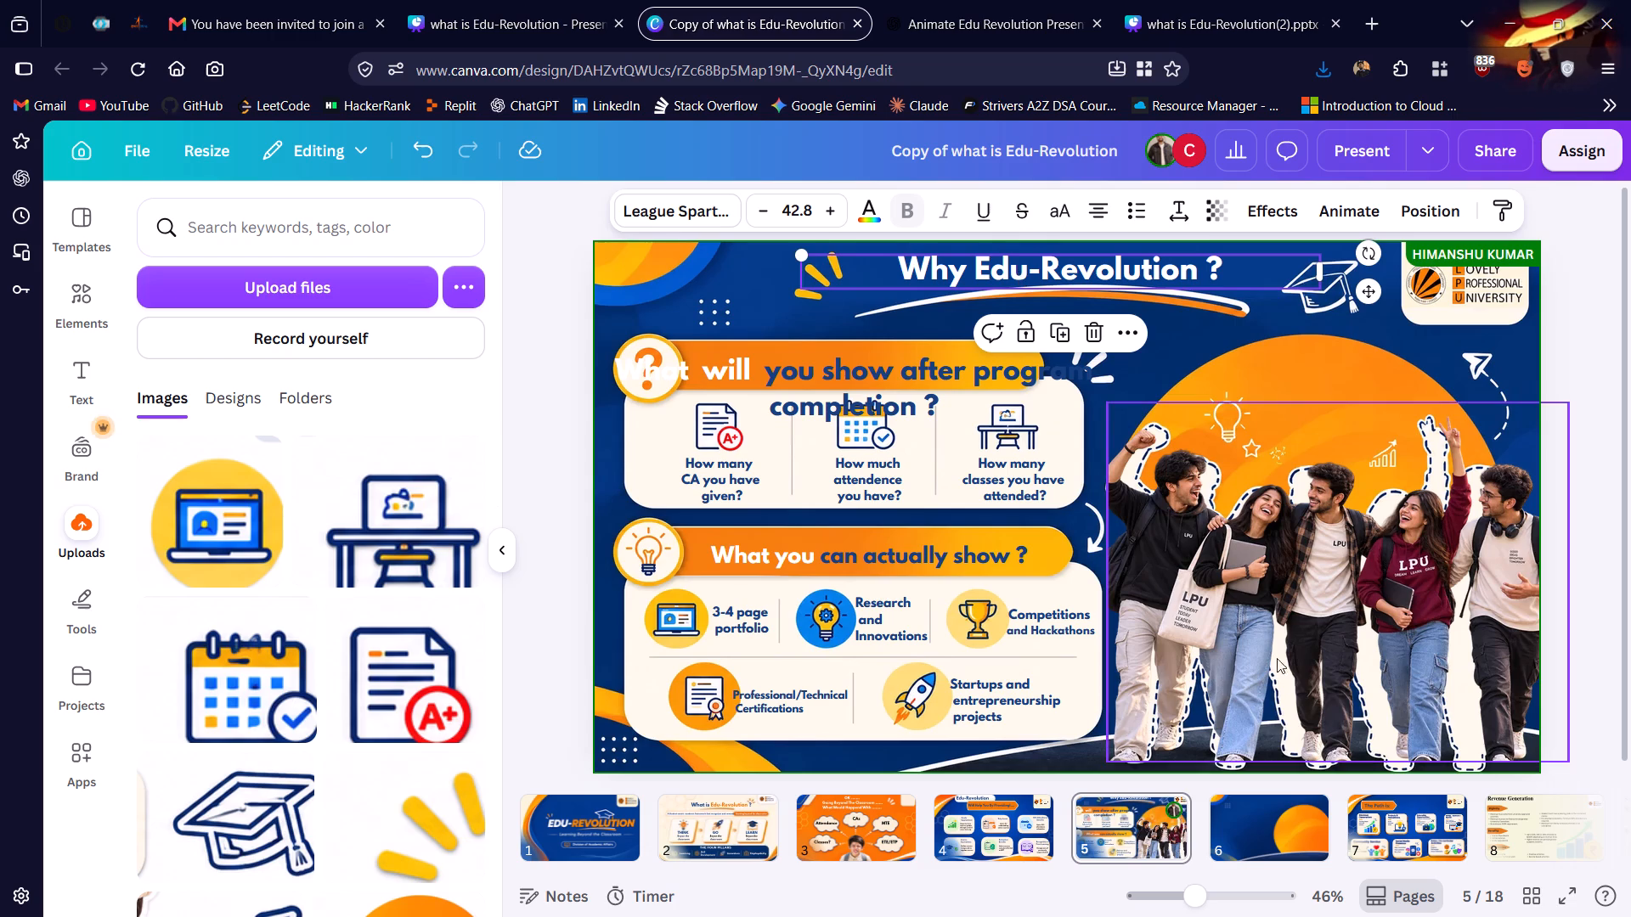
left_click(1256, 802)
key("ctrl+v")
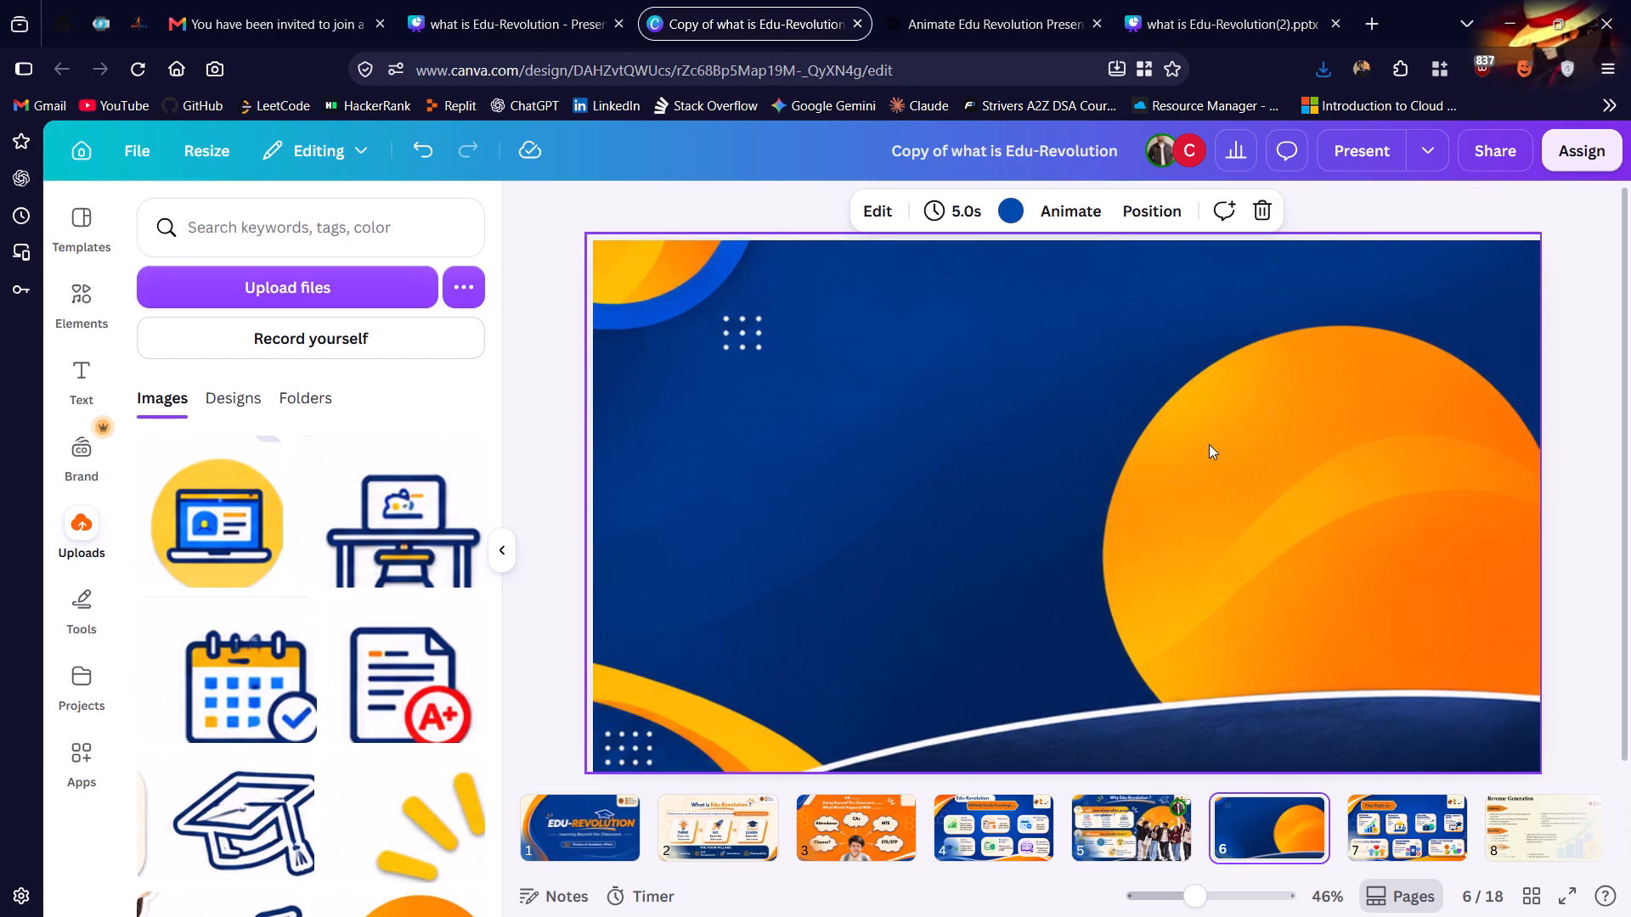
left_click(928, 480)
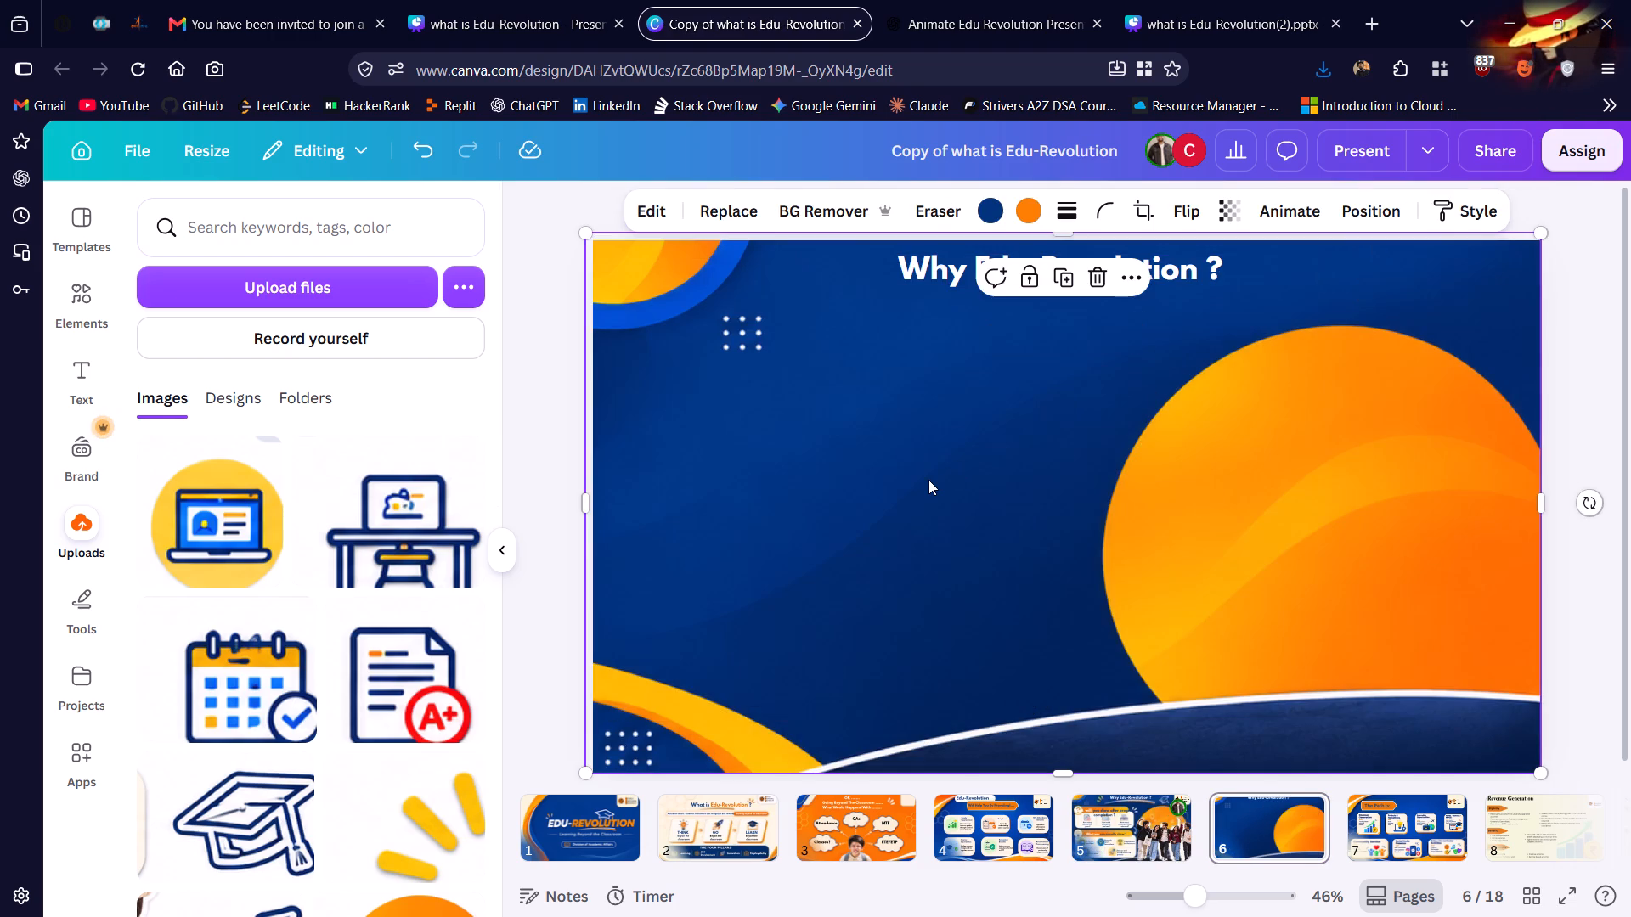
Add the uploaded blank question-mark card to the left part of page 6 and remove its white background.
key("alt+Tab")
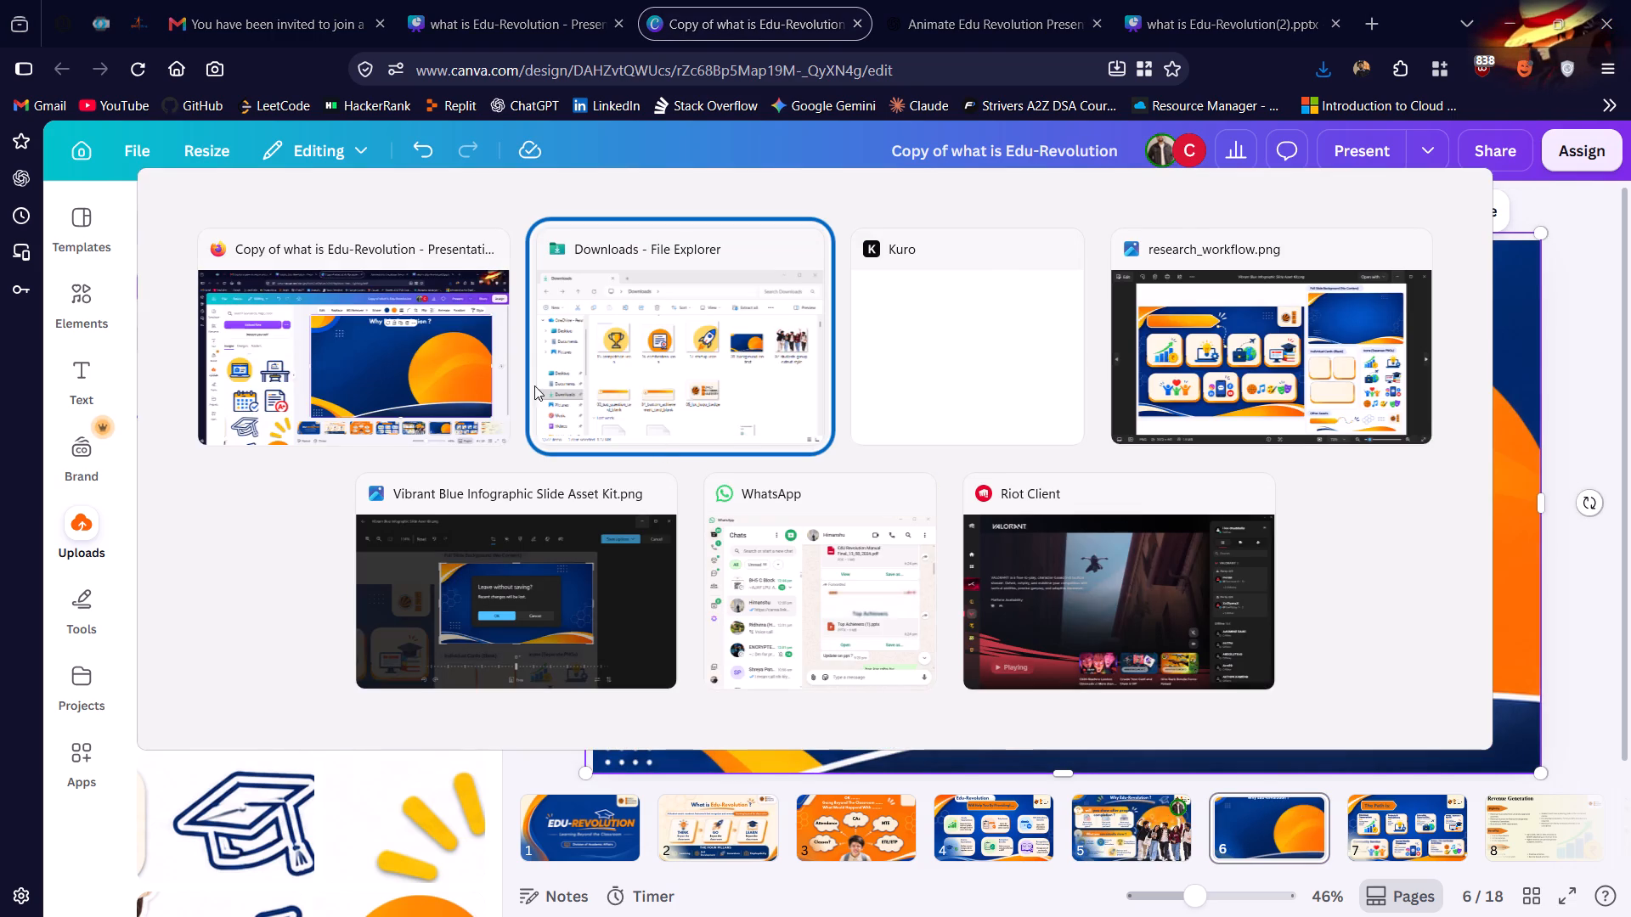
left_click(339, 335, "alt")
scroll(319, 683, "down", 3)
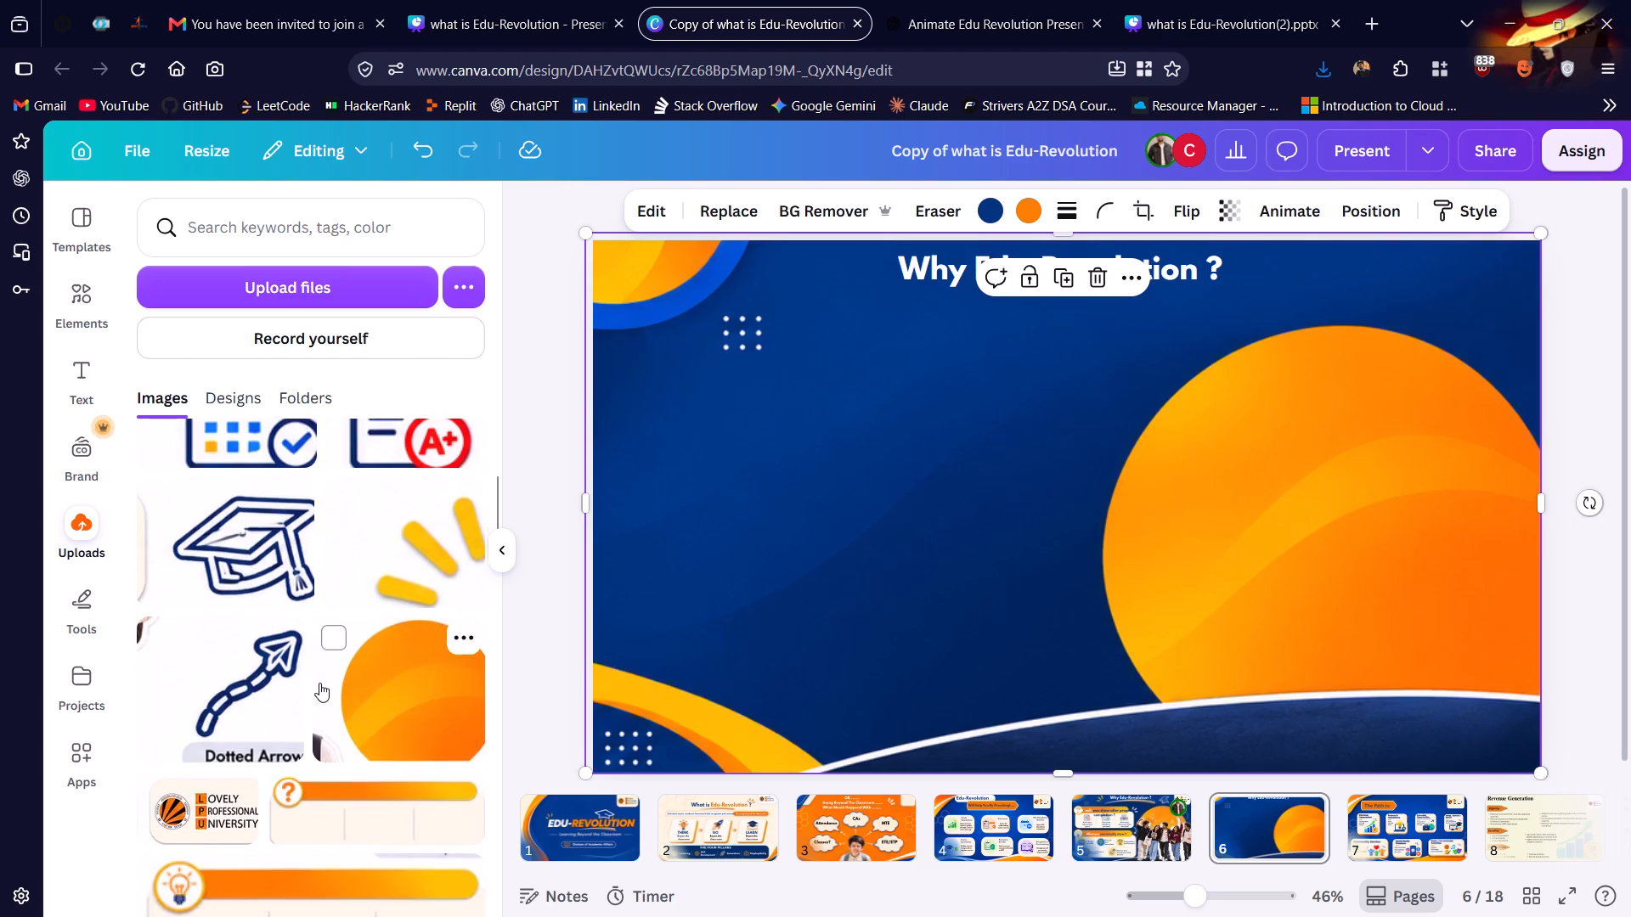
scroll(319, 683, "down", 2)
scroll(319, 683, "up", 1)
left_click(382, 472)
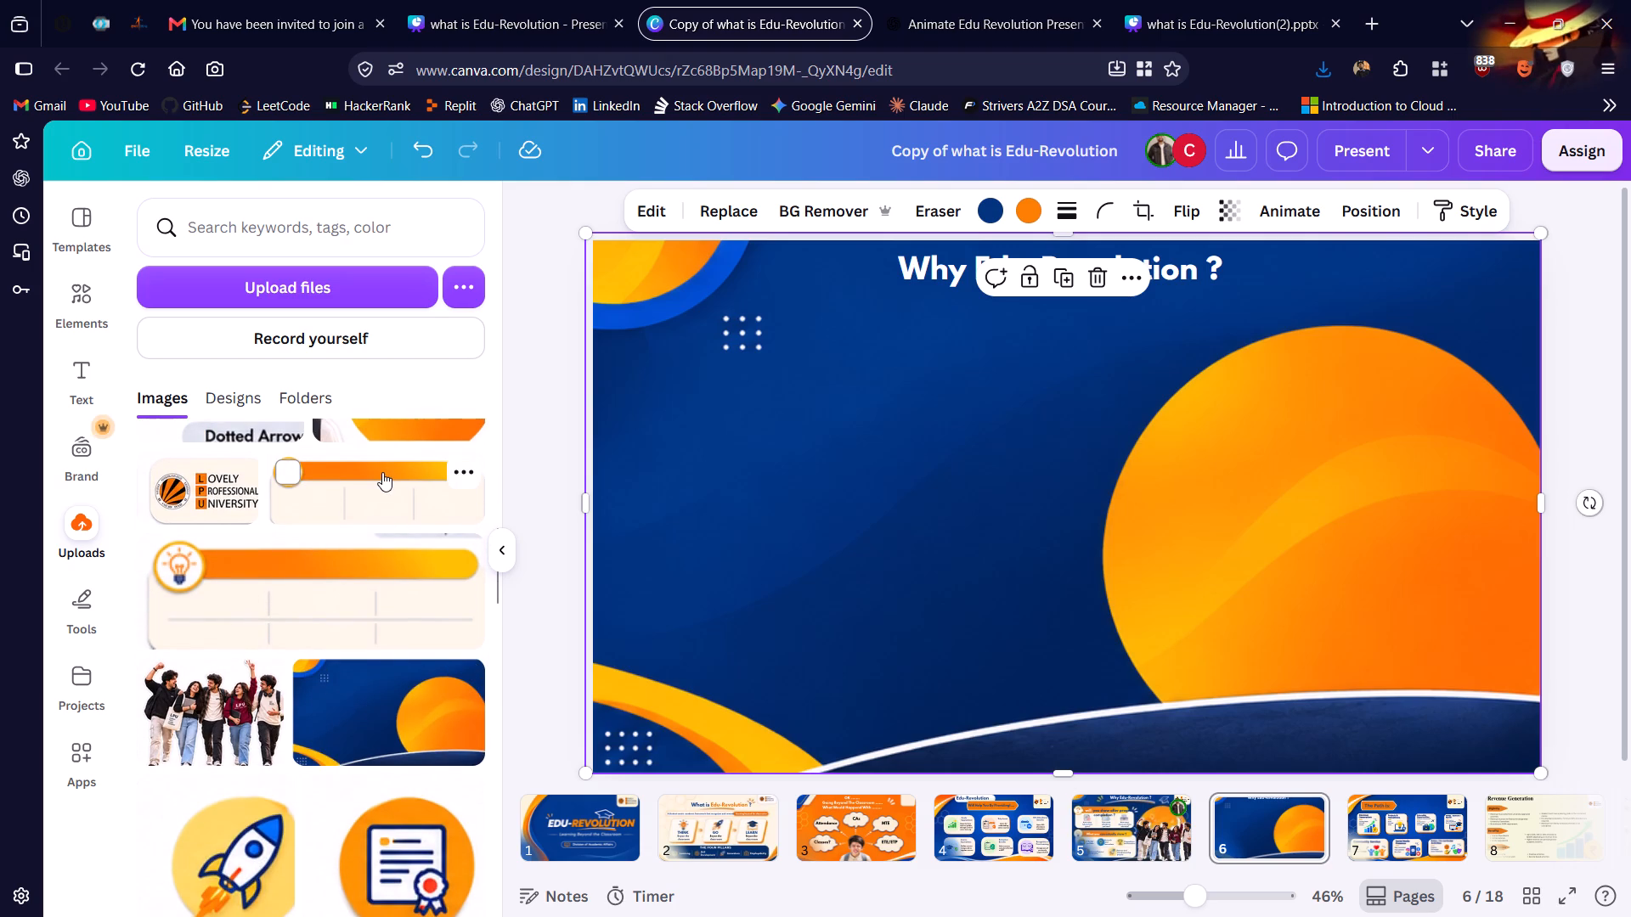
left_click_drag(1018, 508, 896, 487)
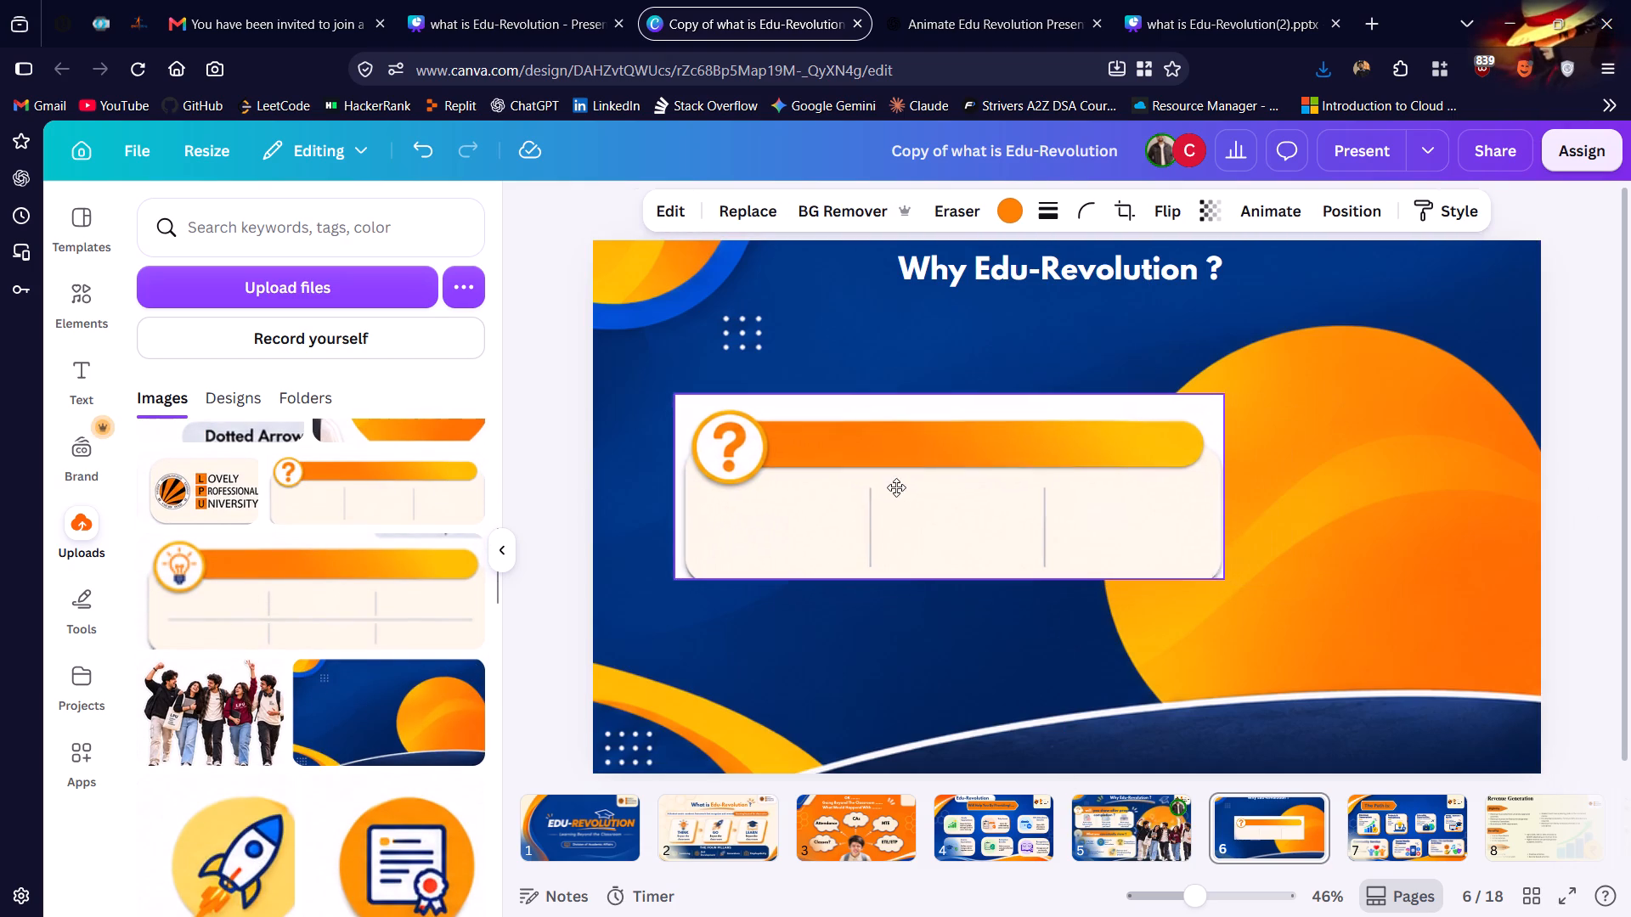
left_click_drag(896, 487, 895, 487)
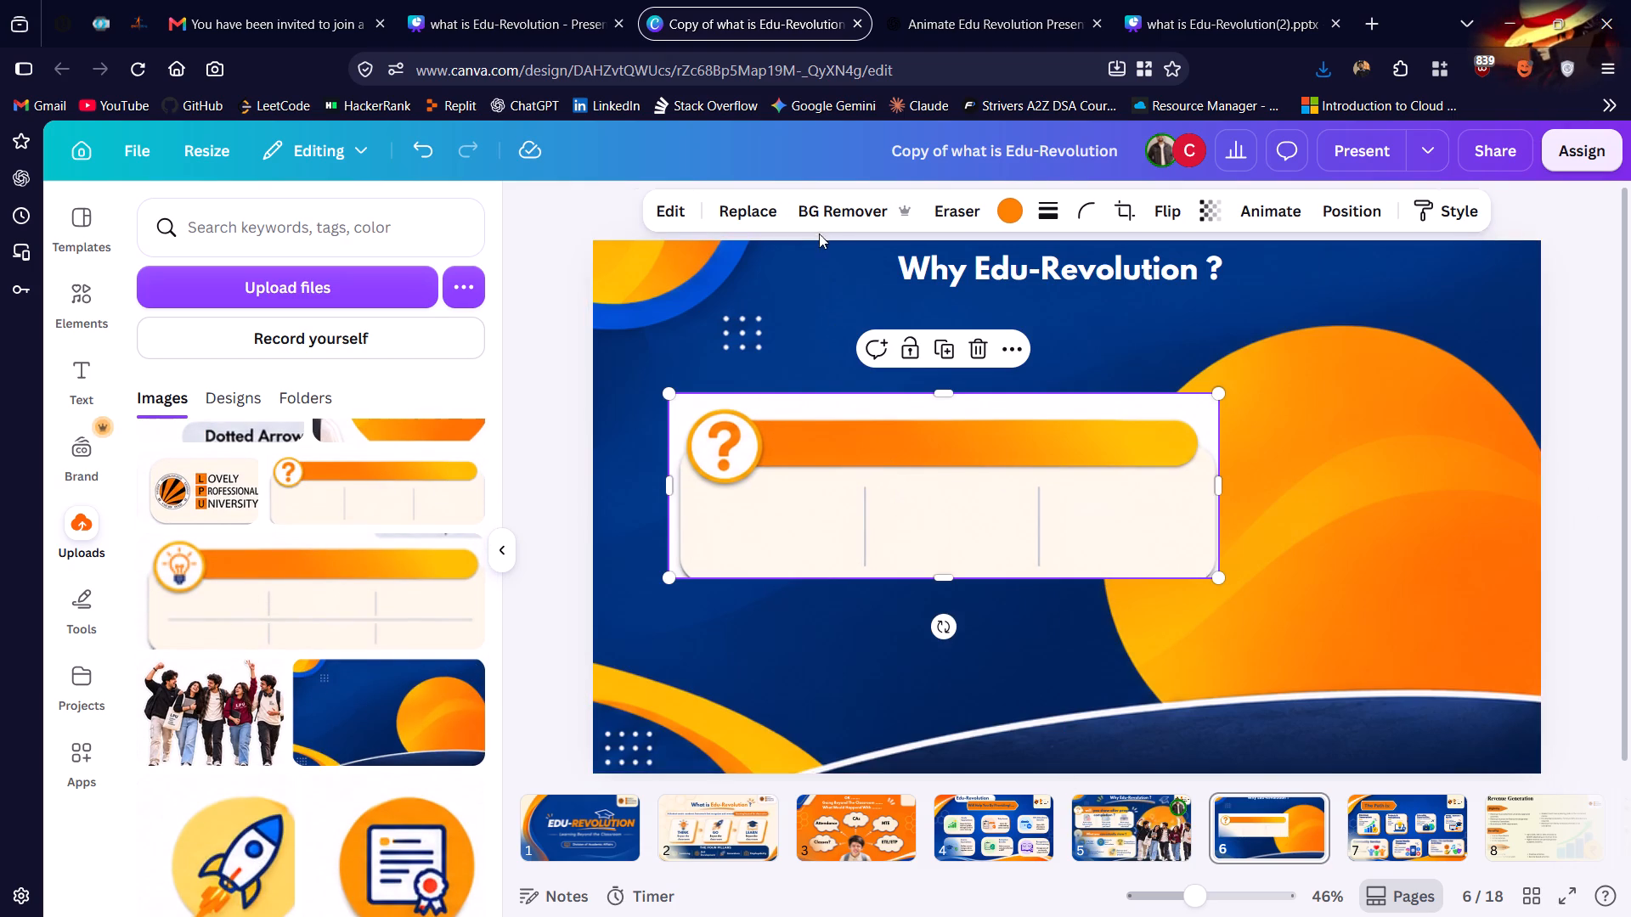
left_click(820, 222)
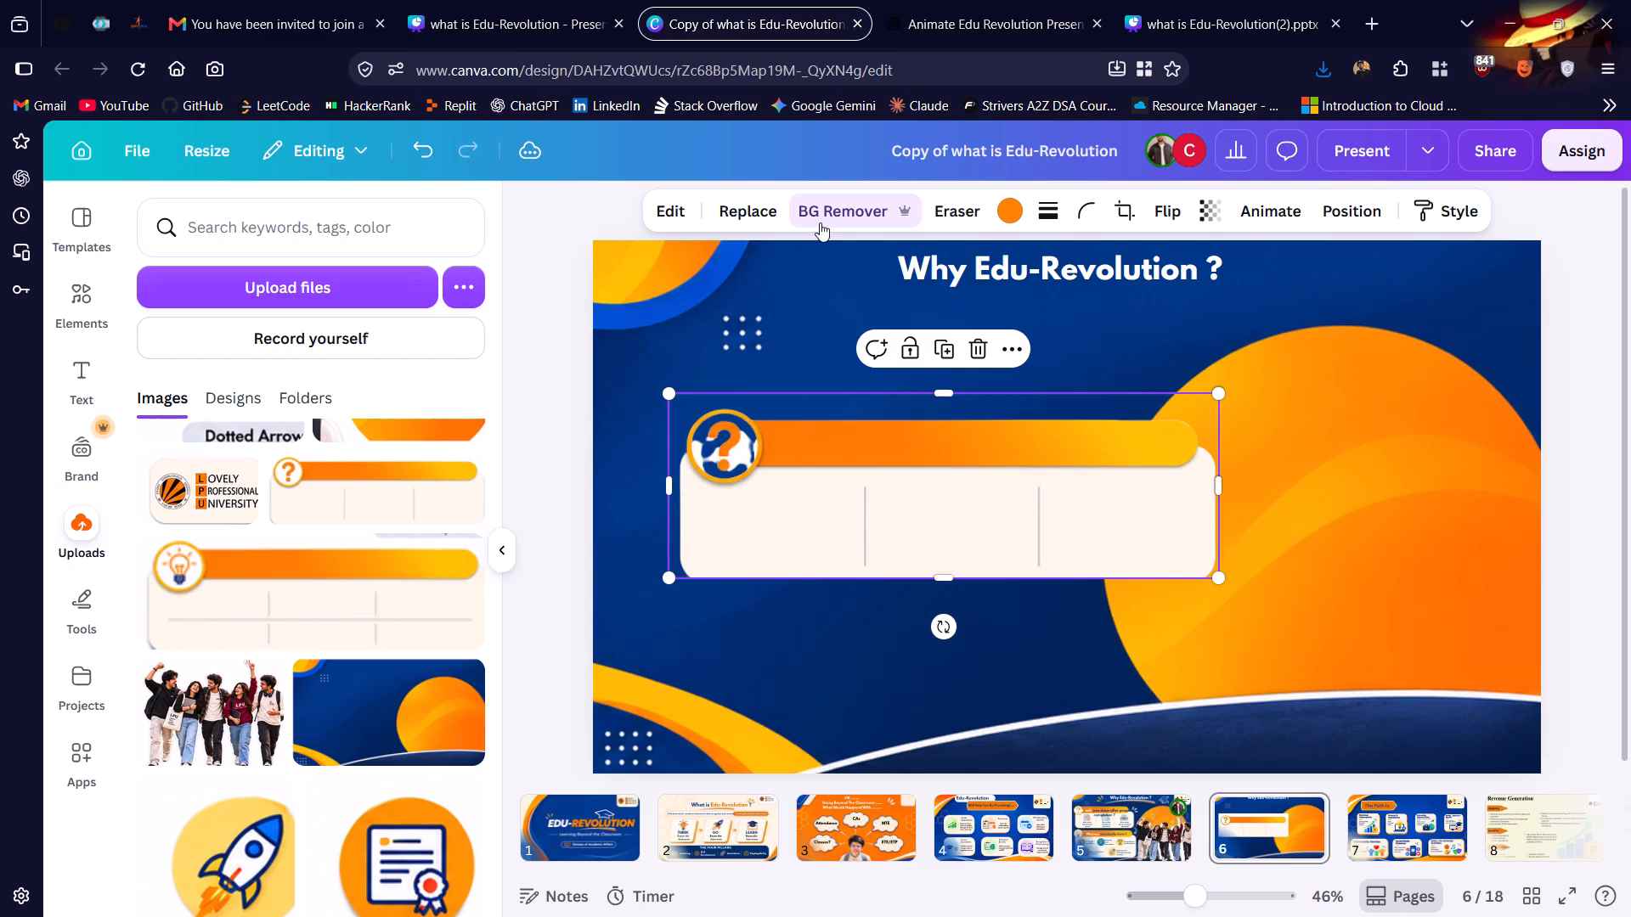
Move the question-mark card to the slide's upper left, below the title.
left_click_drag(775, 469, 724, 419)
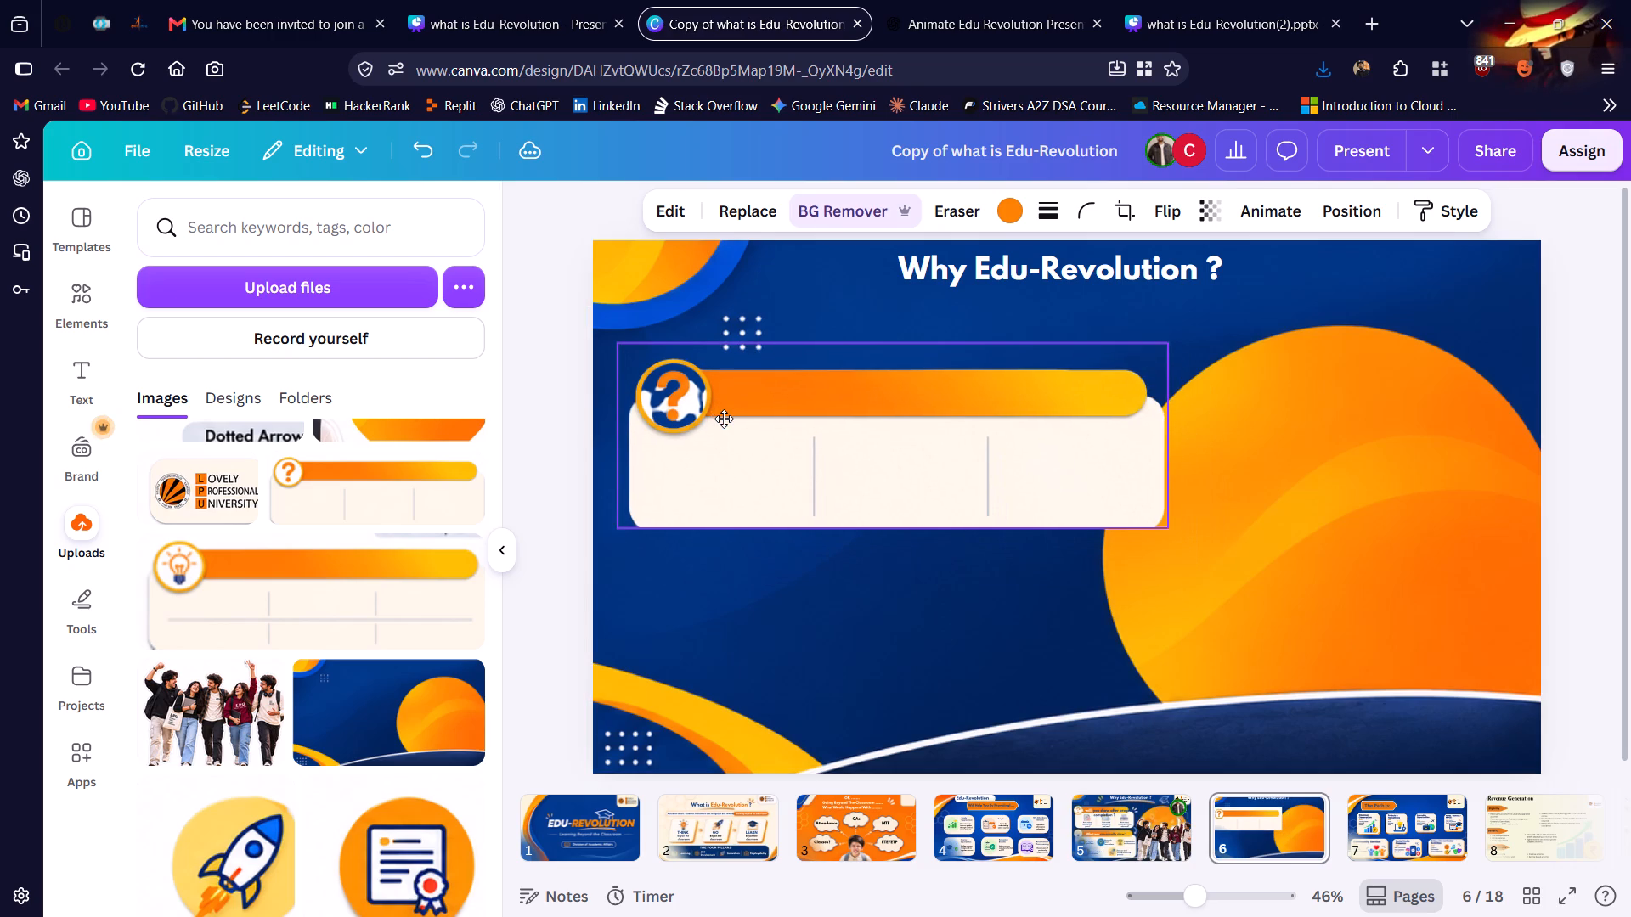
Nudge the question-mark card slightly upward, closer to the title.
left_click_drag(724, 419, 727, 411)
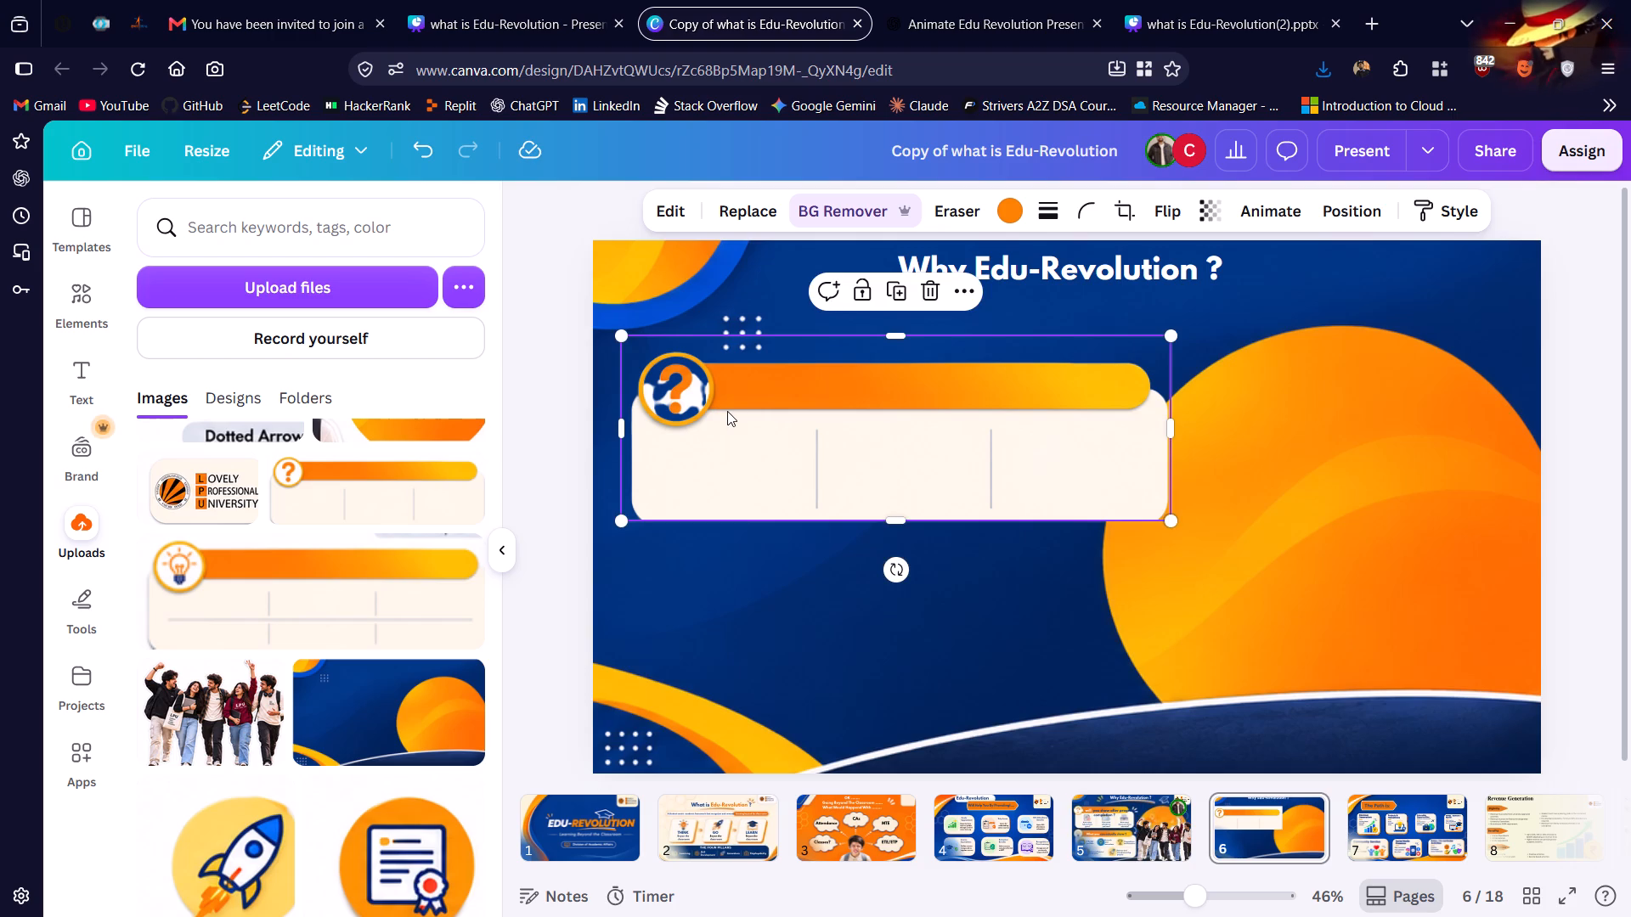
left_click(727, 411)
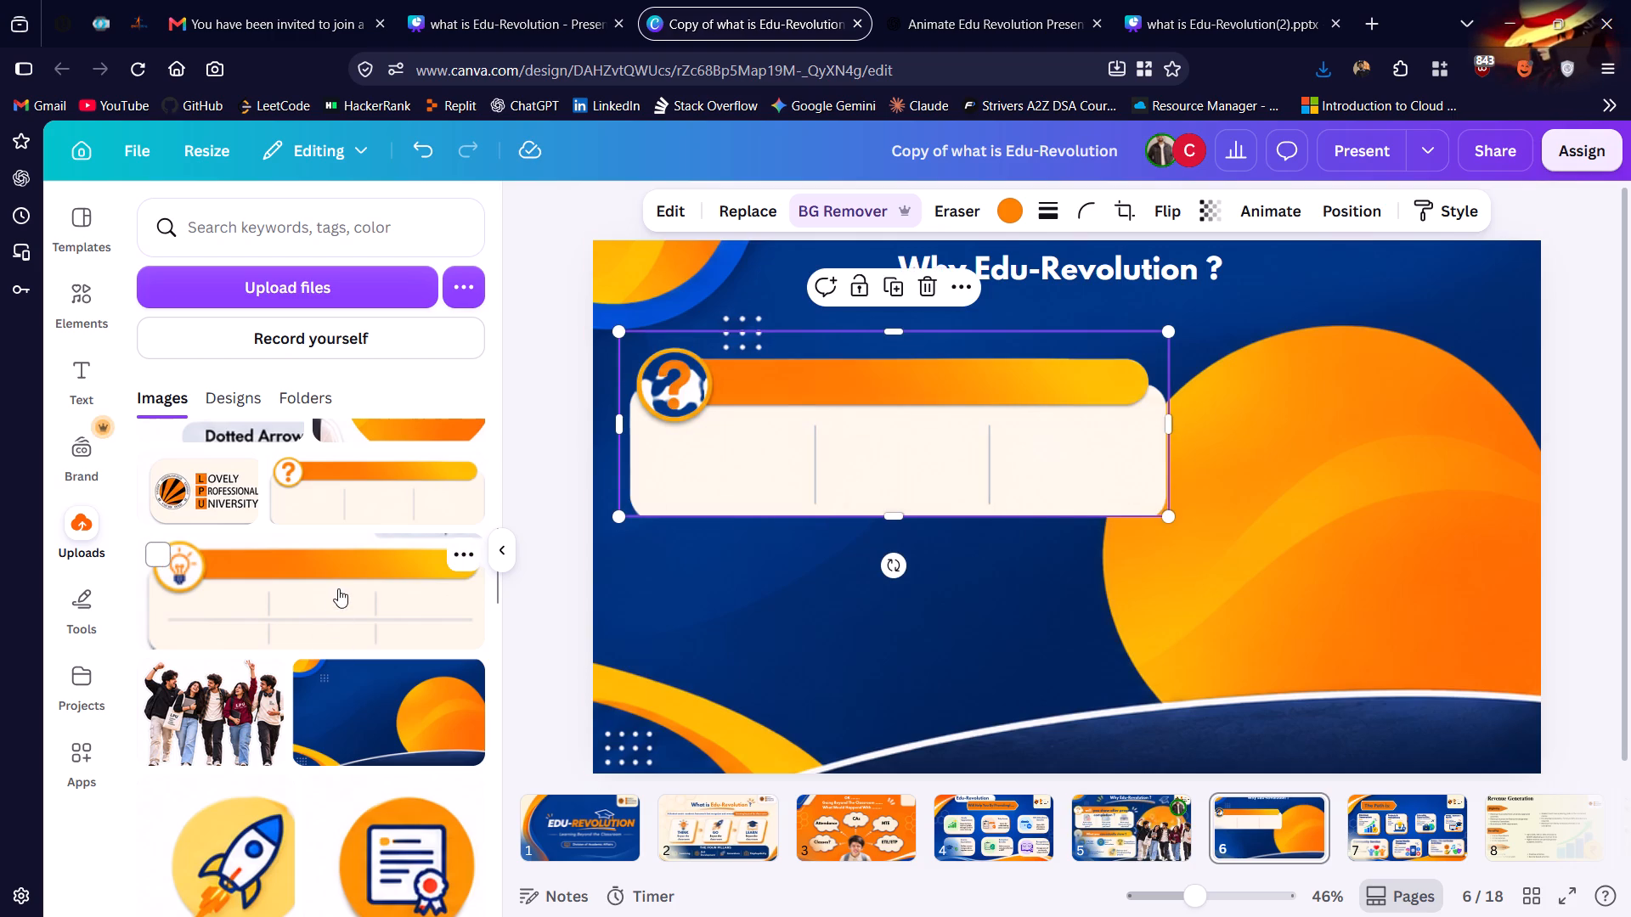
Add the uploaded blank lightbulb card to page 6 below the question-mark card.
left_click_drag(338, 588, 846, 631)
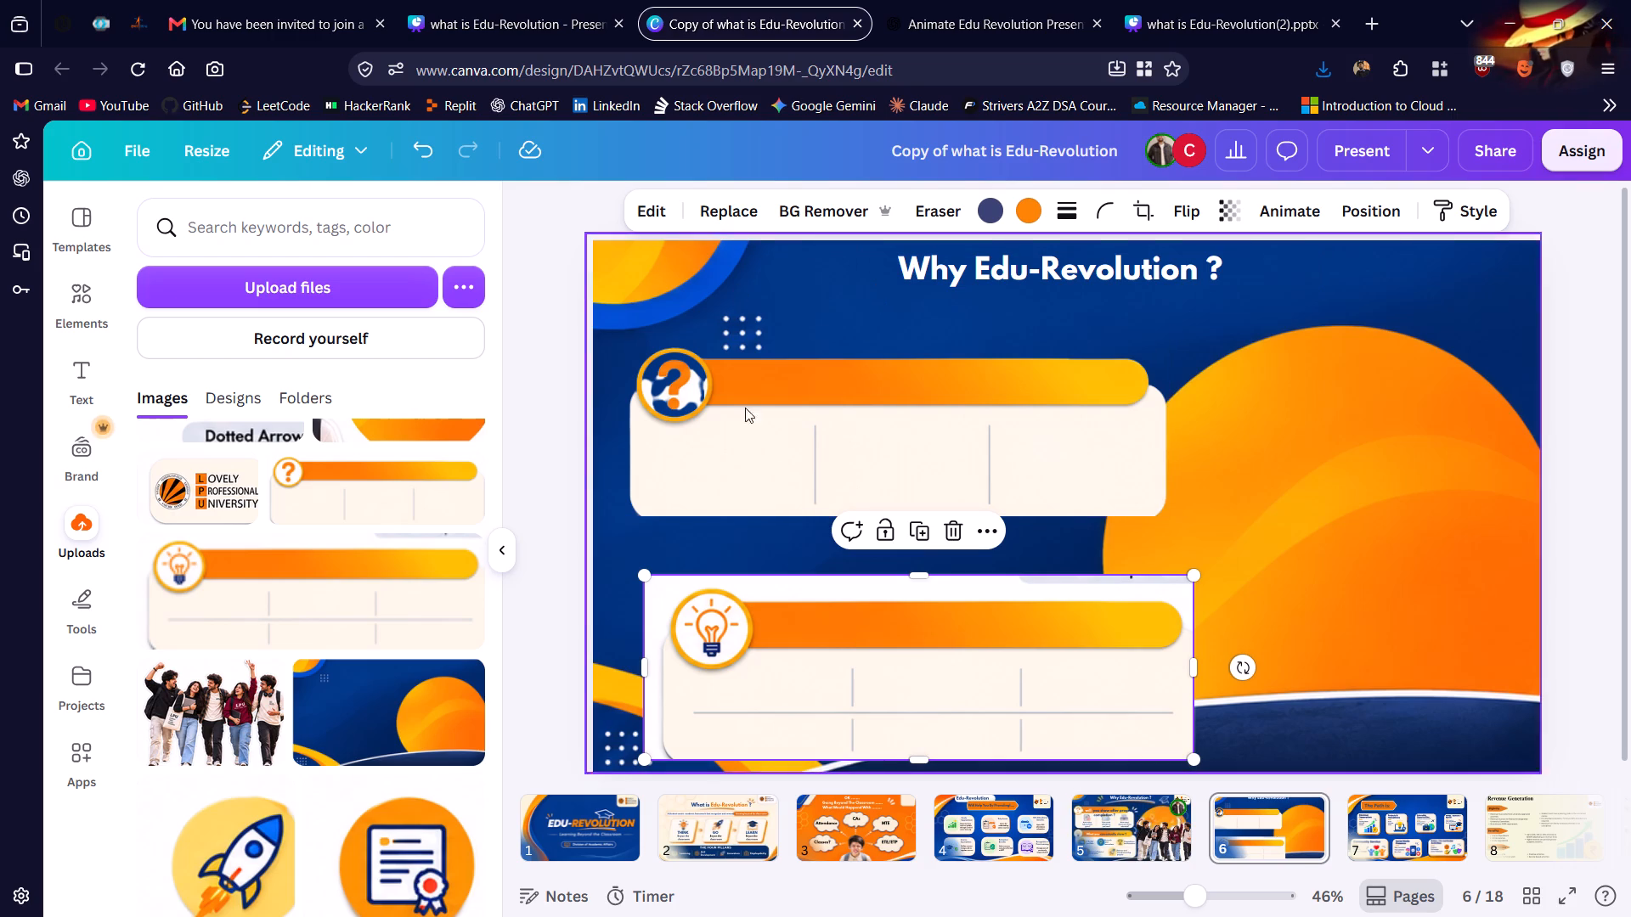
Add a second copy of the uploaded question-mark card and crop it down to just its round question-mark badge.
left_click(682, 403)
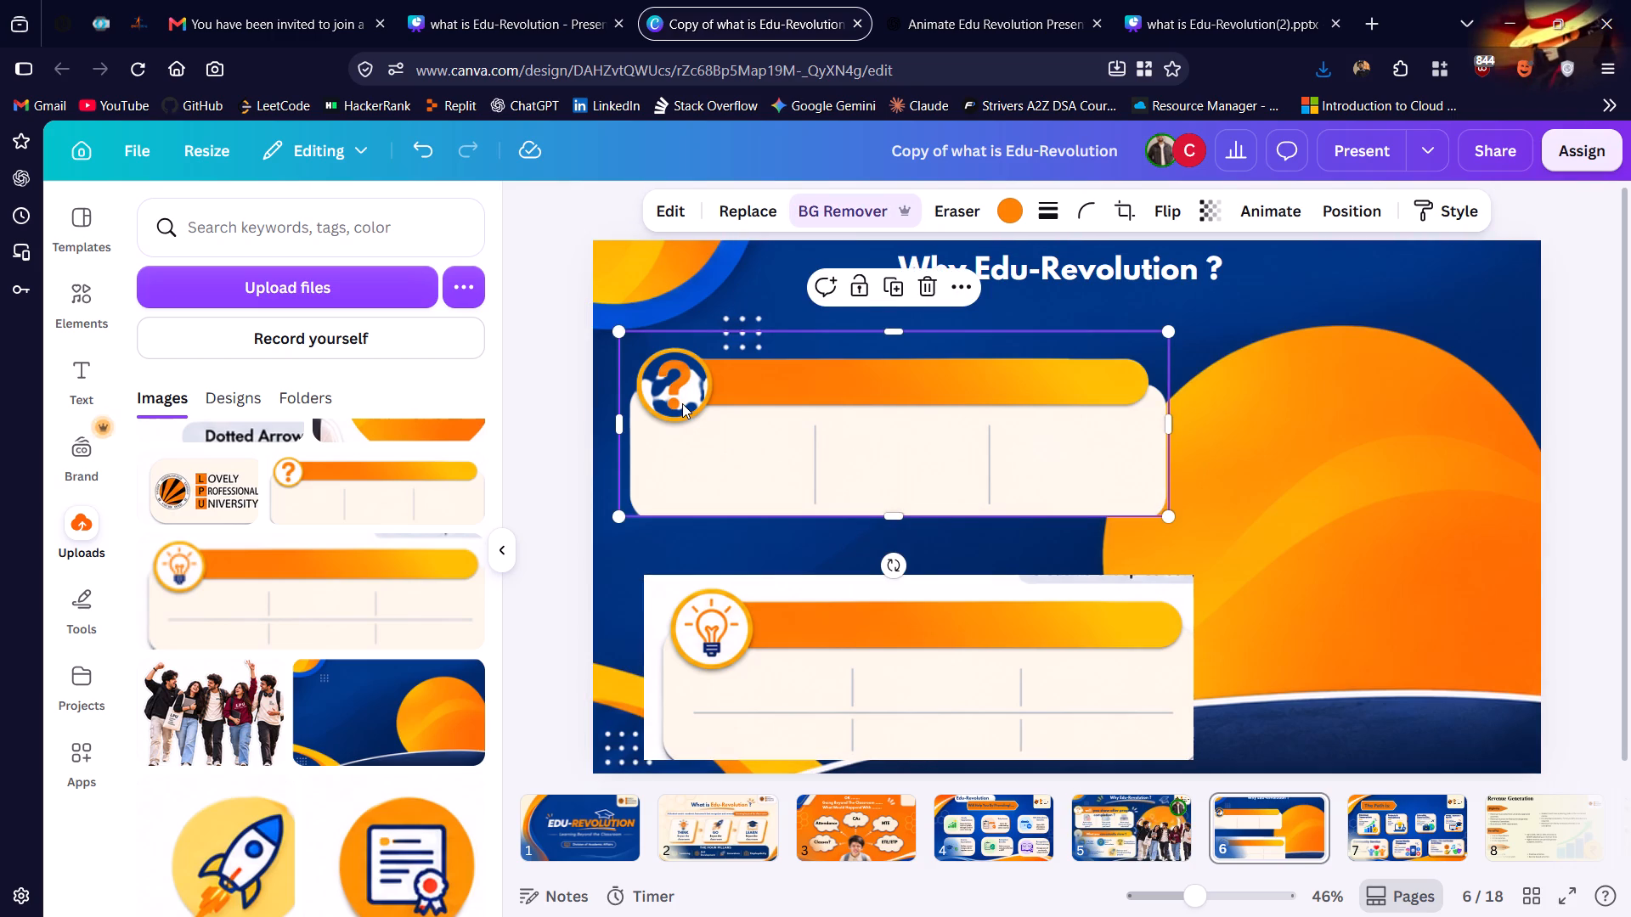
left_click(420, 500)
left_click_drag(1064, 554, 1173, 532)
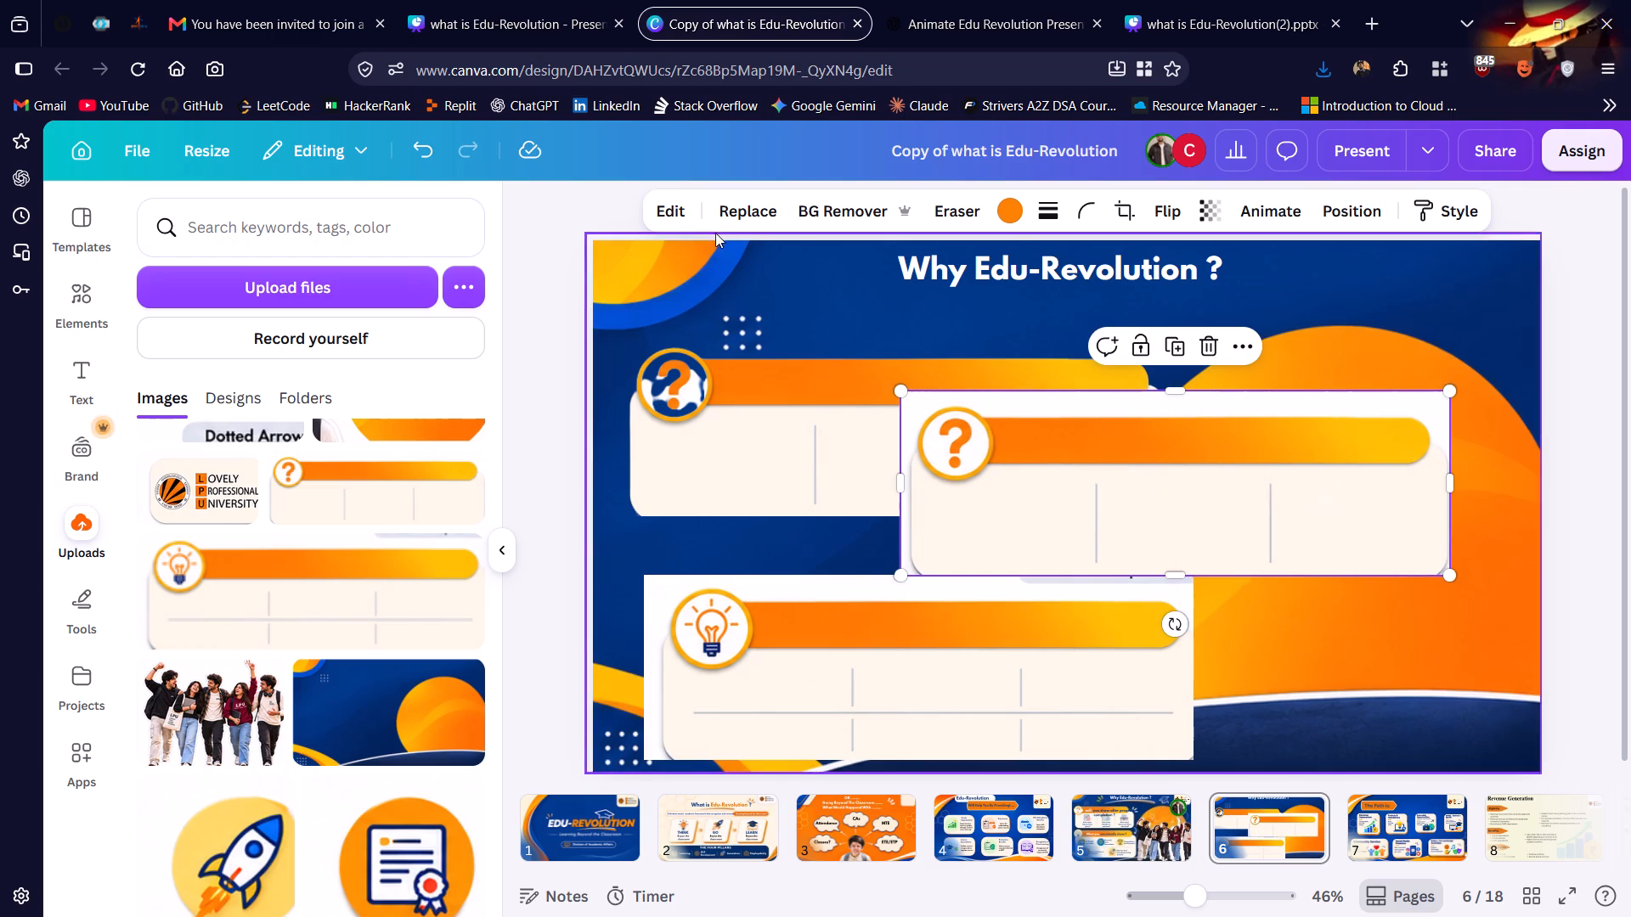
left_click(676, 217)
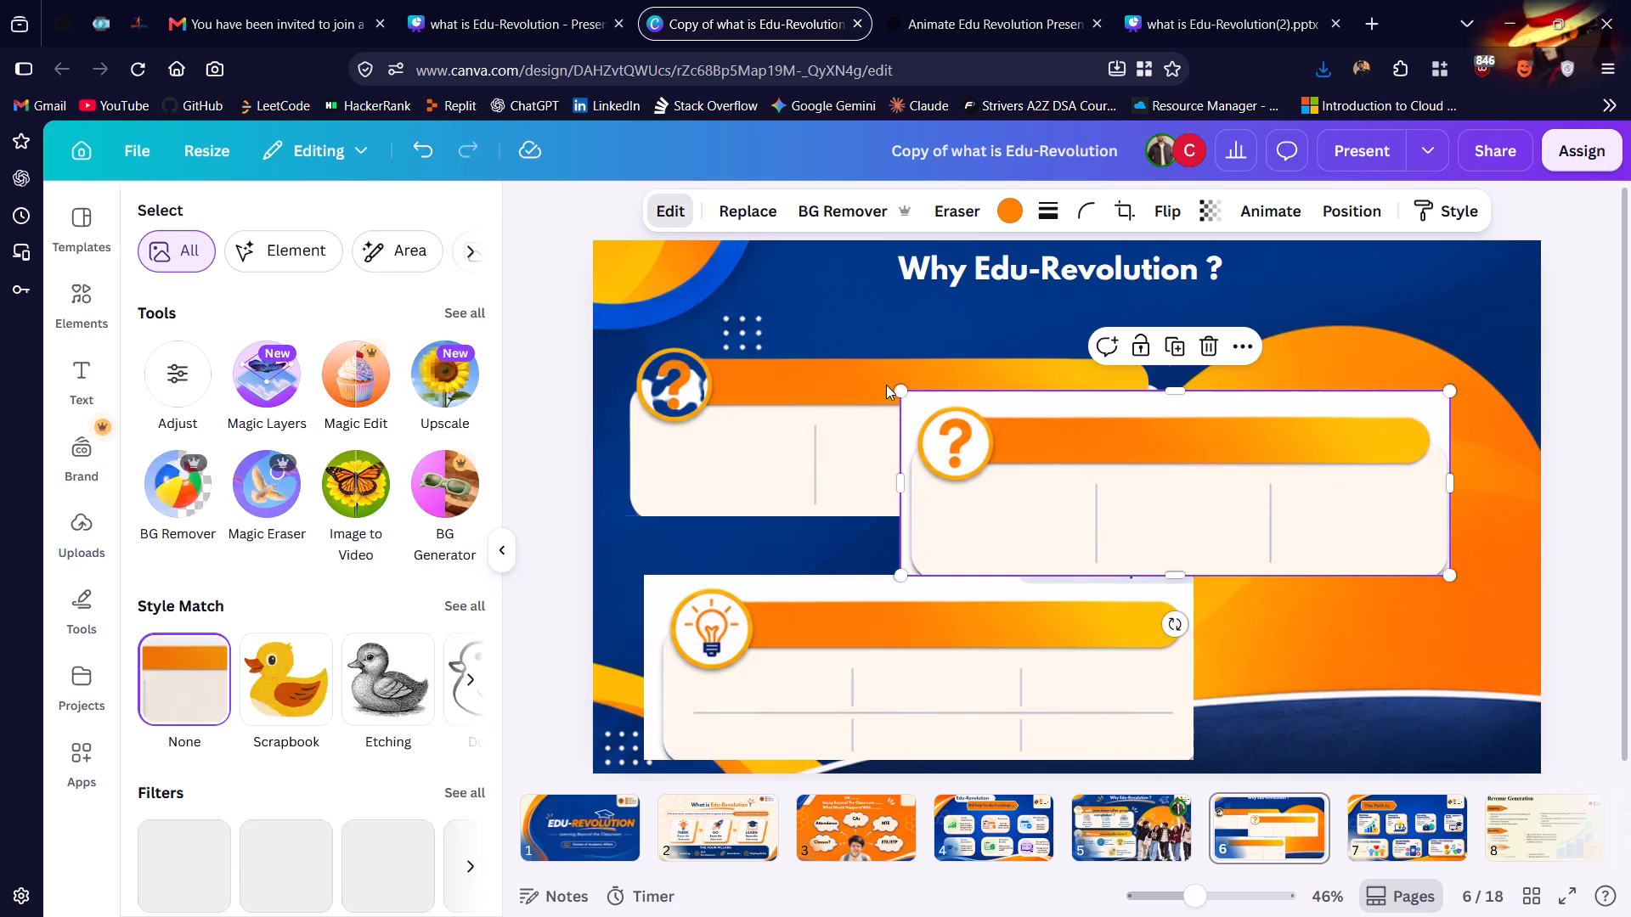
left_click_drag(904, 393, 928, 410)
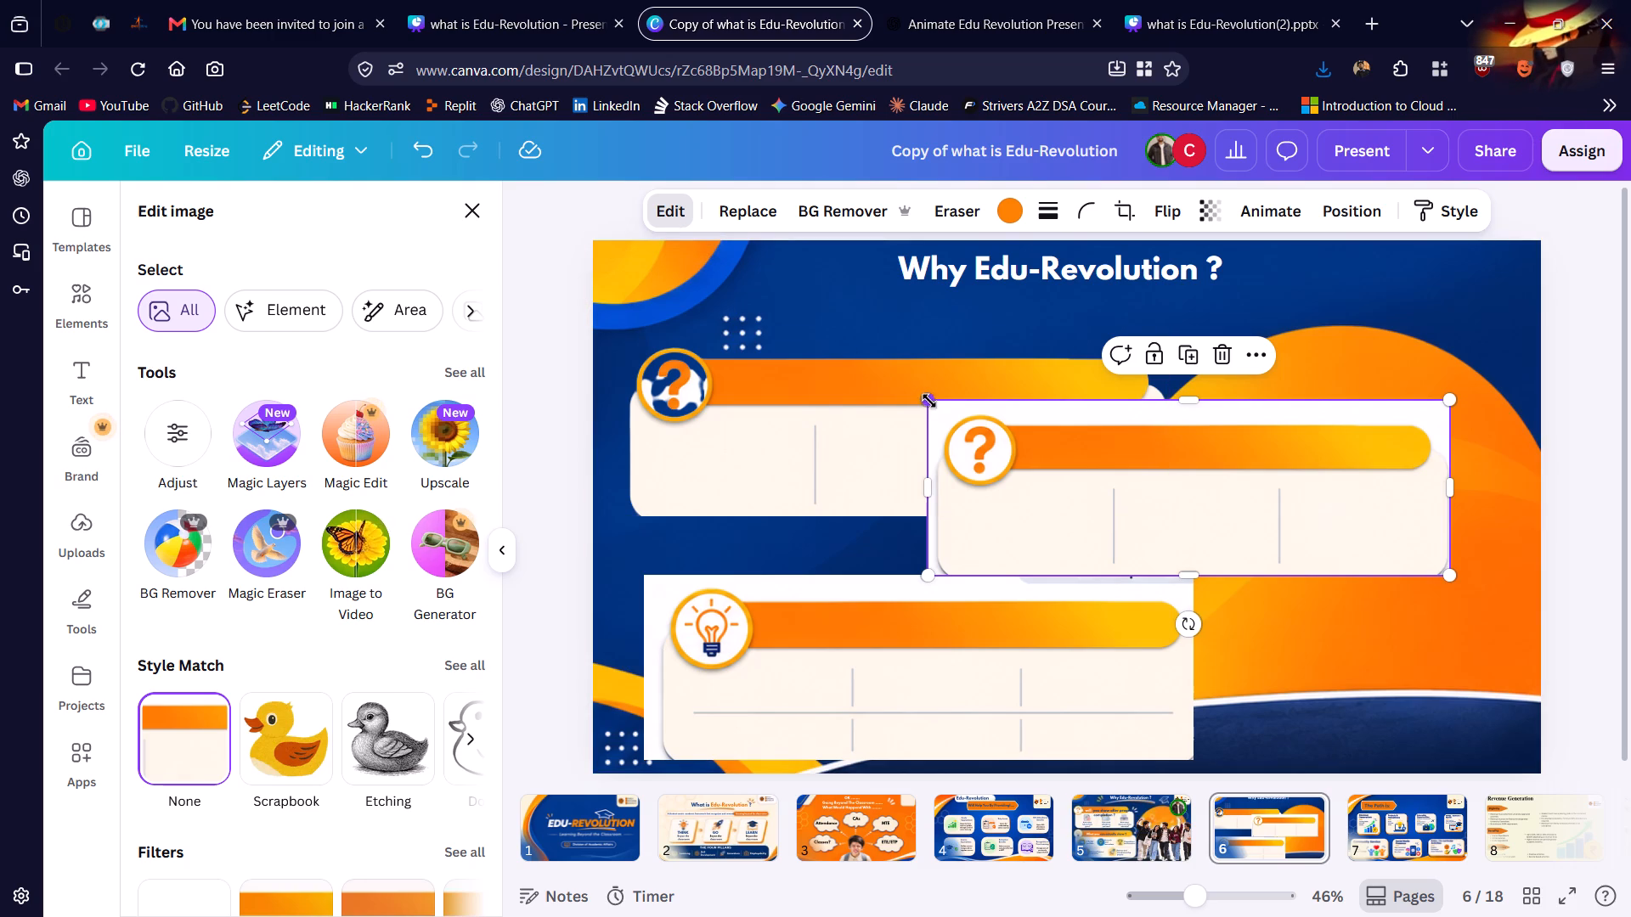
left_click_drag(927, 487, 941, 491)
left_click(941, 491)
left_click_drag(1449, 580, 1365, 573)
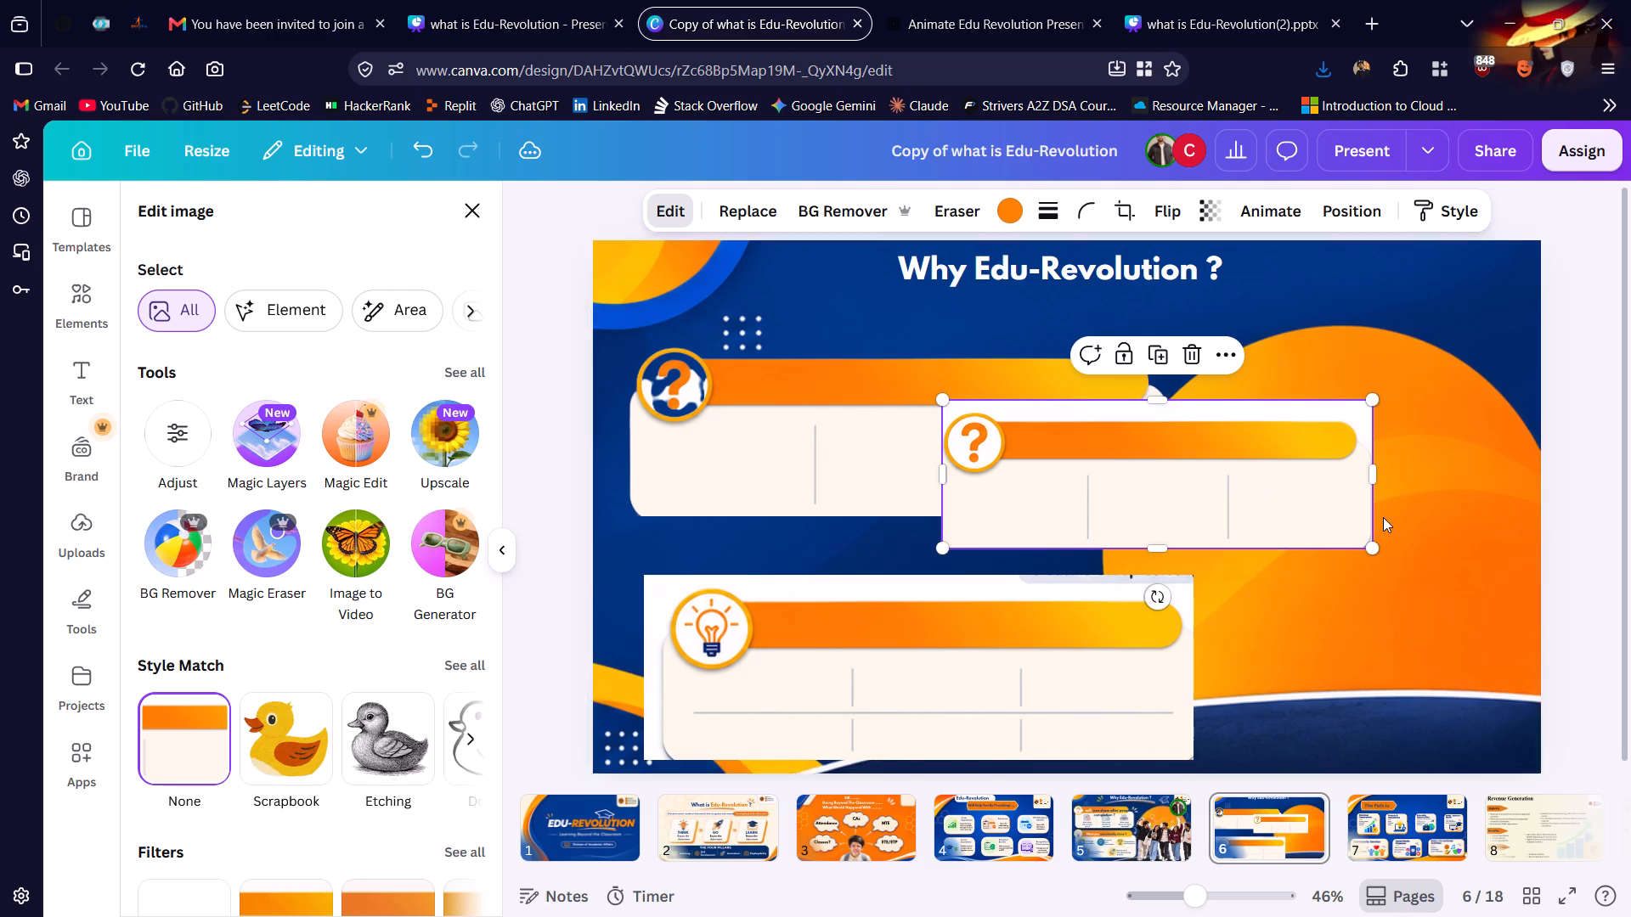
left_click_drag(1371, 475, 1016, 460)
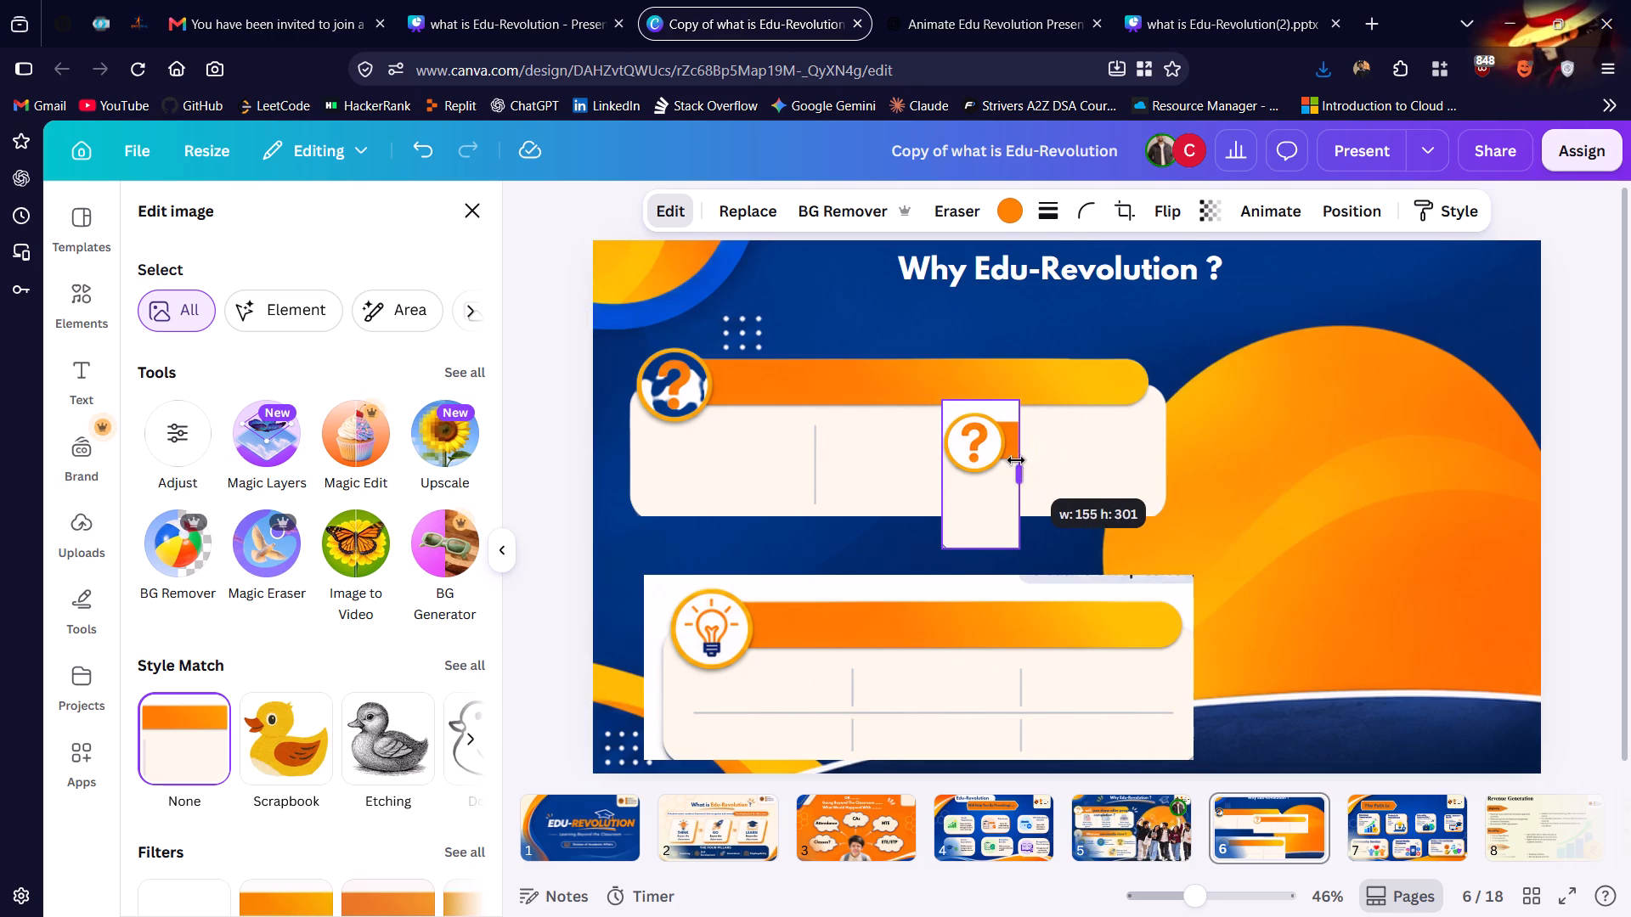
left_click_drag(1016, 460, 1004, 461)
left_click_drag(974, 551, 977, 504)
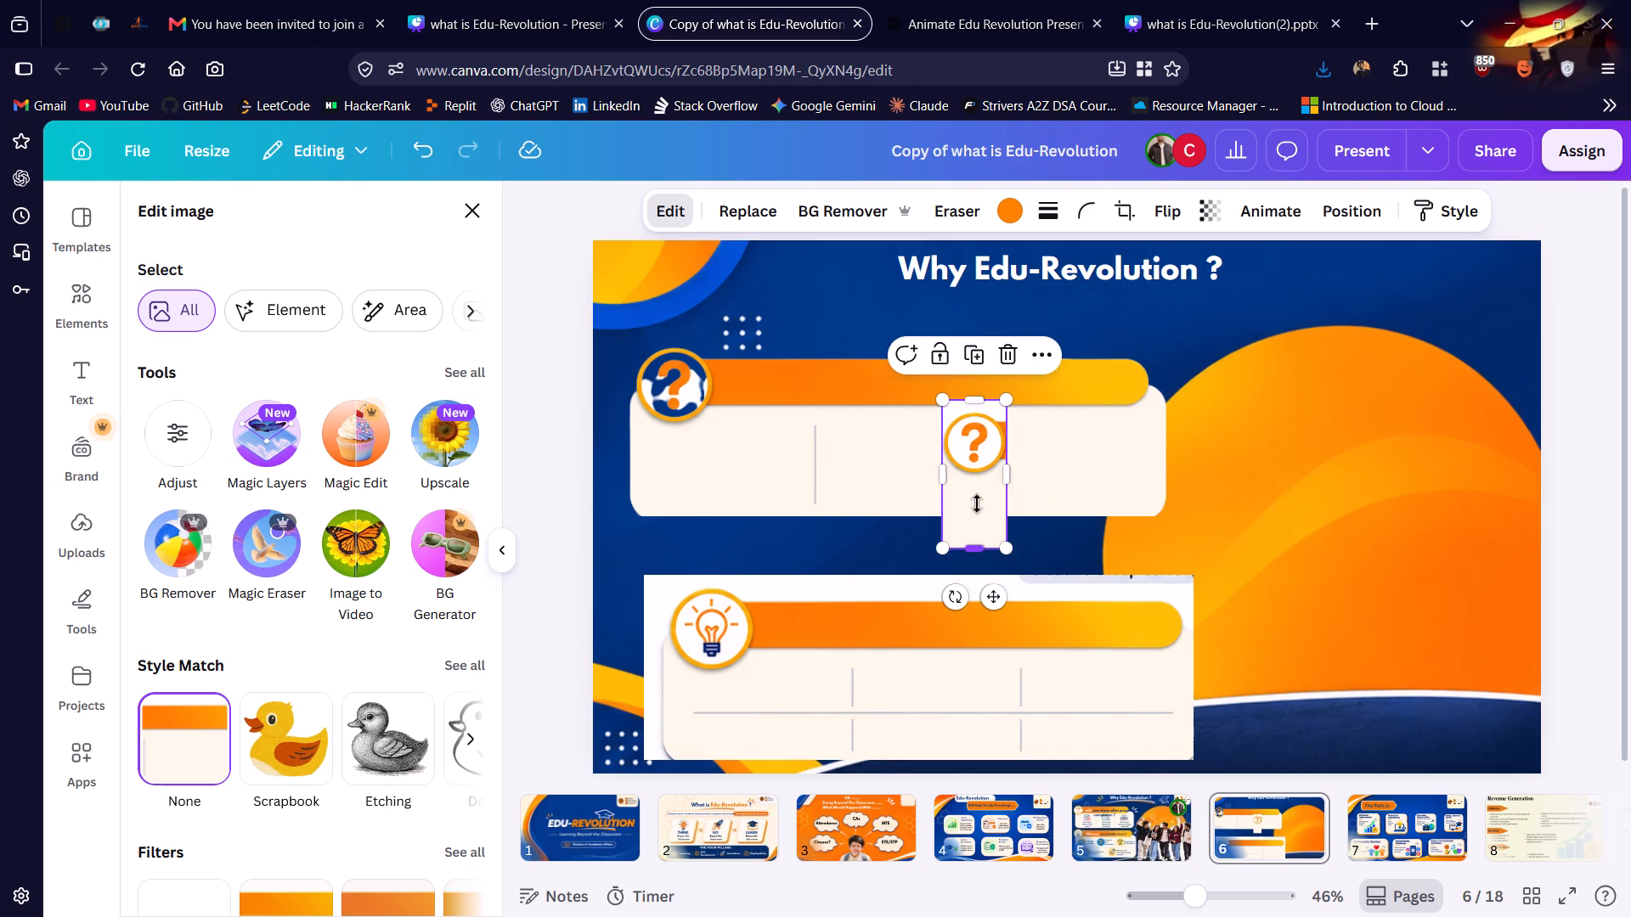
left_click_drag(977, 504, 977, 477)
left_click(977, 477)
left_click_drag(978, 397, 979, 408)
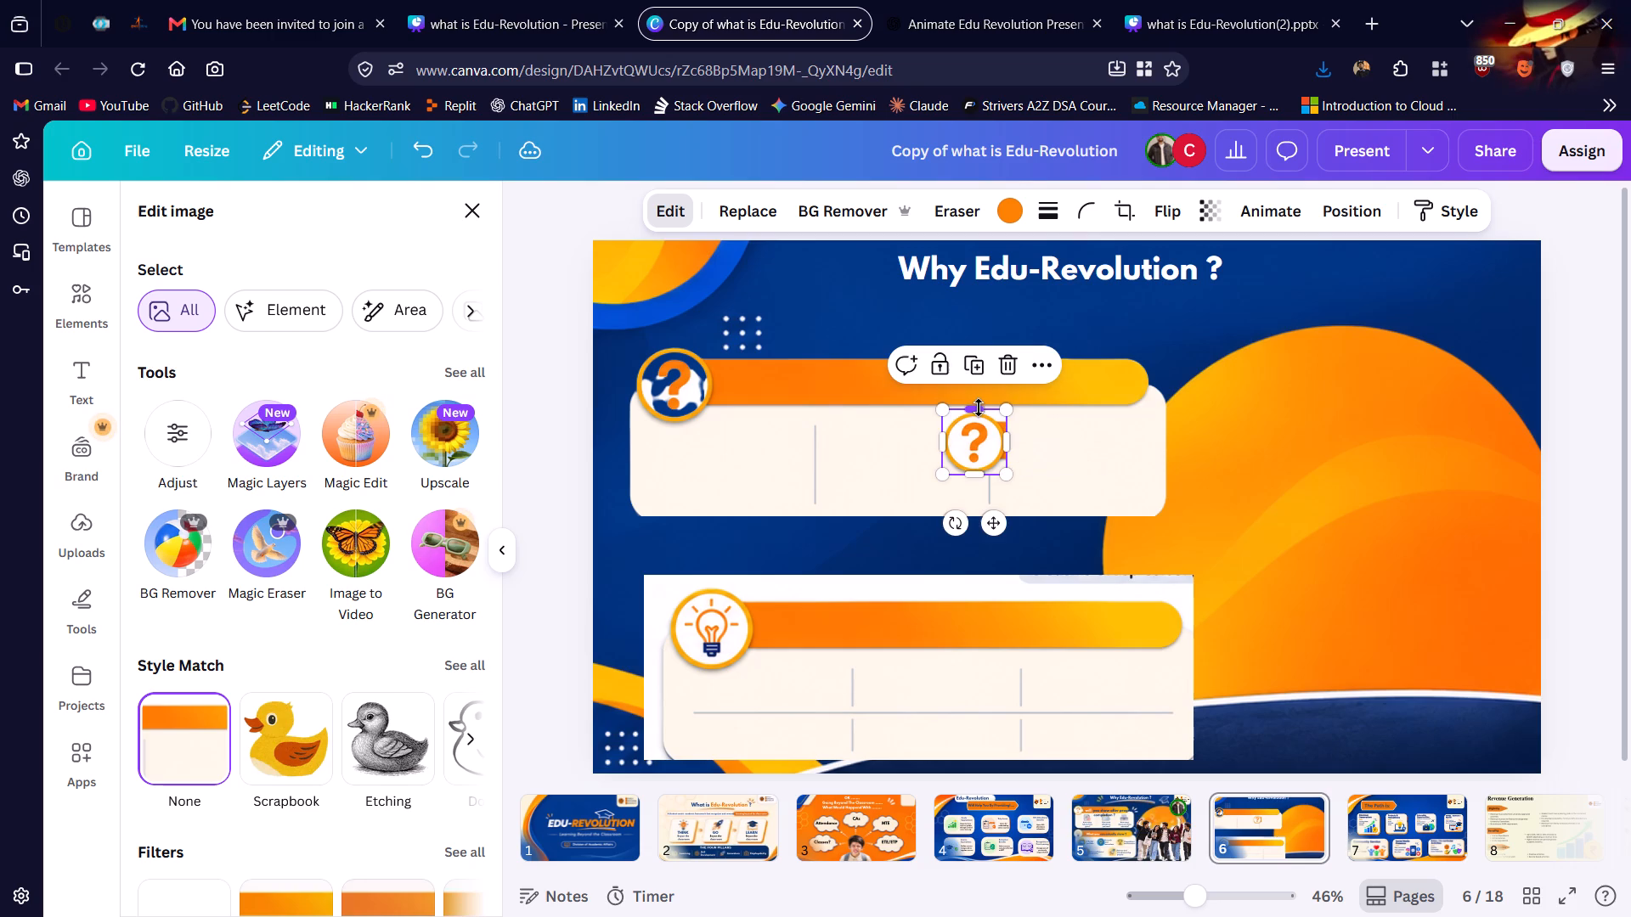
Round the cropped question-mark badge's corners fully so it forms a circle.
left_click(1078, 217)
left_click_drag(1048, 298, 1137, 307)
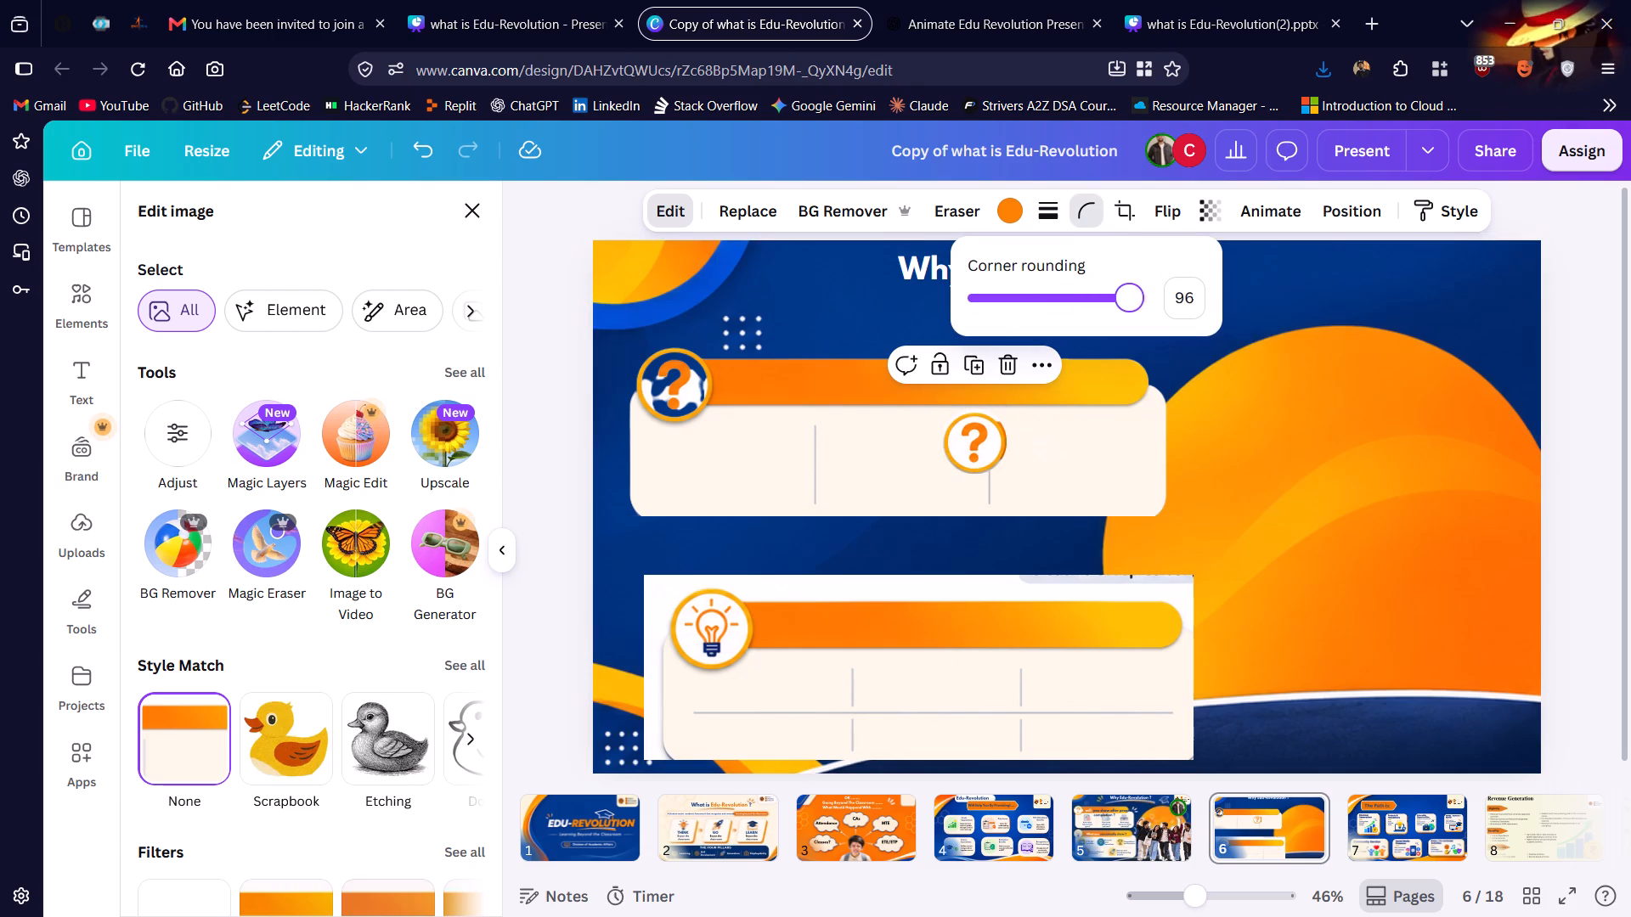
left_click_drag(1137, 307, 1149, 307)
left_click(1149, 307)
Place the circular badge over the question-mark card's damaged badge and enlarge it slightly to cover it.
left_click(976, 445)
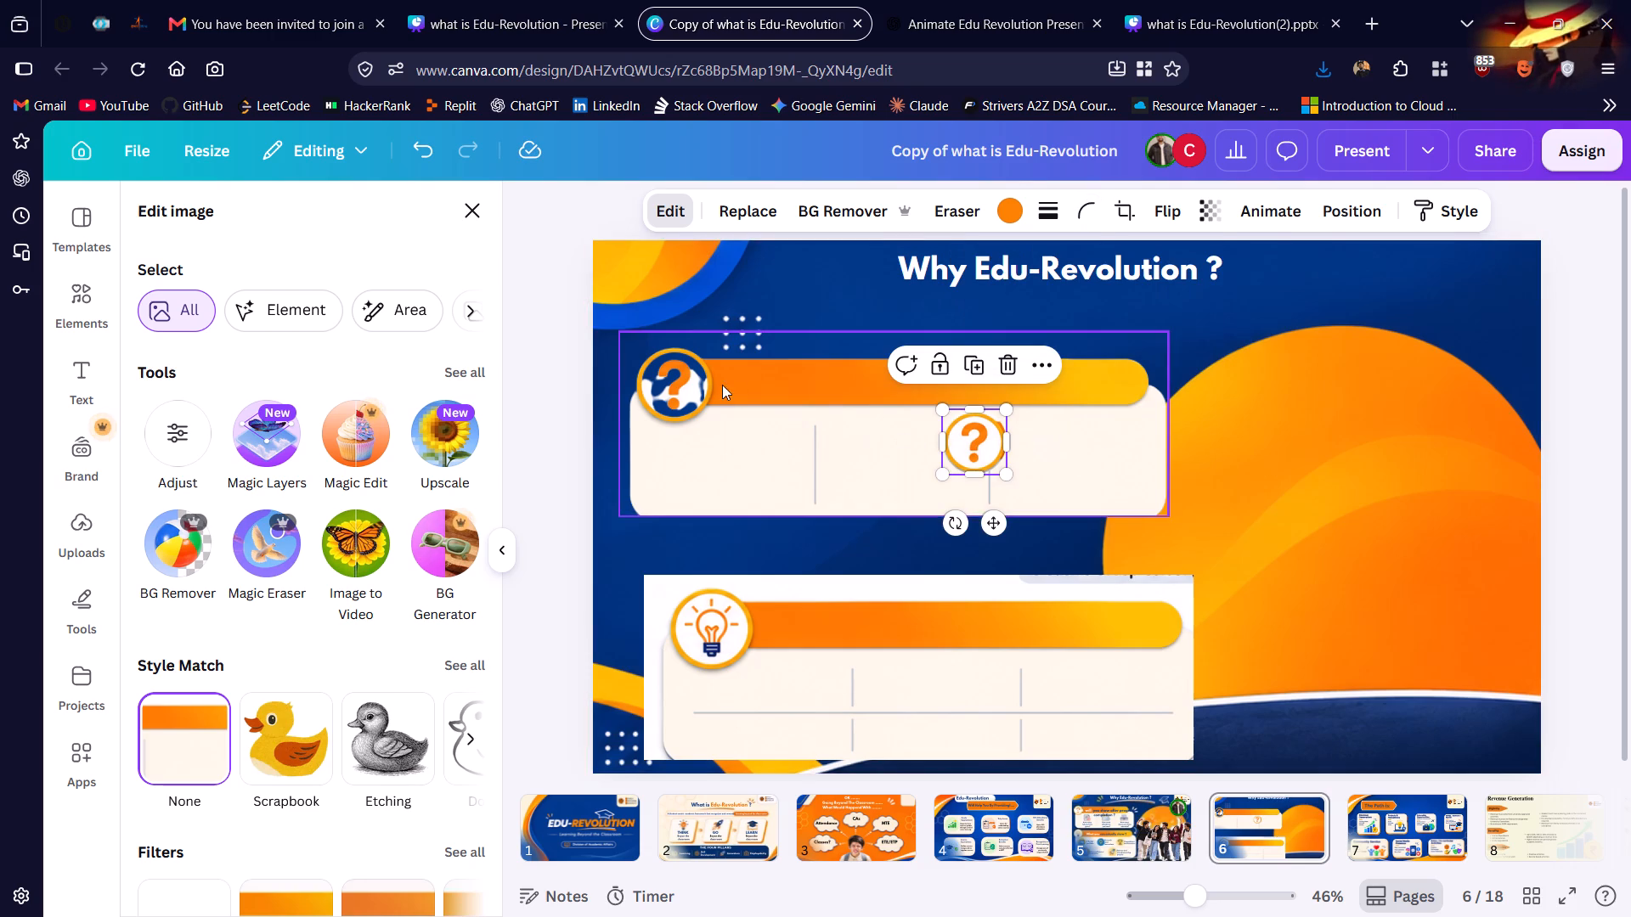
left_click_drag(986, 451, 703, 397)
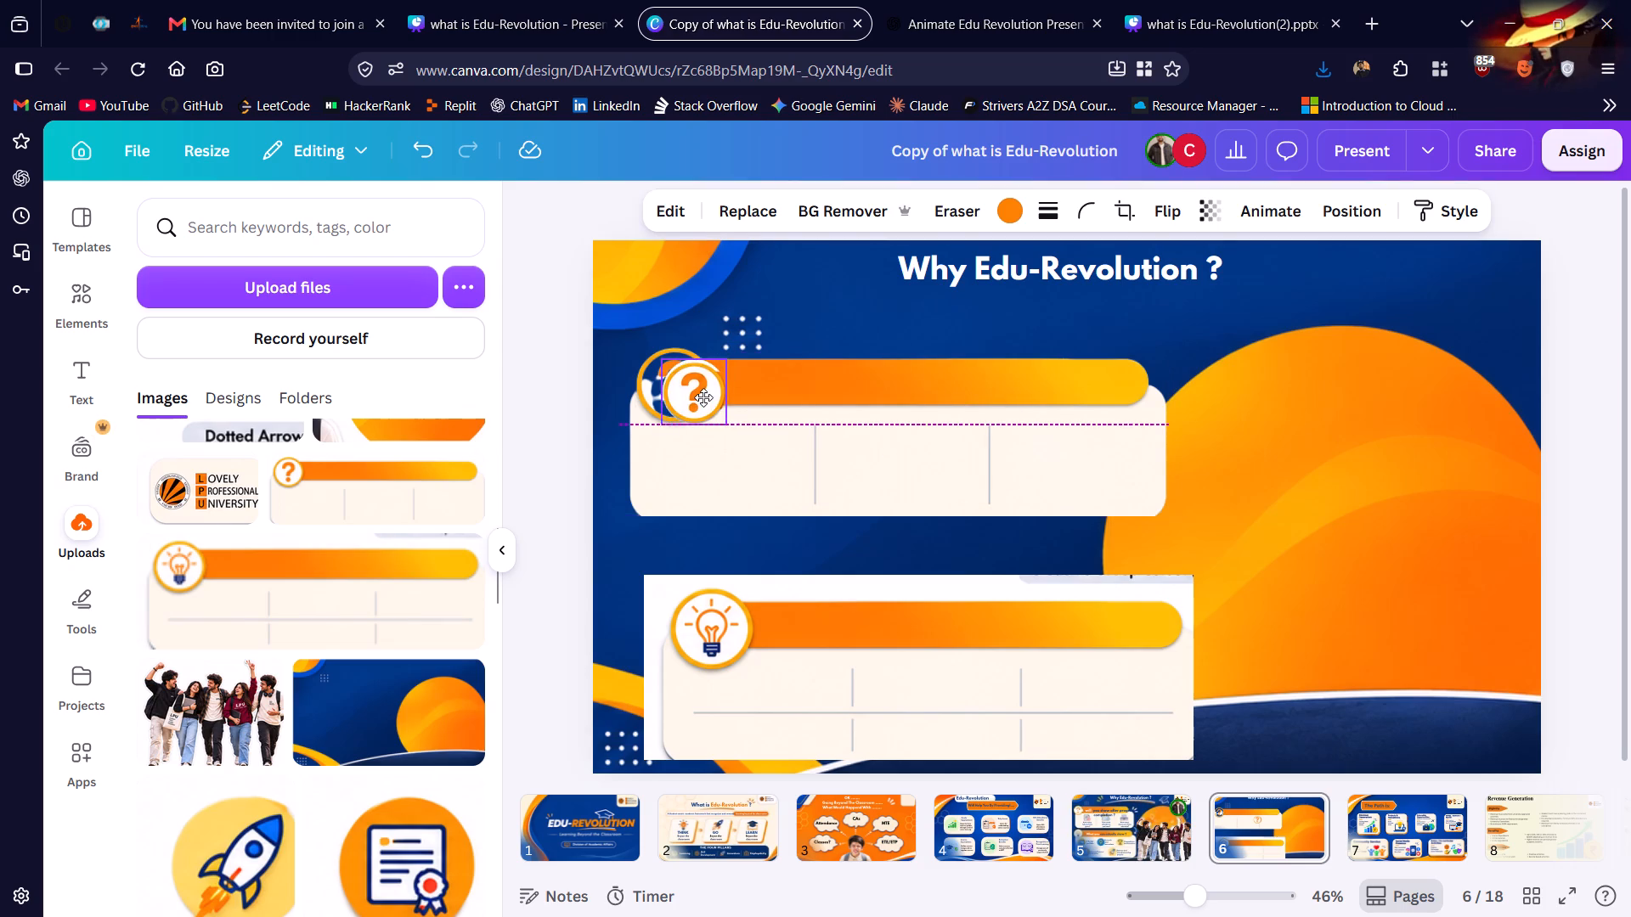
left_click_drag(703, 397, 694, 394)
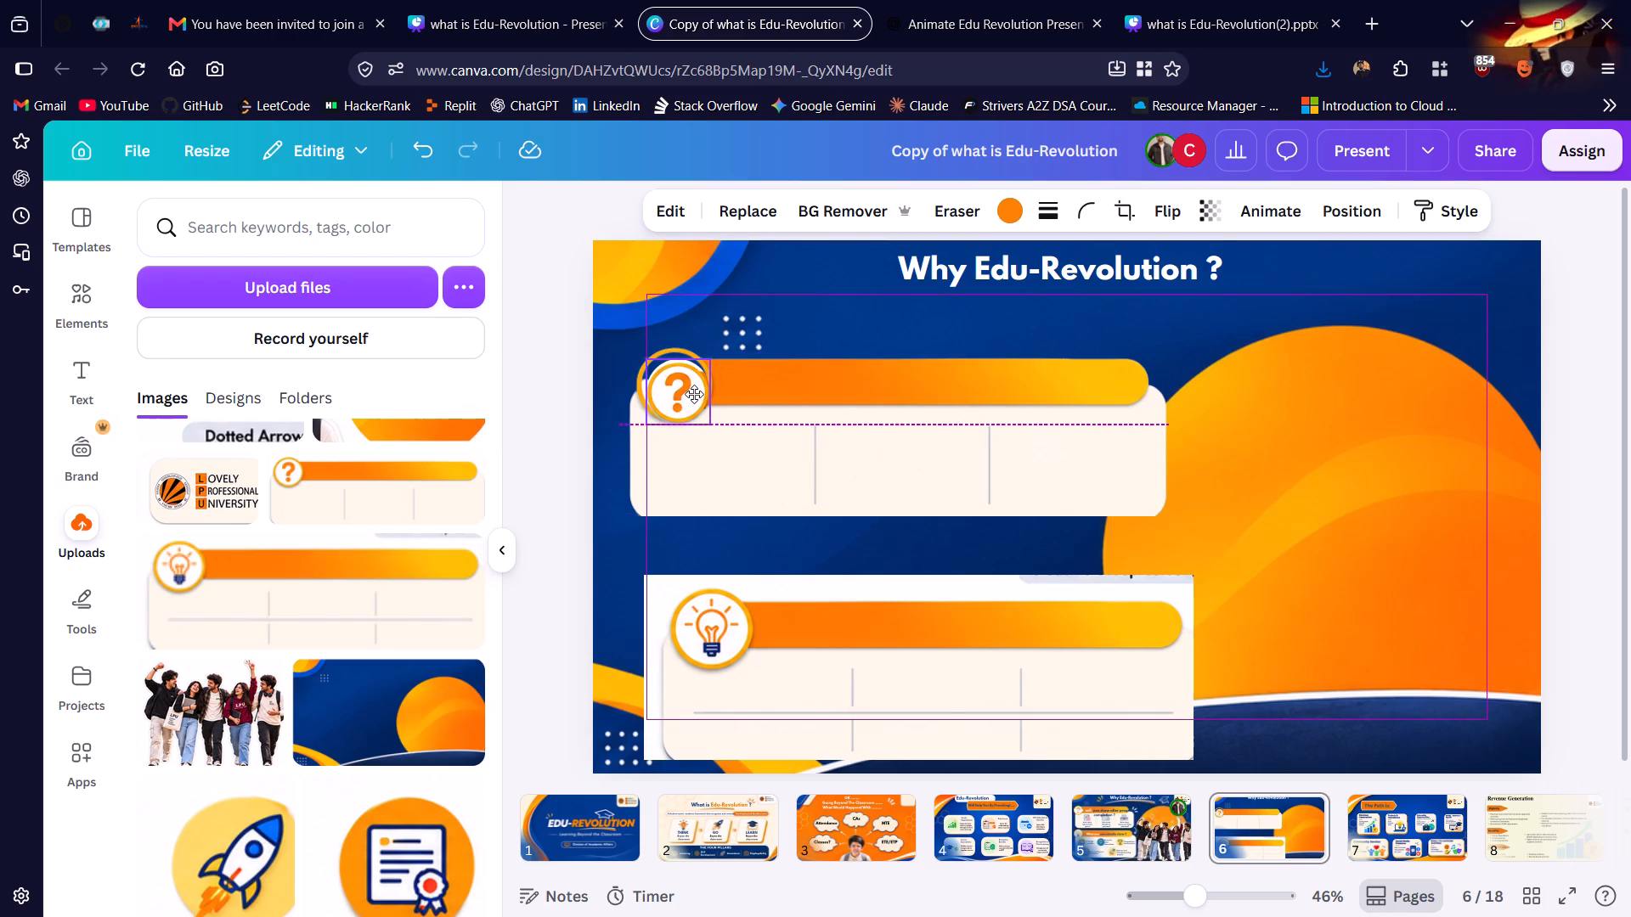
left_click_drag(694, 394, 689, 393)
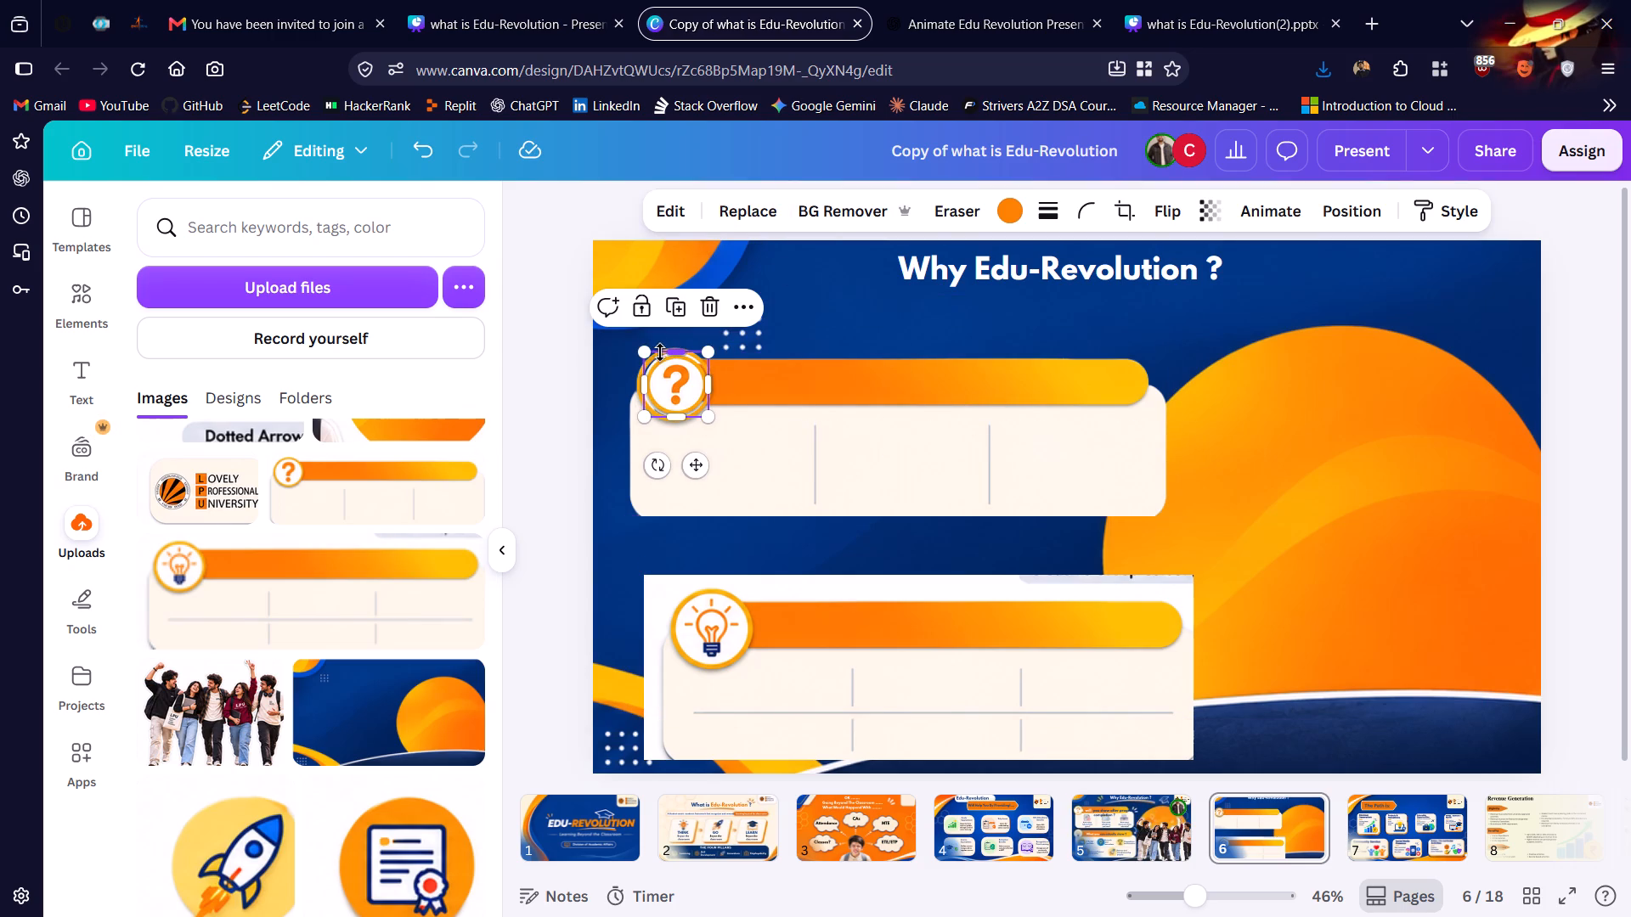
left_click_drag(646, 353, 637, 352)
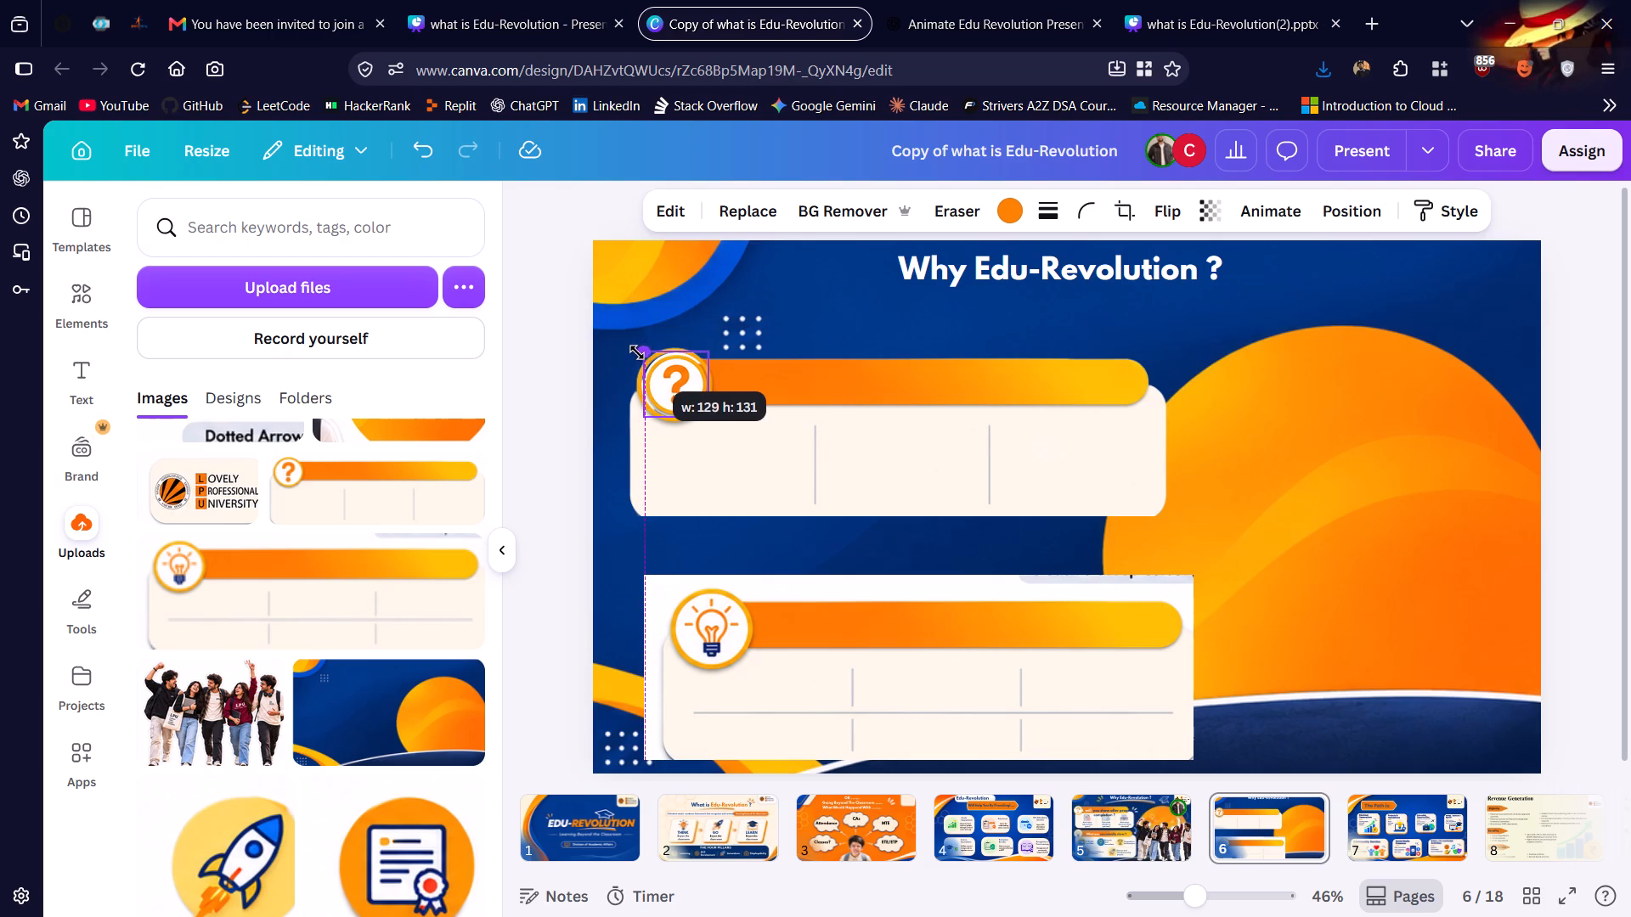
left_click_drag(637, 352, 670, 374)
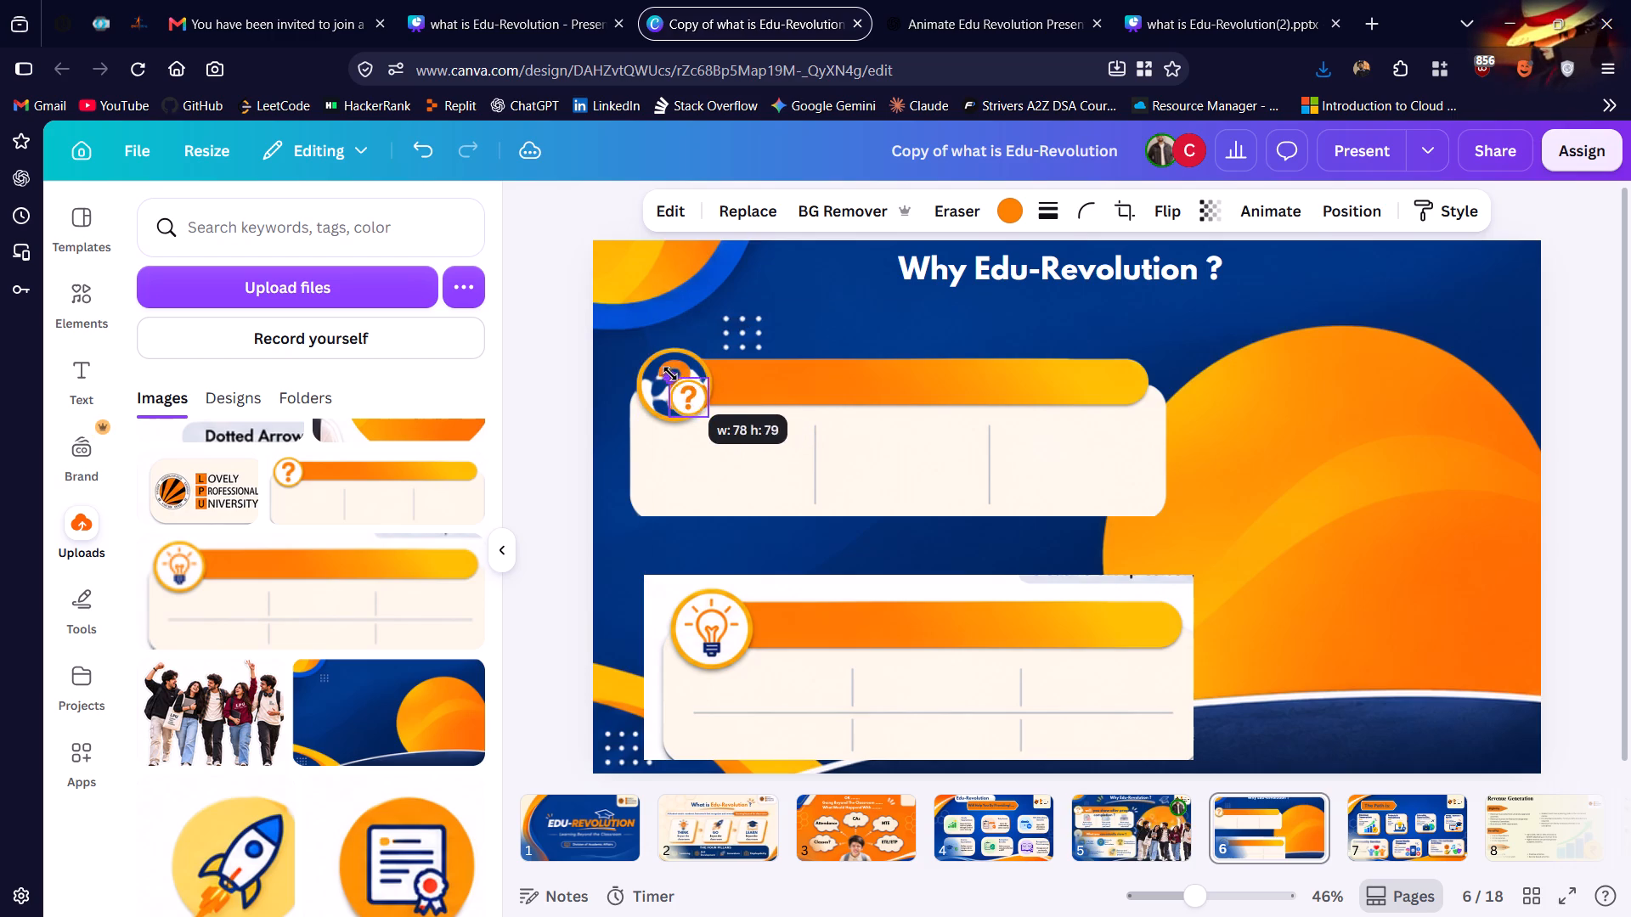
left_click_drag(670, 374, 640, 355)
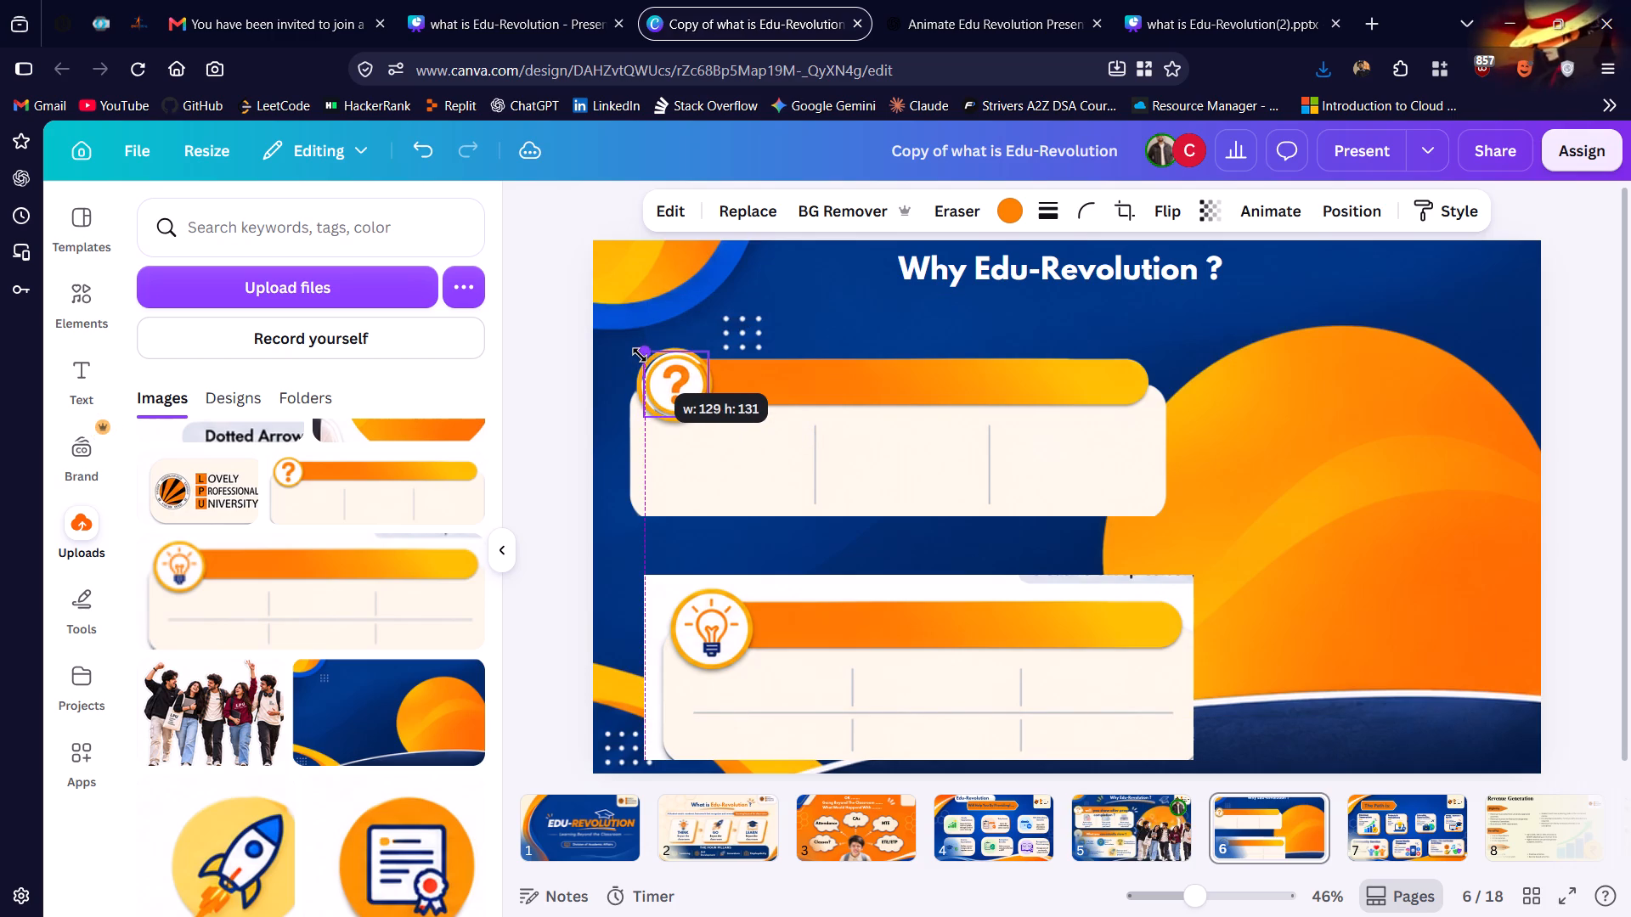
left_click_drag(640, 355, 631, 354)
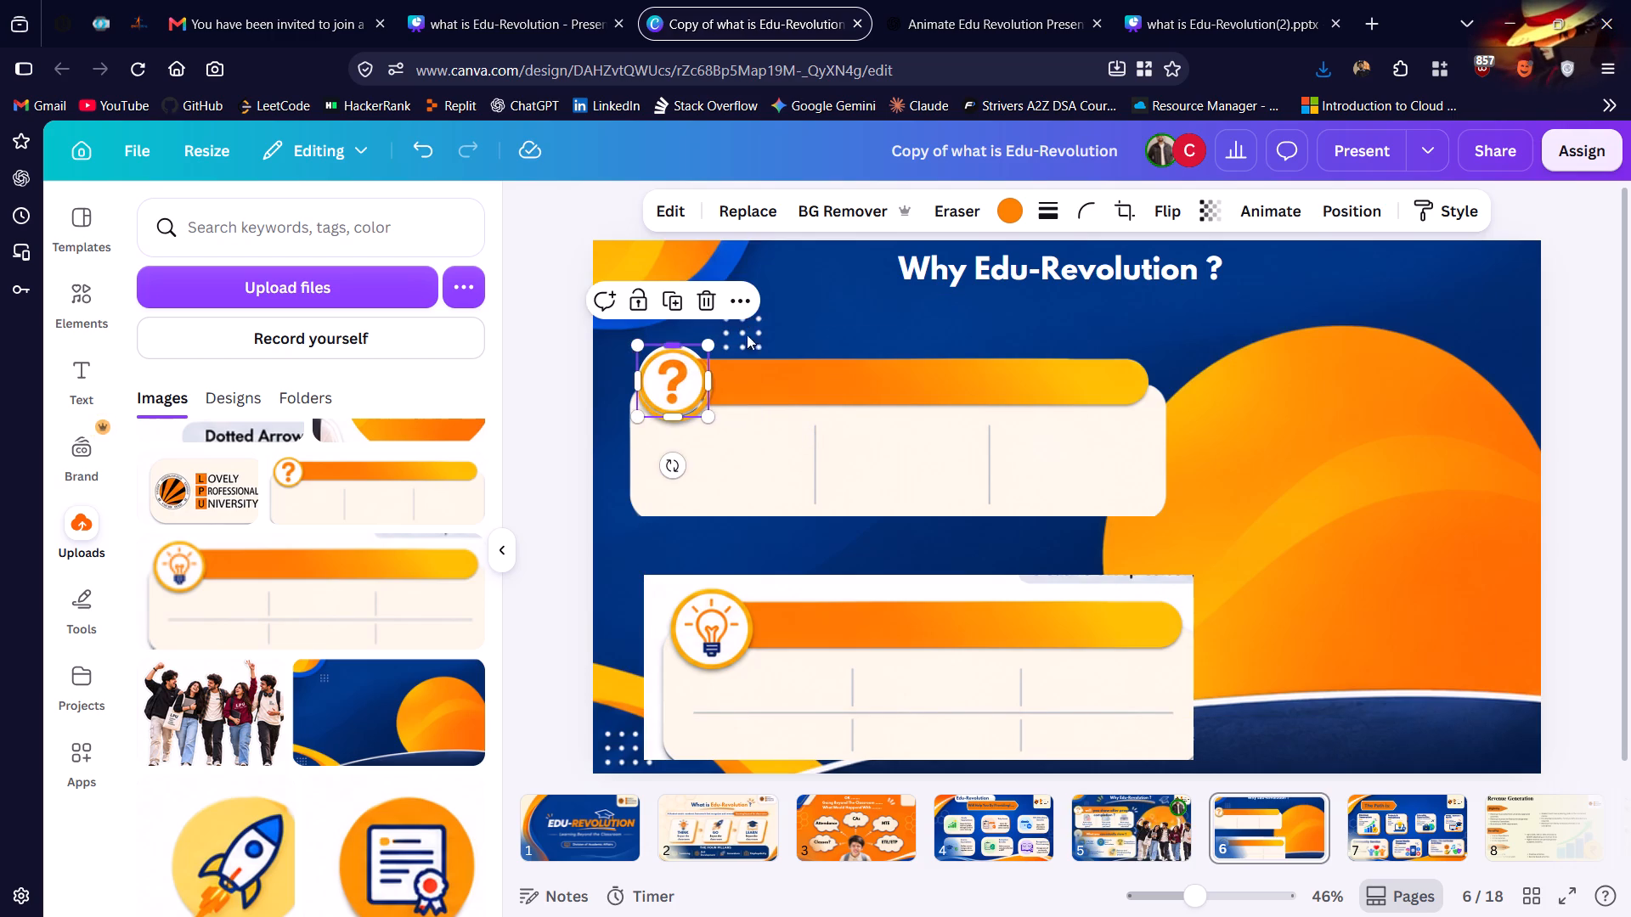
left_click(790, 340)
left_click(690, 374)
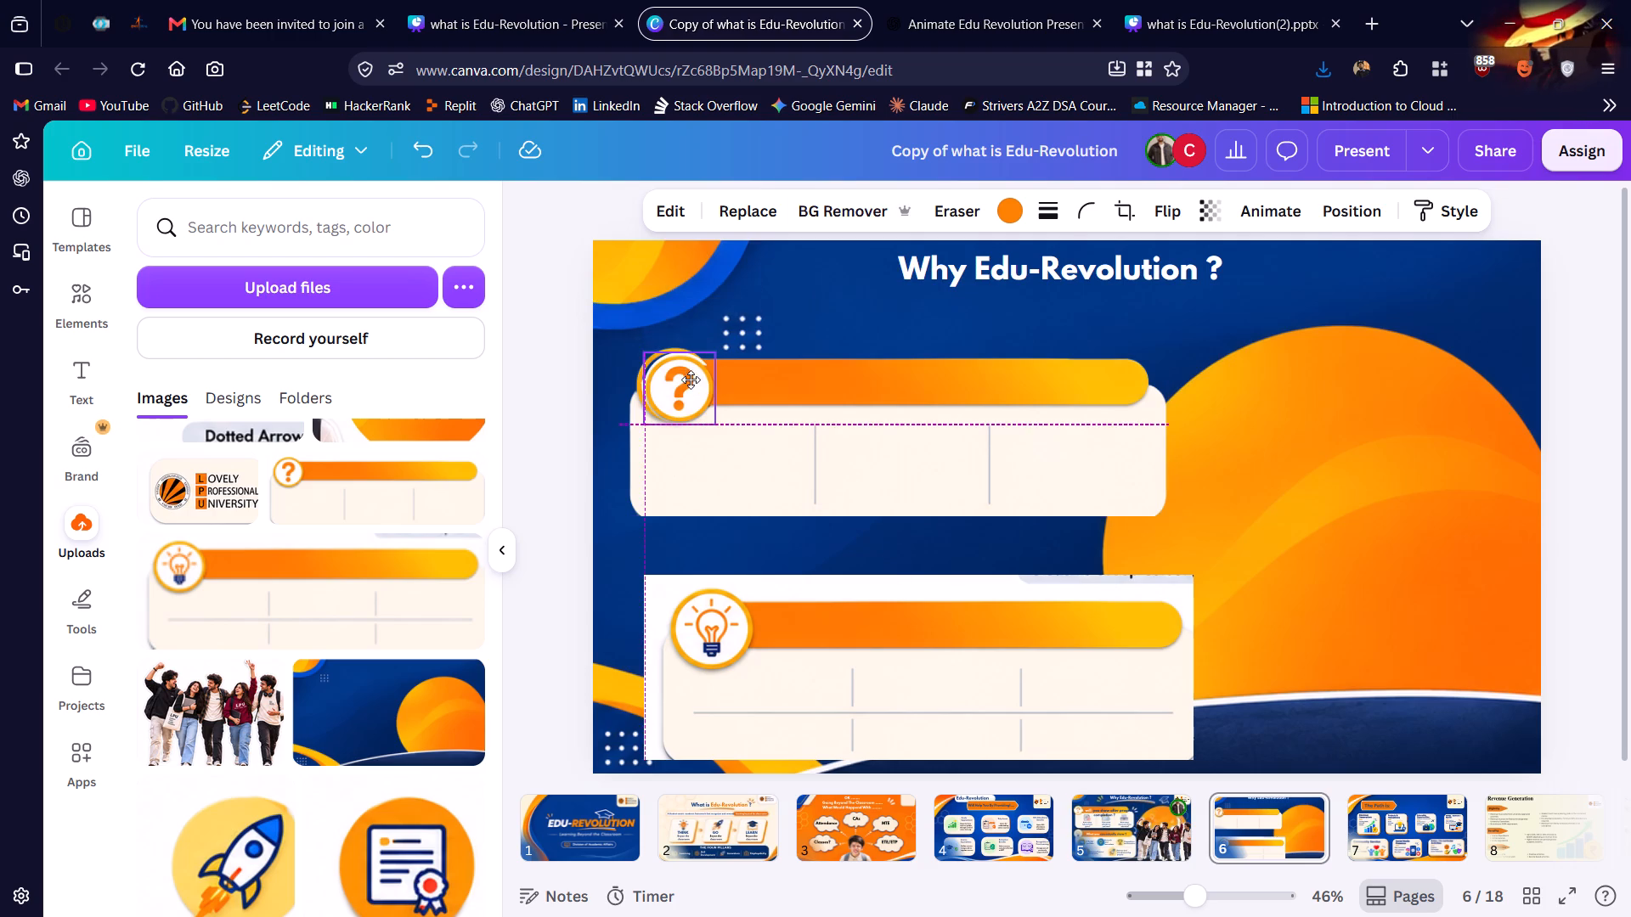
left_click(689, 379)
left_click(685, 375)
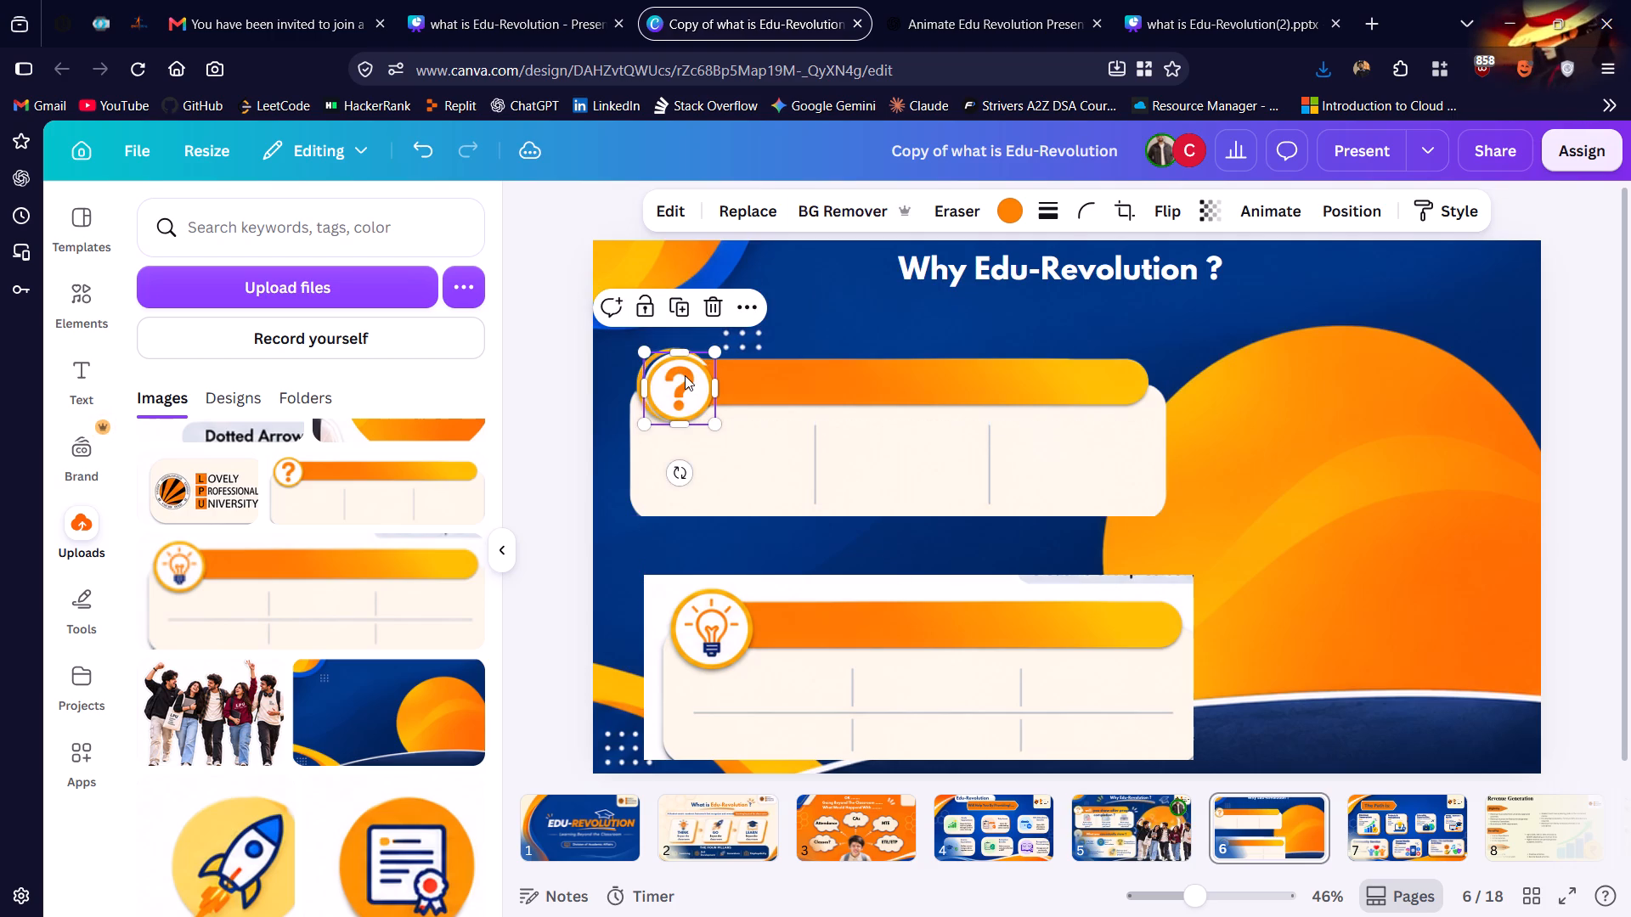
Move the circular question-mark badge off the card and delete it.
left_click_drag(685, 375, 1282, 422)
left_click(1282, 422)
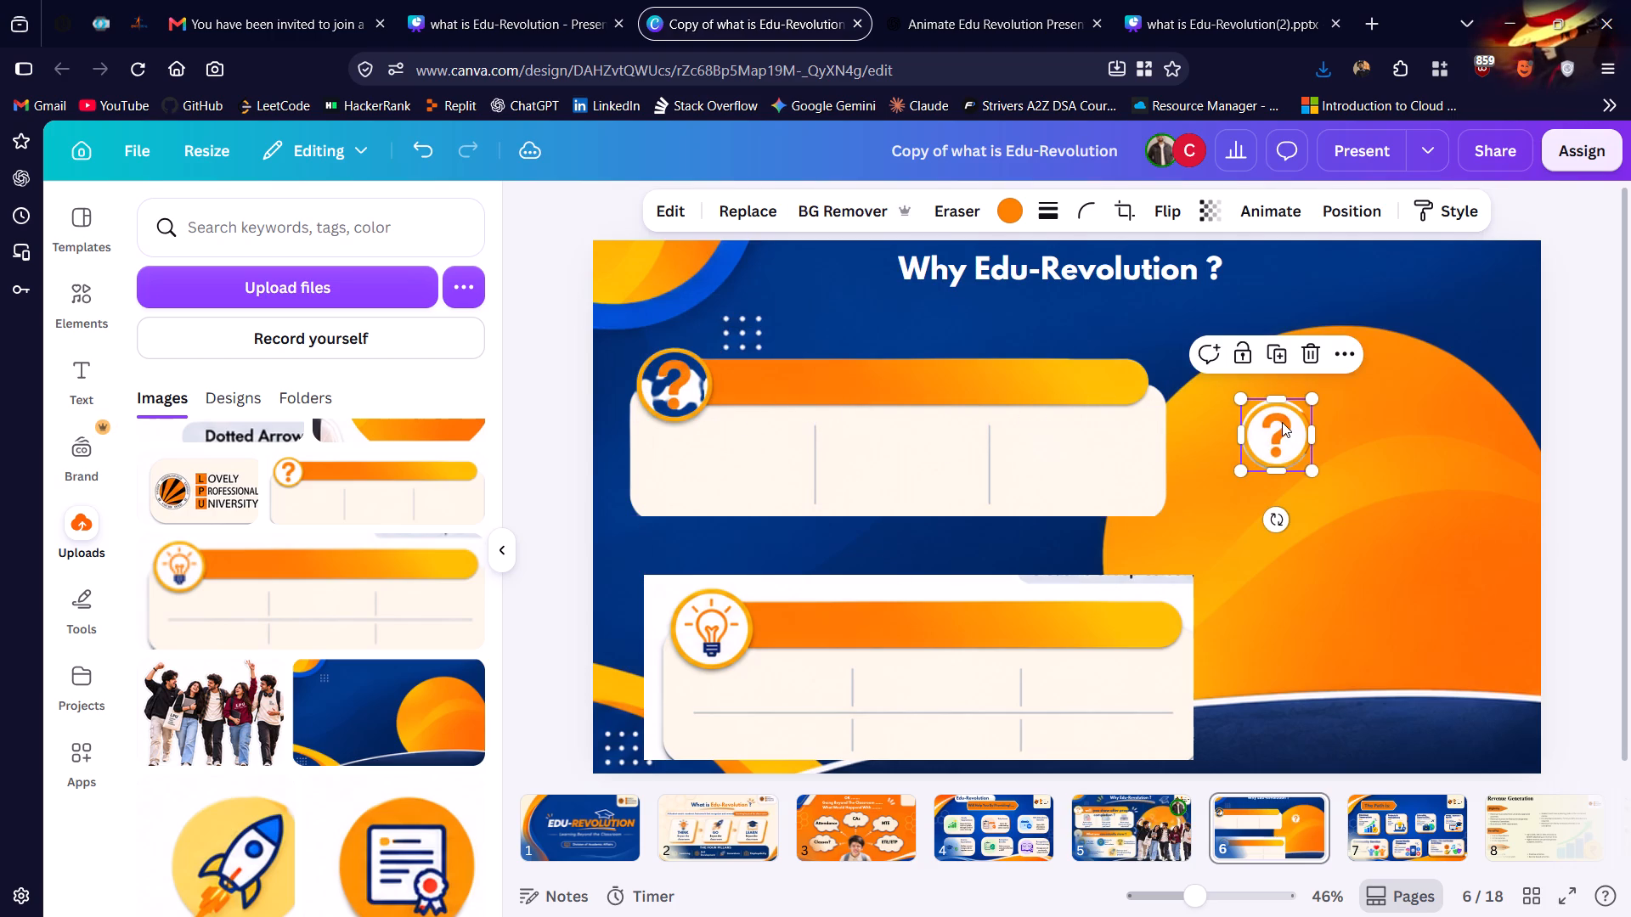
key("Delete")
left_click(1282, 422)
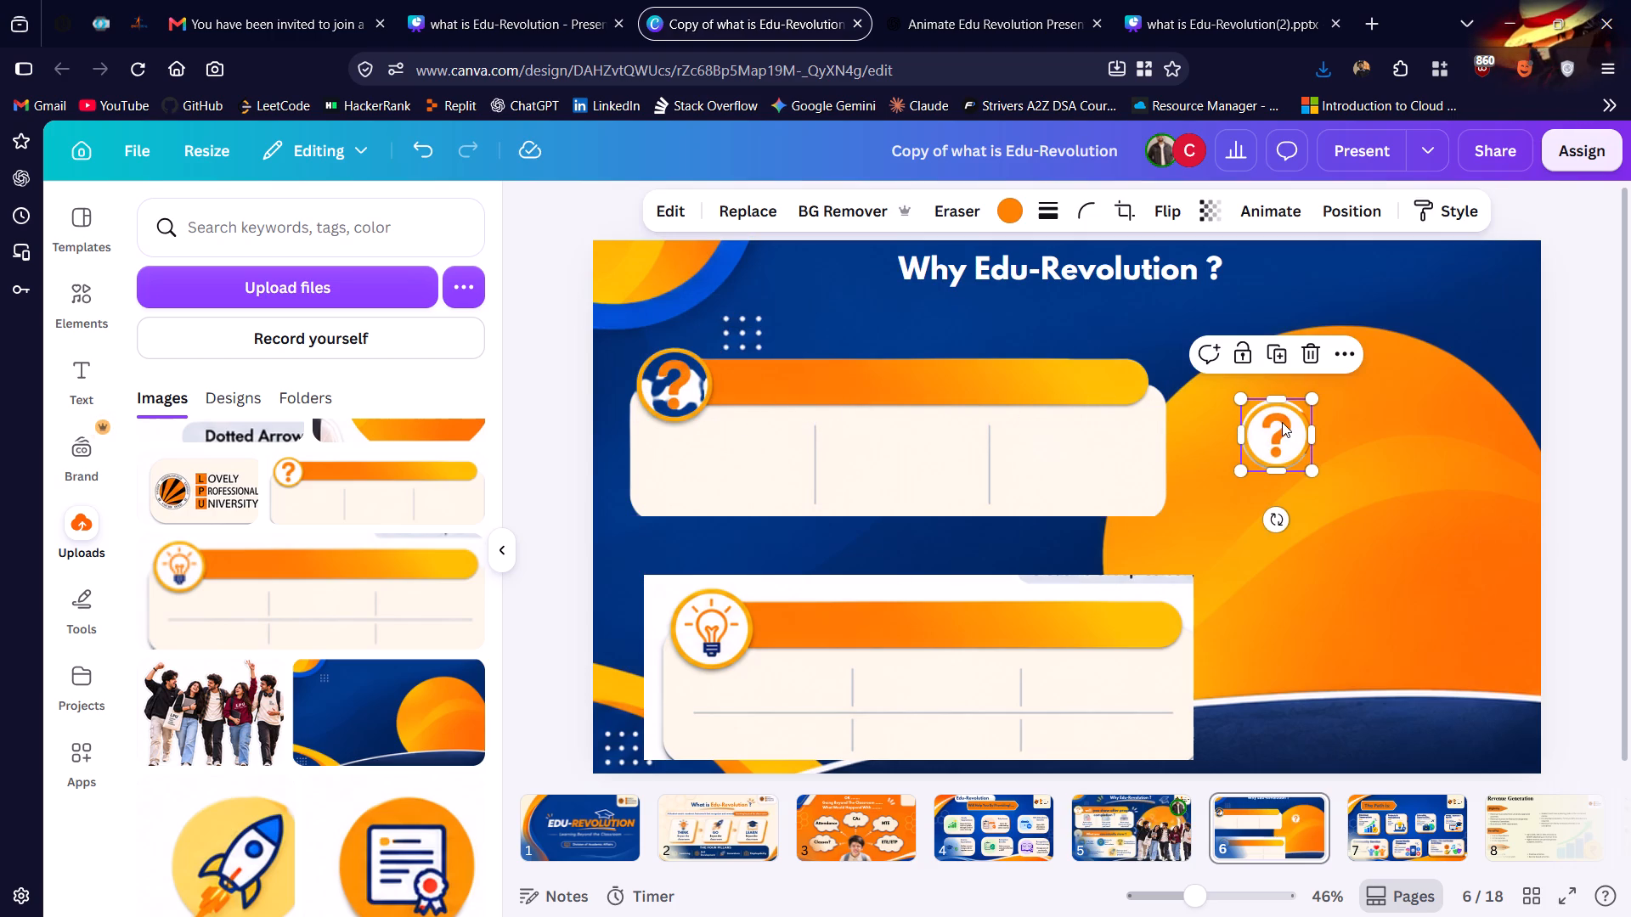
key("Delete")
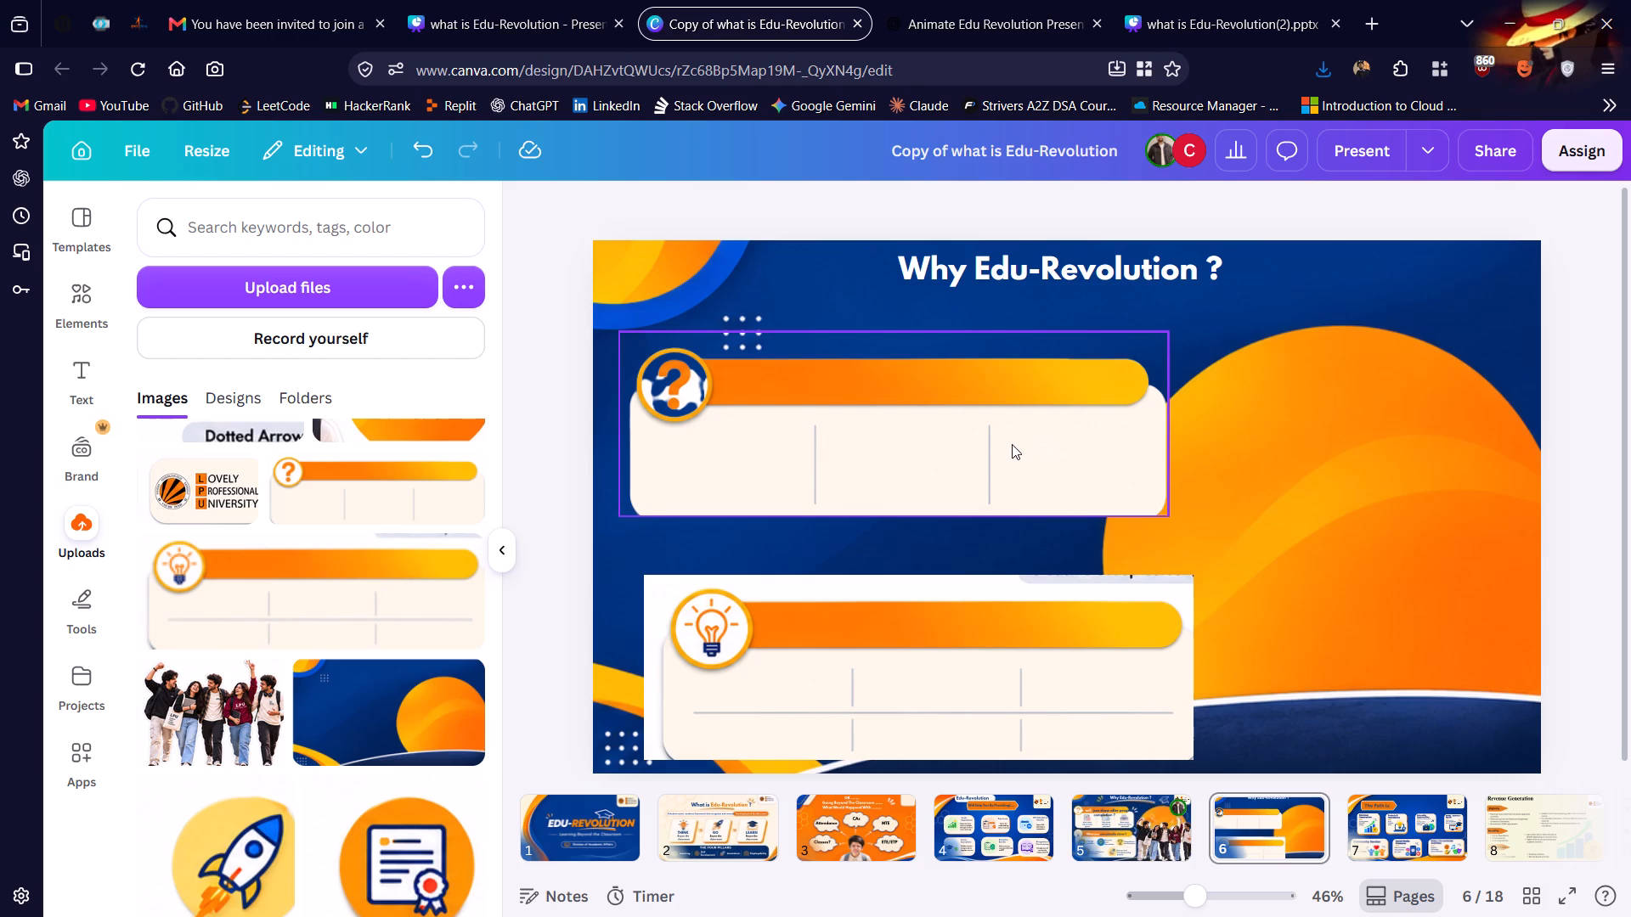
Remove the white background from the lightbulb card.
left_click(908, 583)
left_click(847, 207)
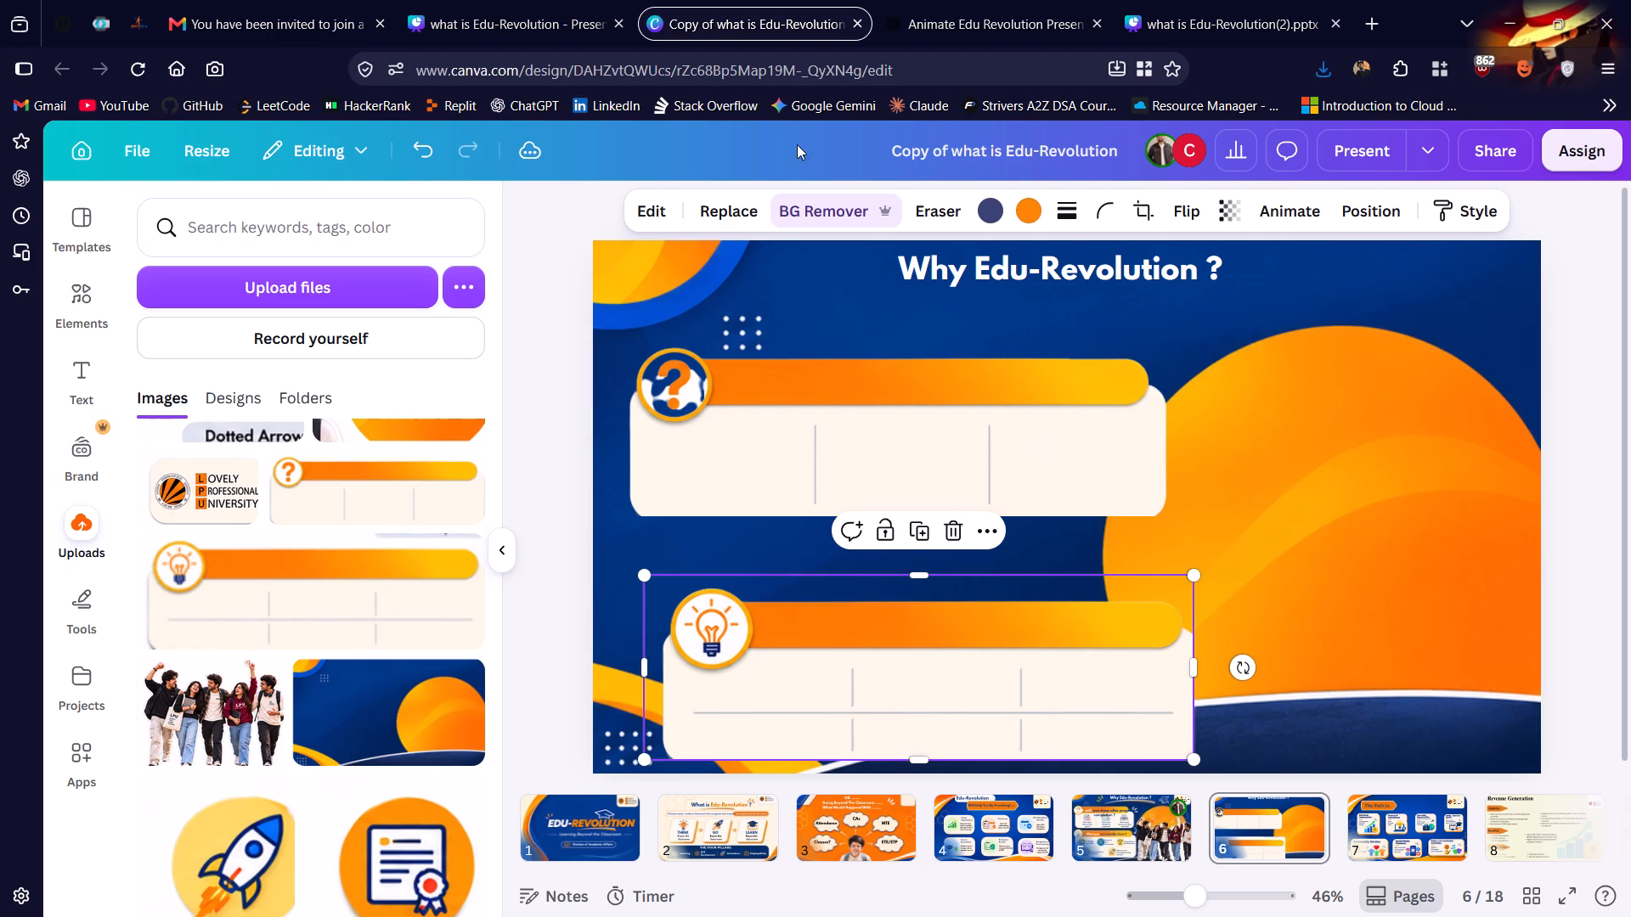
Delete the question-mark card with the damaged badge from page 6.
left_click(749, 474)
key("Delete")
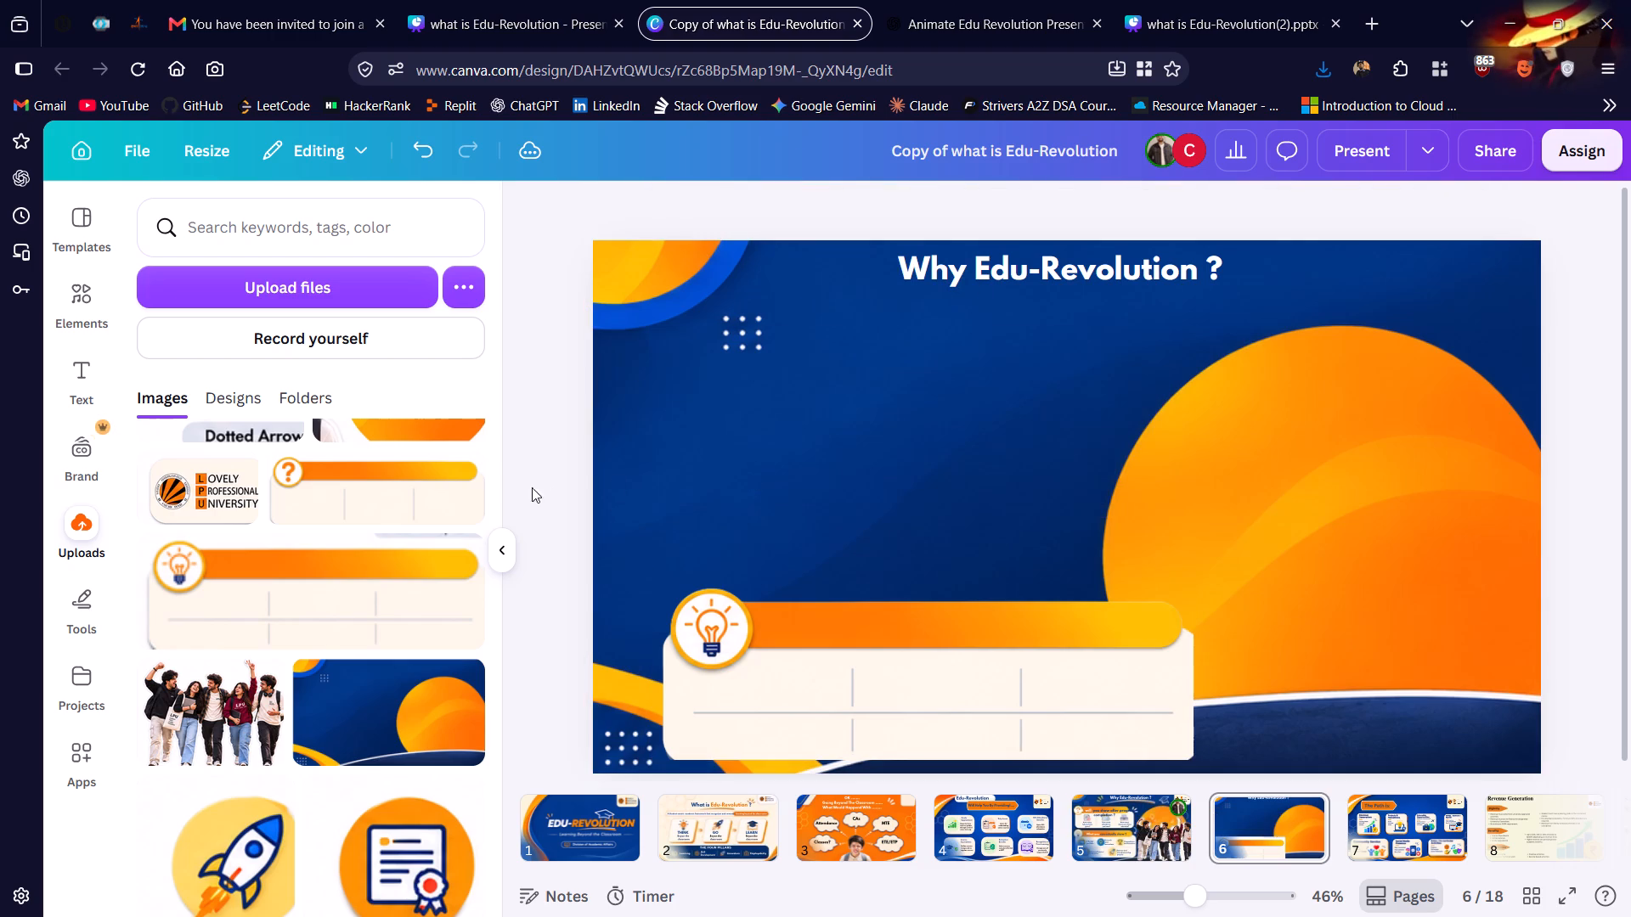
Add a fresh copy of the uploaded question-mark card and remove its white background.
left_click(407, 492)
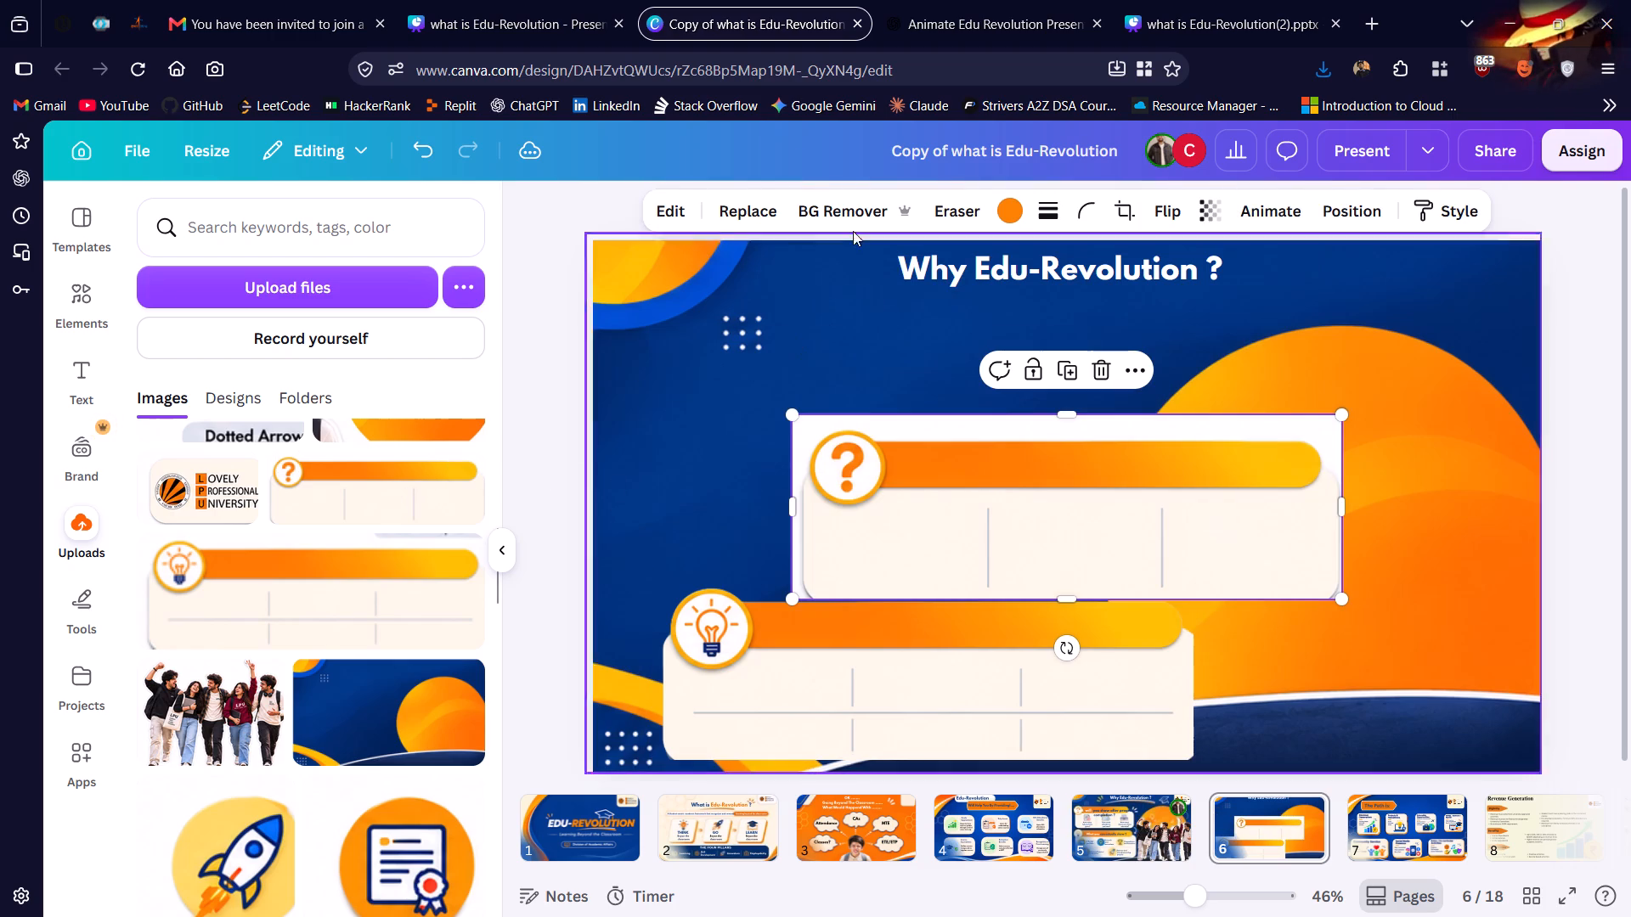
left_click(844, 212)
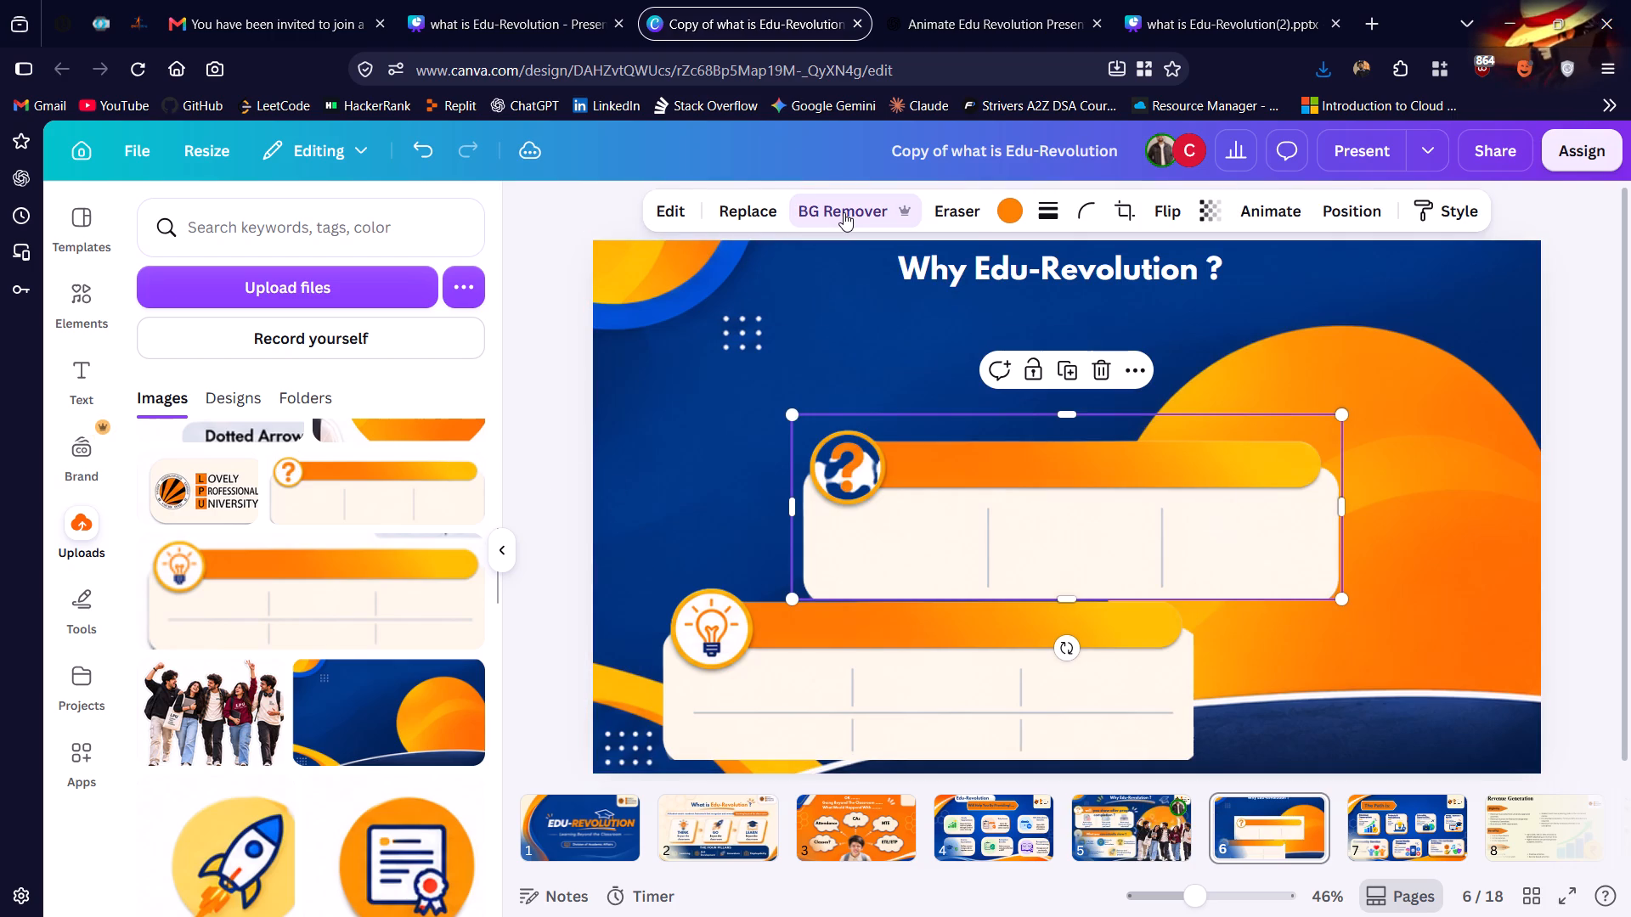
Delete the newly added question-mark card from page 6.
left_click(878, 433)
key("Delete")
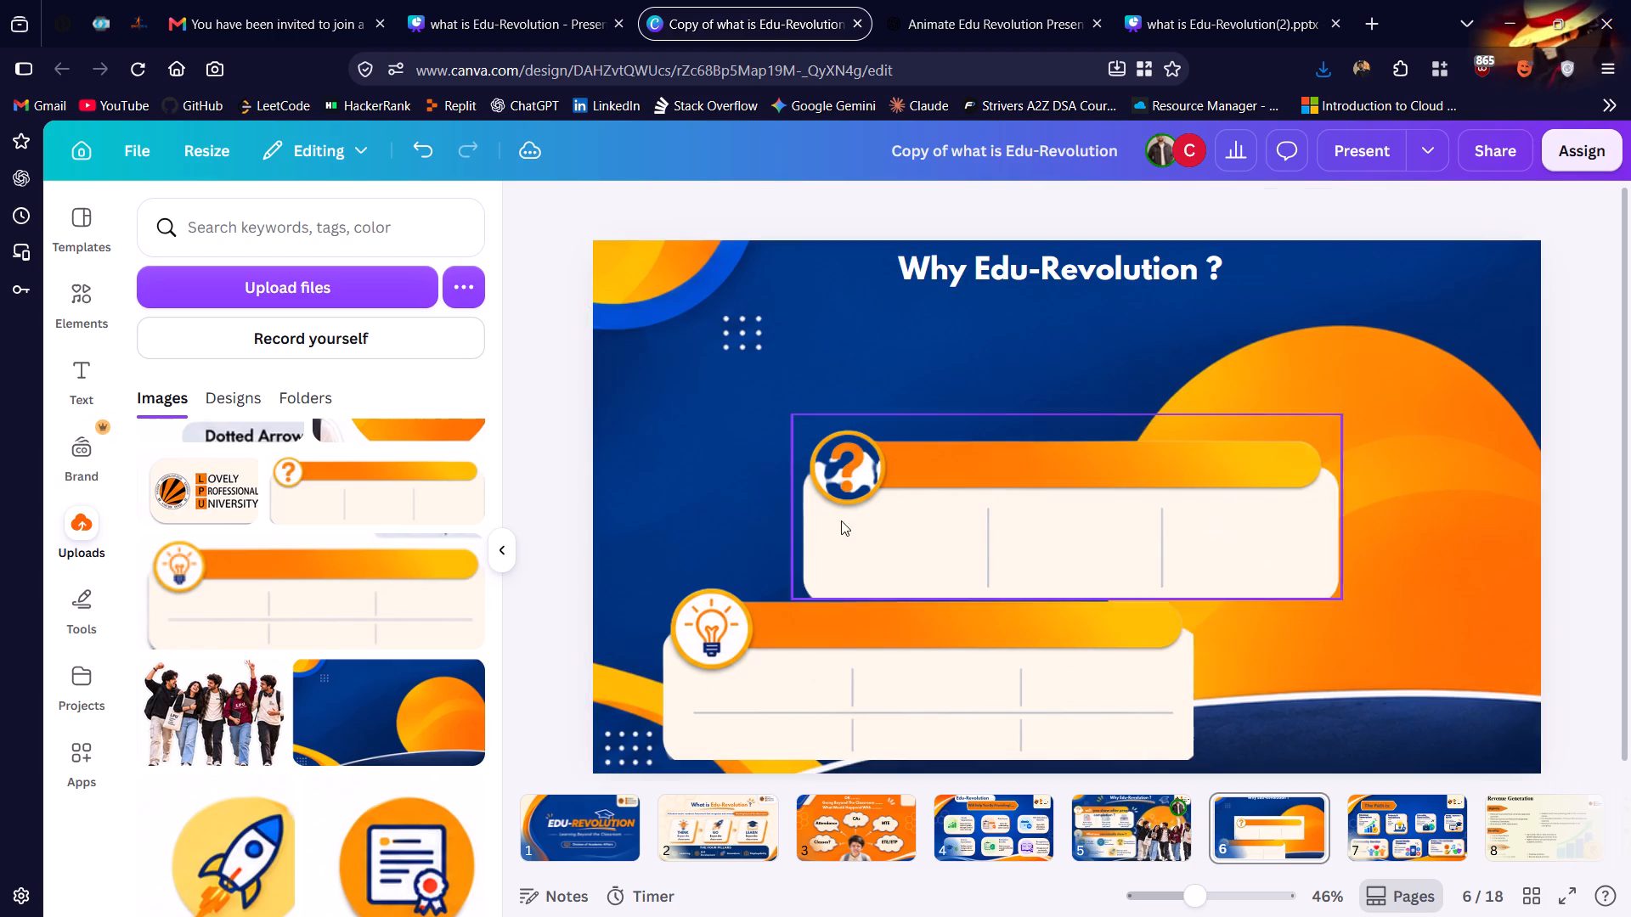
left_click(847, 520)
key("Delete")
Add the uploaded question-mark card to page 6 again and crop a thin strip off its top edge.
left_click(434, 461)
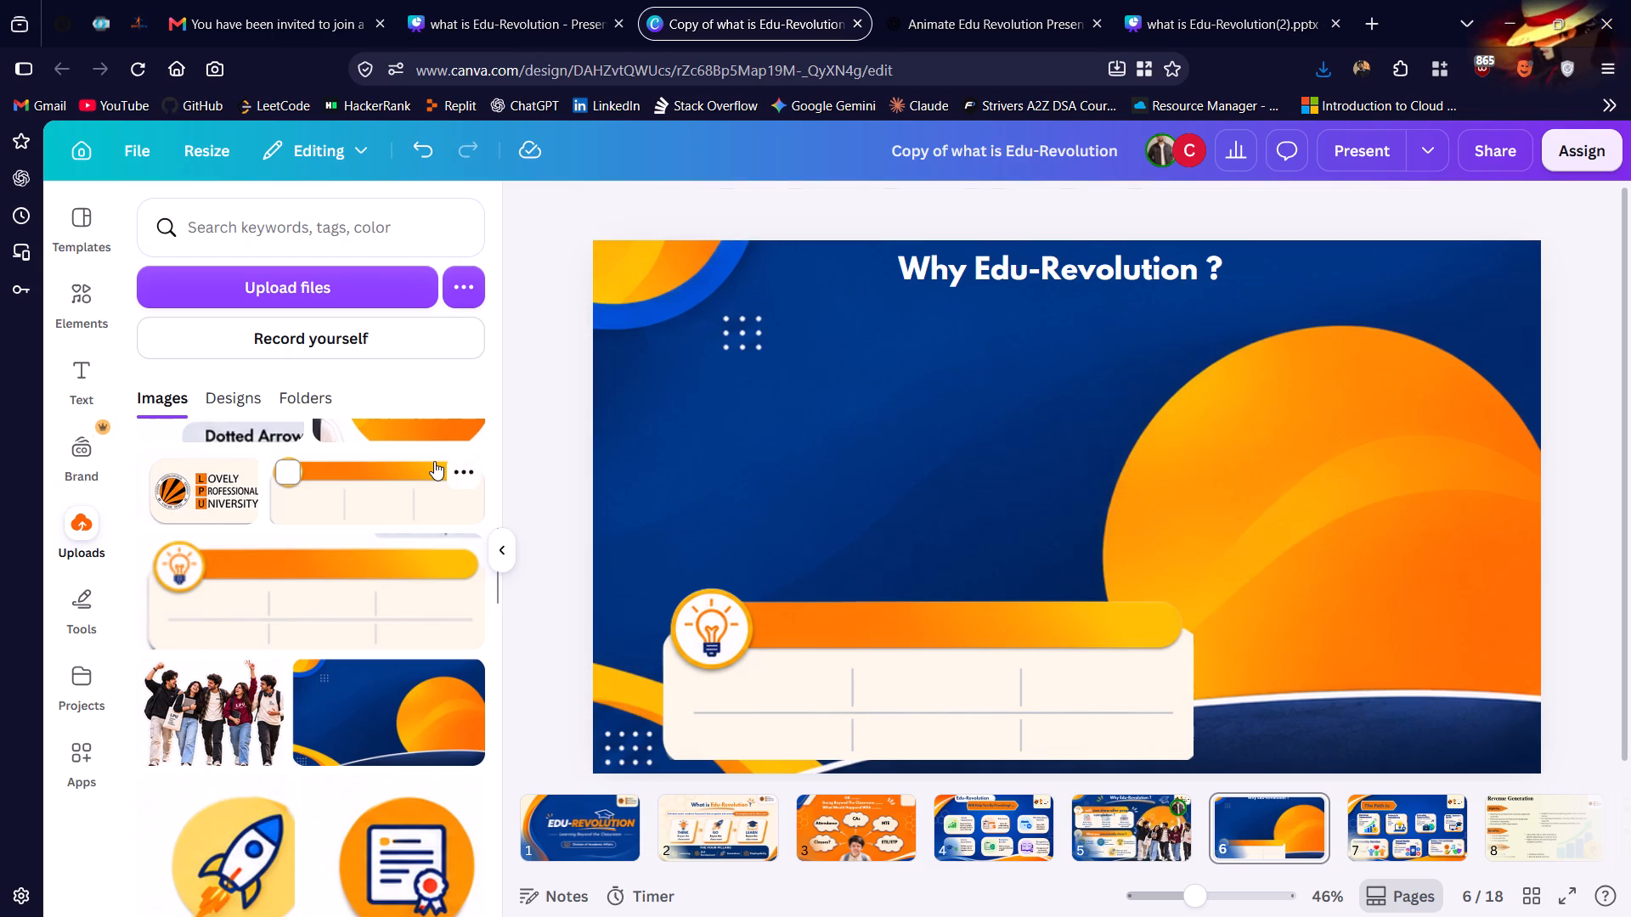
left_click(1125, 217)
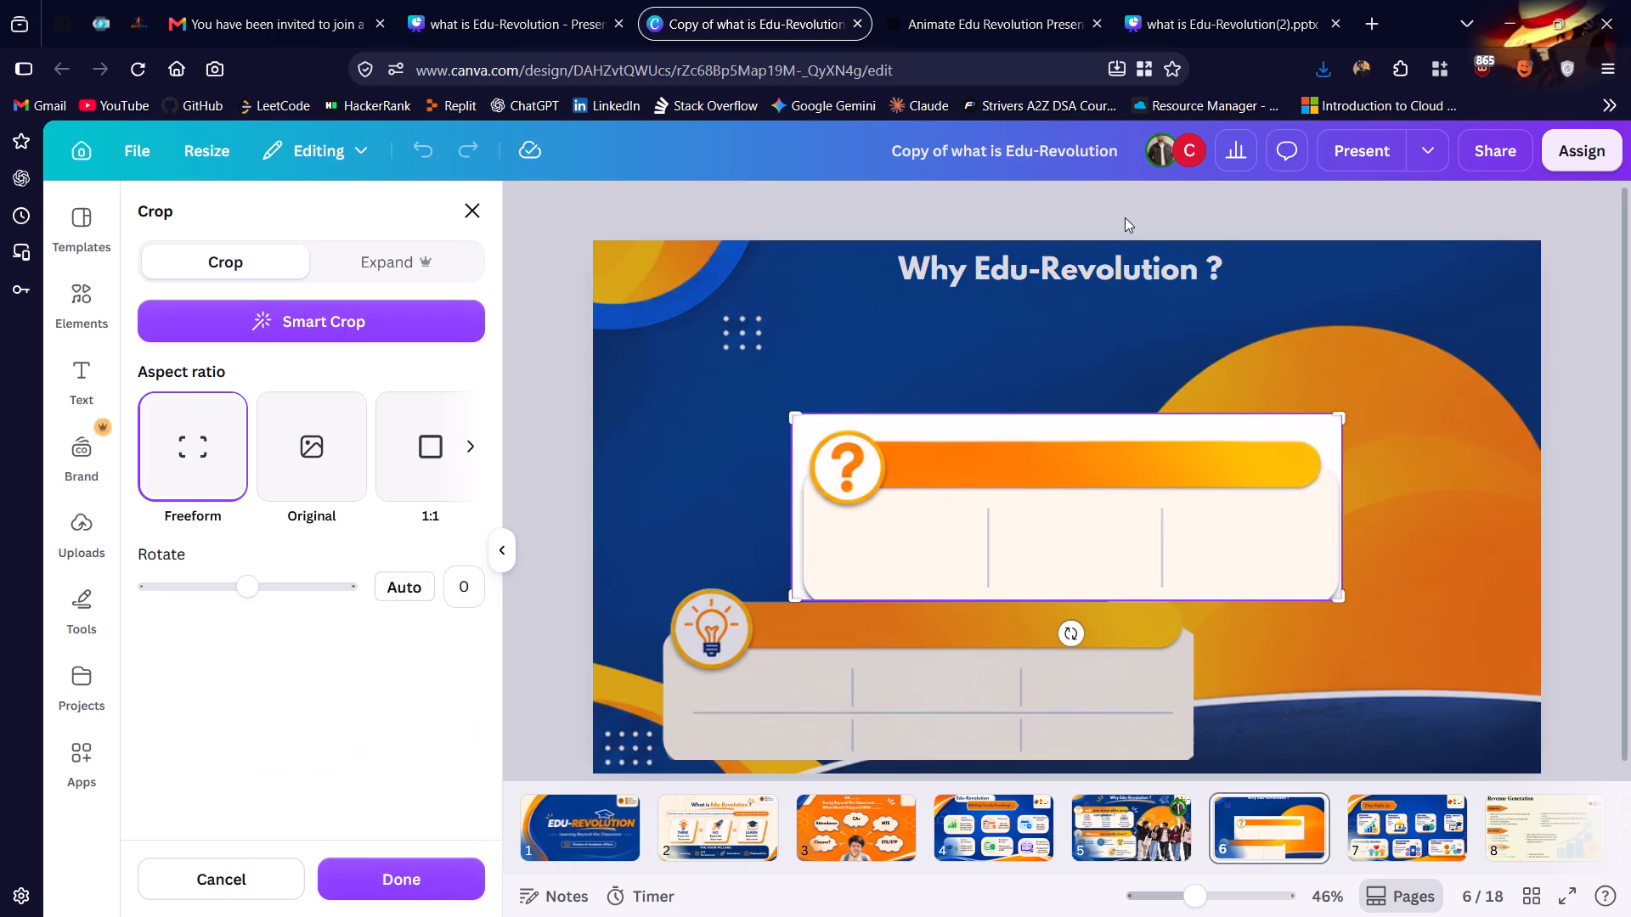
left_click(474, 215)
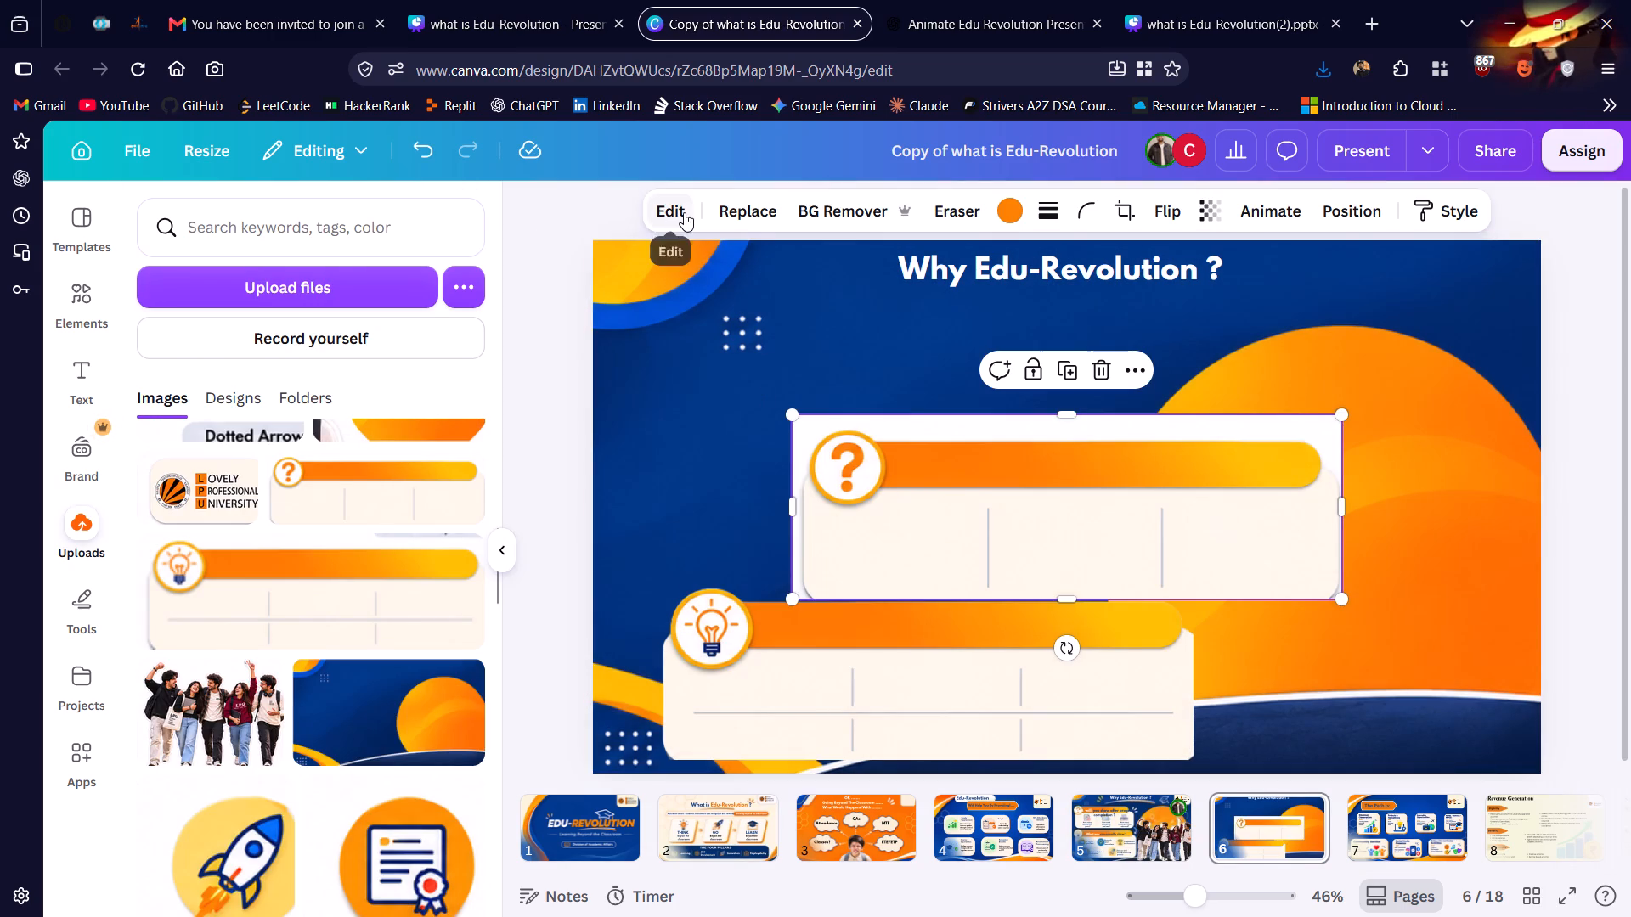
left_click(684, 212)
left_click_drag(1075, 414, 1074, 431)
left_click_drag(1074, 431, 1074, 424)
Remove the trimmed question-mark card's white background and move it to the slide's left side, above the lightbulb card.
left_click(862, 195)
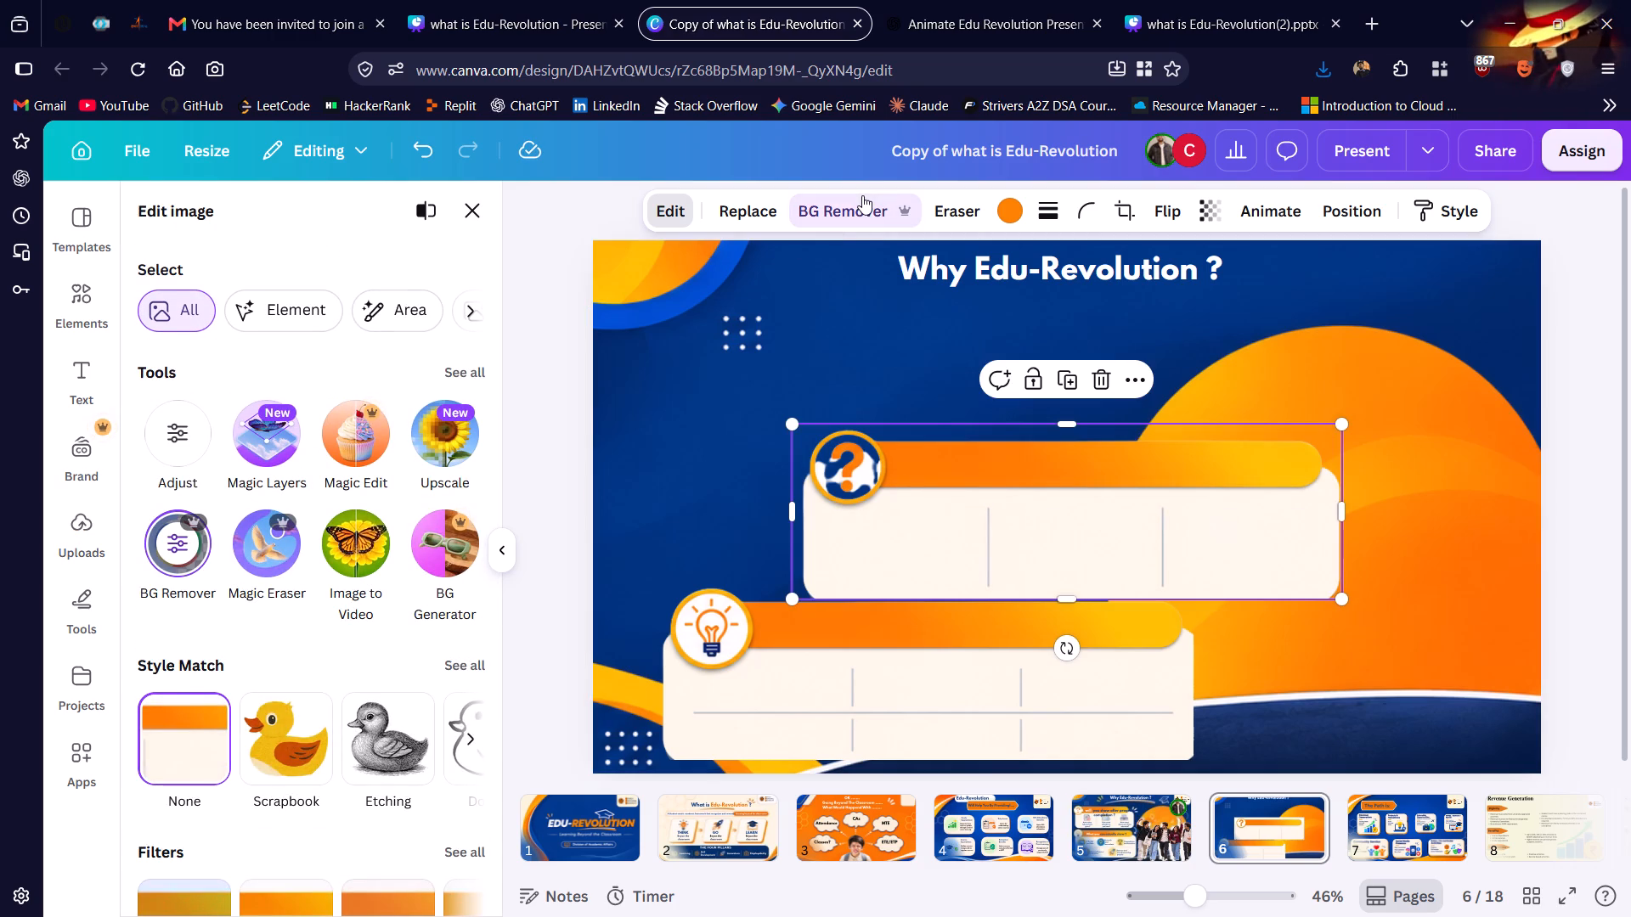
left_click_drag(979, 571, 801, 517)
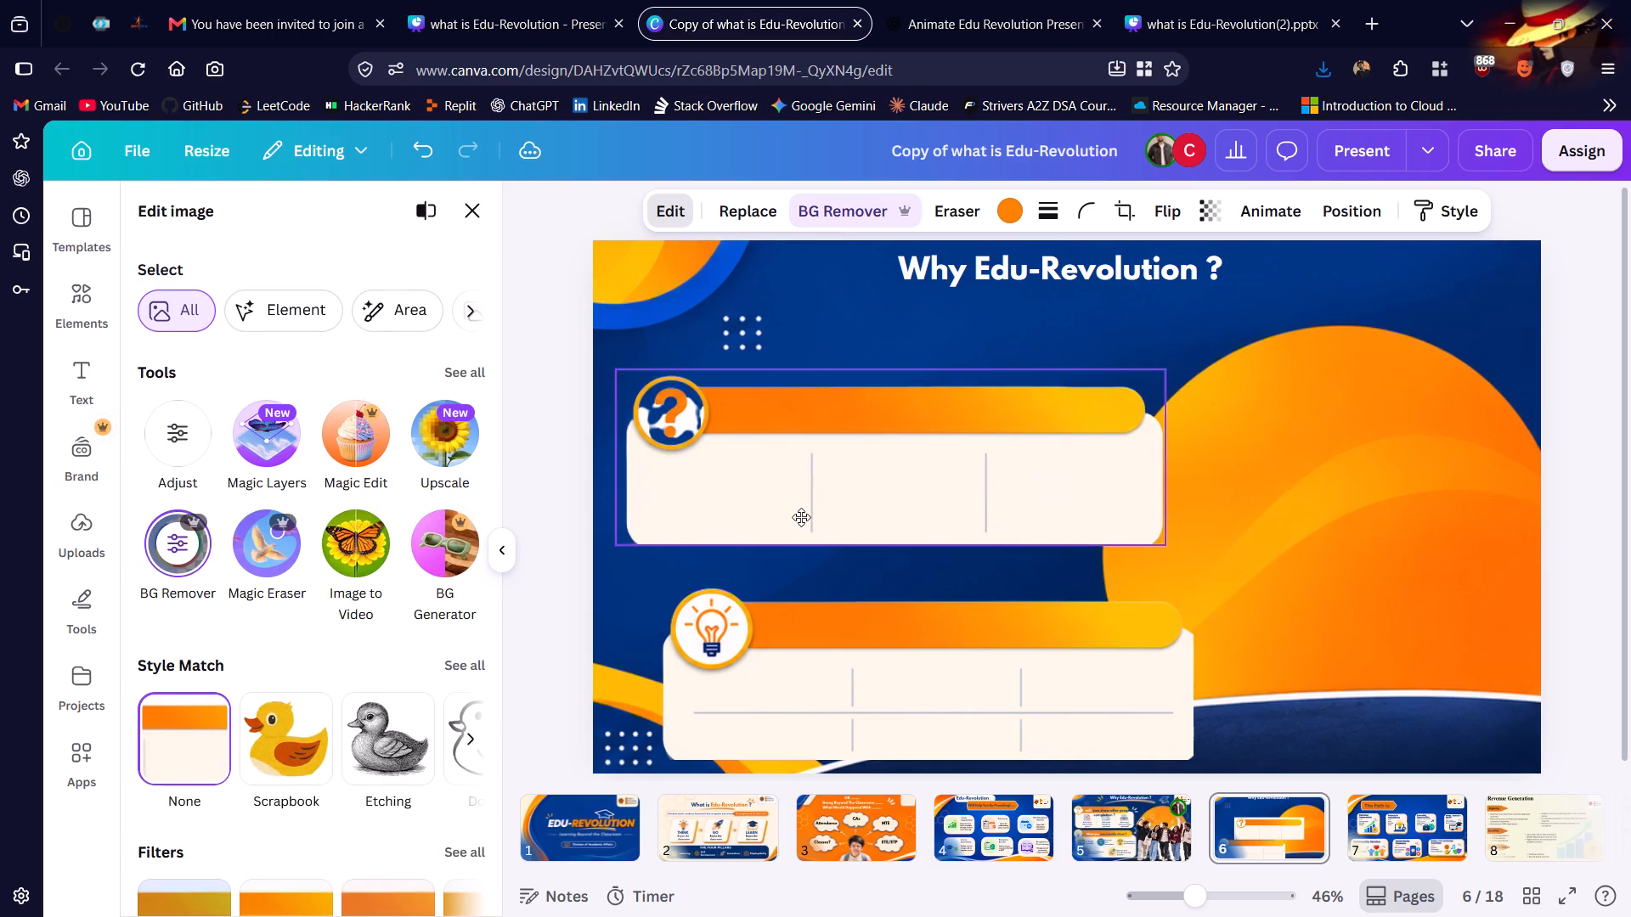
Delete the question-mark card from page 6.
left_click_drag(801, 517, 805, 516)
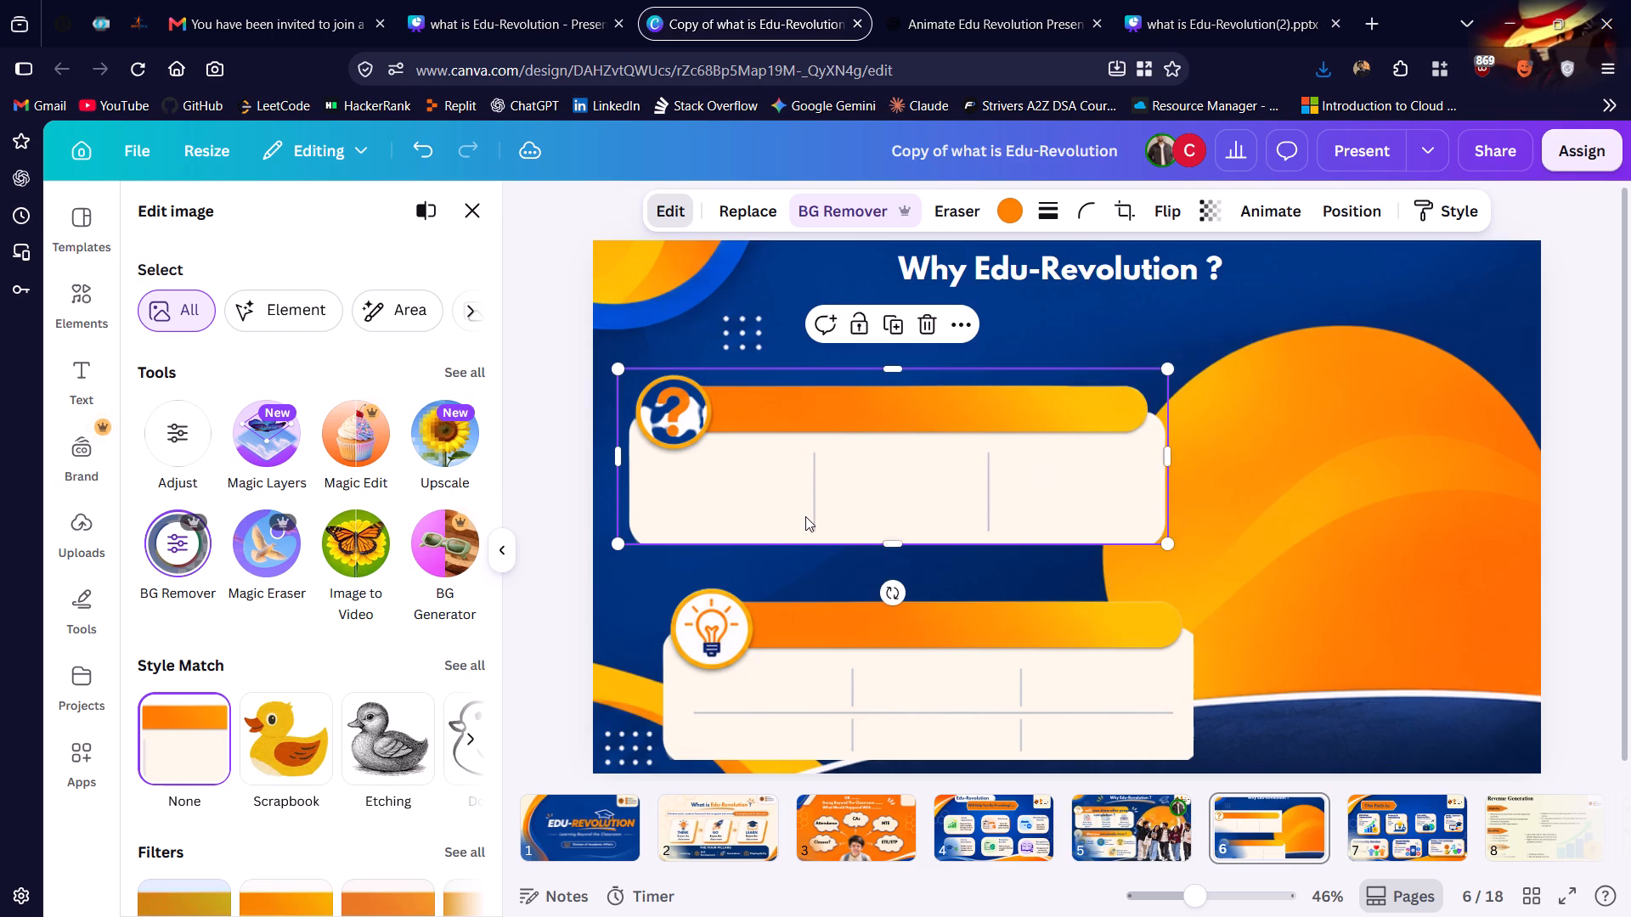
double_click(663, 418)
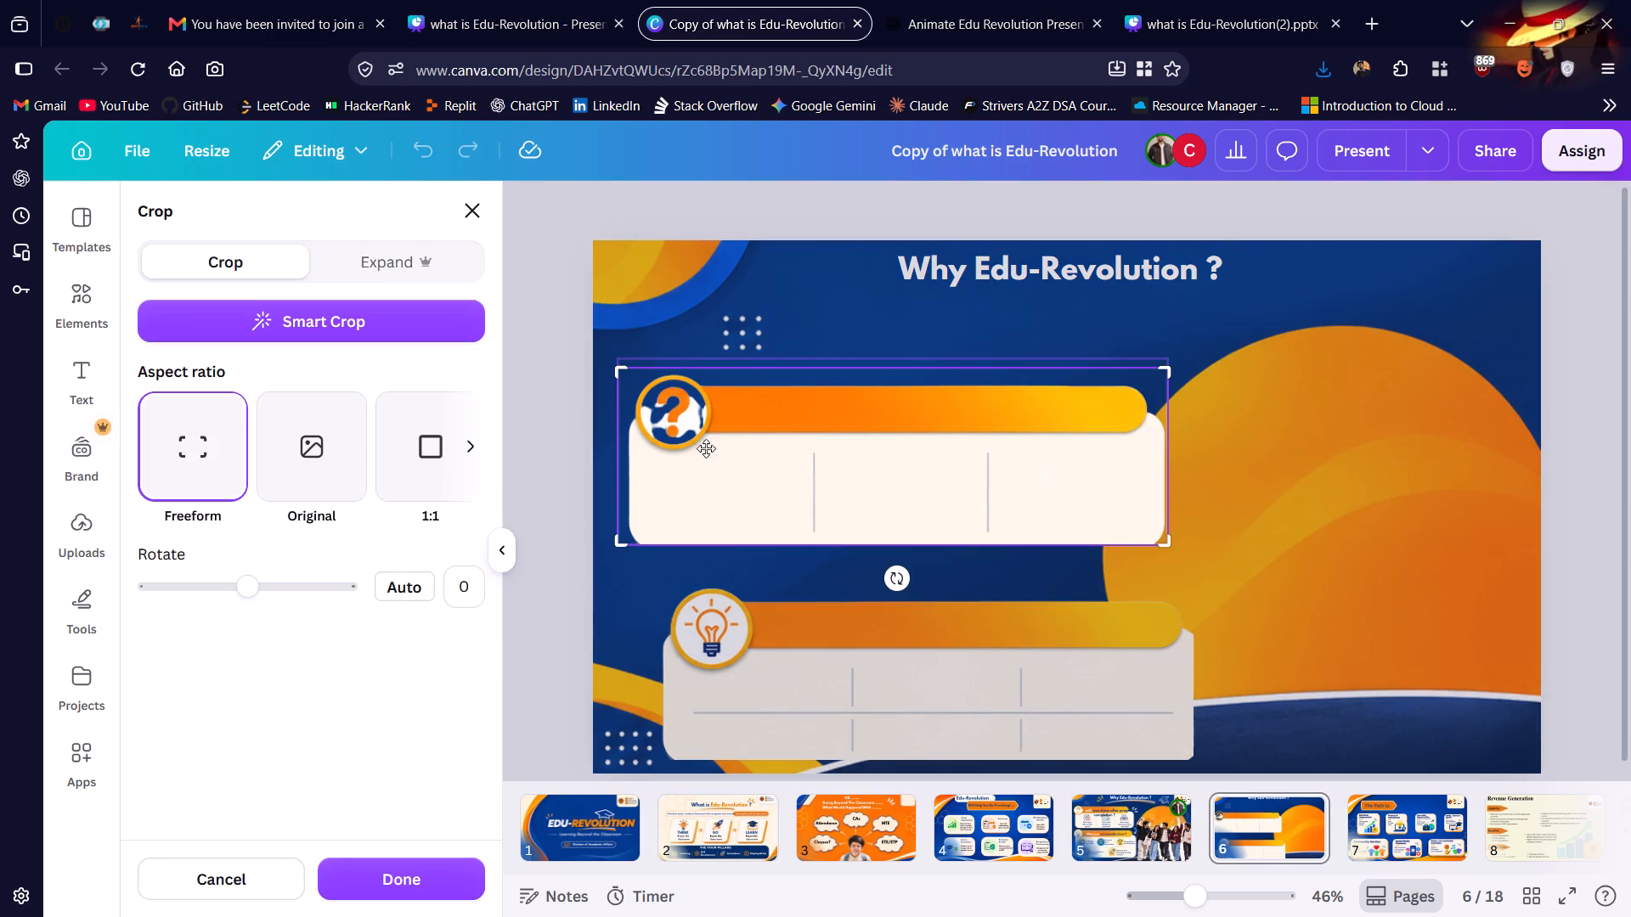
left_click(744, 483)
key("Delete")
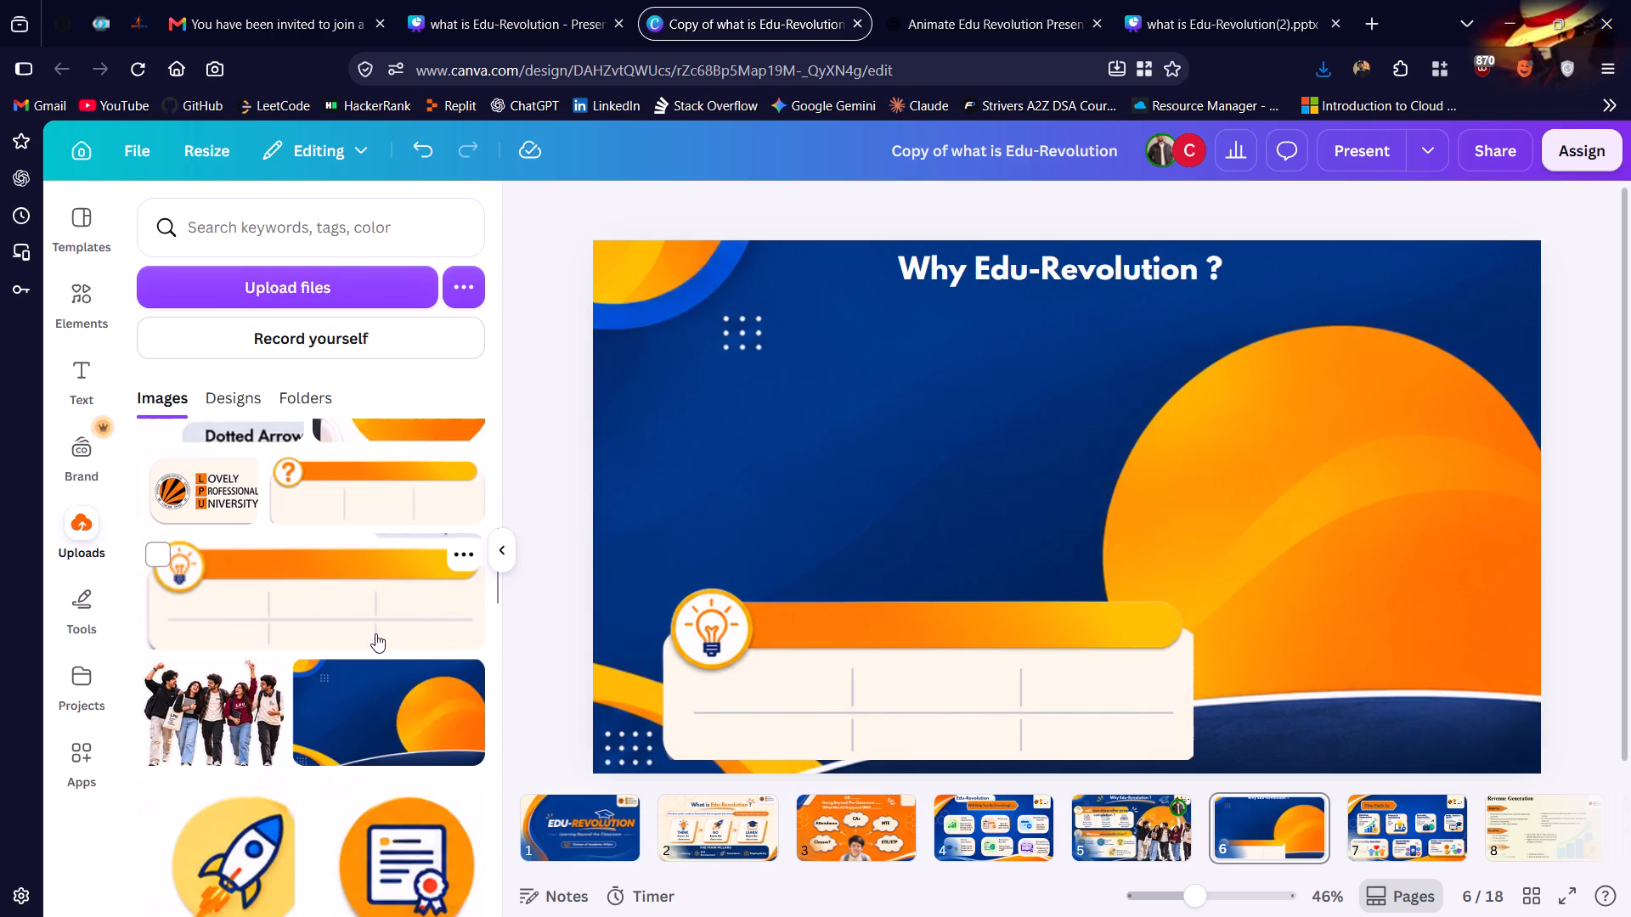
Add a fresh copy of the uploaded question-mark card to page 6 and remove its white background.
scroll(375, 633, "up", 1)
left_click(370, 496)
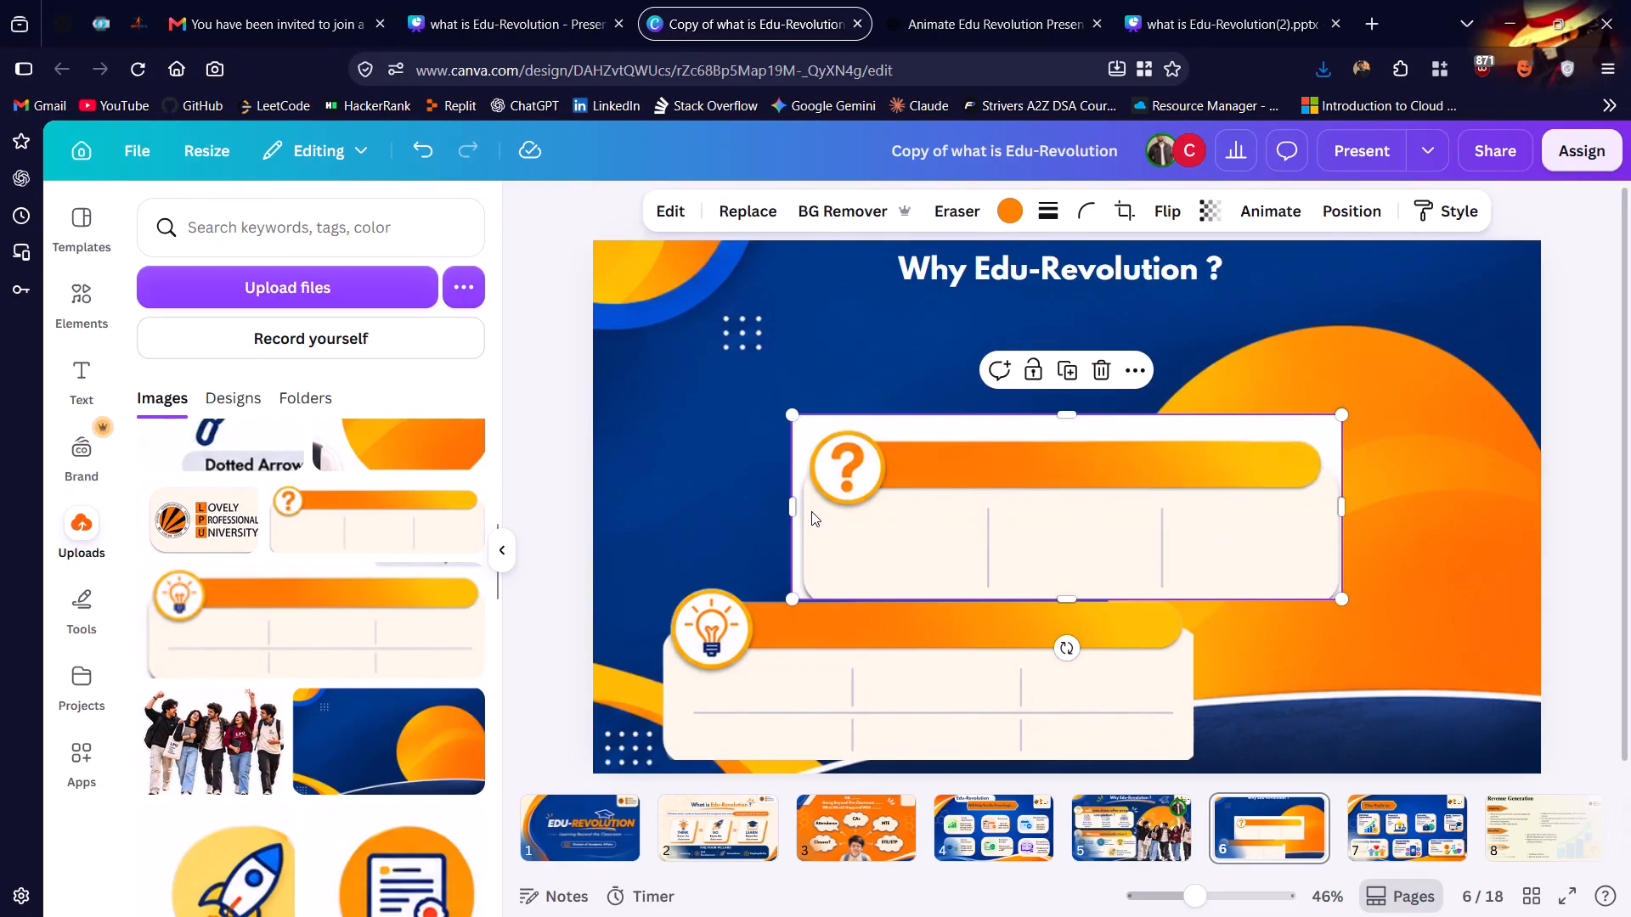
left_click_drag(811, 511, 642, 461)
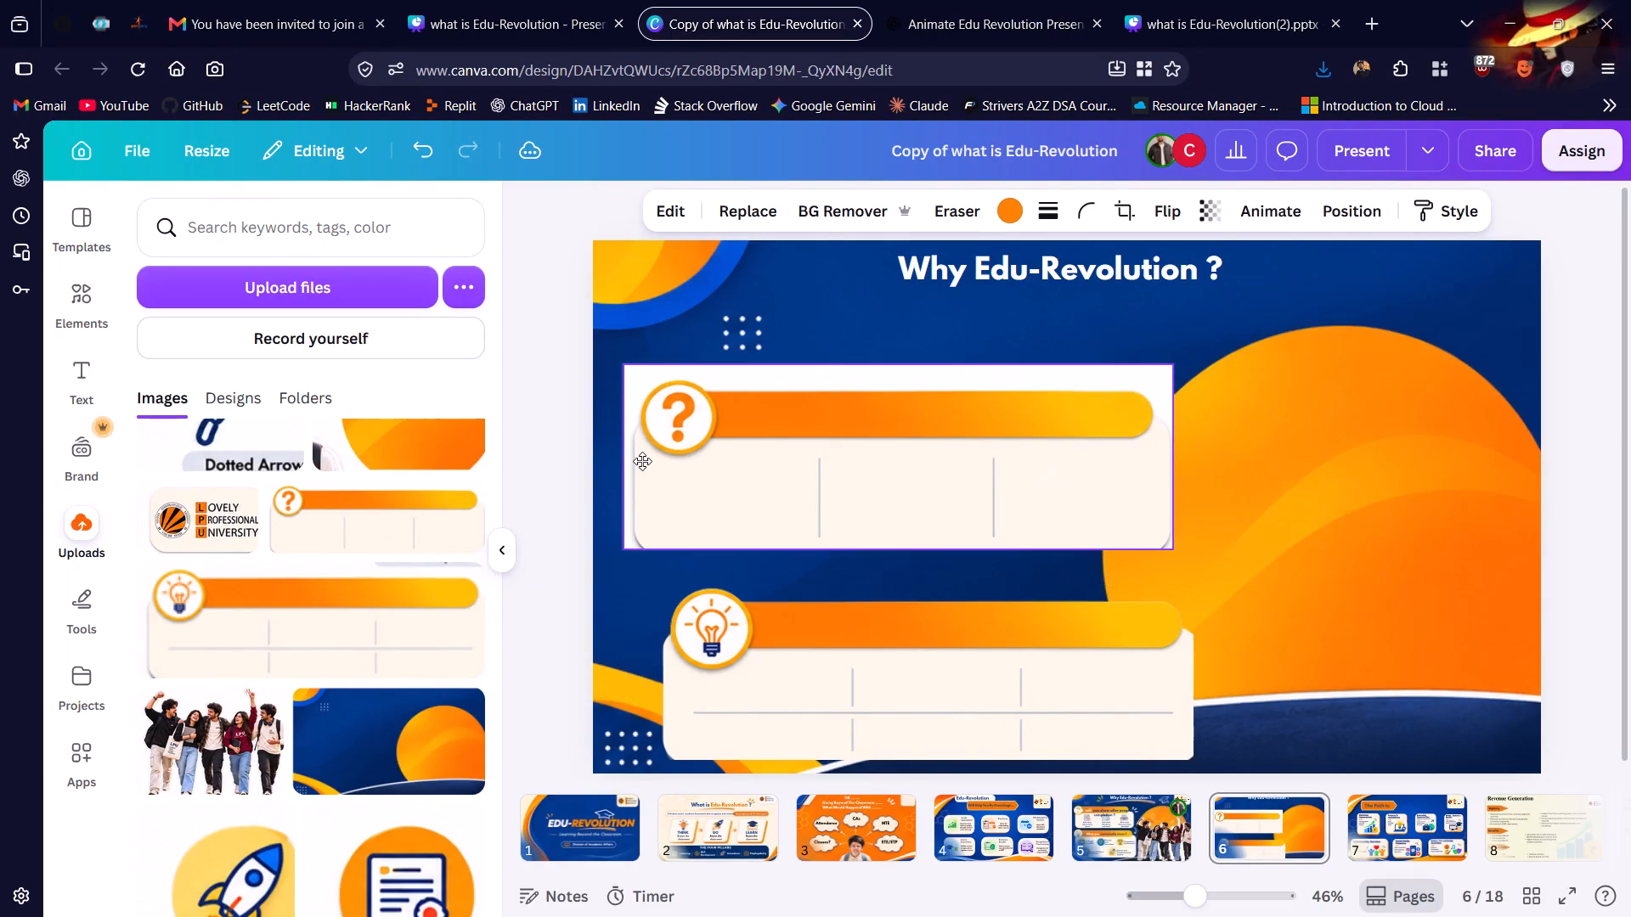
left_click_drag(642, 461, 701, 483)
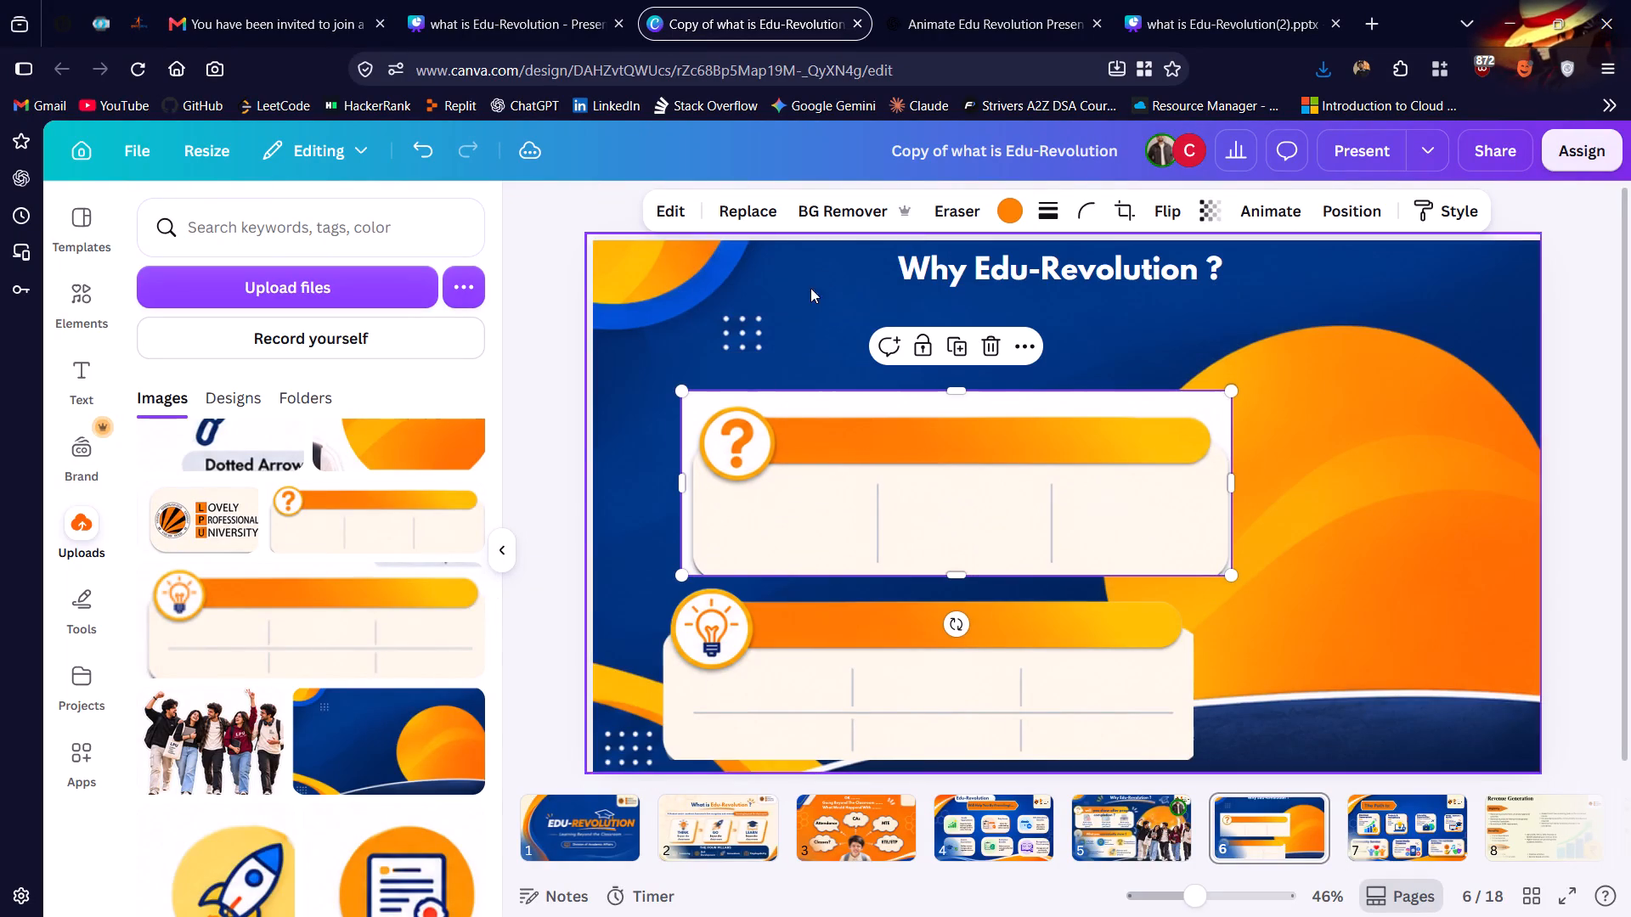
left_click(831, 219)
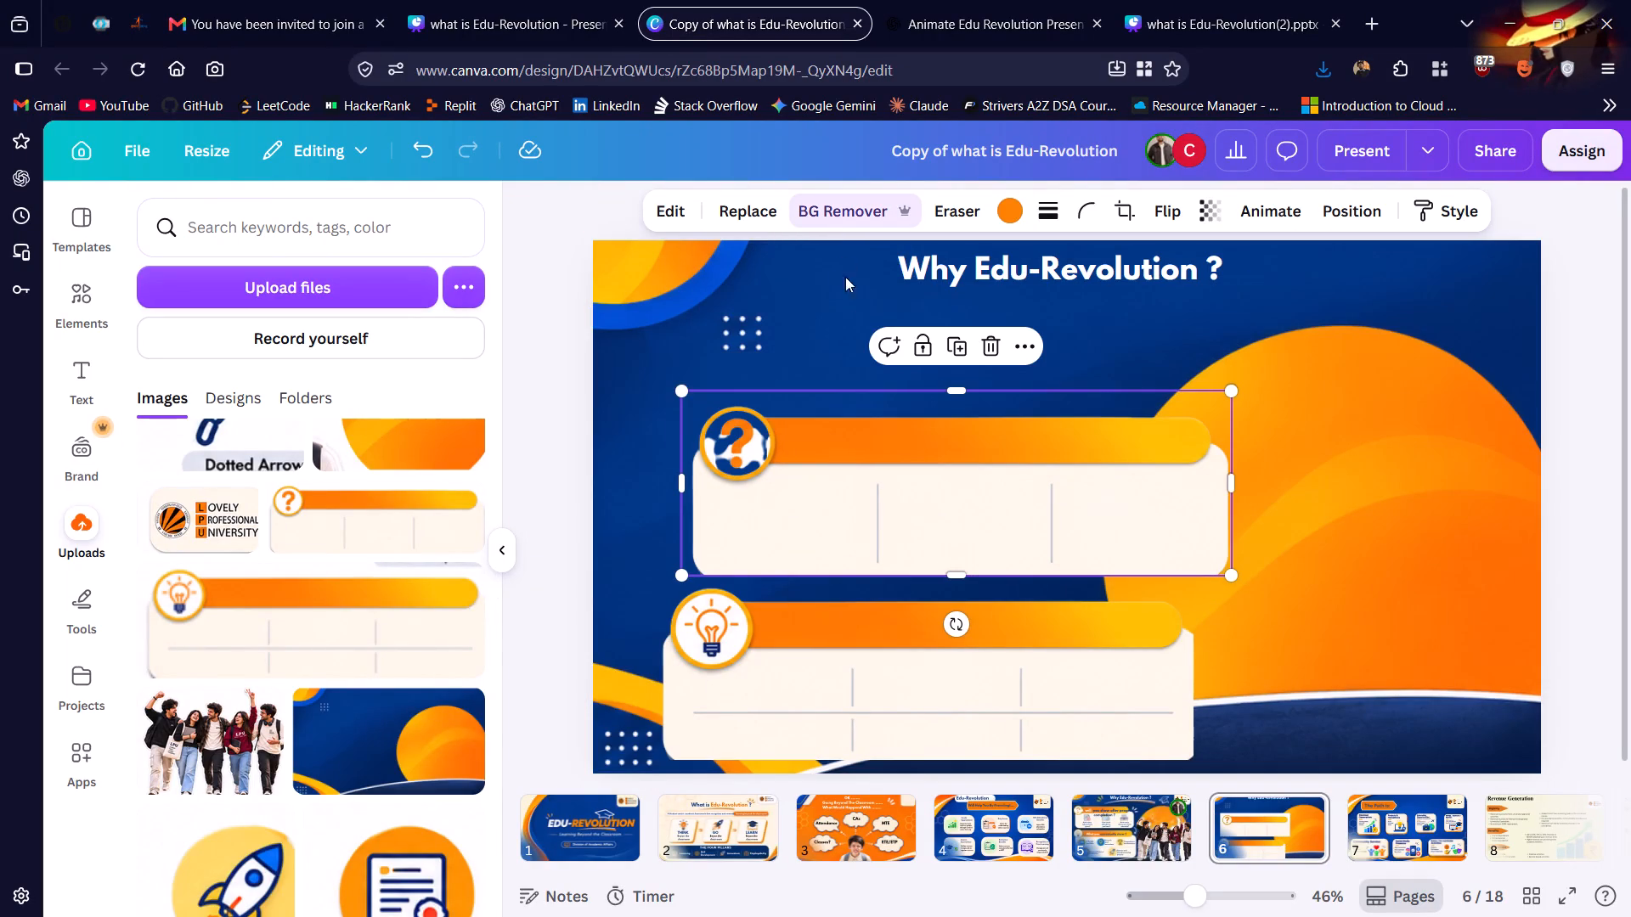
Arrange both cards along the slide's left side, with the question-mark card above and the lightbulb card below it.
left_click(742, 453)
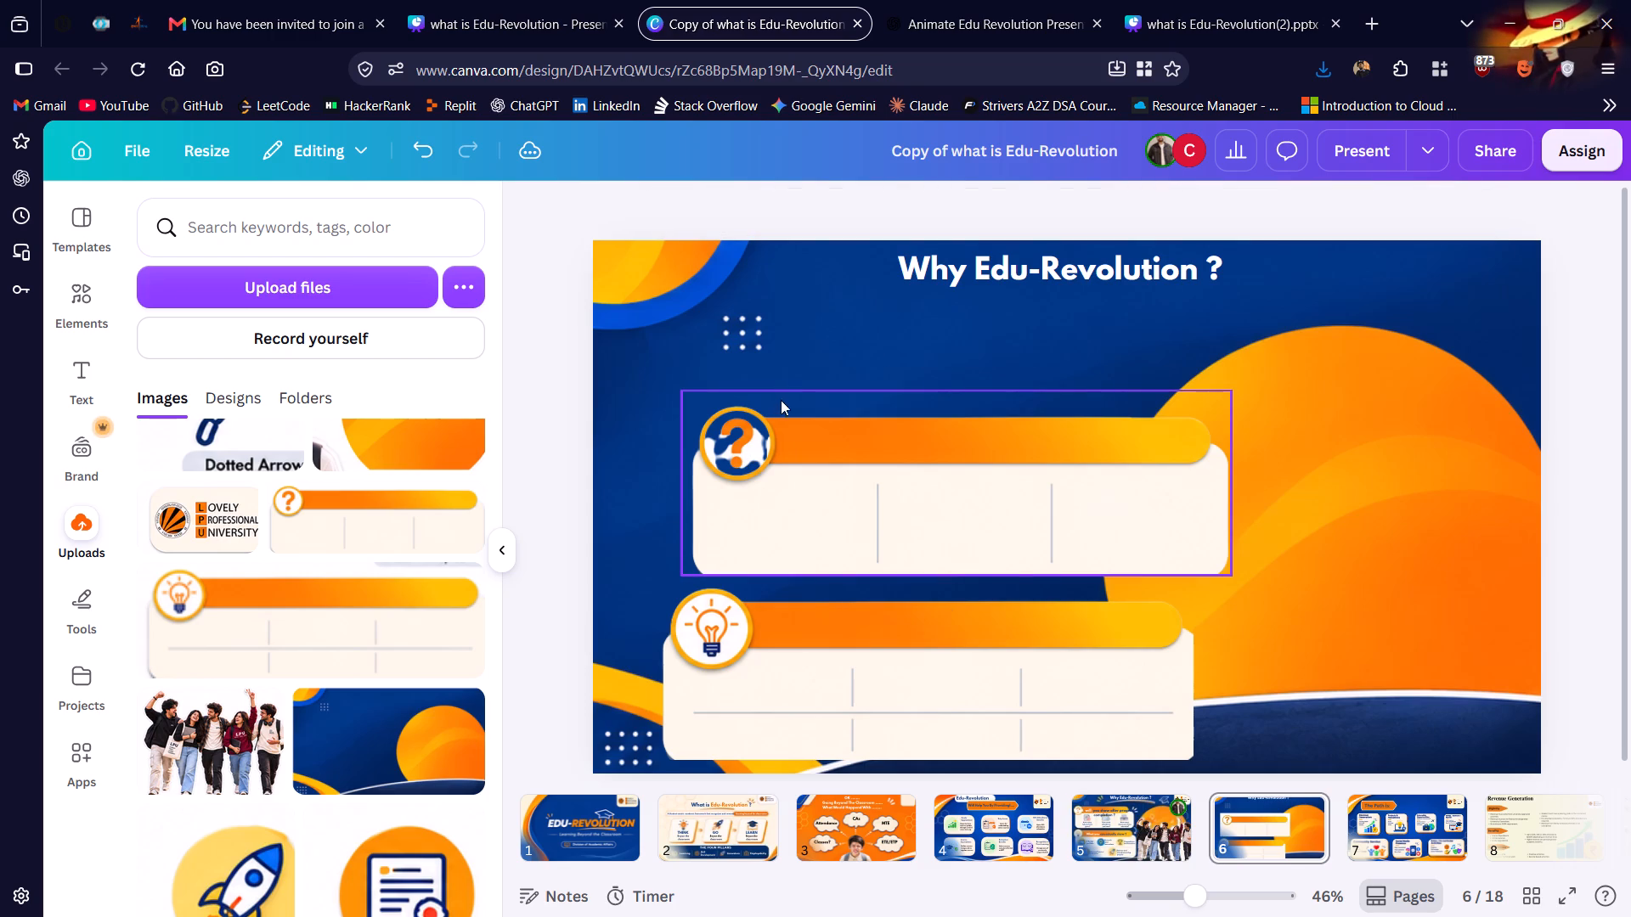
left_click(759, 476)
left_click_drag(759, 476, 688, 424)
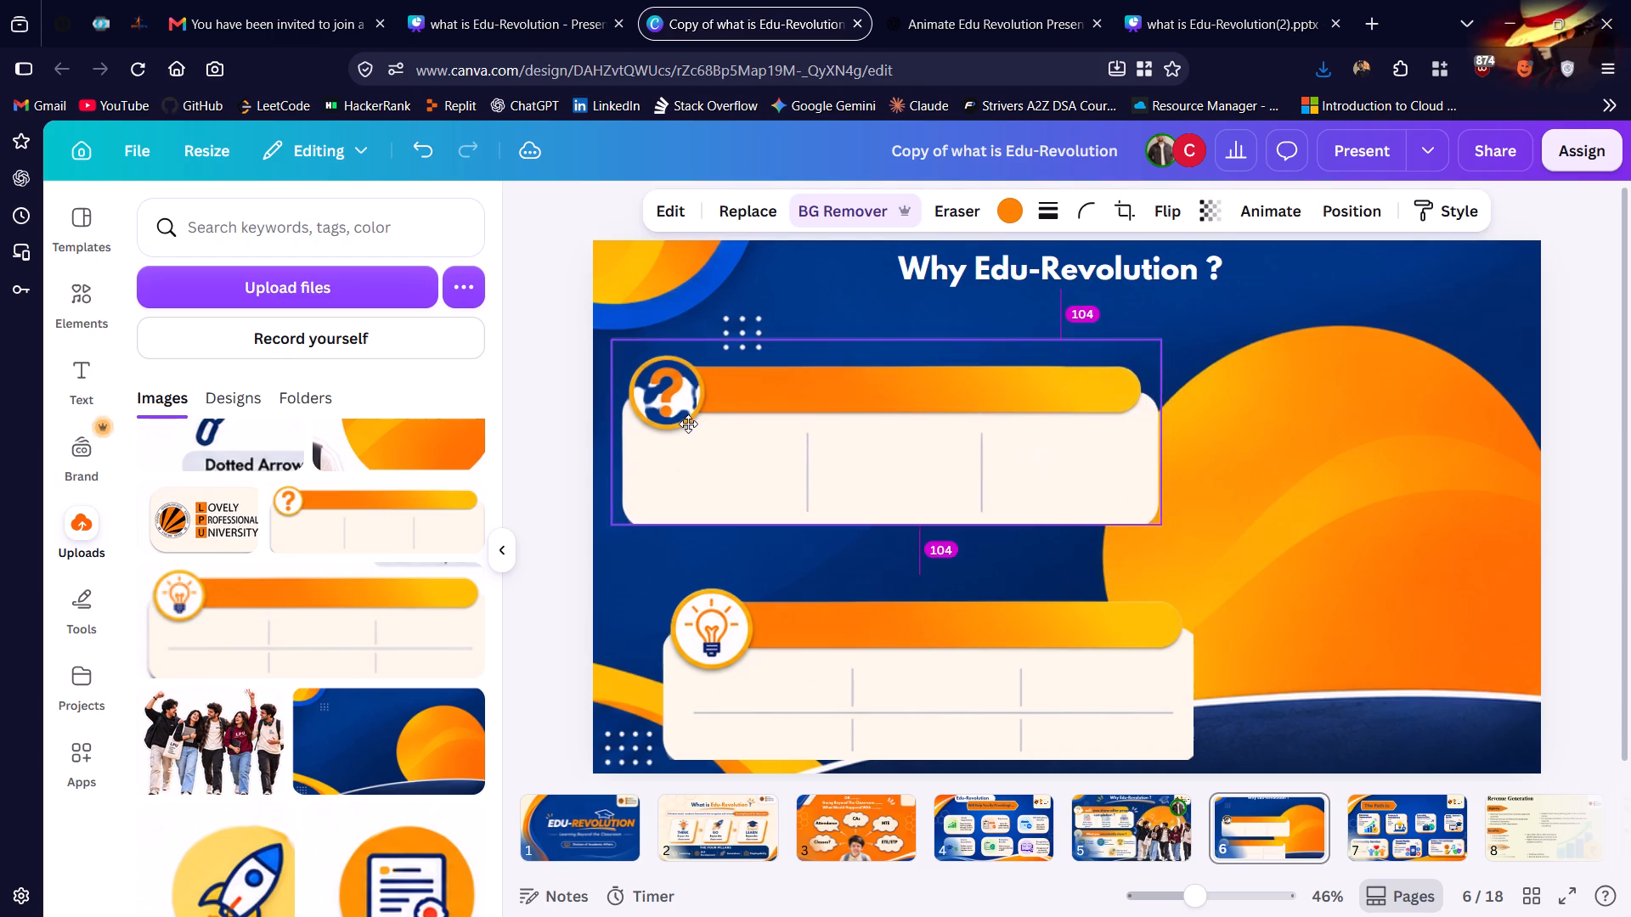
left_click_drag(688, 424, 685, 415)
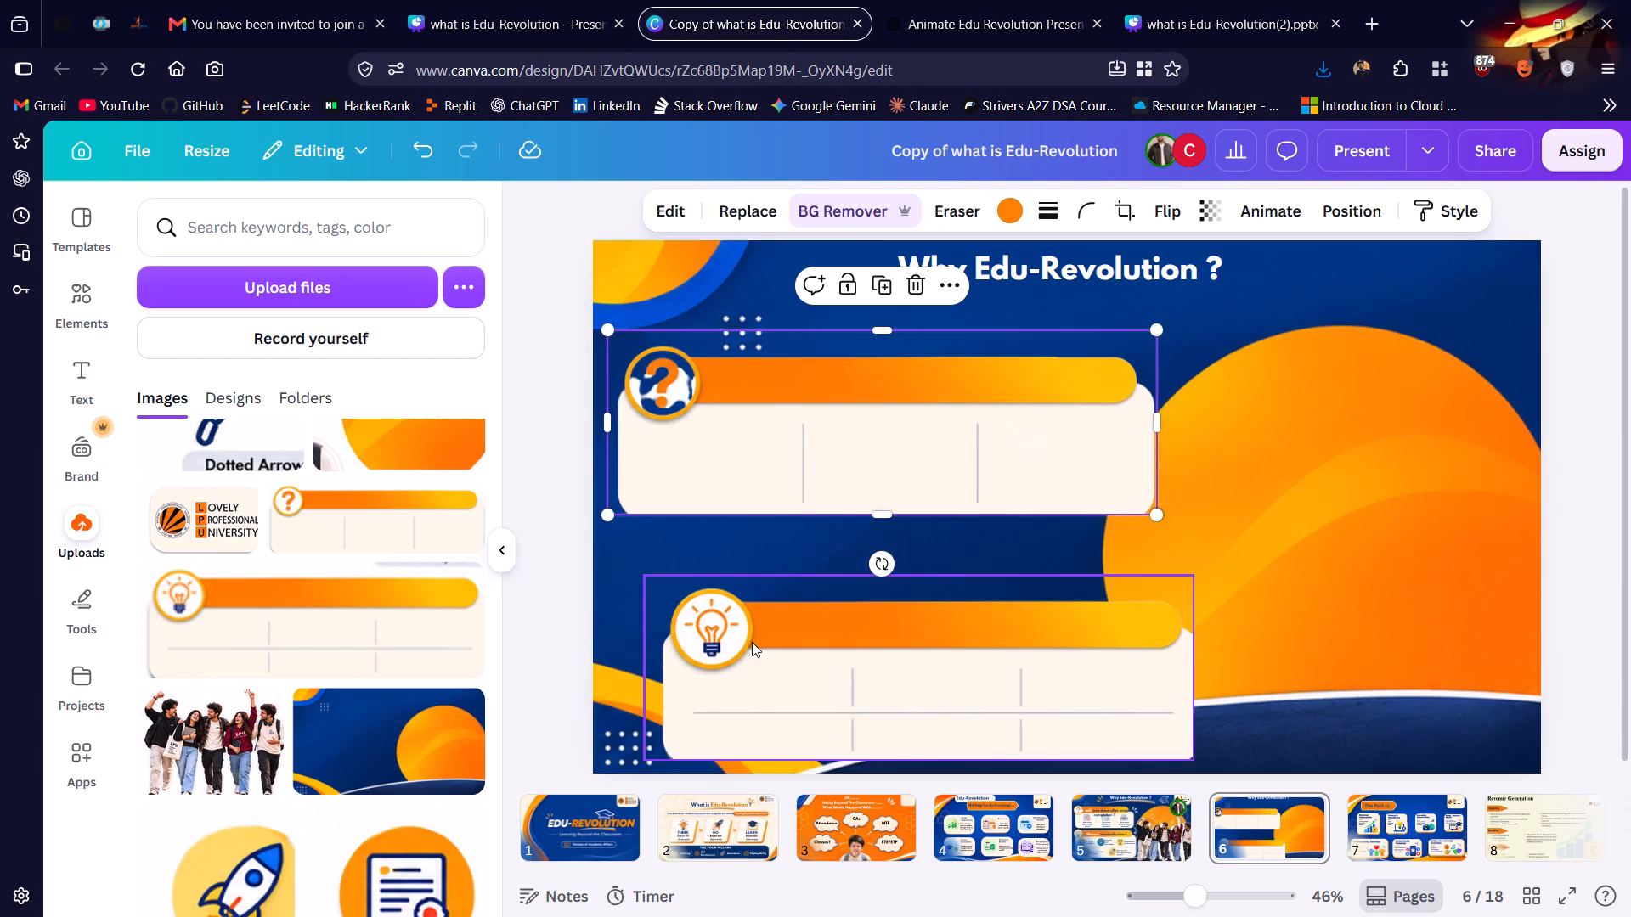
left_click_drag(752, 642, 737, 616)
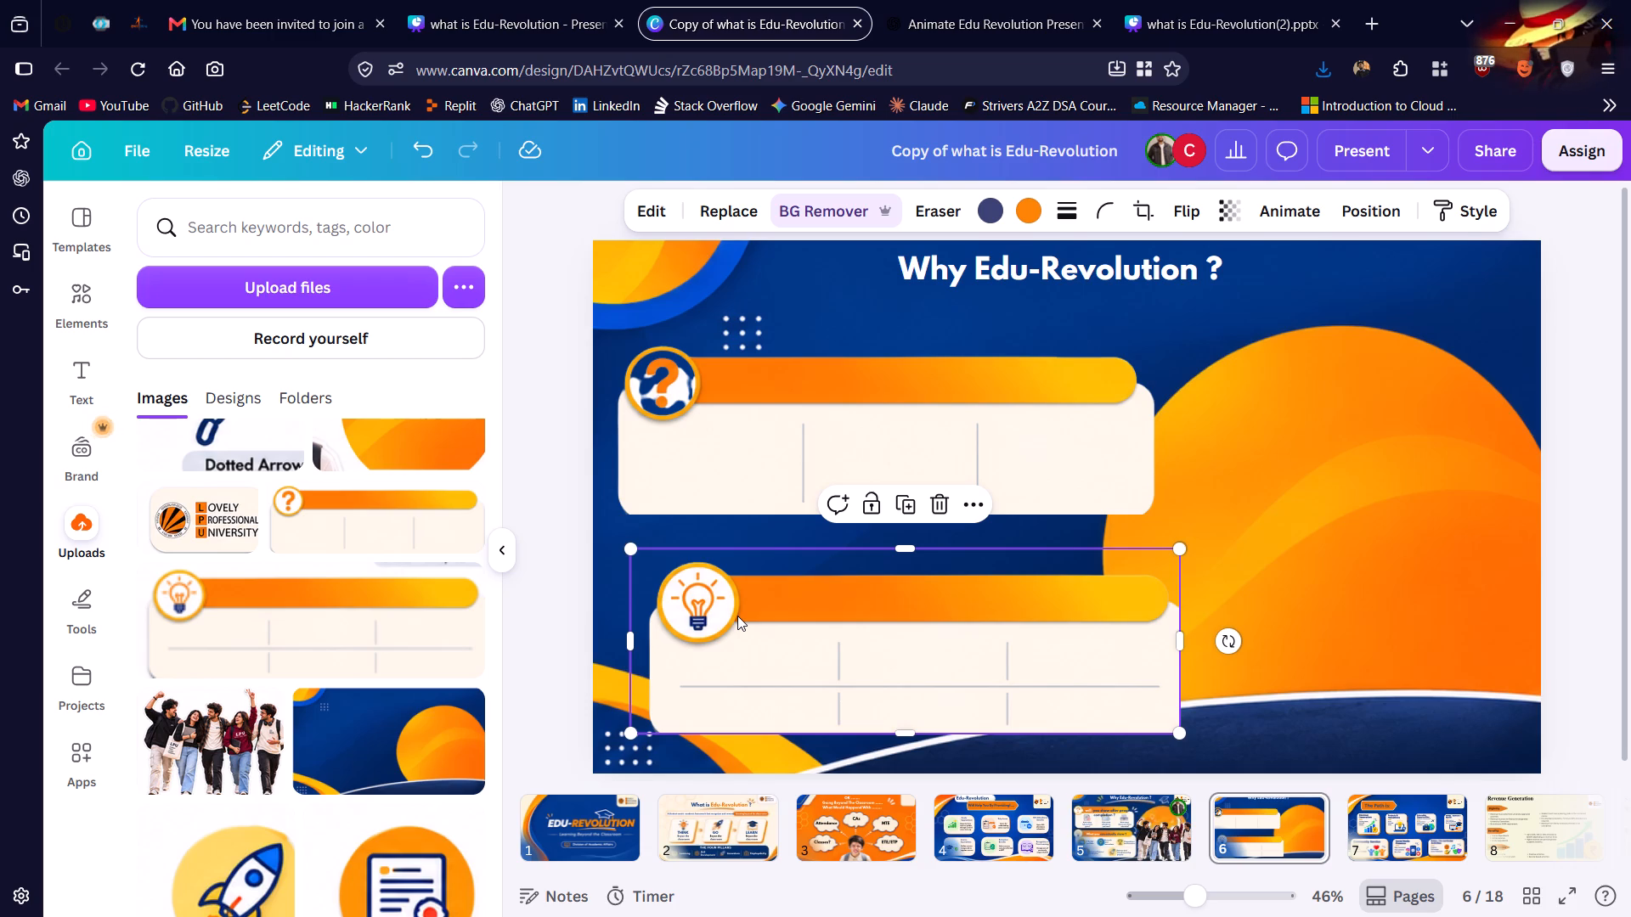
left_click_drag(737, 616, 700, 609)
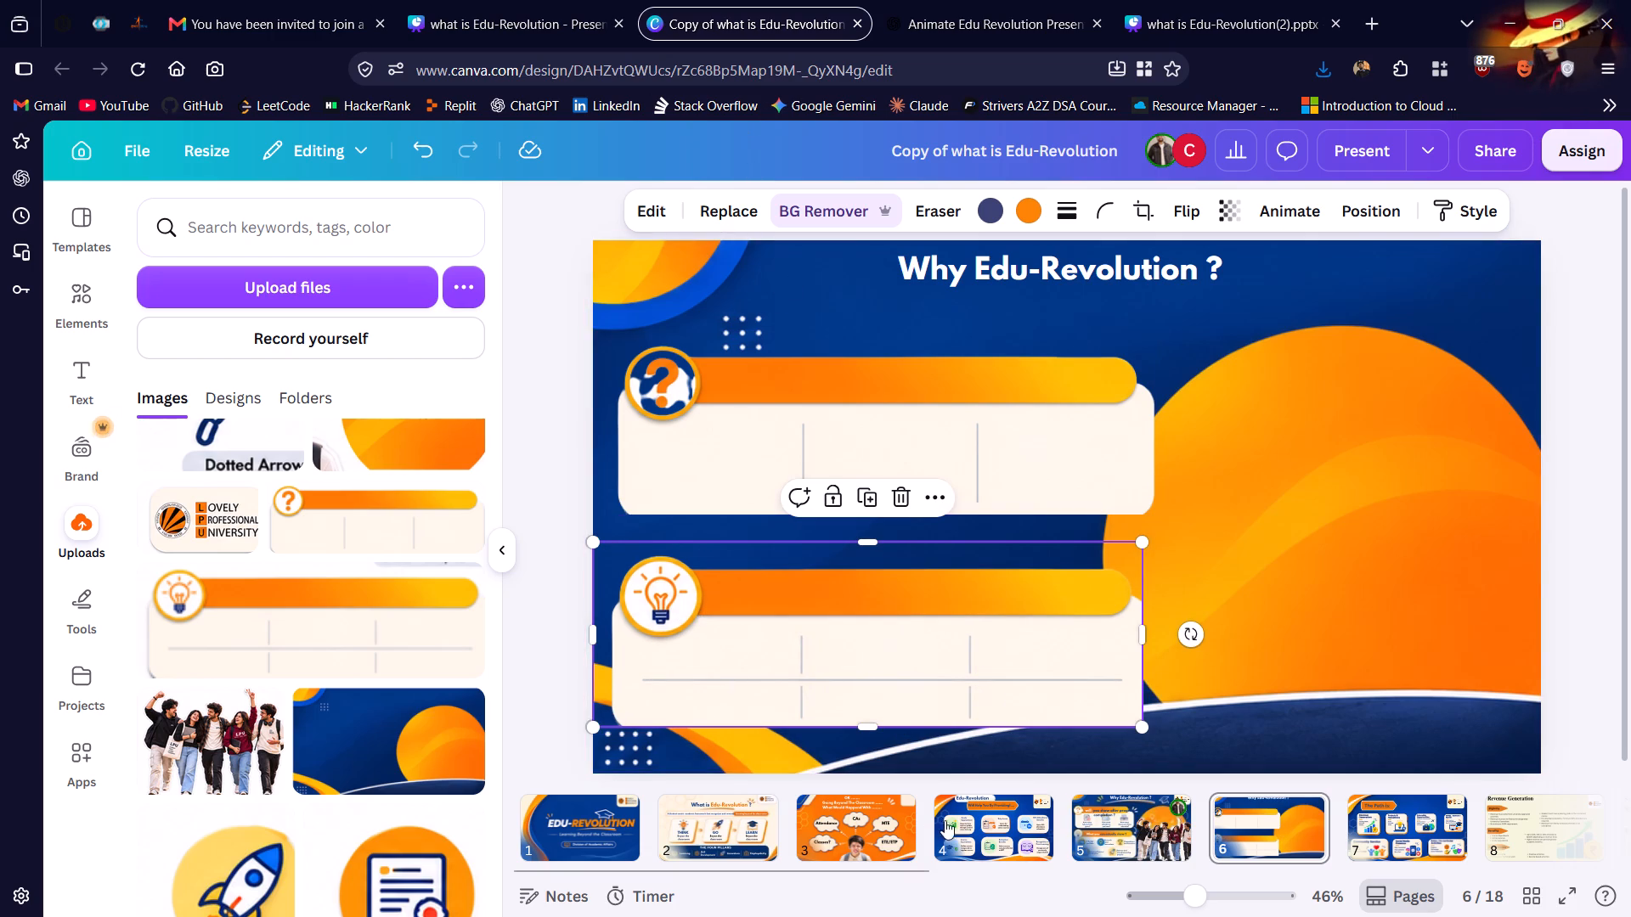
left_click(973, 810)
left_click(1131, 826)
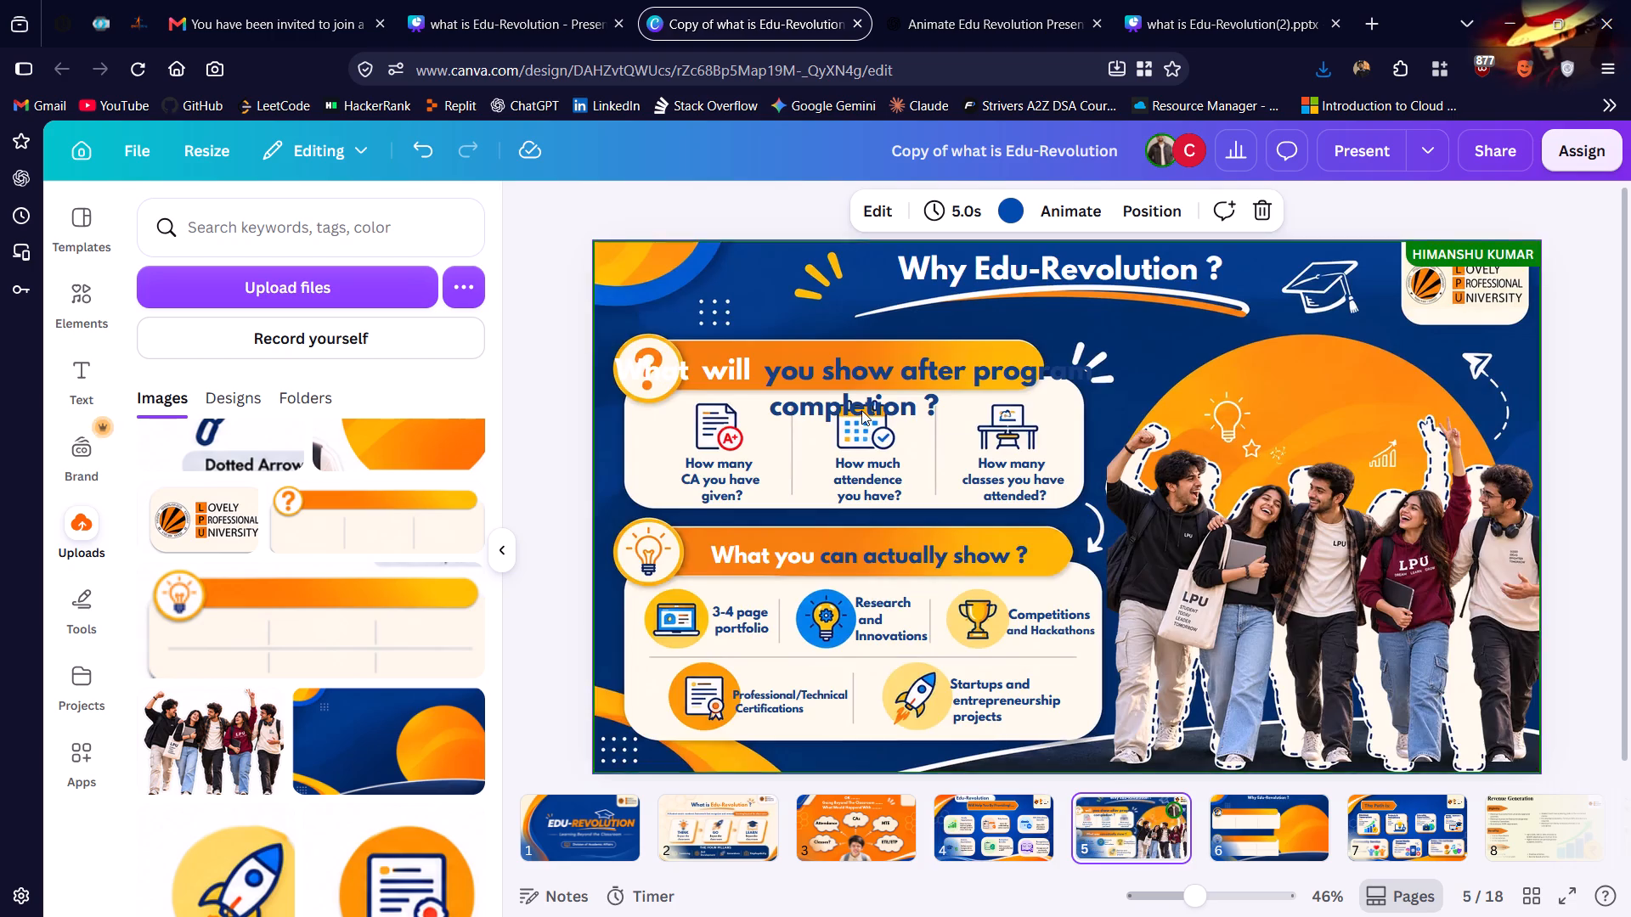
left_click(855, 359)
key("ctrl+c")
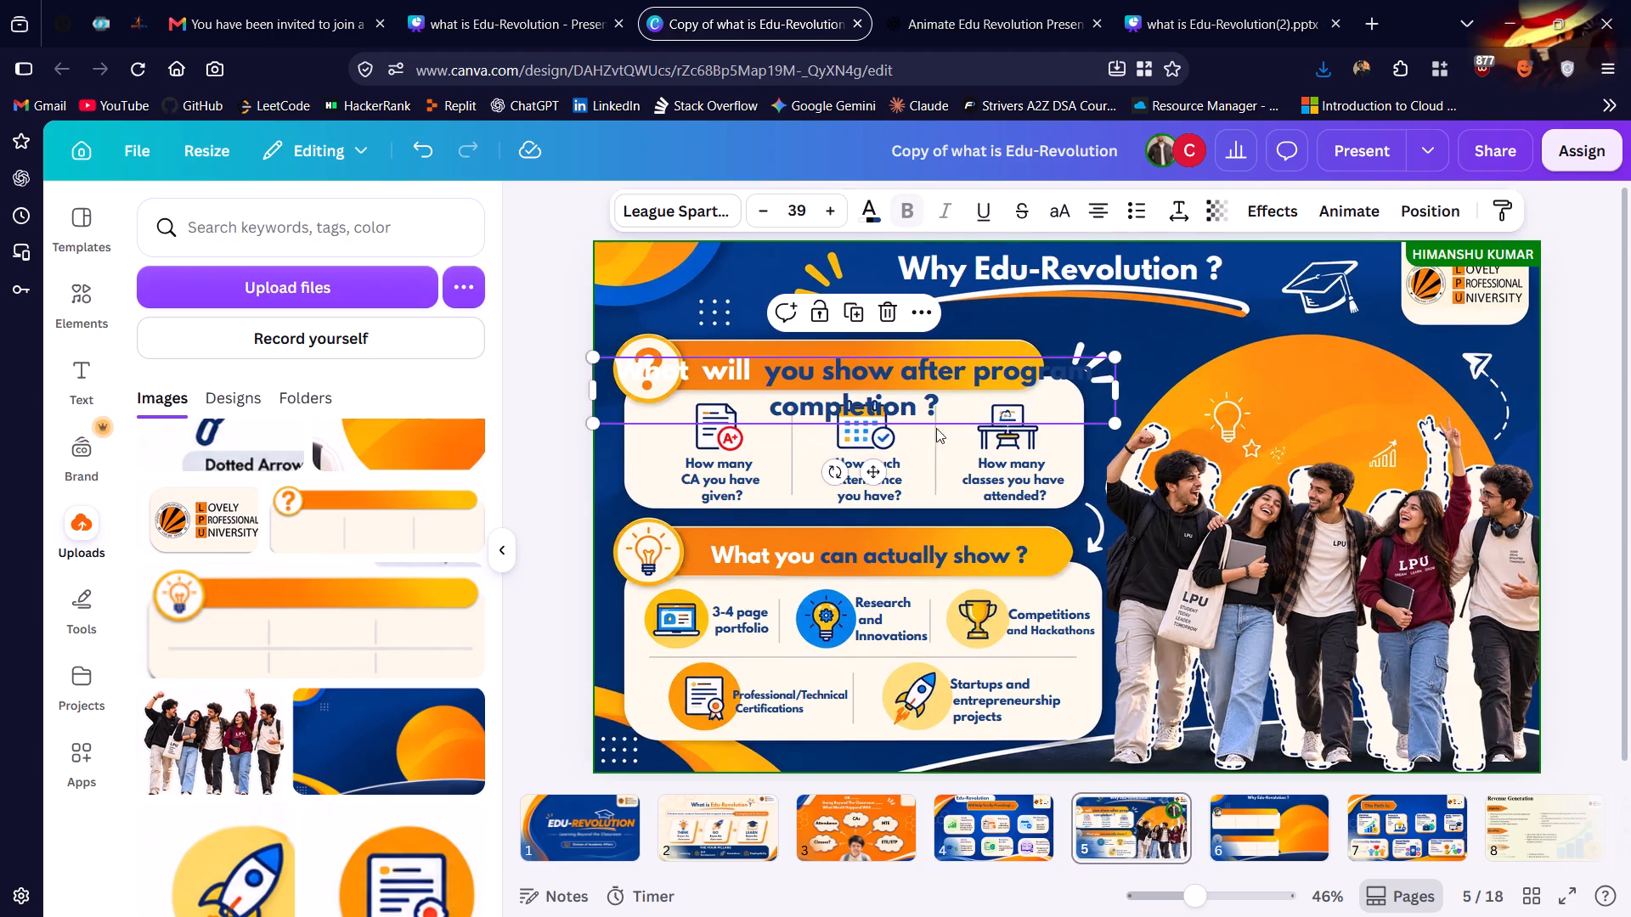
double_click(1258, 800)
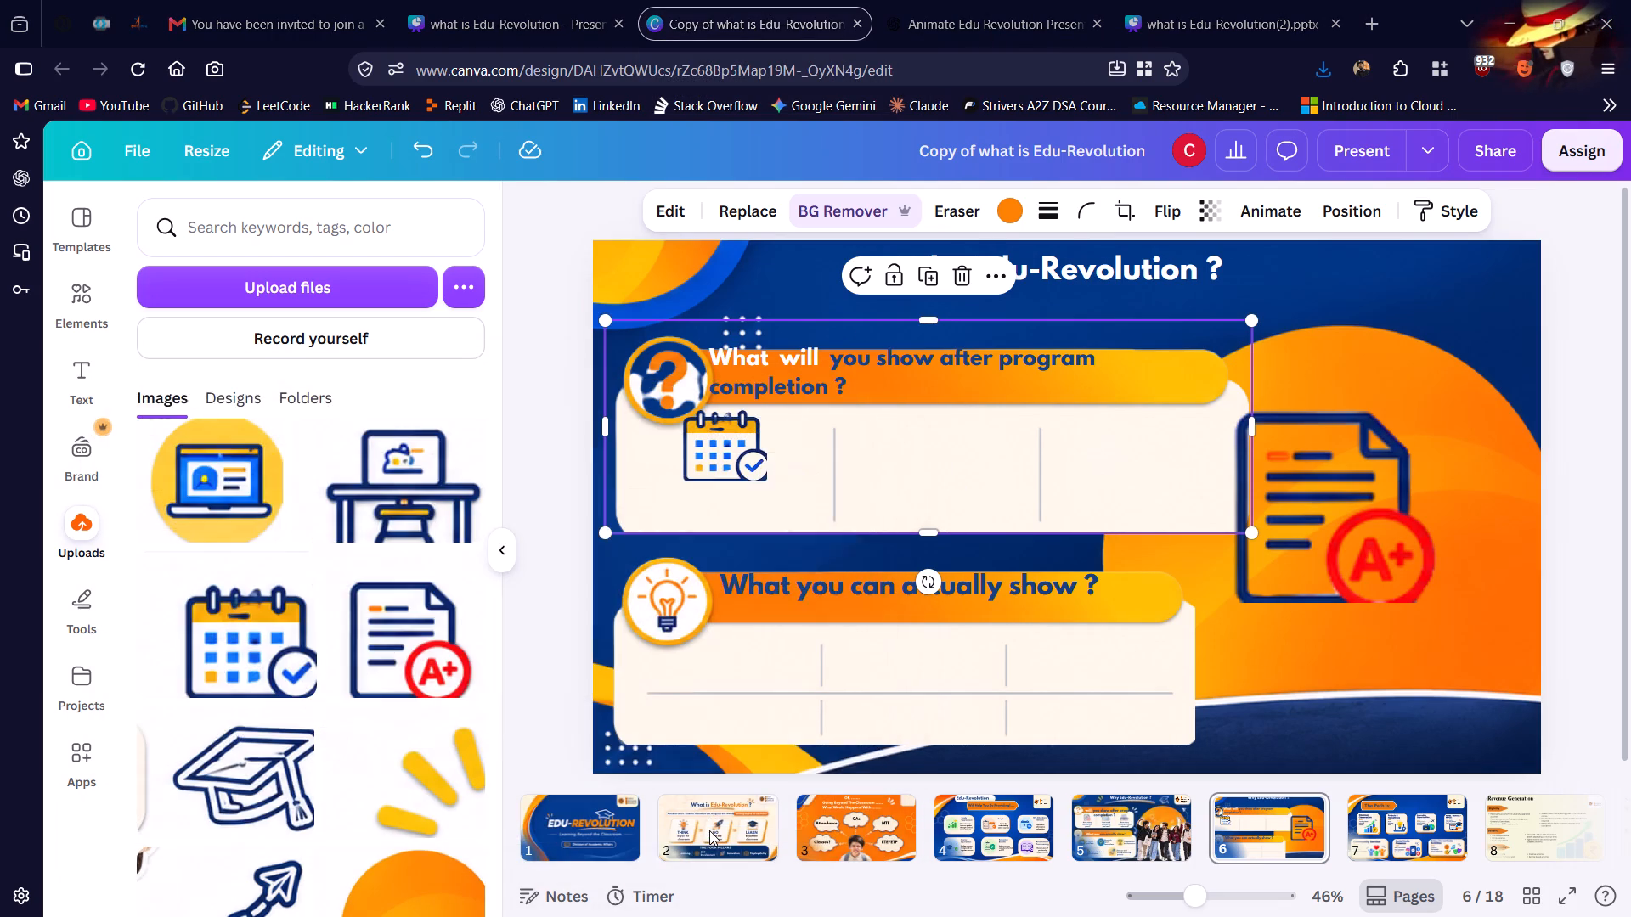
Switch to the Downloads folder and look through the files in the edu_revolution_slide_assets_png archive.
key("alt+Tab")
scroll(768, 552, "up", 3)
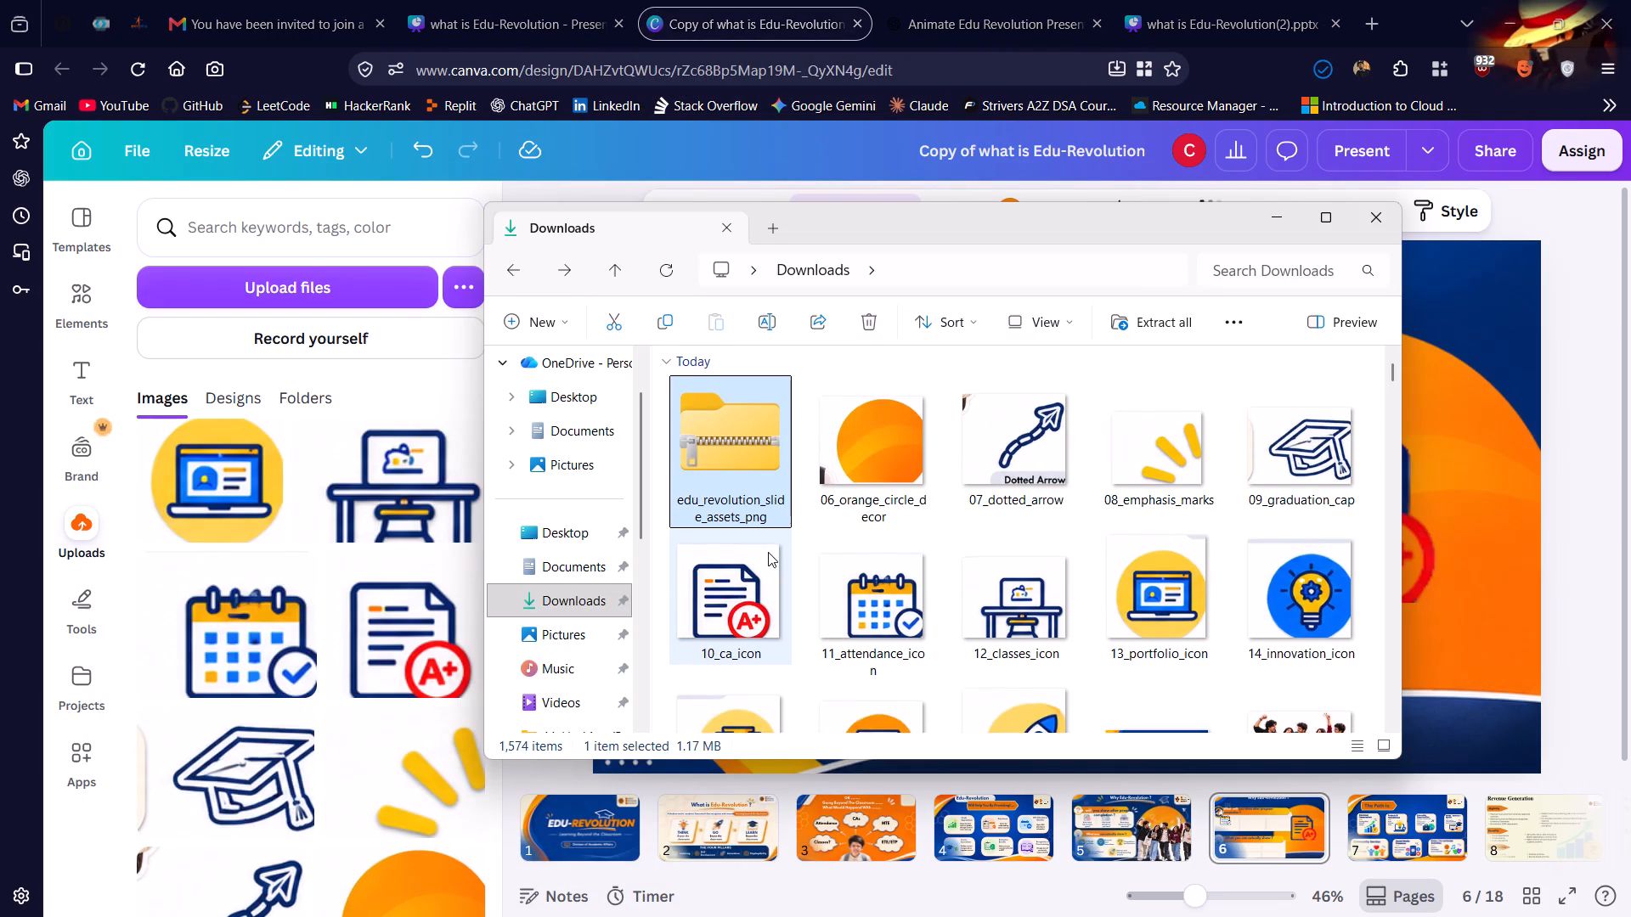
double_click(737, 444)
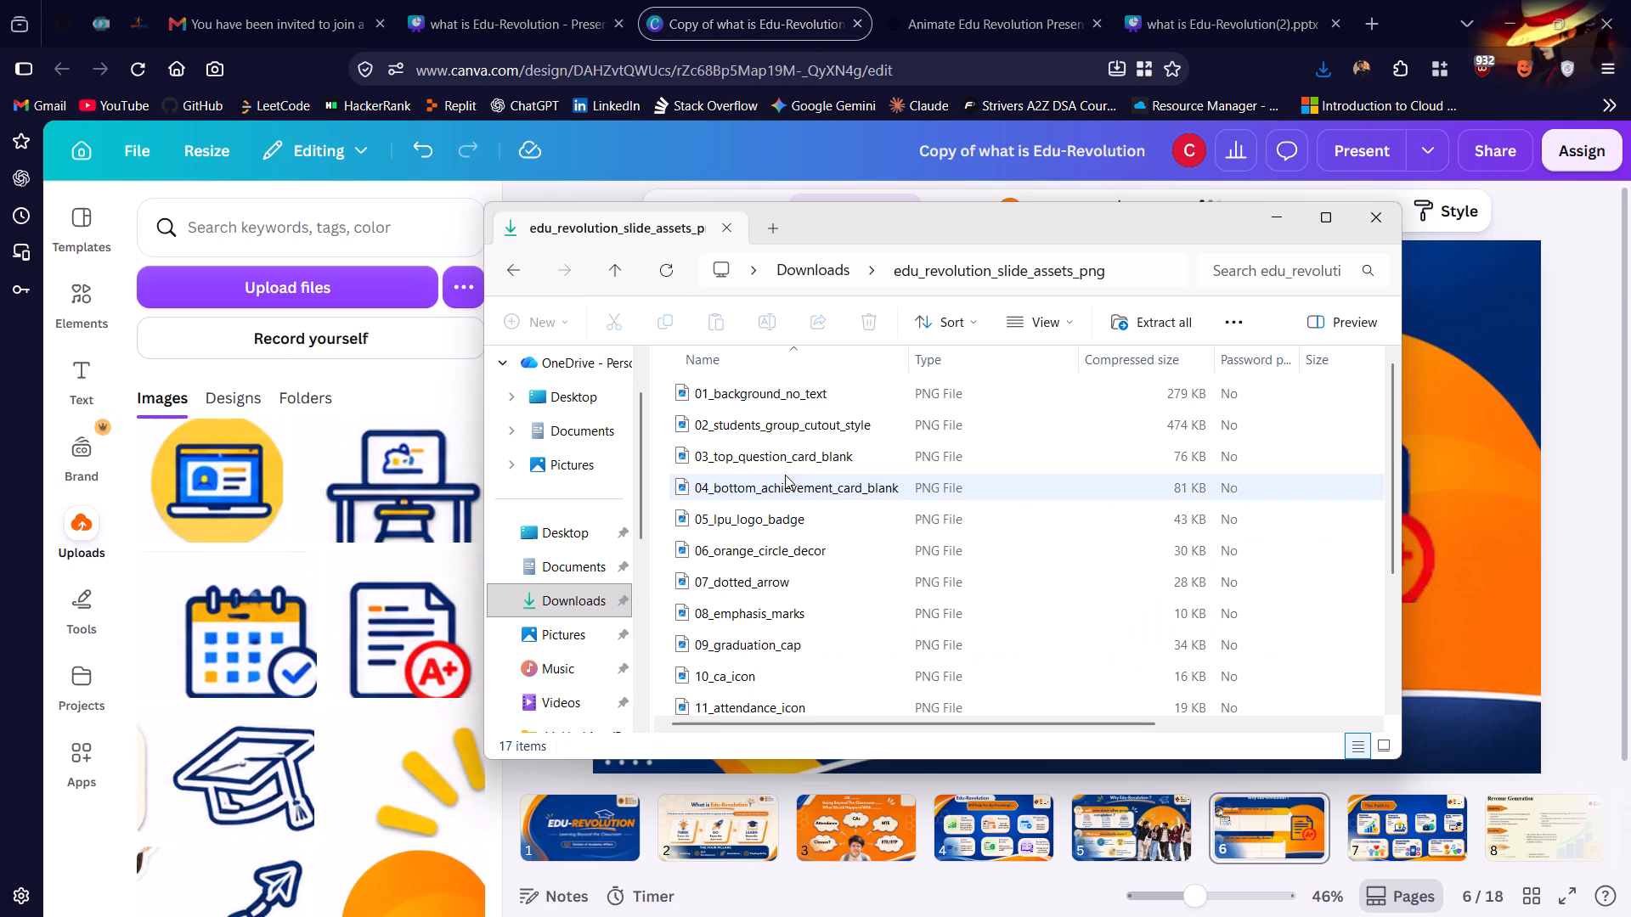
scroll(785, 475, "down", 9)
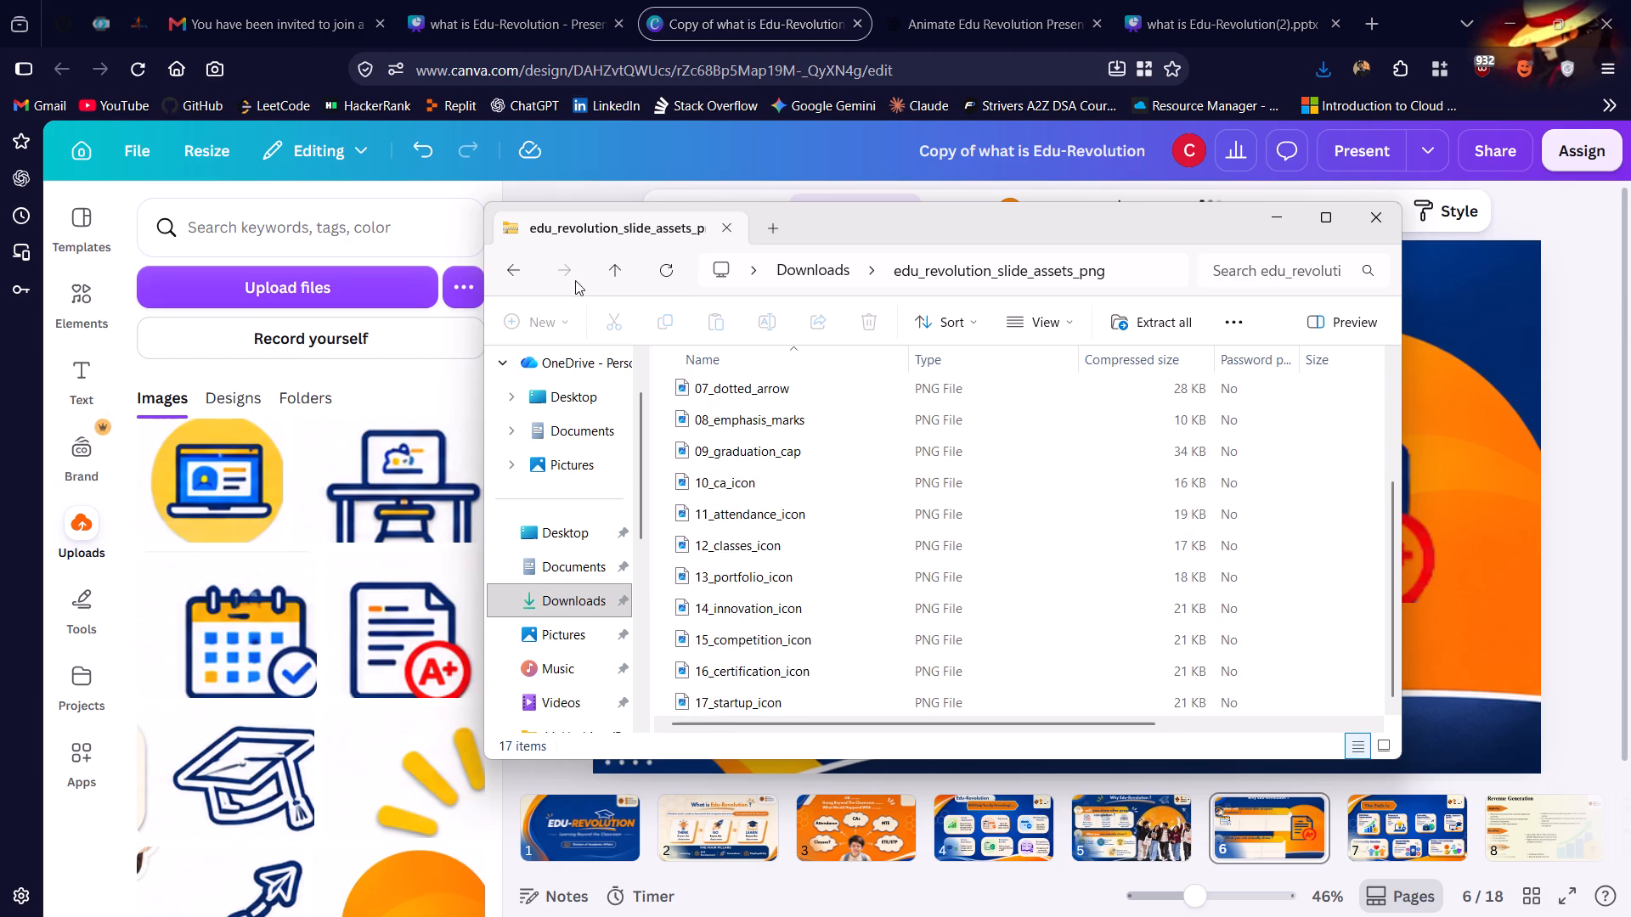
left_click(514, 270)
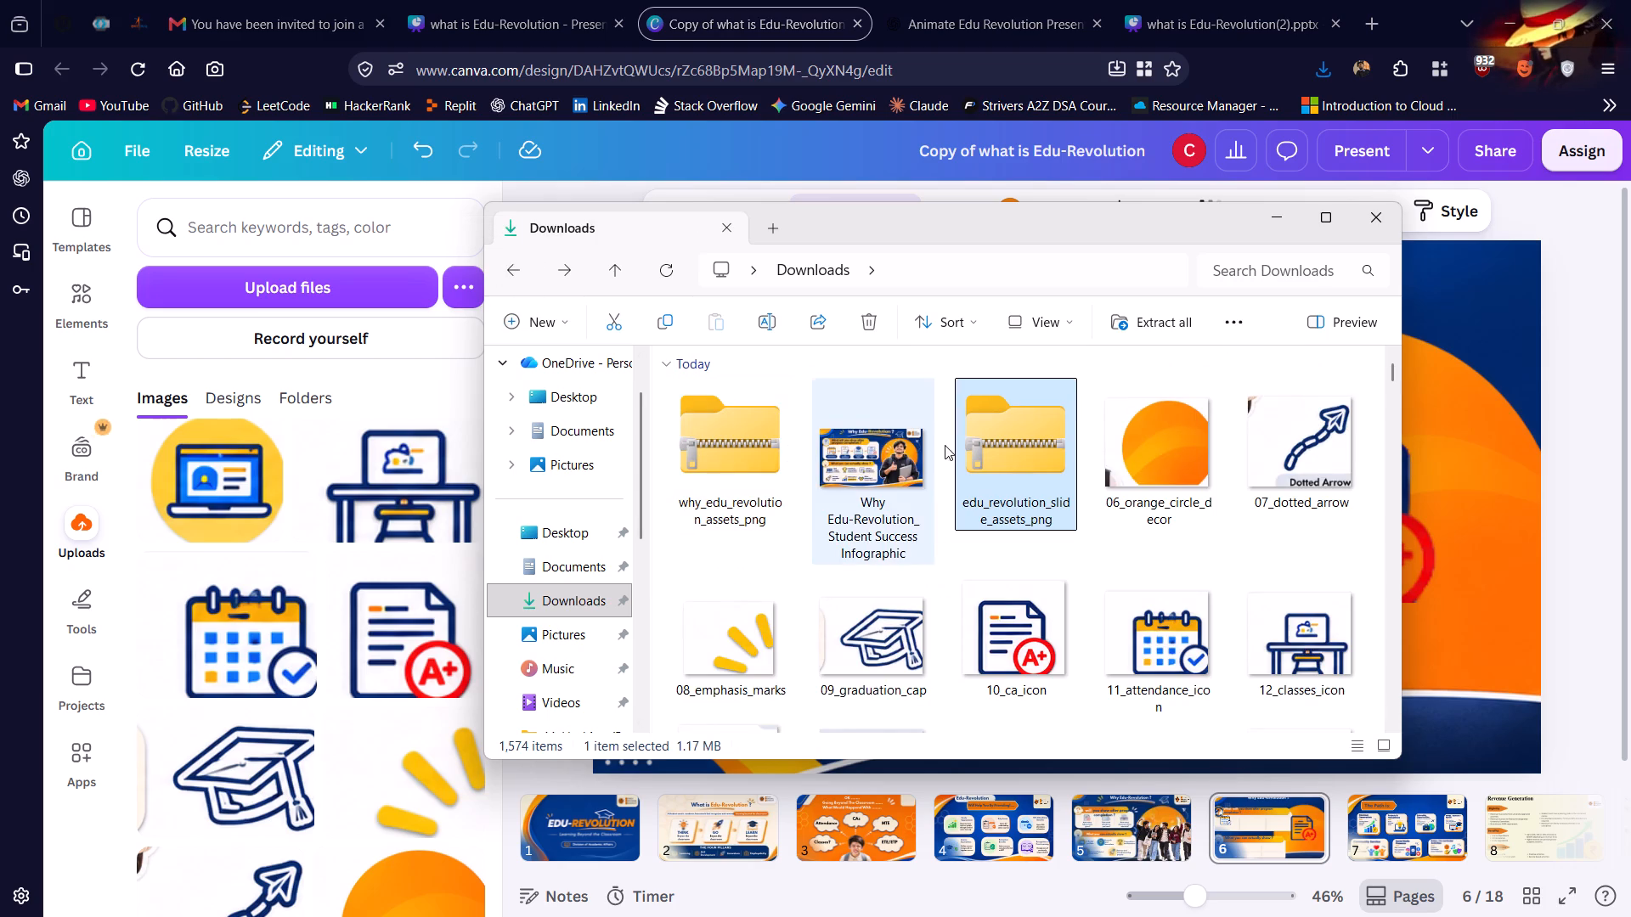
Copy all files from the why_edu_revolution_assets_png archive into Downloads, replacing the existing 05_lpu_logo_badge.png.
double_click(727, 436)
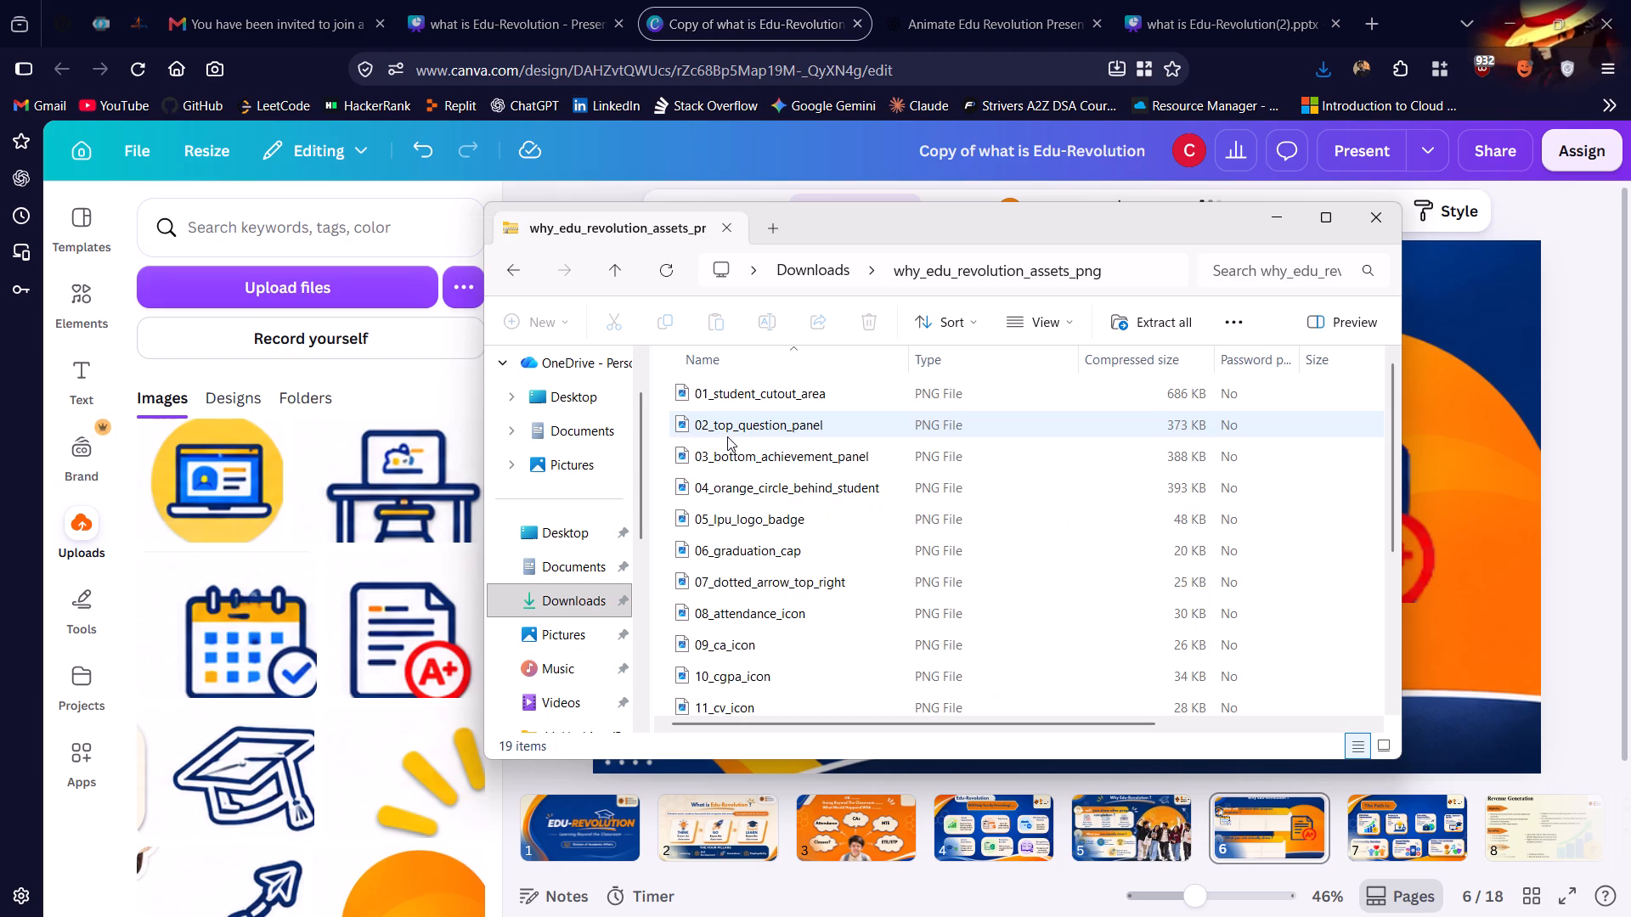
key("ctrl+a")
left_click_drag(727, 436, 810, 275)
left_click(810, 275)
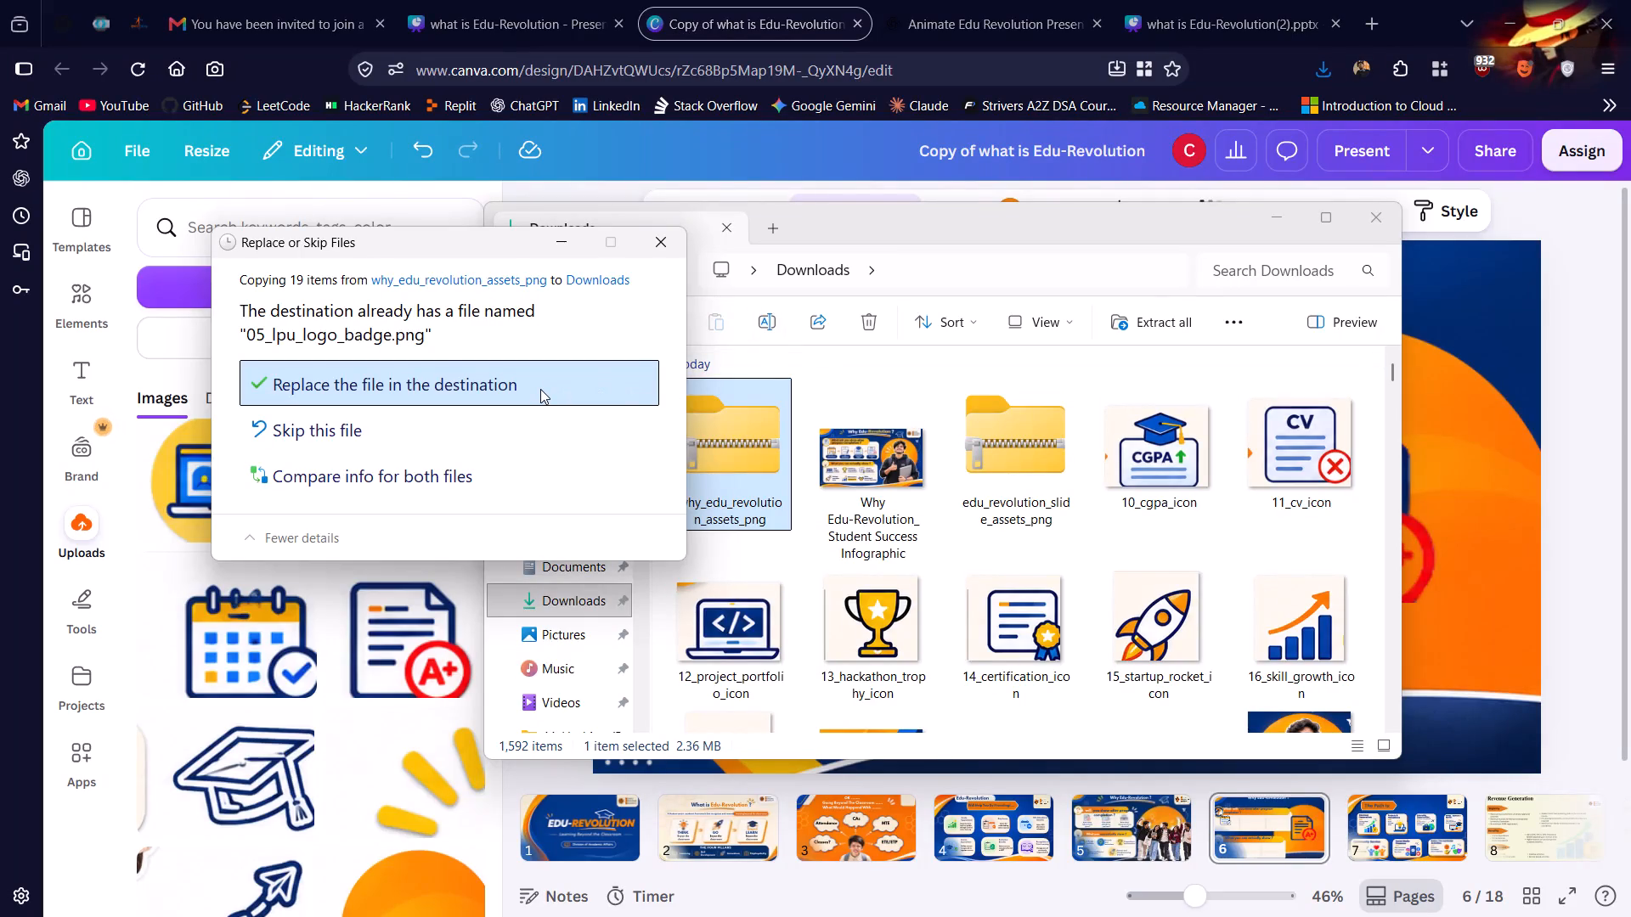
left_click(540, 389)
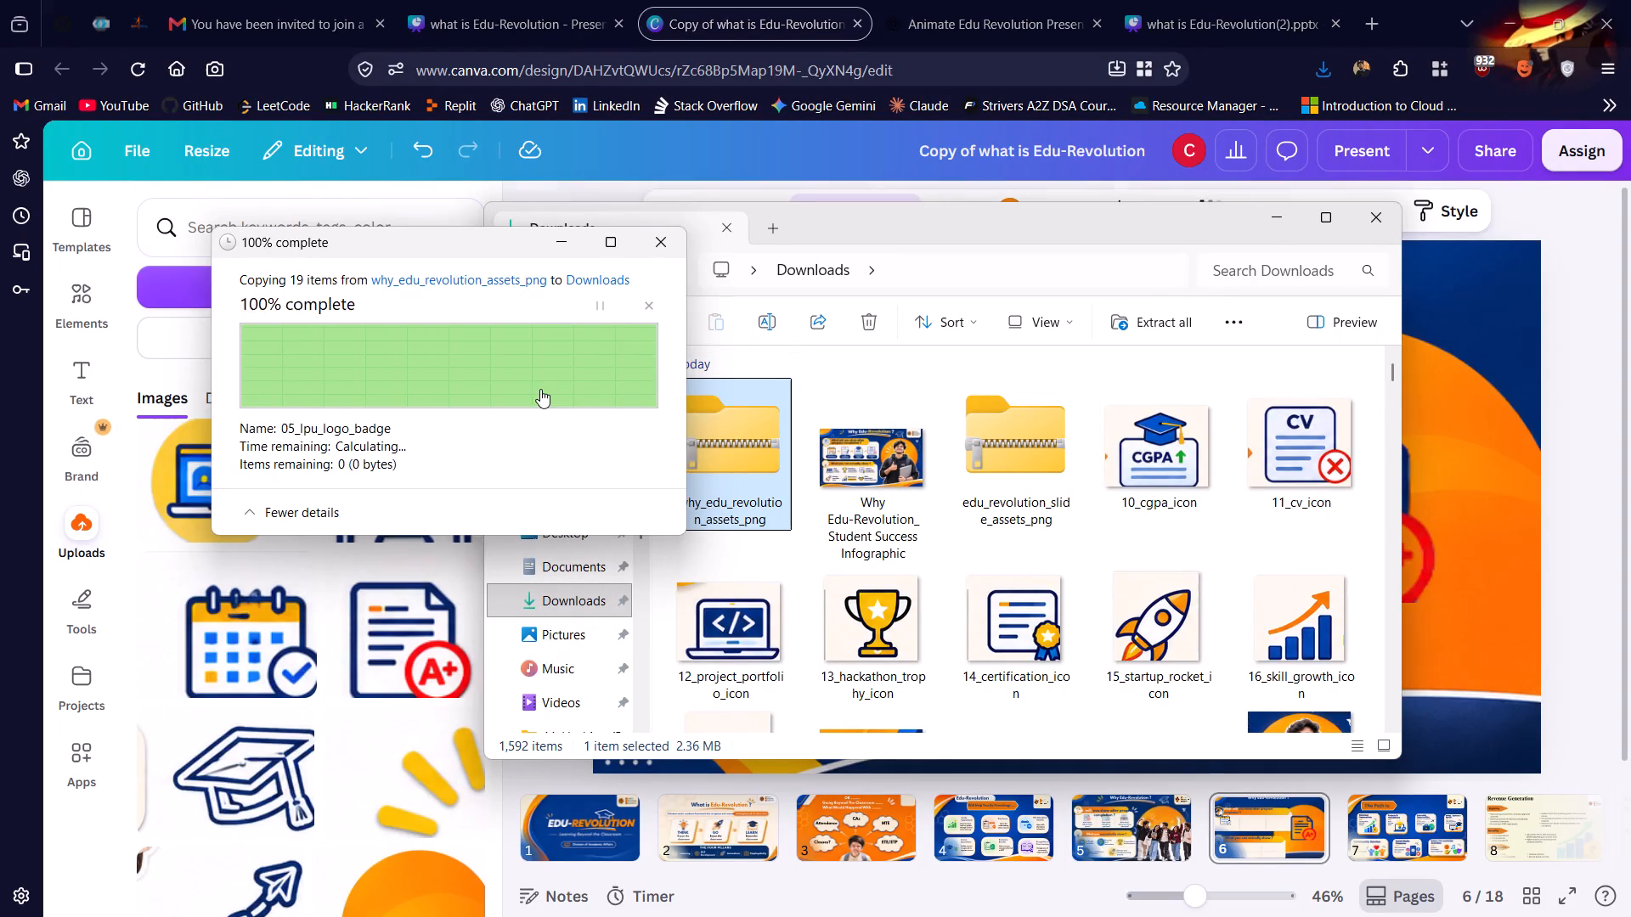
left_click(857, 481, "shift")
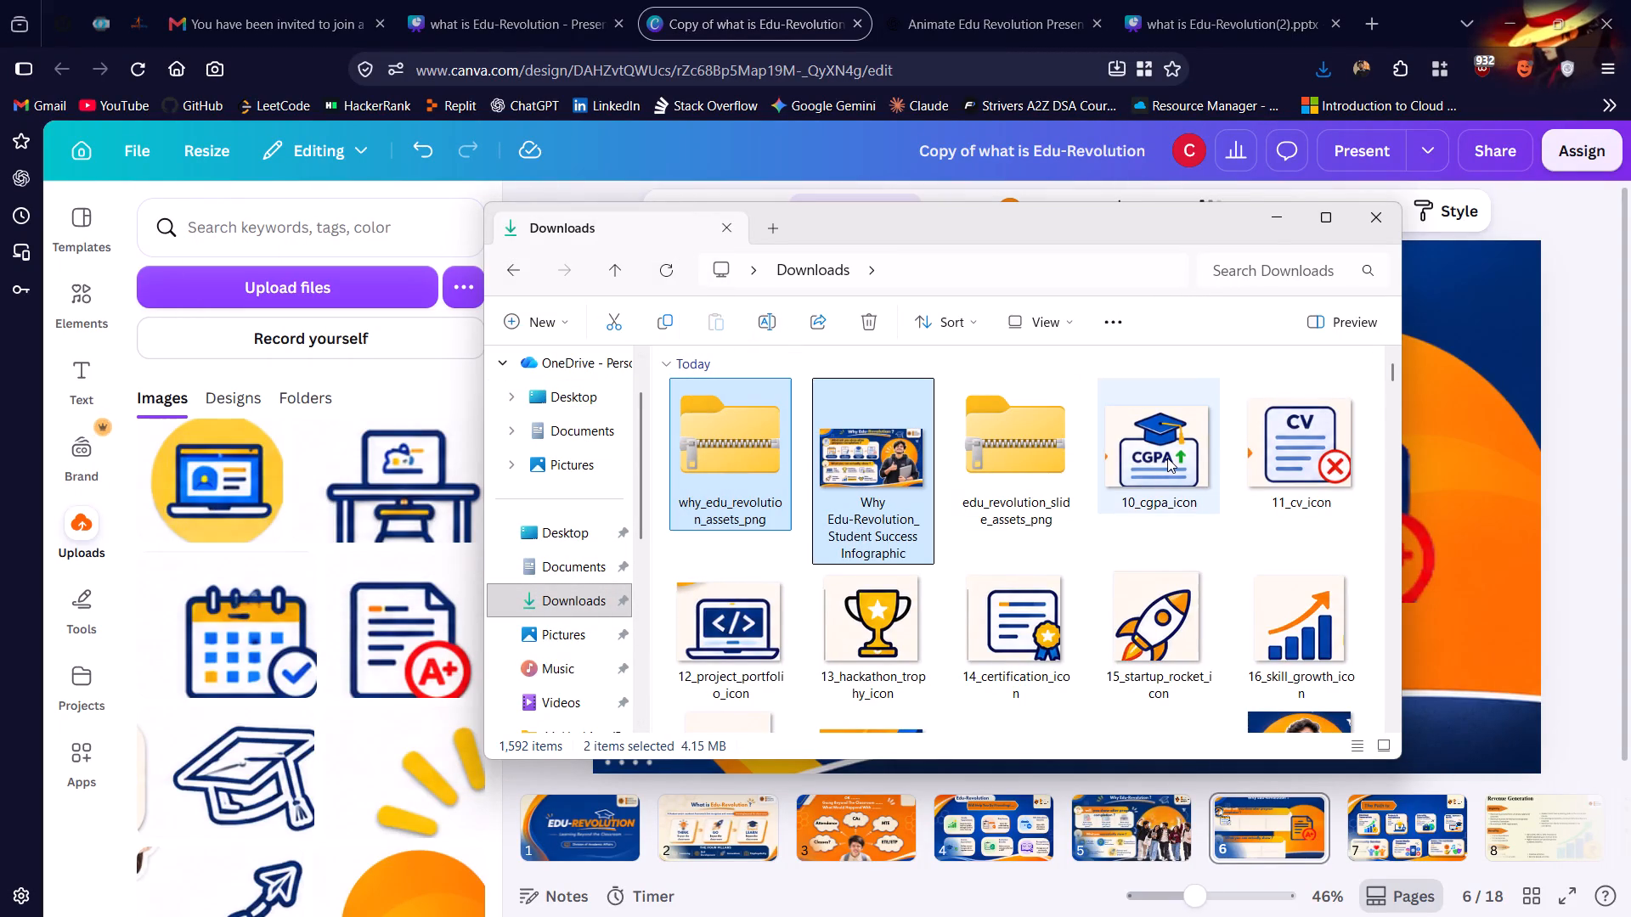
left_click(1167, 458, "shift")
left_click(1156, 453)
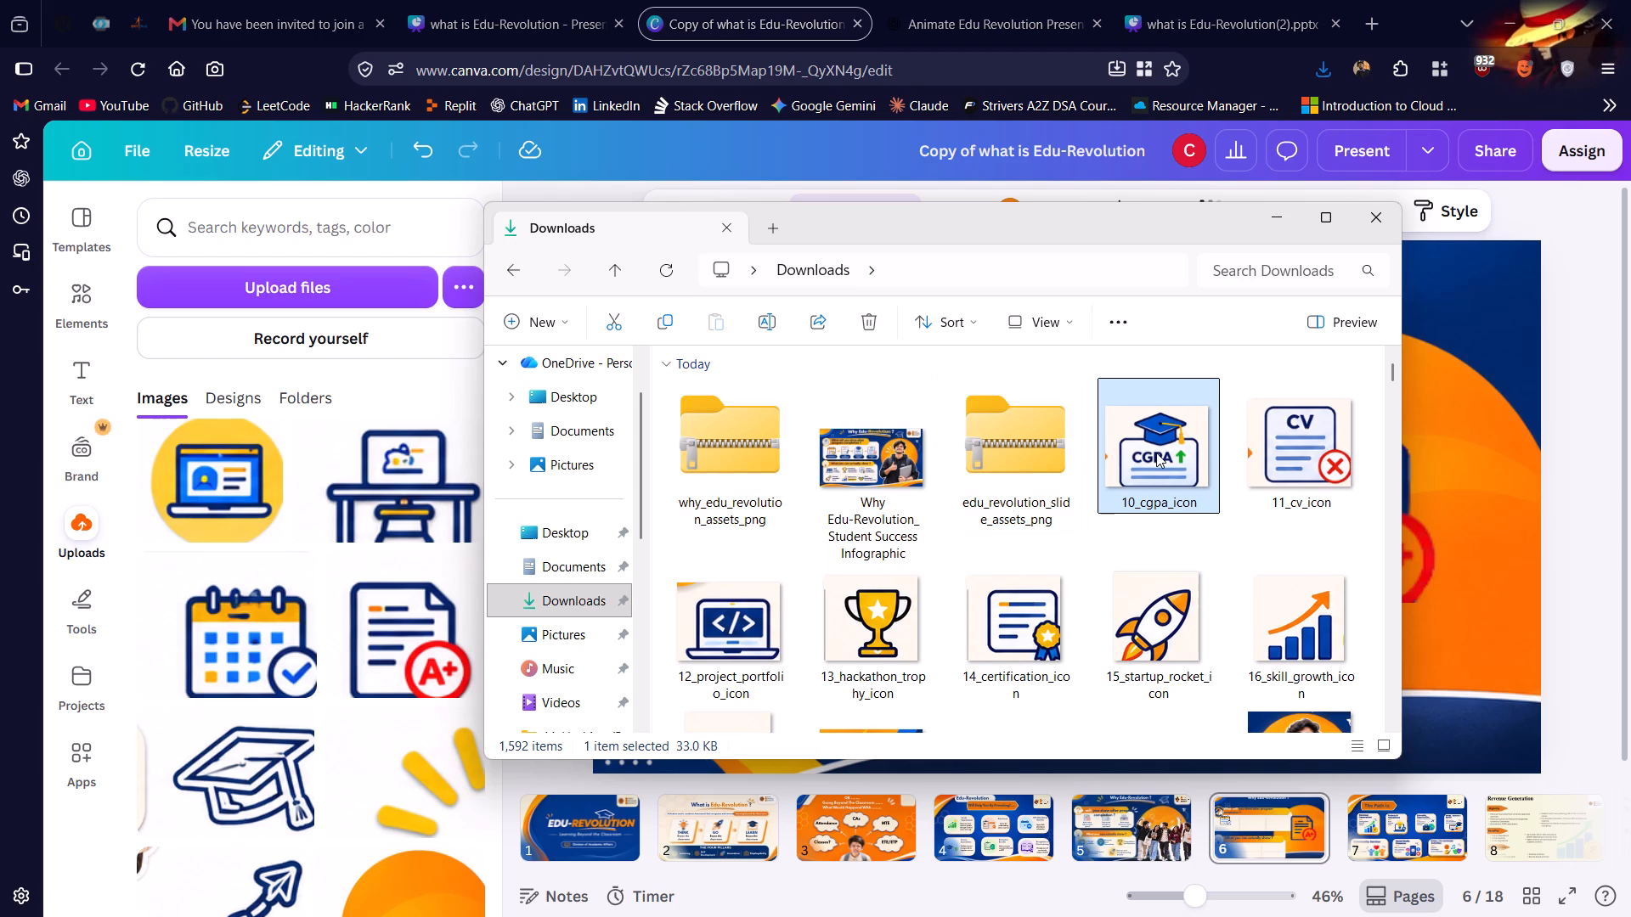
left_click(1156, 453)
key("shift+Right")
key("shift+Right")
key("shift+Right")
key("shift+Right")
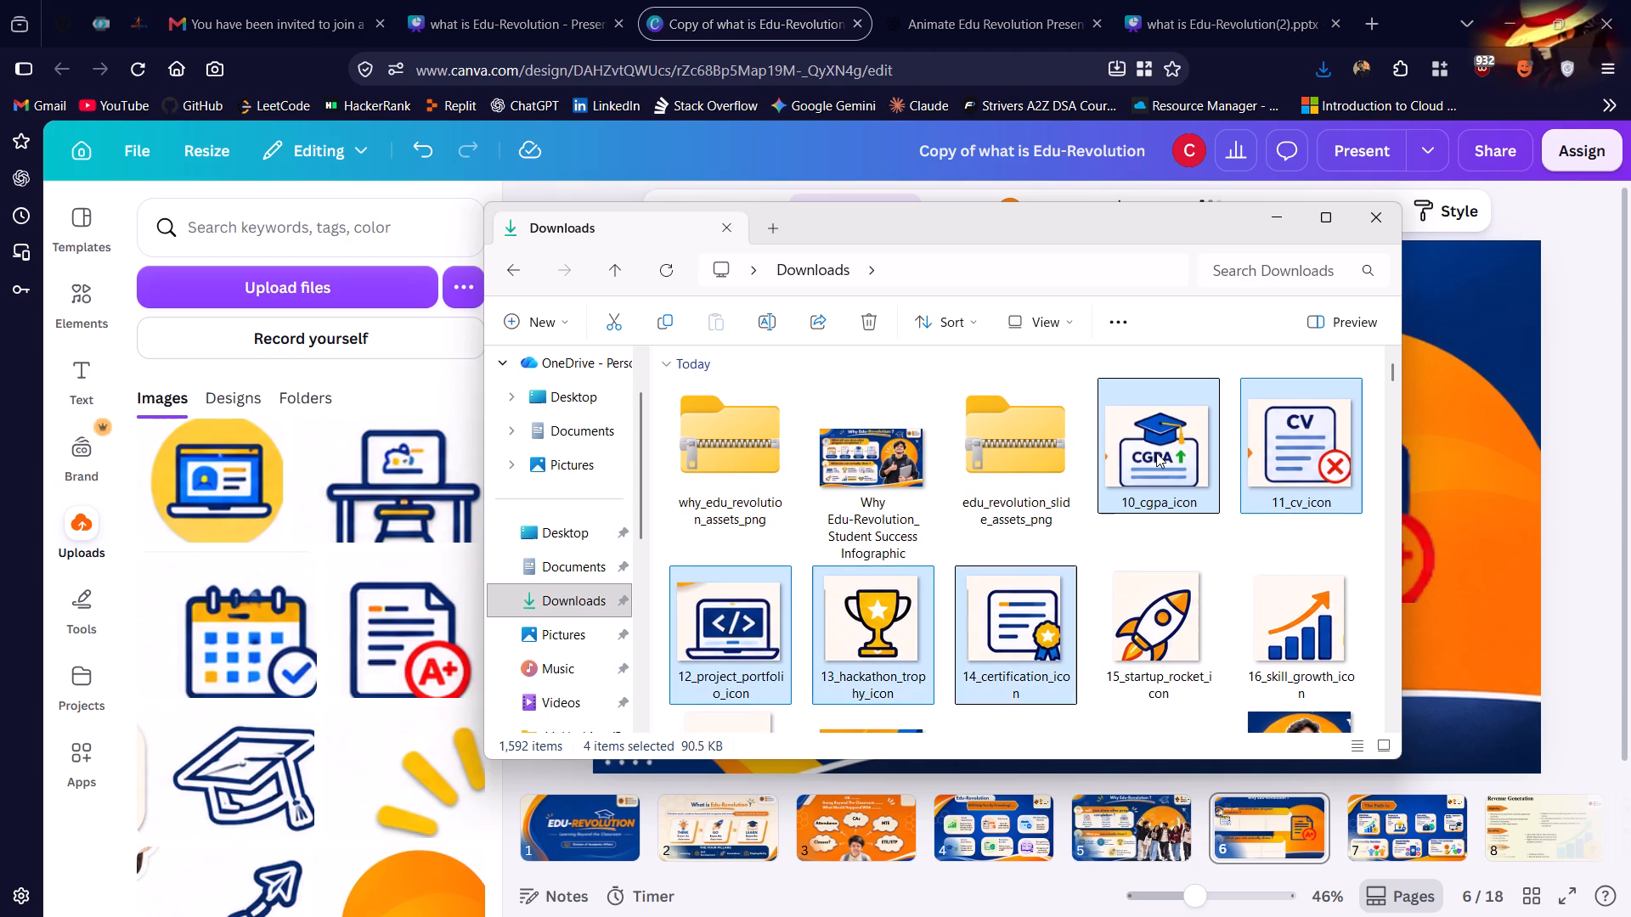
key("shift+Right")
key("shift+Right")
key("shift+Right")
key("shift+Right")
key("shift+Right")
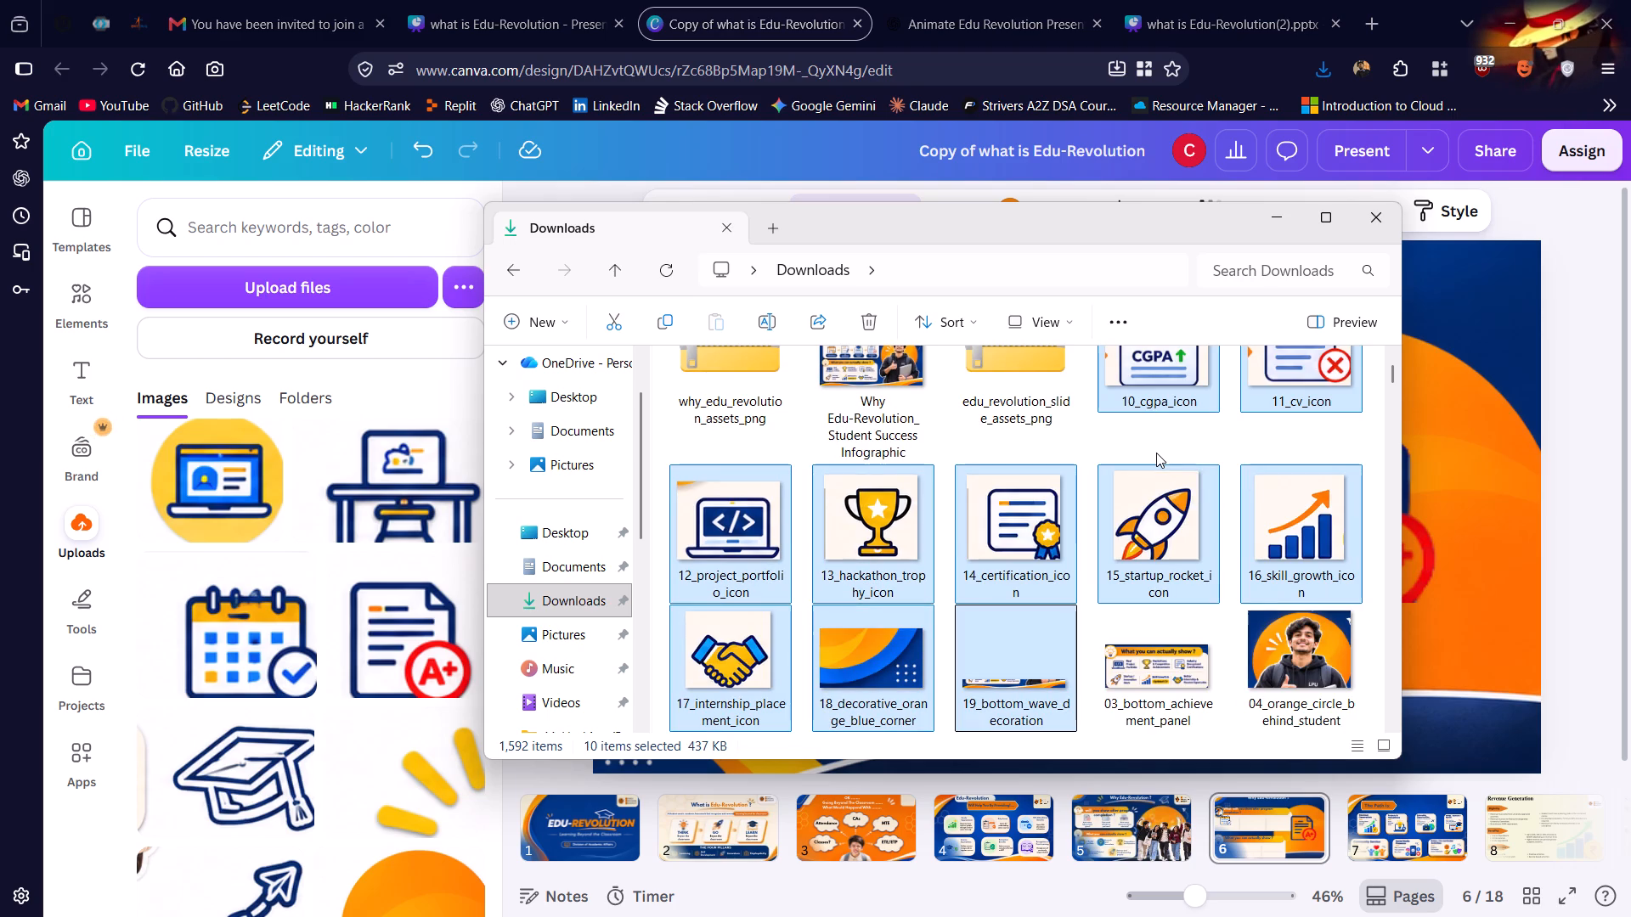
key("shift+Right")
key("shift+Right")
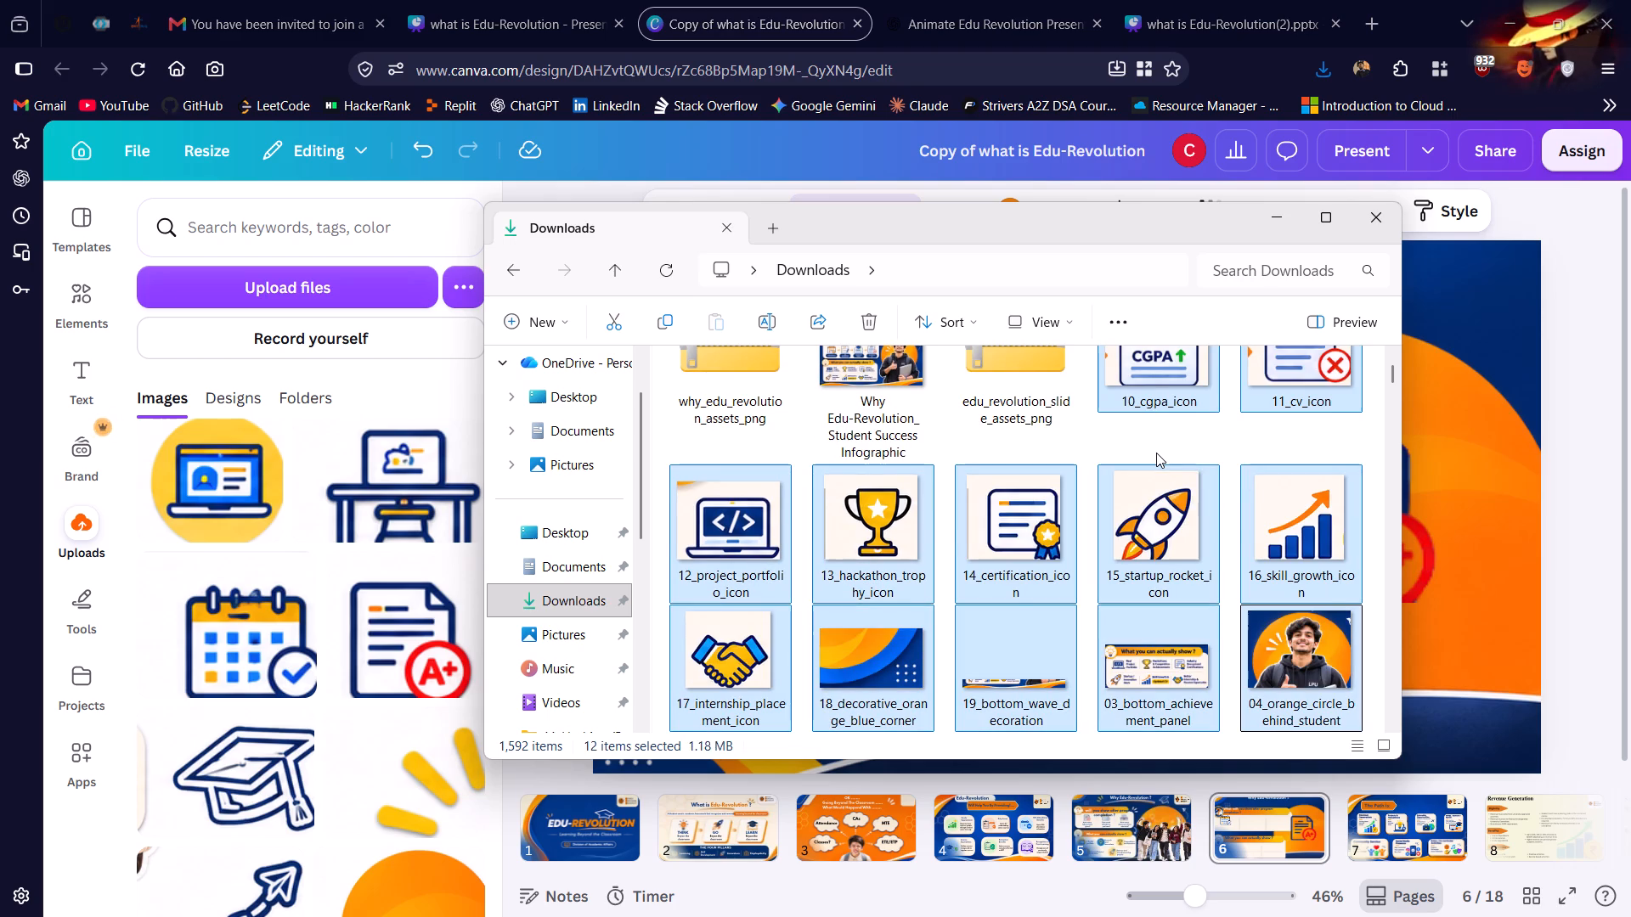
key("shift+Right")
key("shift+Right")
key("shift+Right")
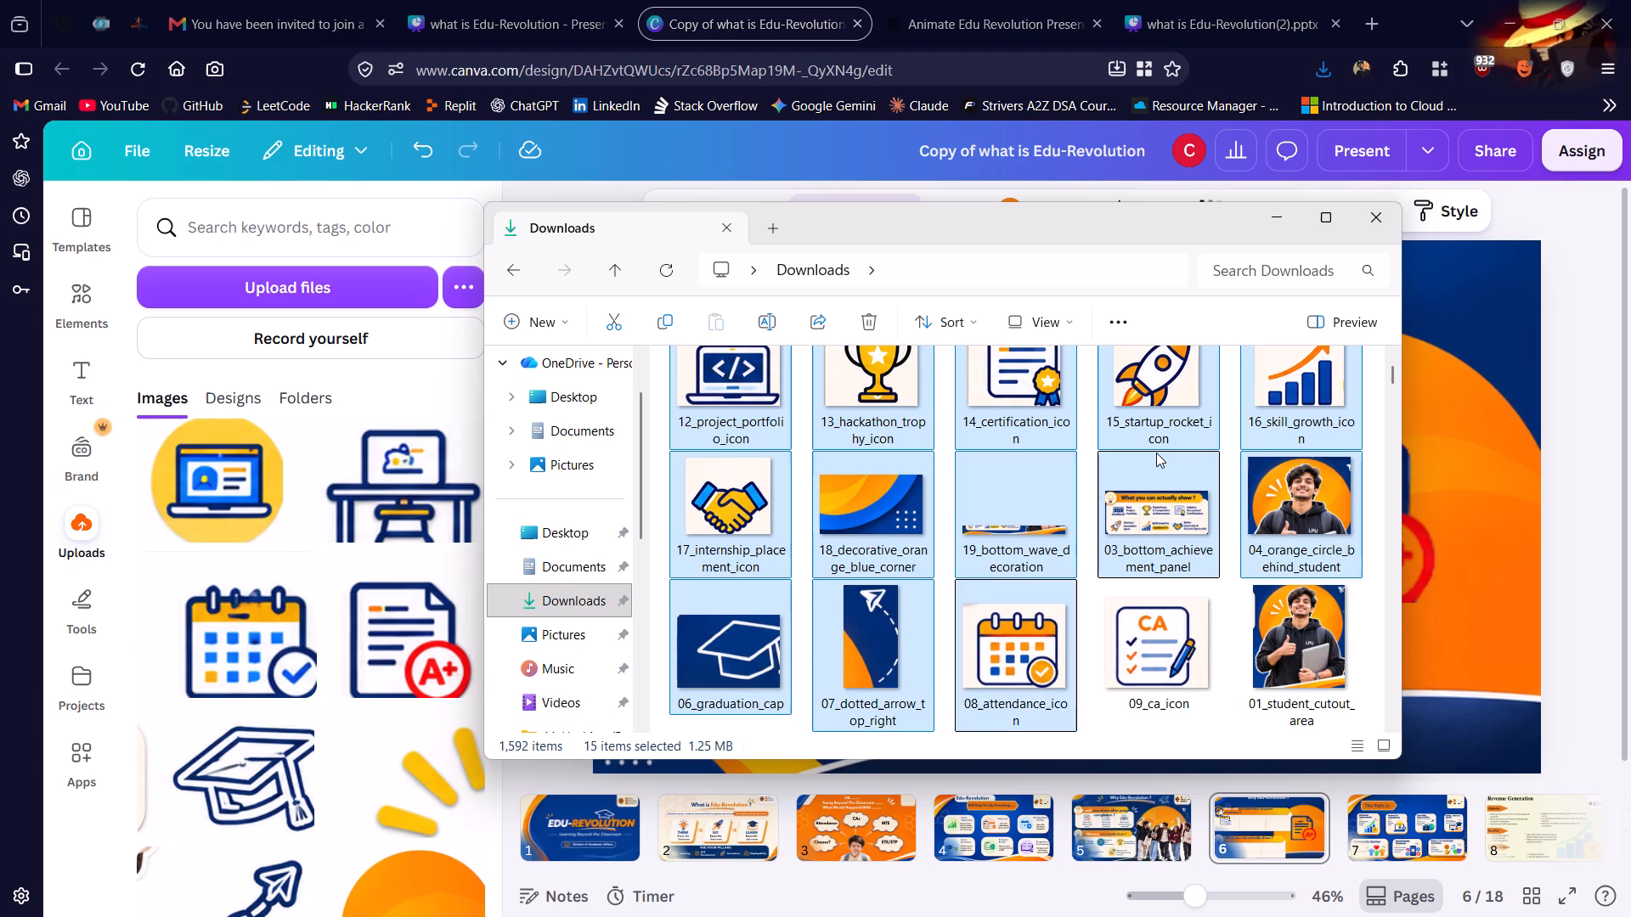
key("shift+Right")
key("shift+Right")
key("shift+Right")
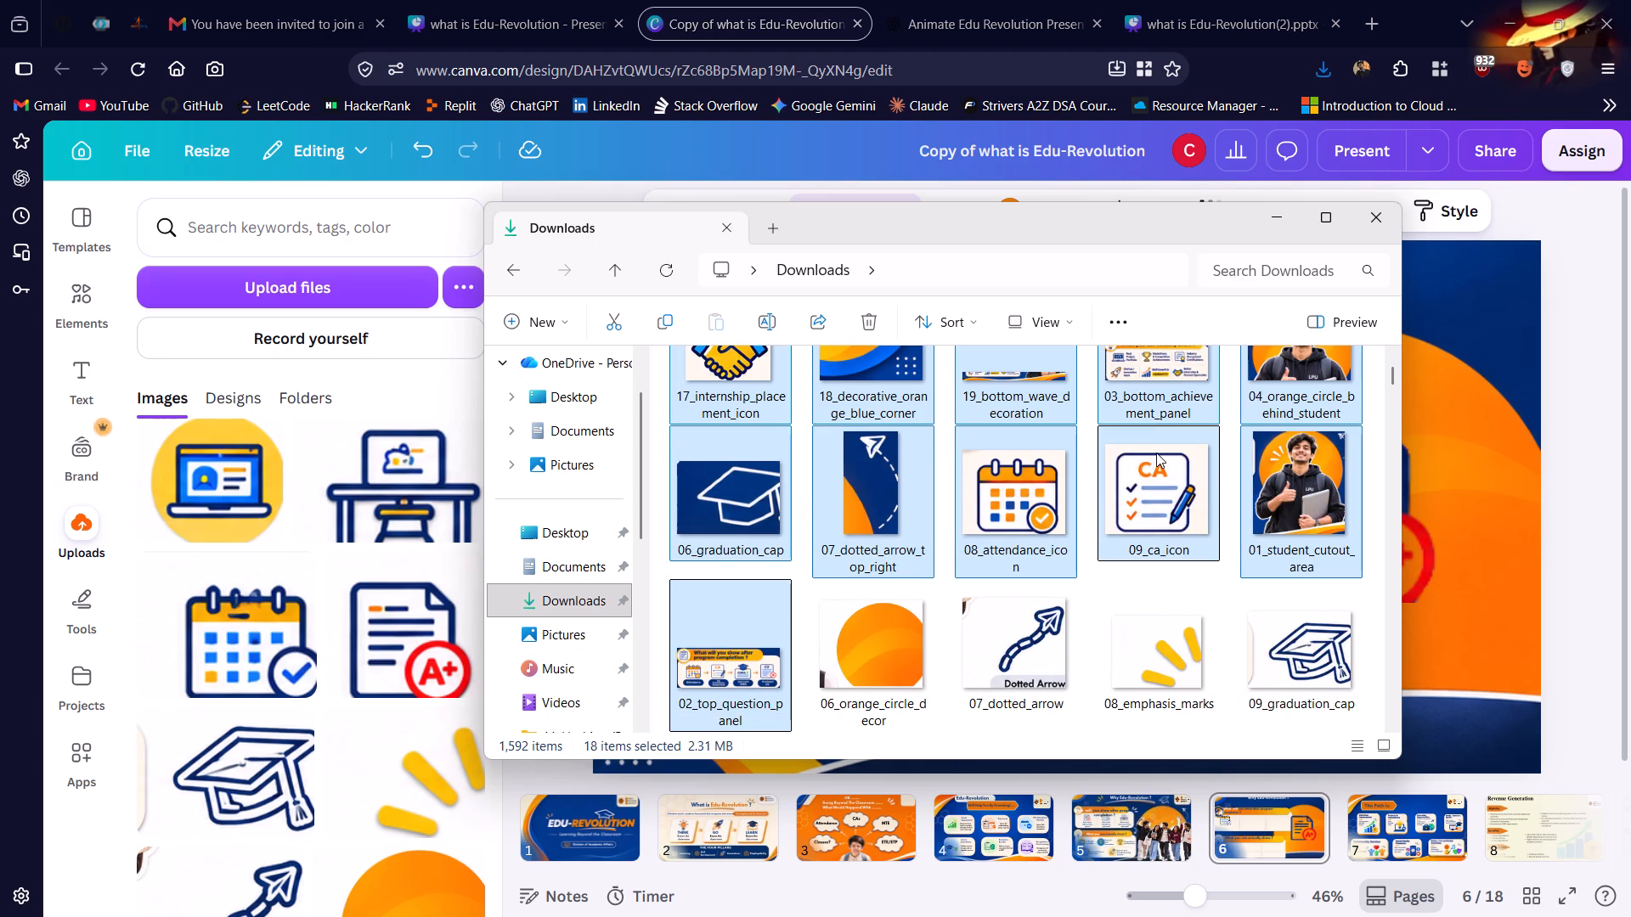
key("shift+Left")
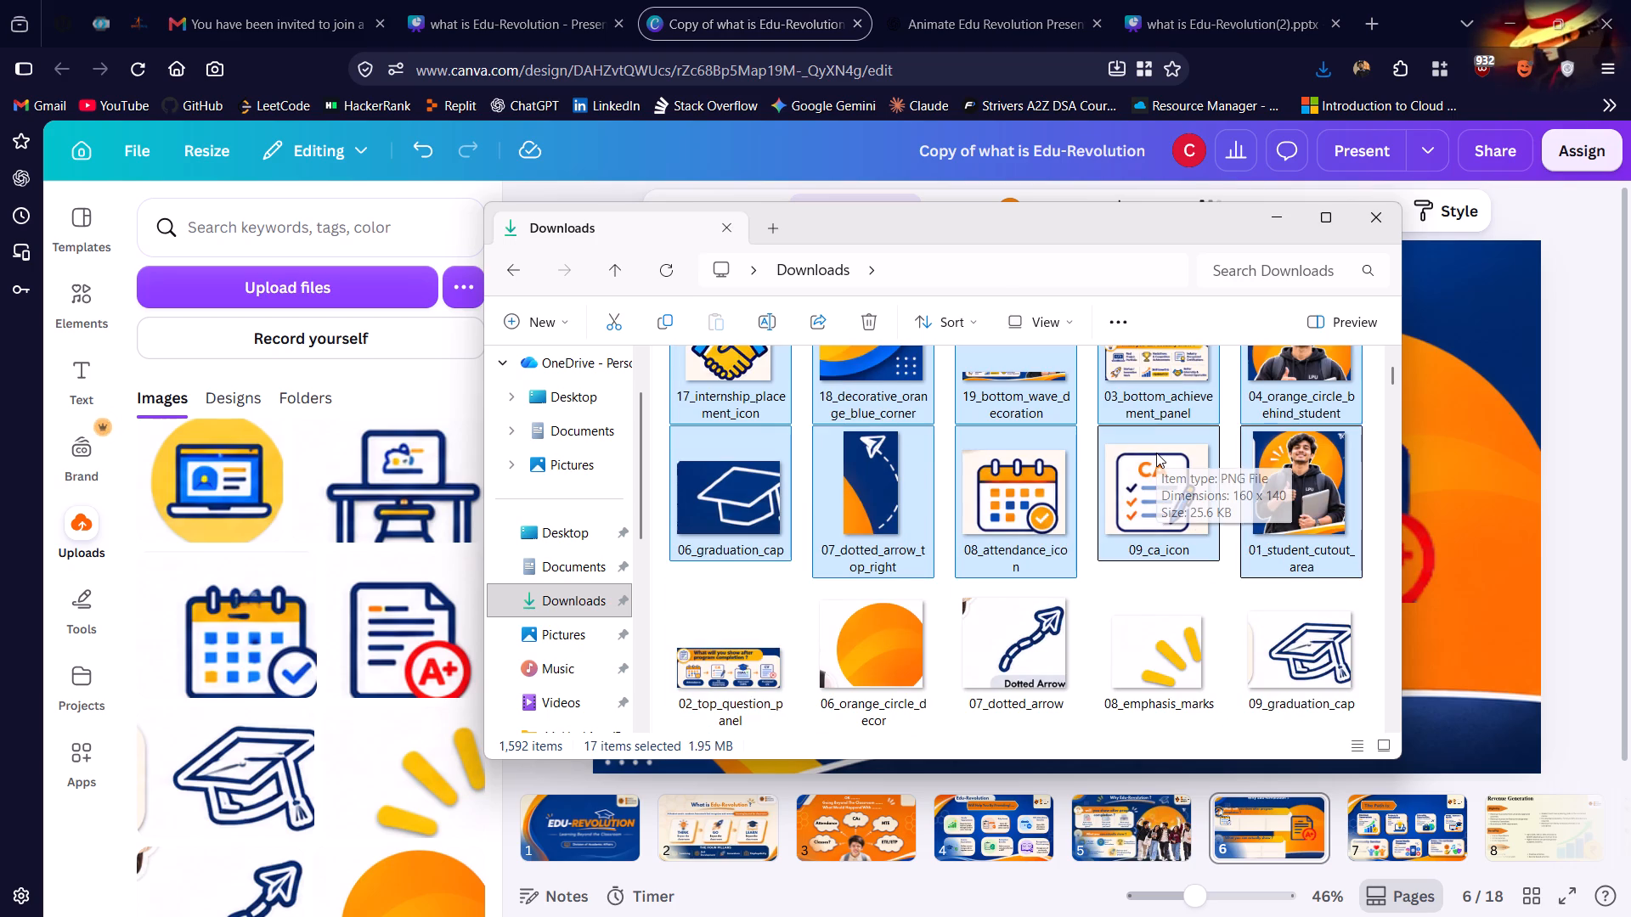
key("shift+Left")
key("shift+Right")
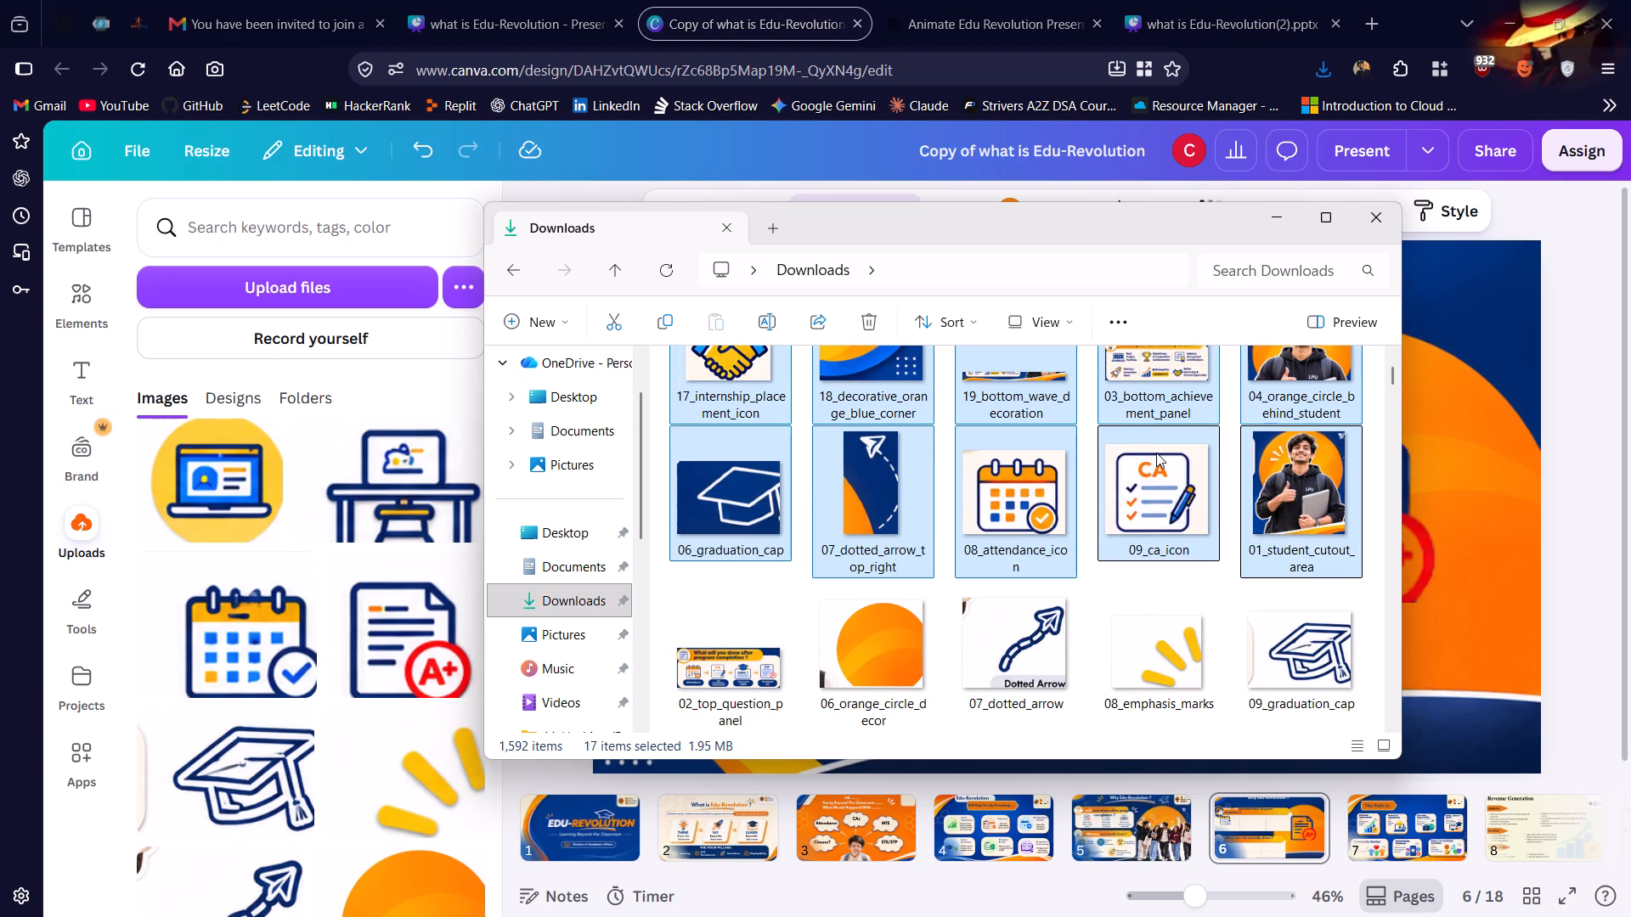
Upload the 06_graduation_cap image from Downloads to the Canva uploads.
left_click(701, 532)
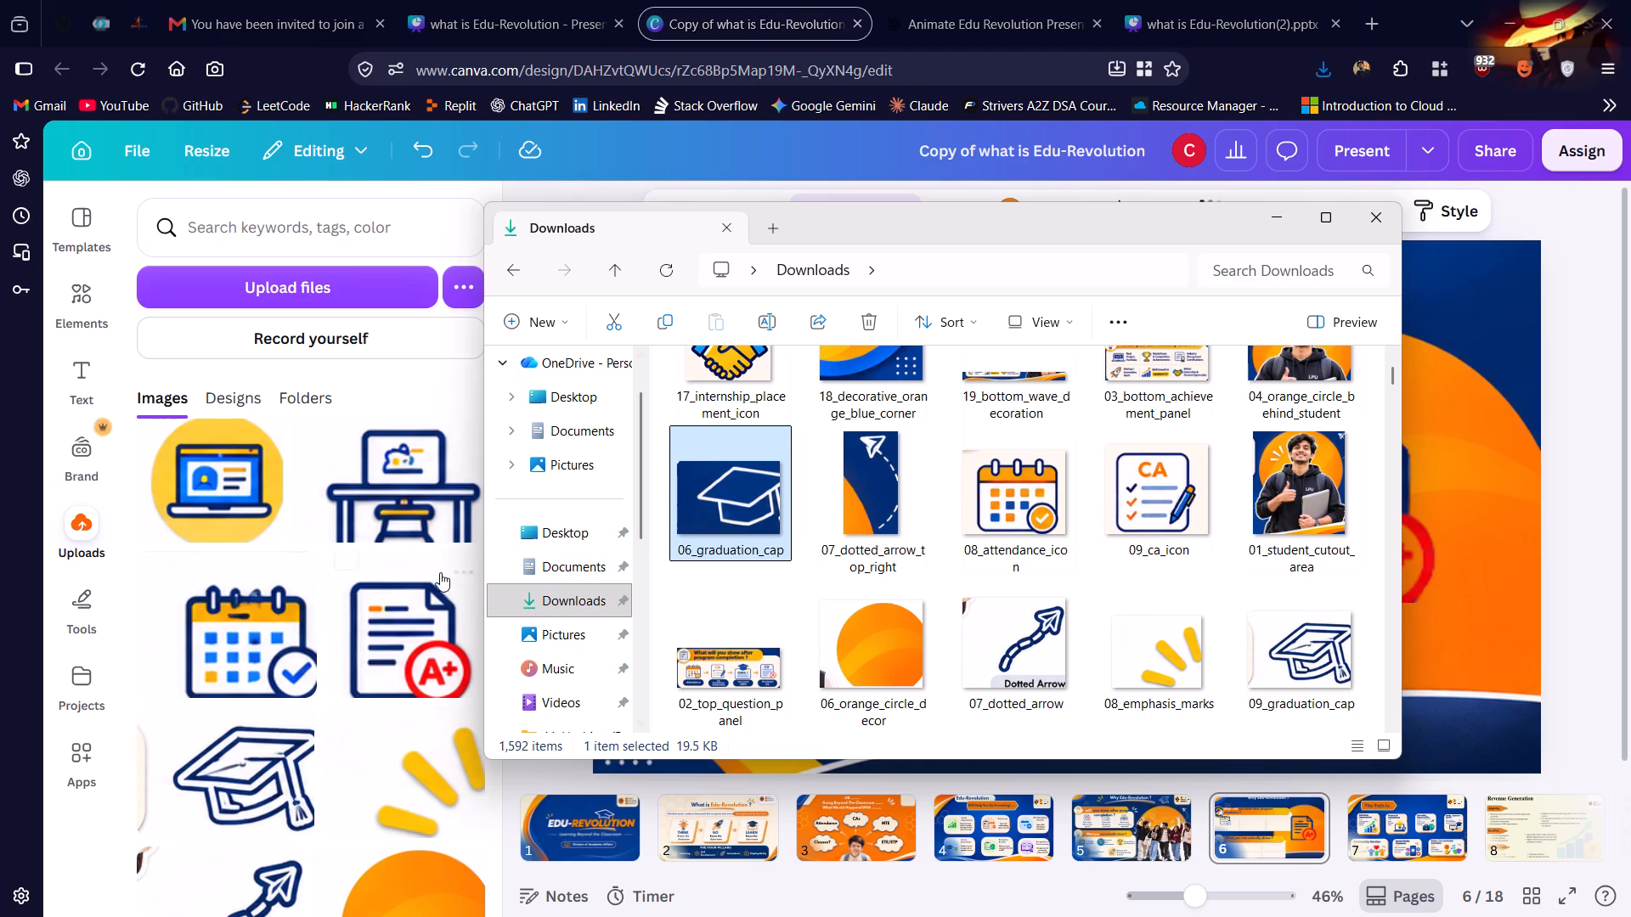
left_click_drag(755, 484, 425, 581)
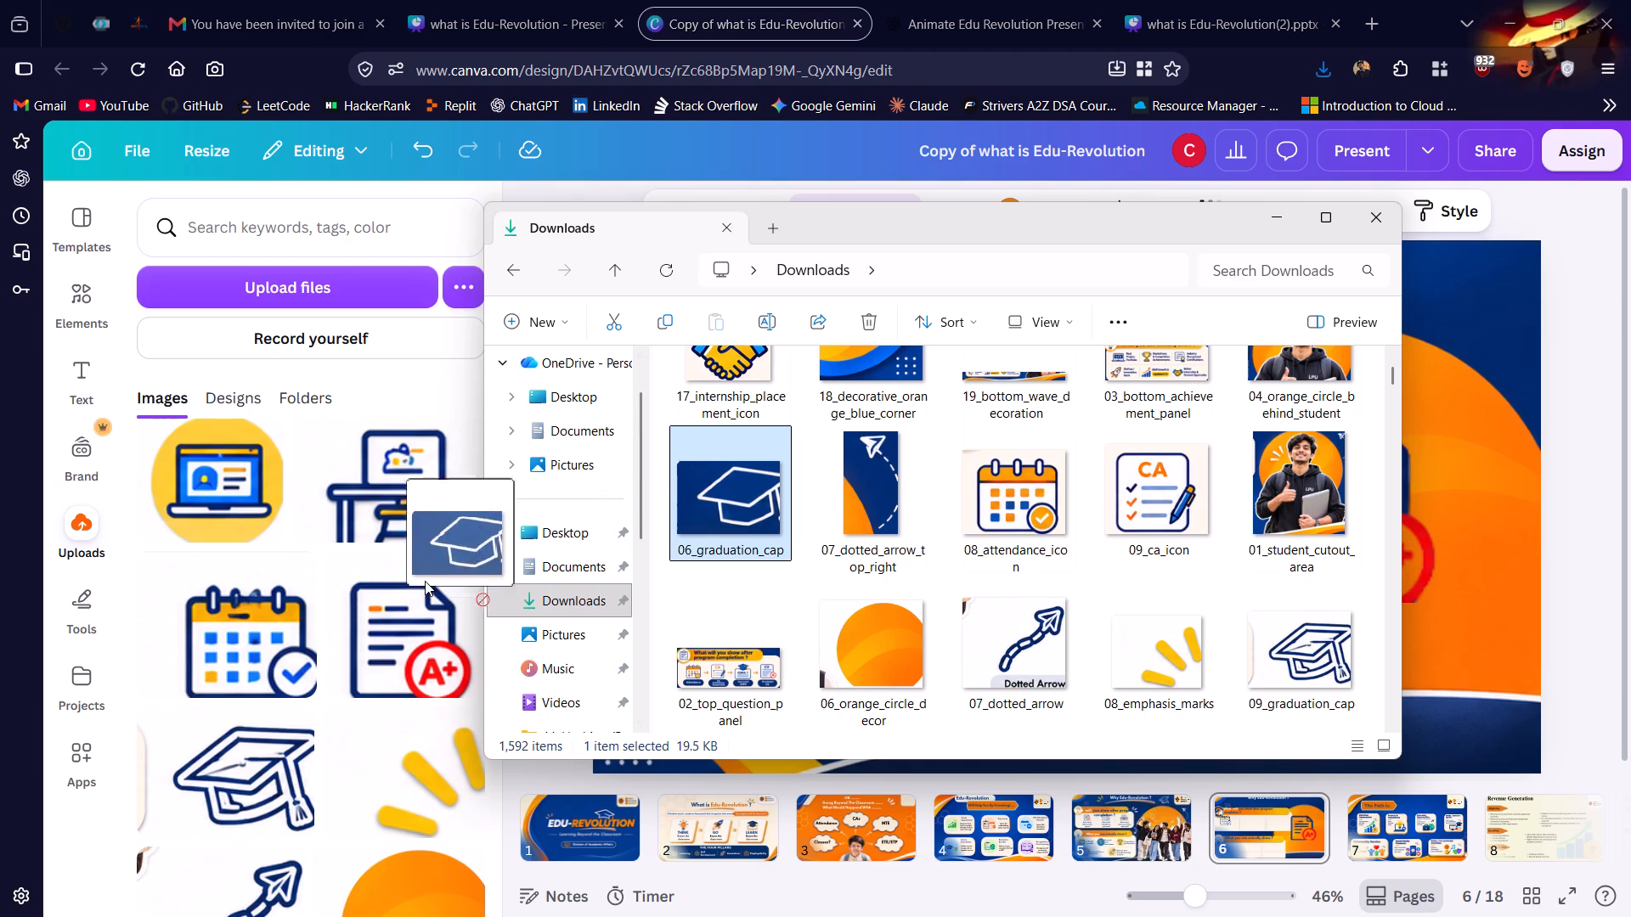
left_click_drag(425, 581, 338, 556)
Look through the extracted slide asset images in the Downloads folder.
scroll(1058, 537, "down", 1)
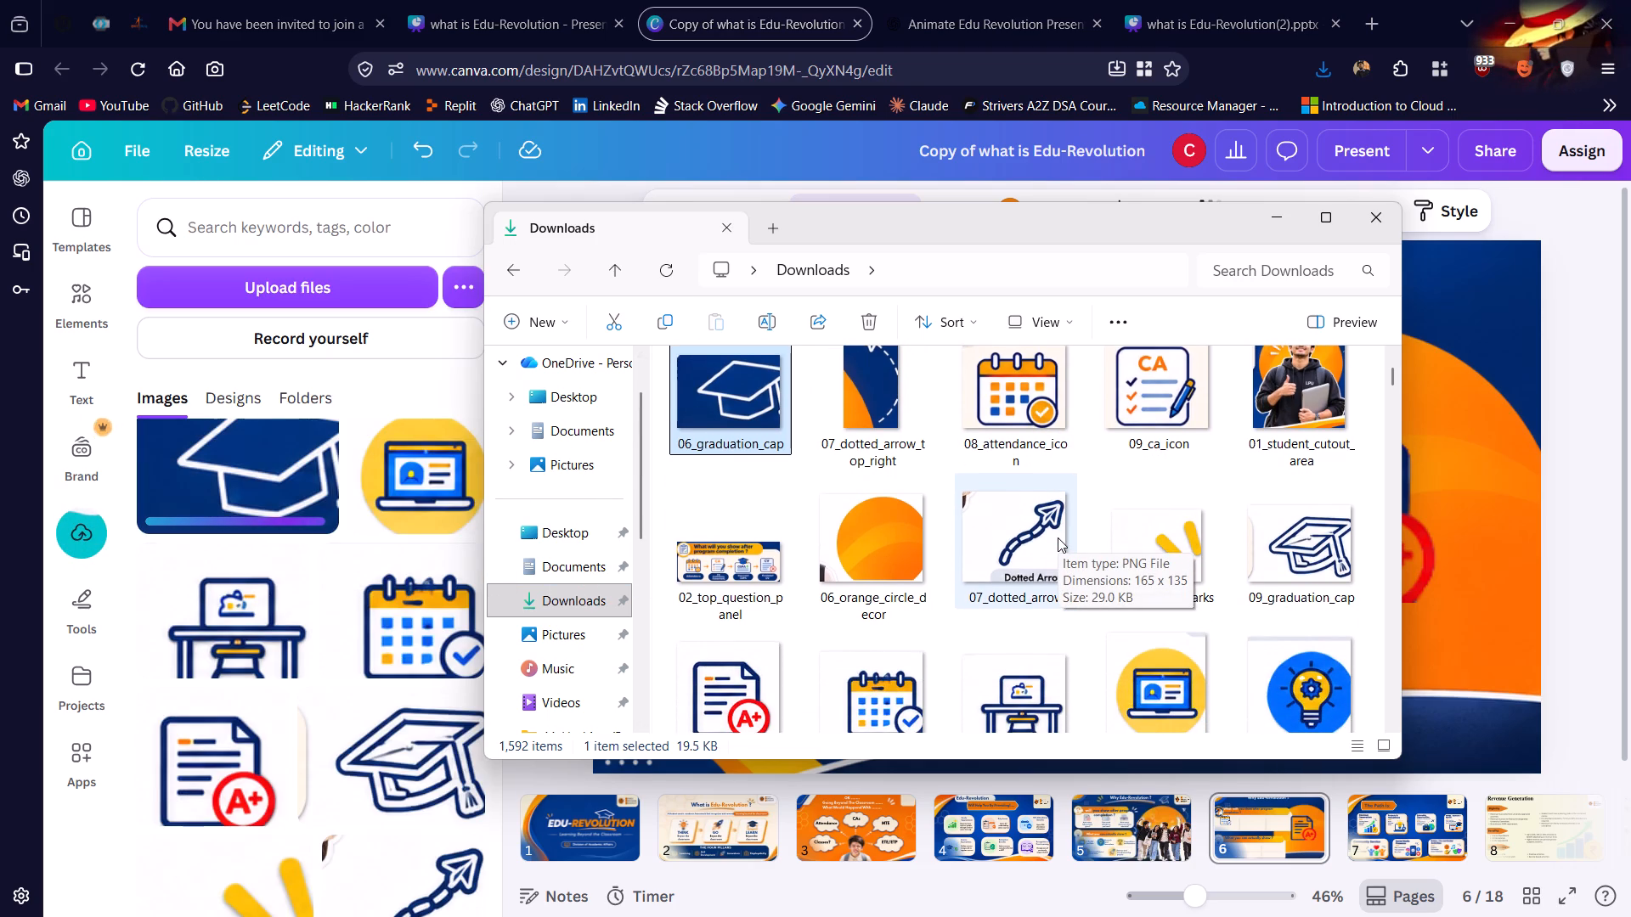
scroll(1058, 537, "up", 6)
scroll(1058, 537, "down", 3)
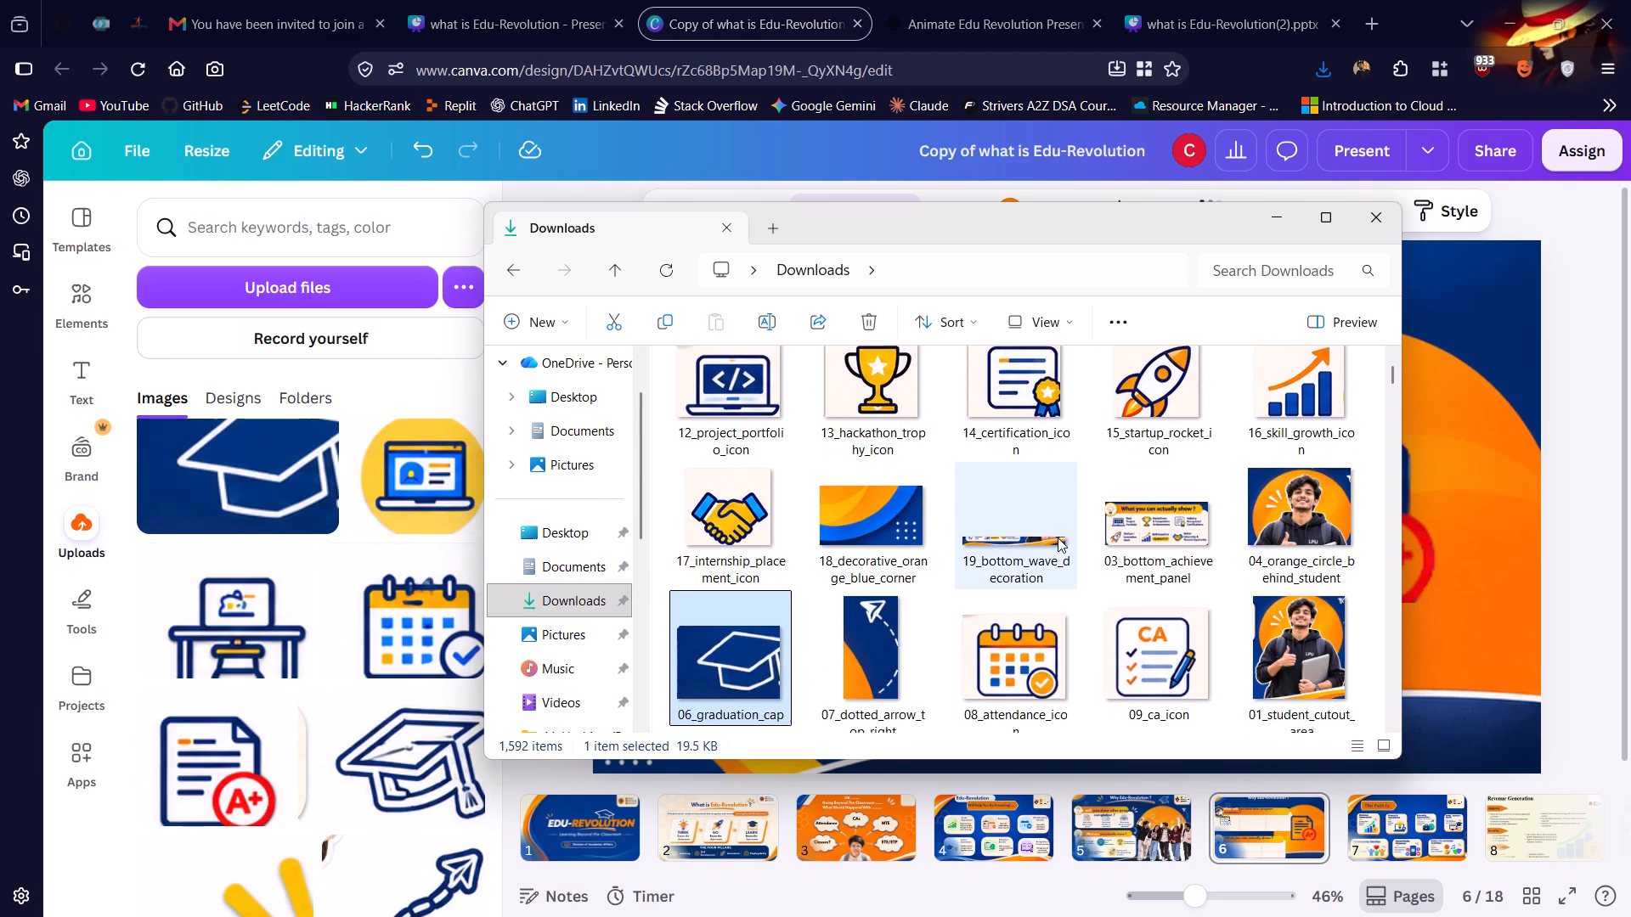
scroll(1058, 537, "down", 4)
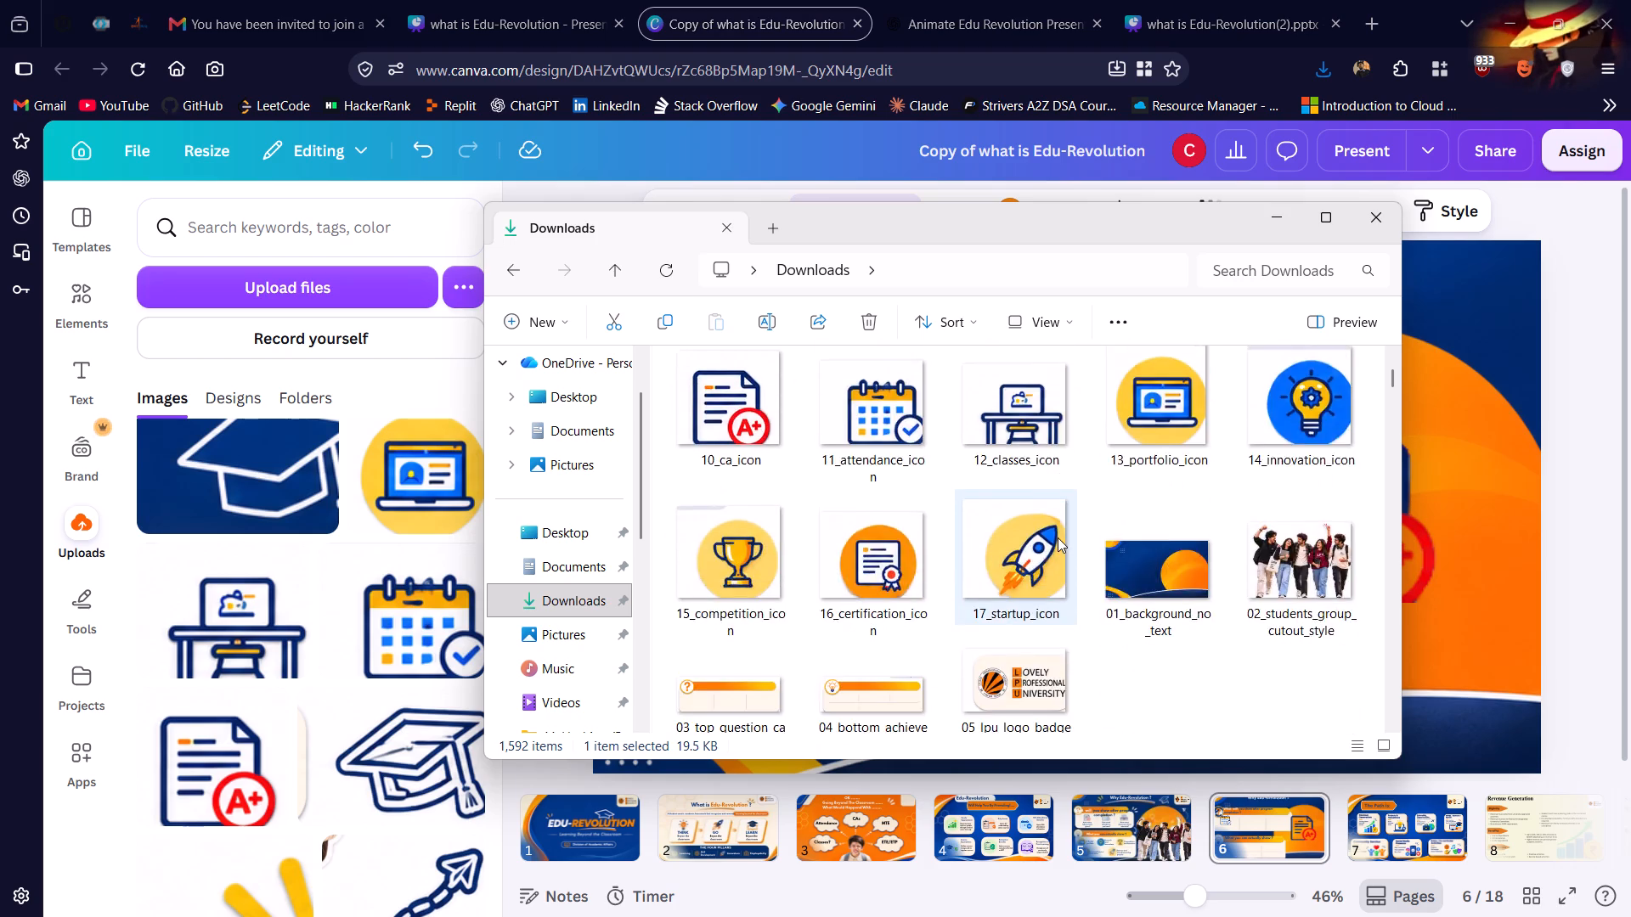
scroll(1058, 537, "down", 2)
scroll(1058, 537, "up", 1)
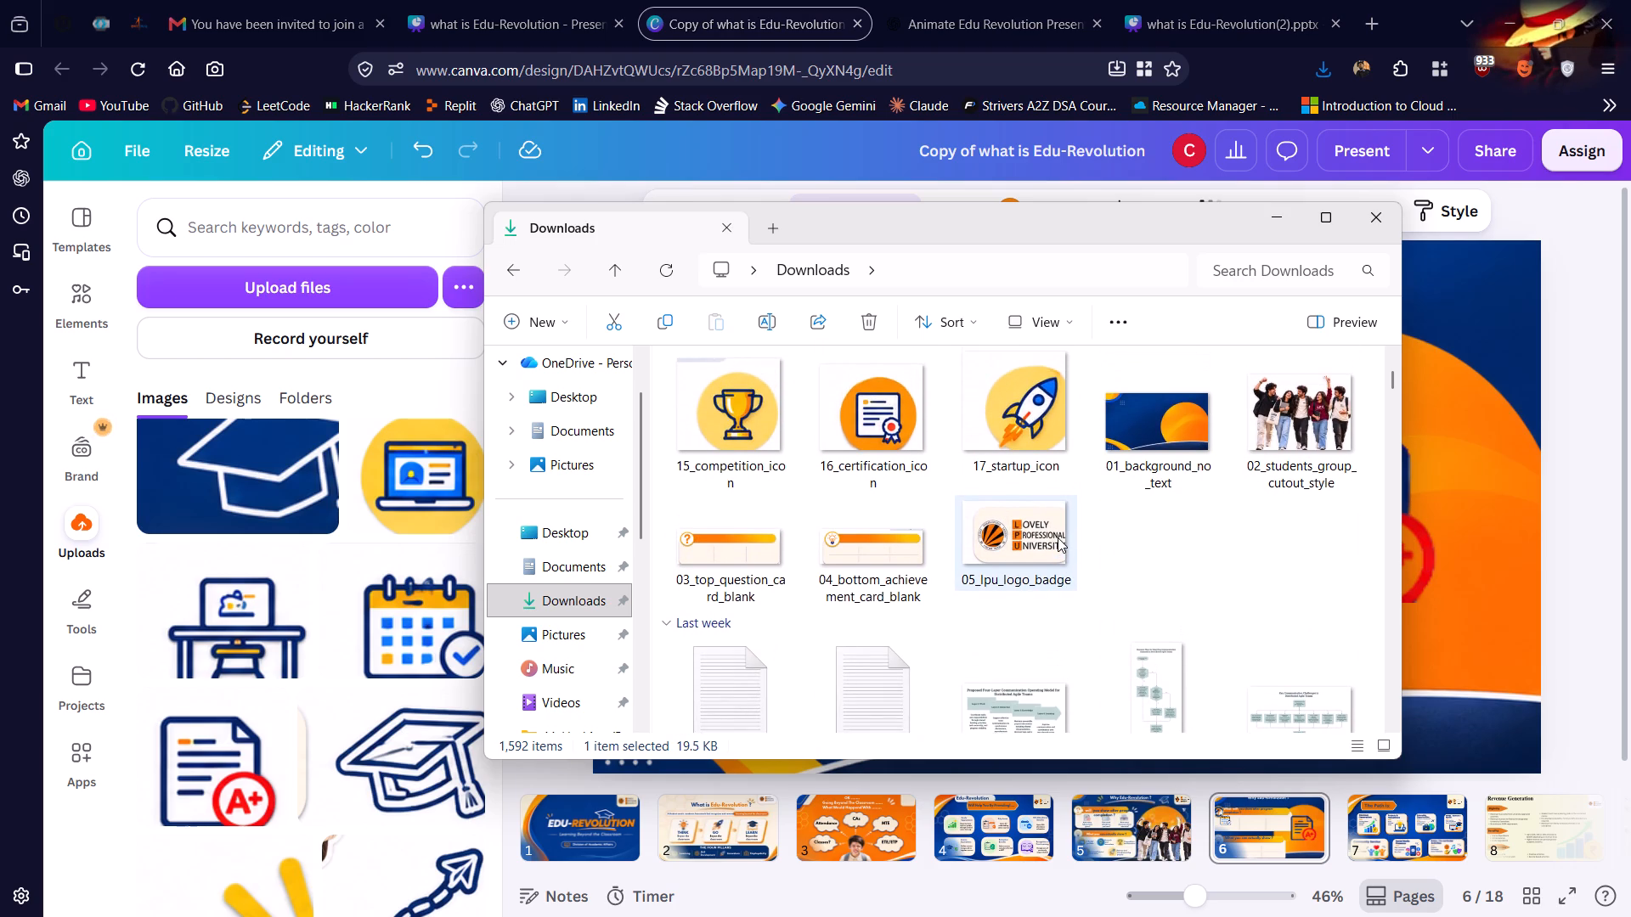
scroll(1058, 537, "up", 4)
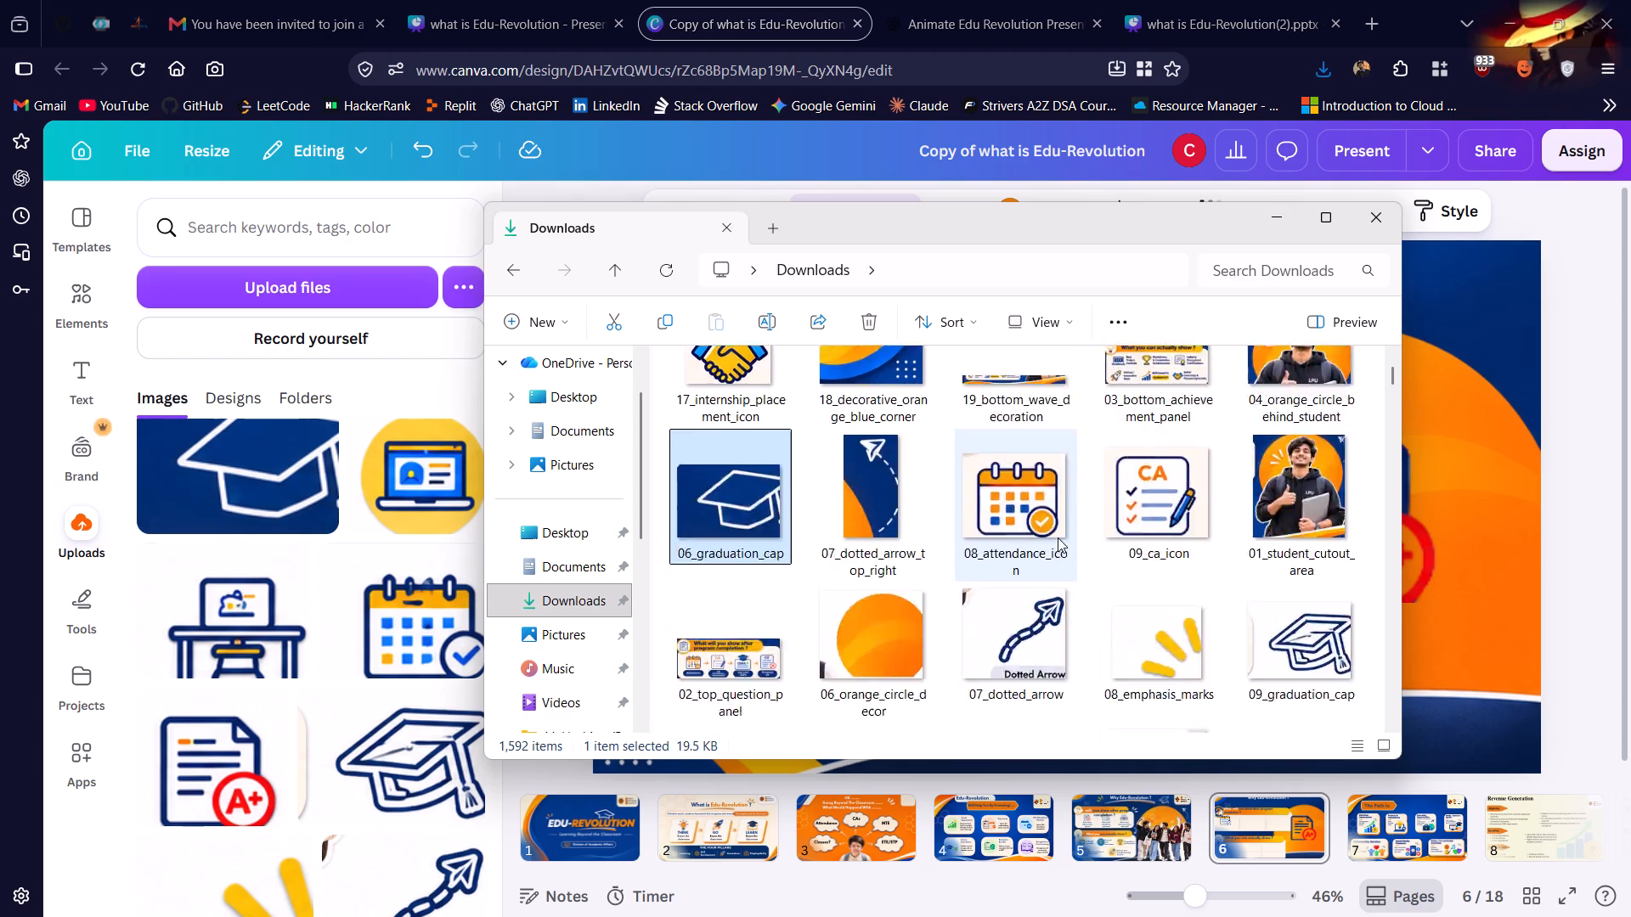
scroll(1058, 537, "up", 1)
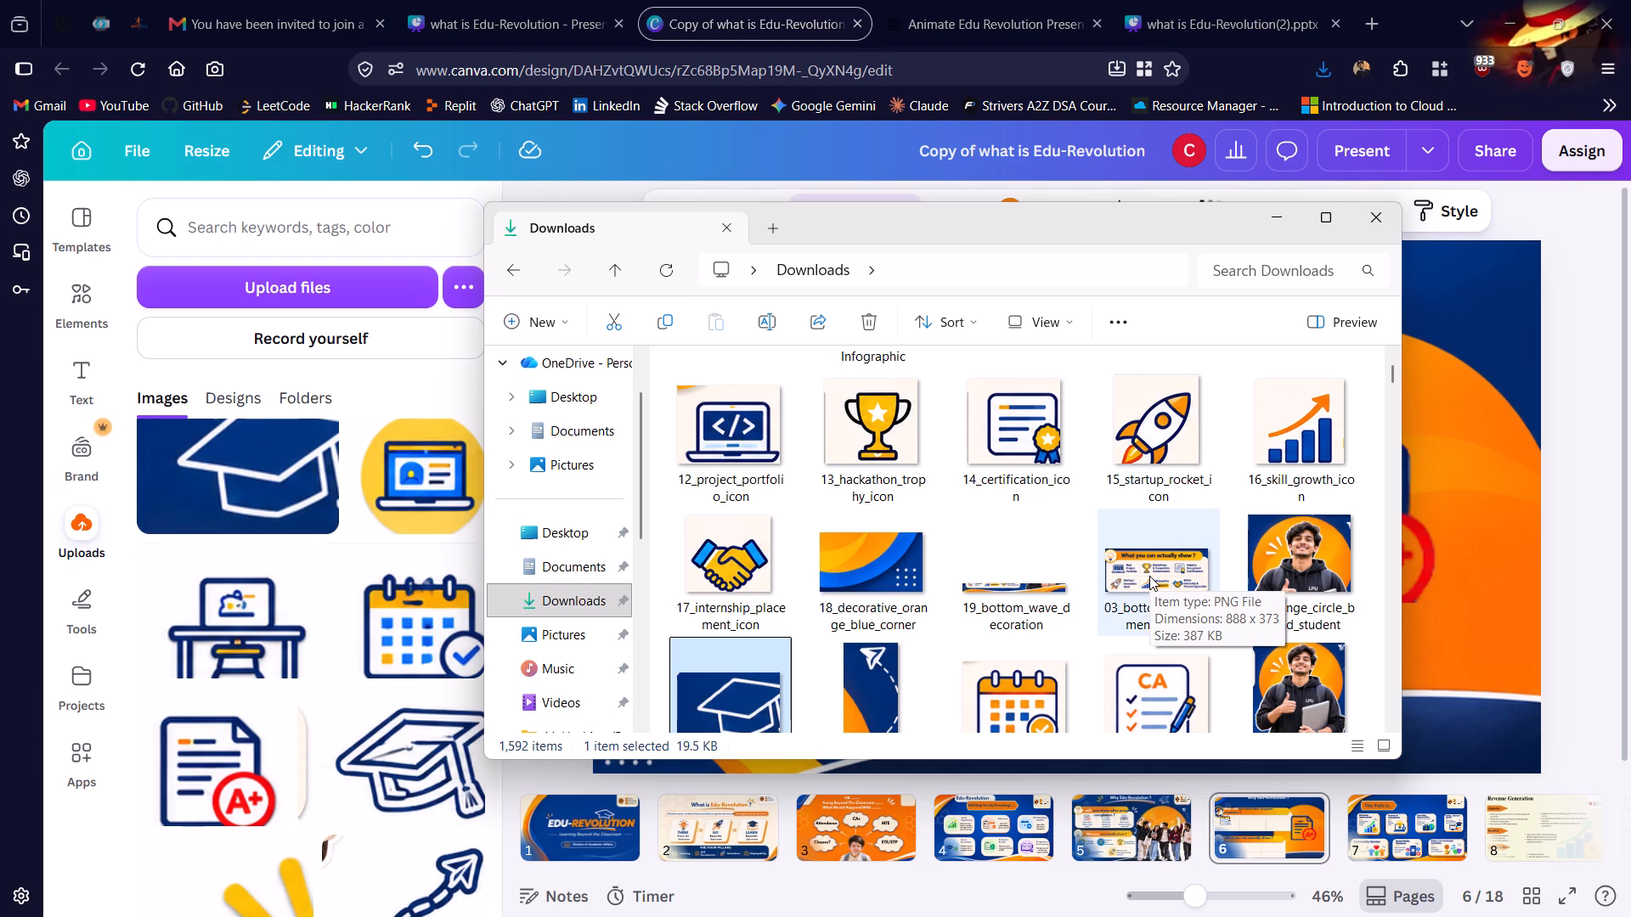
Upload the 03_bottom_achievement_panel and 02_top_question_panel images from Downloads to the Canva uploads.
key("alt+Tab")
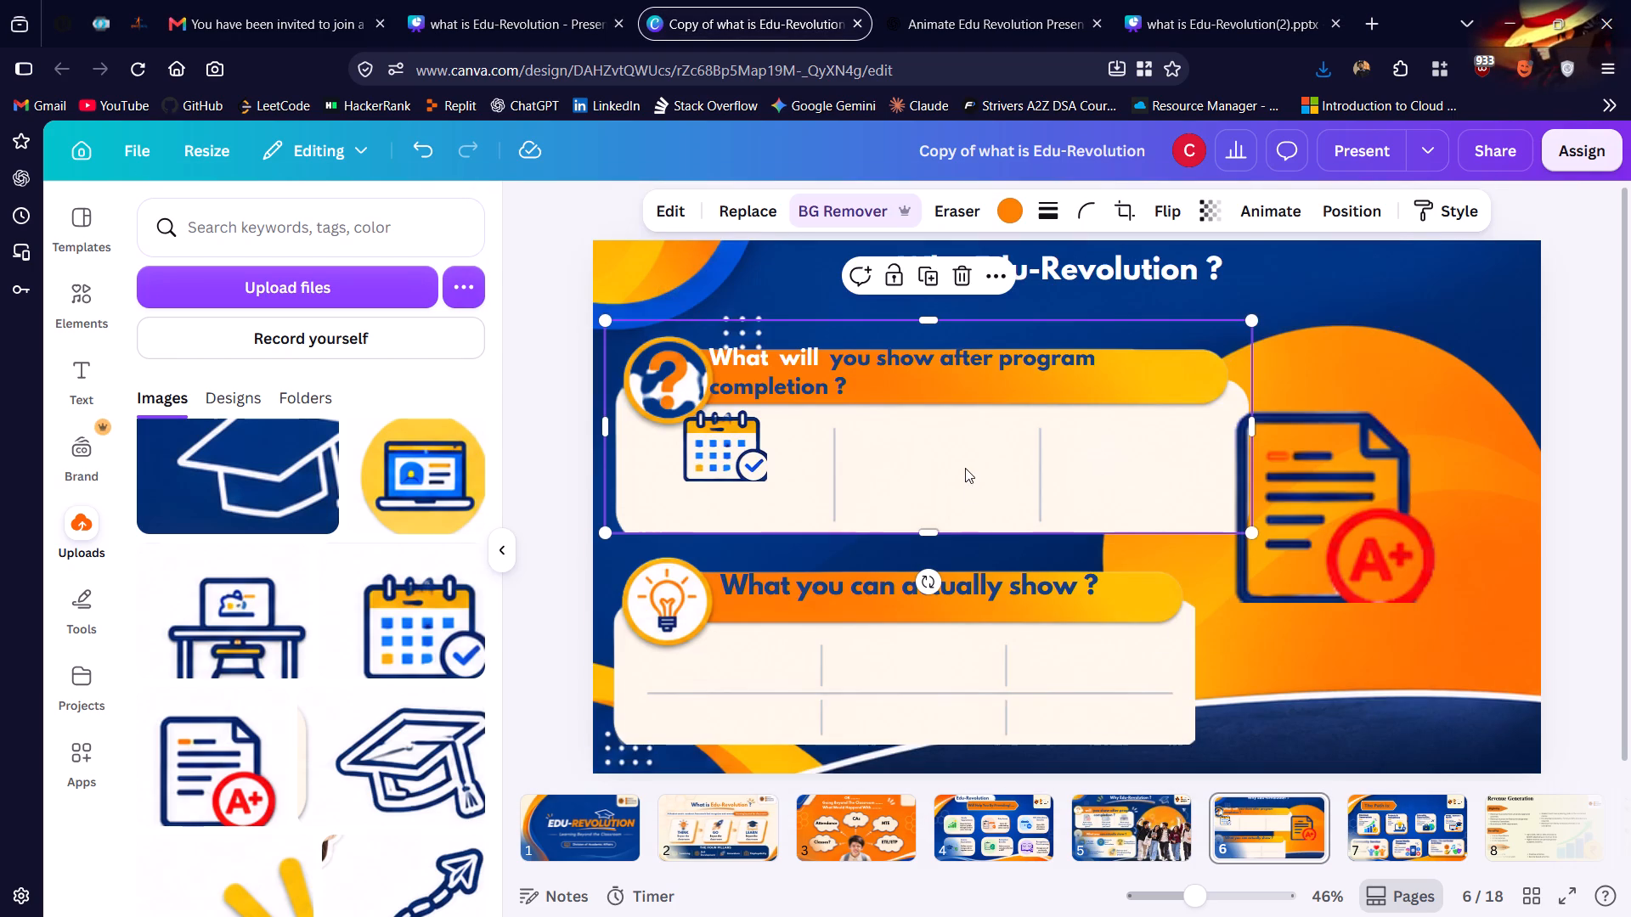
key("alt+Tab")
left_click(1147, 562)
scroll(1147, 562, "down", 1)
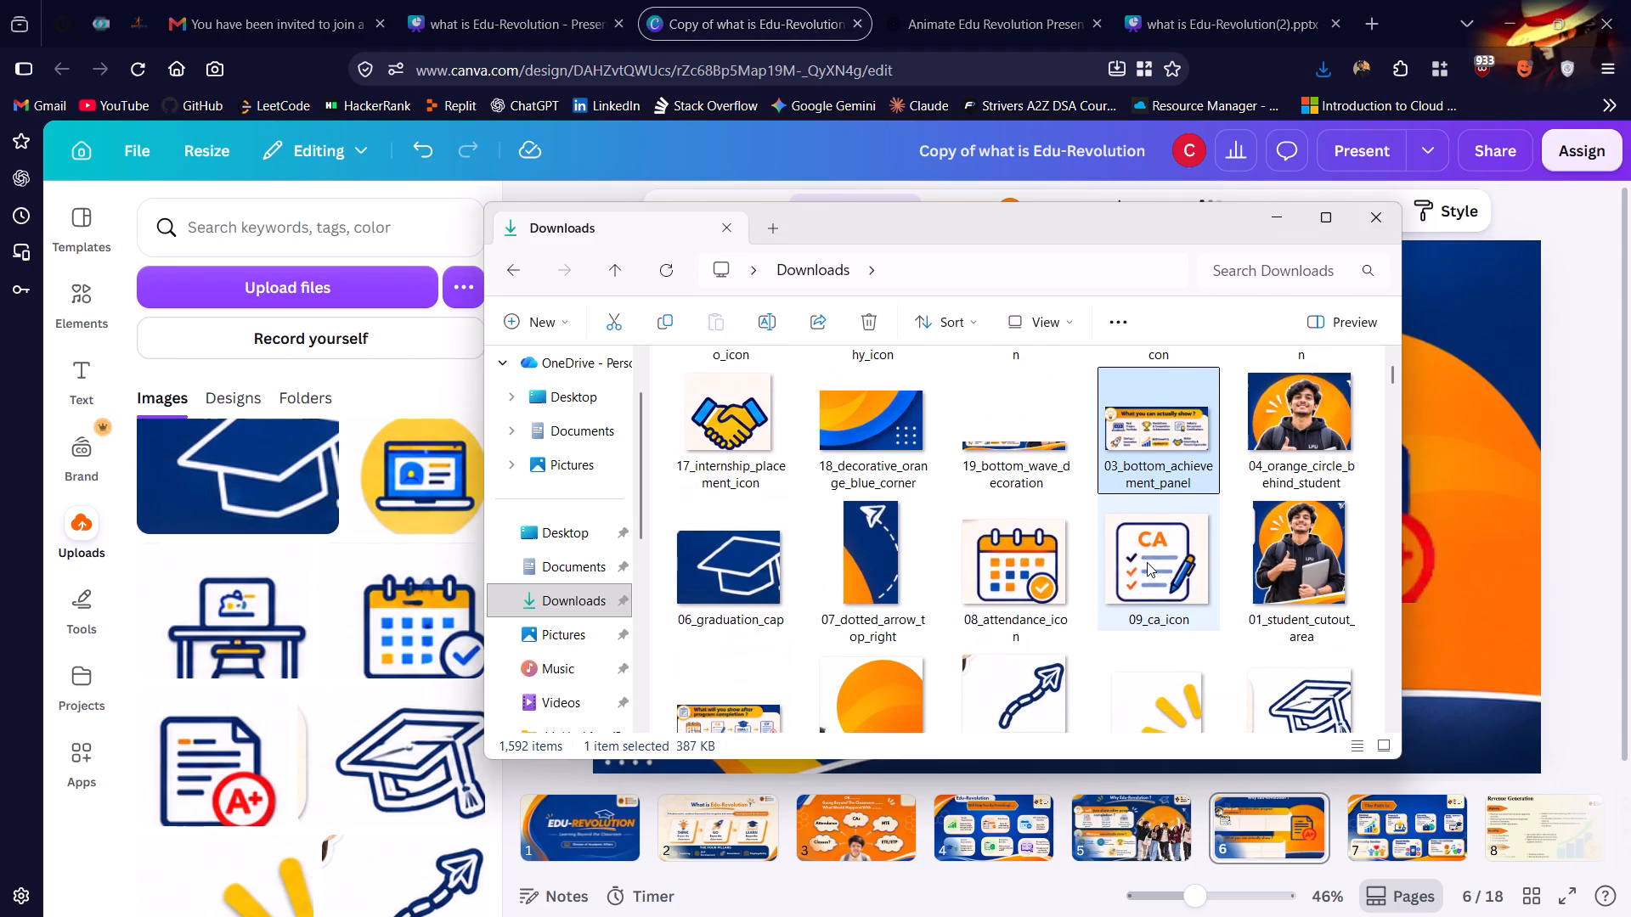
scroll(931, 638, "down", 1)
left_click(739, 627, "ctrl")
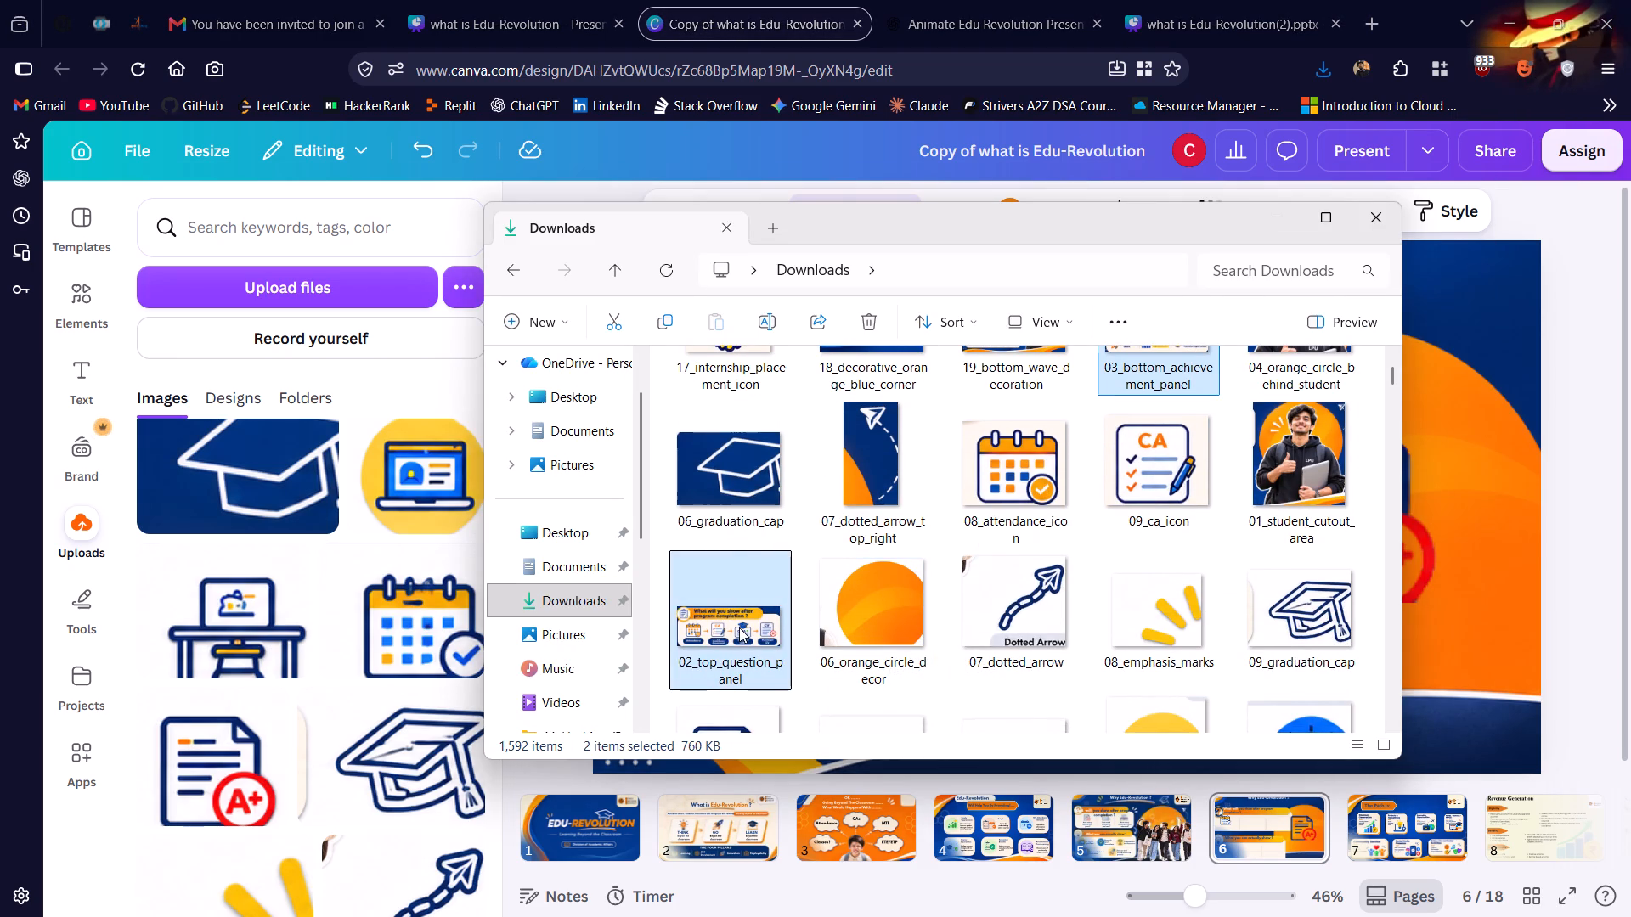
left_click_drag(739, 627, 371, 594)
key("alt+Tab")
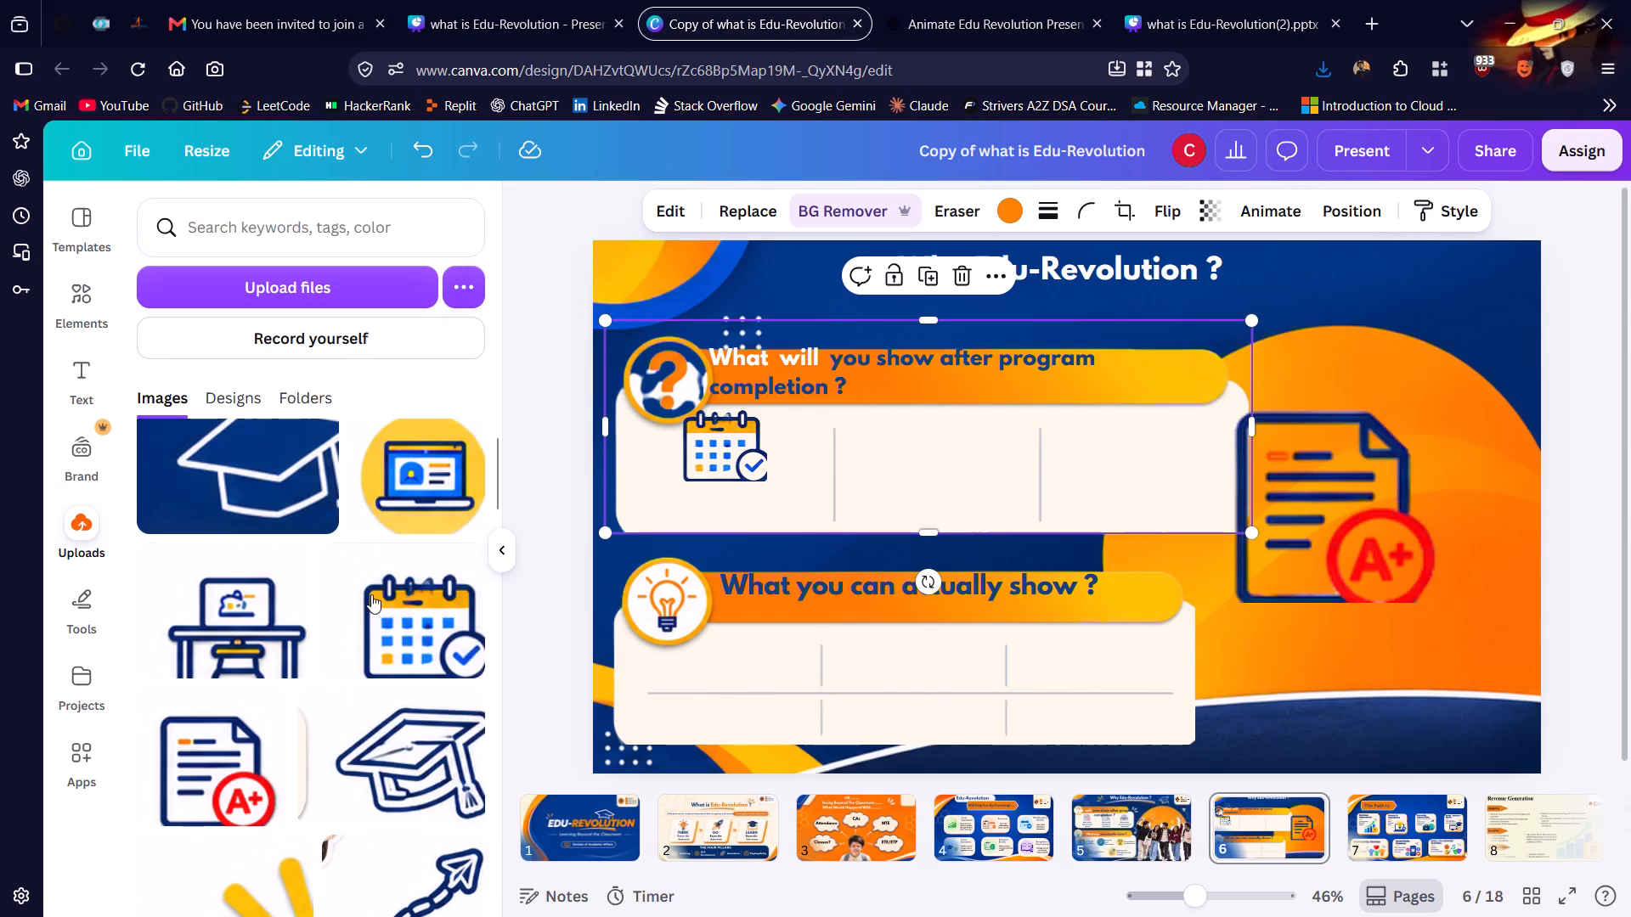
scroll(371, 594, "up", 1)
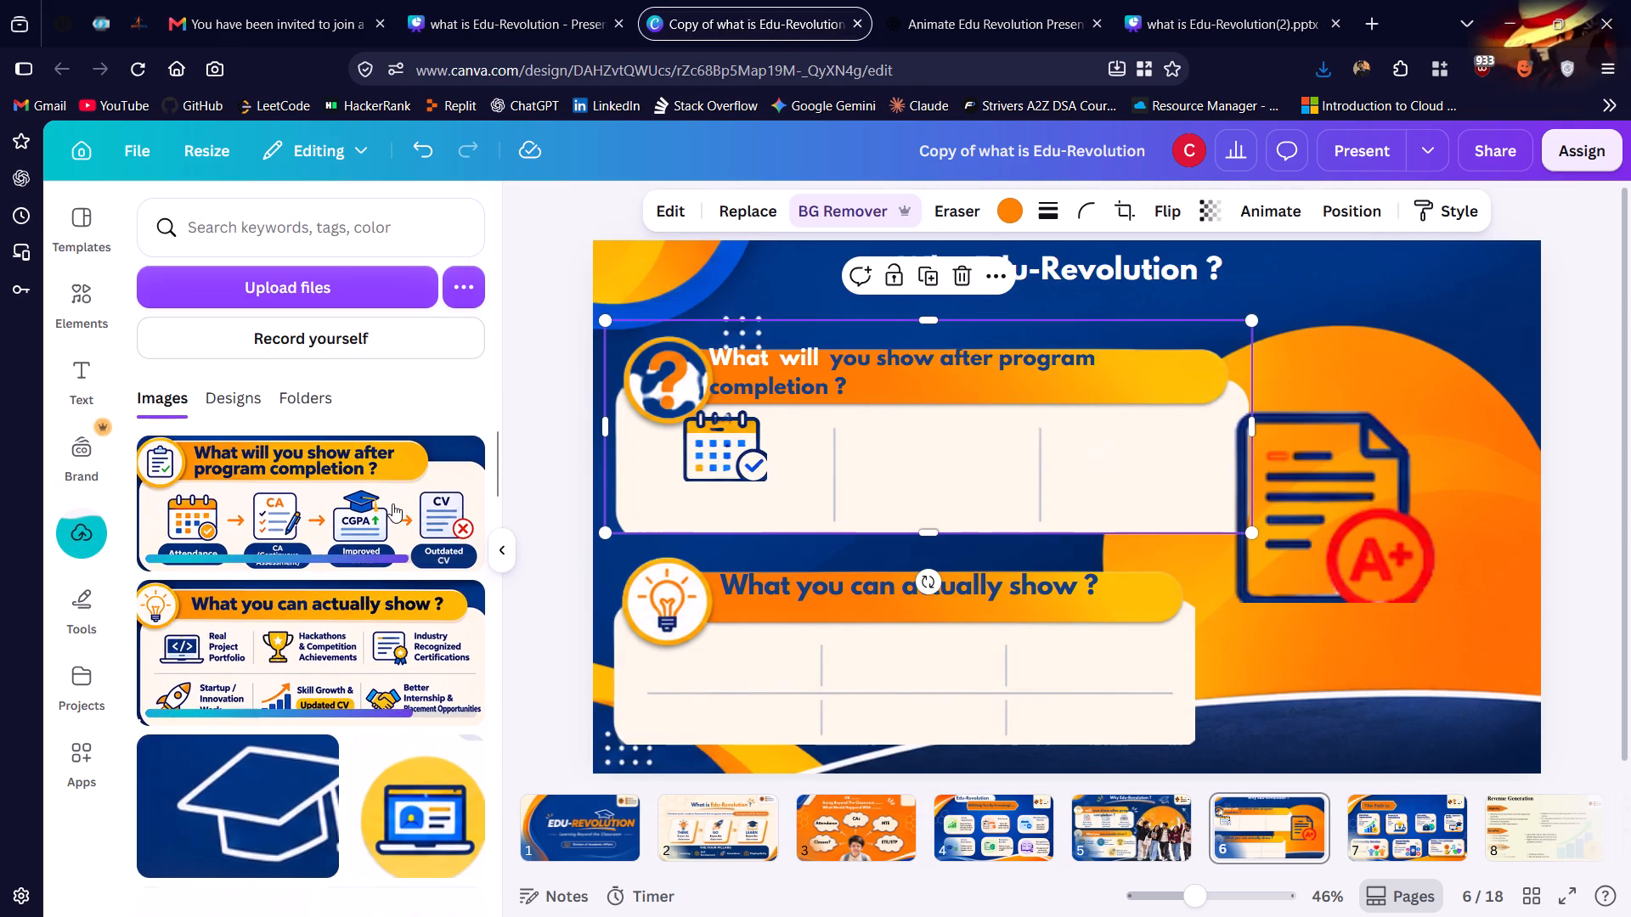
Delete the two old blank cards and the "What will you show after program completion ?" heading from page 6.
left_click(859, 444)
key("Delete")
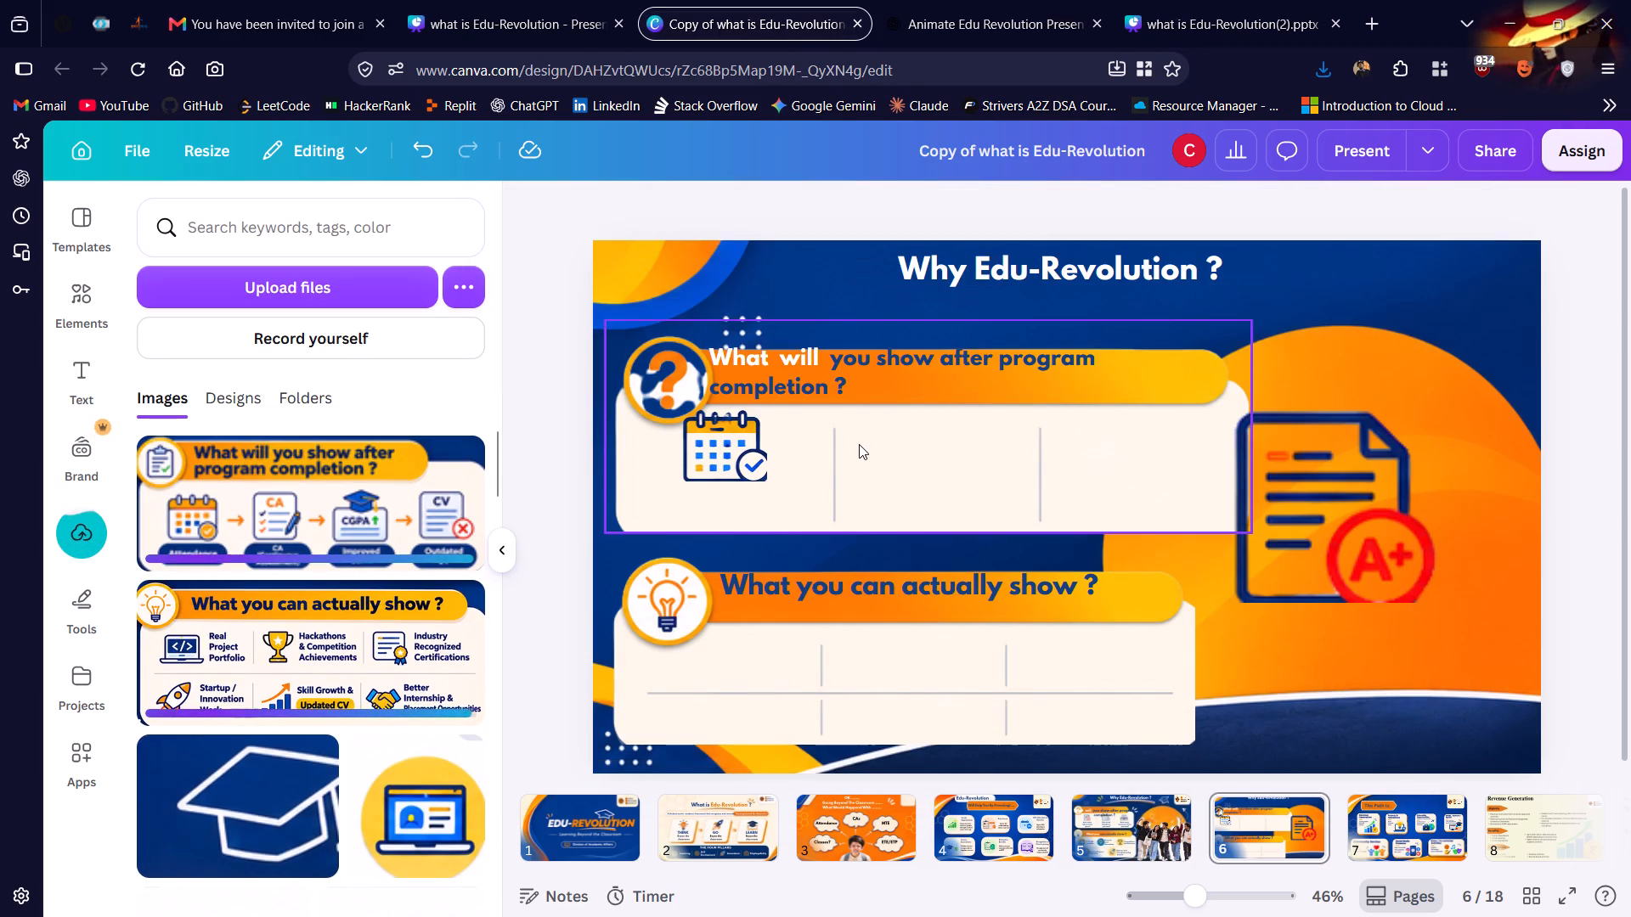
left_click(849, 391)
key("Delete")
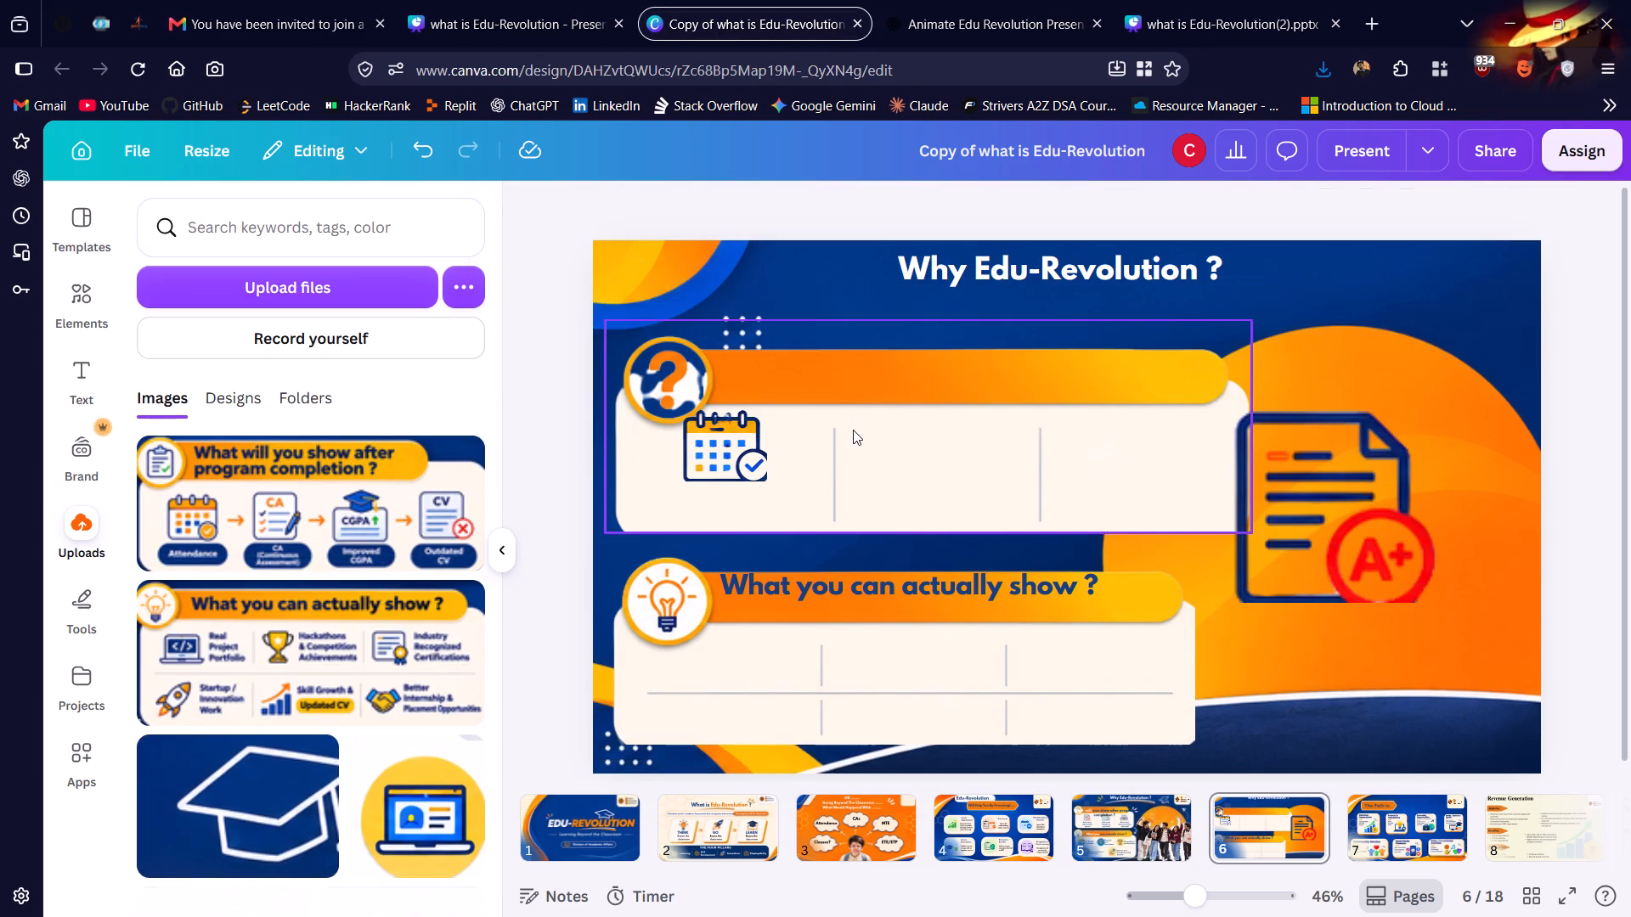
left_click(853, 430)
key("Delete")
left_click(832, 608)
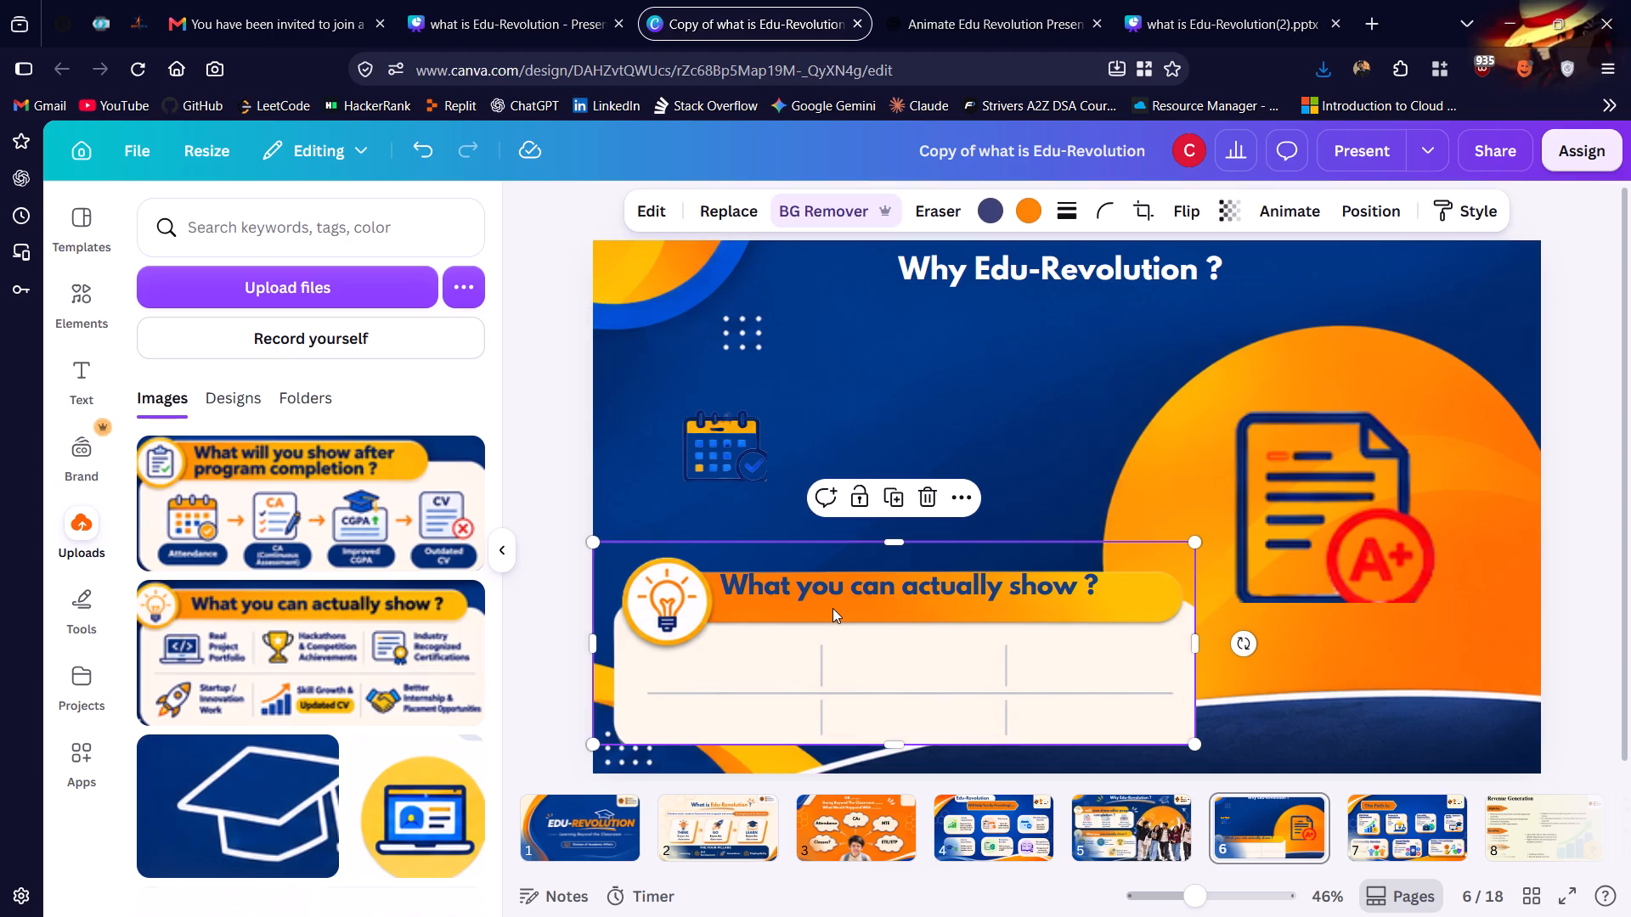
key("Delete")
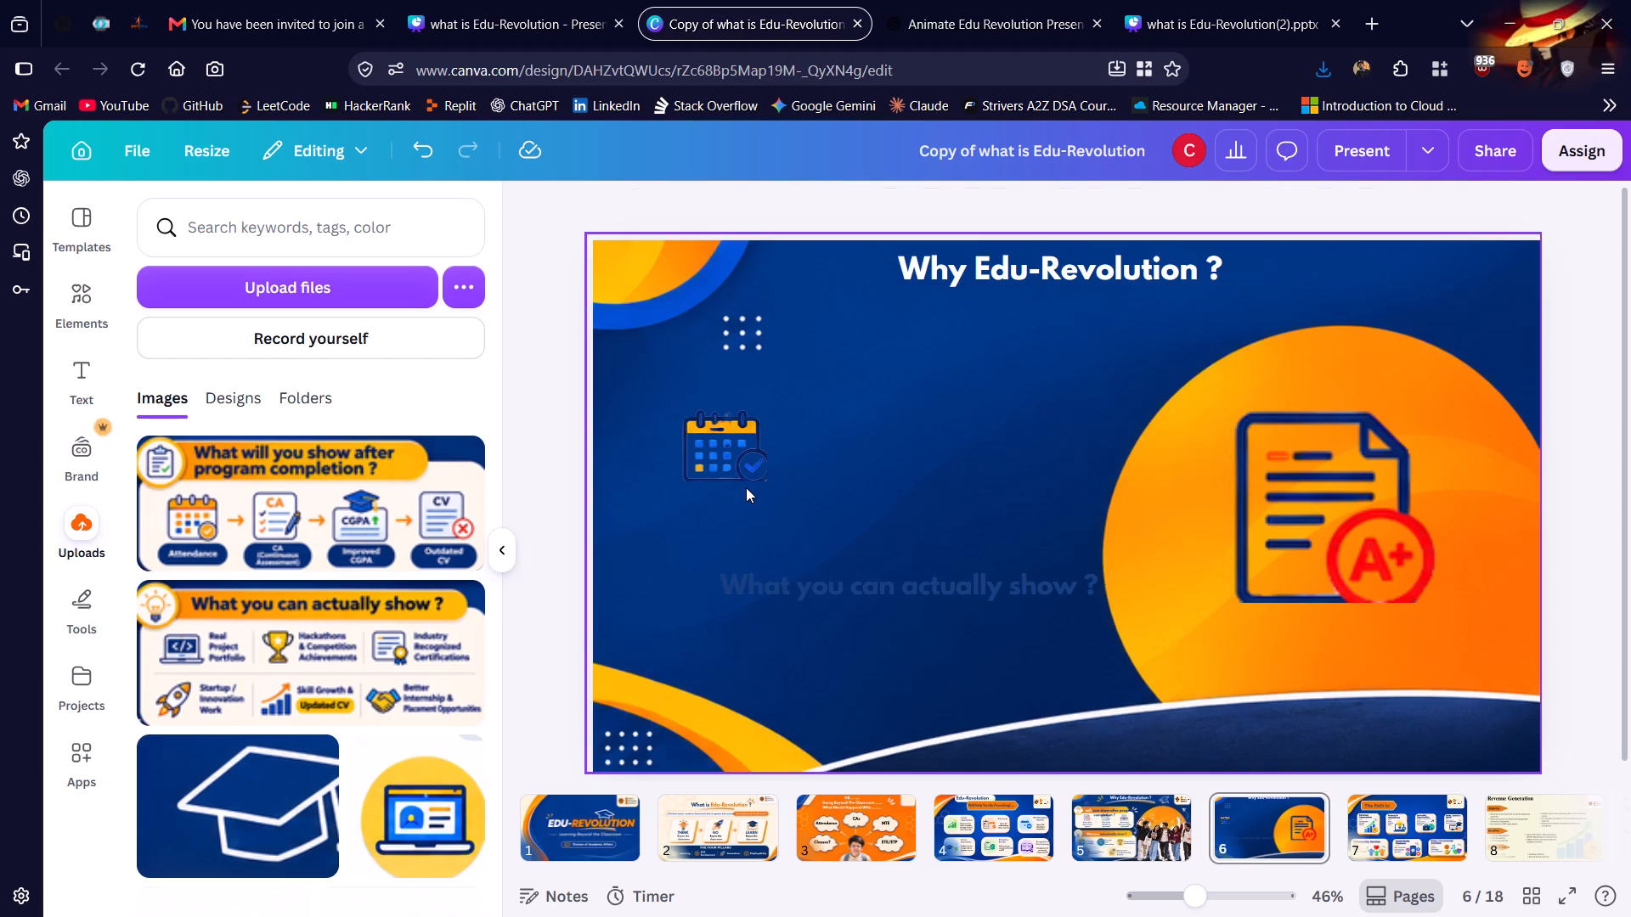
Place the uploaded "What you can actually show ?" panel in the middle of page 6.
left_click_drag(404, 667, 825, 505)
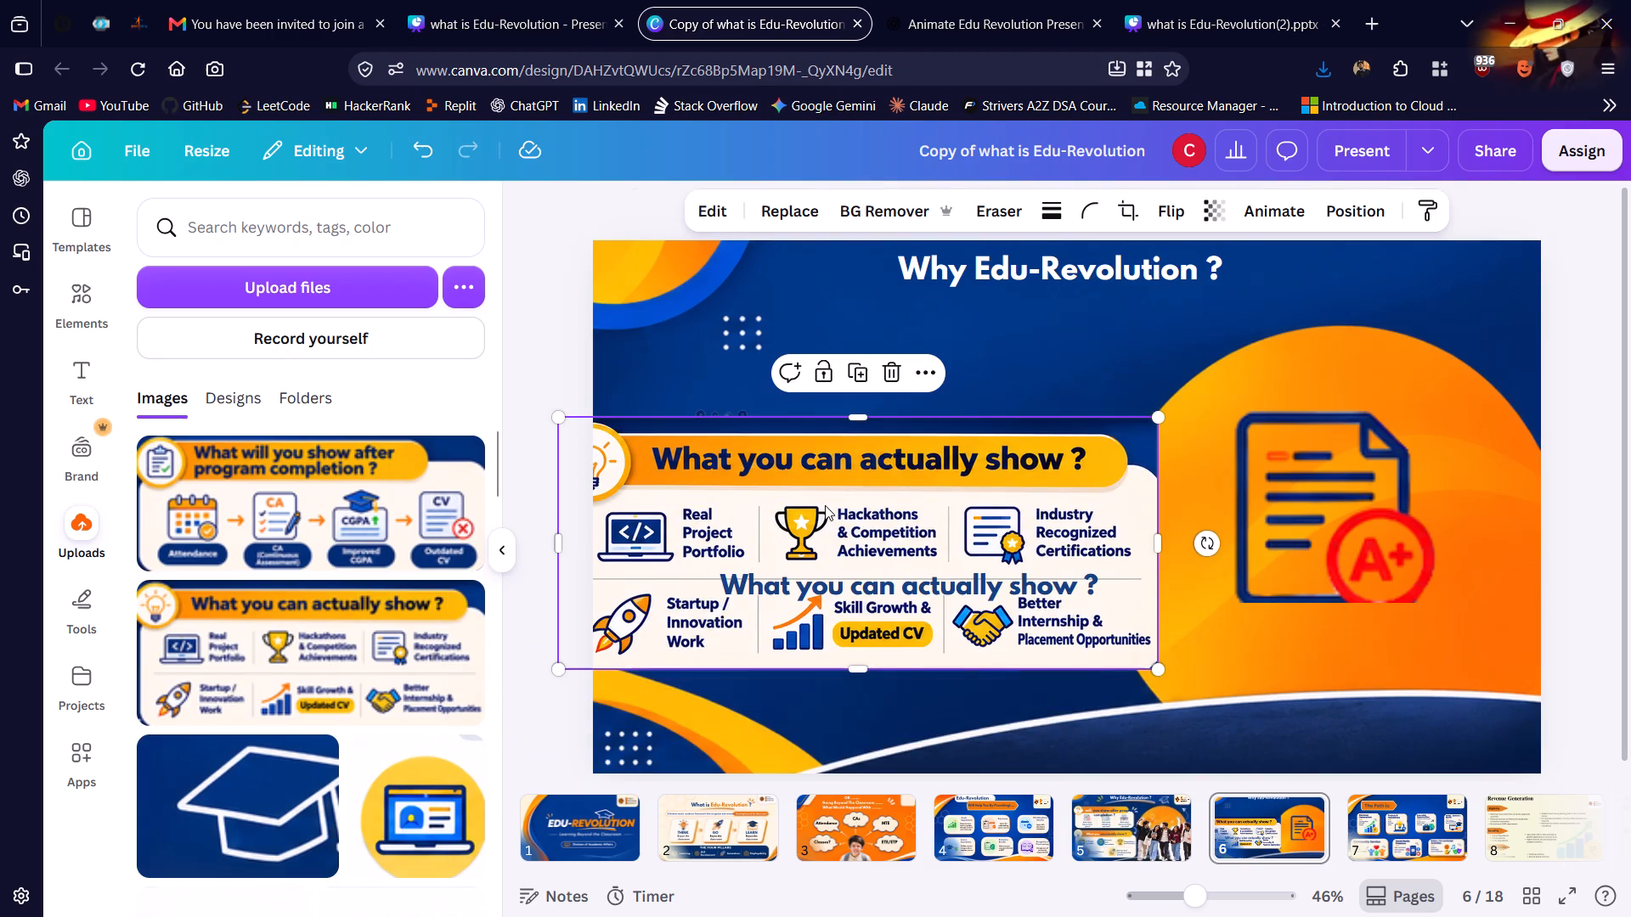
left_click_drag(825, 505, 972, 435)
Delete the leftover "What you can actually show ?" heading text and the calendar icon from page 6.
left_click(830, 580)
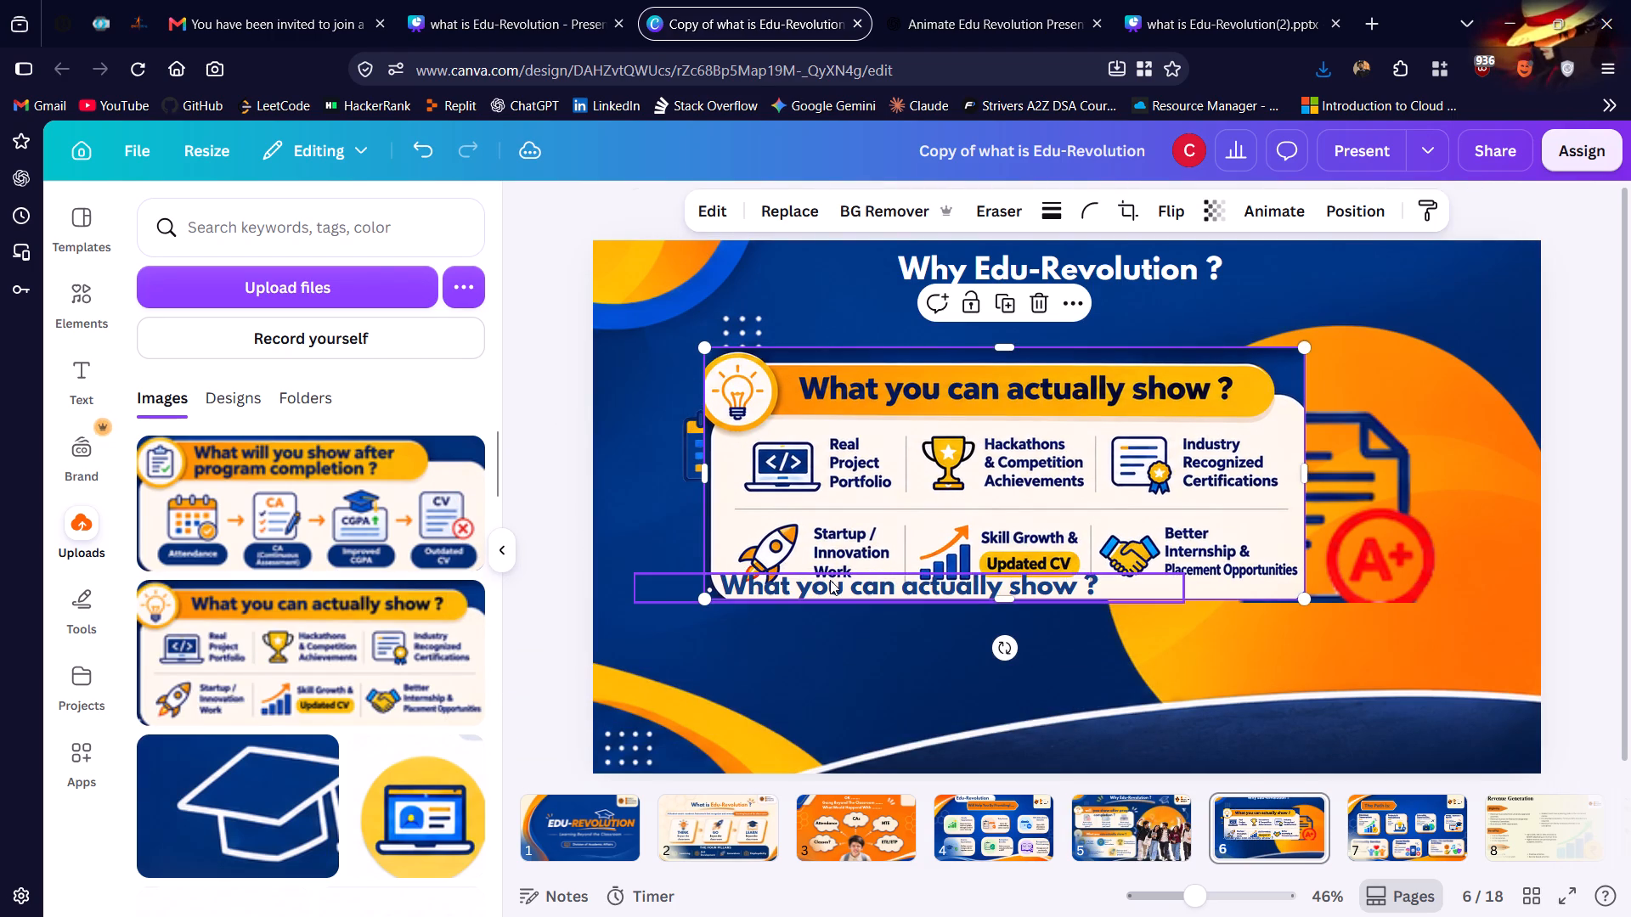
key("Delete")
left_click(686, 461)
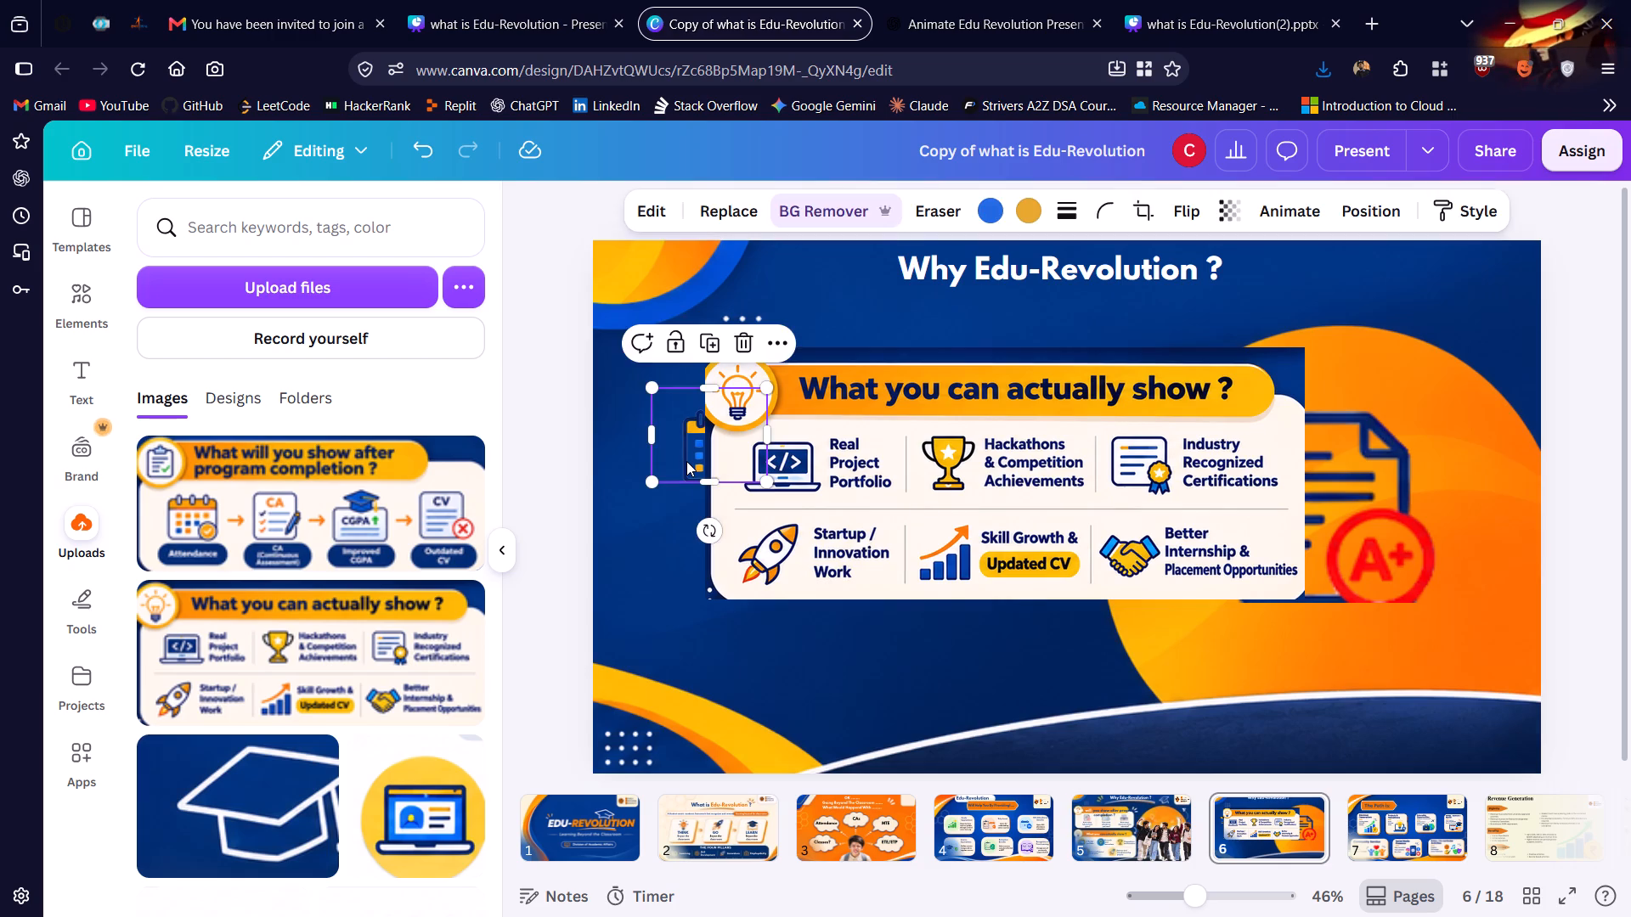
key("Delete")
Remove the background of the "What you can actually show ?" panel.
left_click(880, 446)
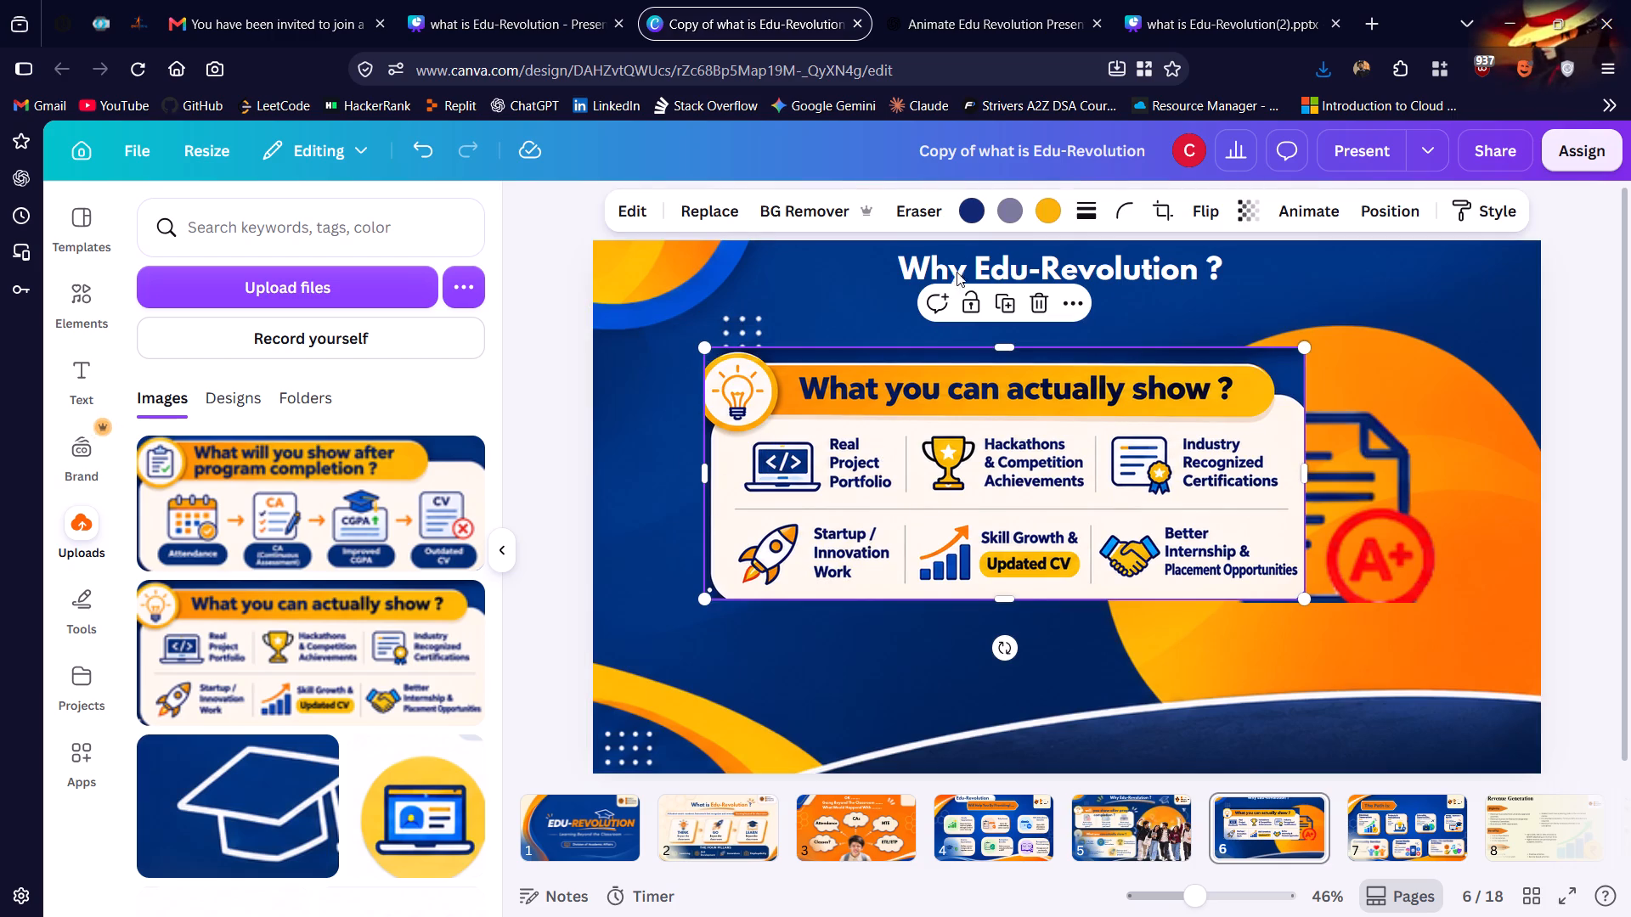
left_click(793, 216)
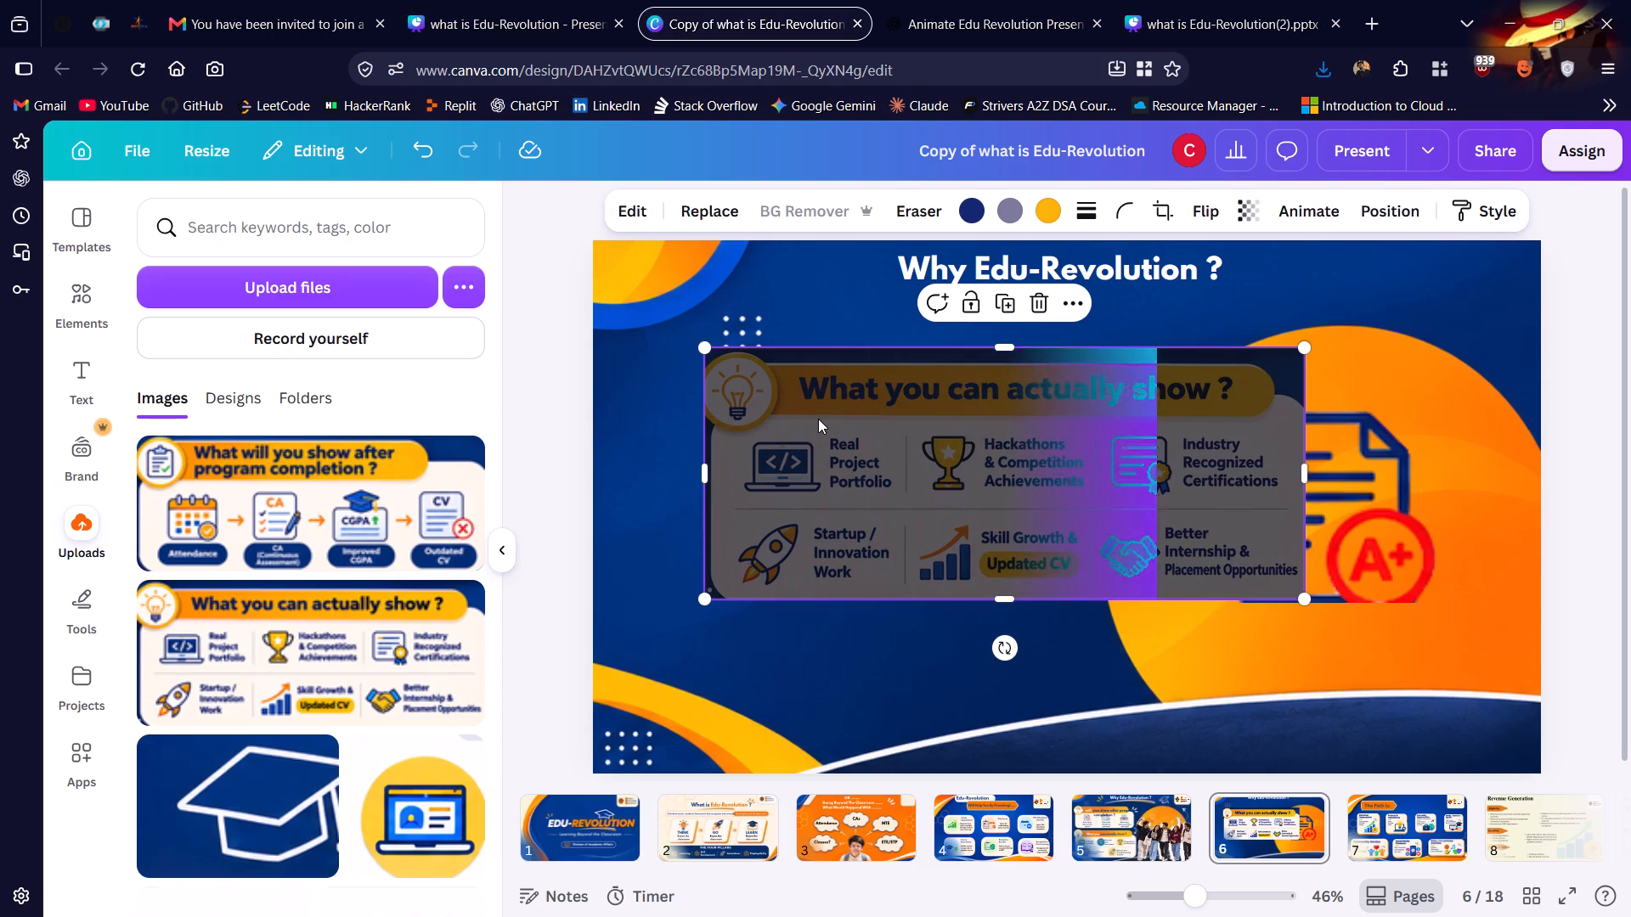
Place the "What will you show after program completion ?" panel above the "What you can actually show ?" panel and remove its background.
left_click_drag(381, 495, 781, 308)
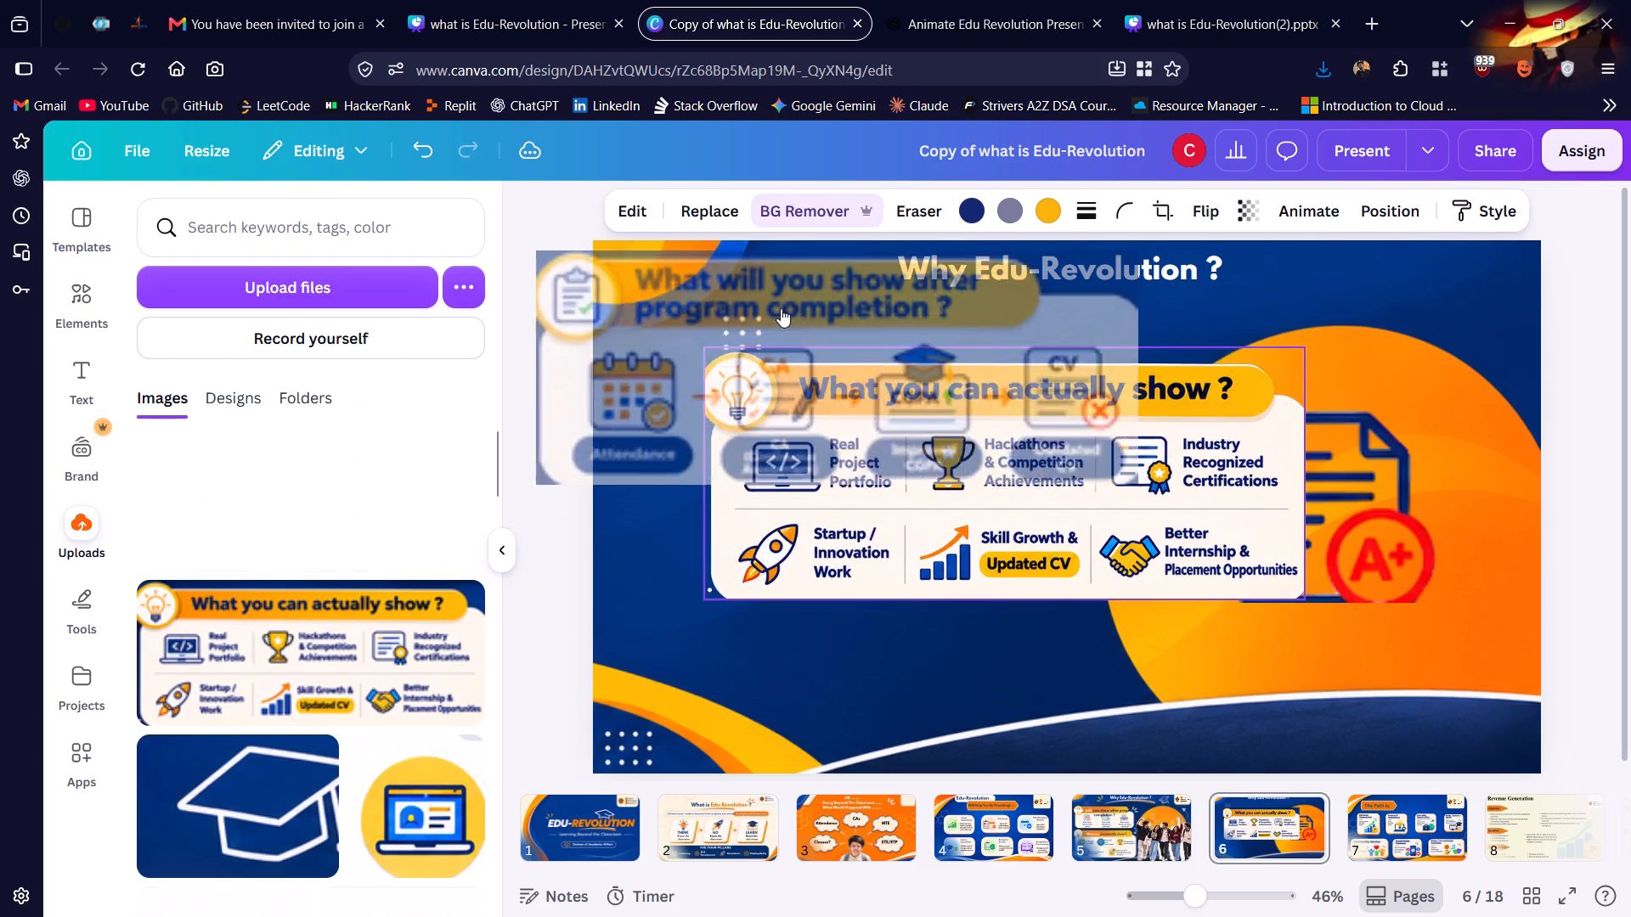
left_click_drag(985, 550, 883, 704)
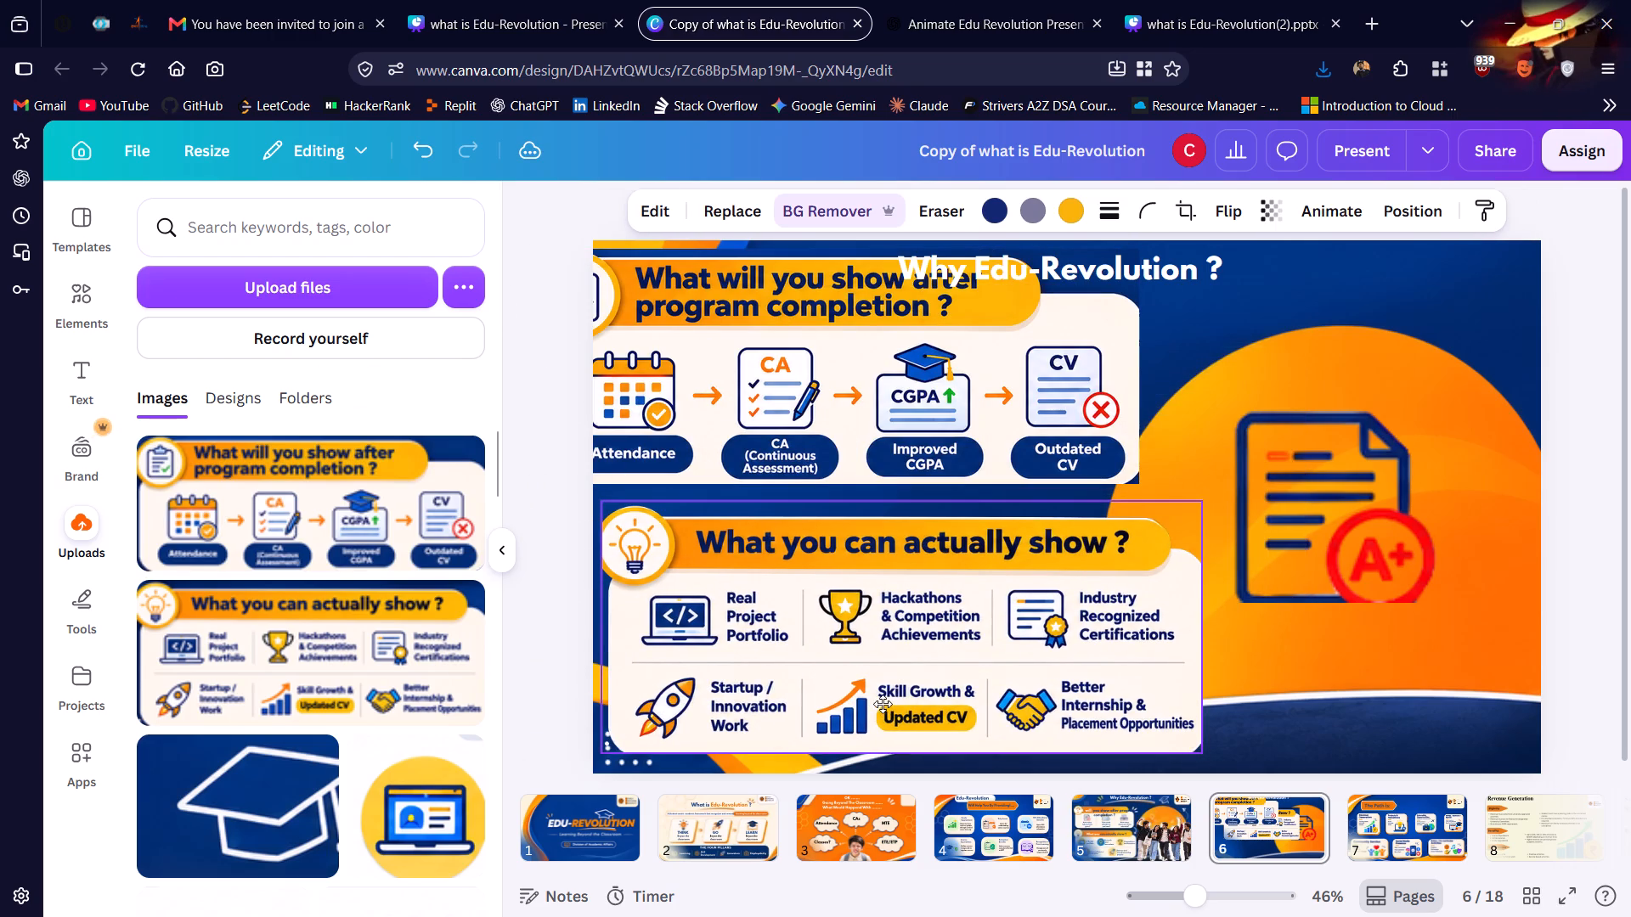
left_click_drag(750, 340, 835, 383)
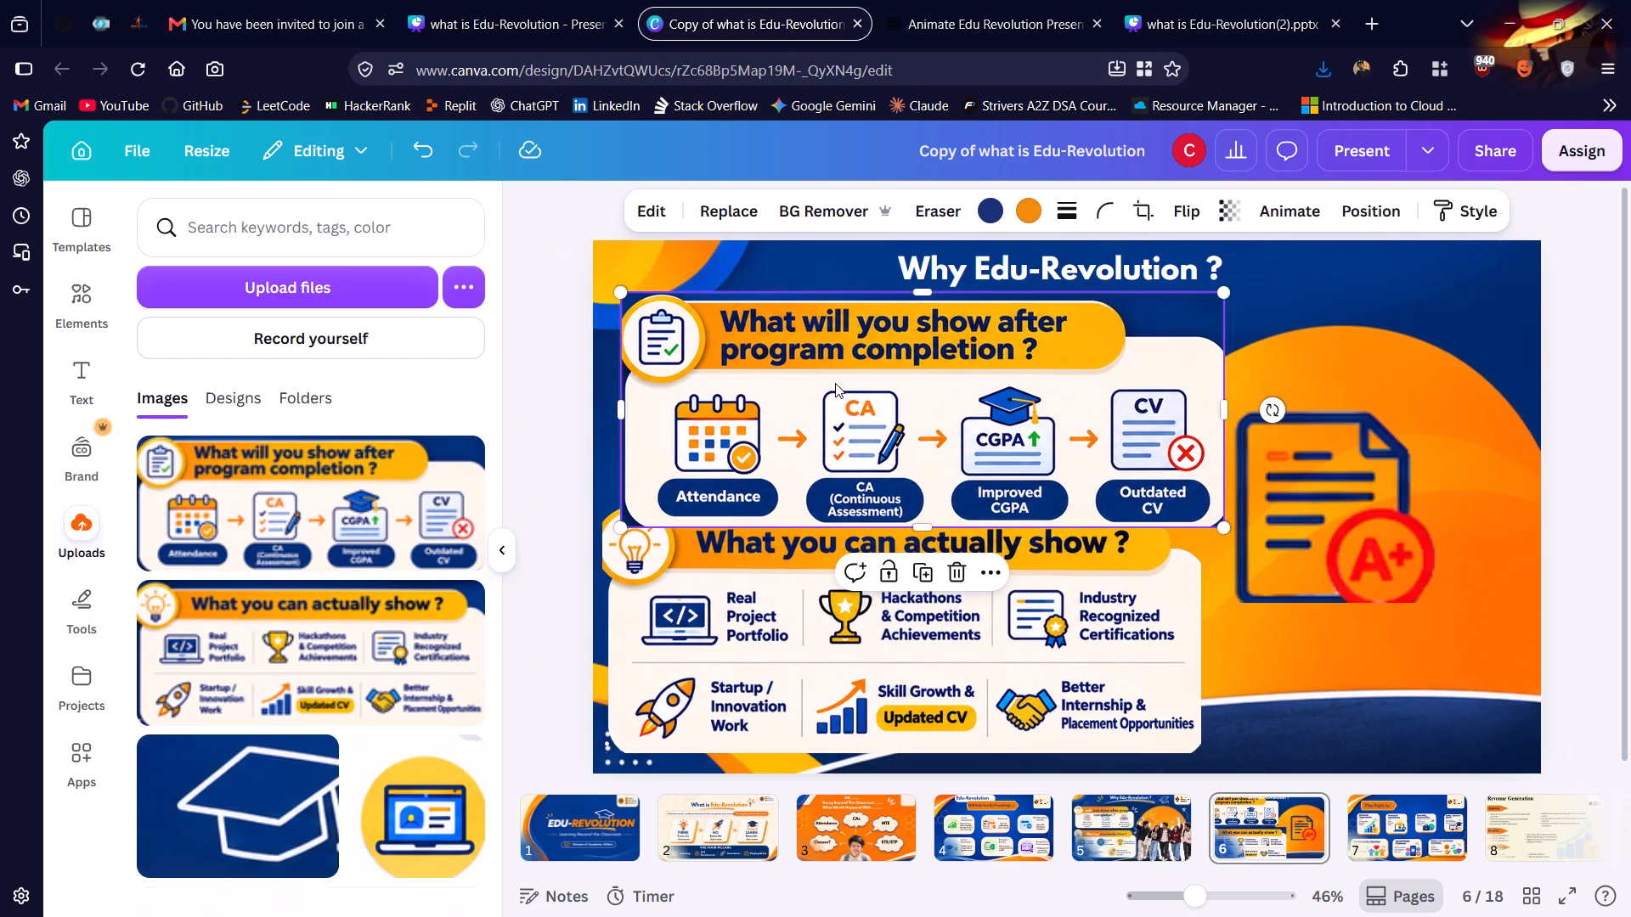
left_click(821, 213)
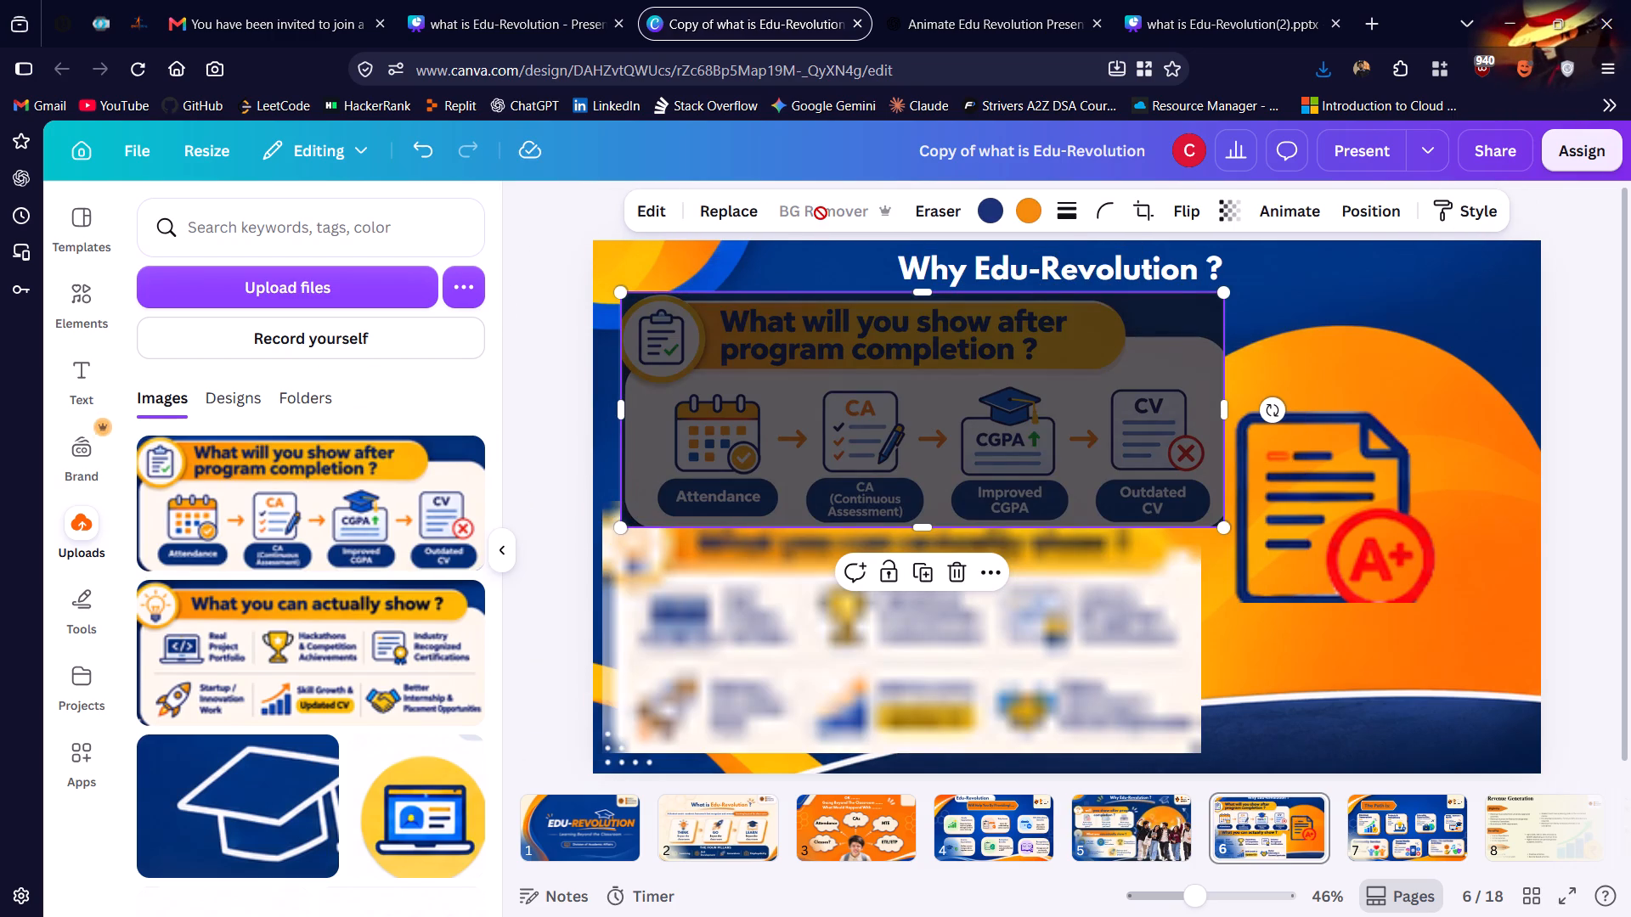
Delete the A+ document icon over the orange circle.
left_click(1346, 526)
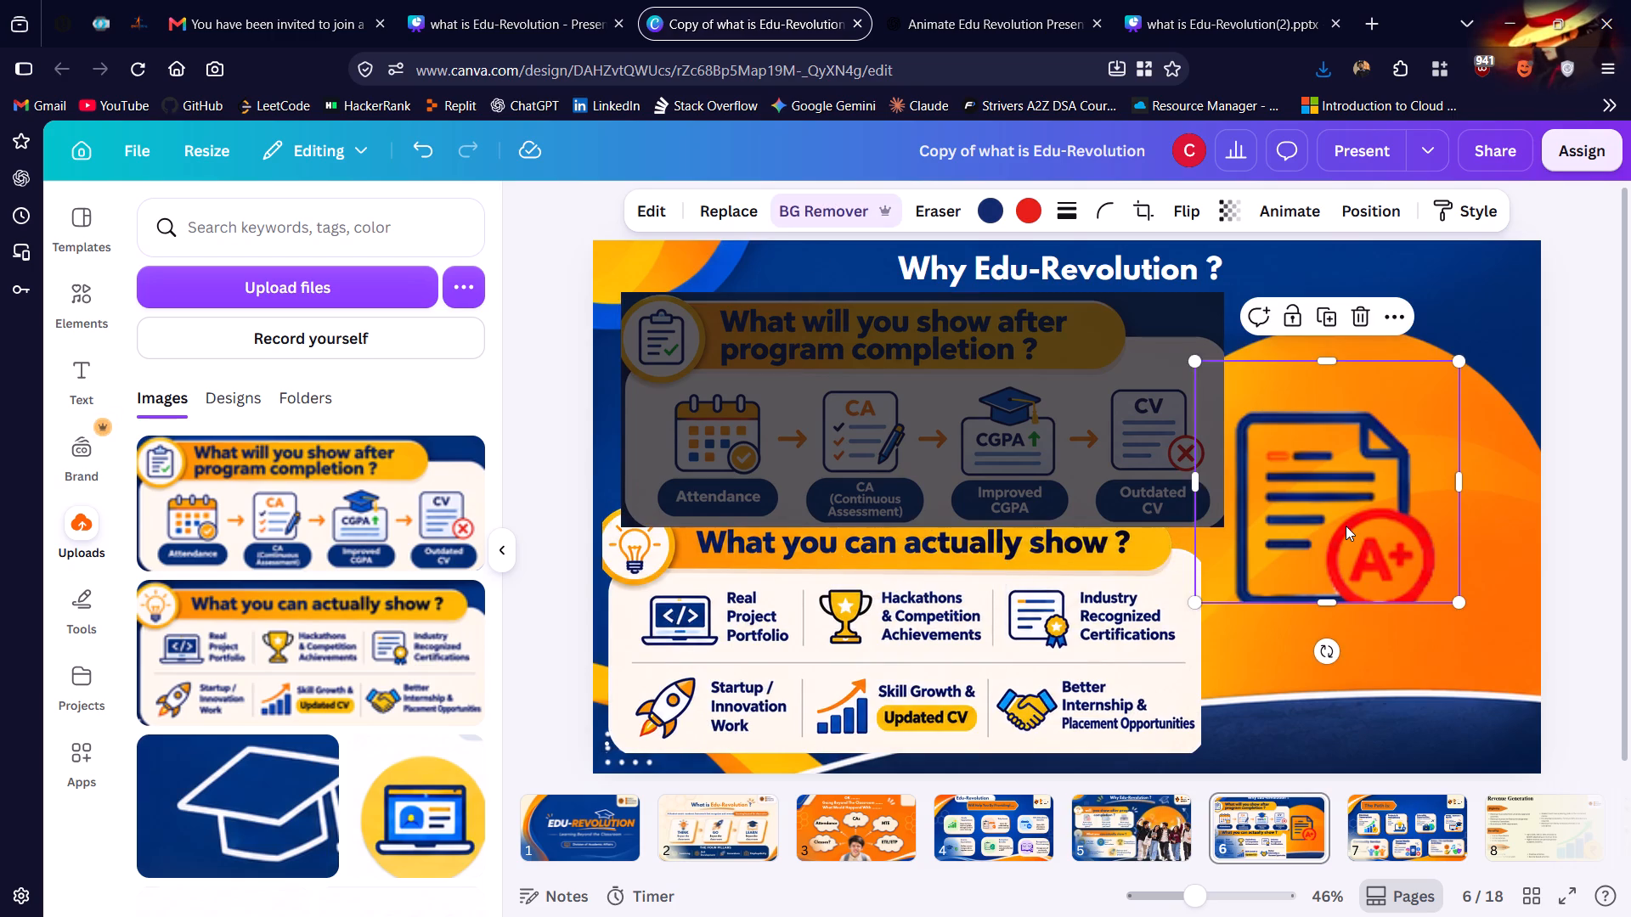
key("Delete")
Shrink both panels and reposition them on the left half of the slide so they no longer overlap.
left_click(1094, 642)
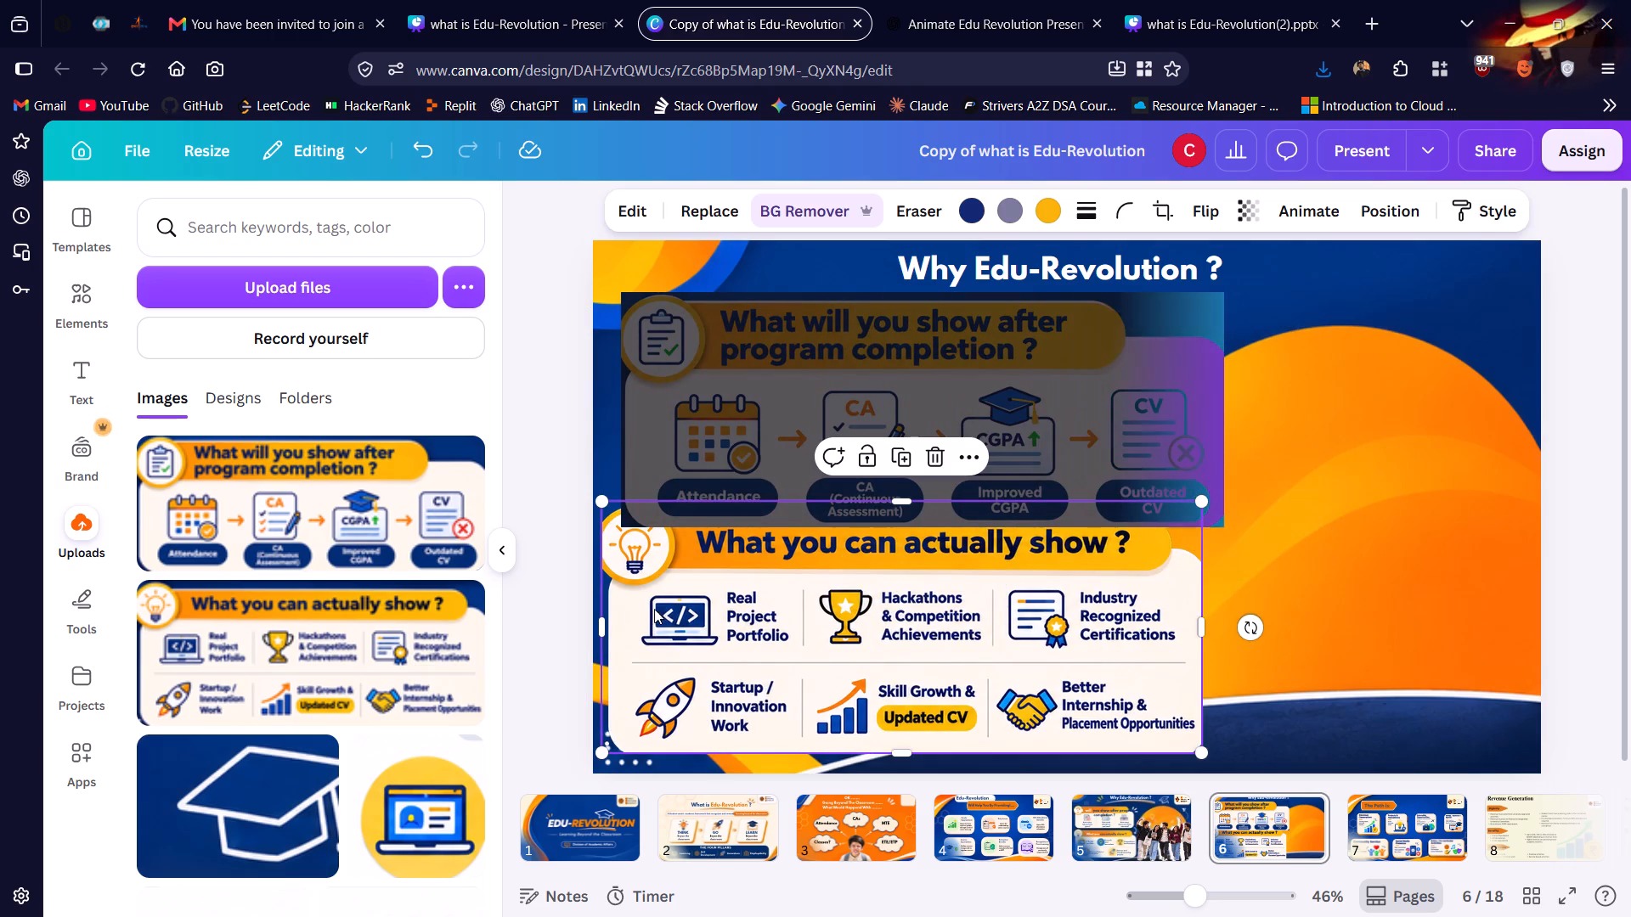
left_click_drag(601, 494, 629, 519)
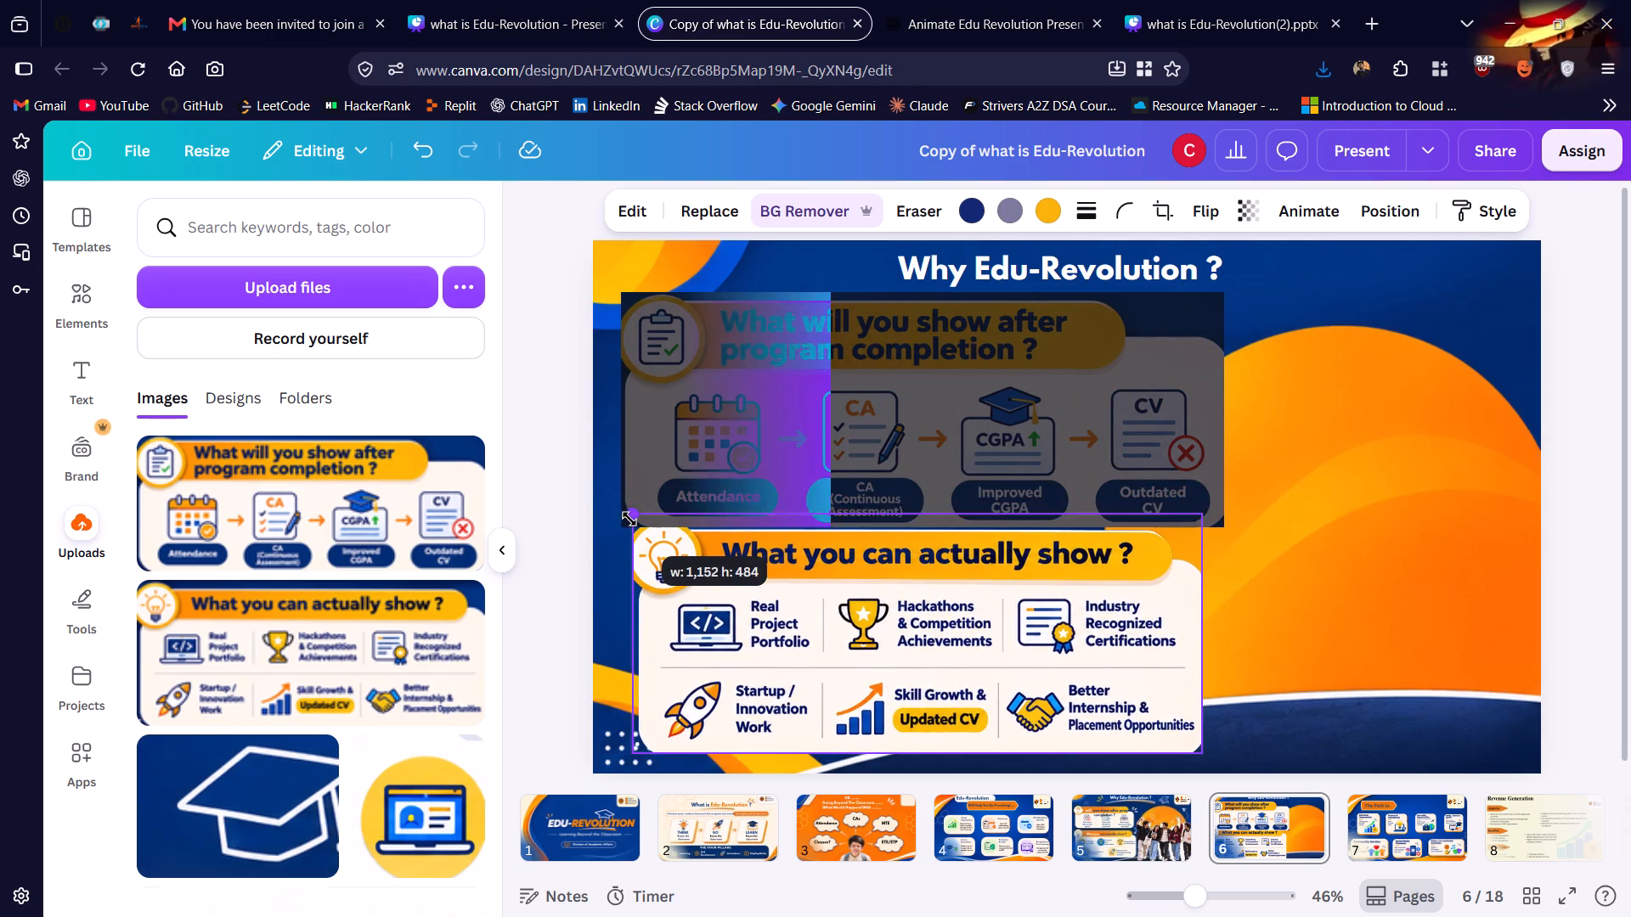
left_click_drag(629, 519, 633, 528)
left_click_drag(692, 579, 656, 590)
left_click_drag(815, 411, 799, 402)
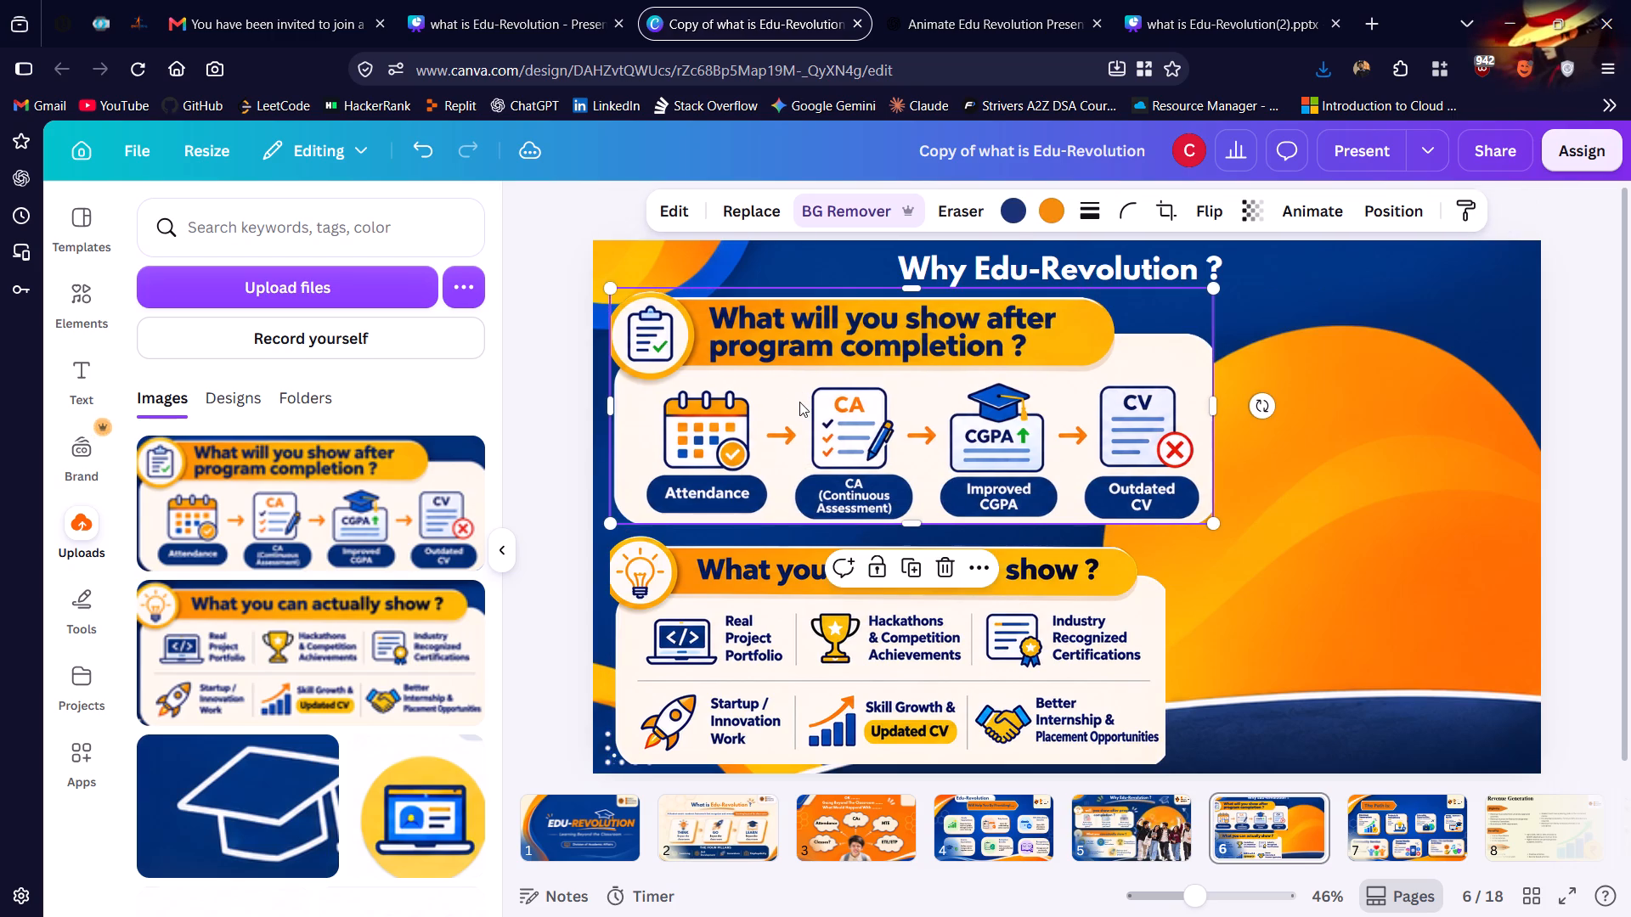
left_click_drag(611, 280, 691, 341)
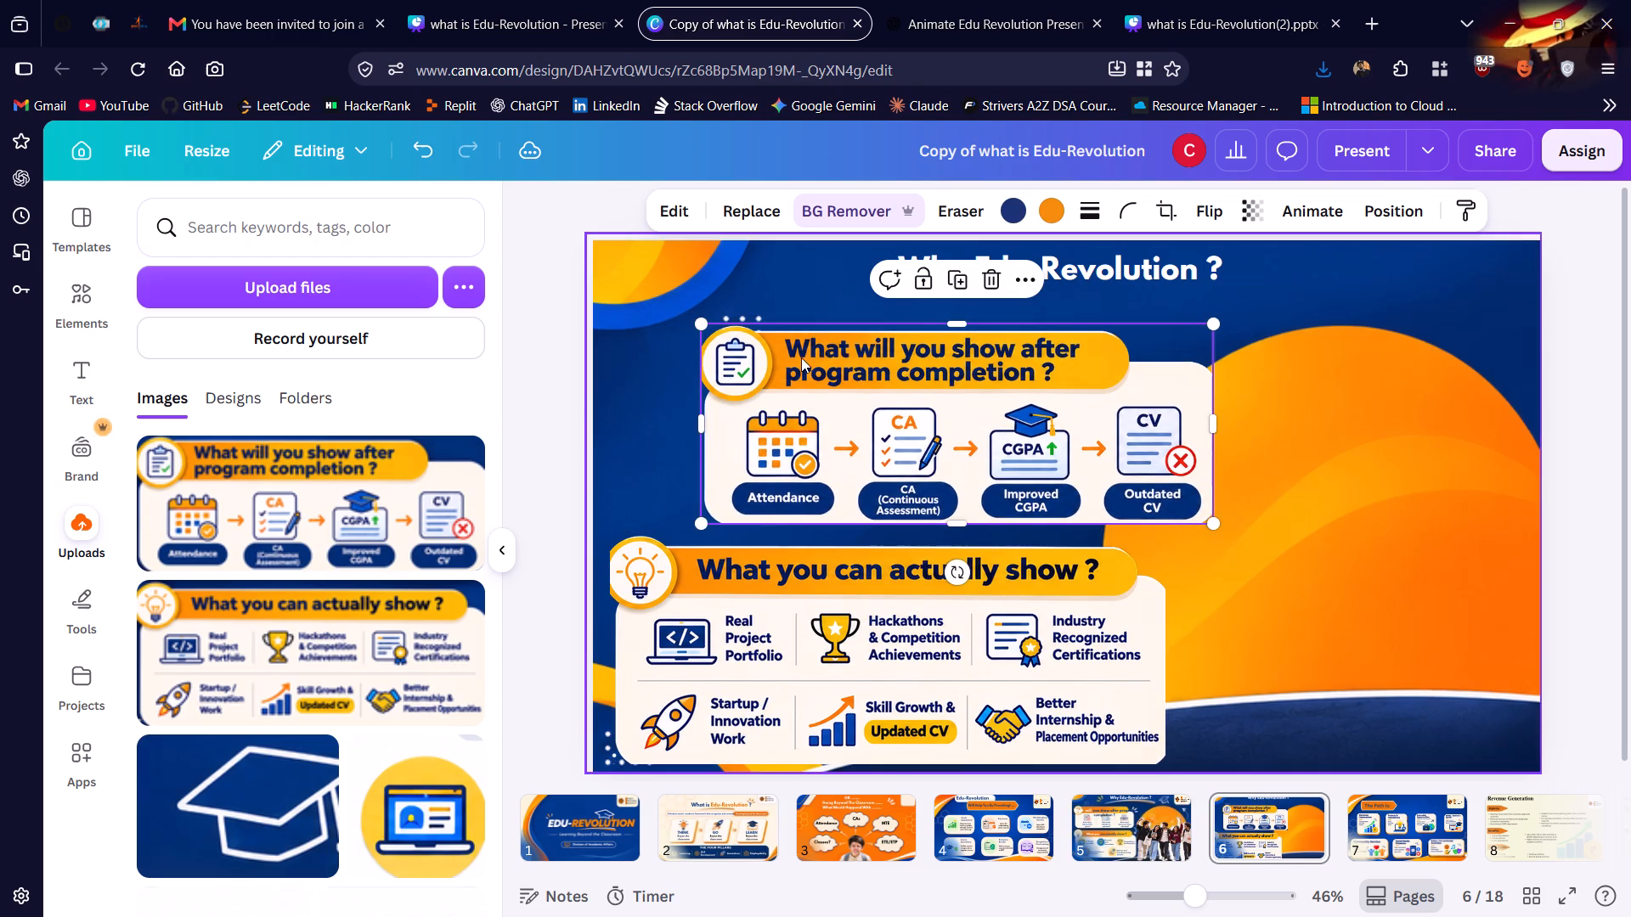
left_click_drag(913, 396, 843, 386)
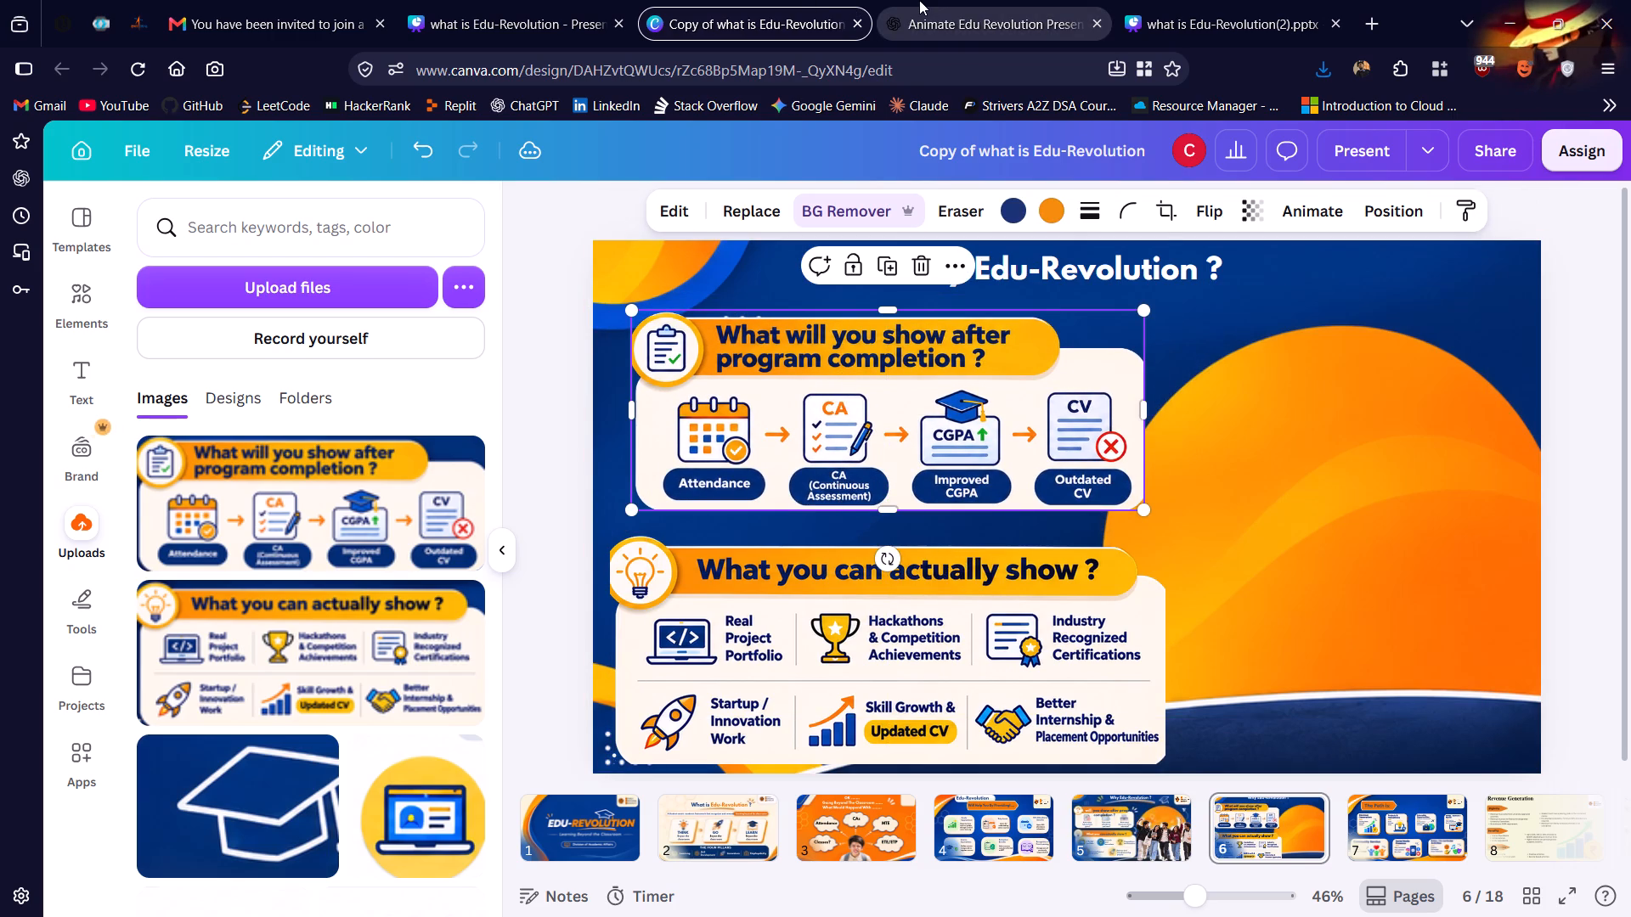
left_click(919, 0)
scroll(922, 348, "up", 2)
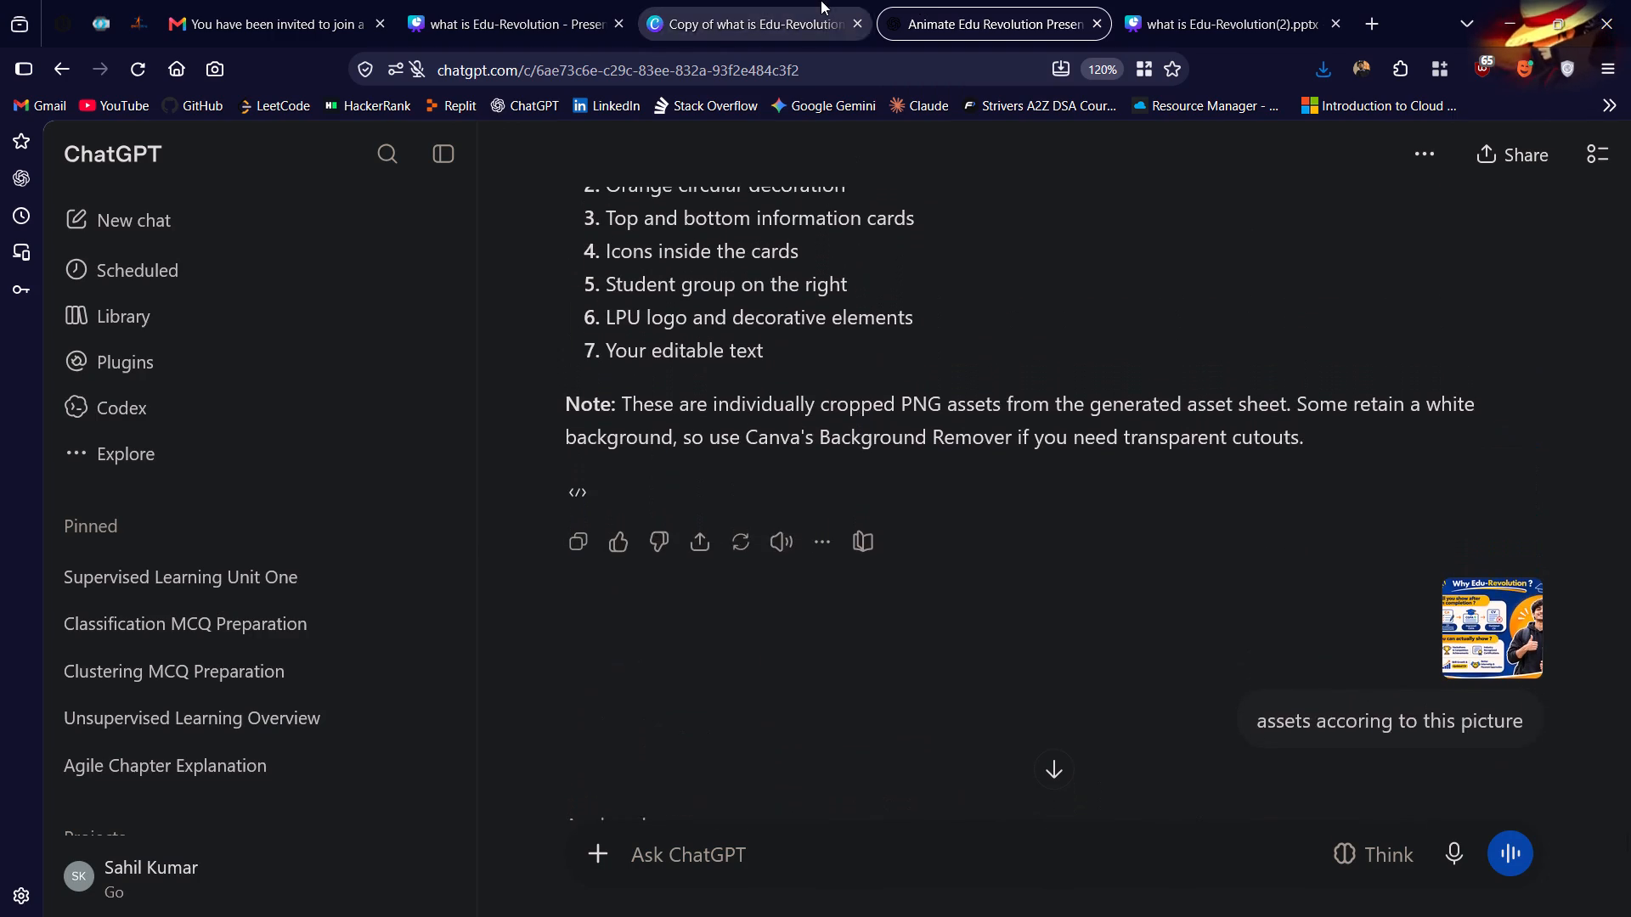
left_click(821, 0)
Shrink the "What will you show after program completion ?" panel further and move it back toward the slide's left edge.
left_click(900, 422)
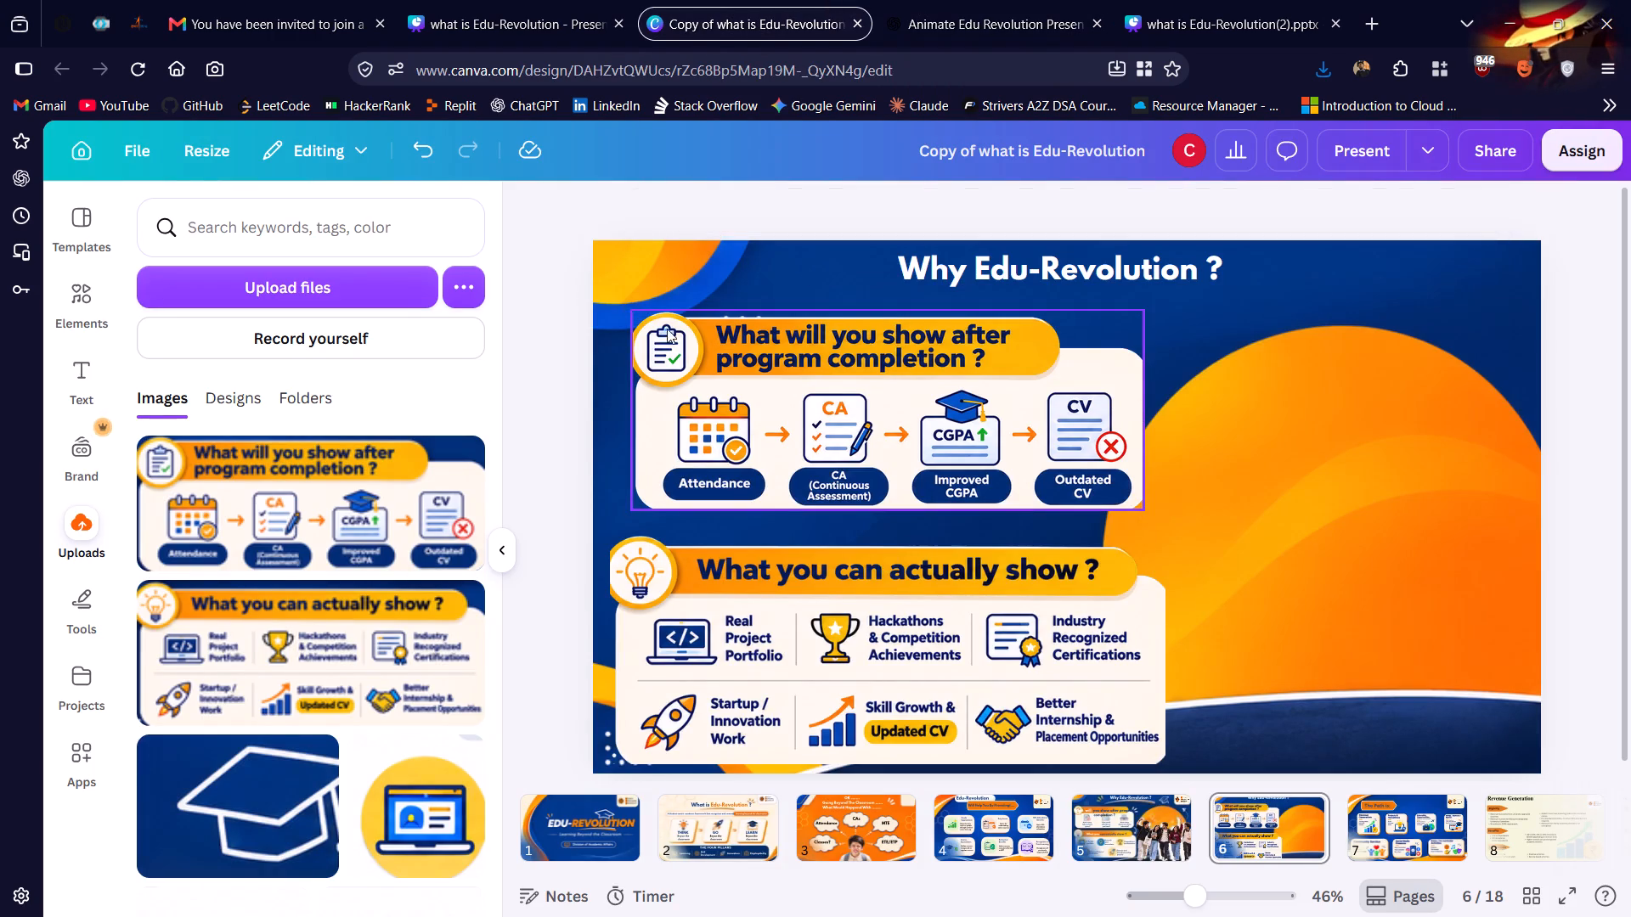
left_click(658, 349)
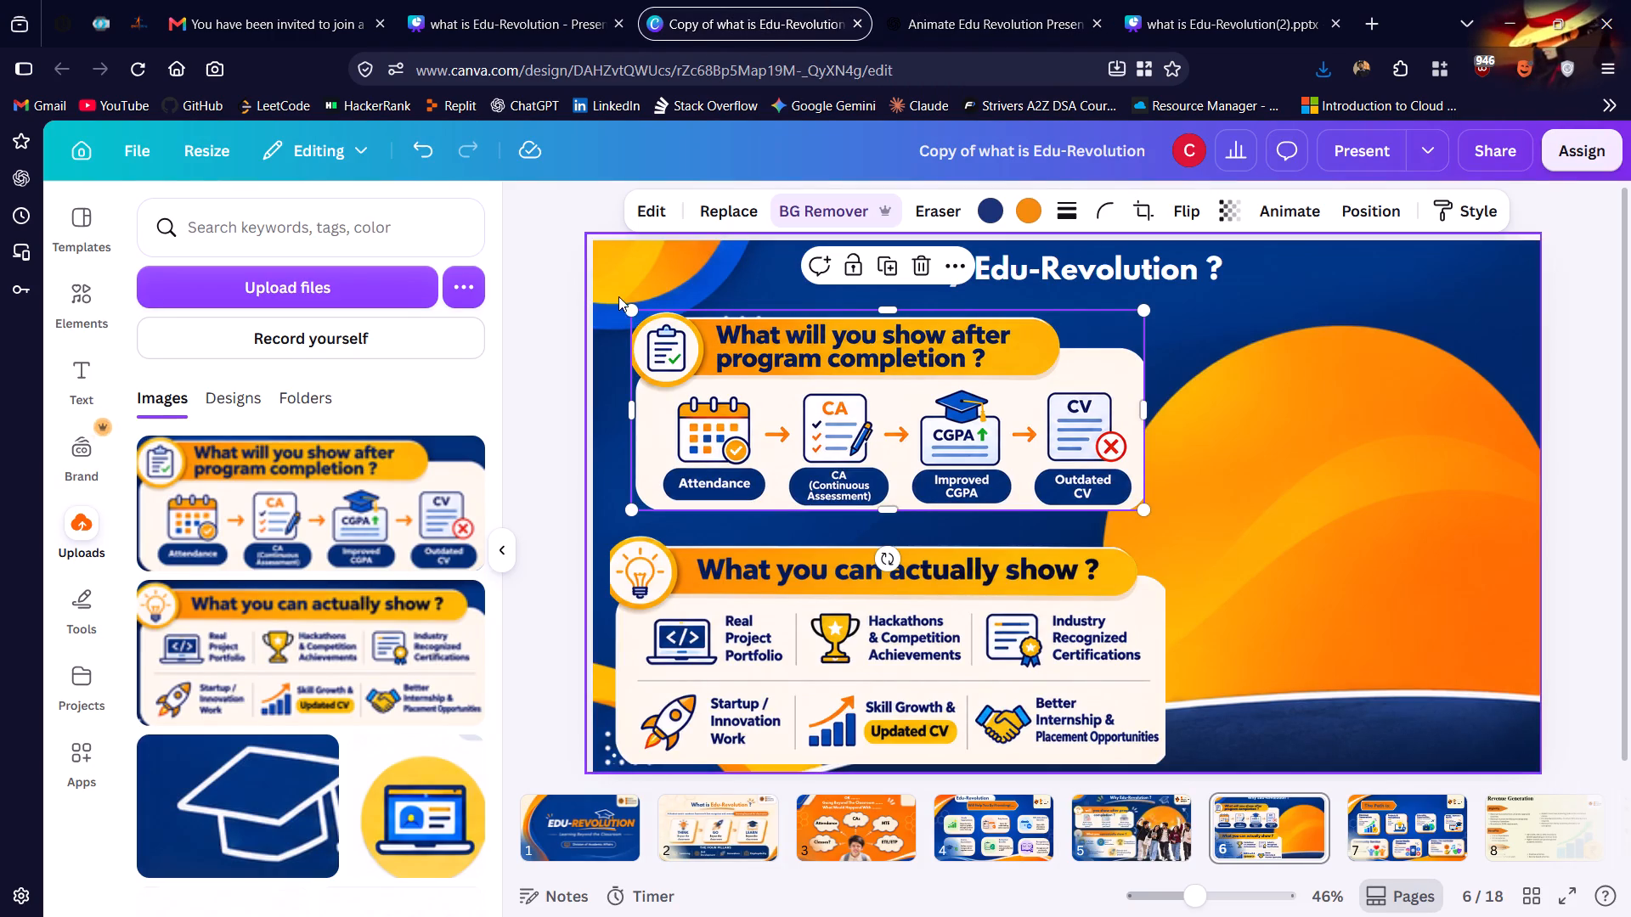
left_click_drag(628, 307, 691, 352)
left_click(691, 352)
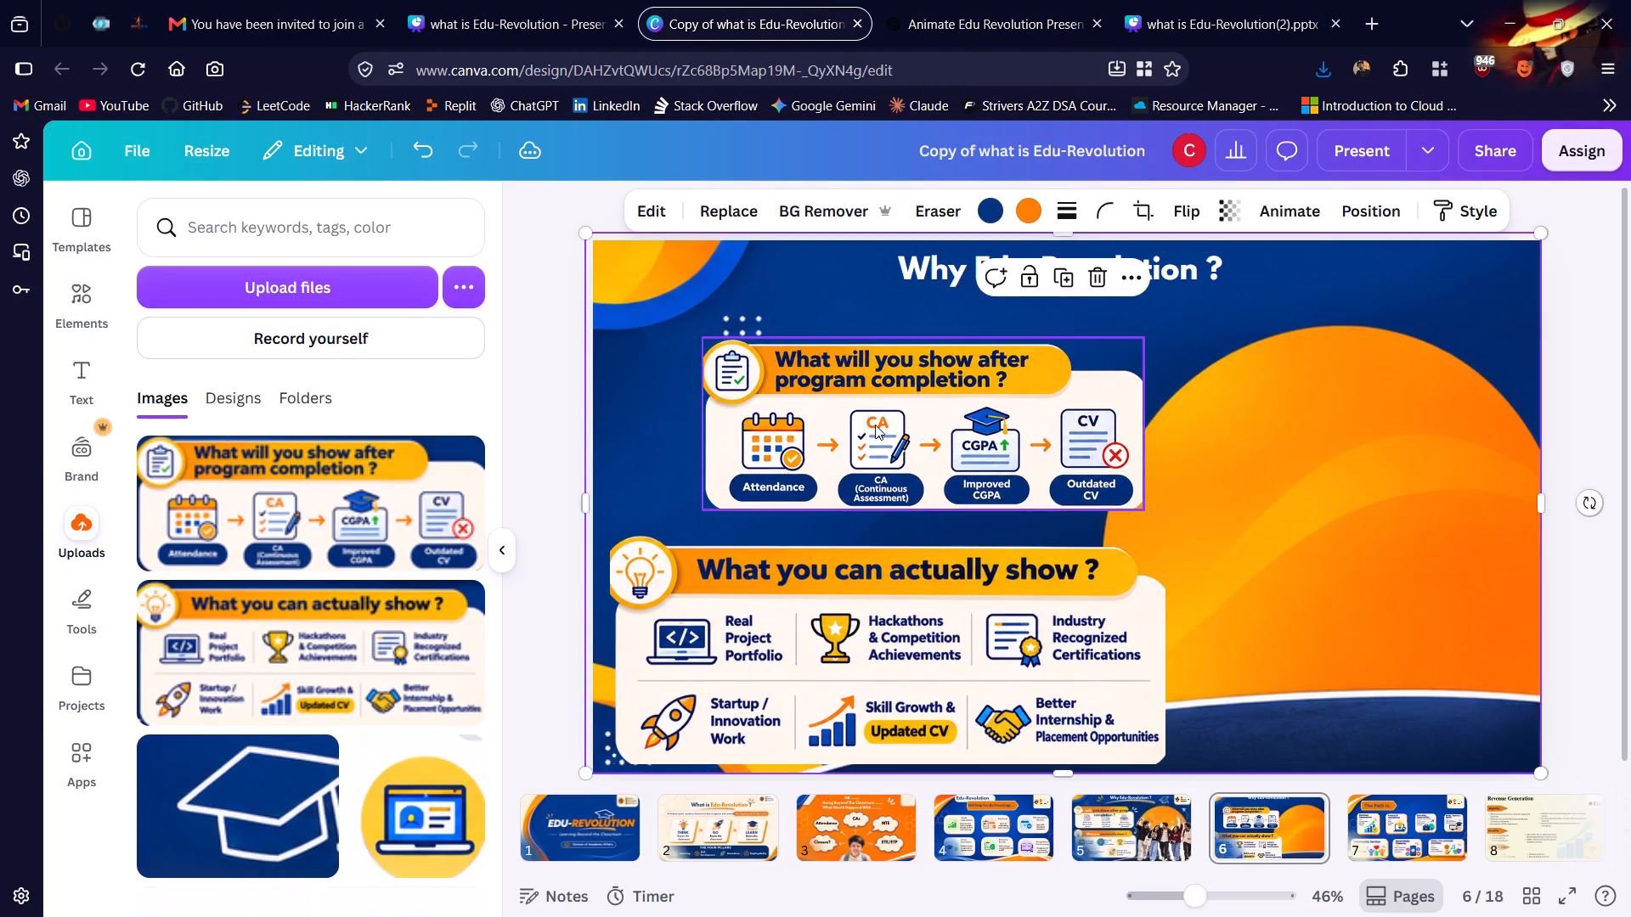
left_click_drag(875, 425, 799, 413)
Shrink the "What you can actually show ?" panel and align its left edge with the upper panel.
left_click(791, 588)
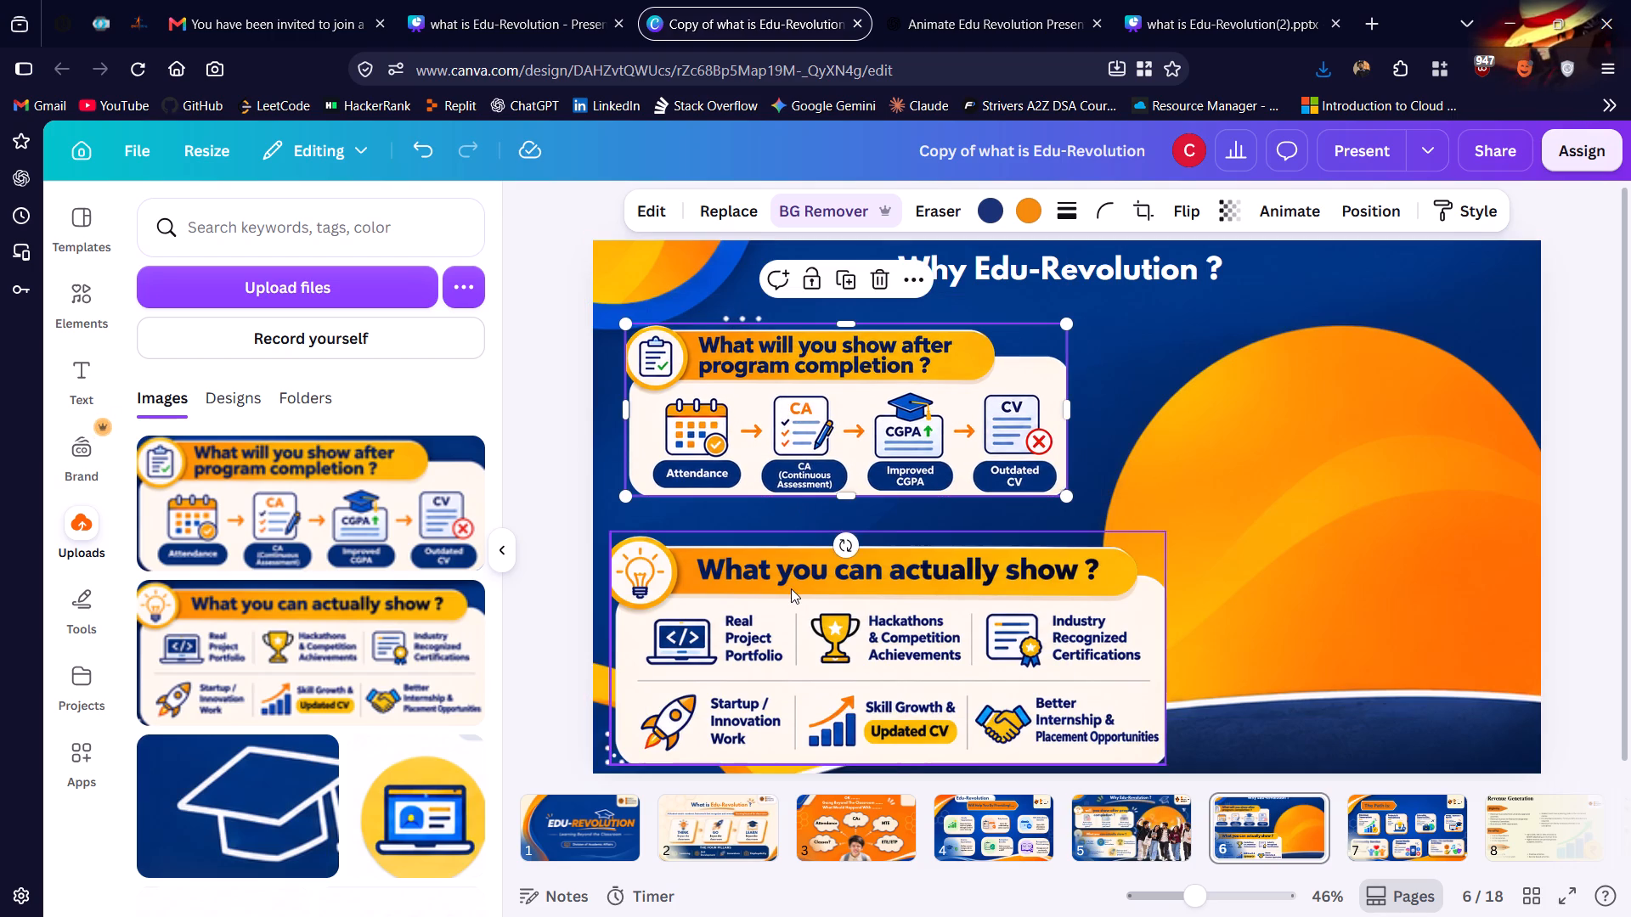
left_click_drag(616, 532, 641, 543)
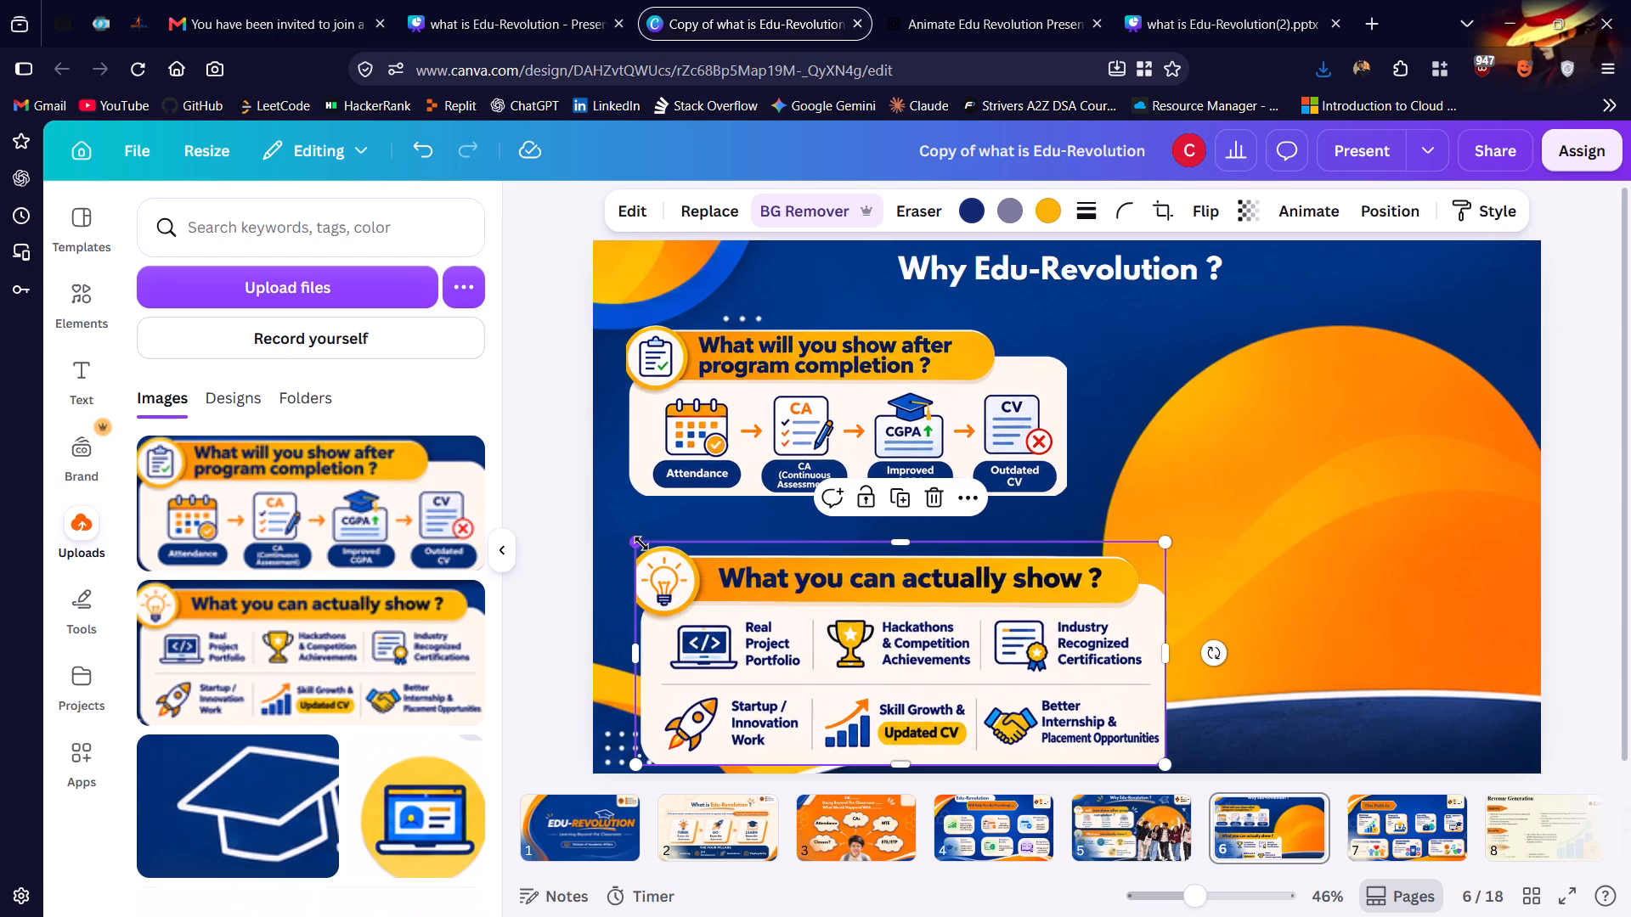
left_click_drag(641, 543, 693, 569)
left_click(693, 569)
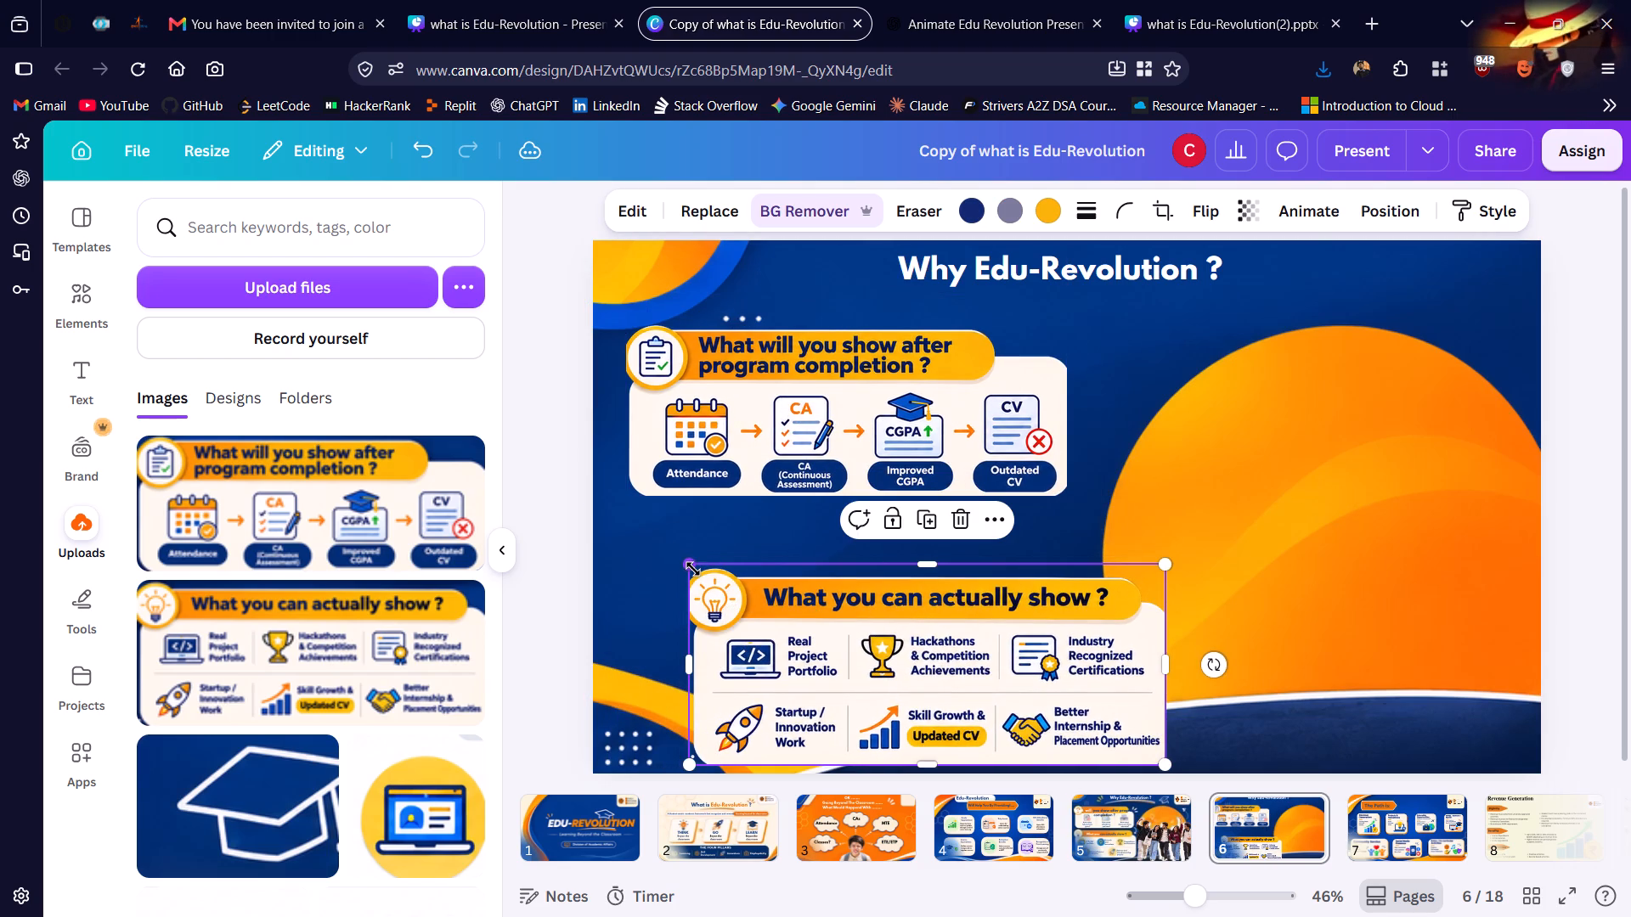
left_click_drag(787, 666, 726, 642)
Copy the student group image from page 5 onto page 6 and move it up over the orange circle.
left_click(1144, 835)
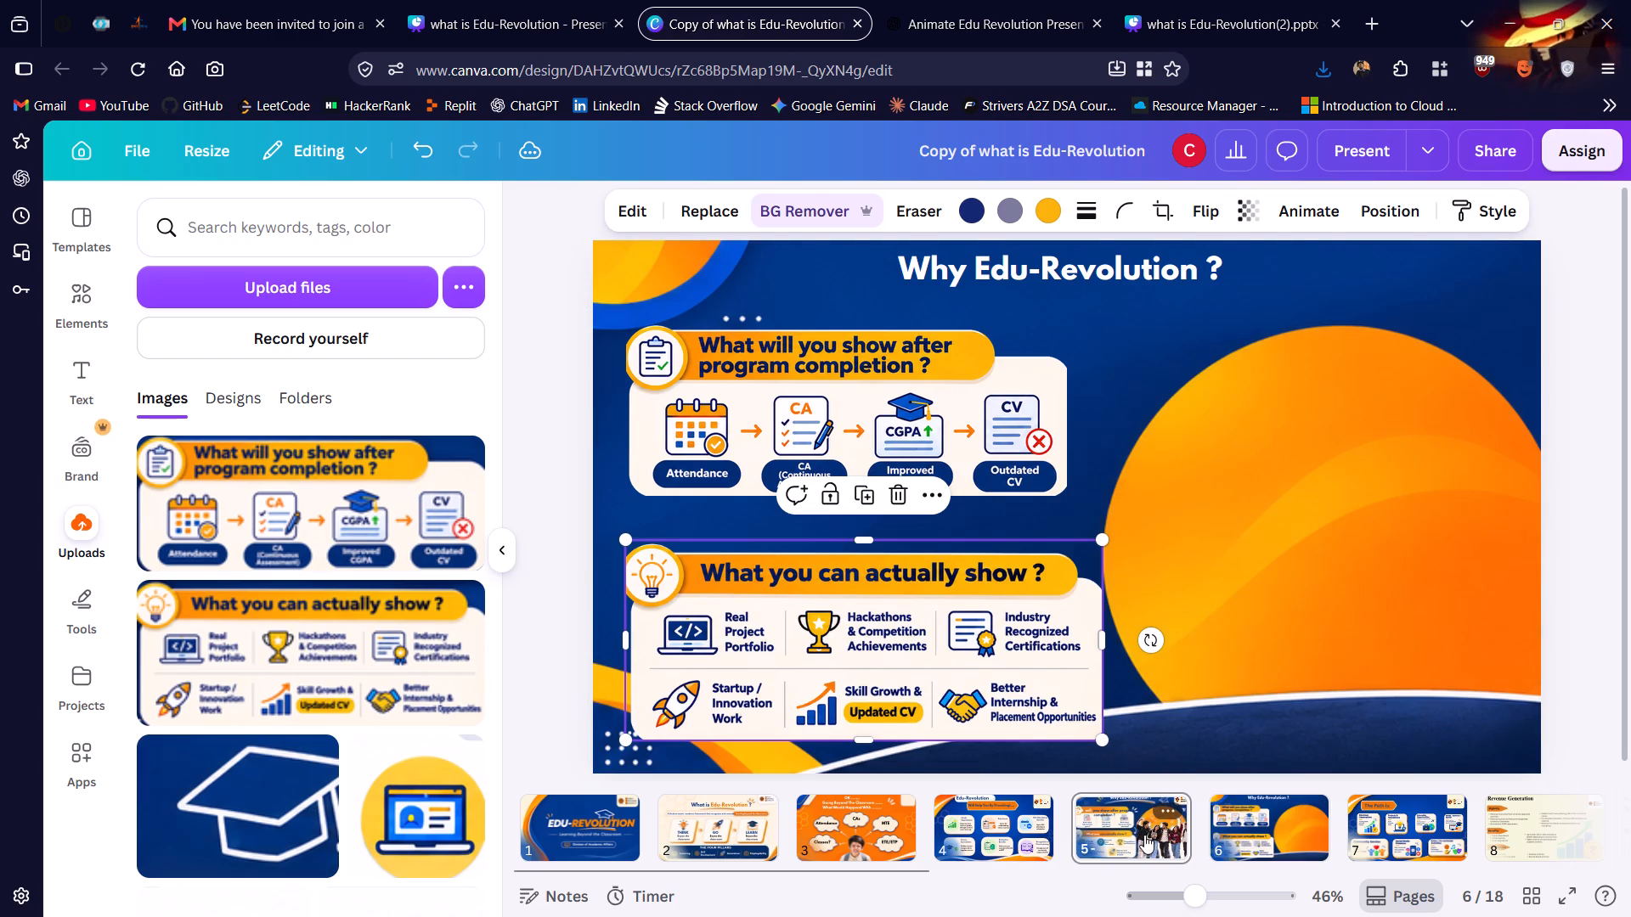
left_click(1354, 547)
key("ctrl+c")
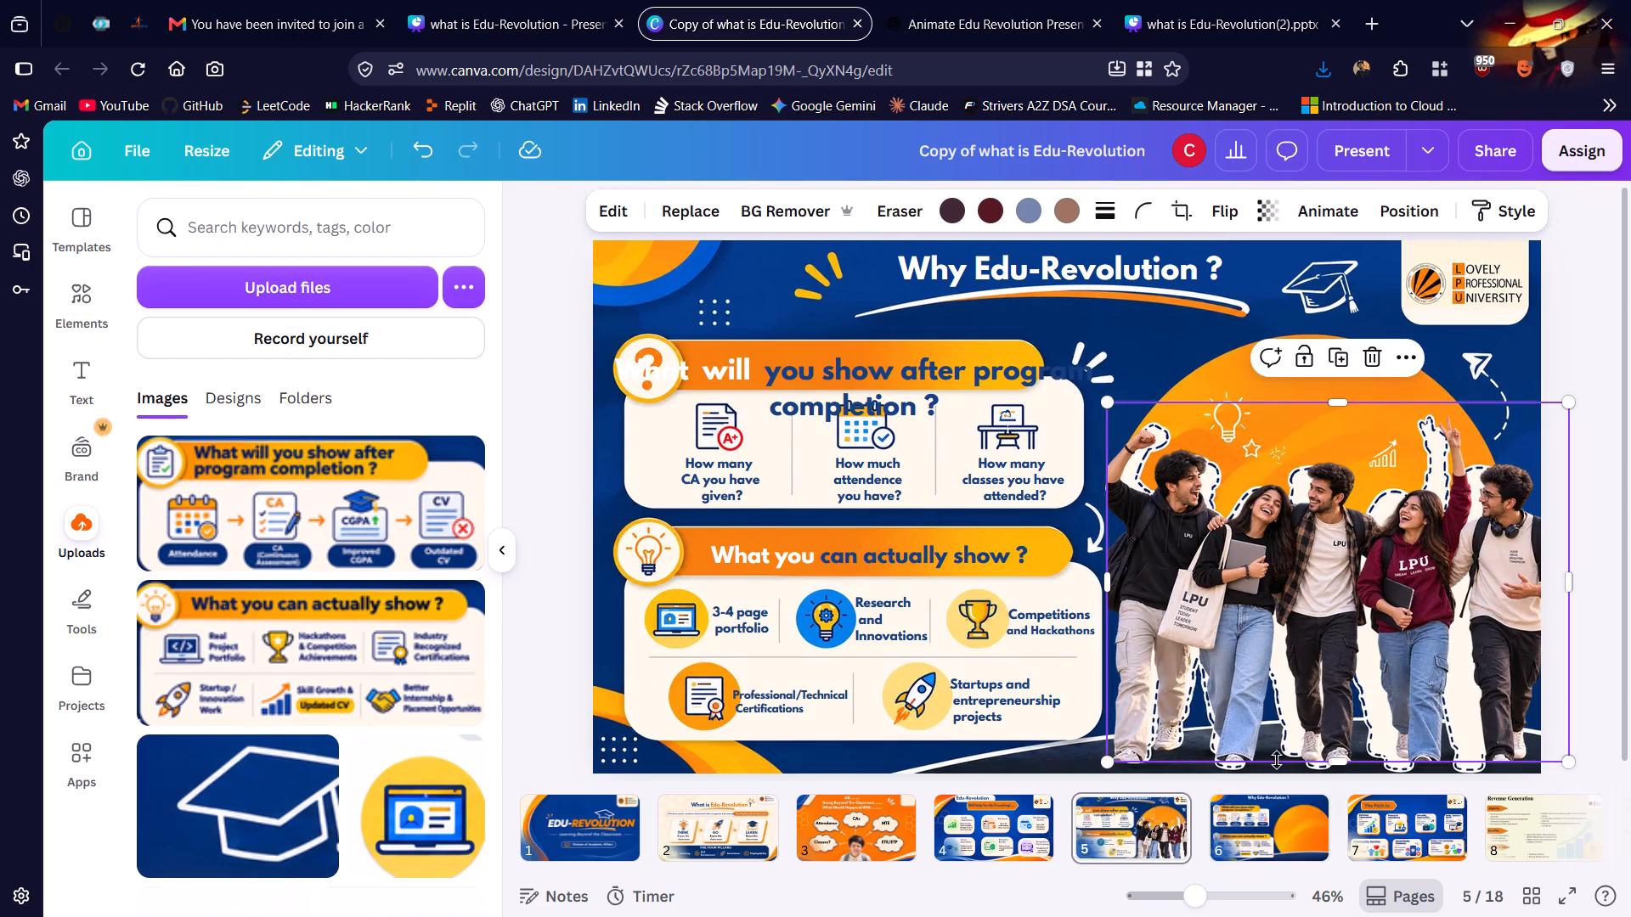
left_click(1261, 845)
key("ctrl+v")
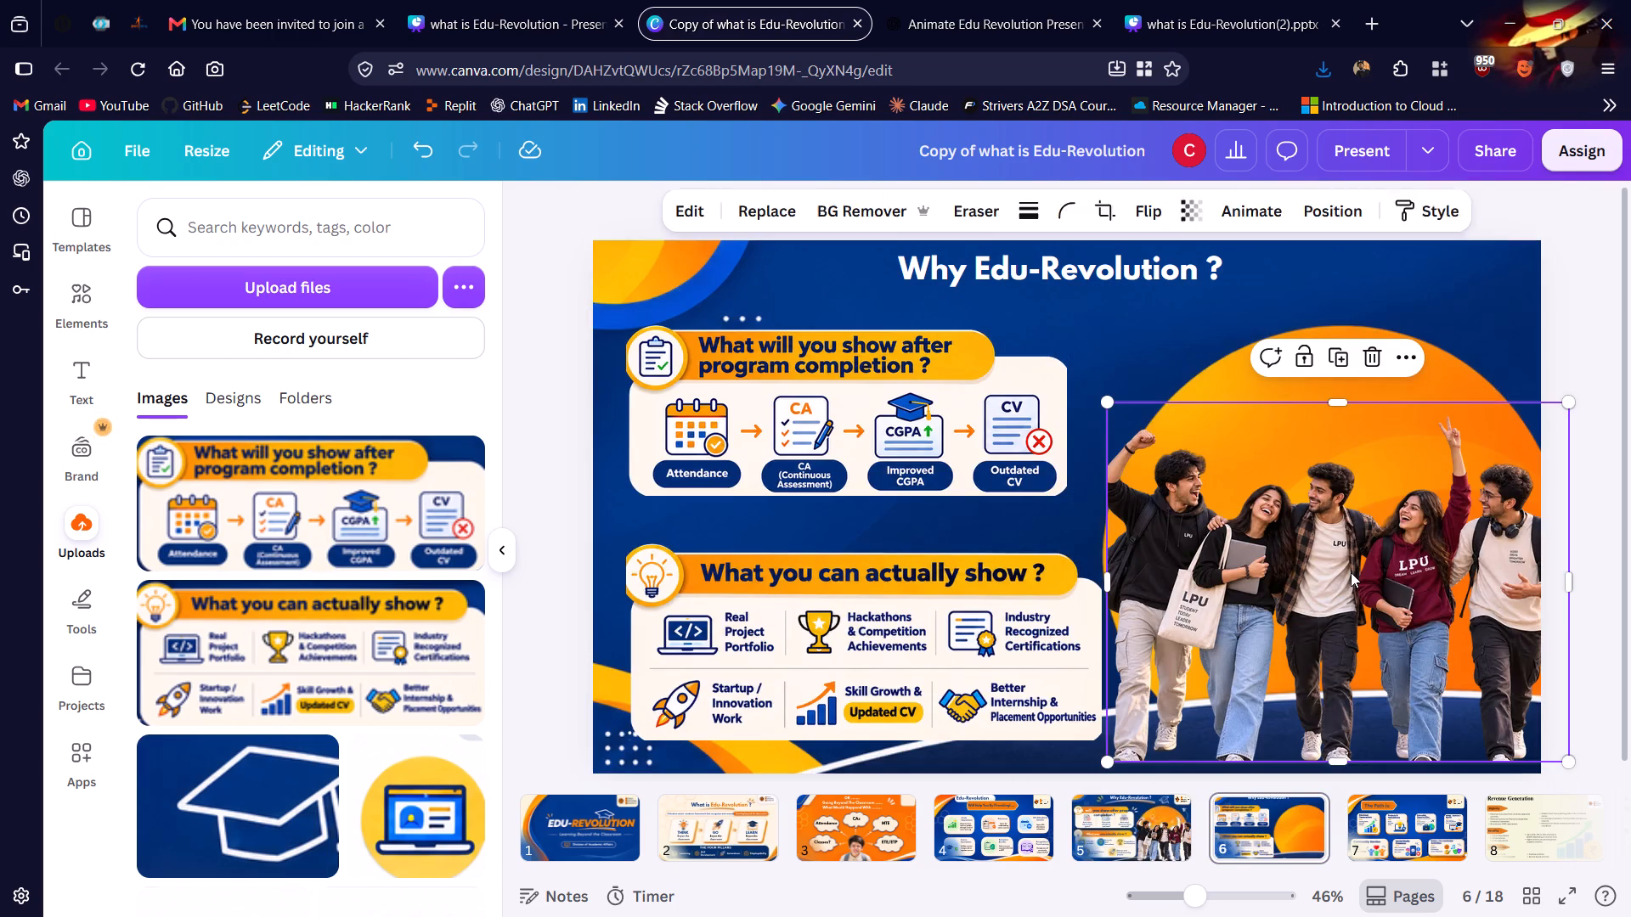
left_click_drag(1325, 547, 1323, 503)
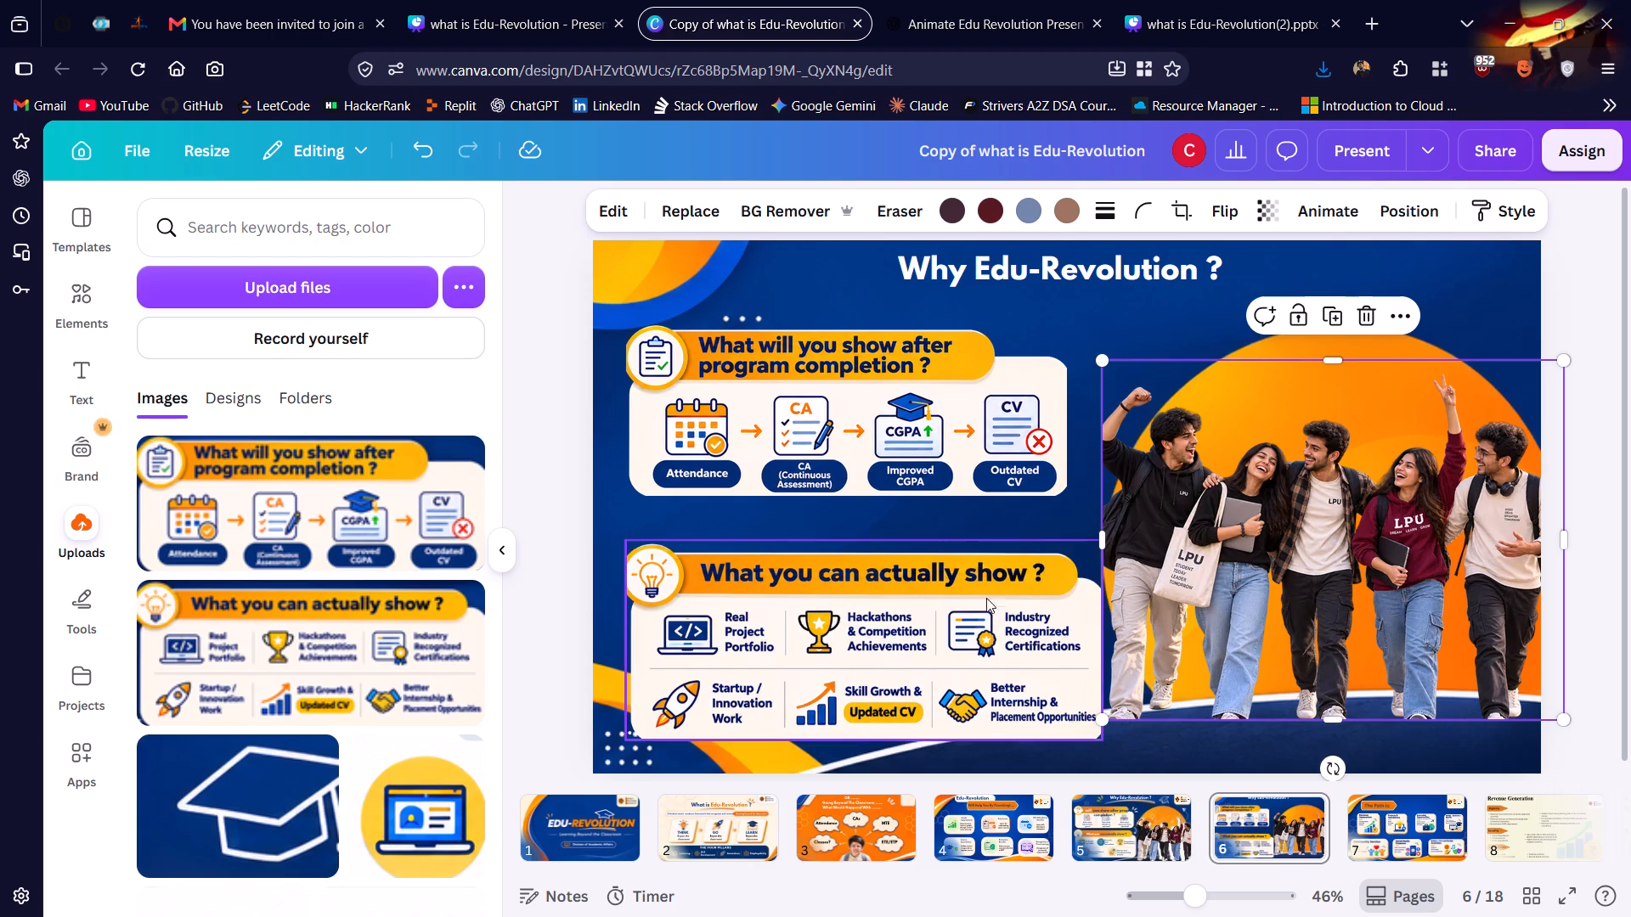
Shift the "What you can actually show ?" panel and the student group image slightly to the left.
left_click_drag(932, 607, 922, 607)
left_click(922, 607)
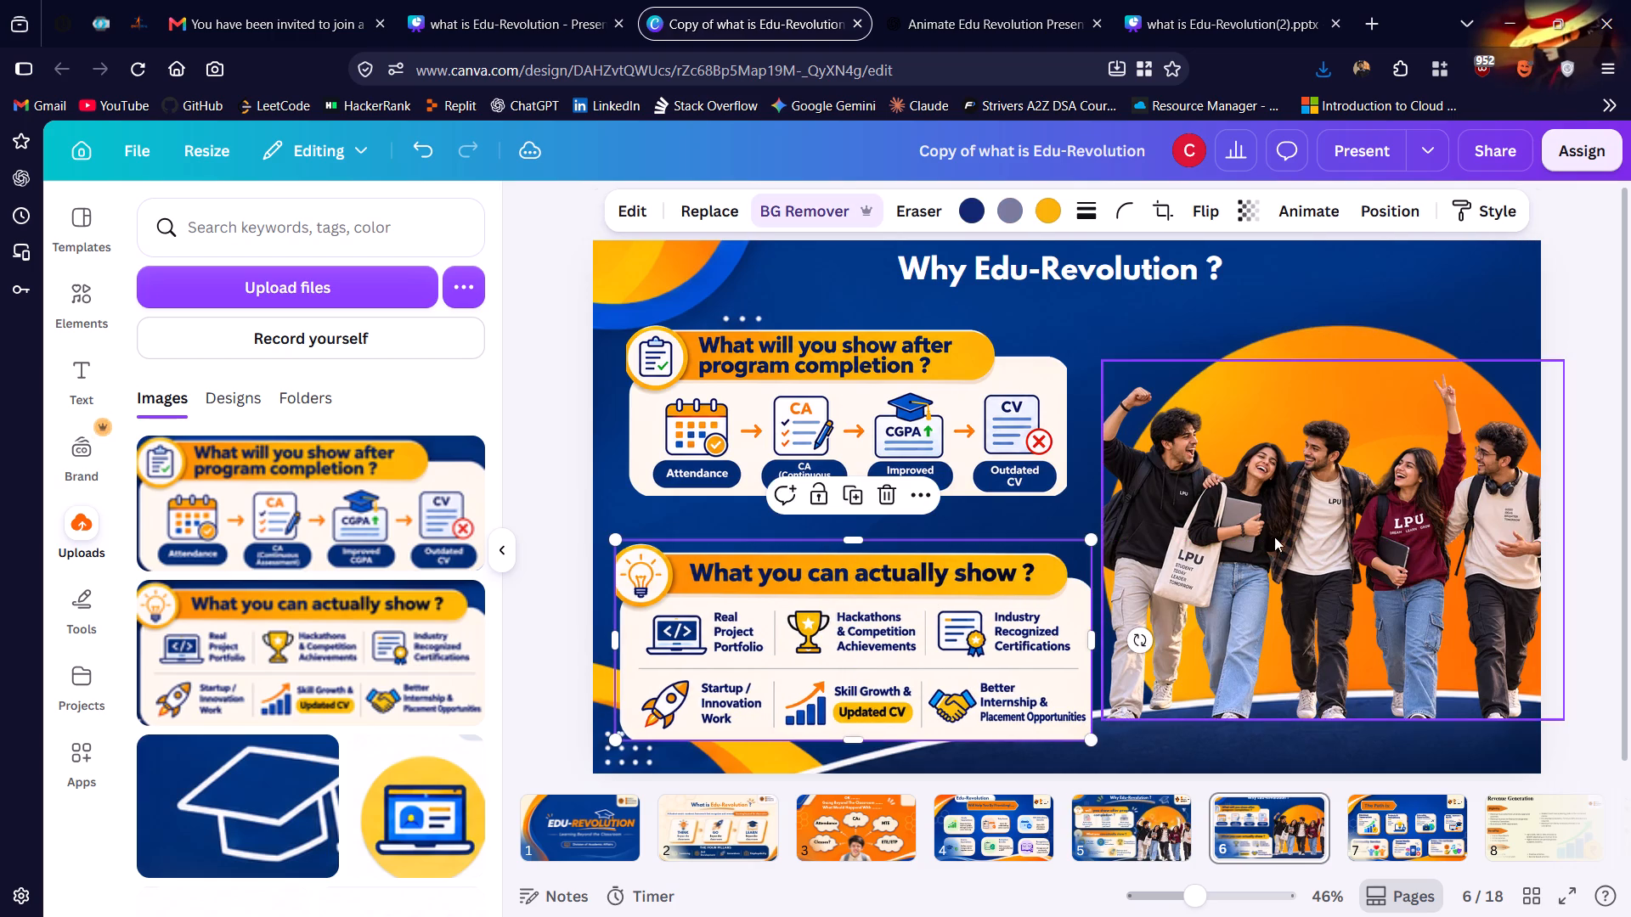
left_click(1412, 491)
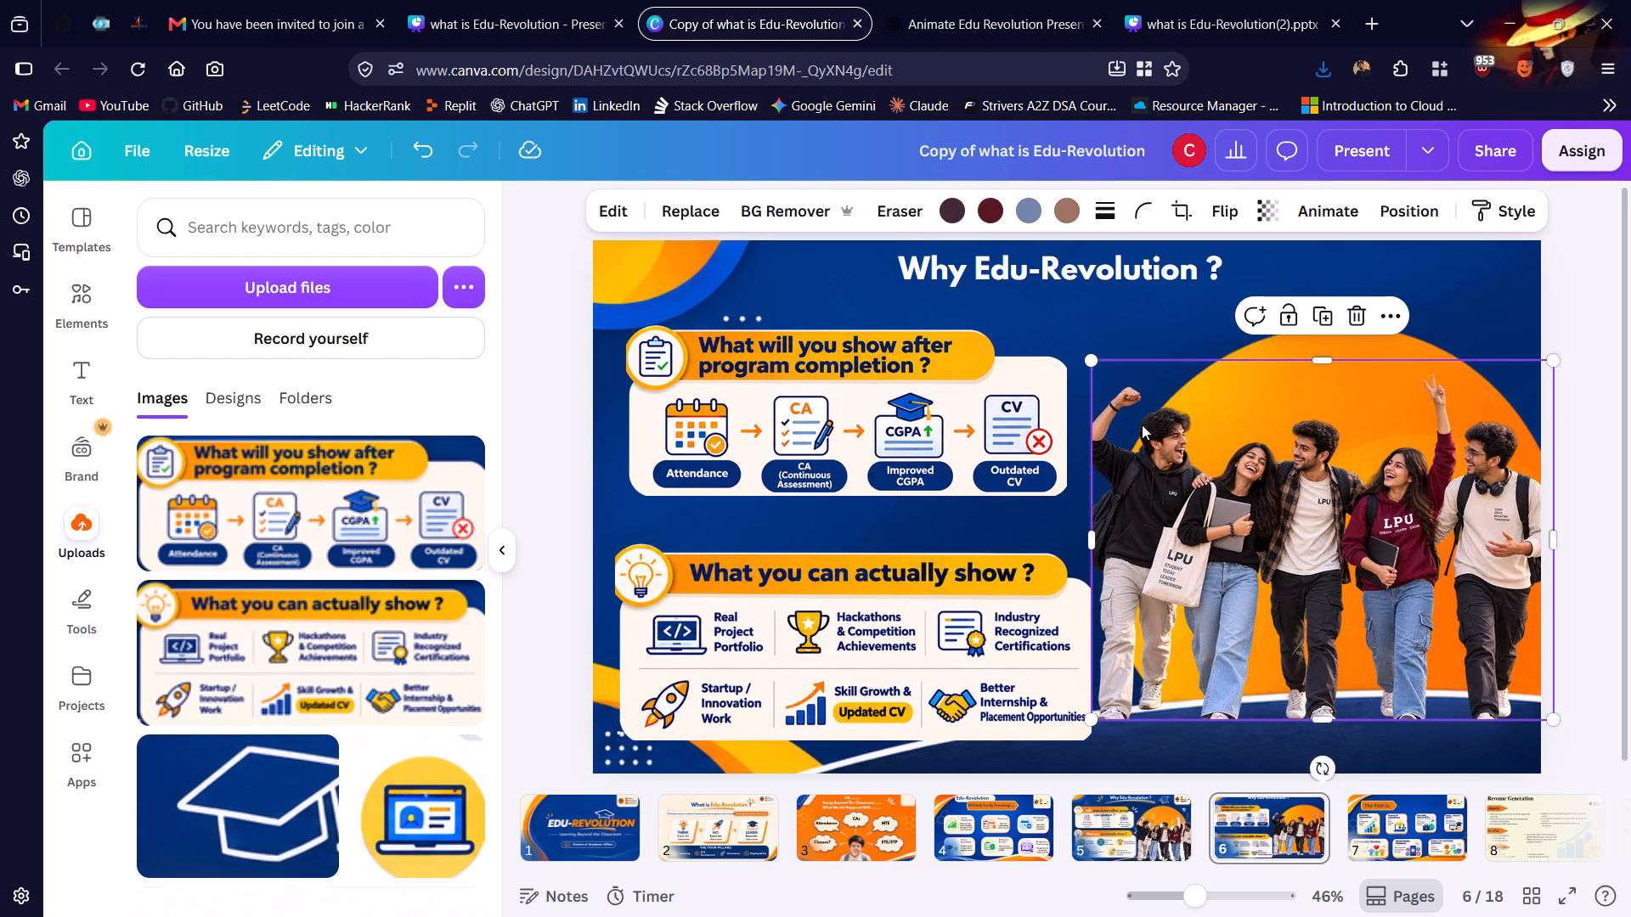
Copy the cream rounded shape behind the university logo on page 4 and paste it onto page 6.
left_click(963, 809)
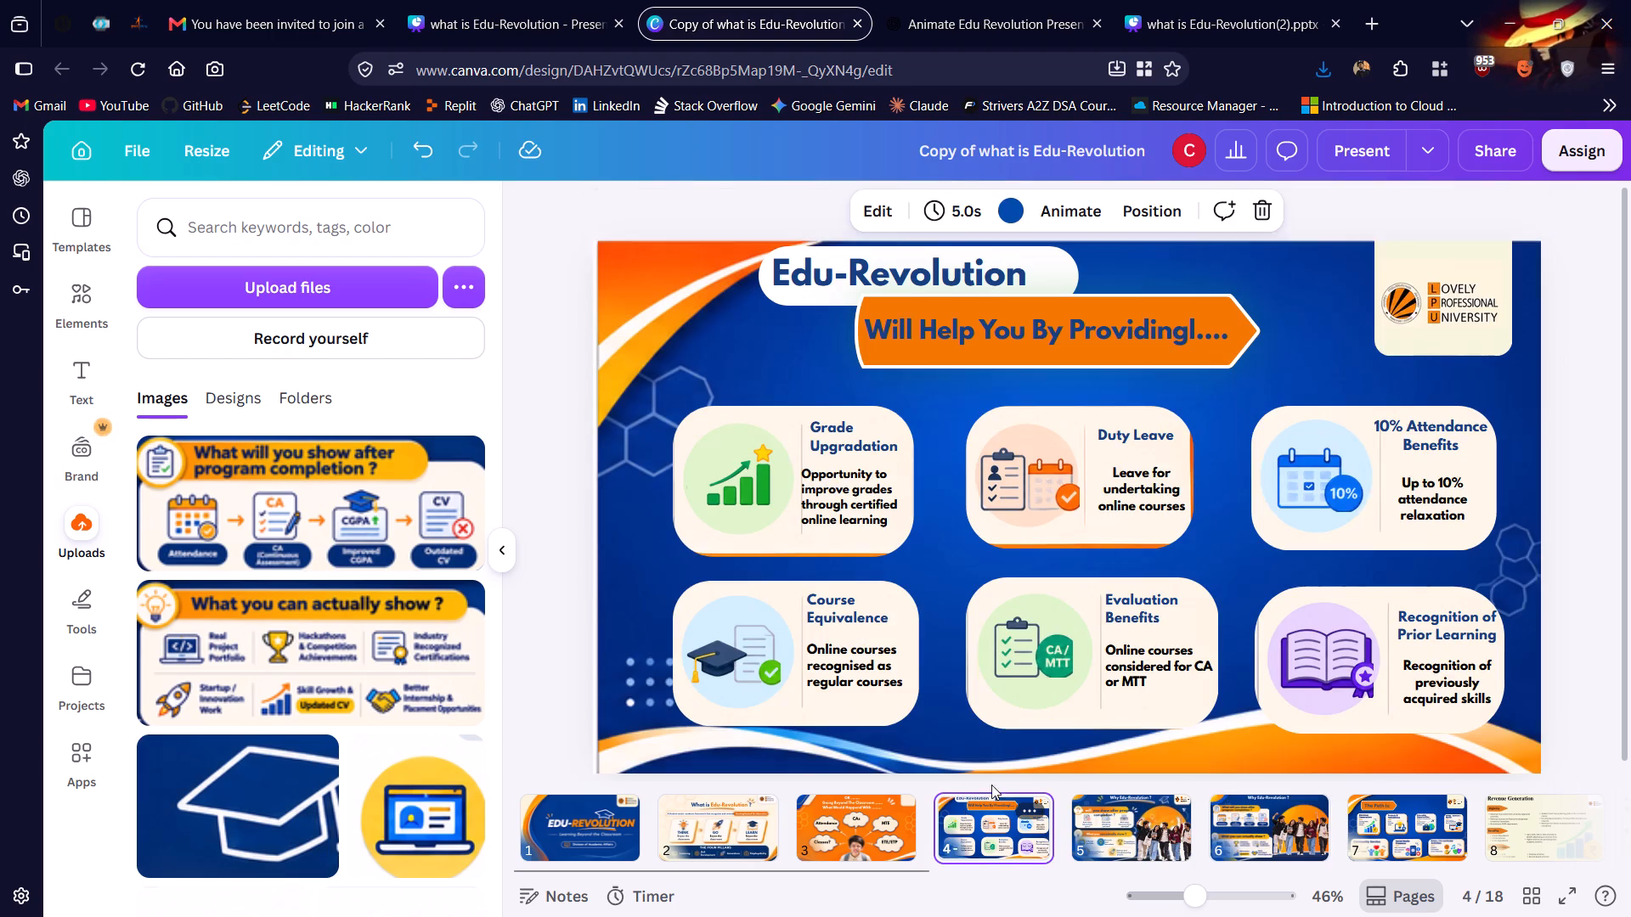
left_click(1426, 287)
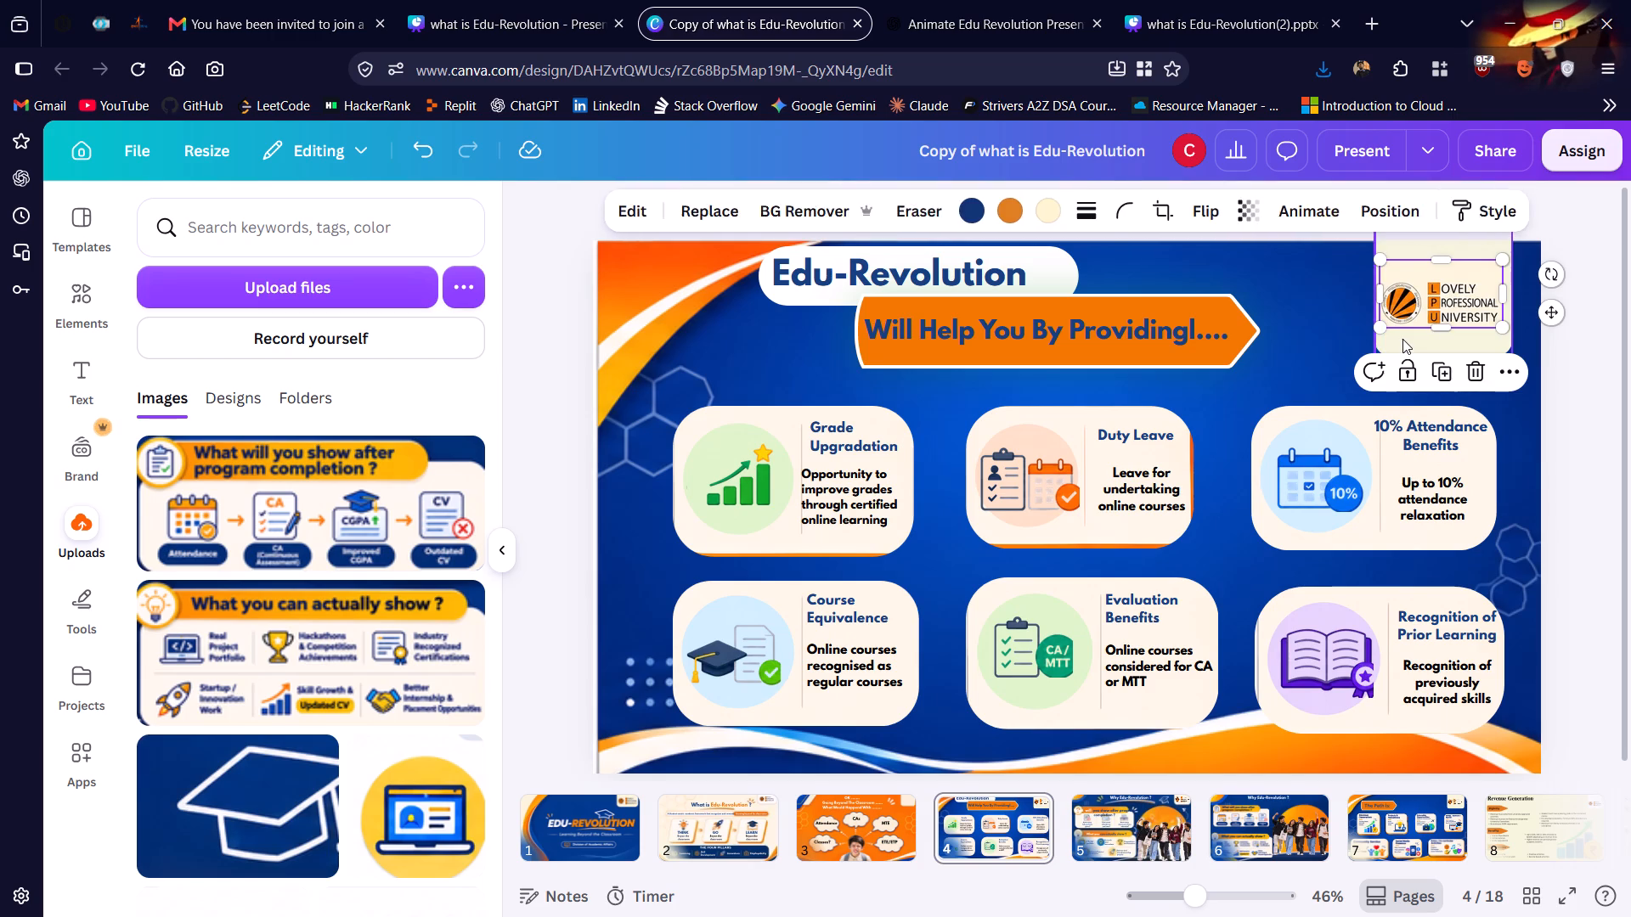
left_click(1402, 339, "ctrl")
key("ctrl+c")
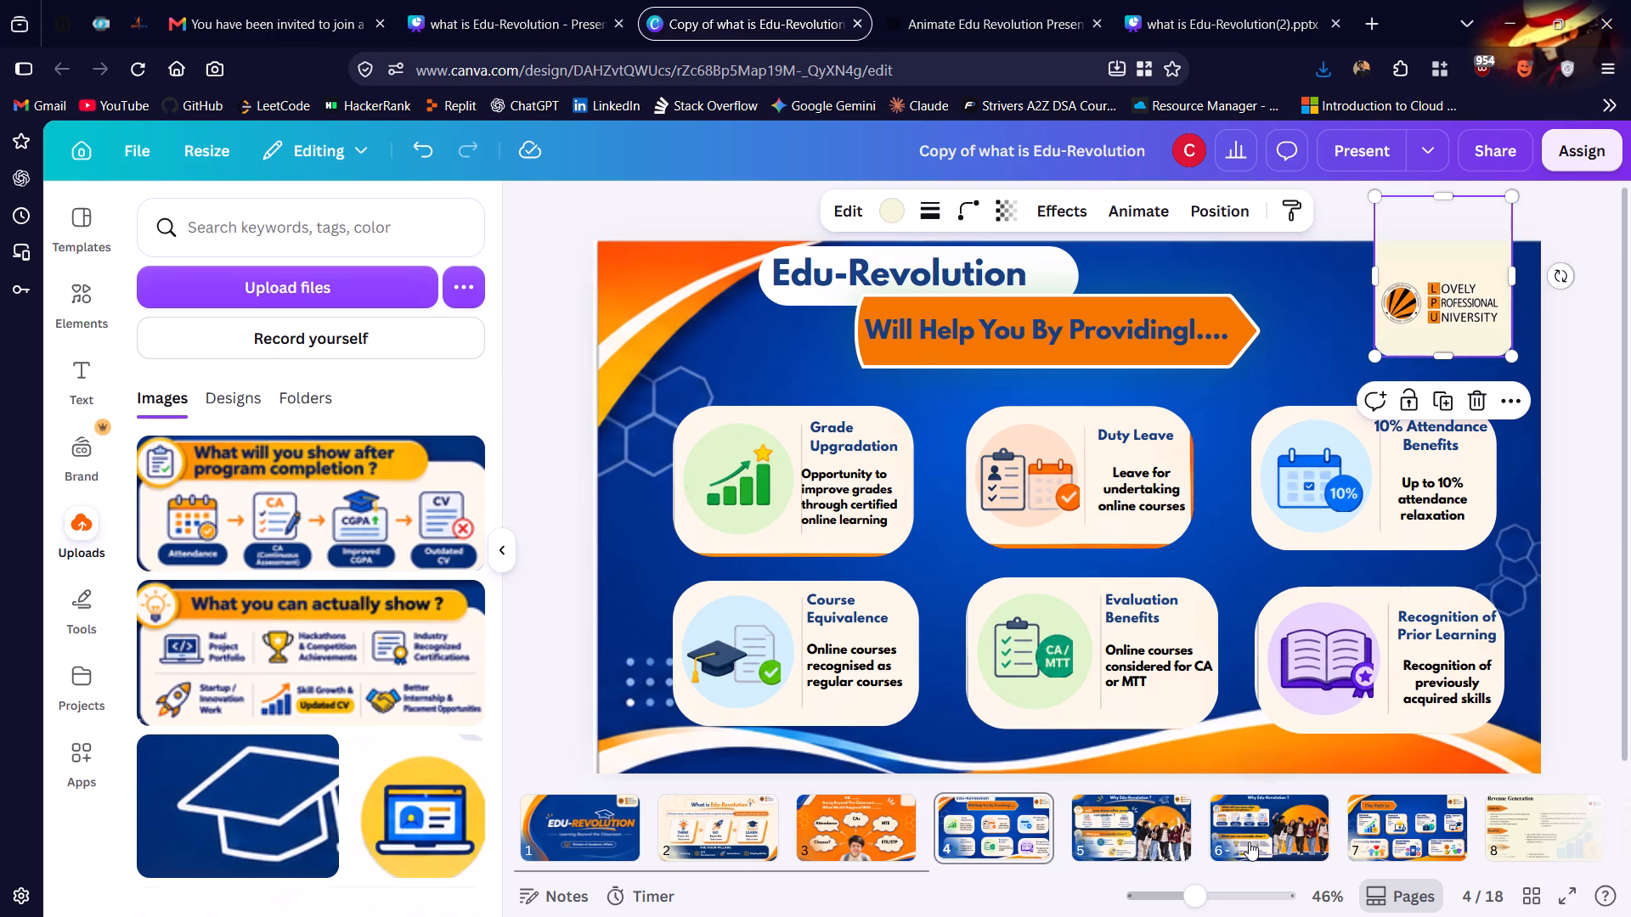
left_click(1249, 841)
key("ctrl+b")
key("ctrl+v")
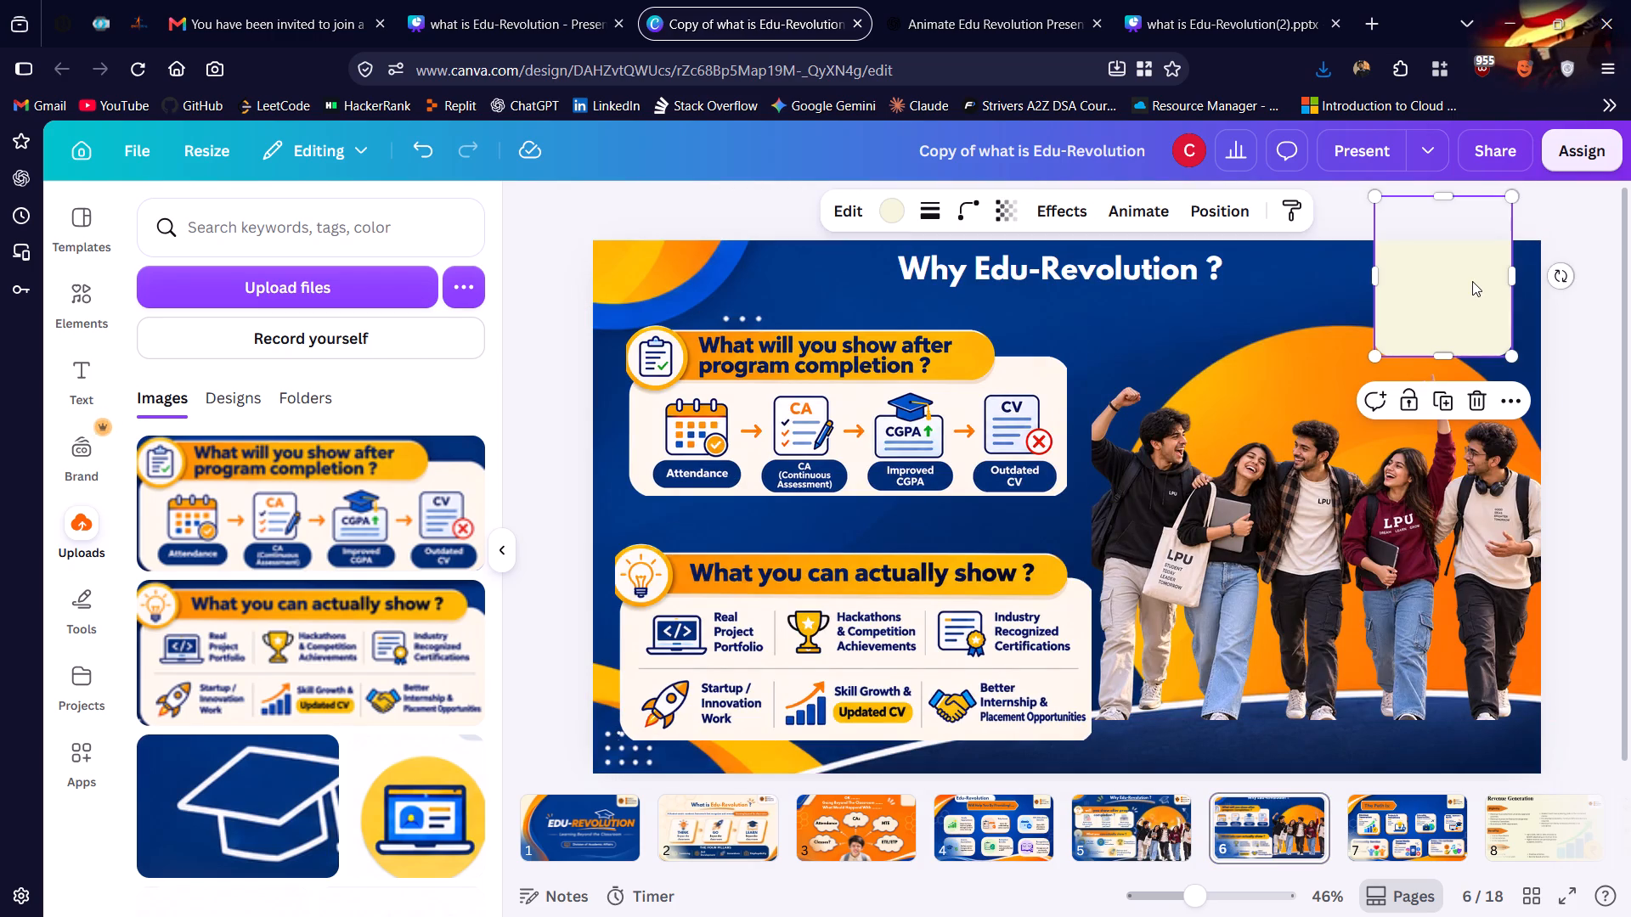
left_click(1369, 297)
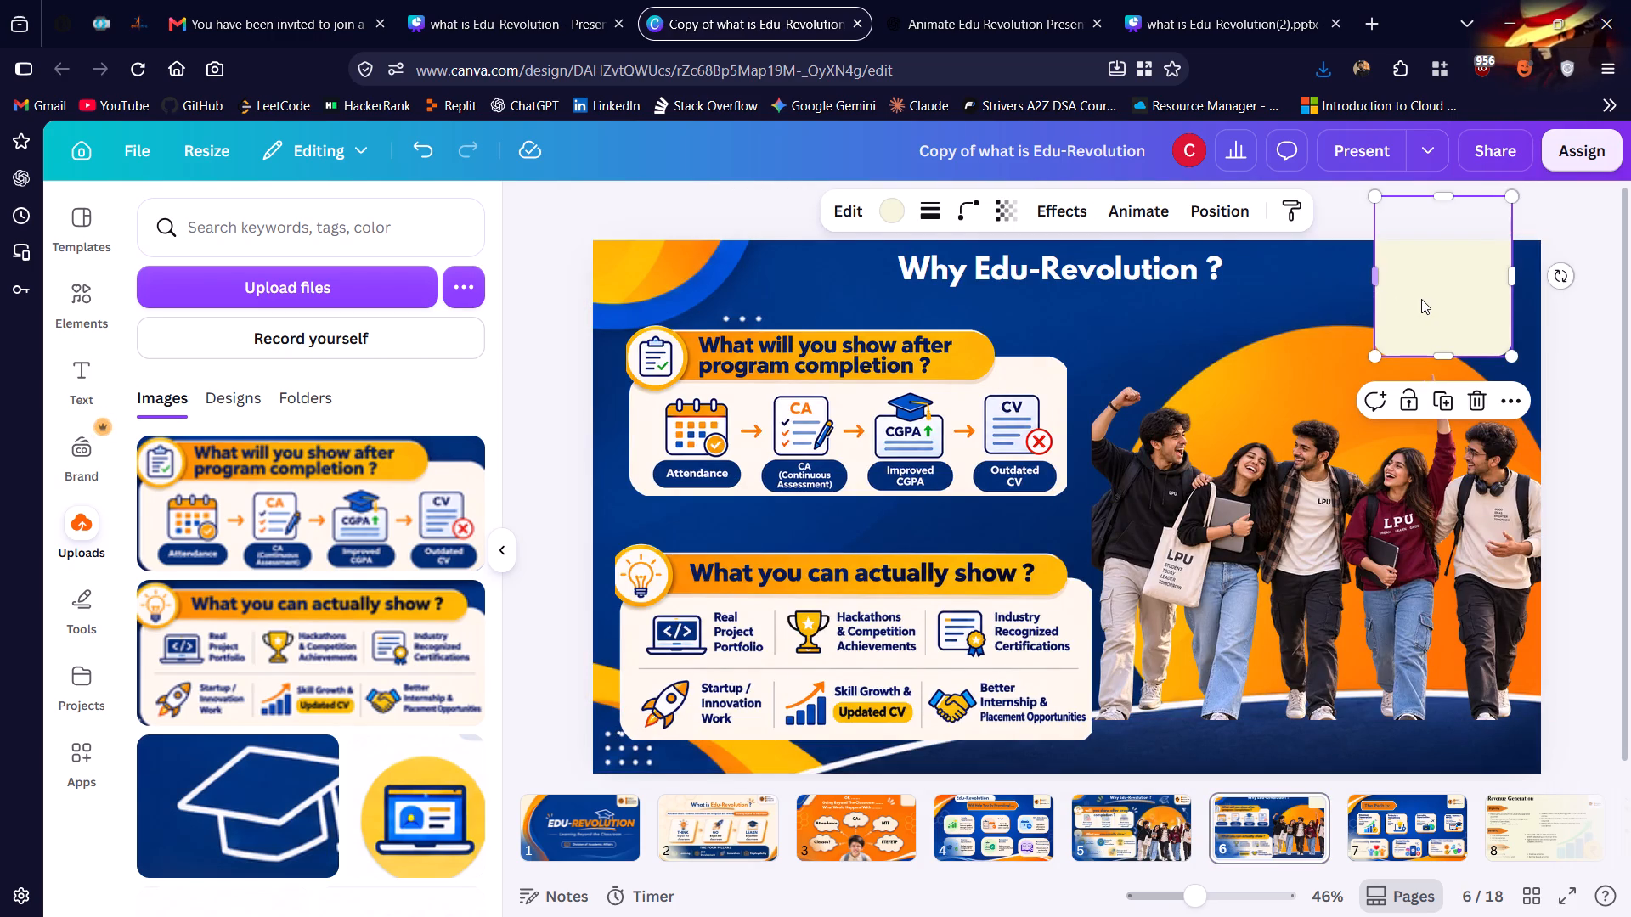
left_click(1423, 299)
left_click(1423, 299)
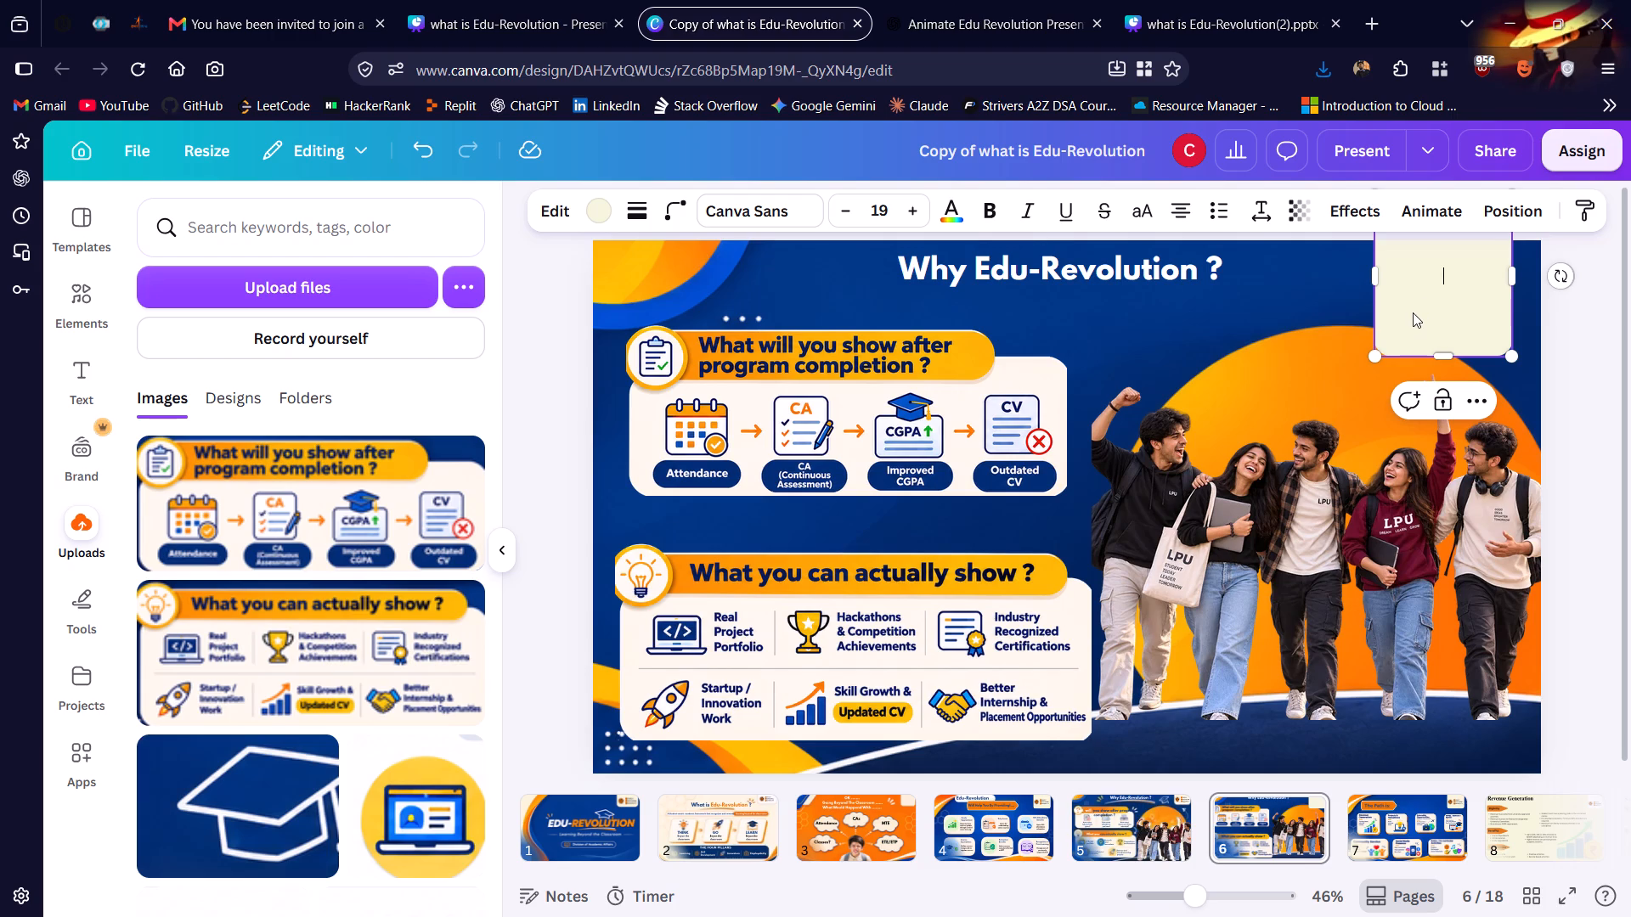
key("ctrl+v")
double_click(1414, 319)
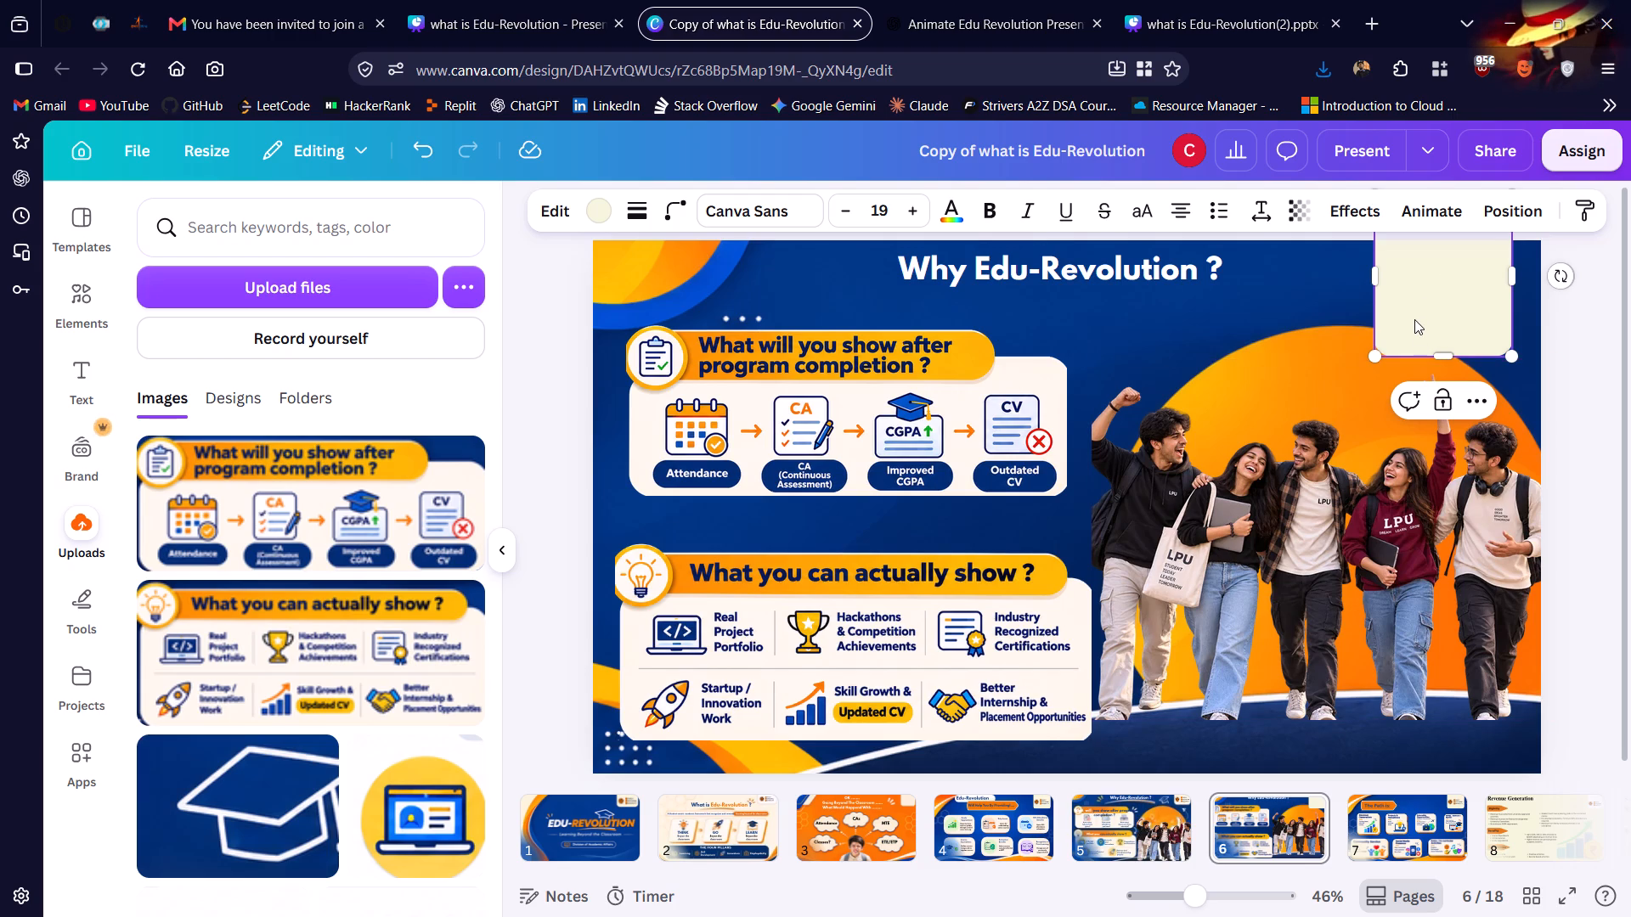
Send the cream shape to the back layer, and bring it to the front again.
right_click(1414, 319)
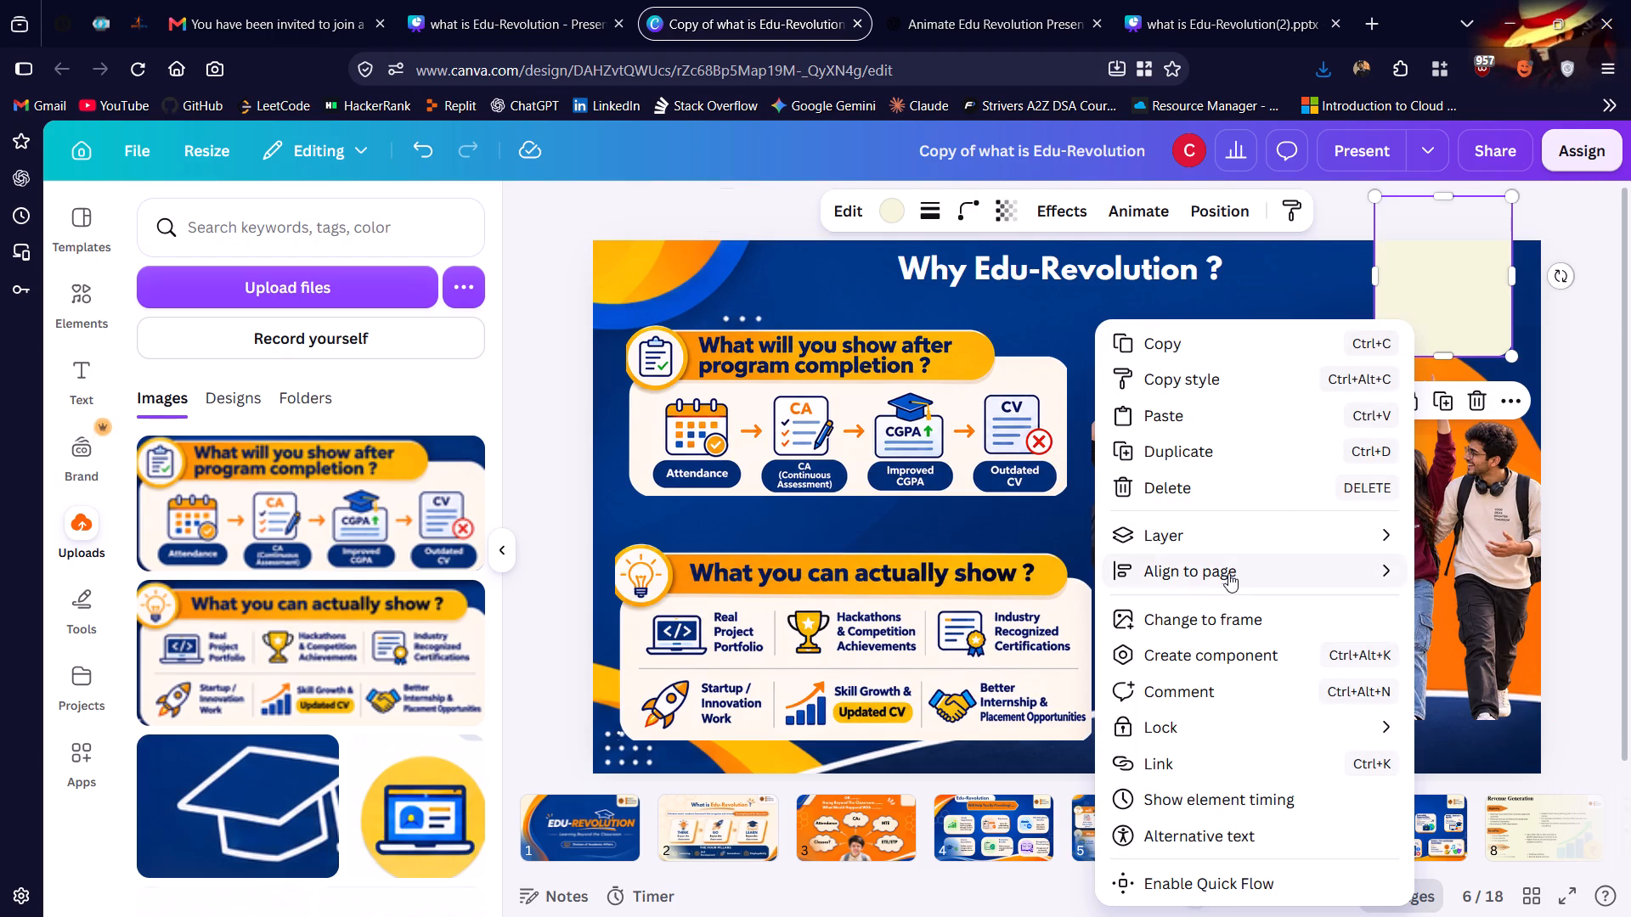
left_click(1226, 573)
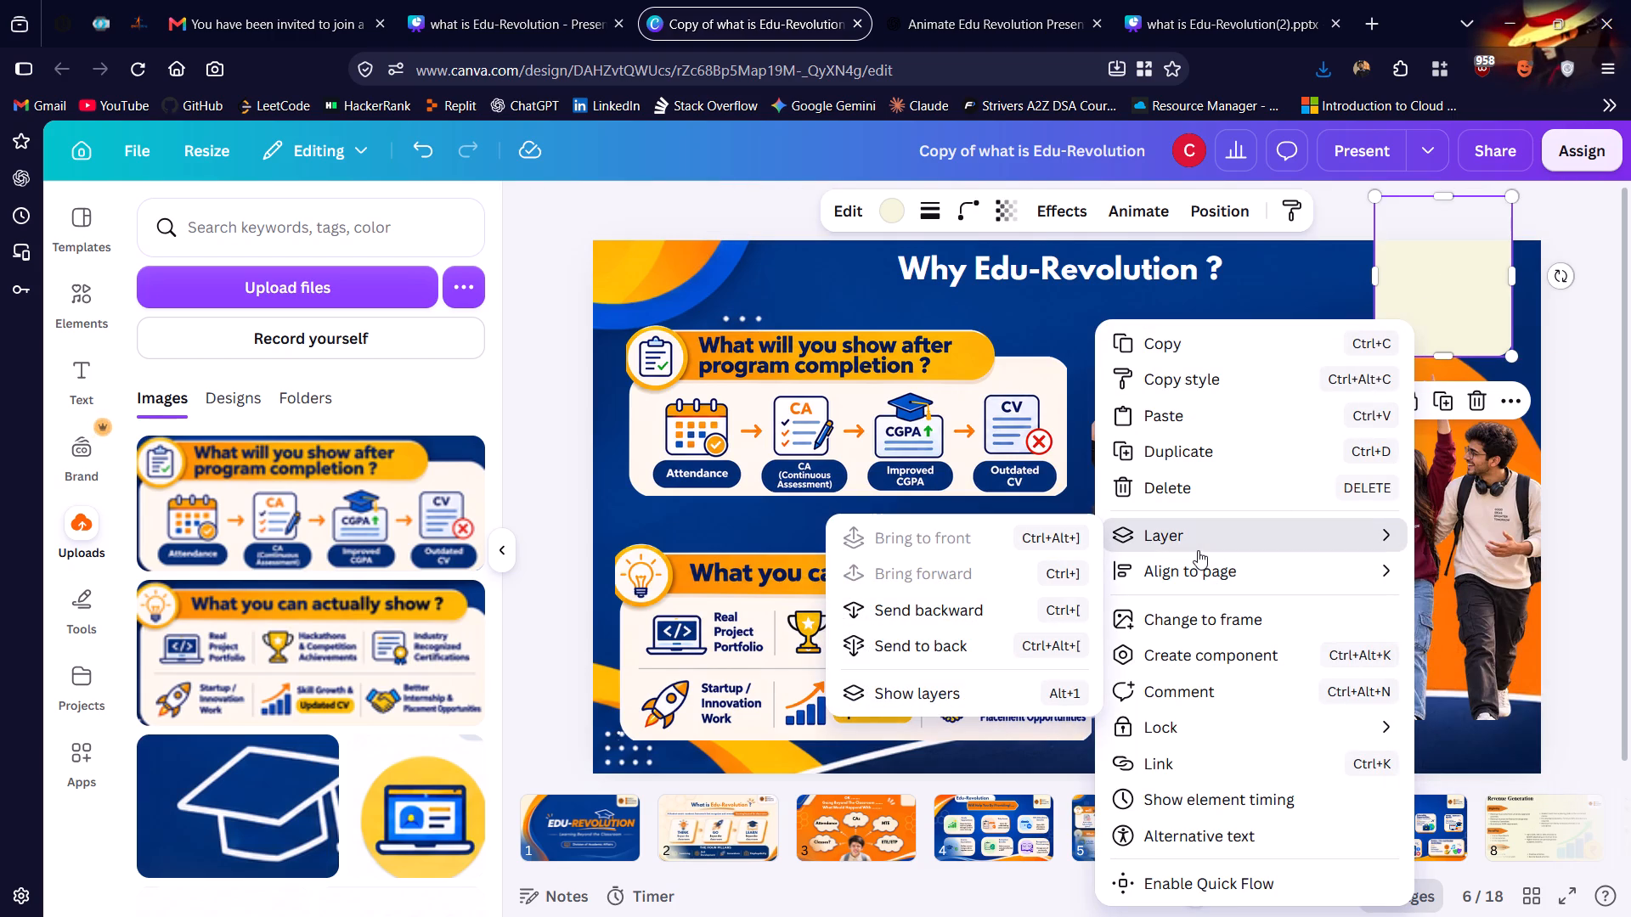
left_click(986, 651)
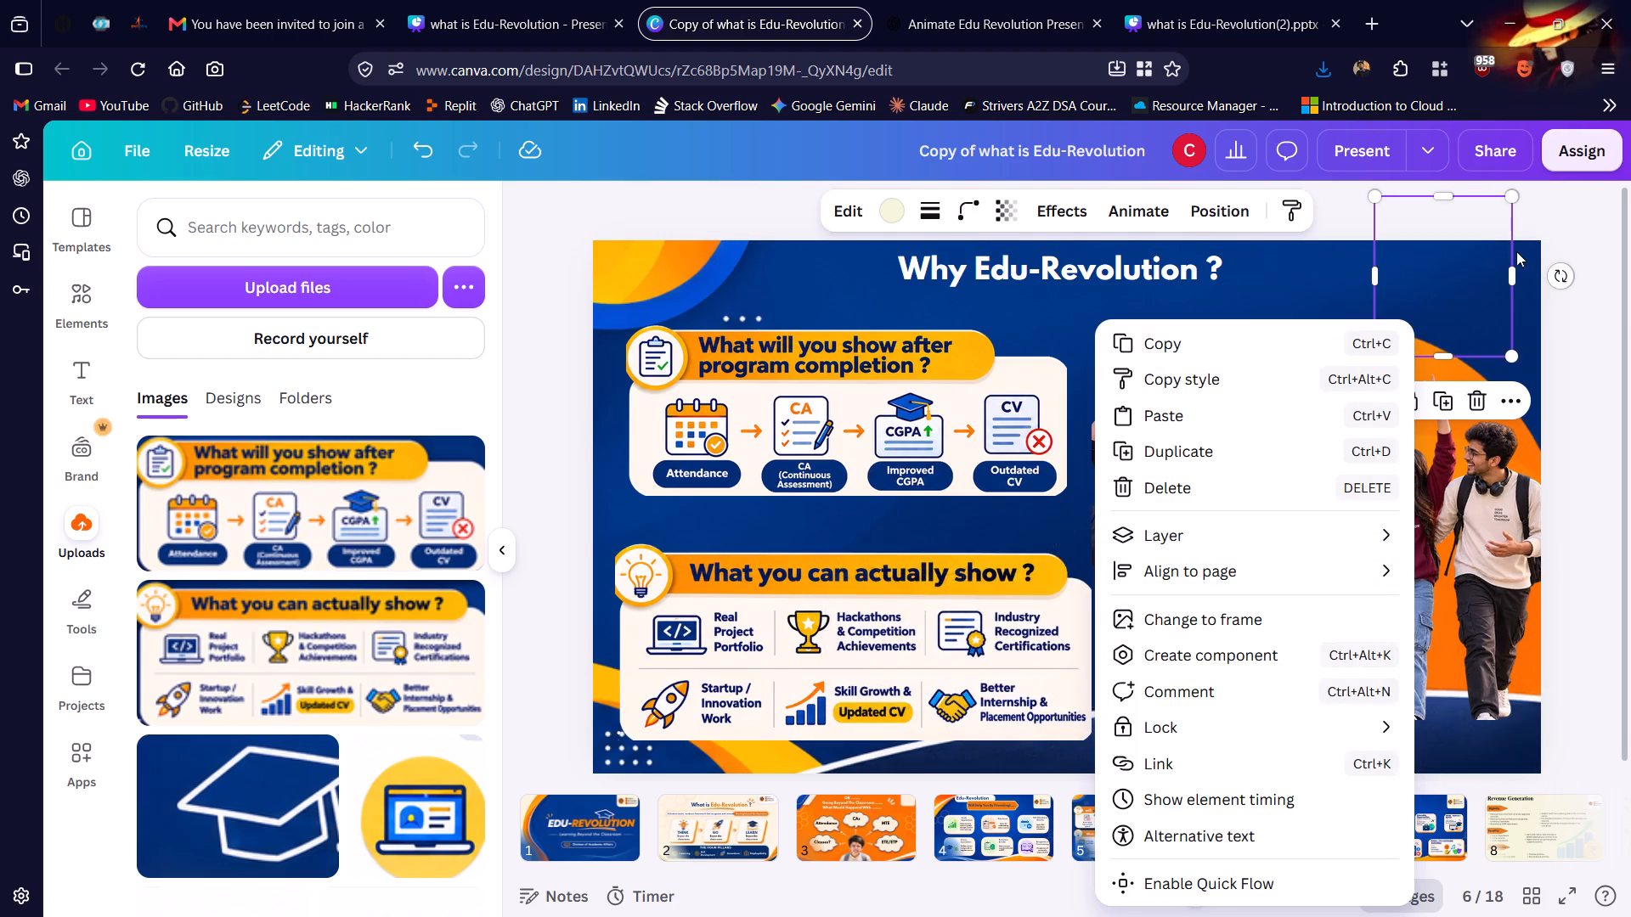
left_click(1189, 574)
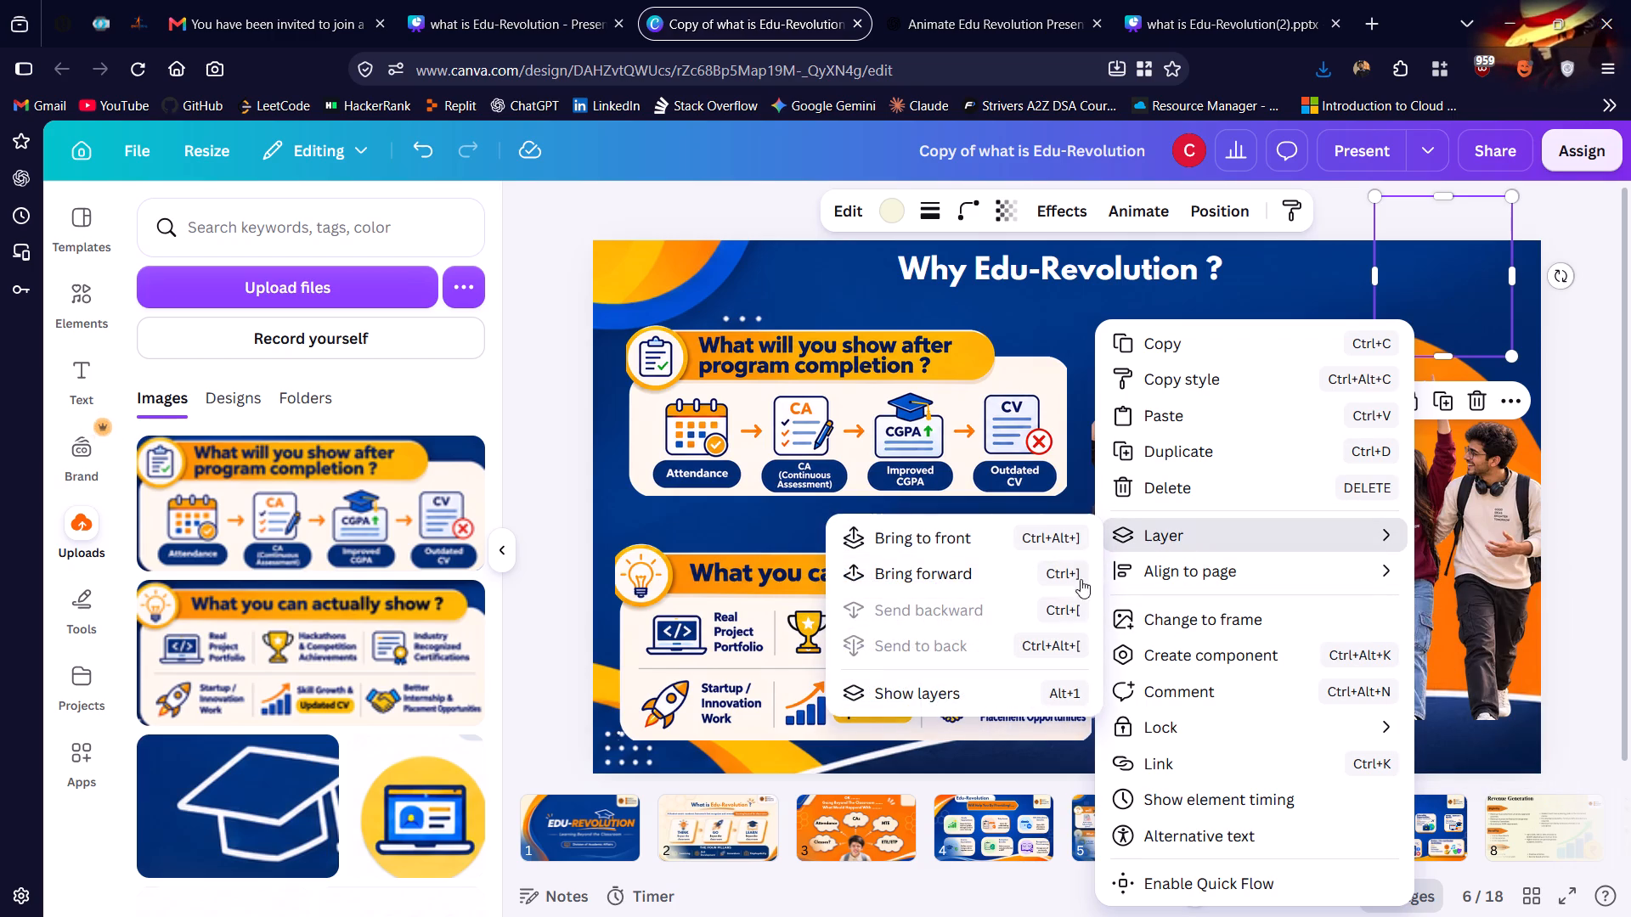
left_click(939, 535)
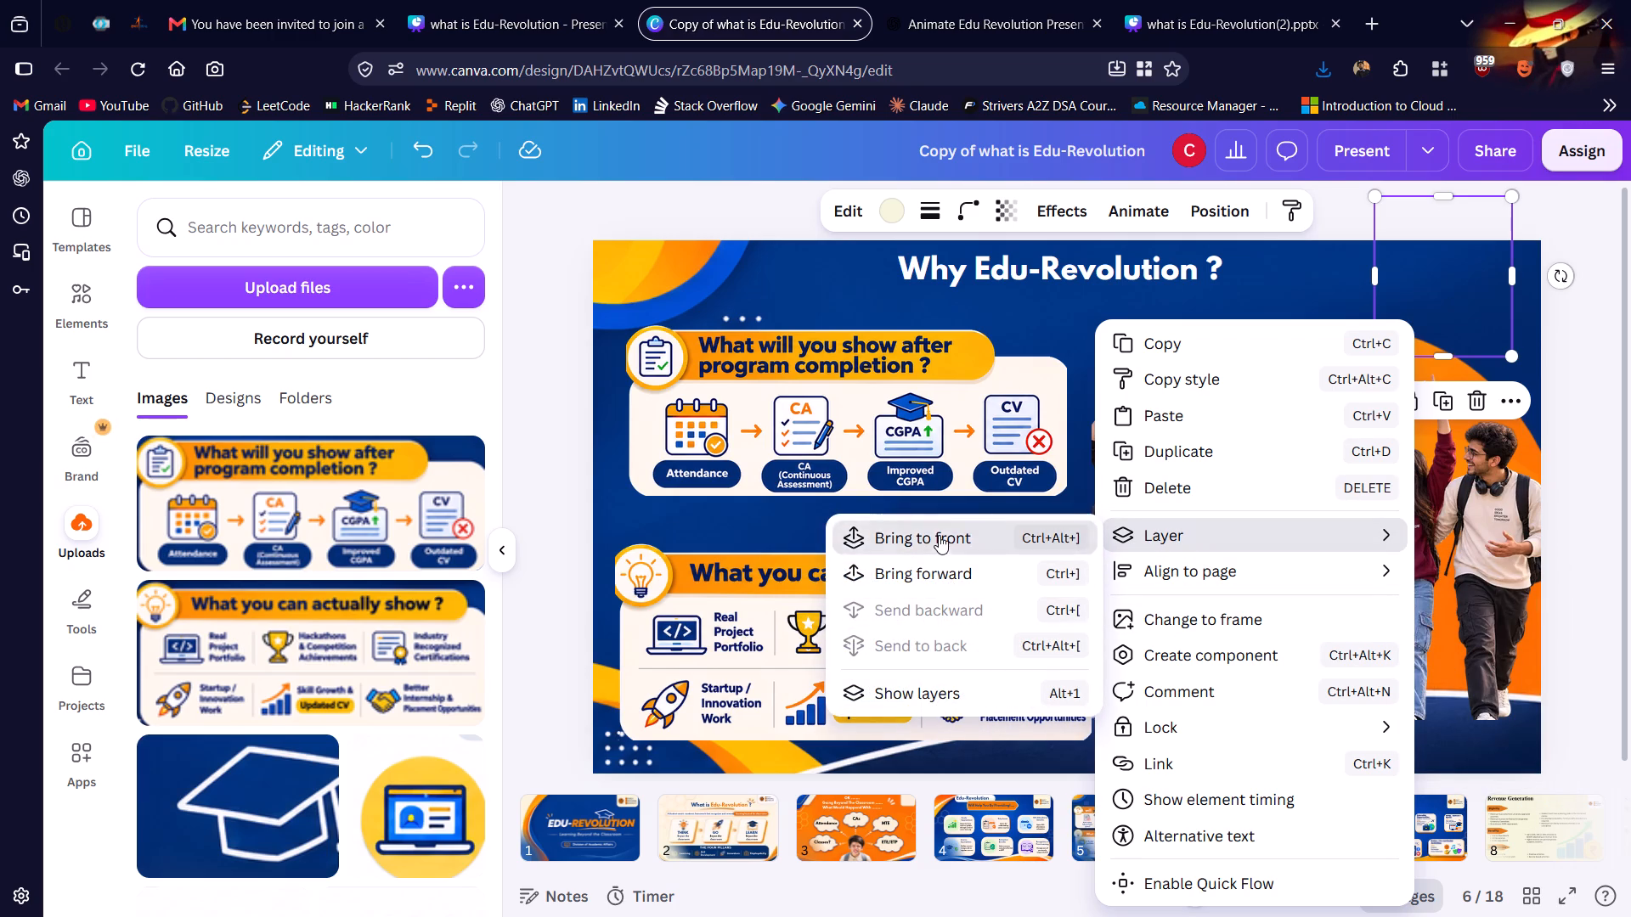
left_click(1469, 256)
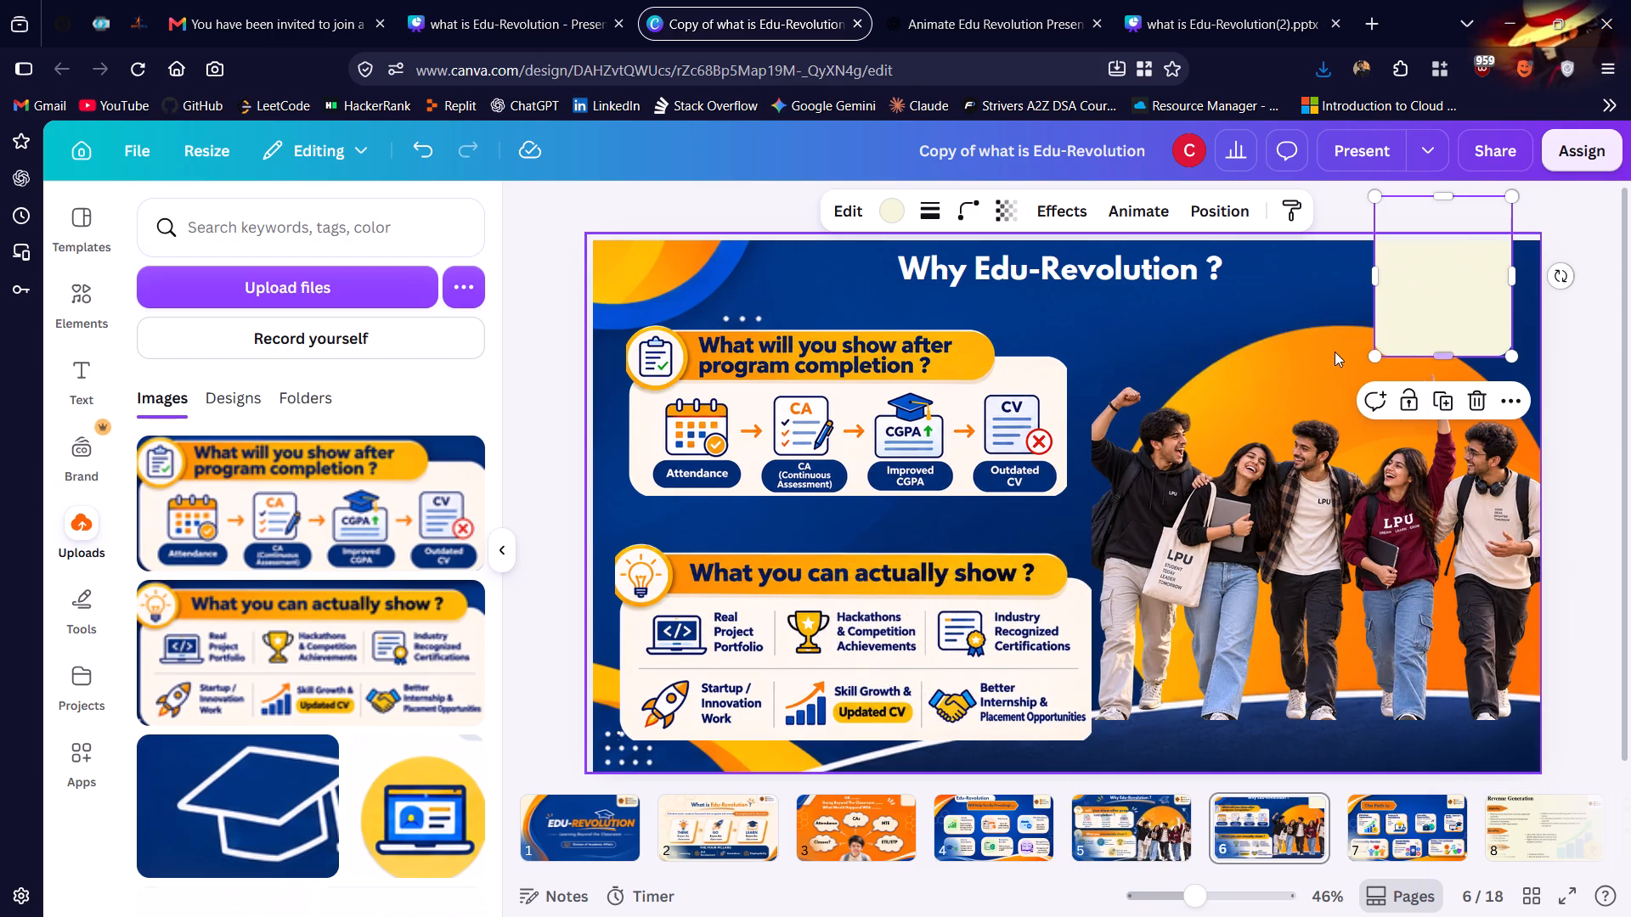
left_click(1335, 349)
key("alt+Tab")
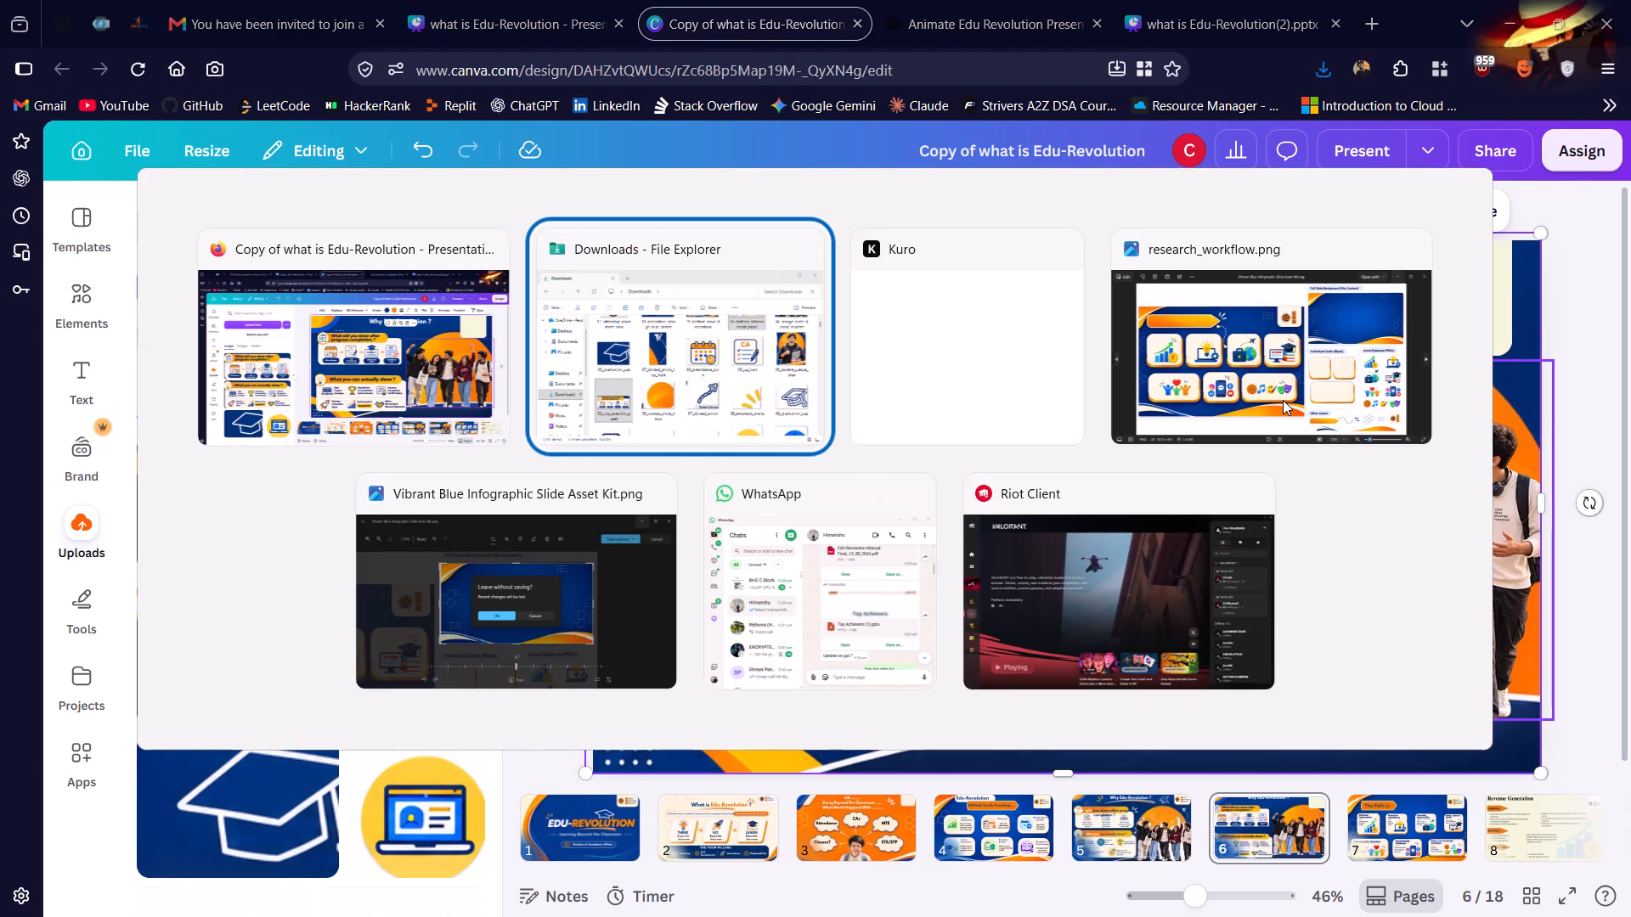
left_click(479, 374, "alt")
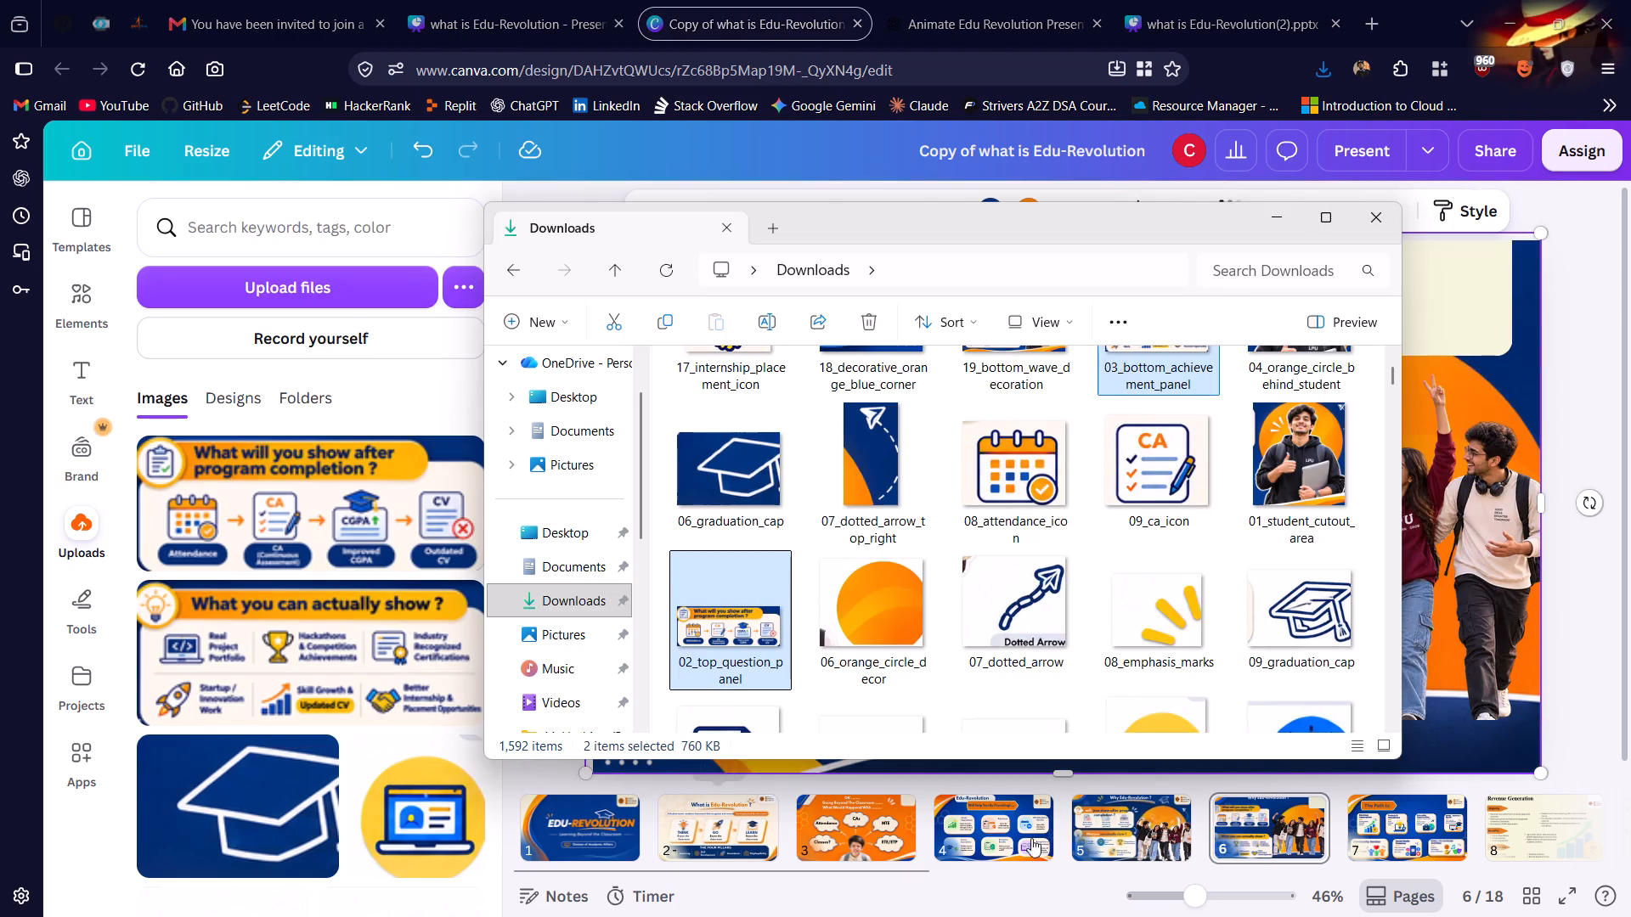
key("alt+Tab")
Copy the Lovely Professional University logo from page 5 onto page 6, raising the cream shape slightly higher on the slide.
left_click(1155, 842)
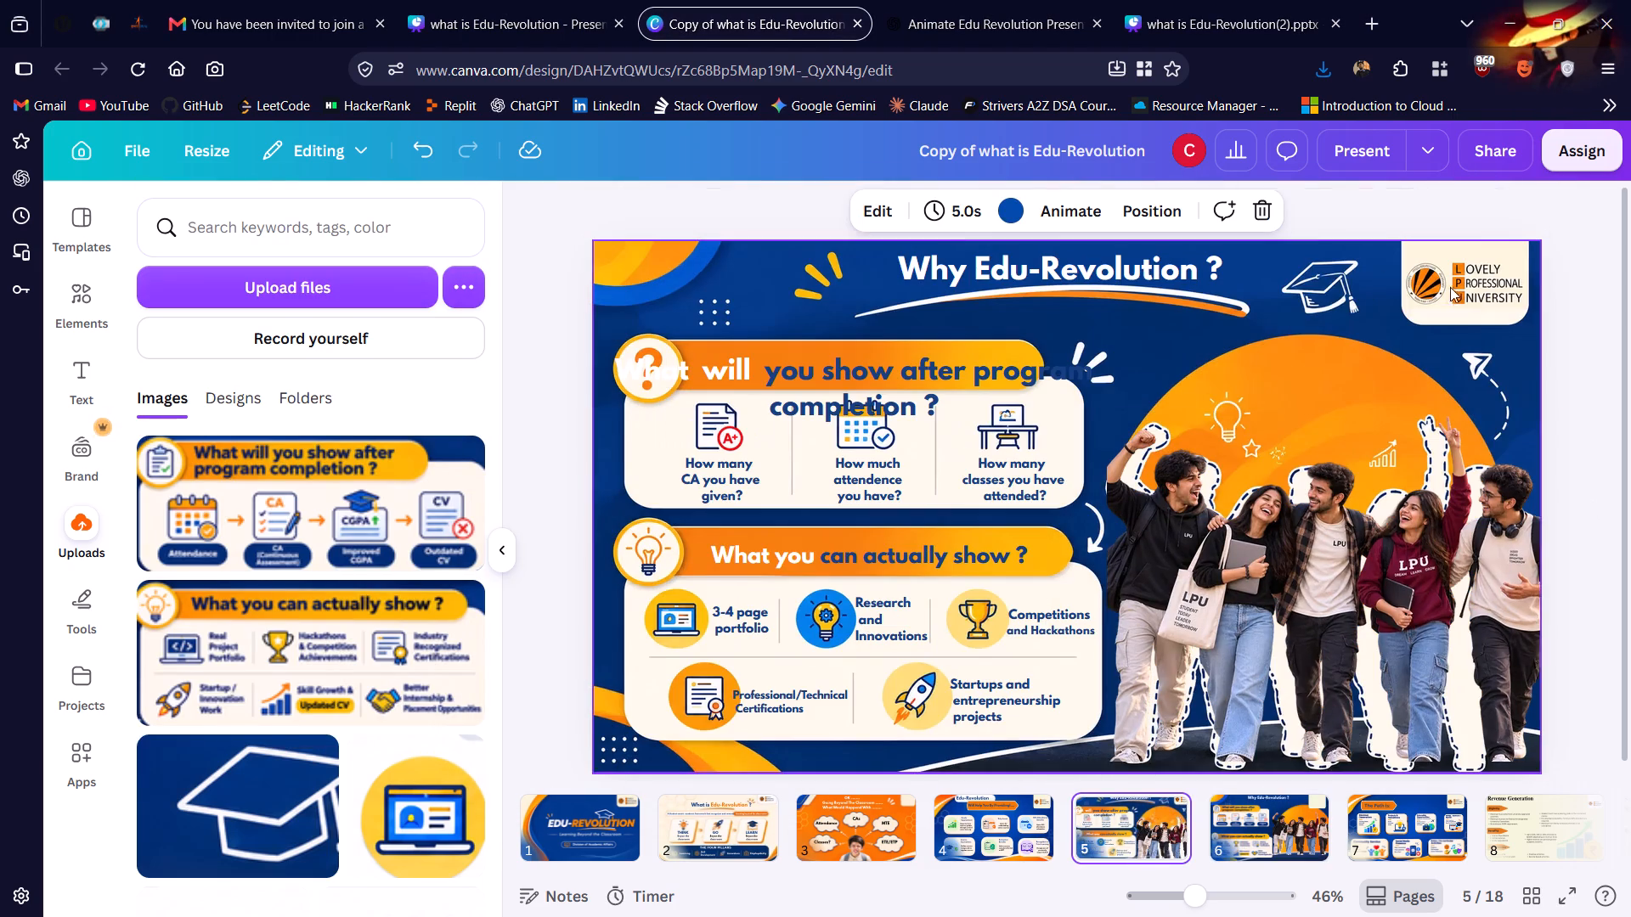
left_click(1453, 289)
key("ctrl+c")
key("alt+Tab")
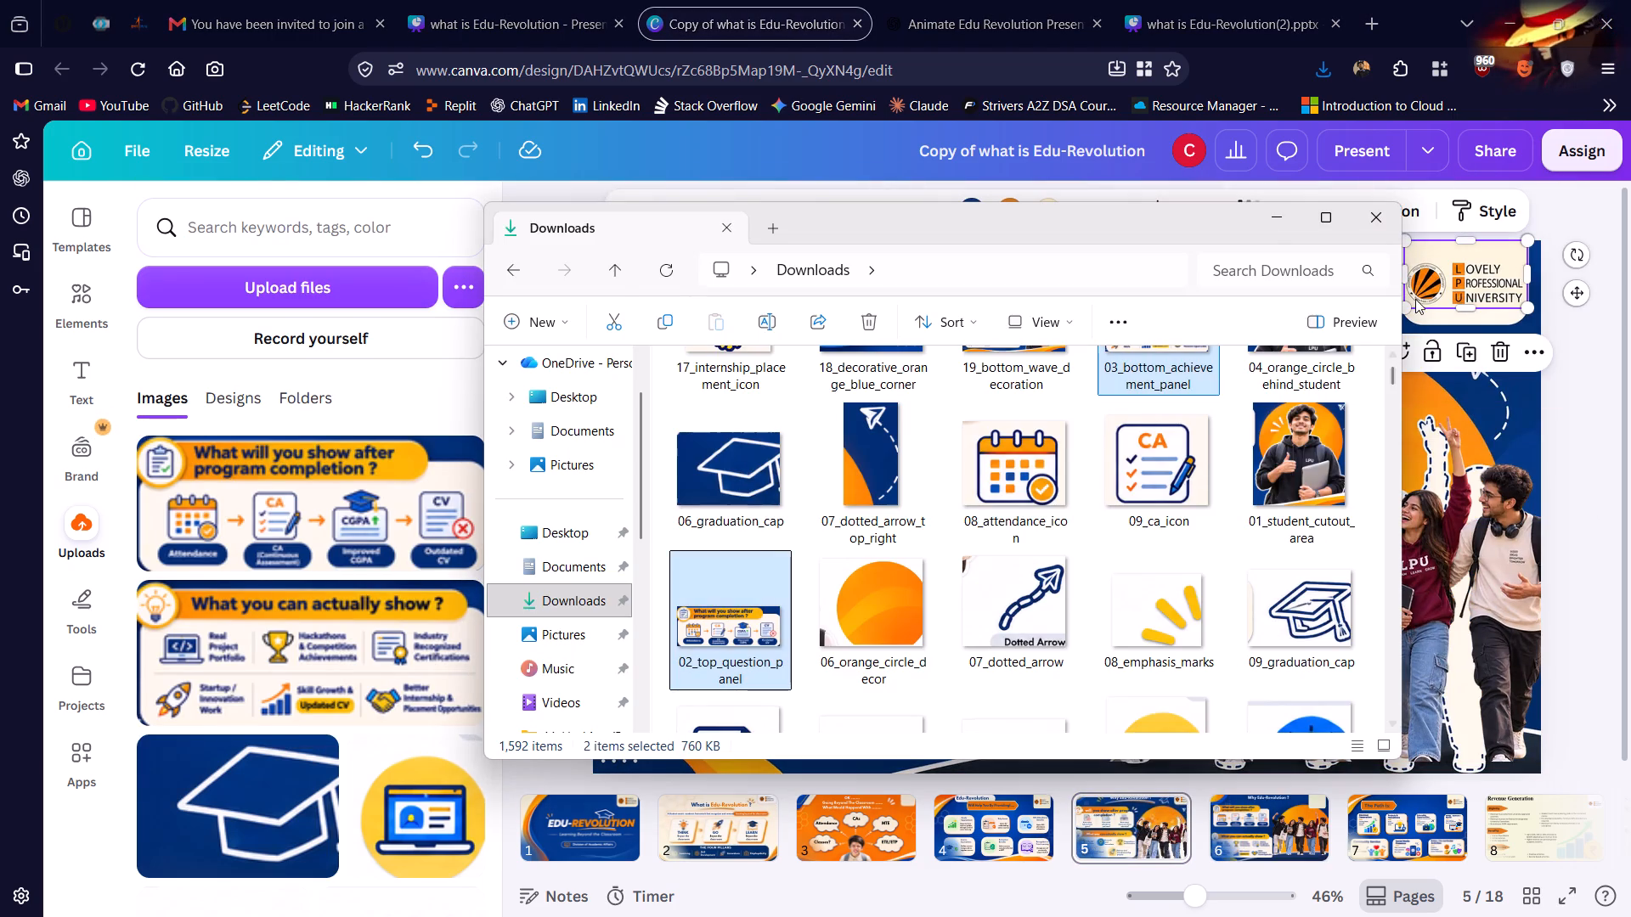
key("alt+Tab")
left_click(1272, 830)
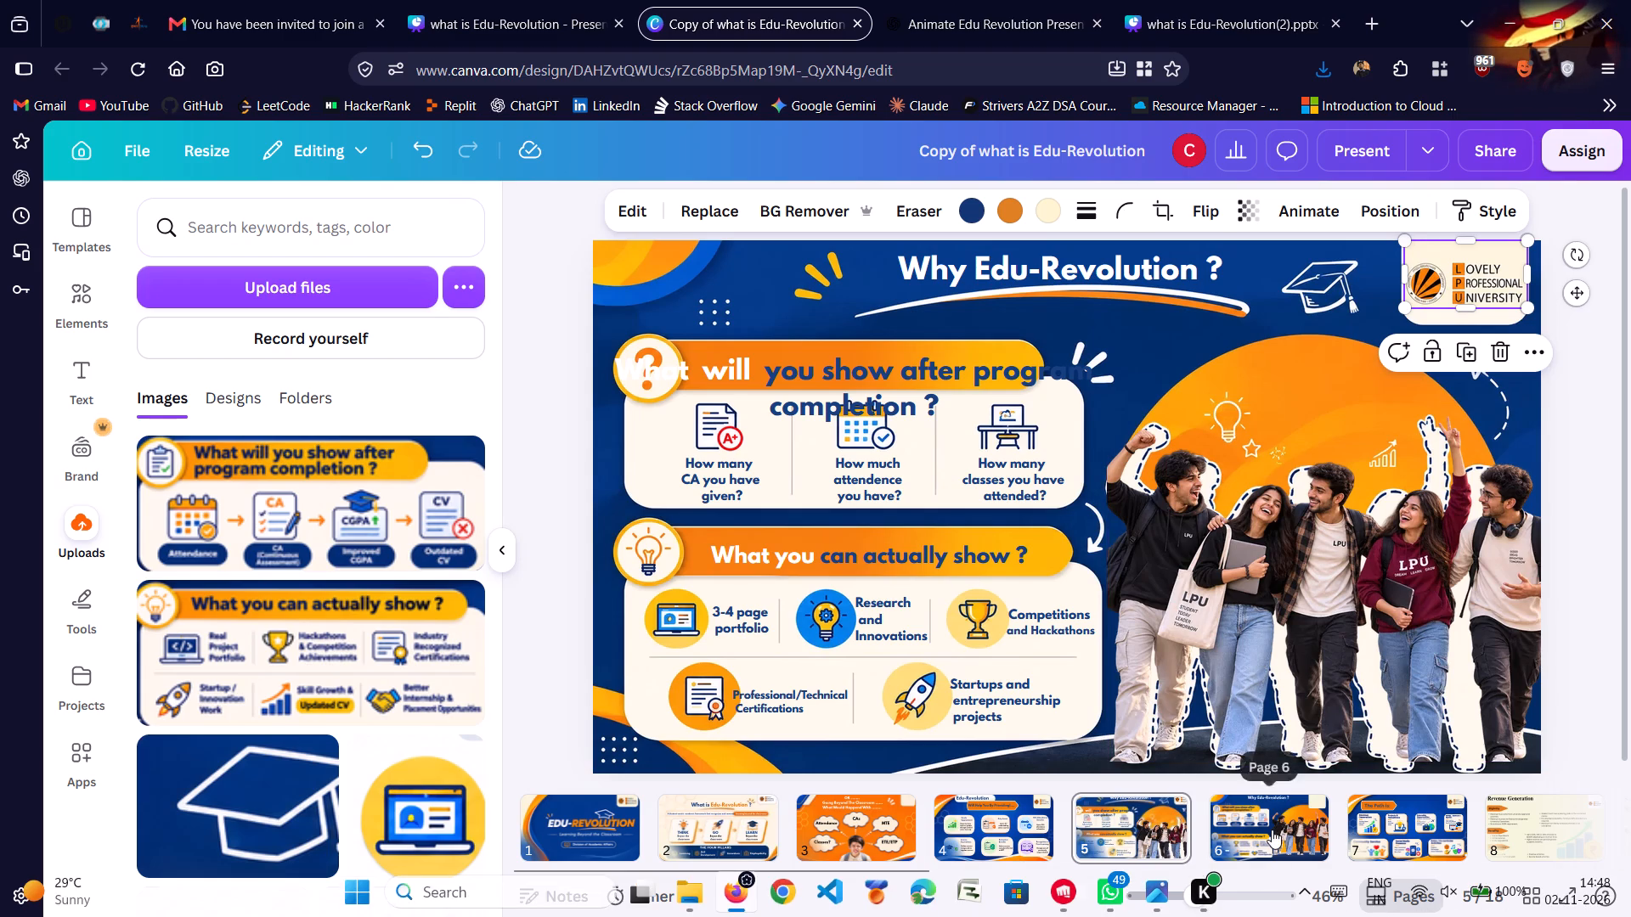
left_click_drag(1431, 306, 1431, 299)
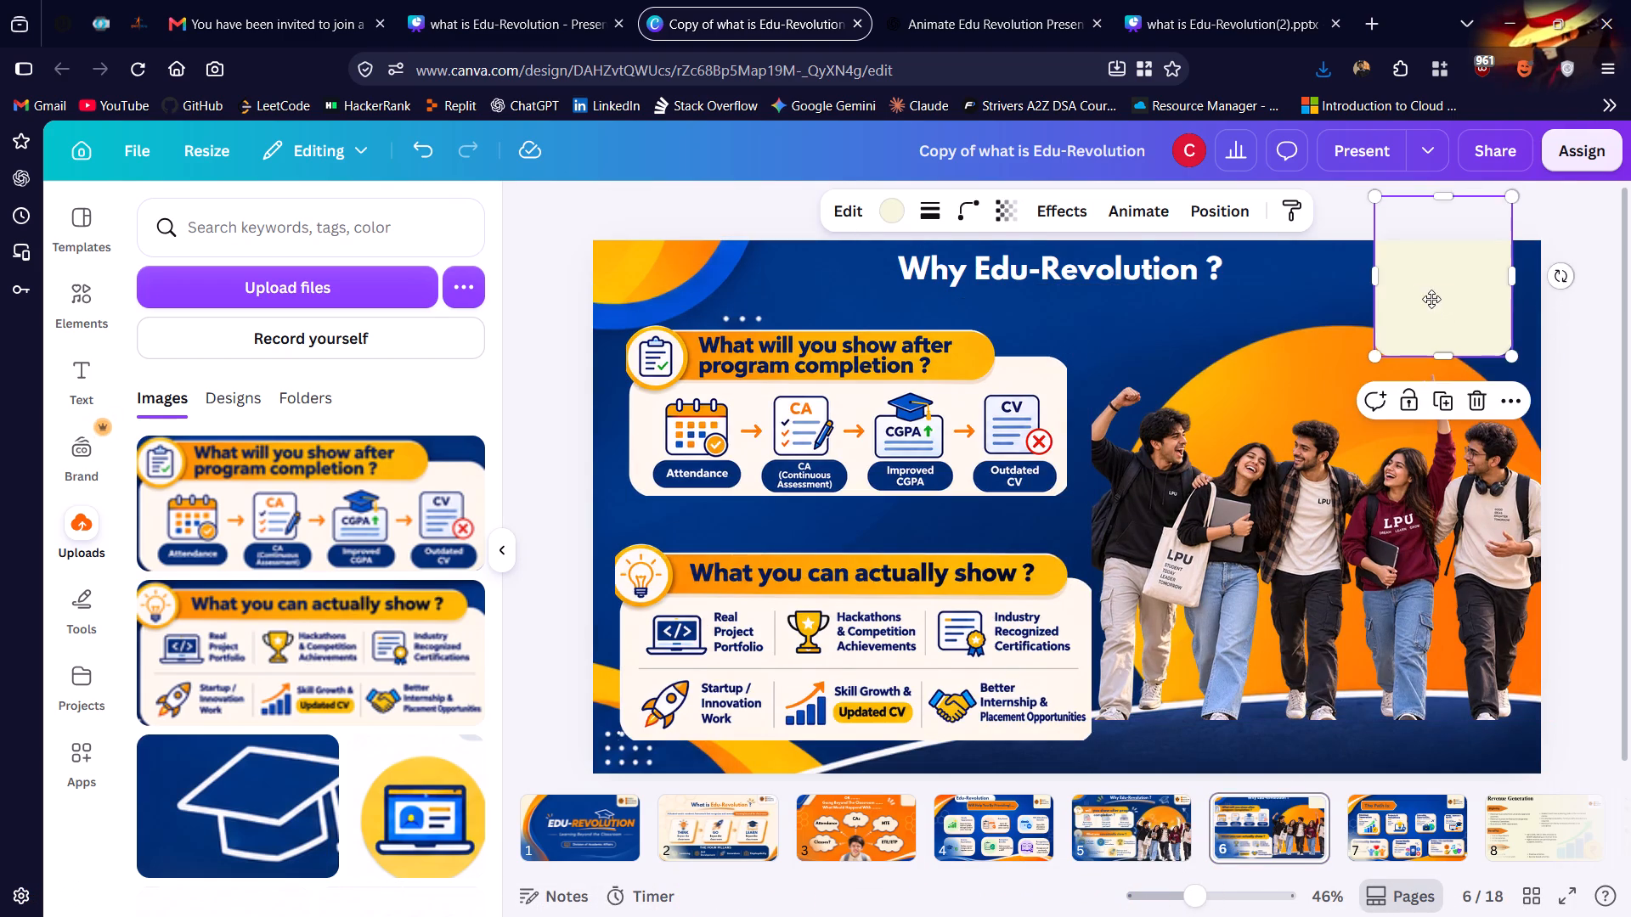
left_click_drag(1431, 299, 1431, 281)
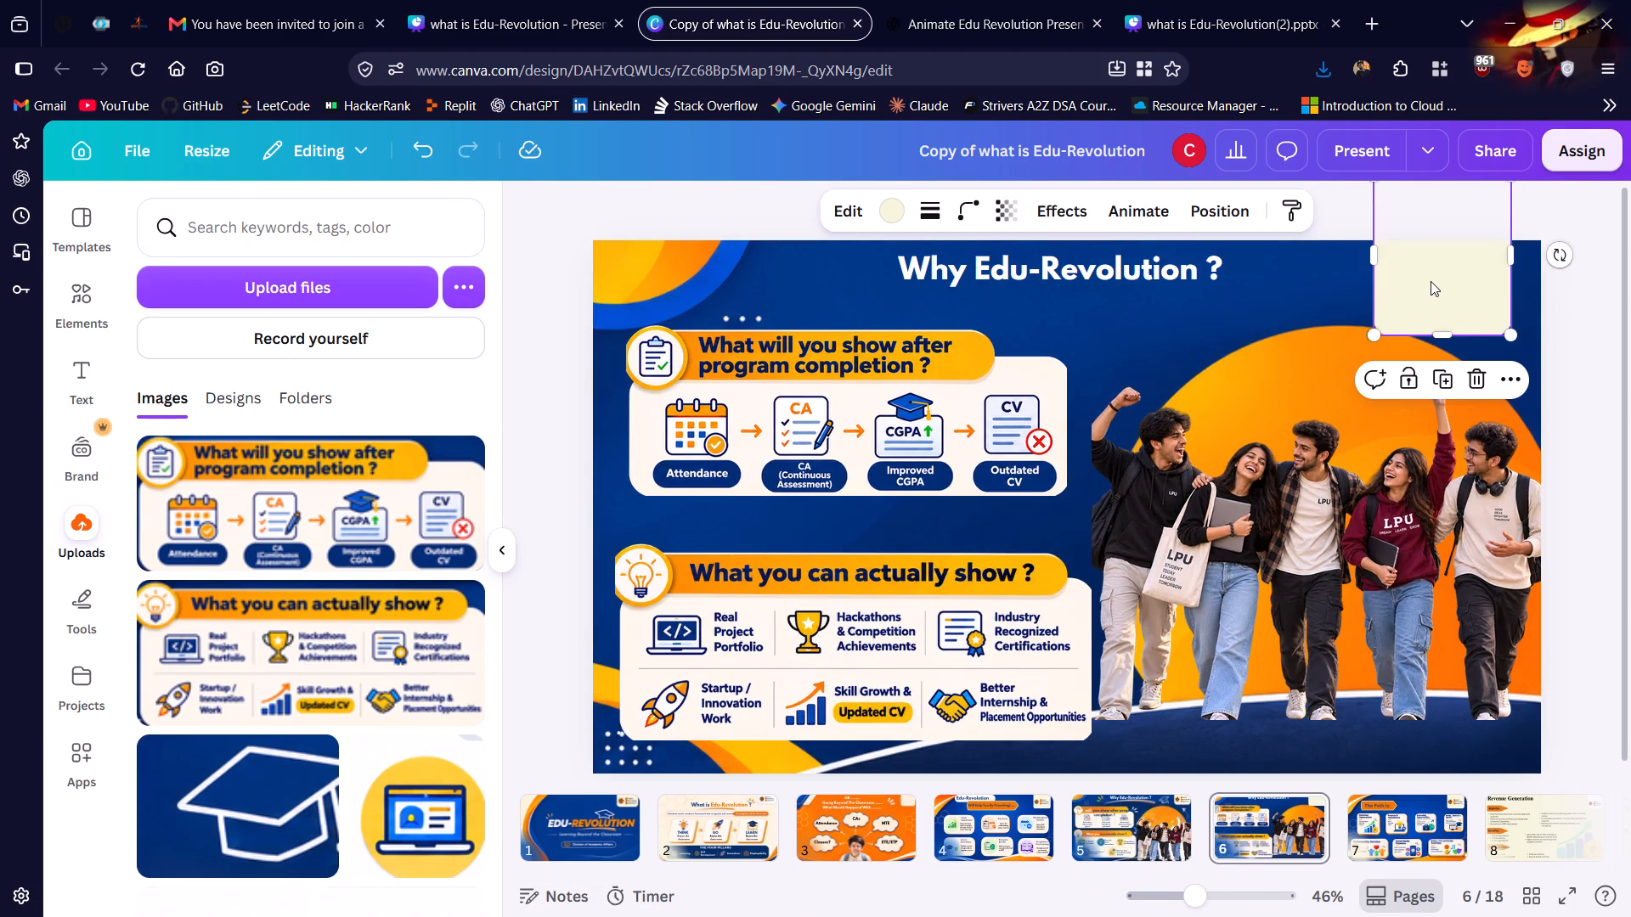
left_click(1313, 318)
key("ctrl+v")
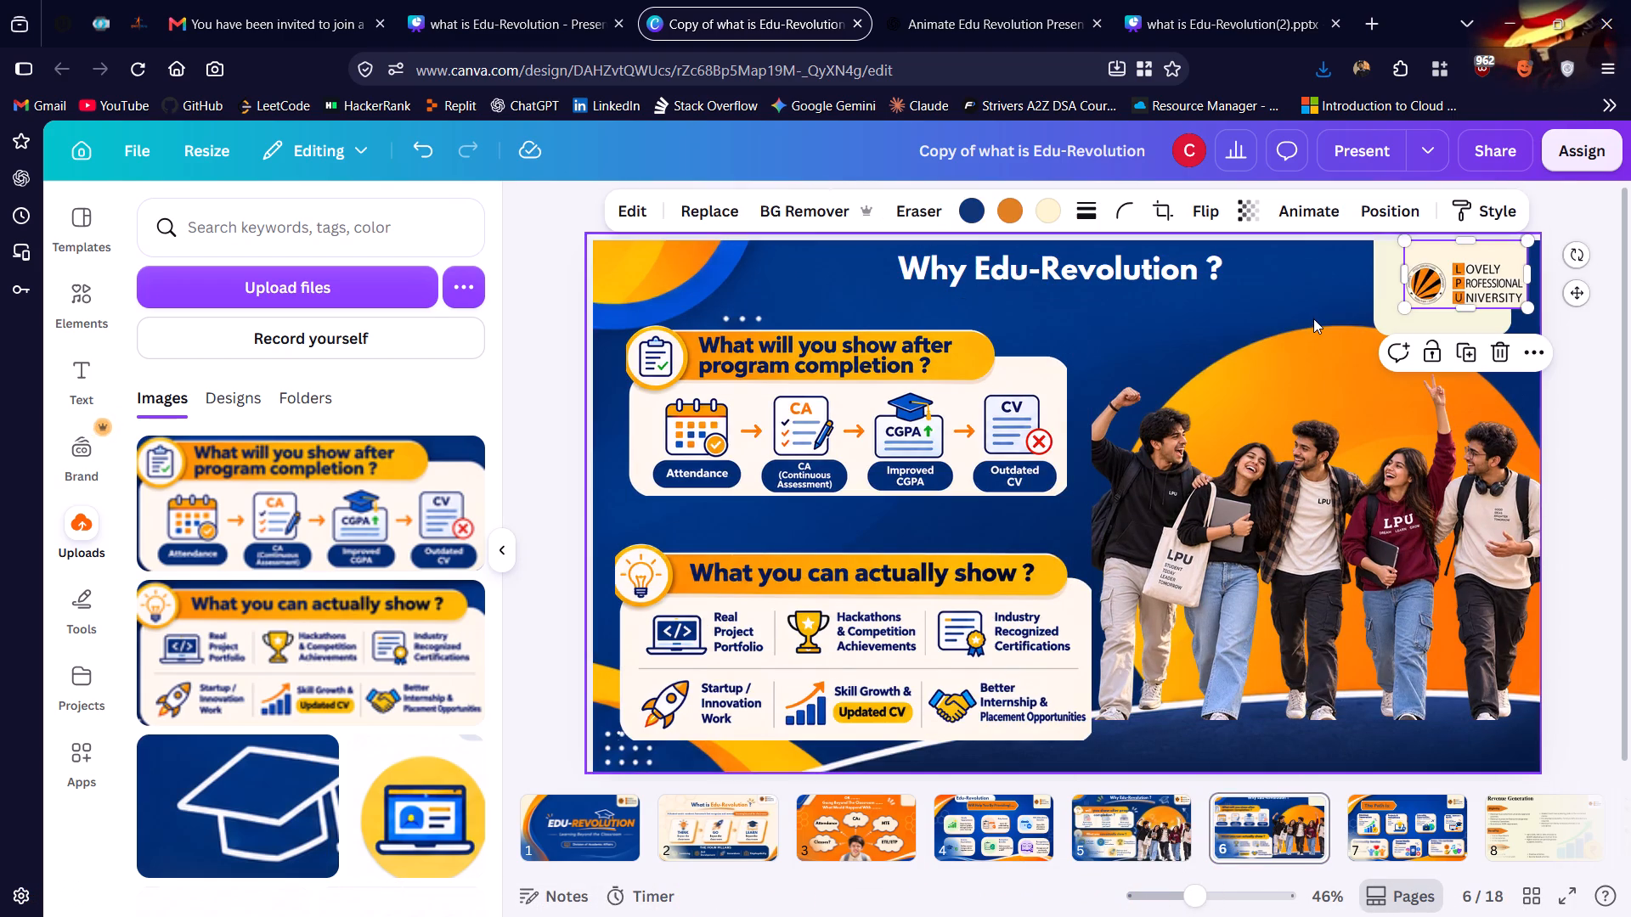
Resize the university logo to about 260 by 139 and centre it horizontally on the cream shape.
left_click_drag(1428, 300, 1412, 307)
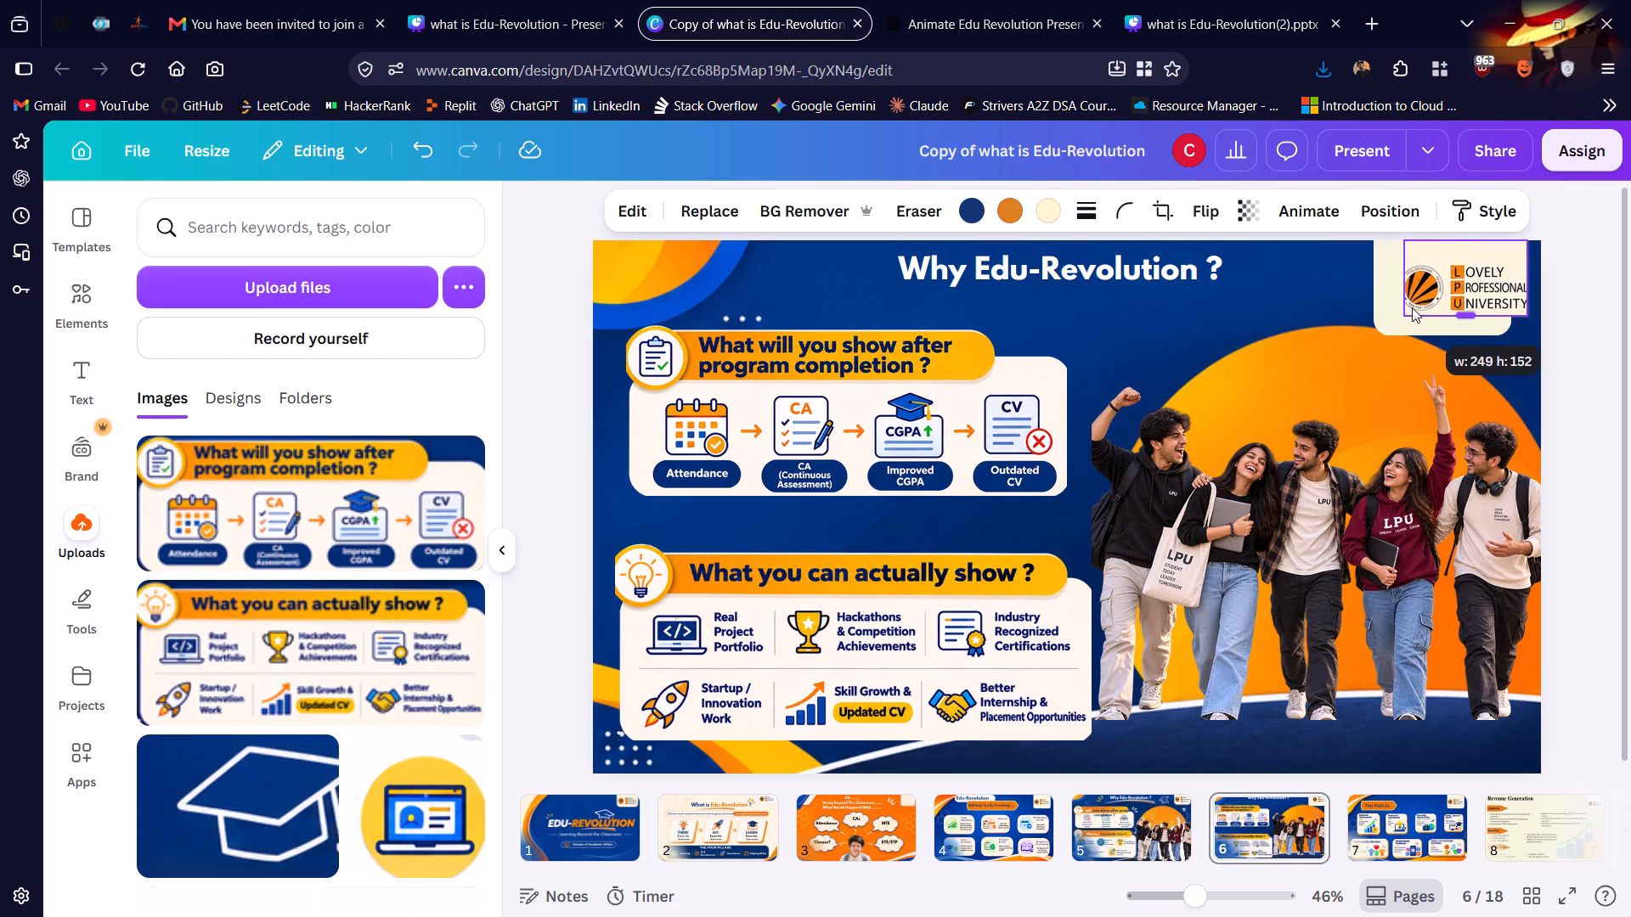
left_click_drag(1402, 315, 1382, 314)
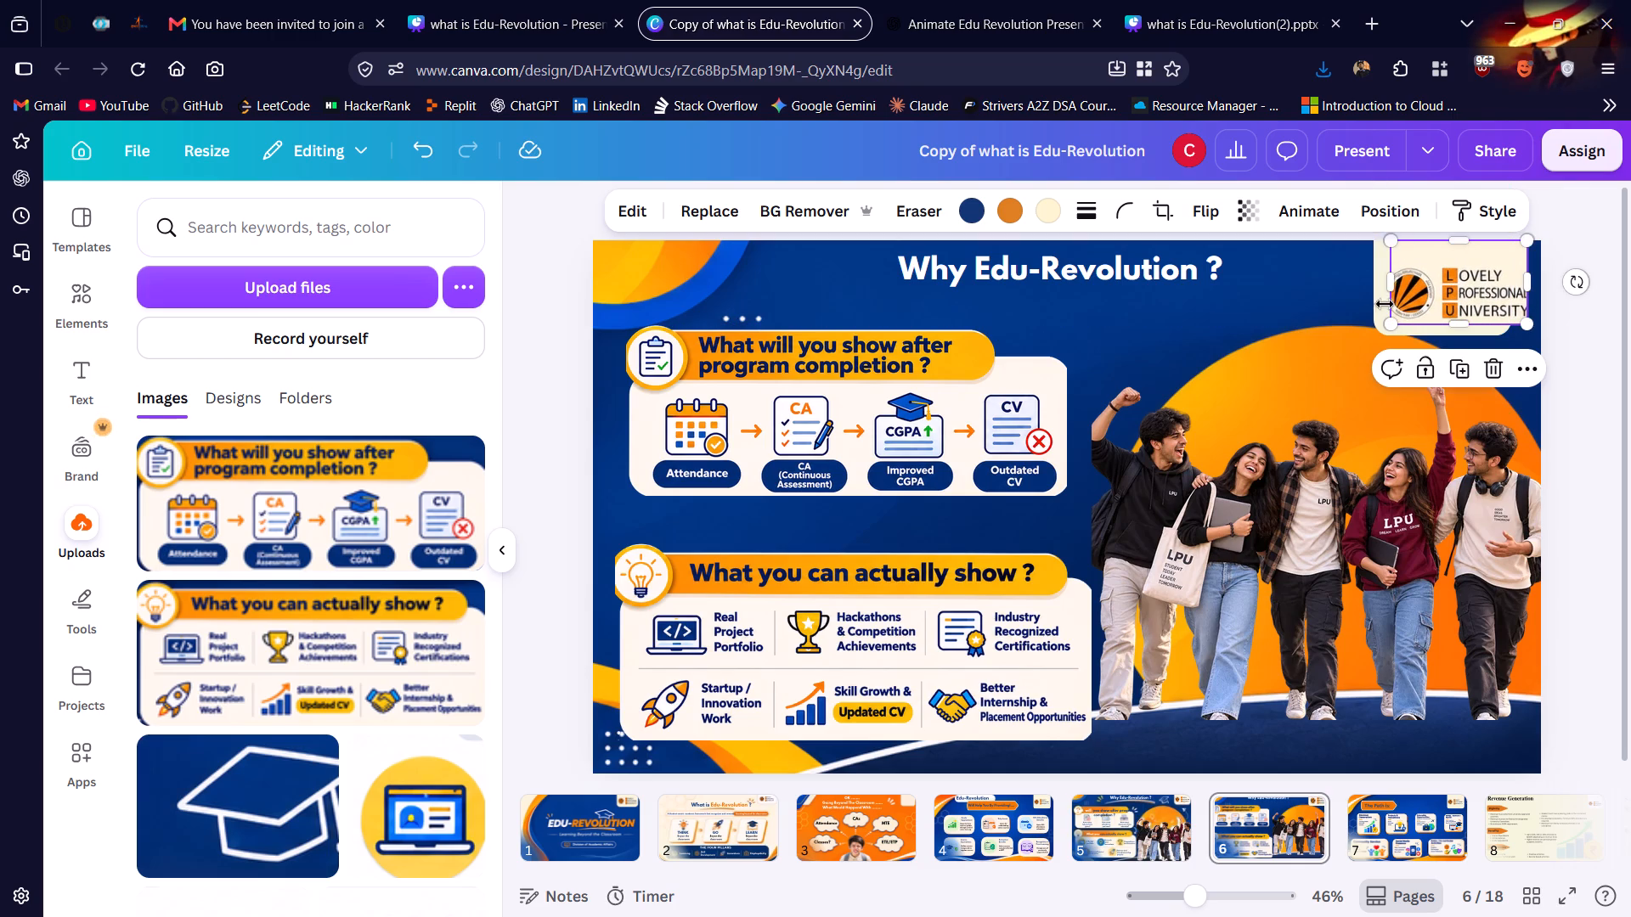
left_click_drag(1390, 292, 1380, 292)
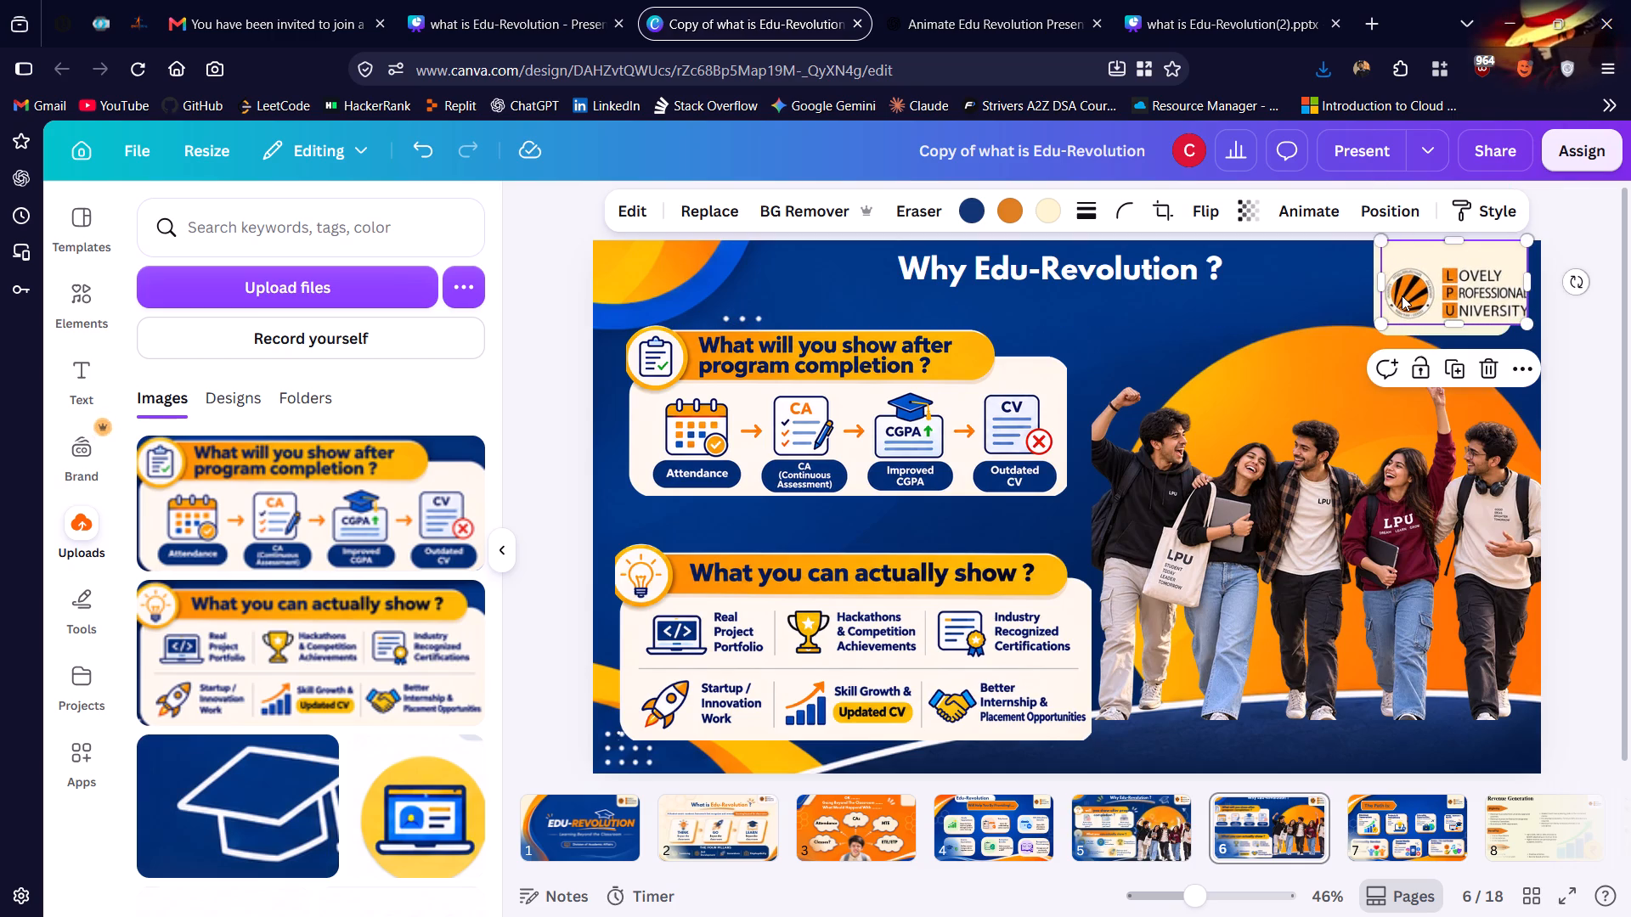
left_click(1402, 295)
left_click(1382, 265)
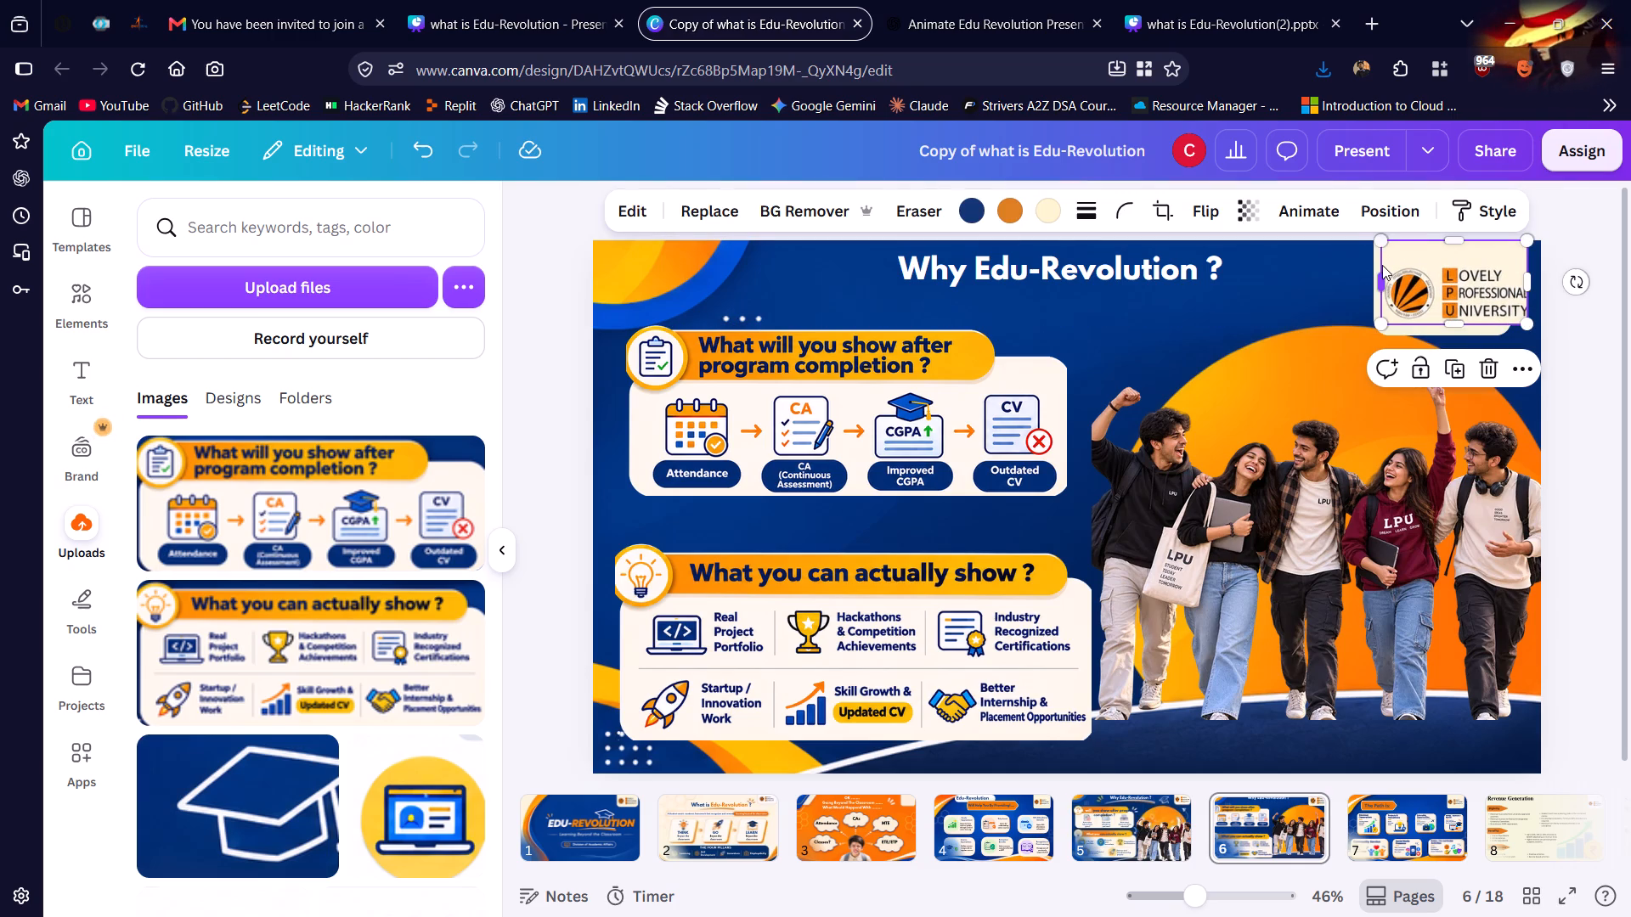
left_click_drag(1379, 242, 1401, 256)
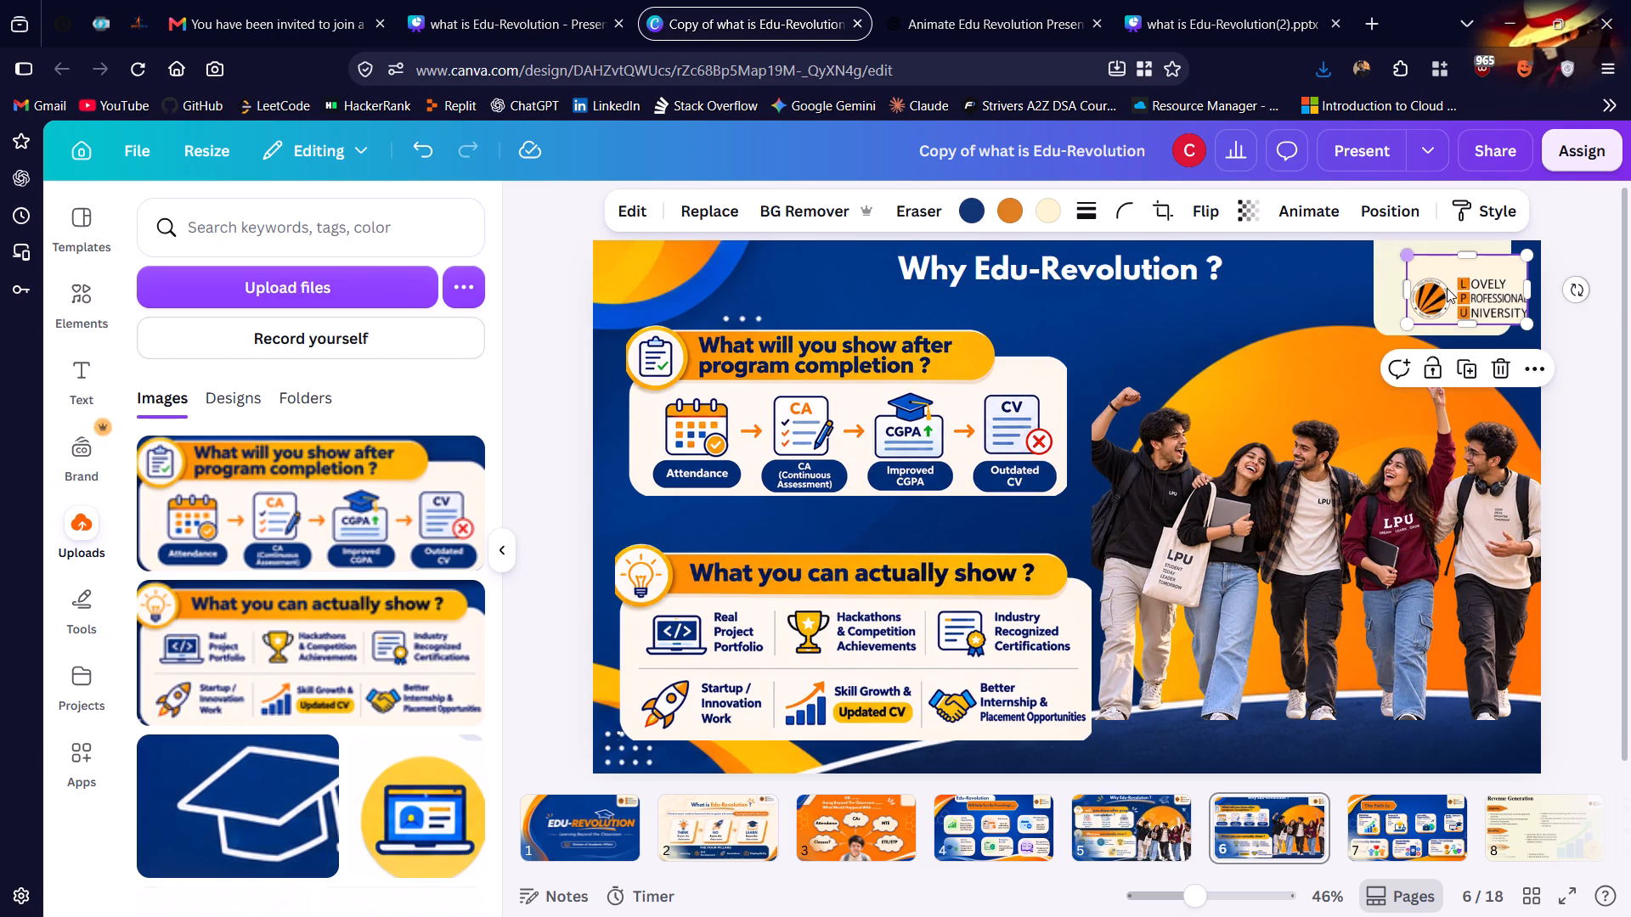
left_click_drag(1447, 288, 1425, 278)
double_click(1502, 277)
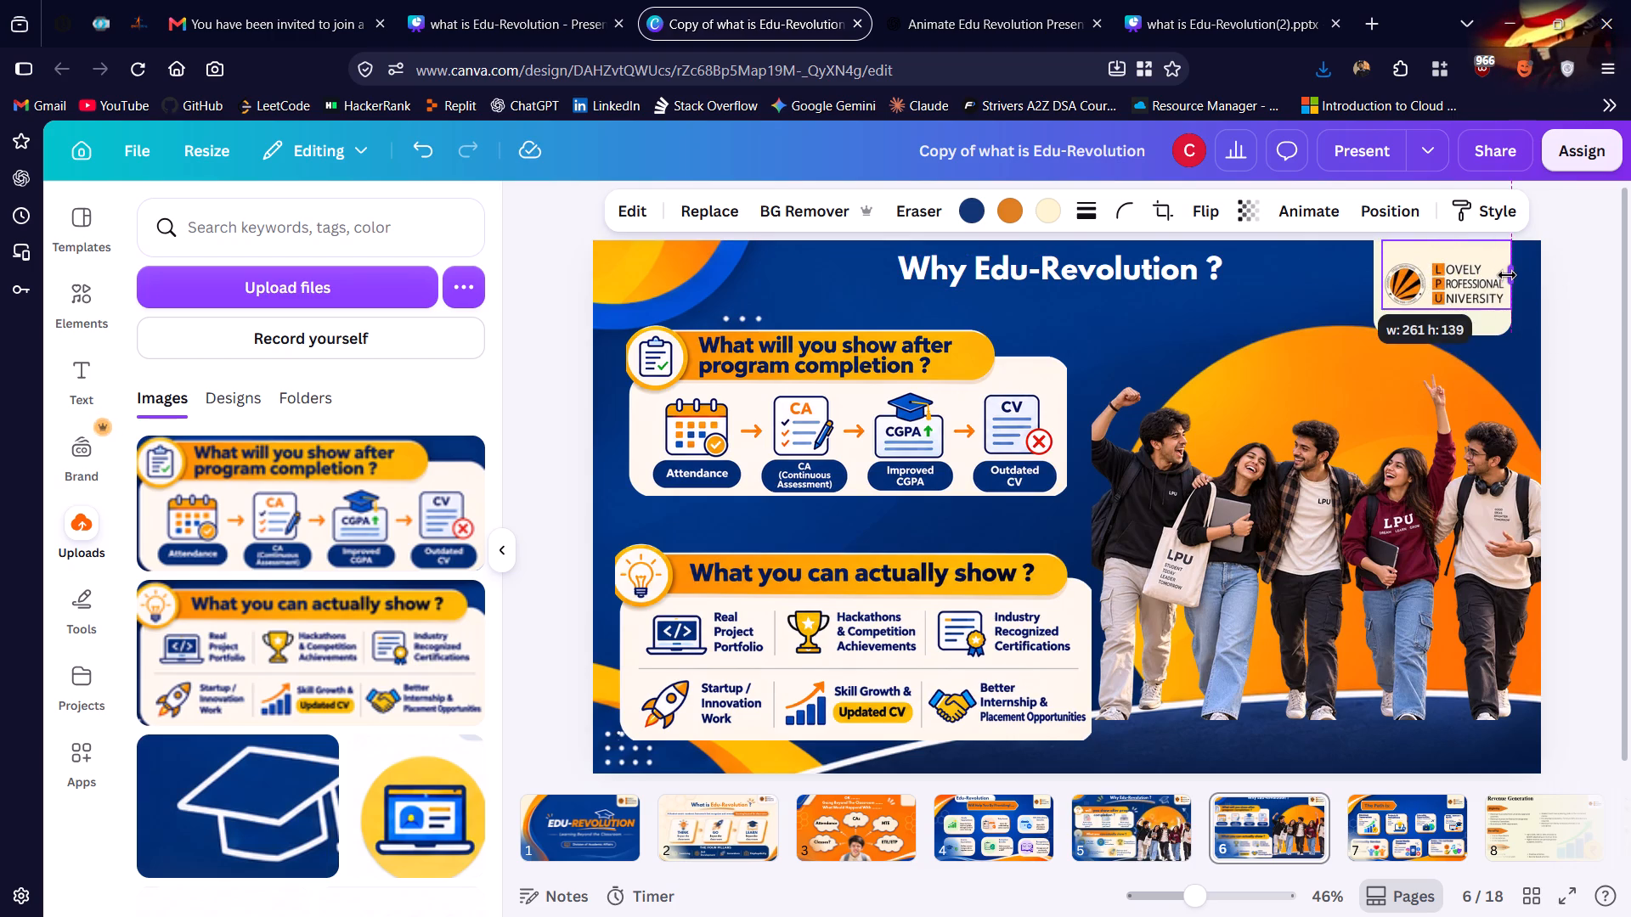
left_click(1484, 275)
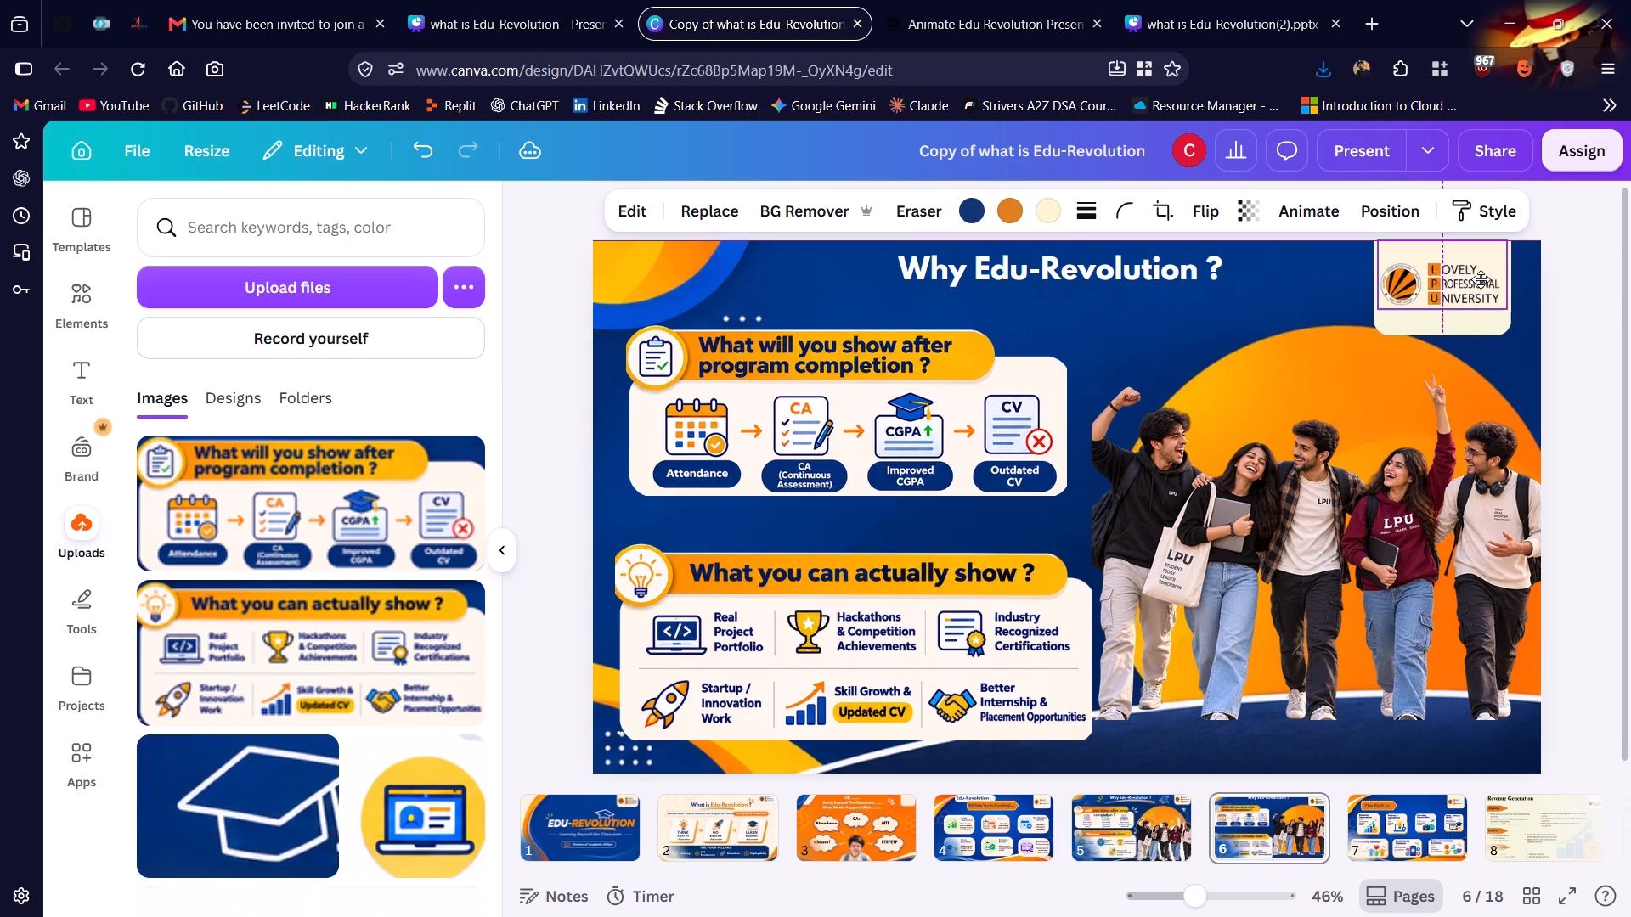
left_click(1594, 329)
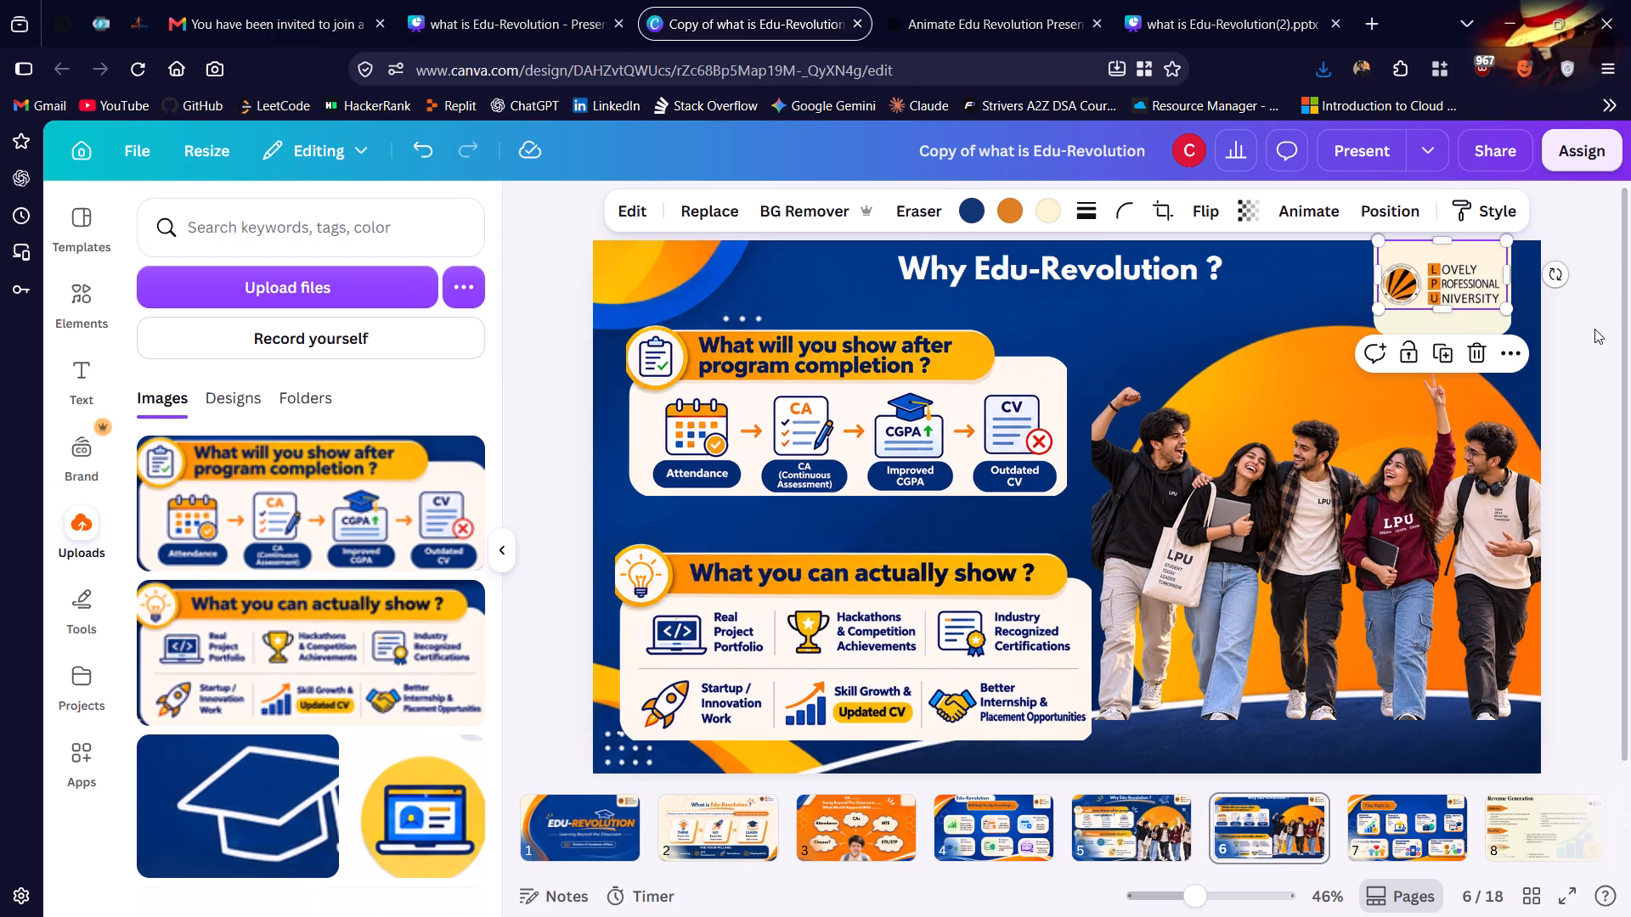
left_click(1594, 329)
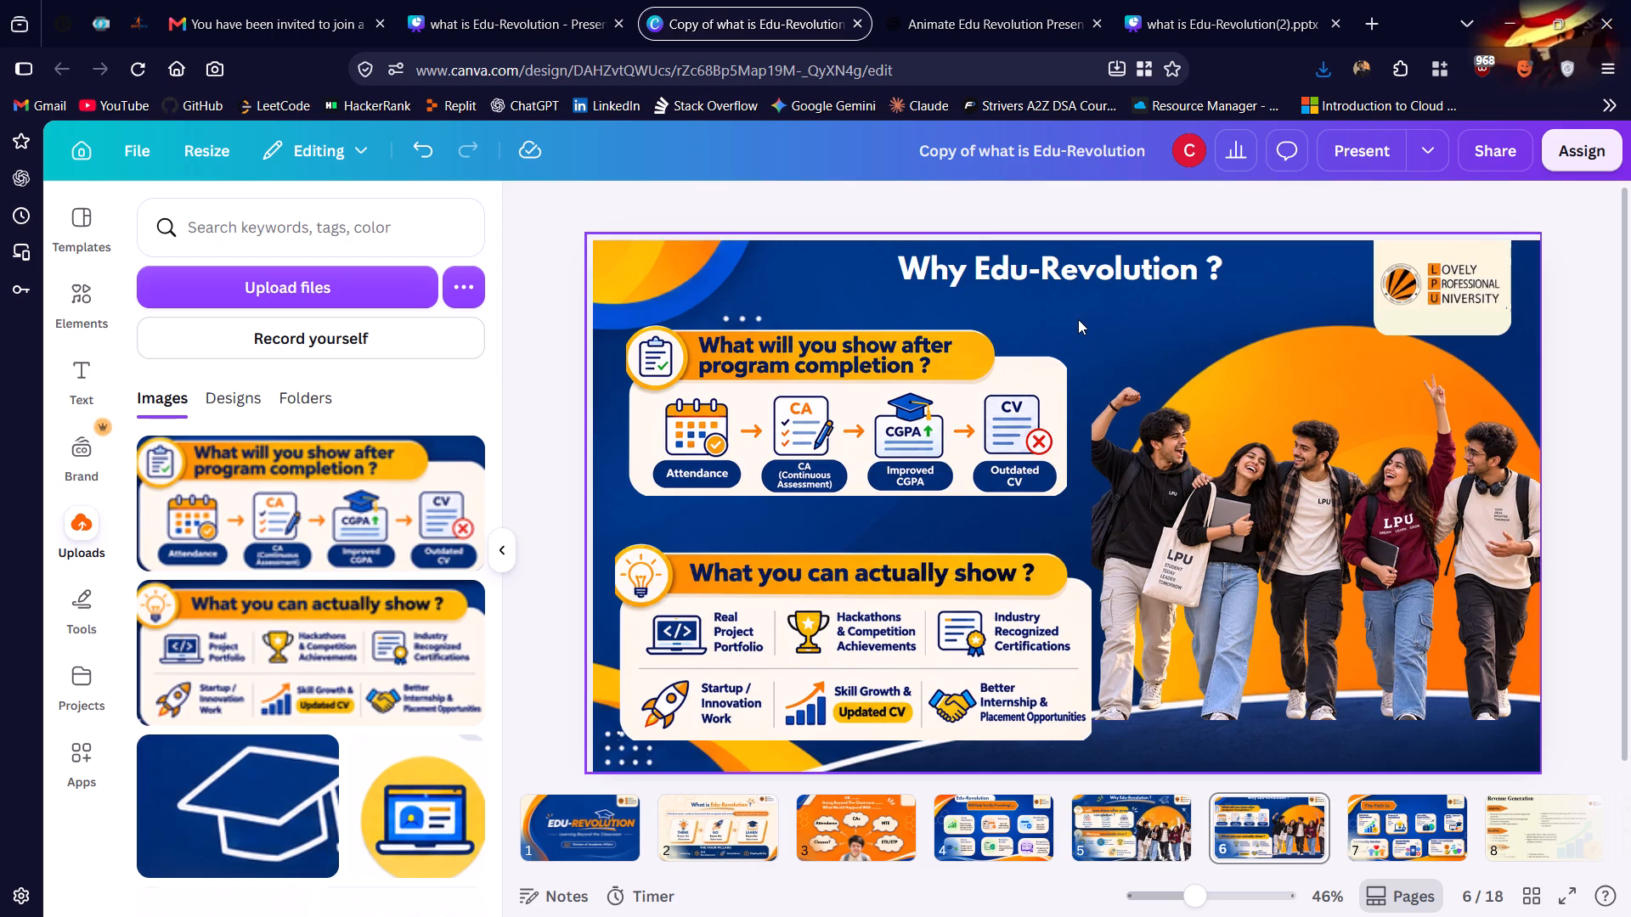
Move the "Why Edu-Revolution ?" title slightly down and to the left.
left_click_drag(1059, 286, 1055, 295)
left_click(1055, 295)
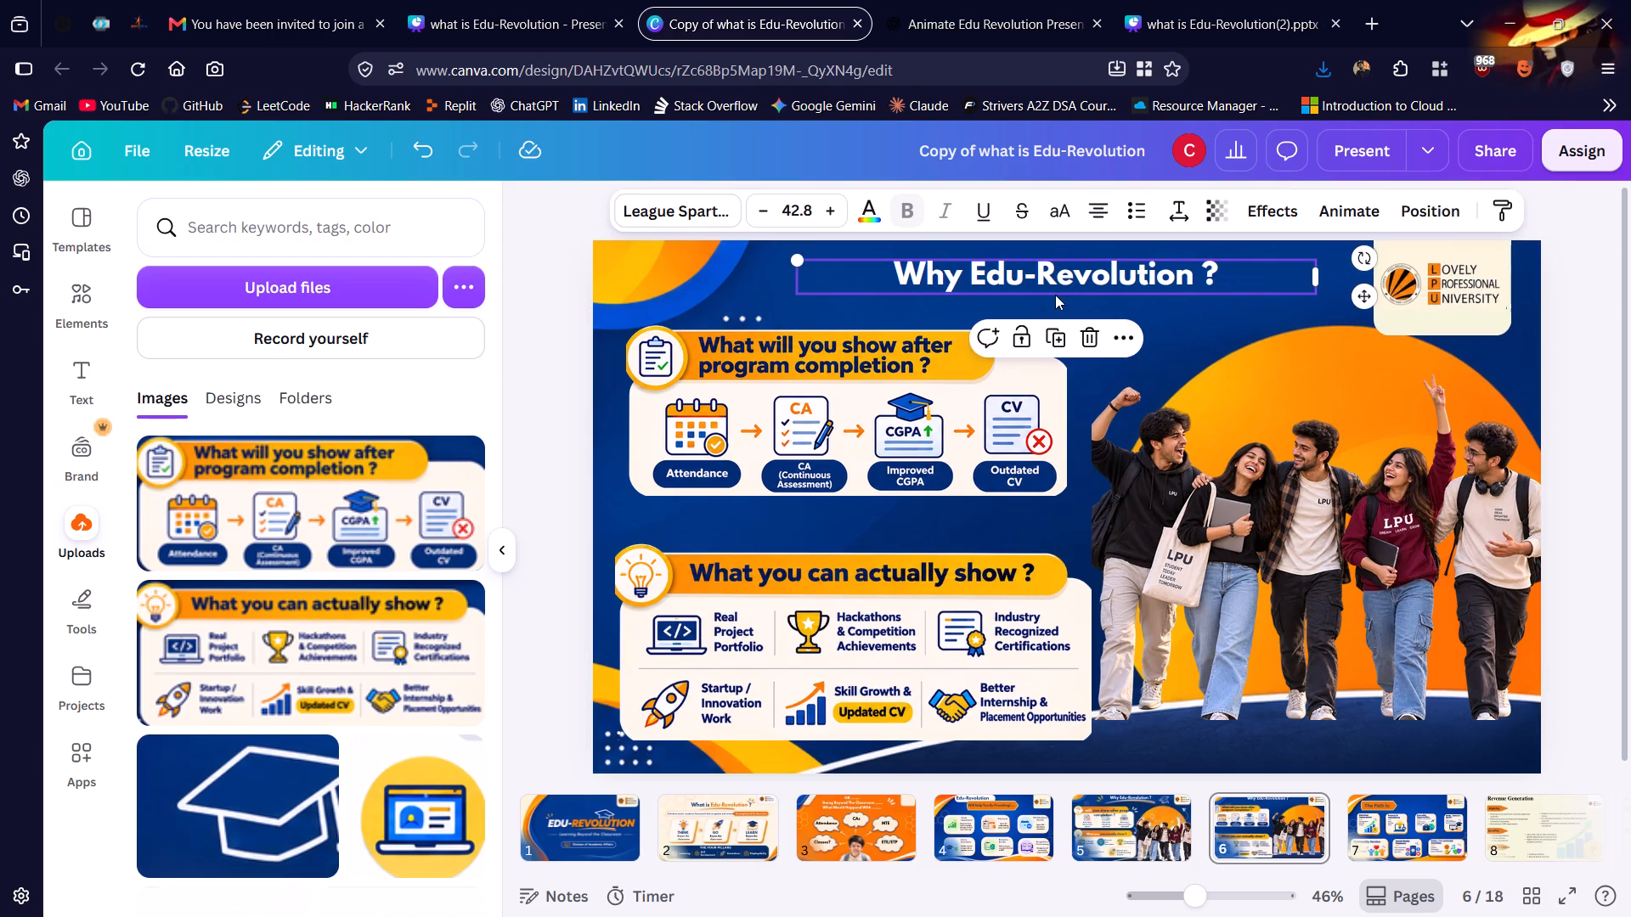
left_click(1176, 351)
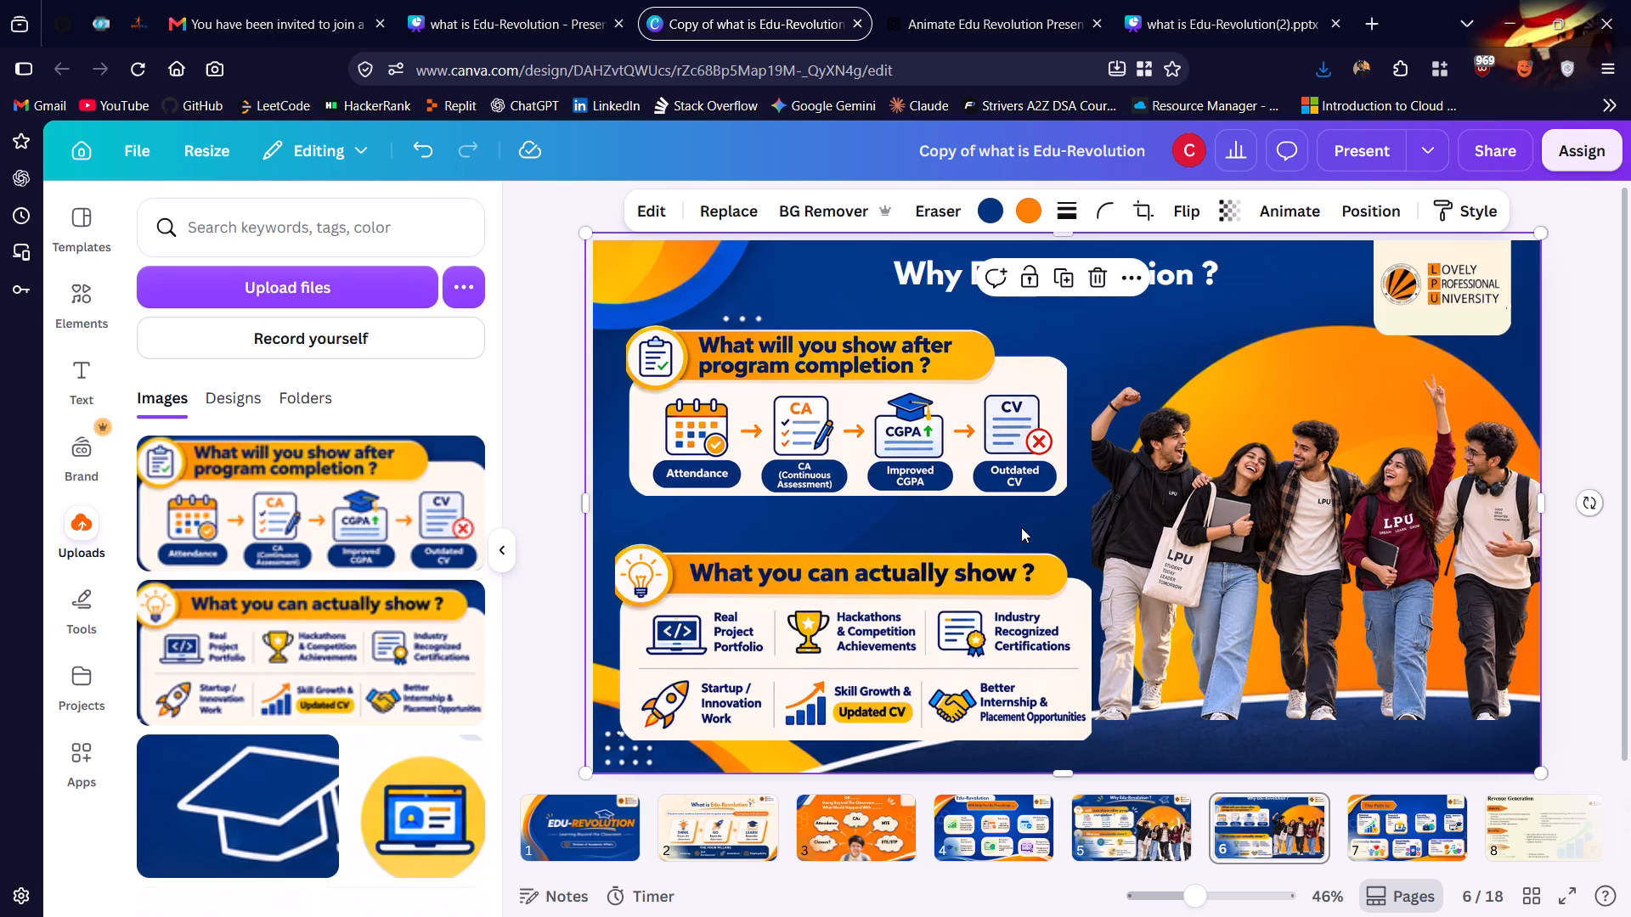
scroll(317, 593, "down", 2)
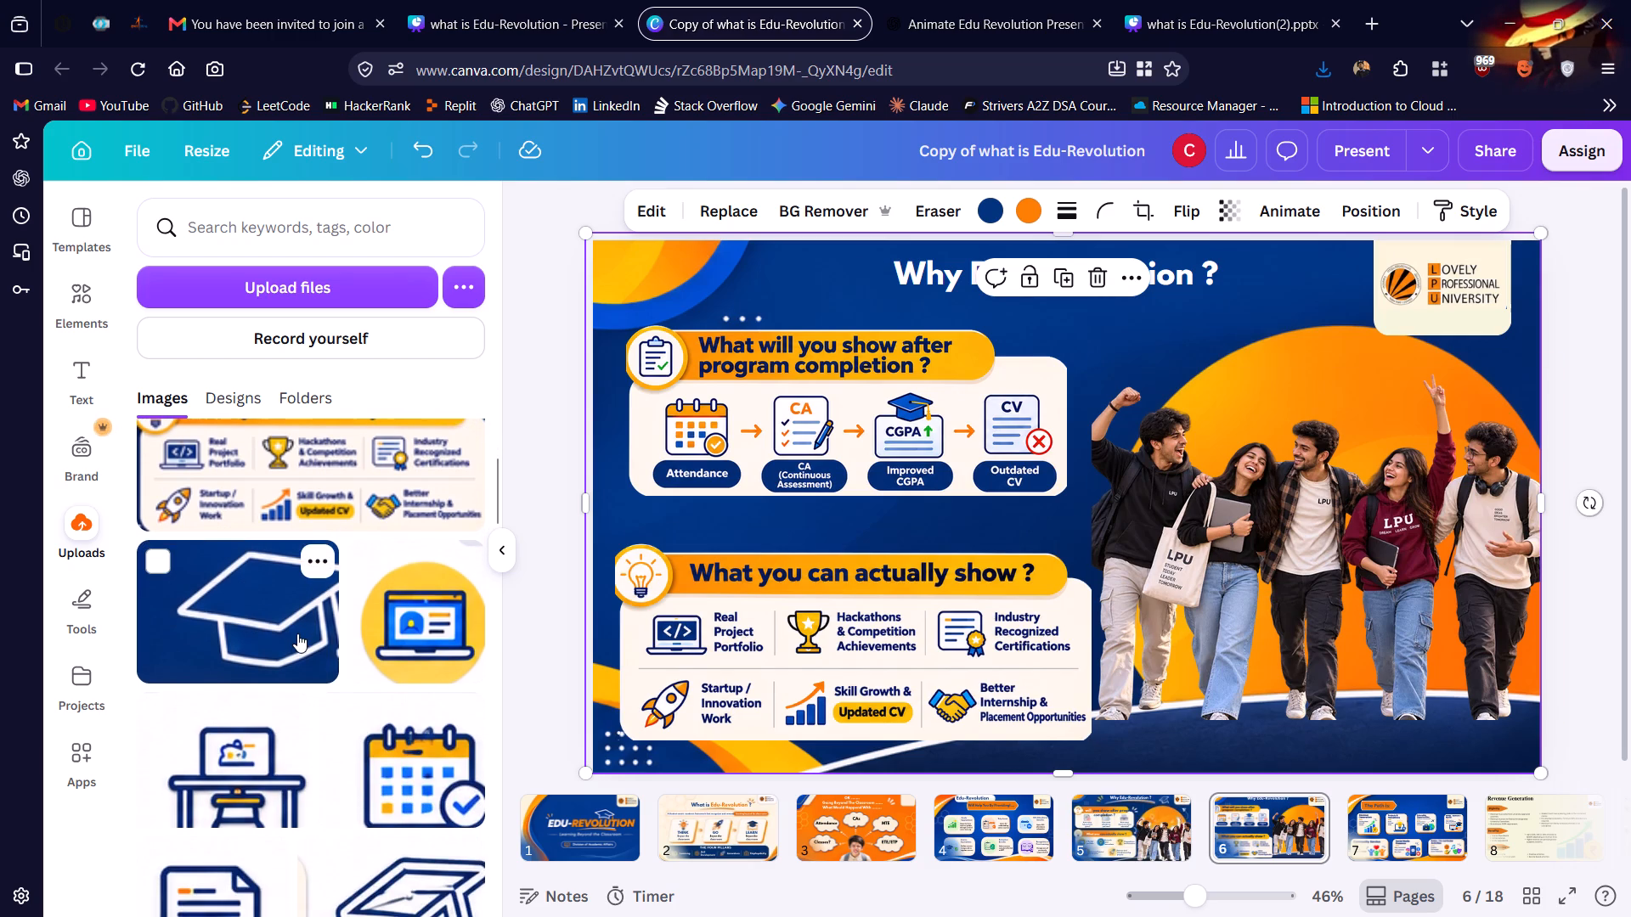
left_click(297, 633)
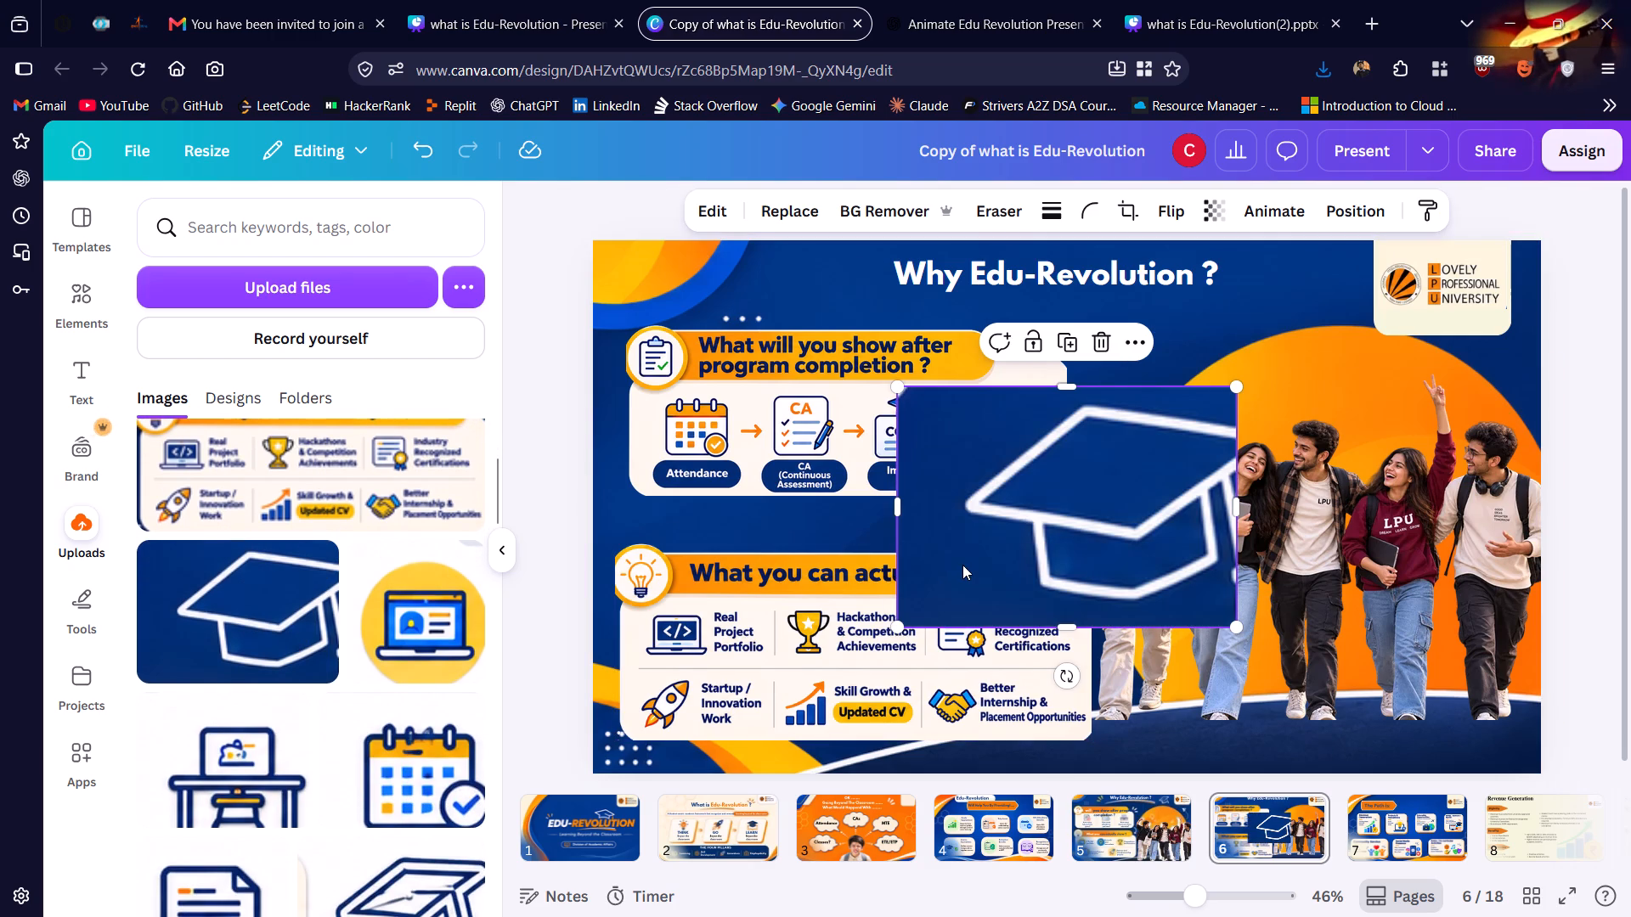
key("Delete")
Add the uploaded navy-outlined graduation cap image to the slide and remove its white background.
scroll(313, 689, "down", 1)
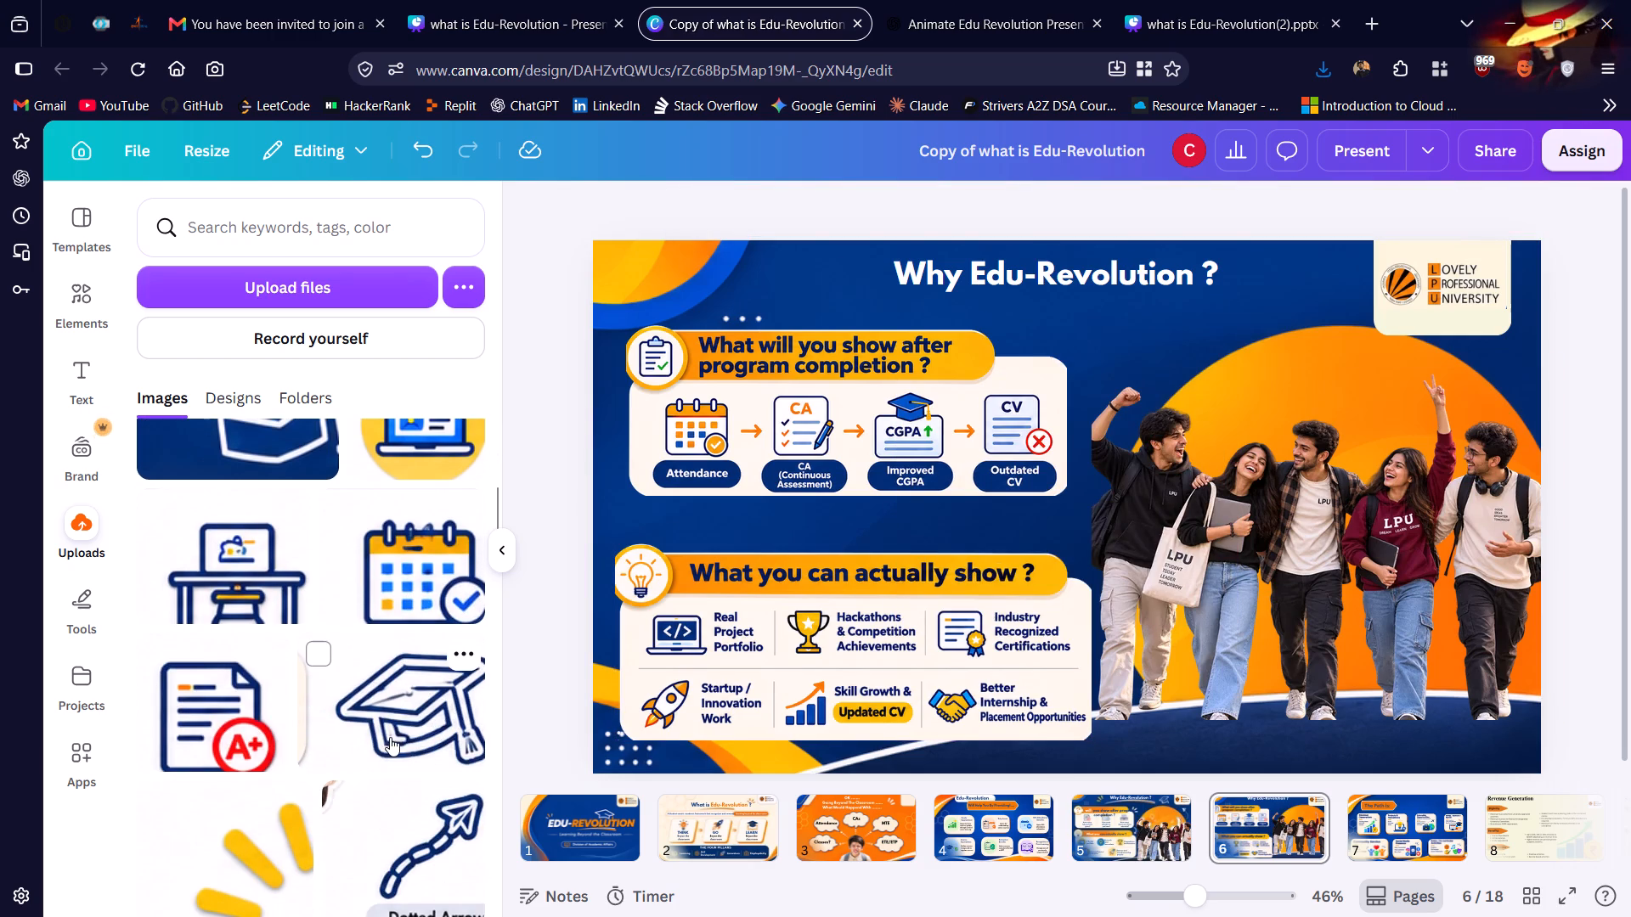
left_click(392, 737)
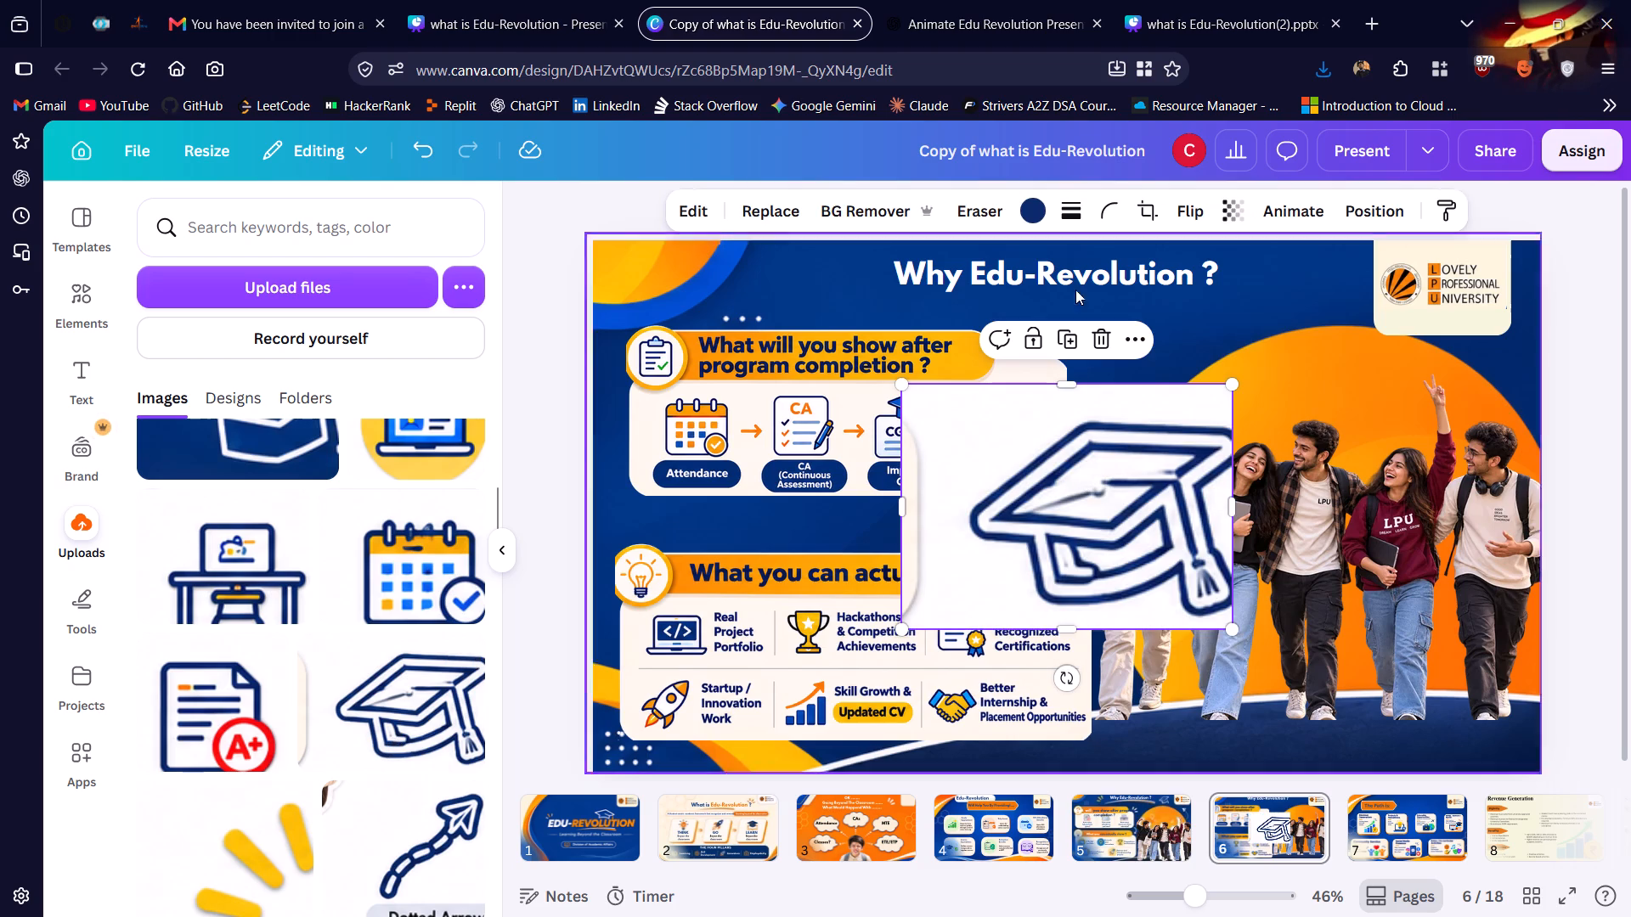
left_click(968, 217)
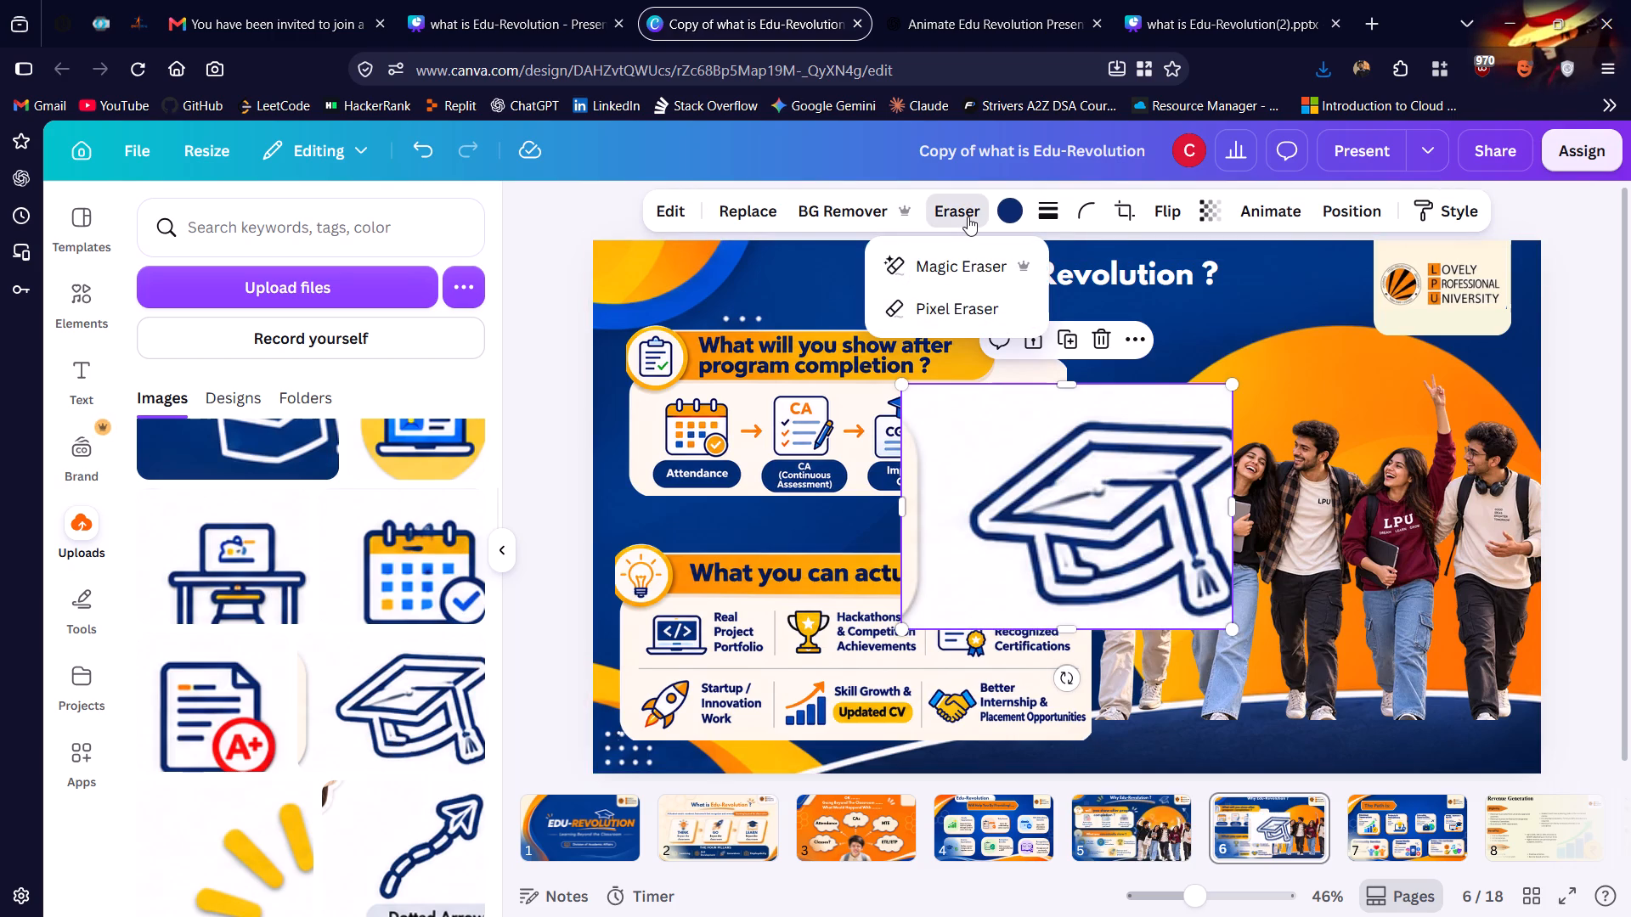
scroll(373, 689, "down", 1)
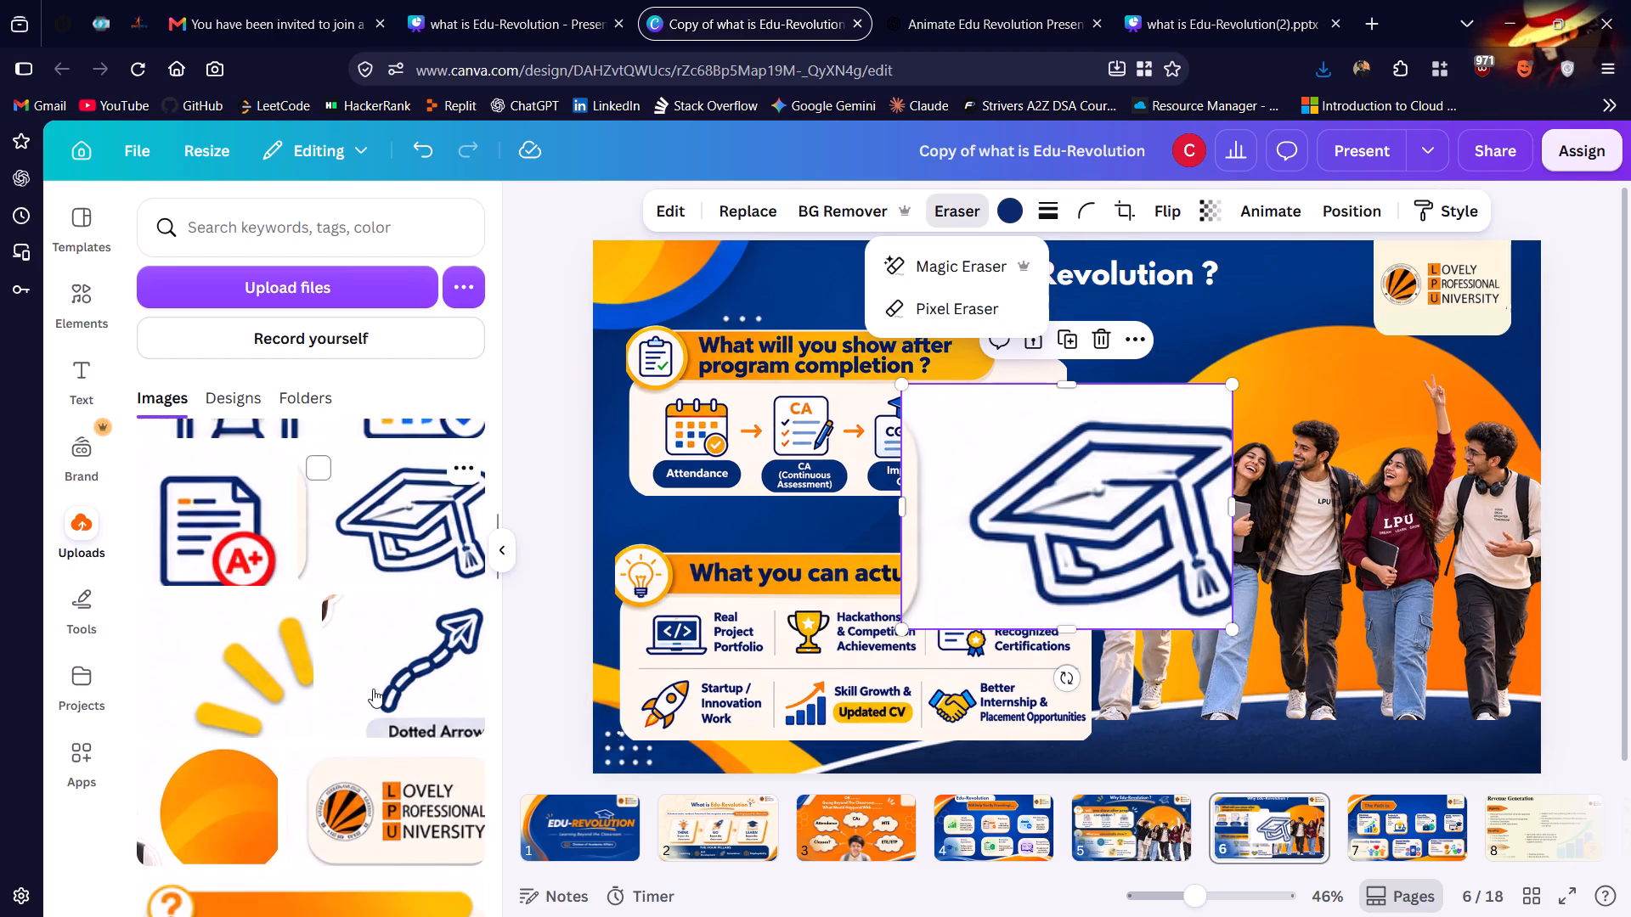
scroll(373, 689, "down", 2)
scroll(373, 689, "up", 4)
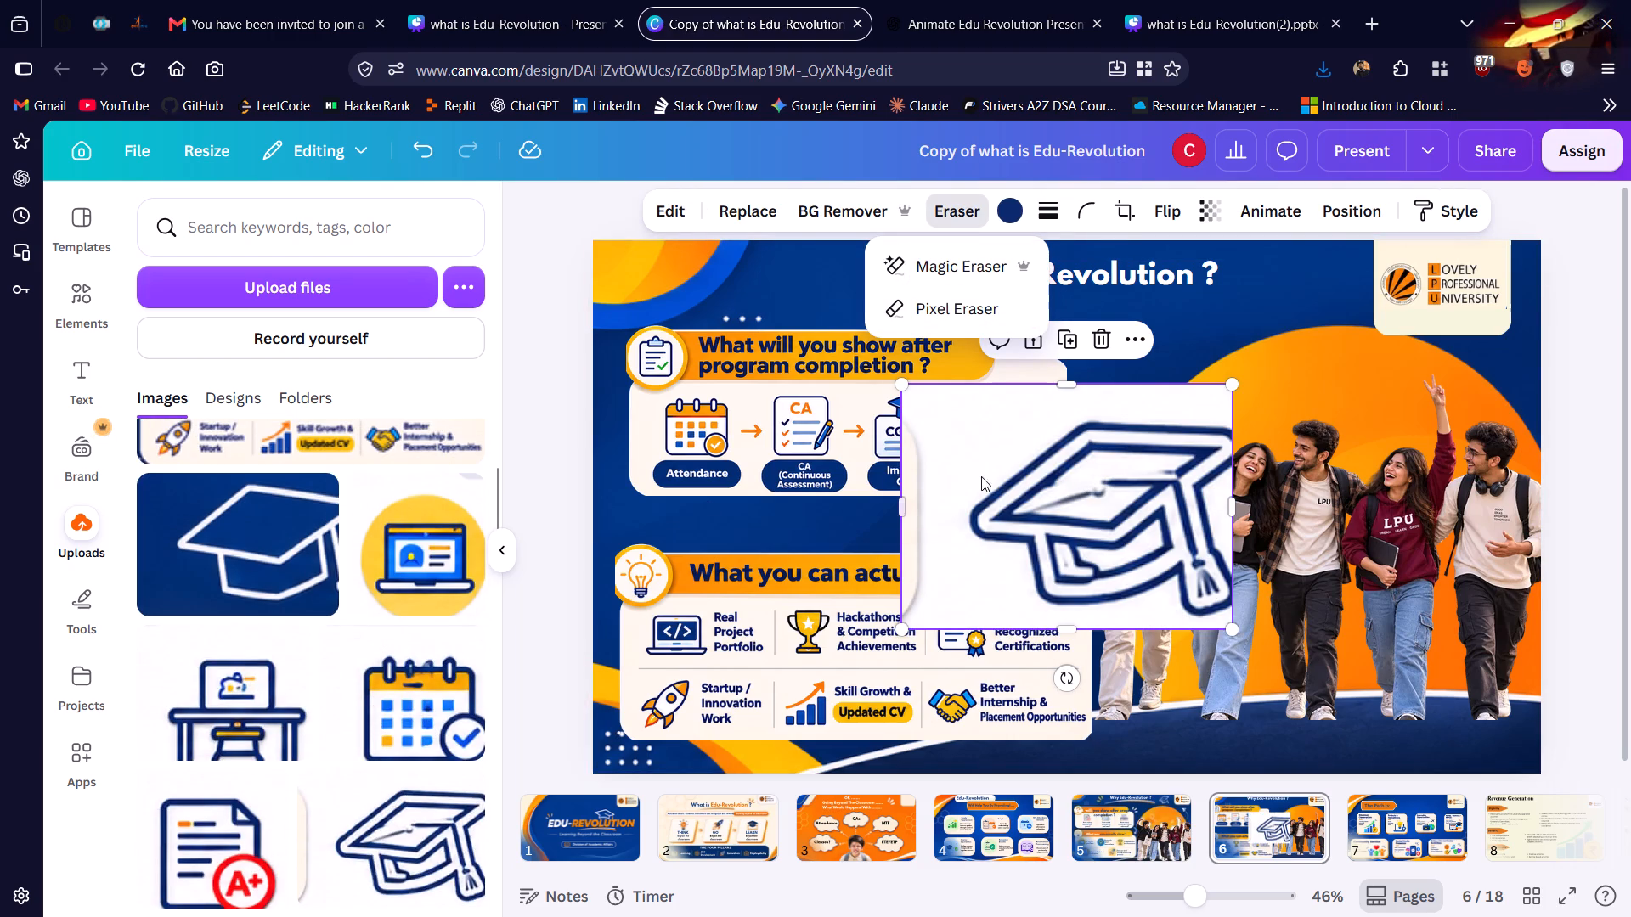
left_click(1065, 425)
left_click(1038, 544)
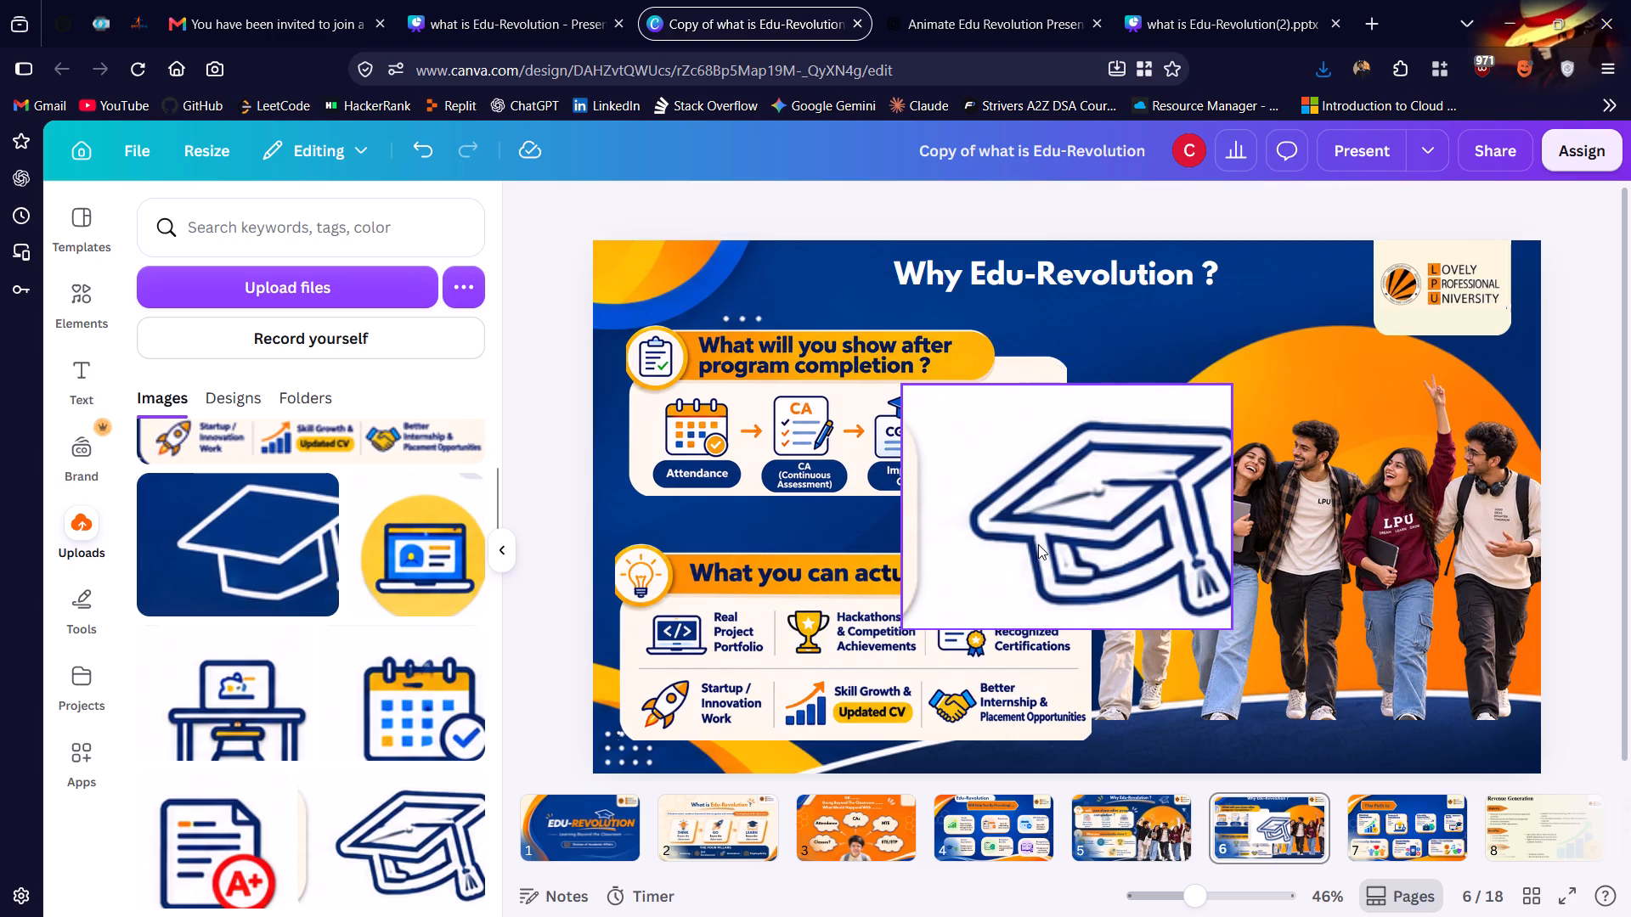
left_click(860, 210)
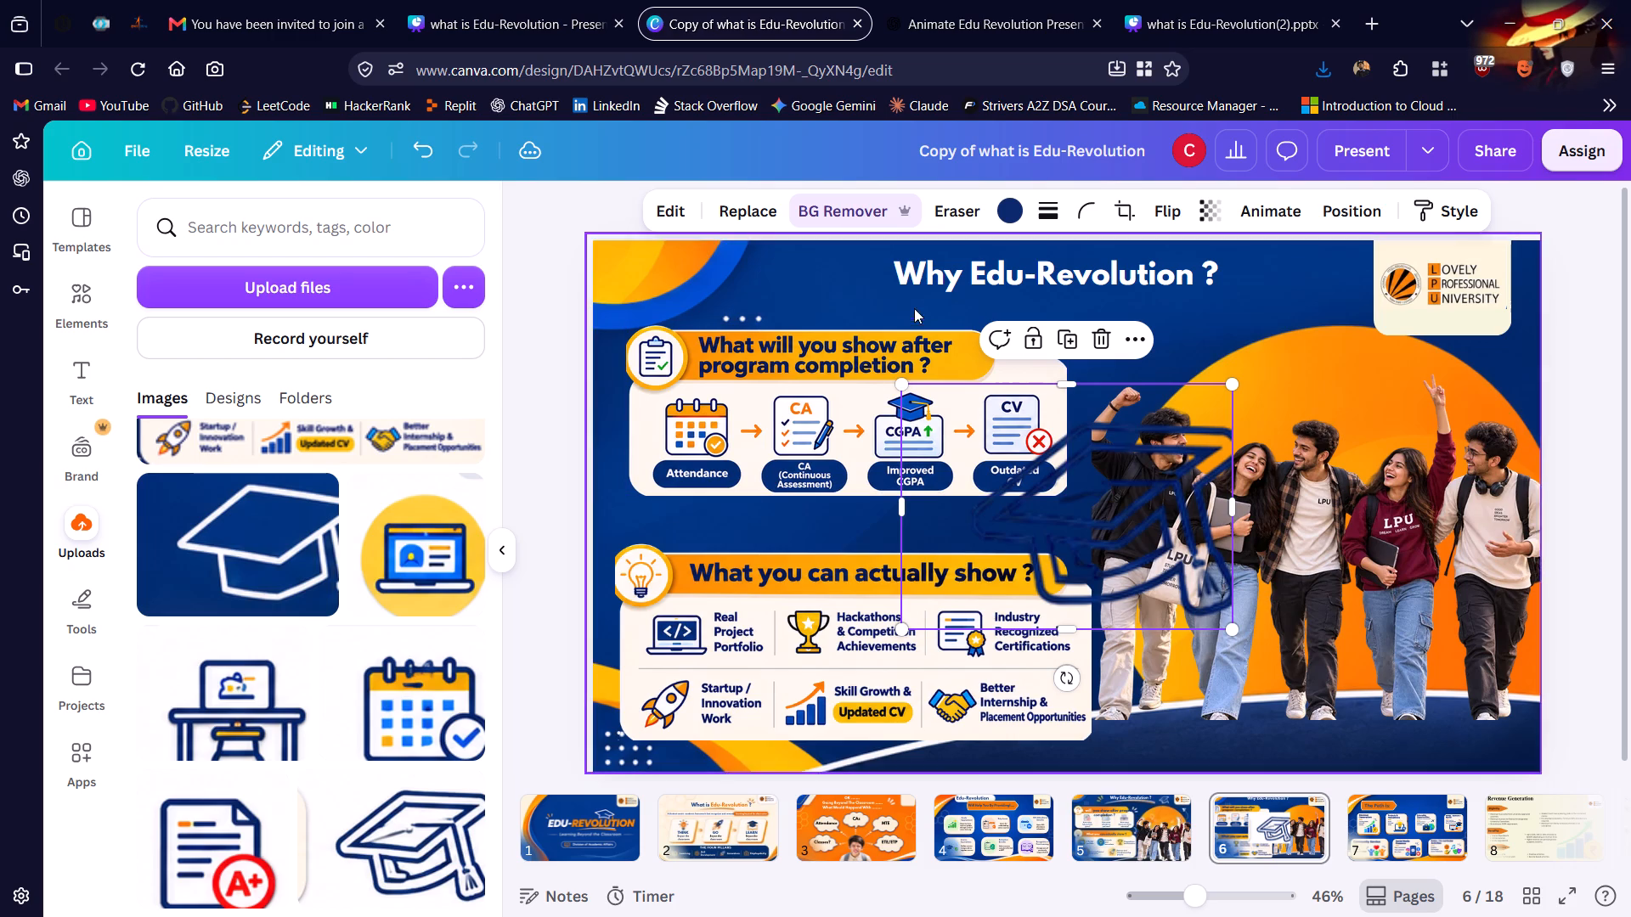
left_click(680, 210)
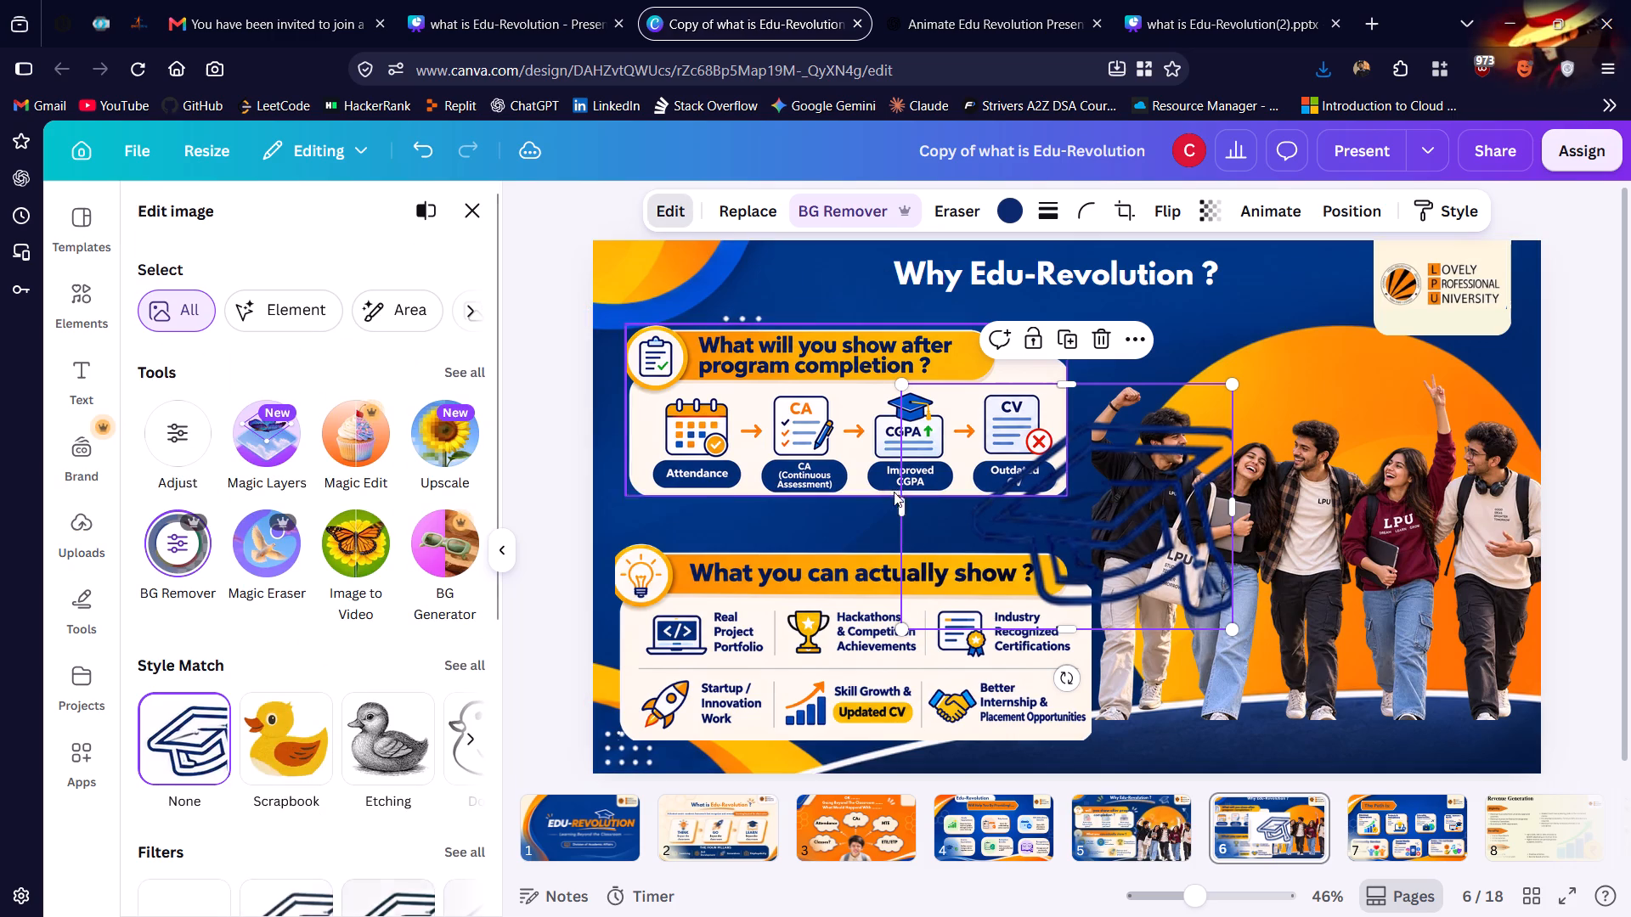
left_click_drag(896, 496, 948, 498)
left_click(948, 498)
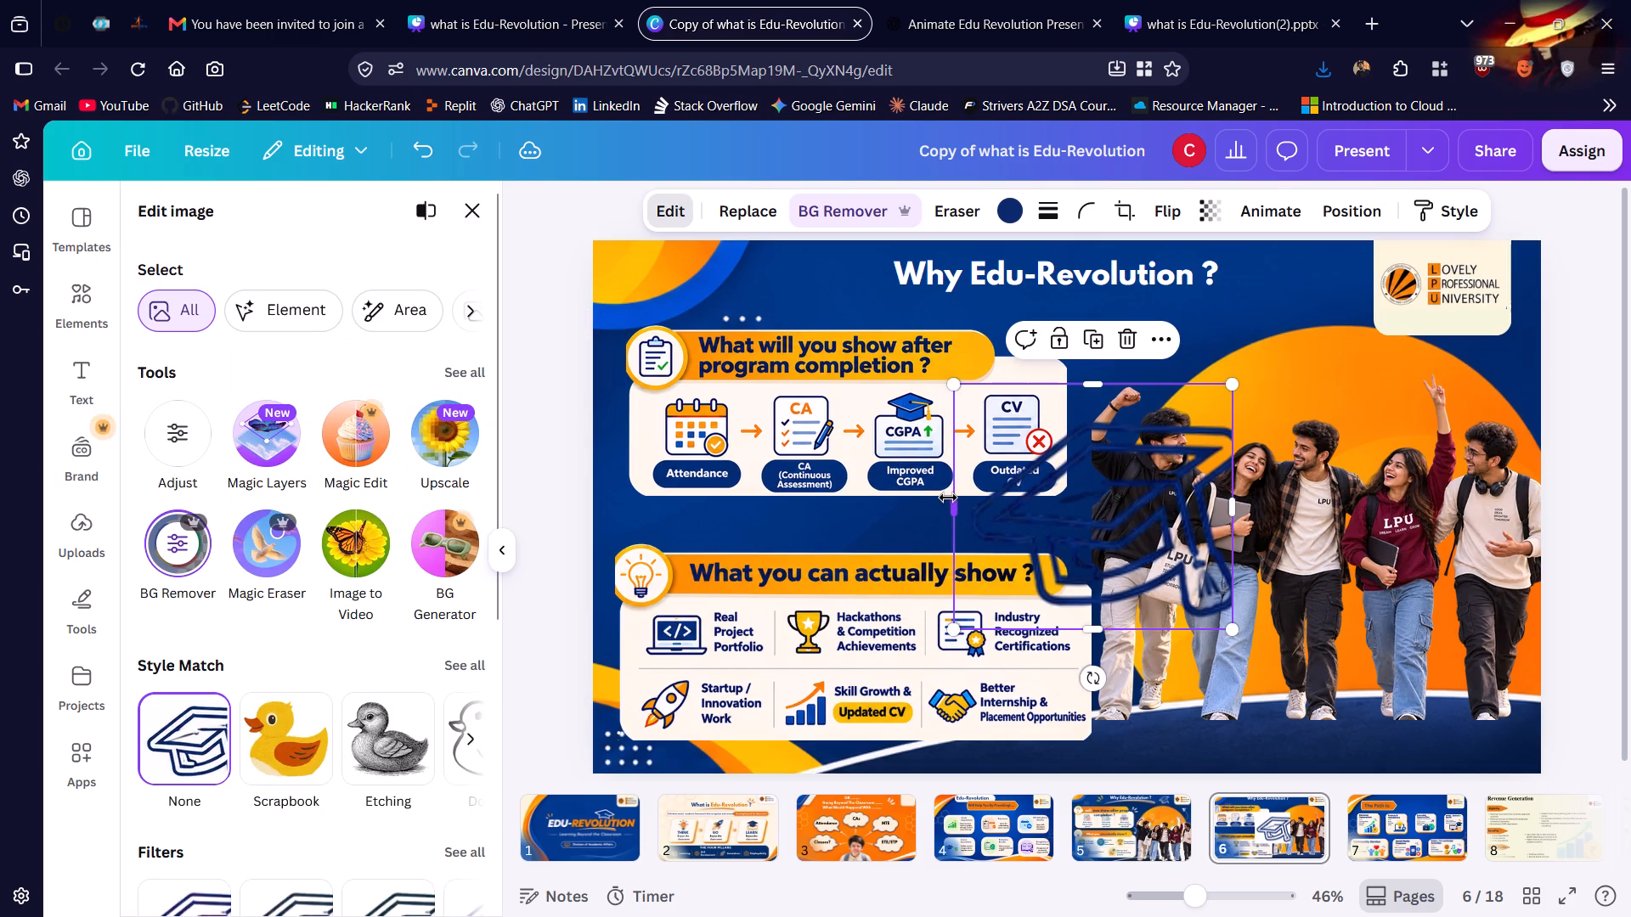
left_click_drag(948, 386, 1123, 522)
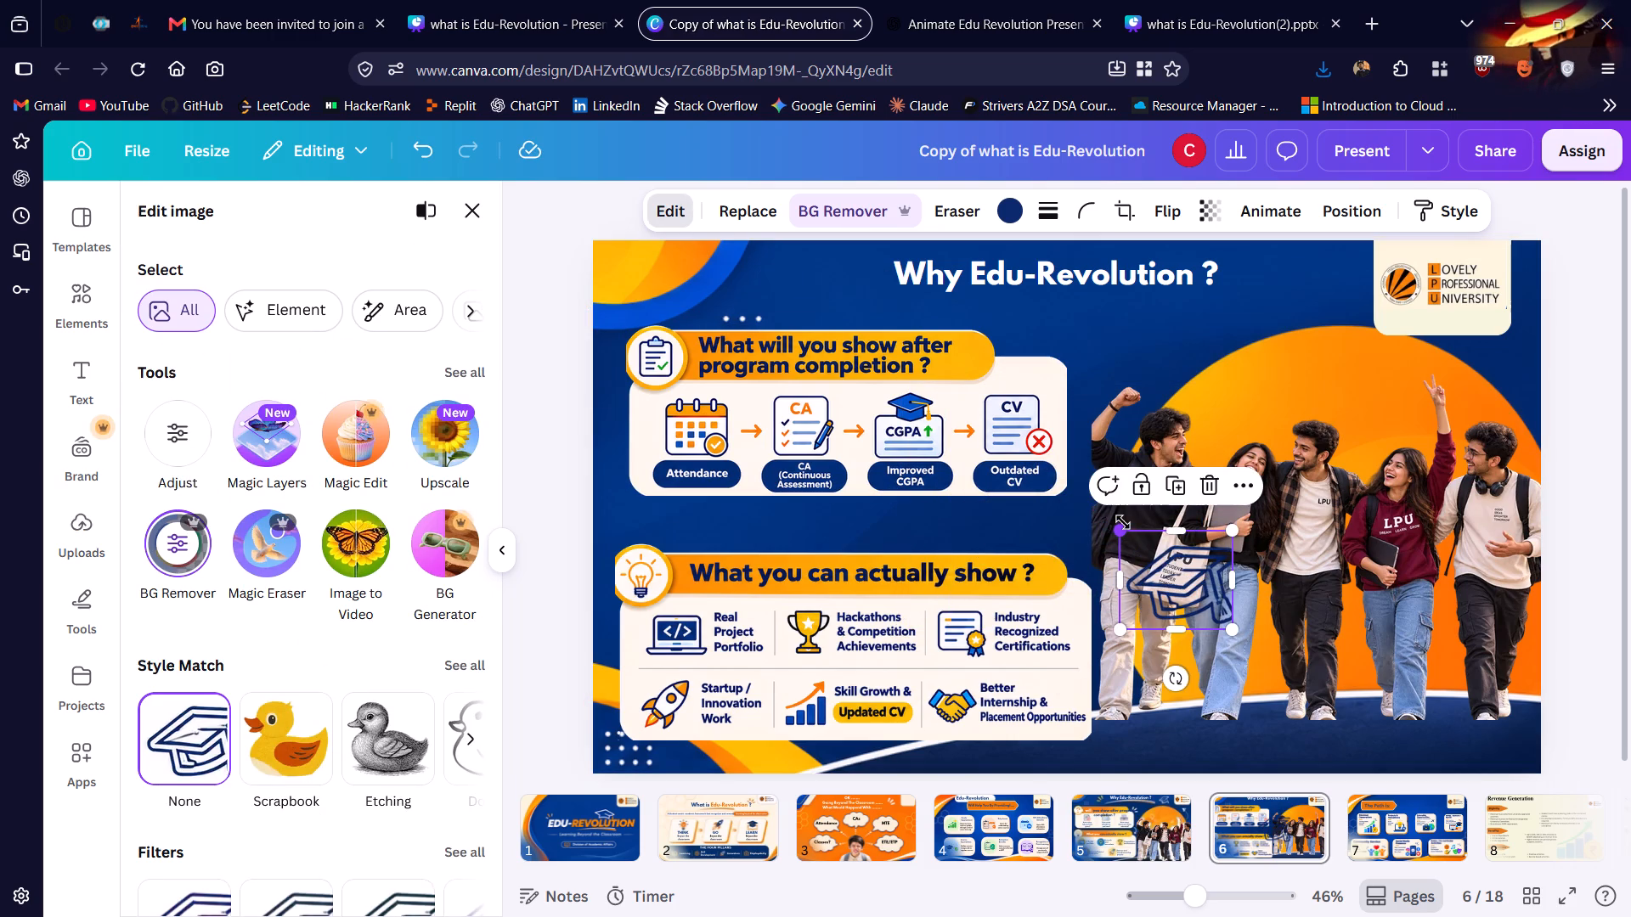
left_click_drag(1163, 549, 1280, 345)
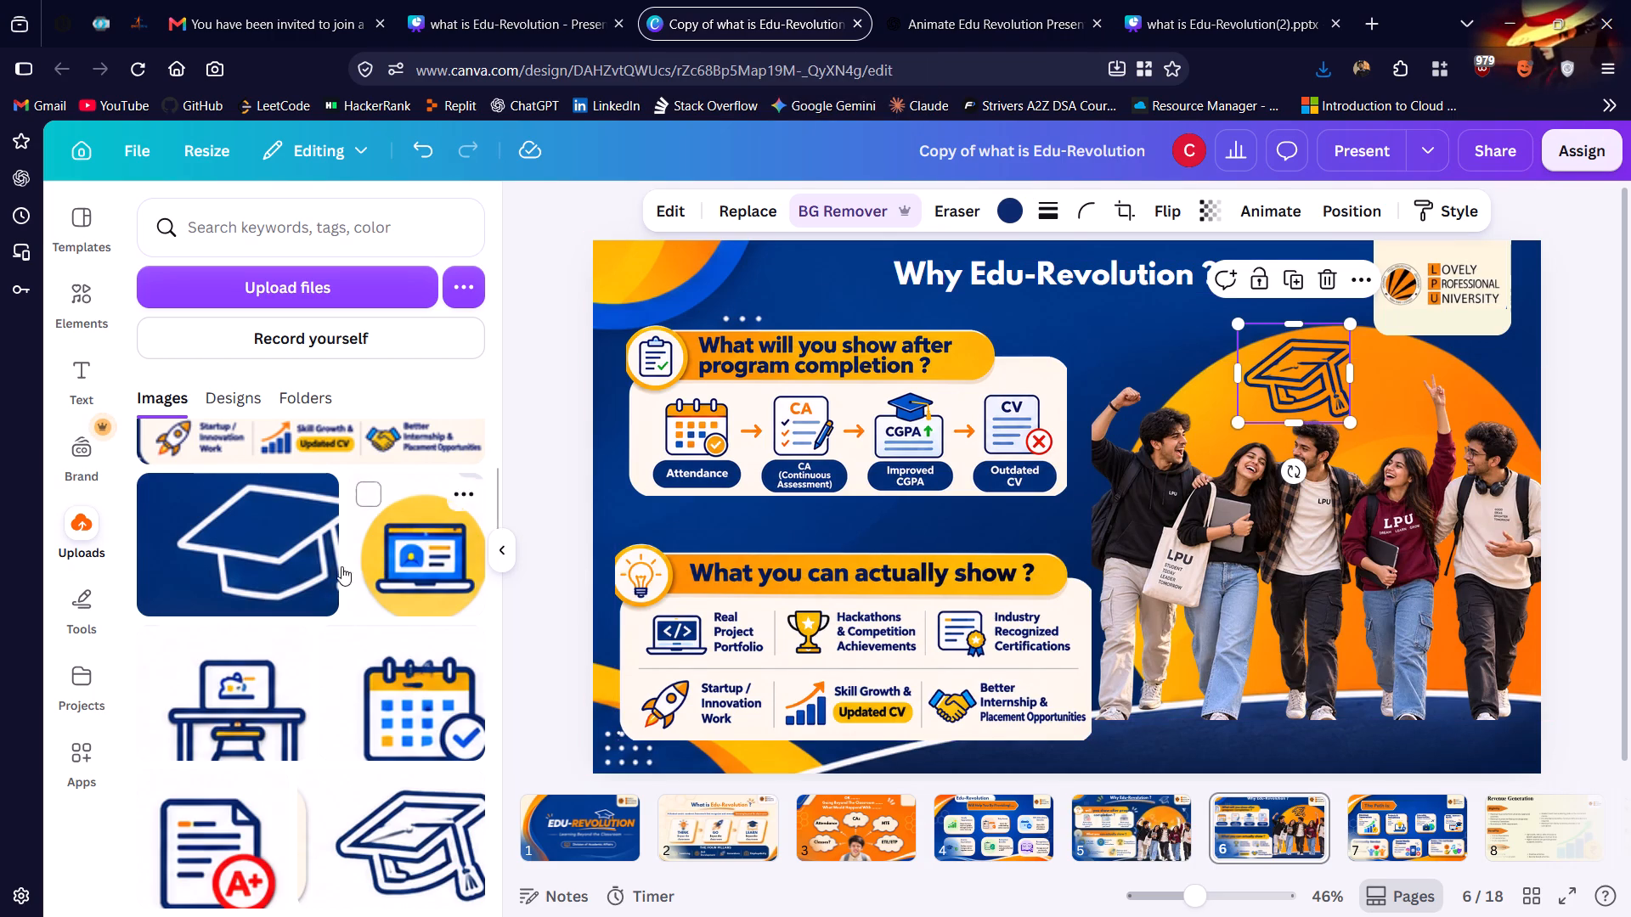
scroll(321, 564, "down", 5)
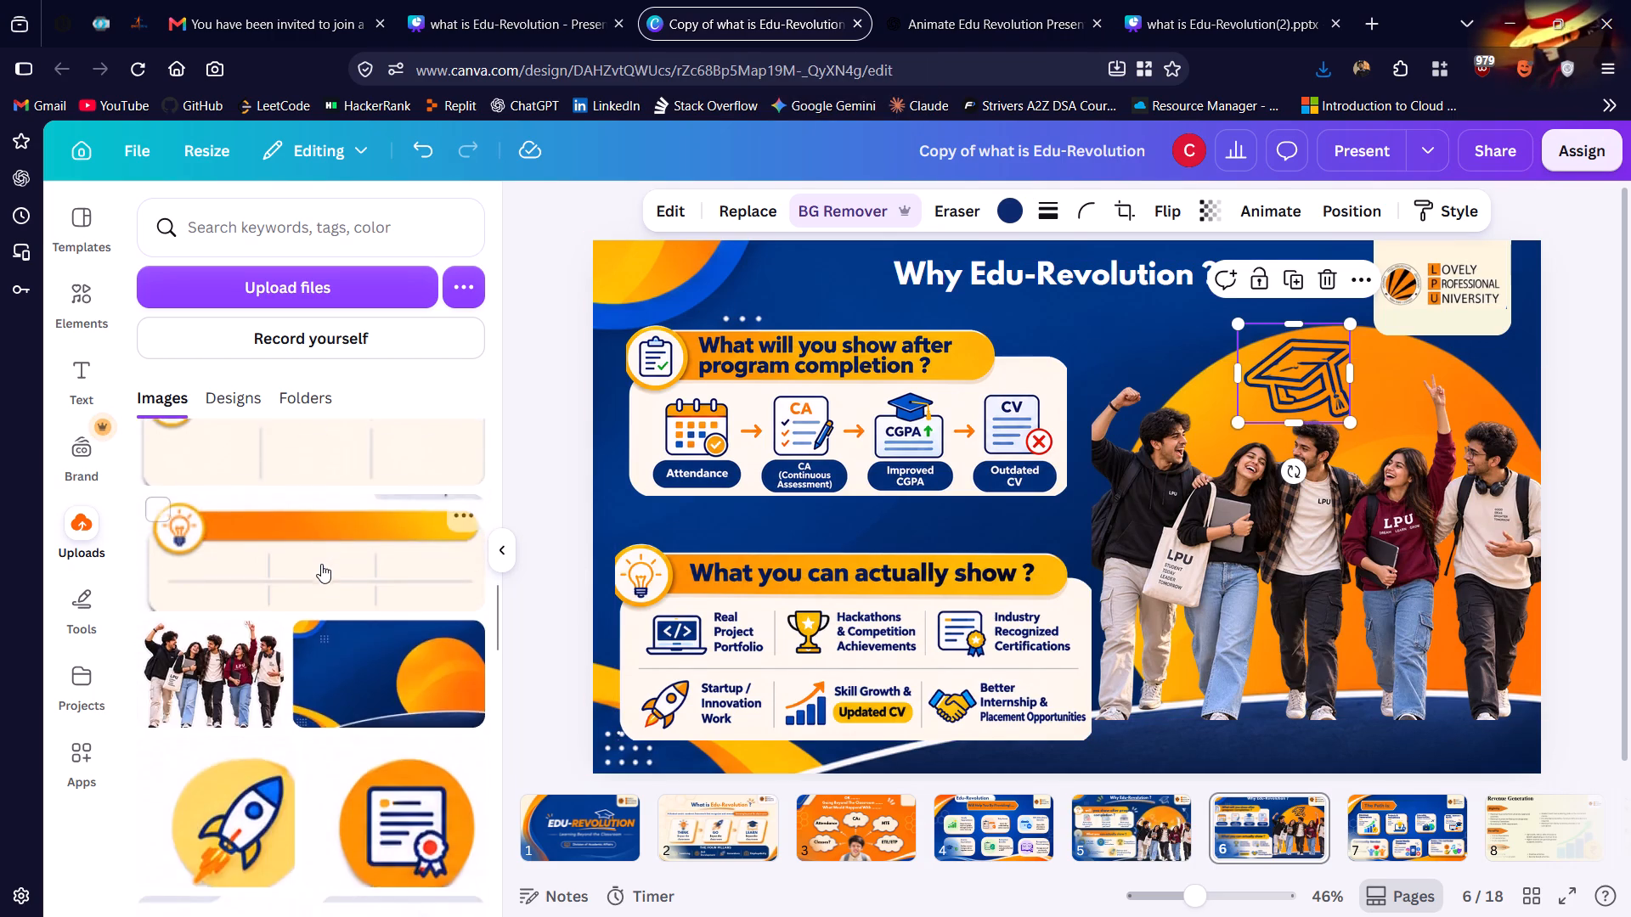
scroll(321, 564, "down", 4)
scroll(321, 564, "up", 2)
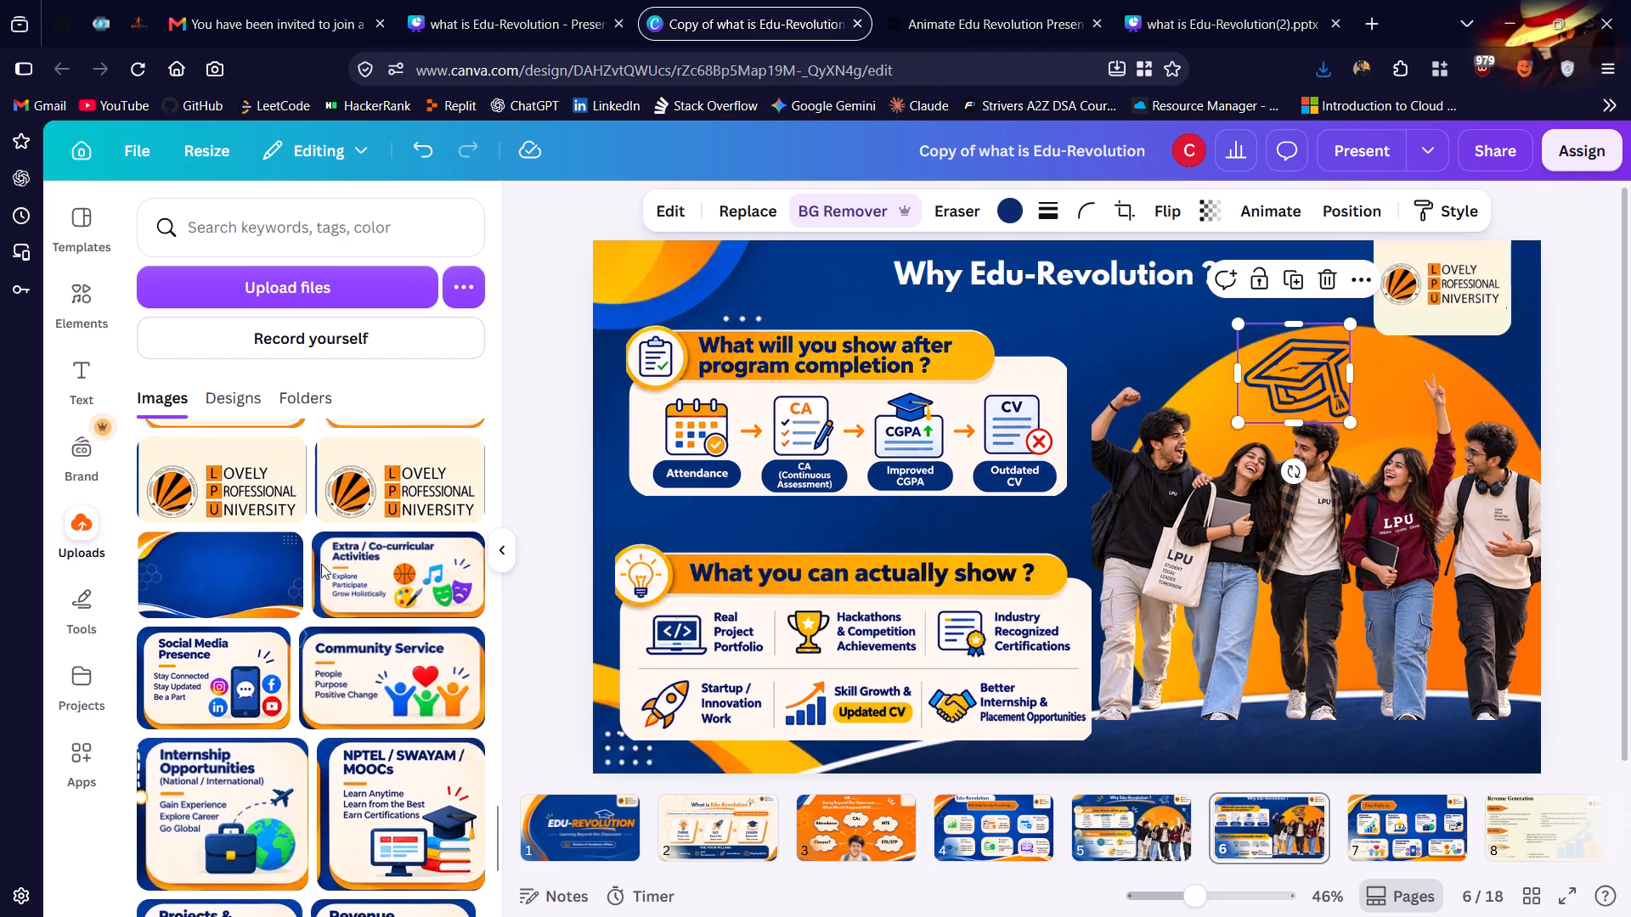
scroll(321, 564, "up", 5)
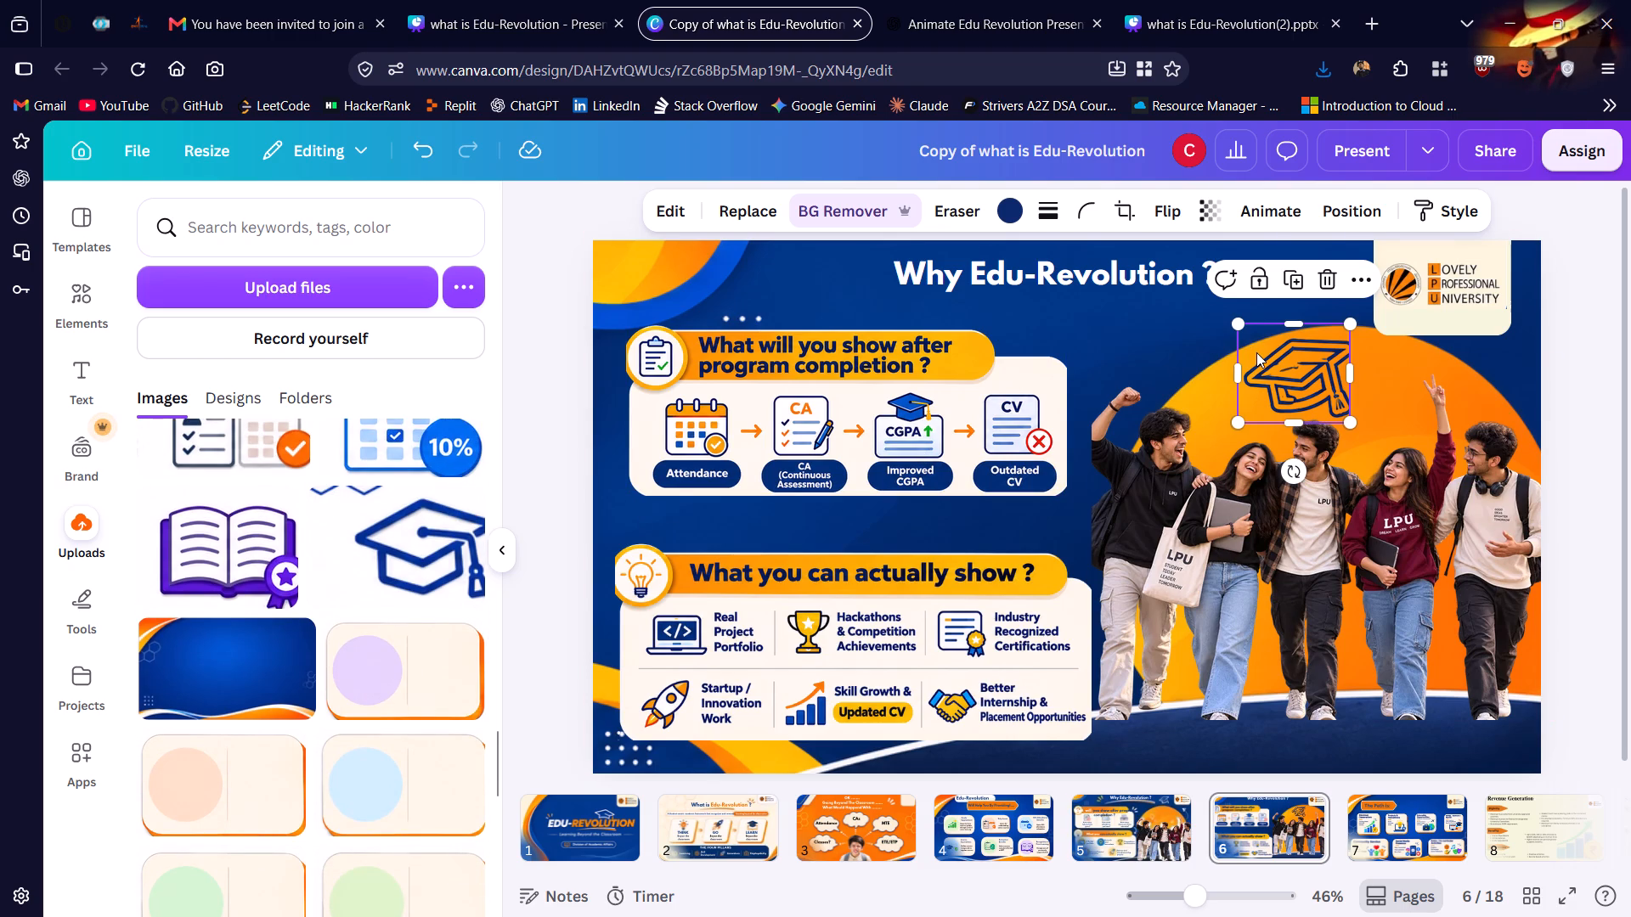
Compare the two "Why Edu-Revolution ?" slides on pages 5 and 6, and delete the old version on page 5.
left_click(1115, 813)
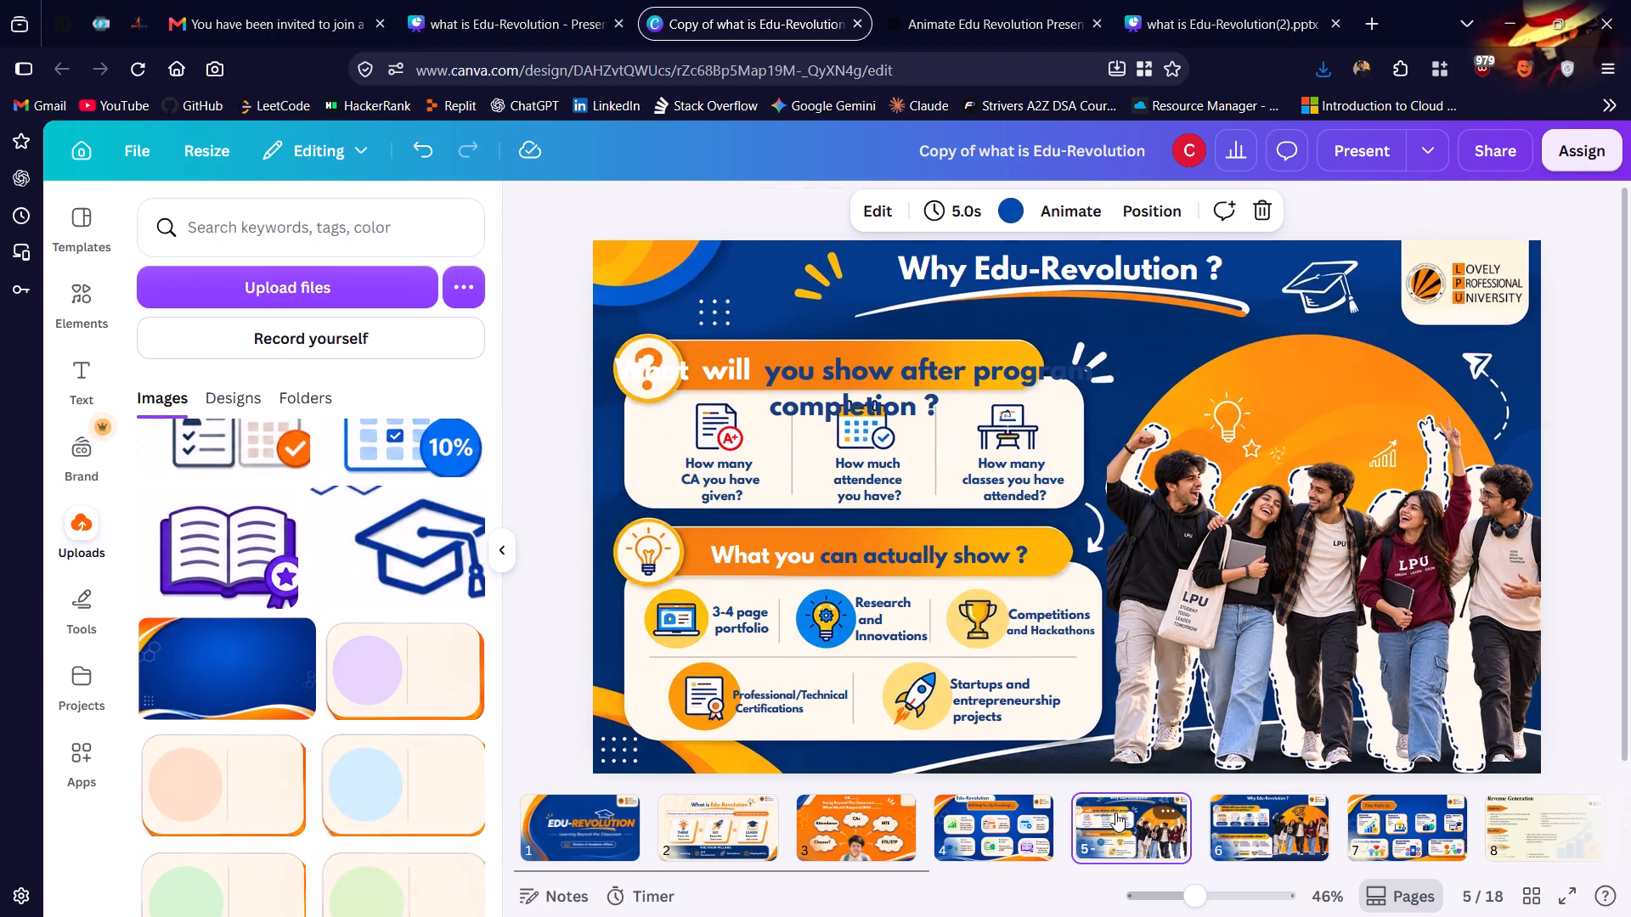
left_click(1236, 820)
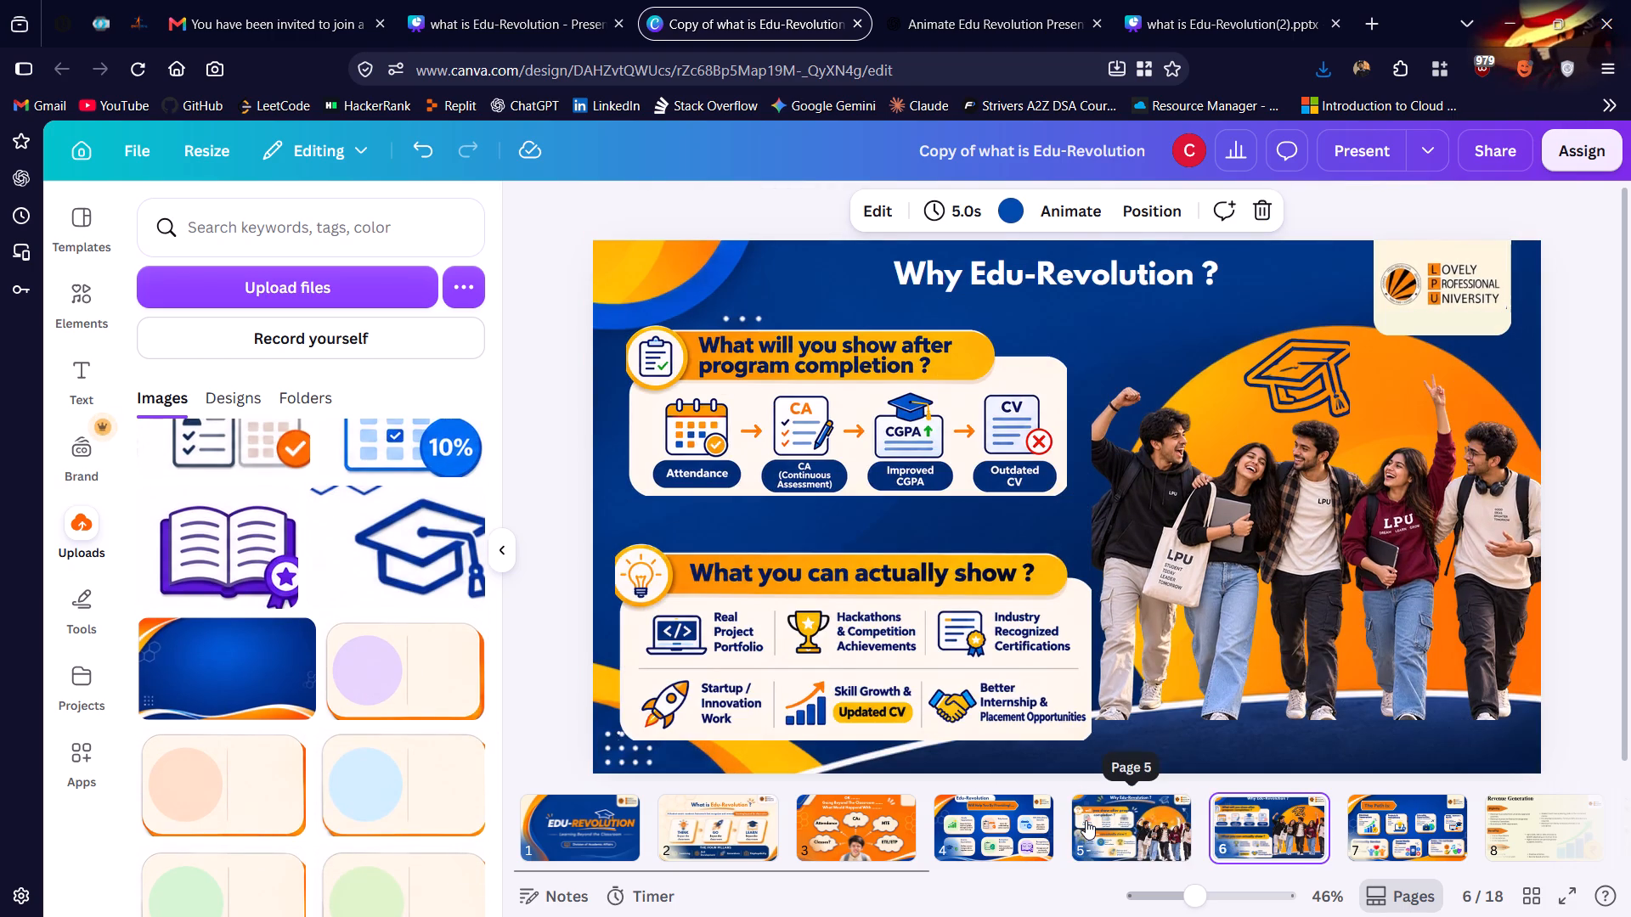
left_click(1086, 820)
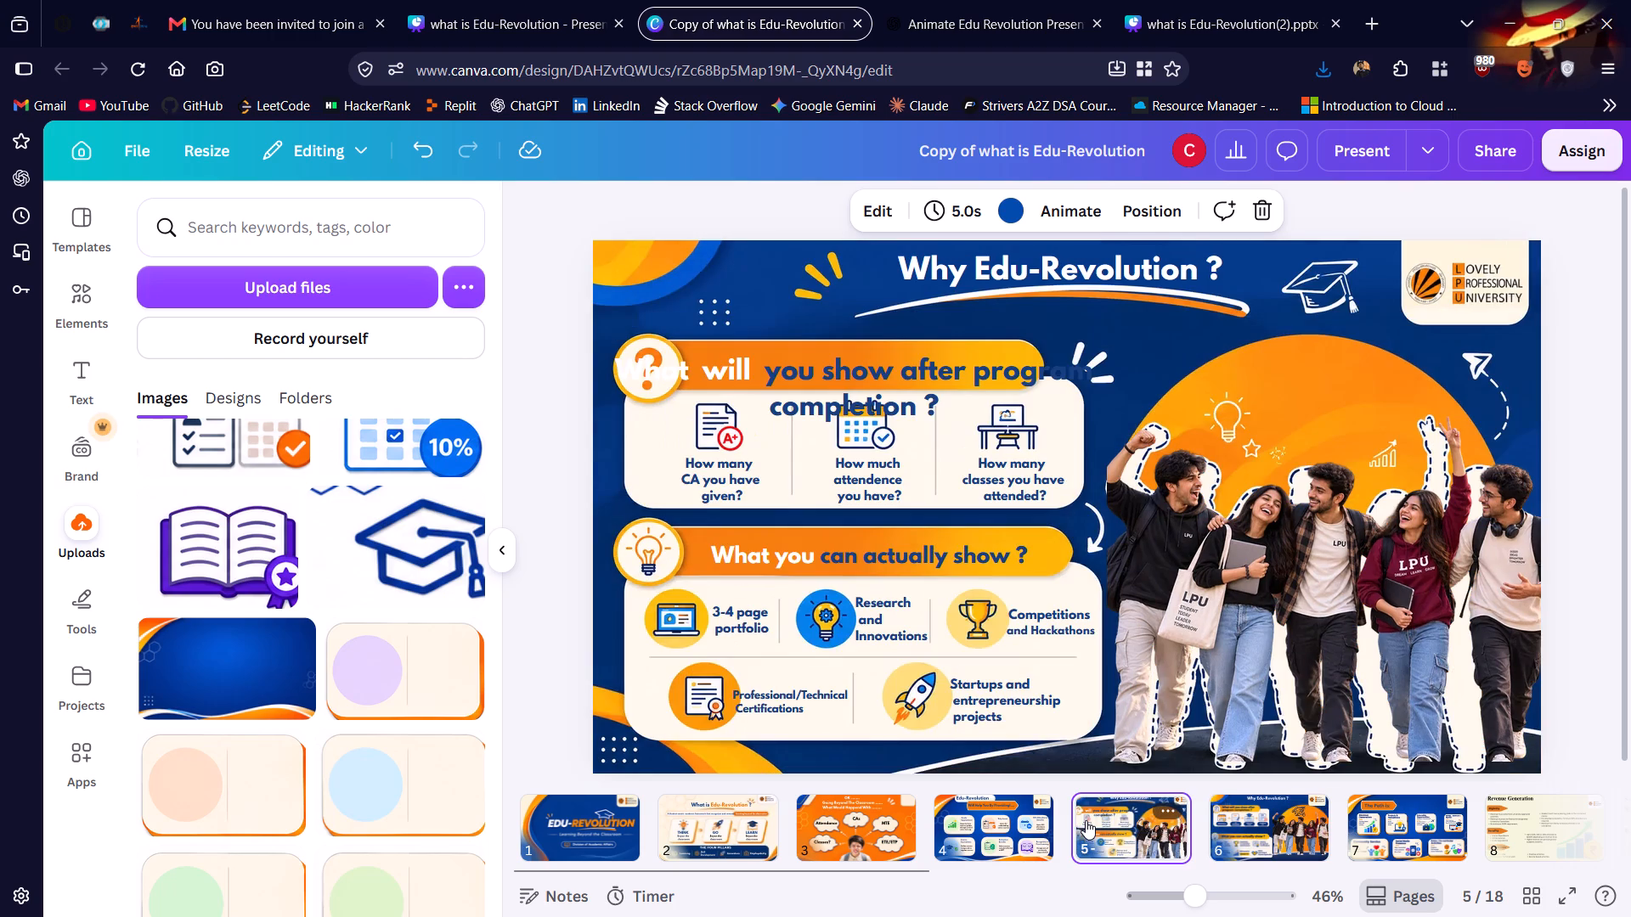
key("Delete")
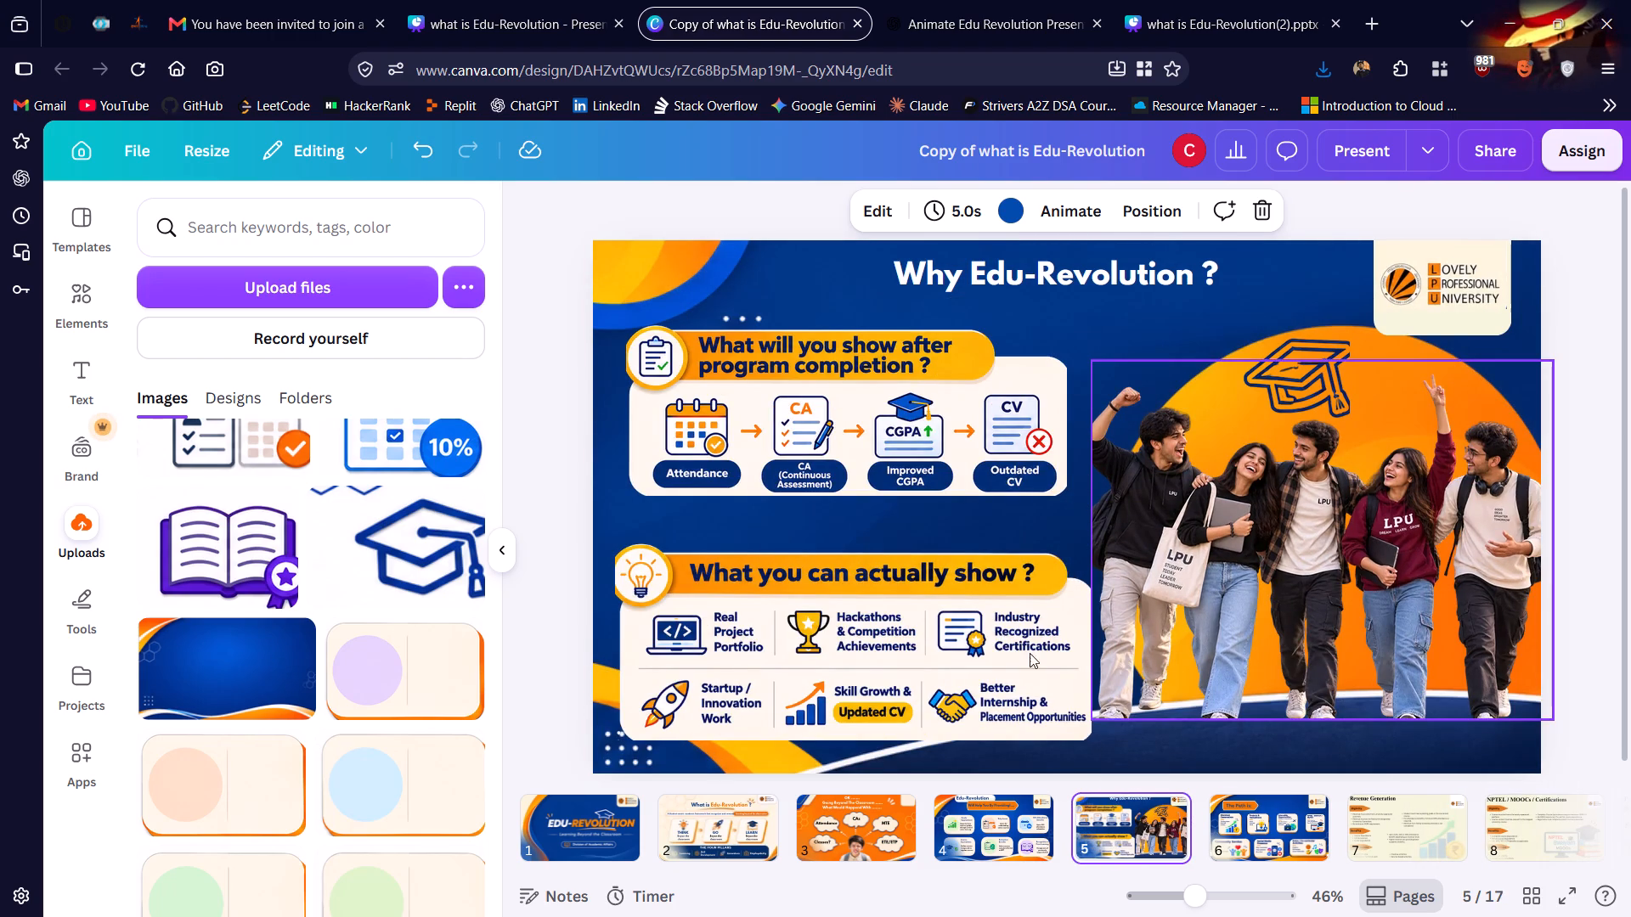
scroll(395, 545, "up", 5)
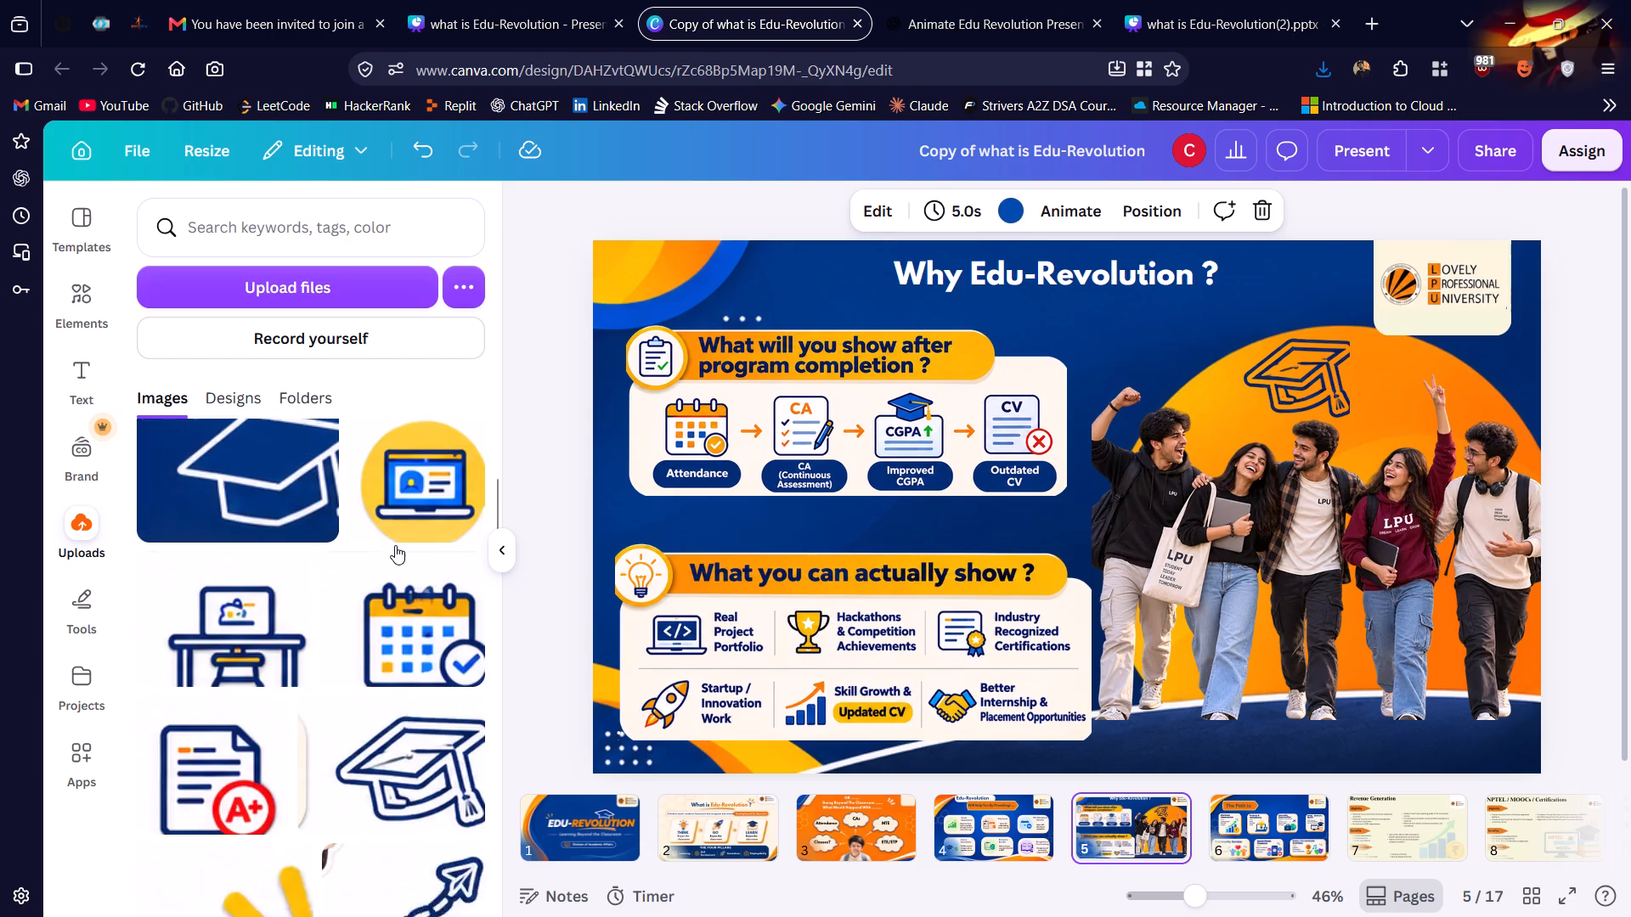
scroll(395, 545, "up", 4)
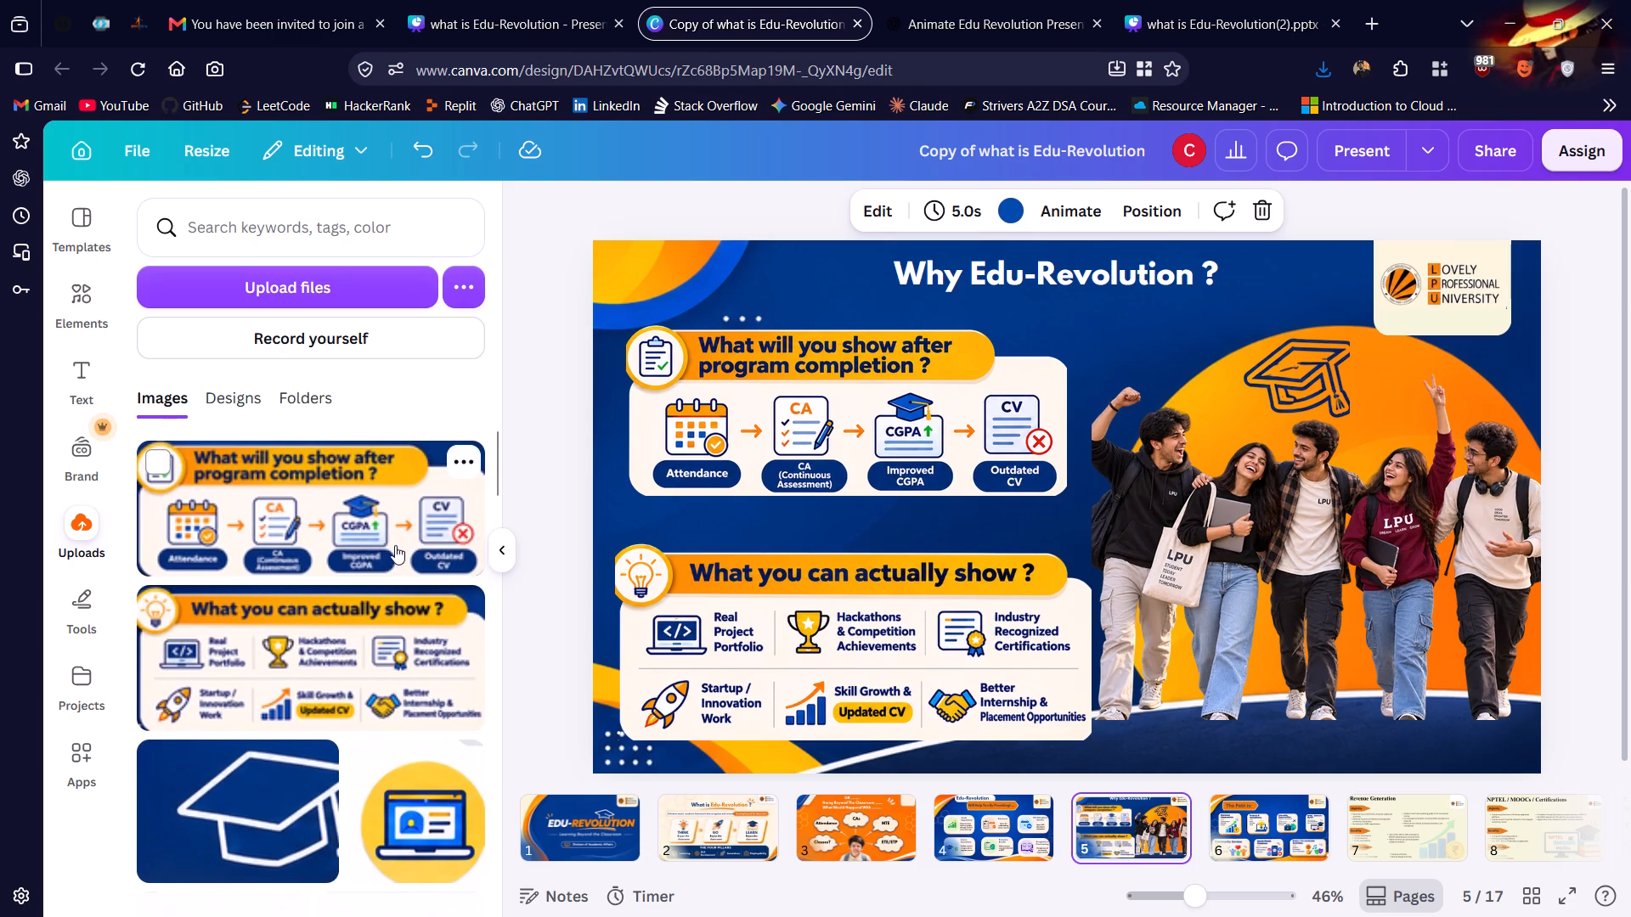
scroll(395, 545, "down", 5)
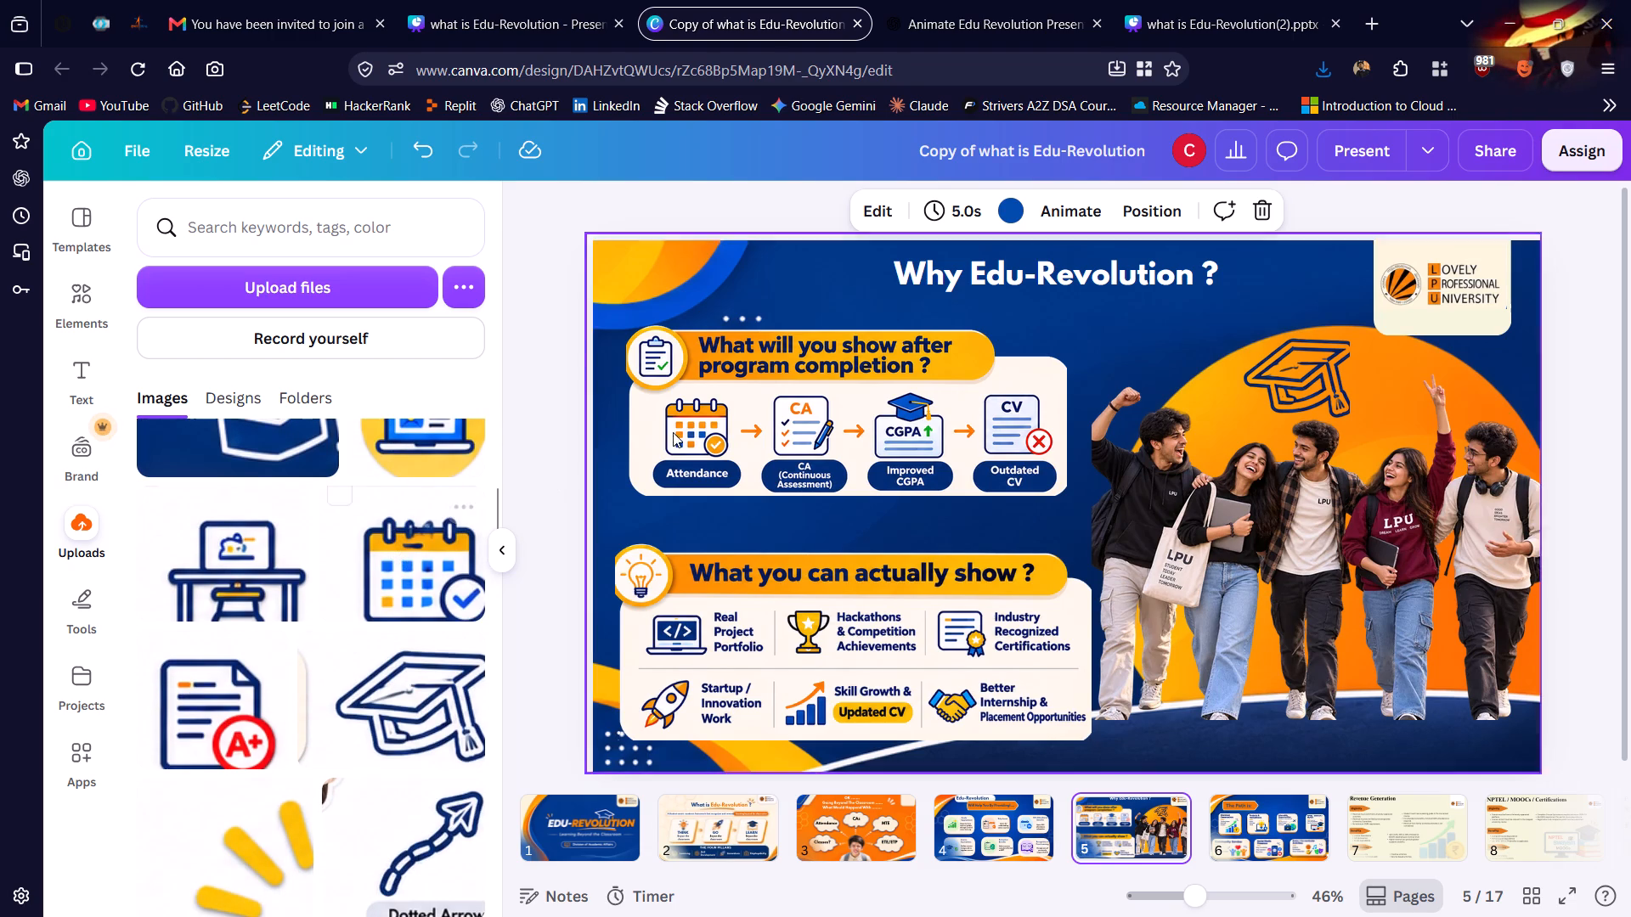
Move the "What you can actually show ?" panel slightly up and to the left.
left_click_drag(745, 597, 742, 581)
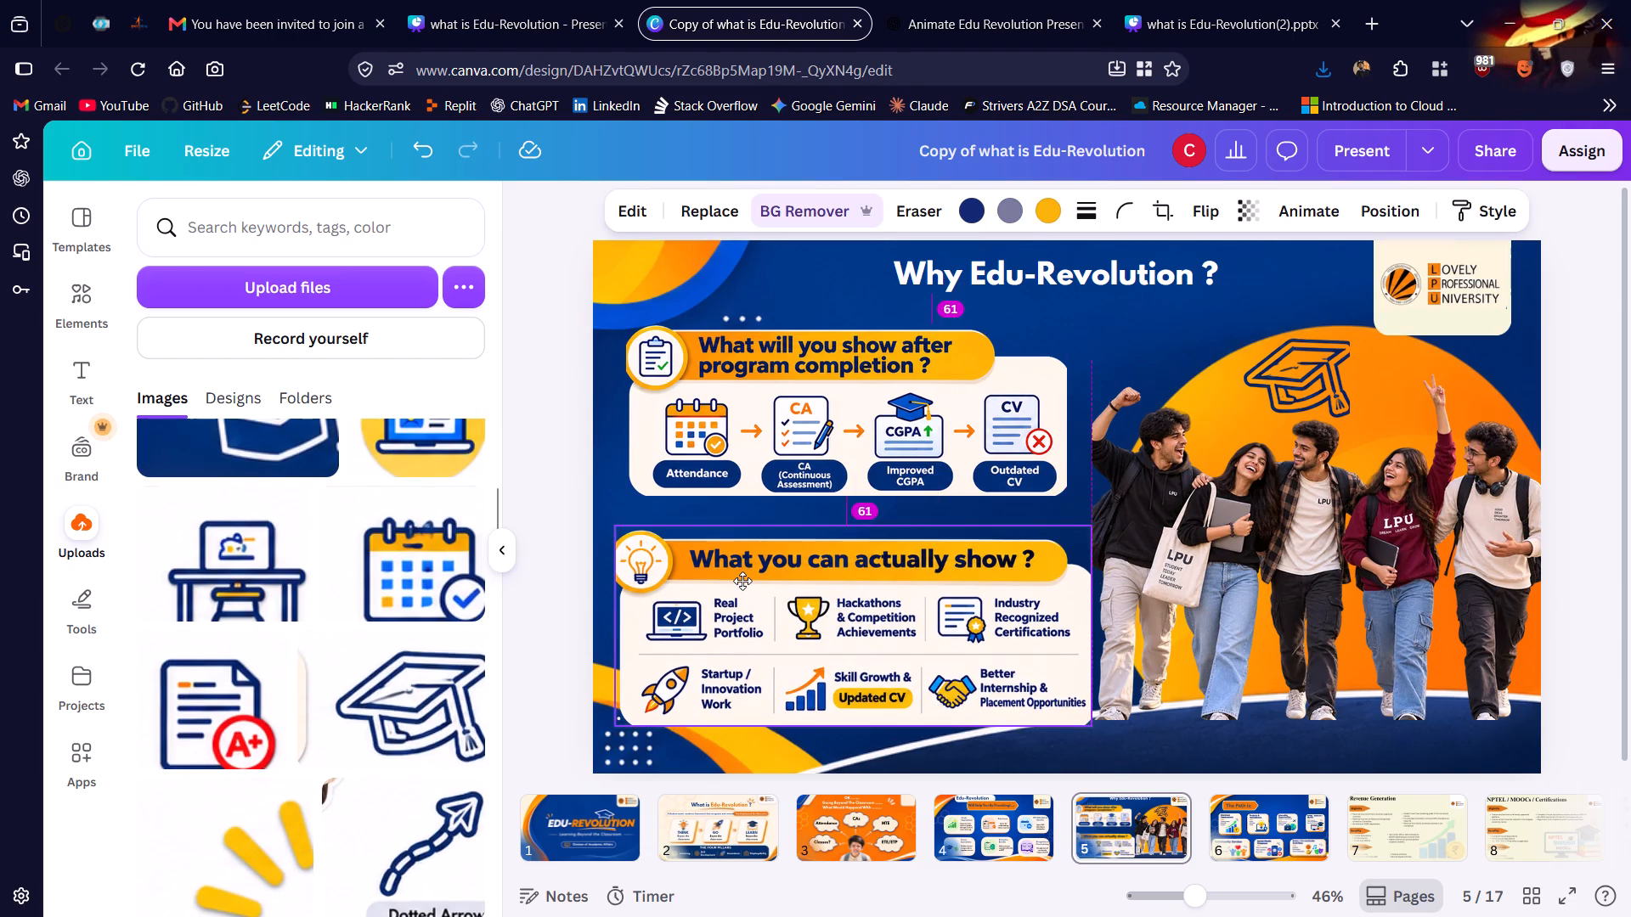
left_click_drag(742, 581, 740, 580)
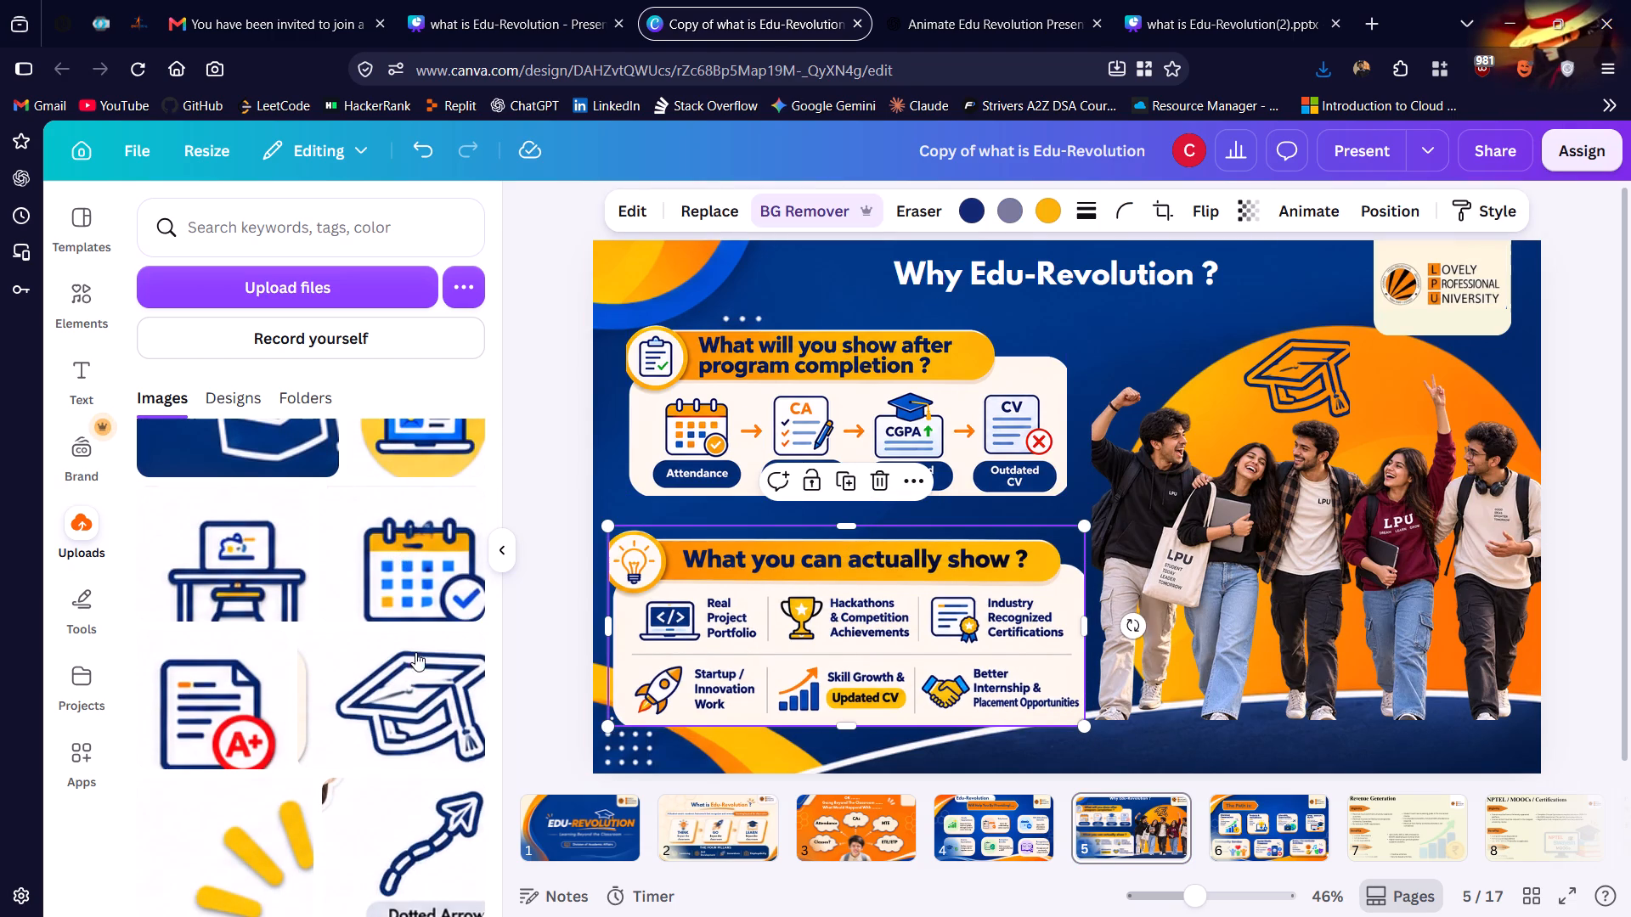
Look through the uploaded images for usable assets, and review the slides that follow, up to "Revenue Generation" on page 7.
scroll(355, 655, "down", 5)
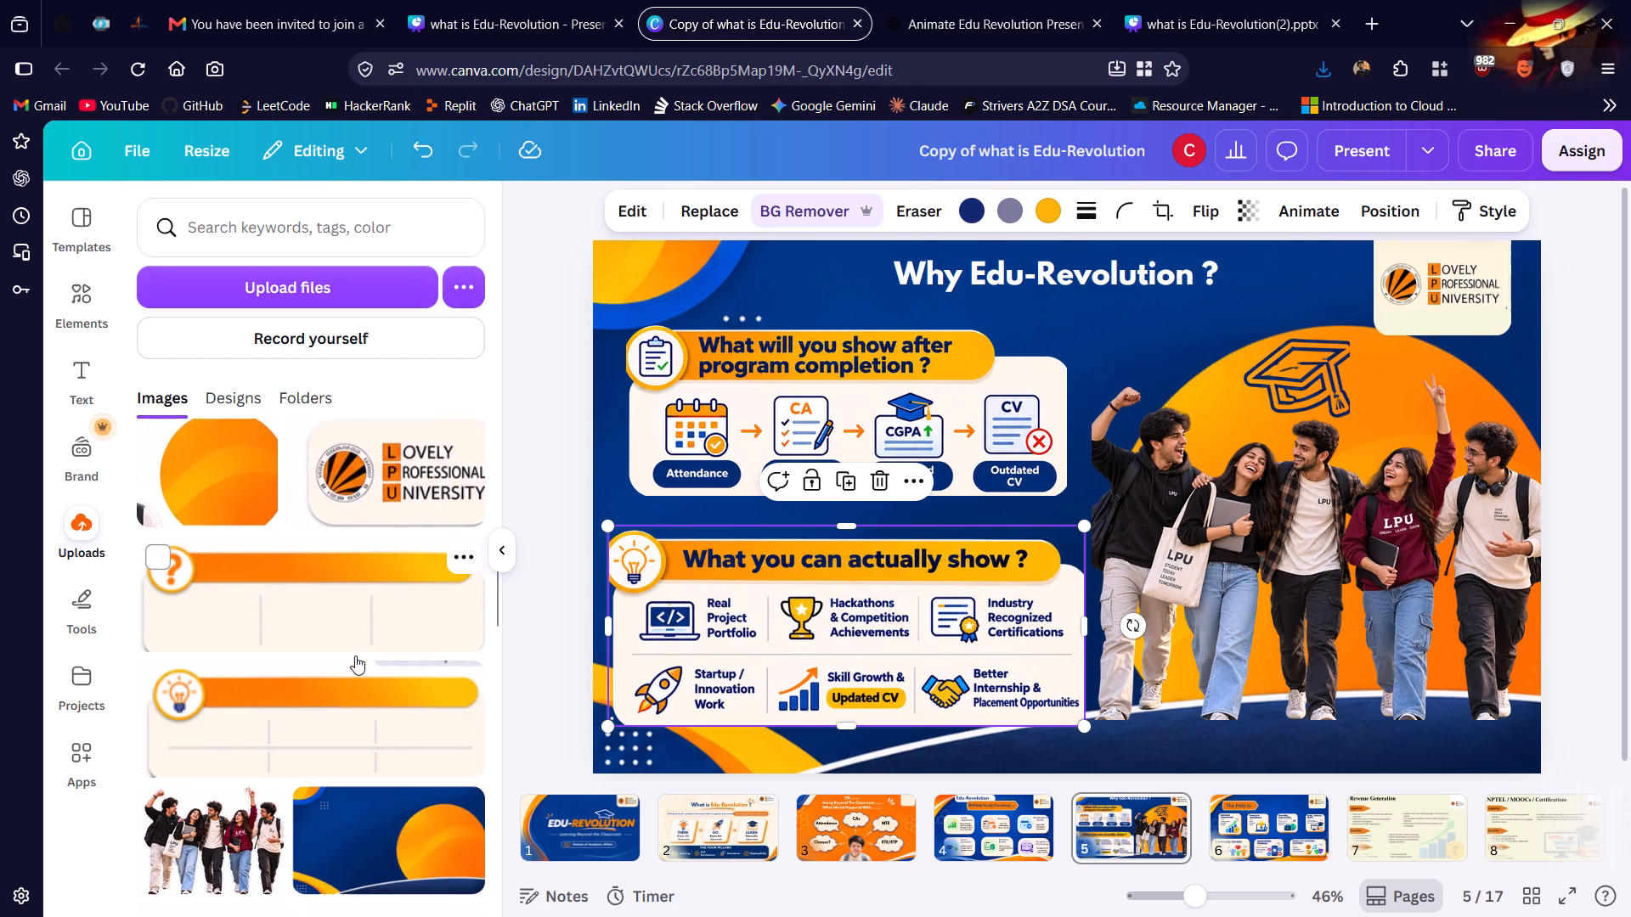
scroll(355, 655, "down", 6)
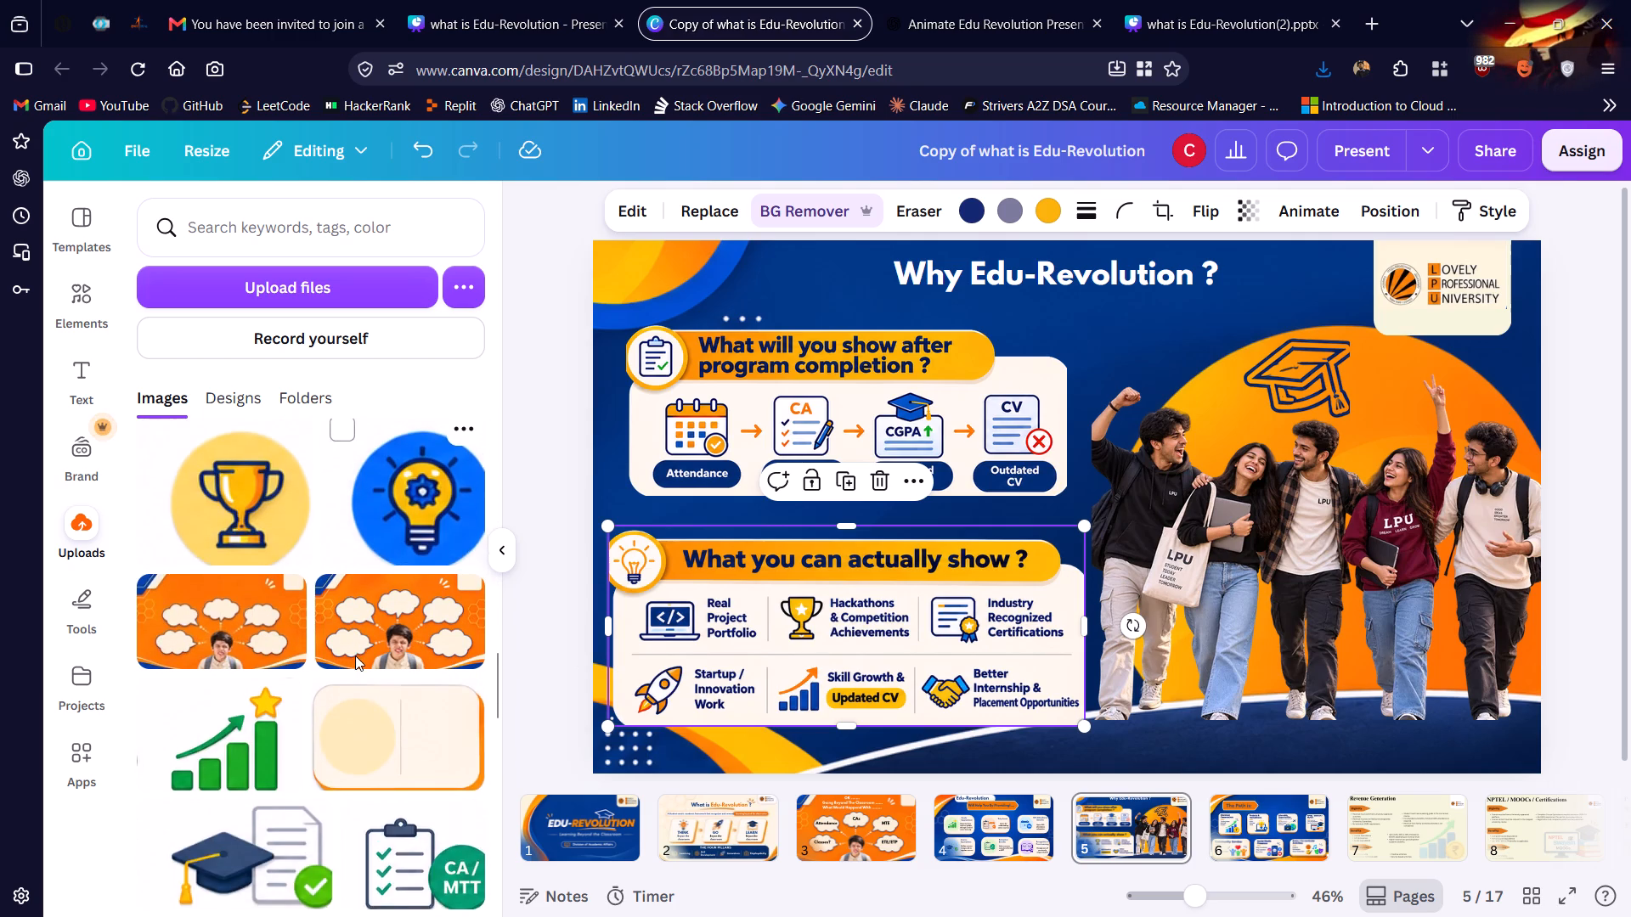
scroll(355, 655, "down", 7)
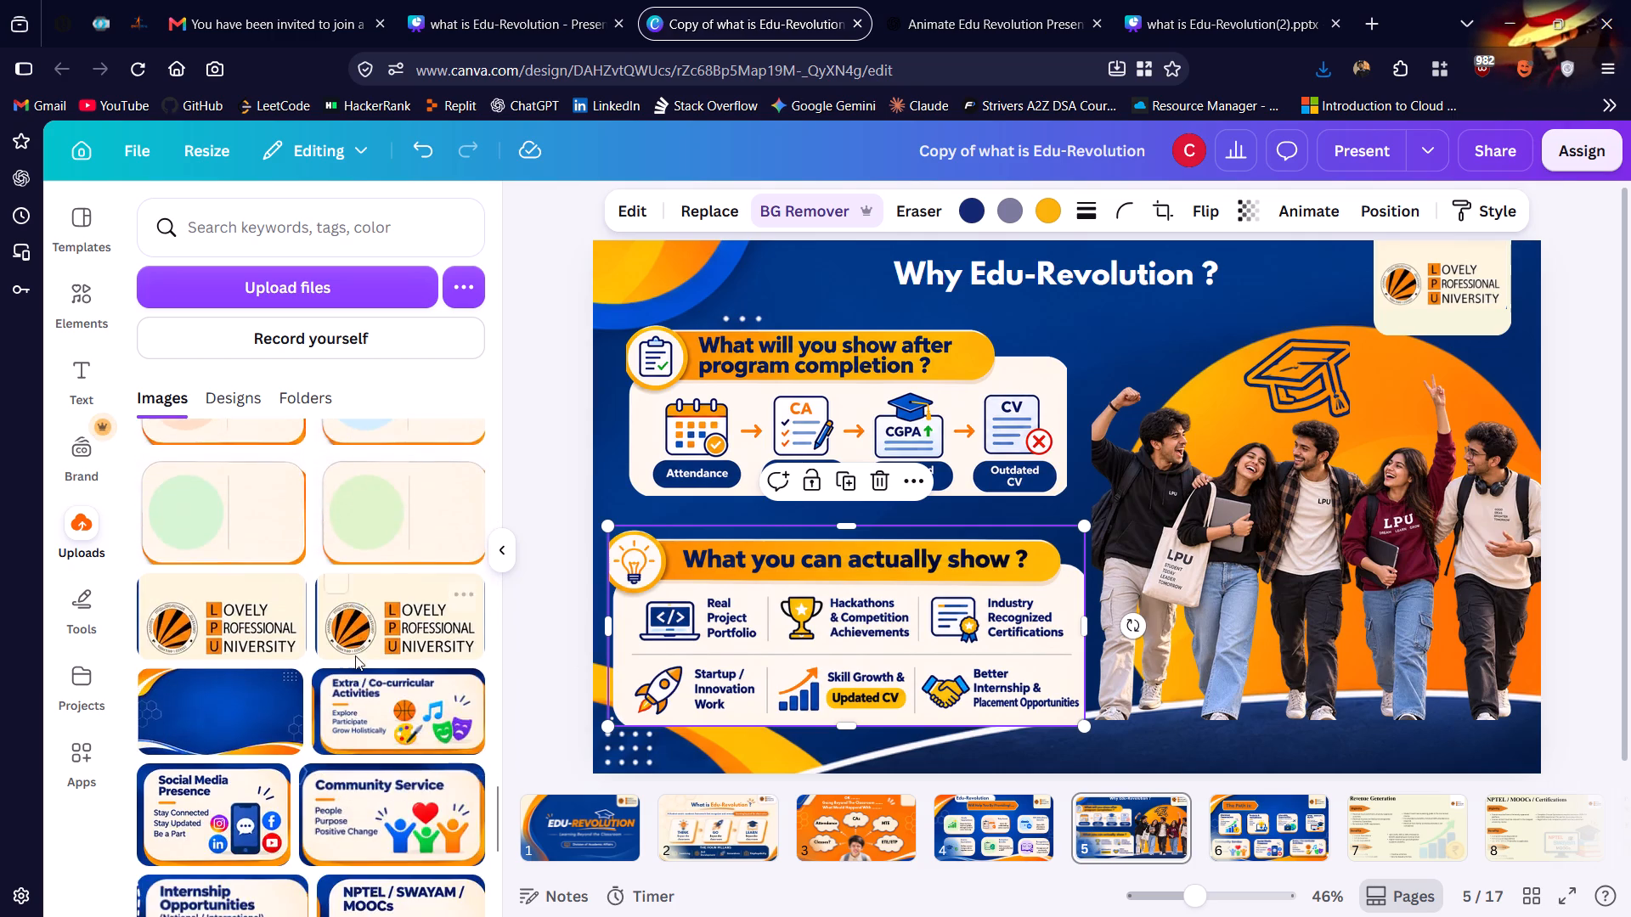
scroll(355, 655, "down", 5)
scroll(355, 655, "up", 4)
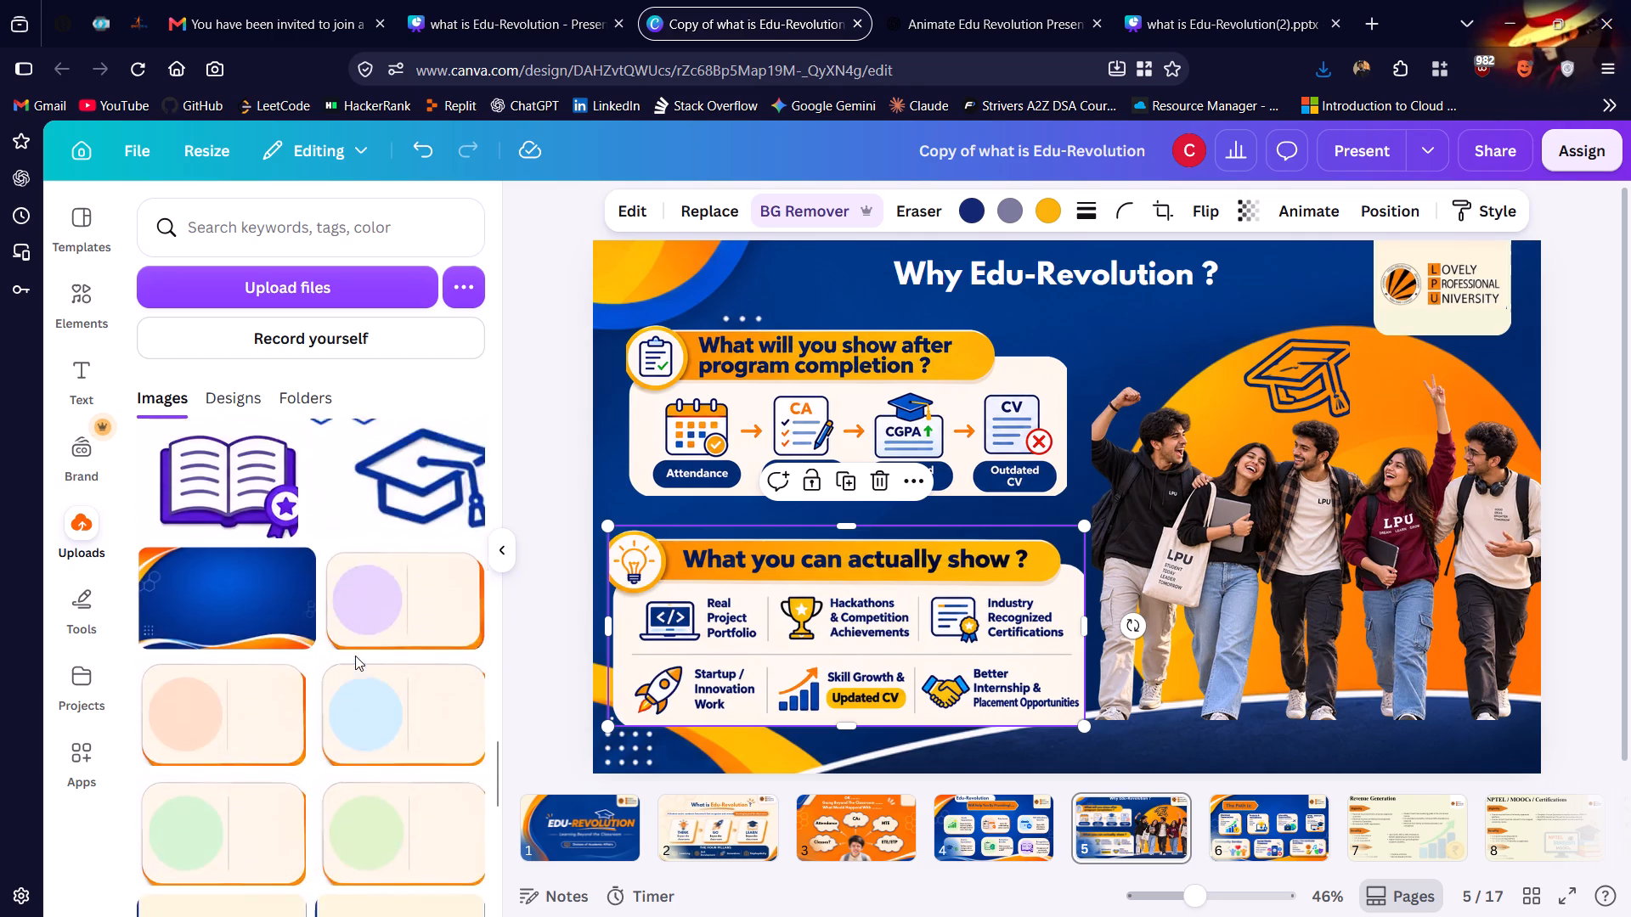
scroll(355, 655, "up", 11)
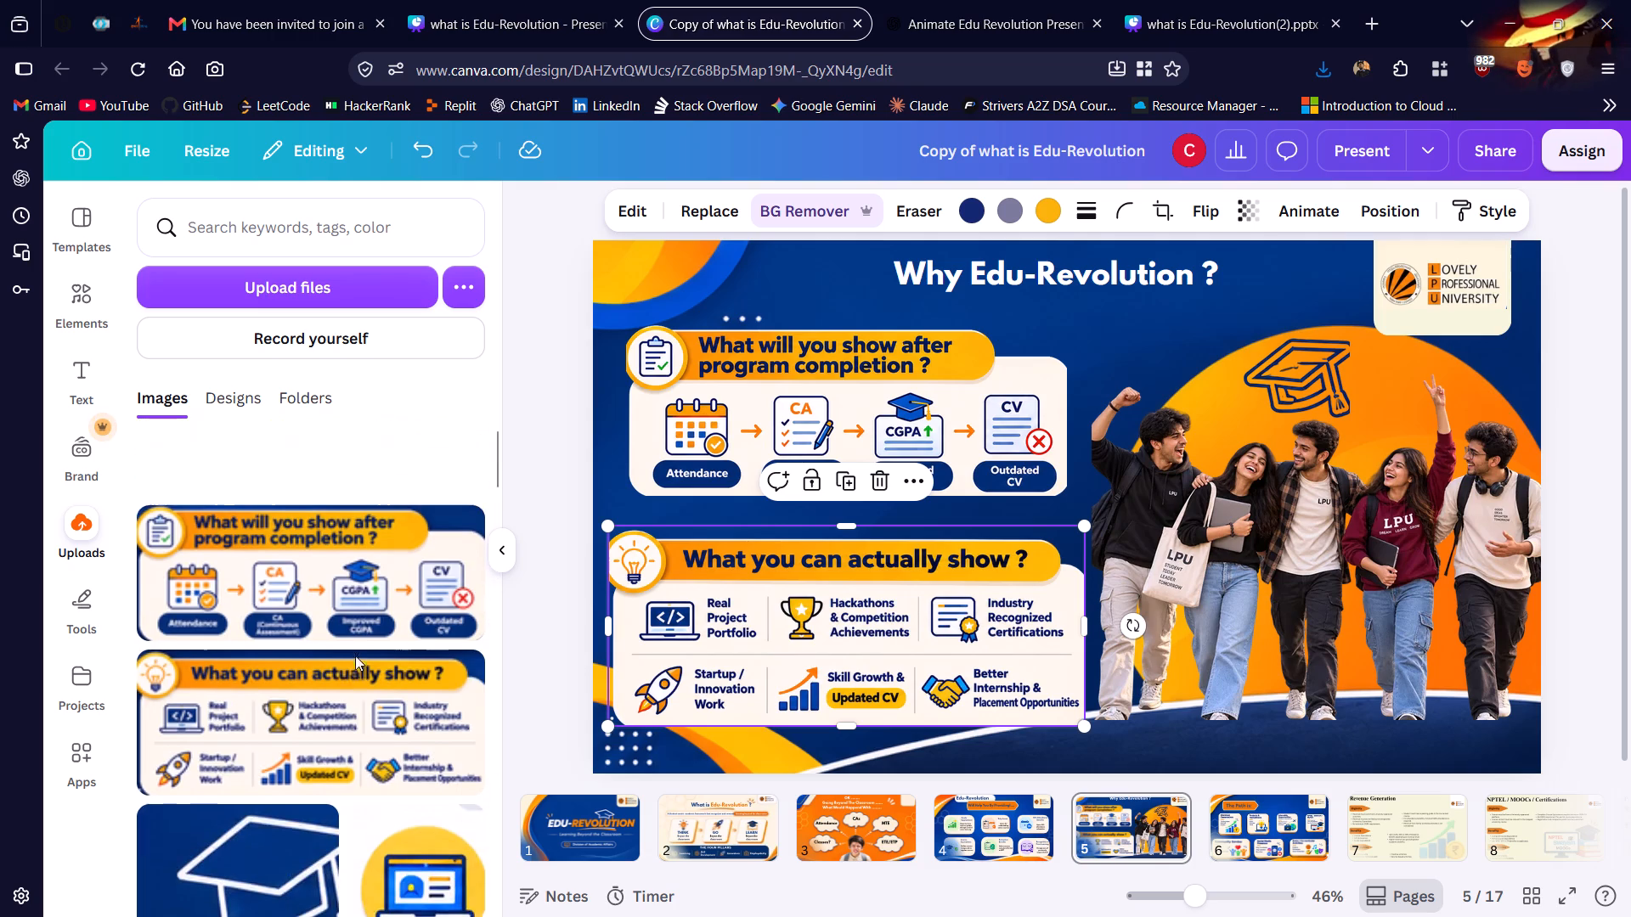
left_click(1098, 352)
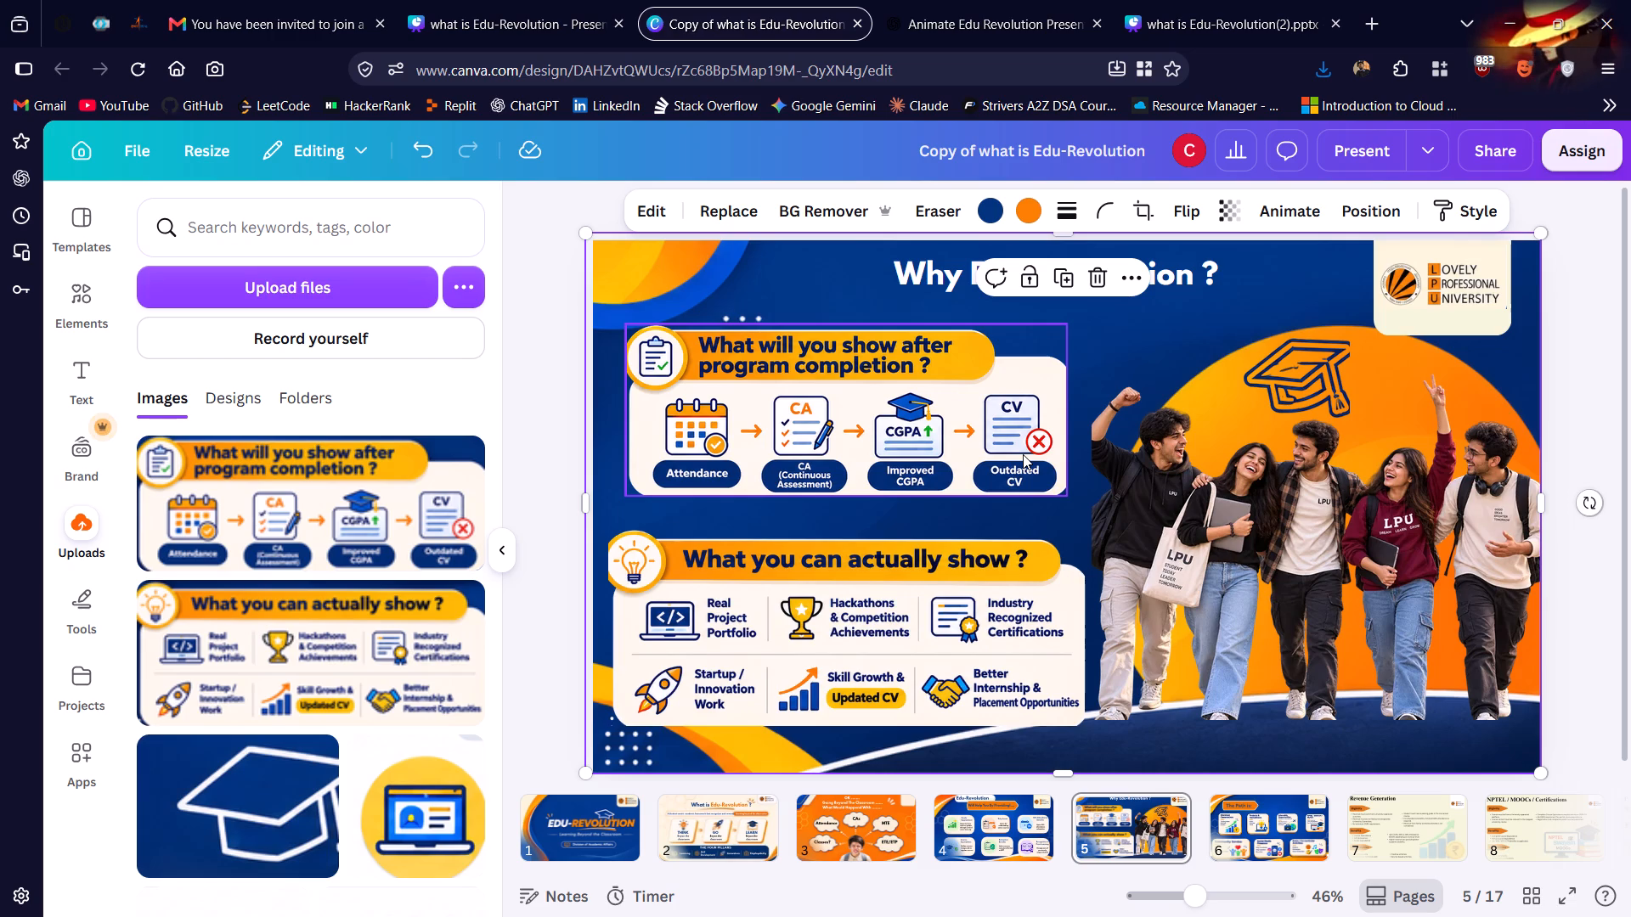
left_click(1249, 799)
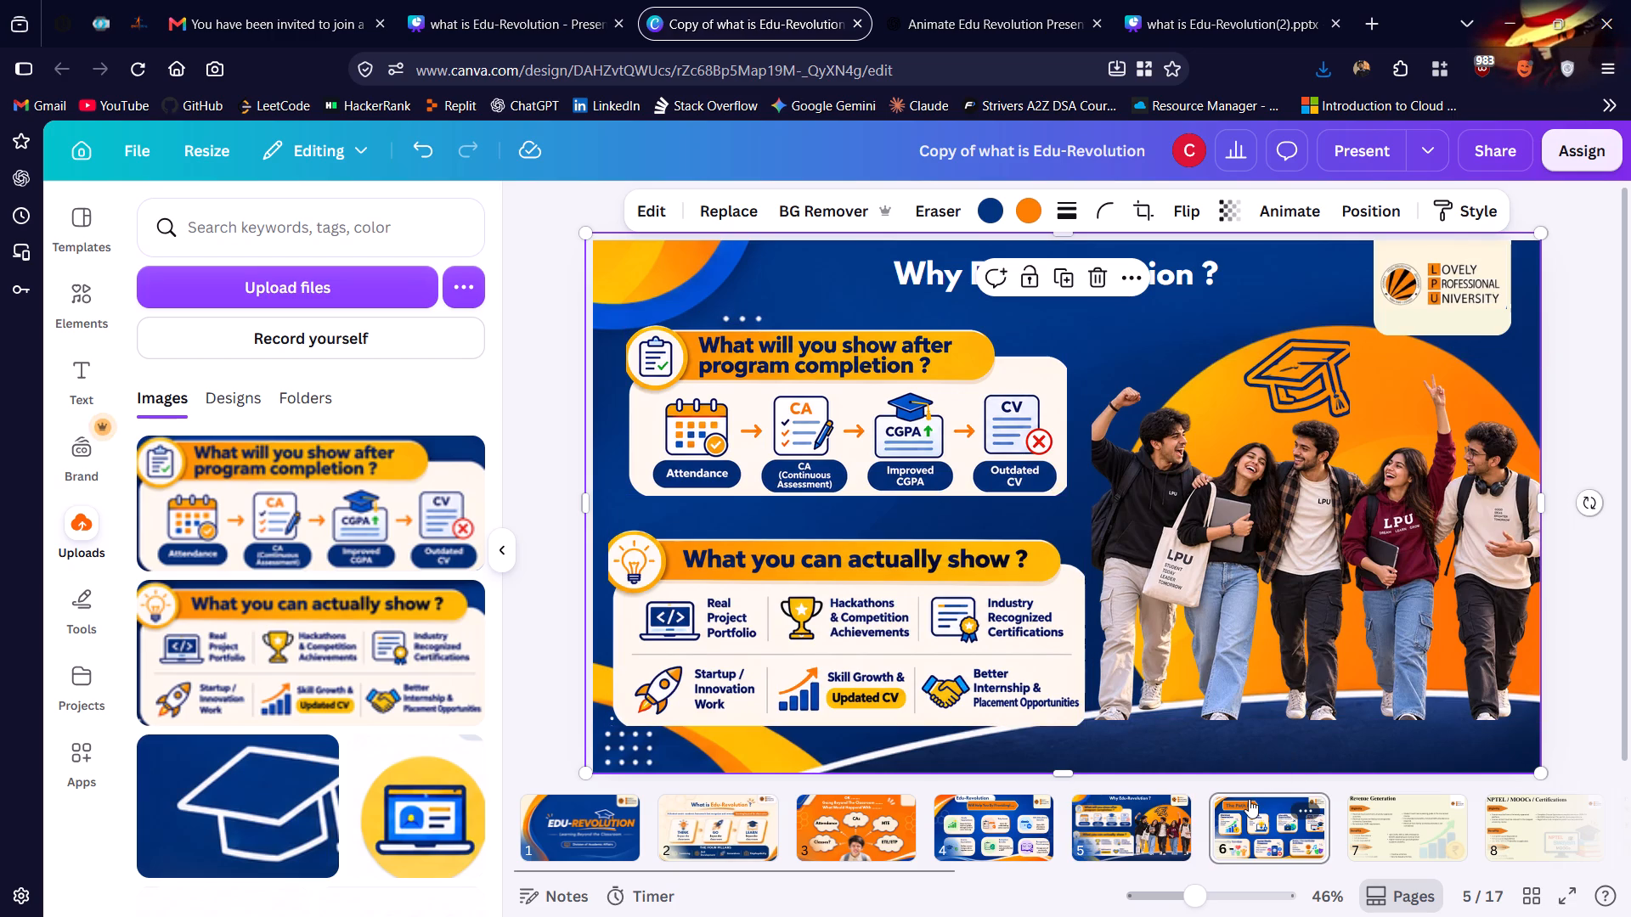
left_click(1382, 808)
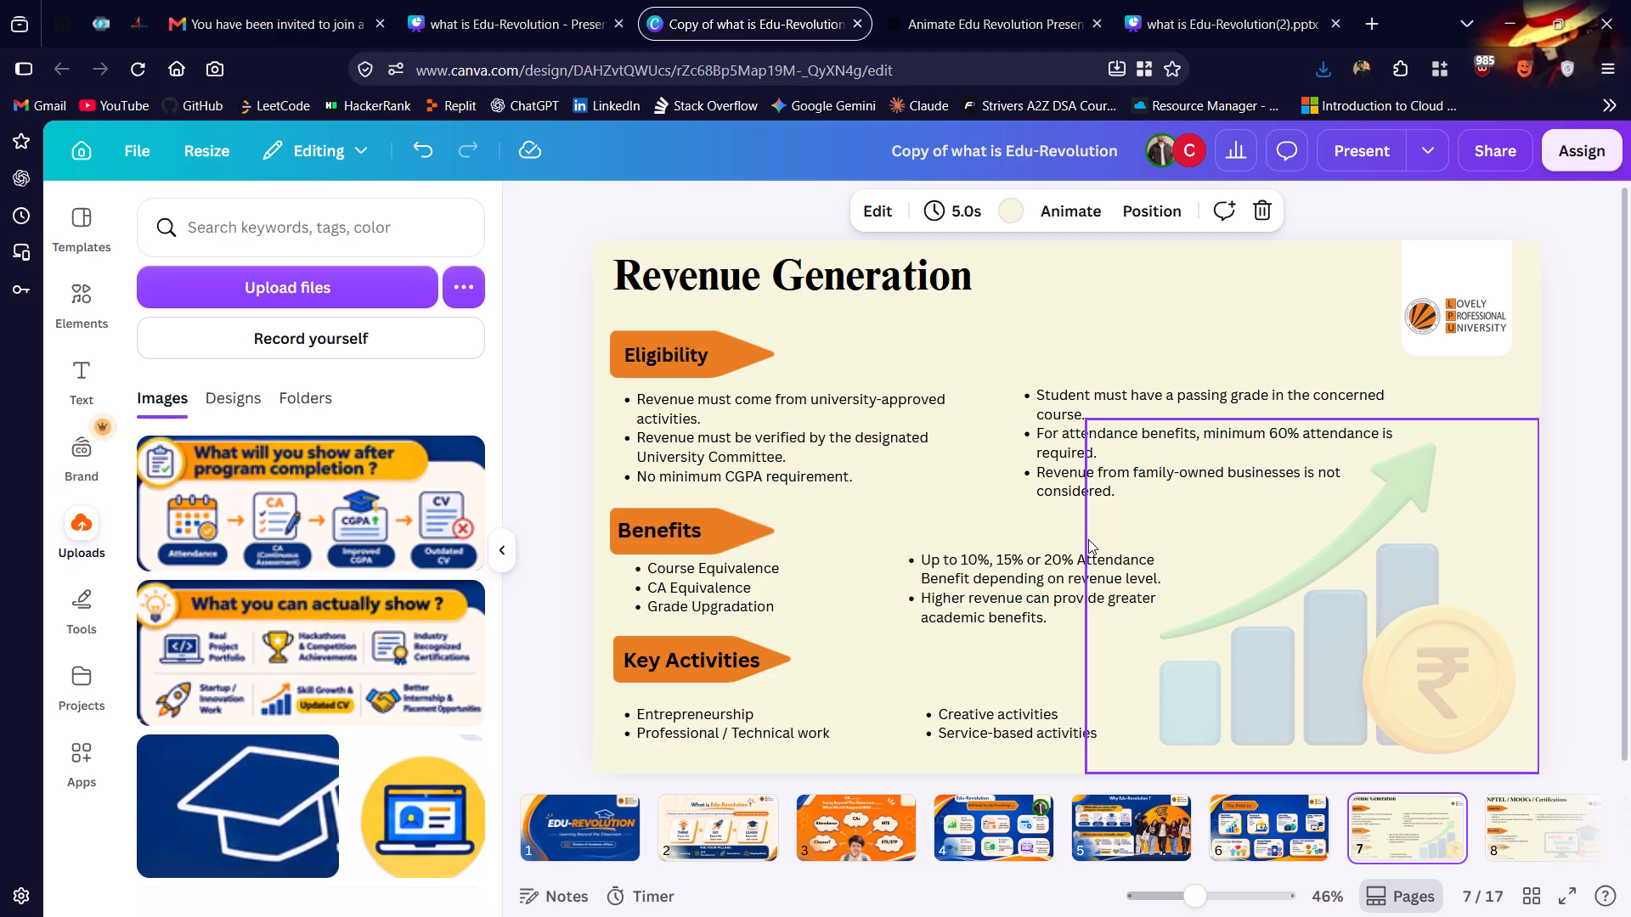
On page 4, replace the exclamation mark in the orange banner's text so it reads "Will Help You By Providing .....", and return to page 5.
left_click(951, 843)
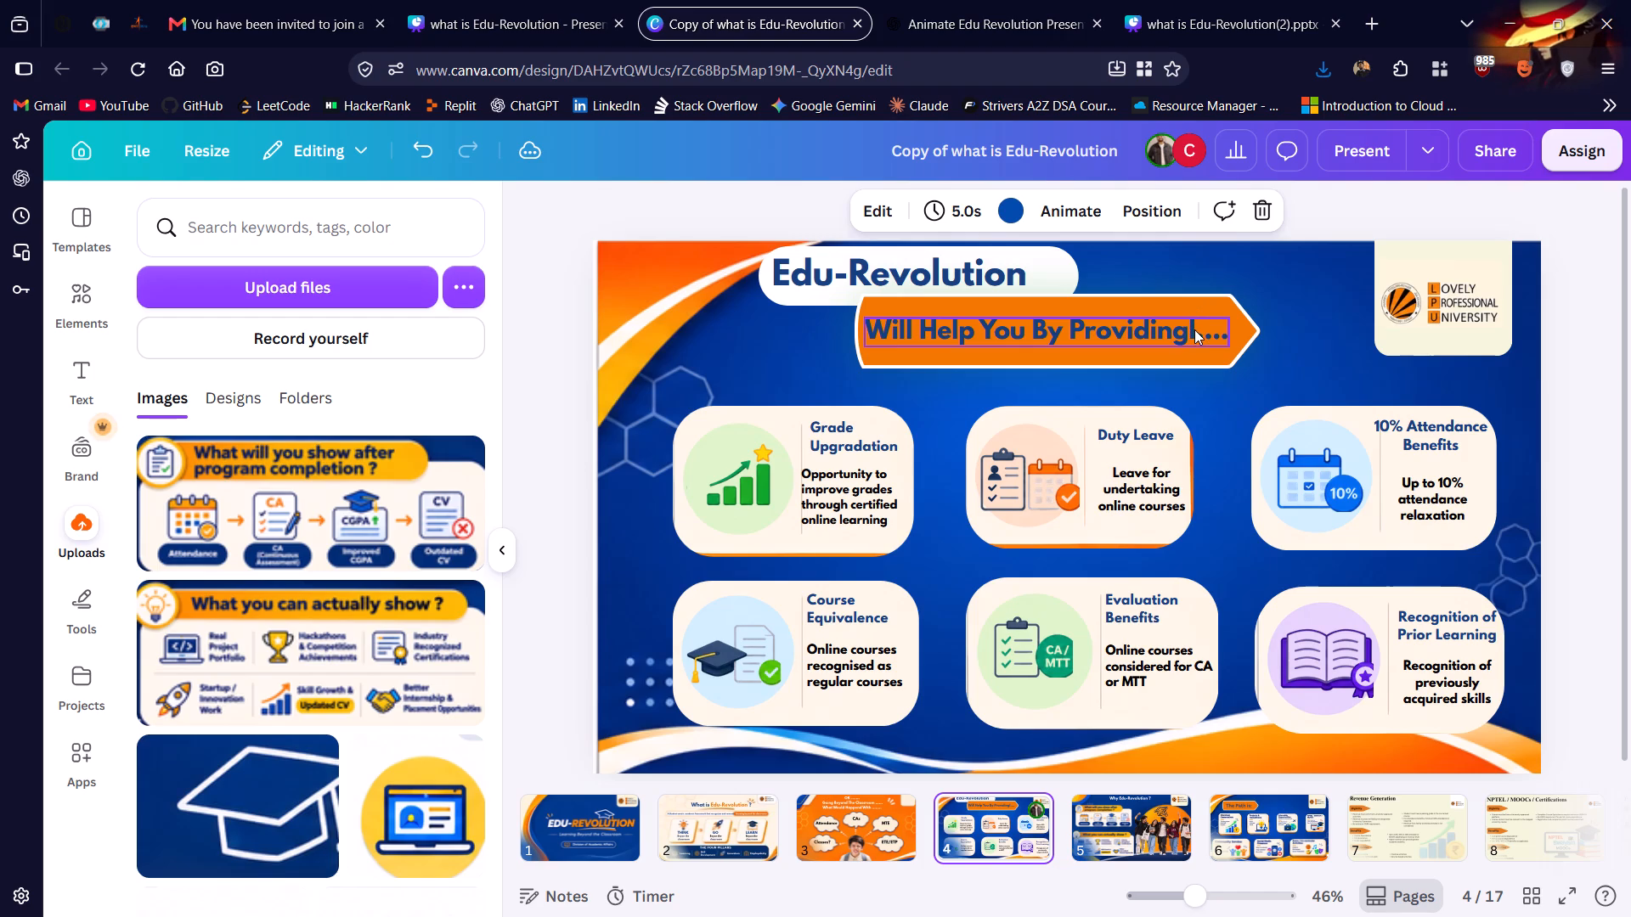
double_click(1194, 329)
key("BackSpace")
key("space")
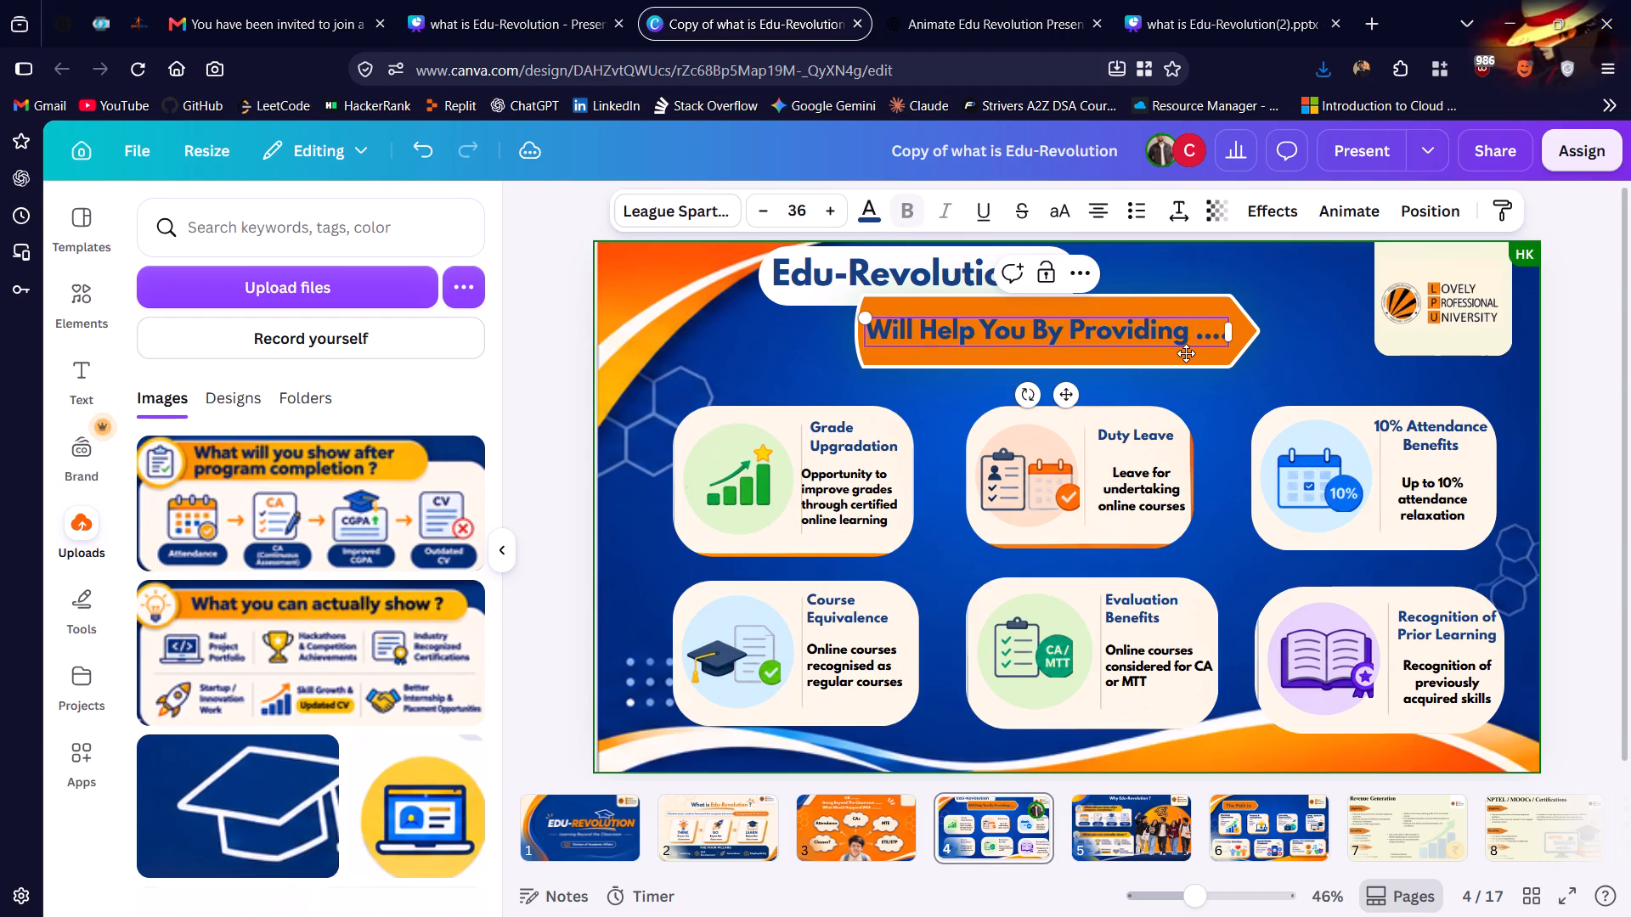
type("..")
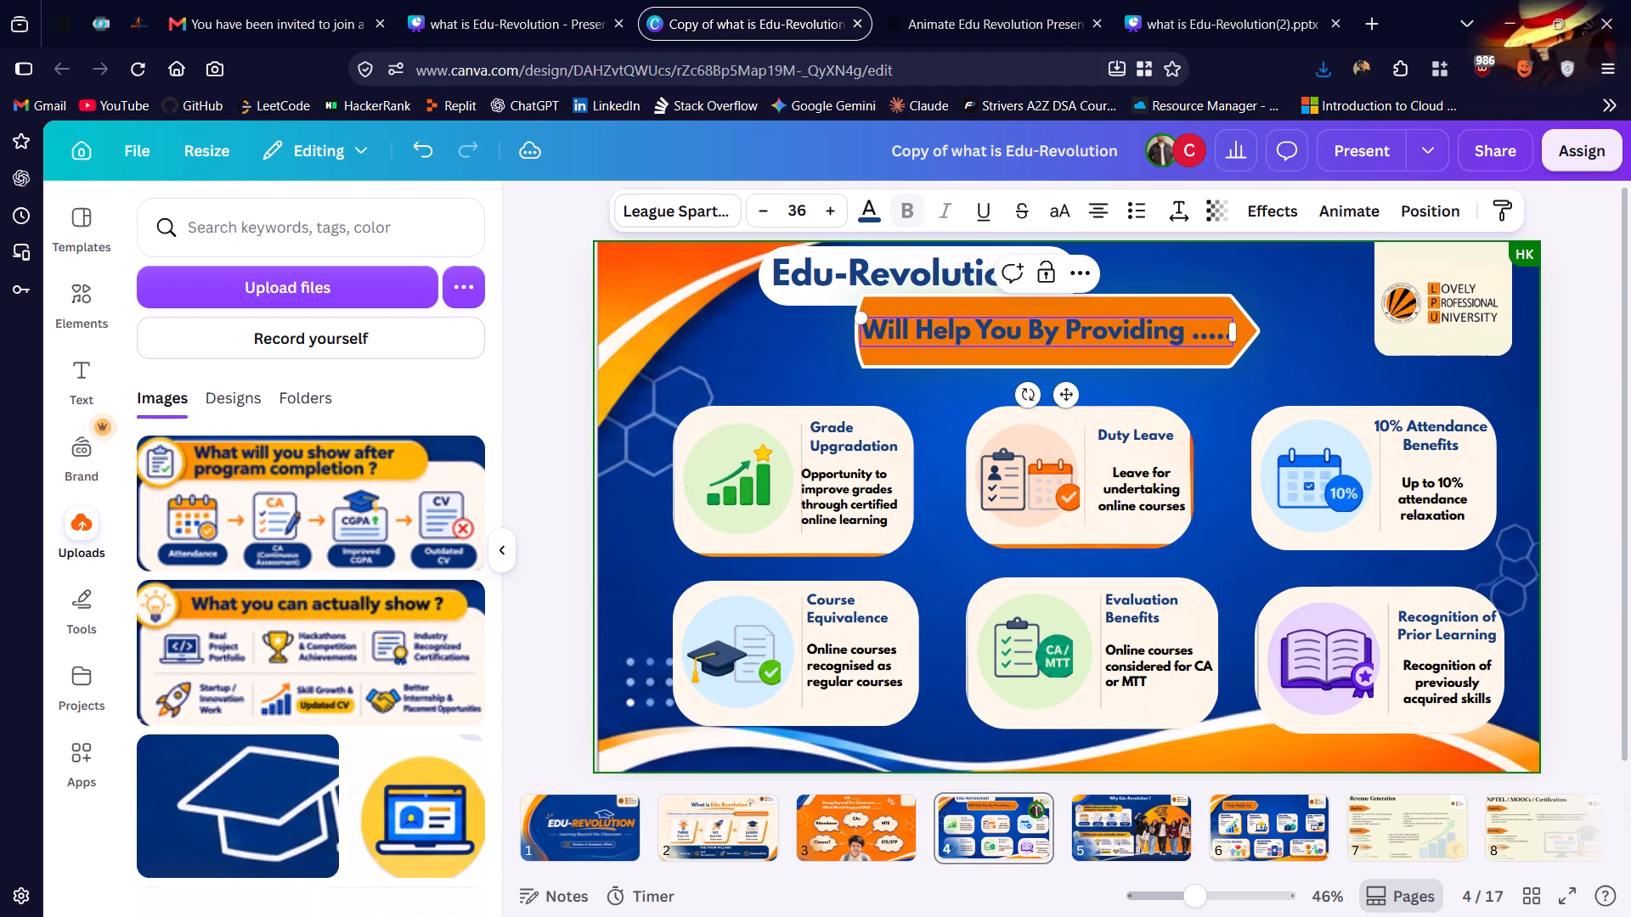
key("BackSpace")
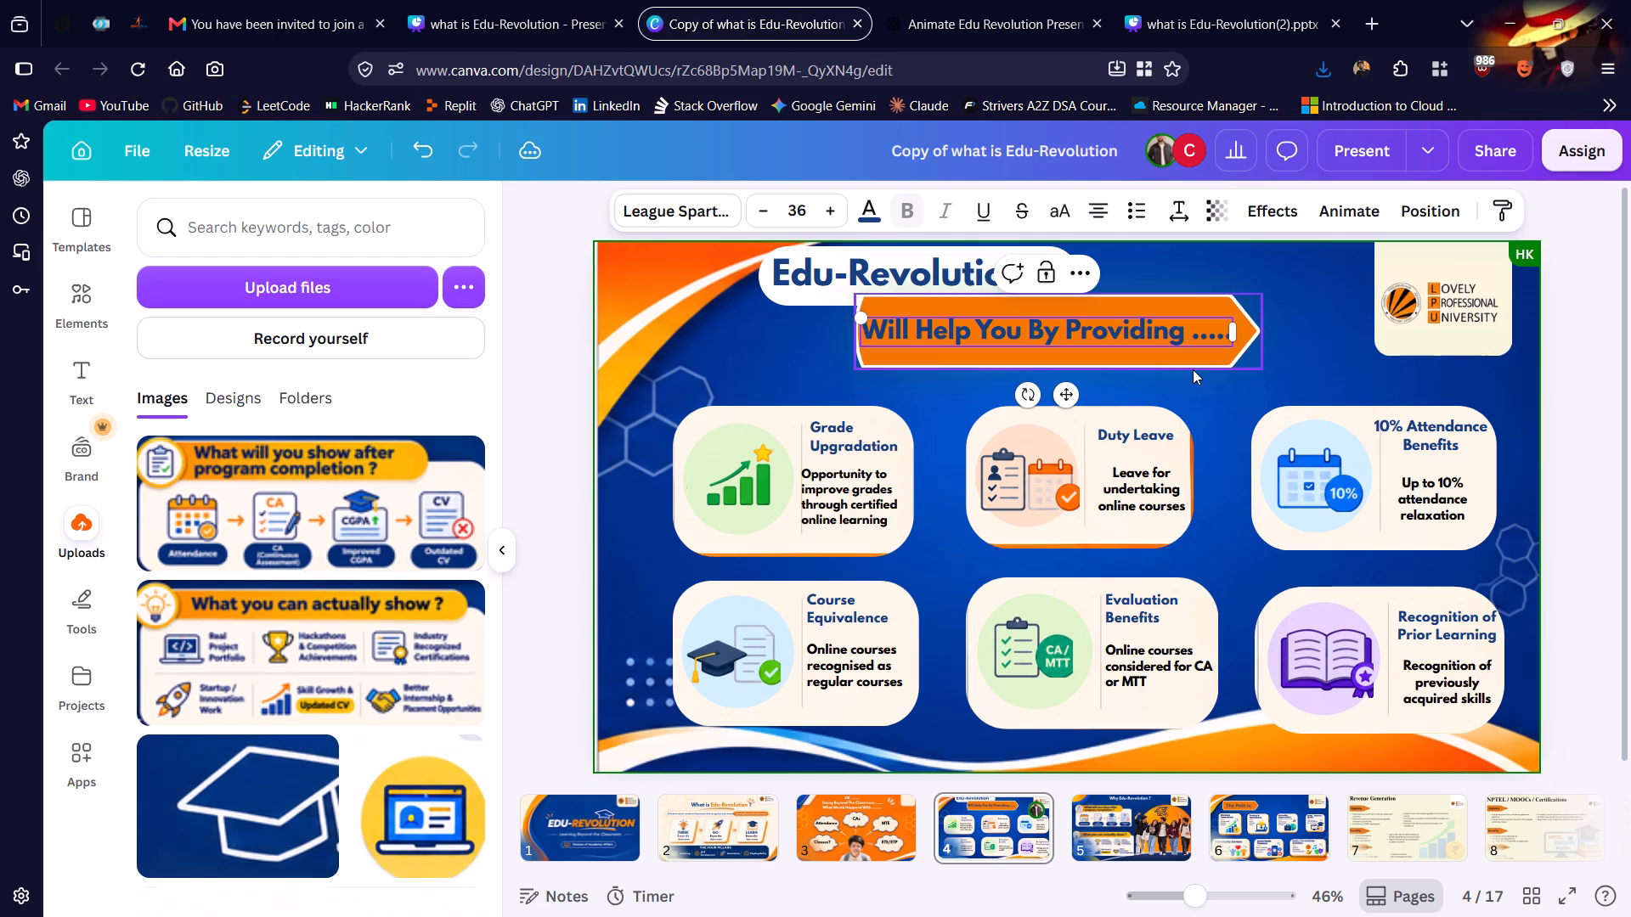
left_click(1102, 824)
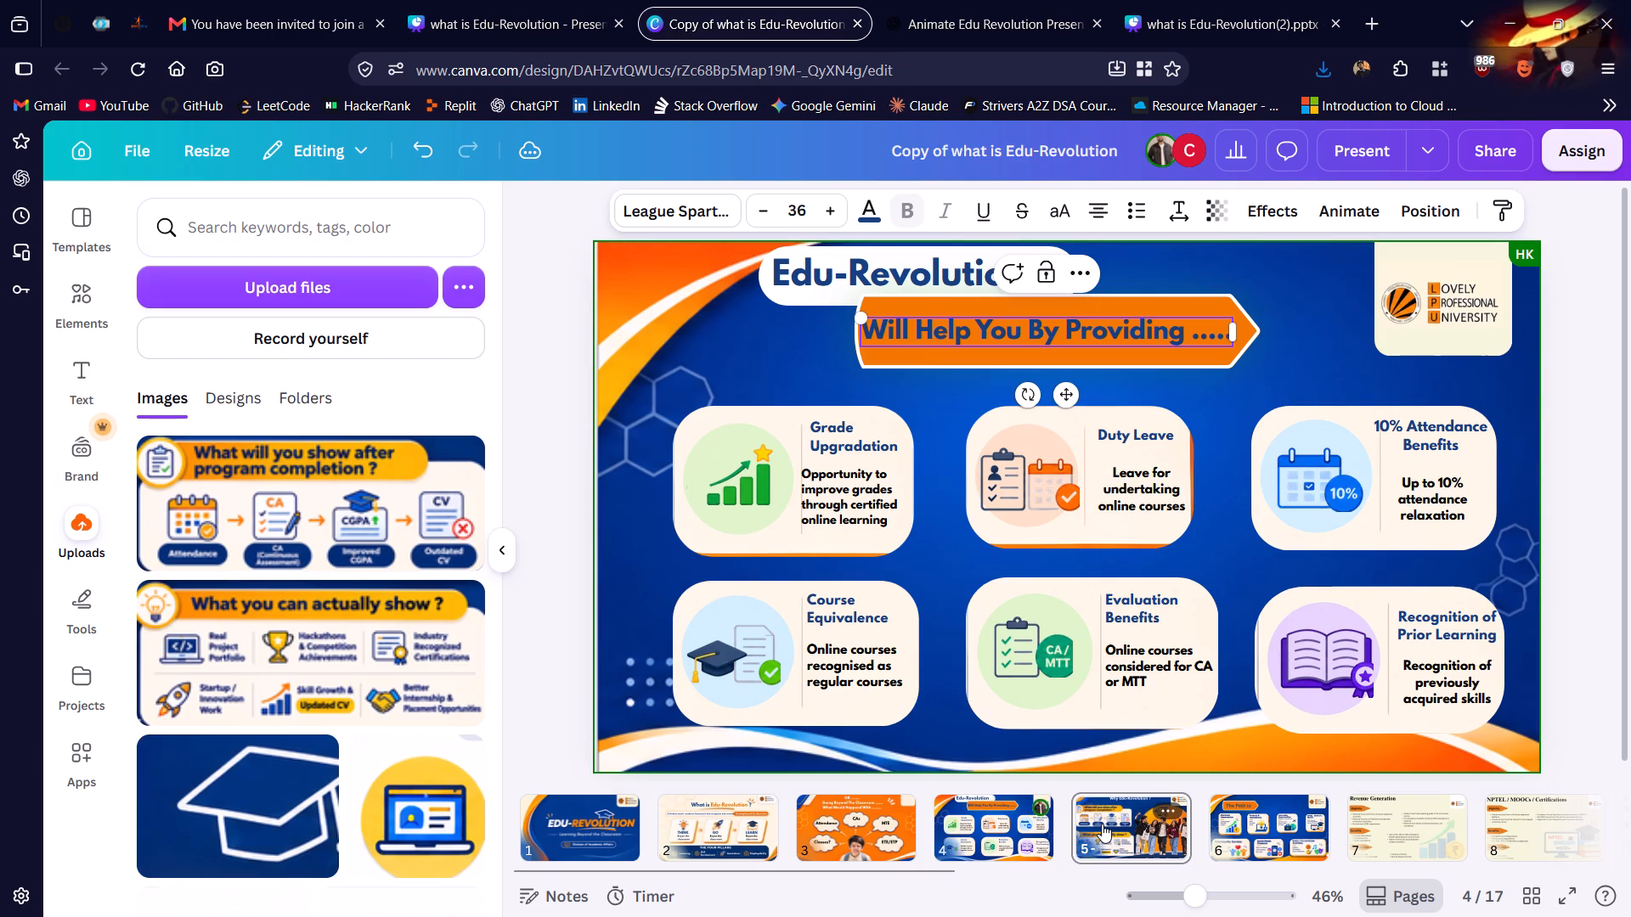
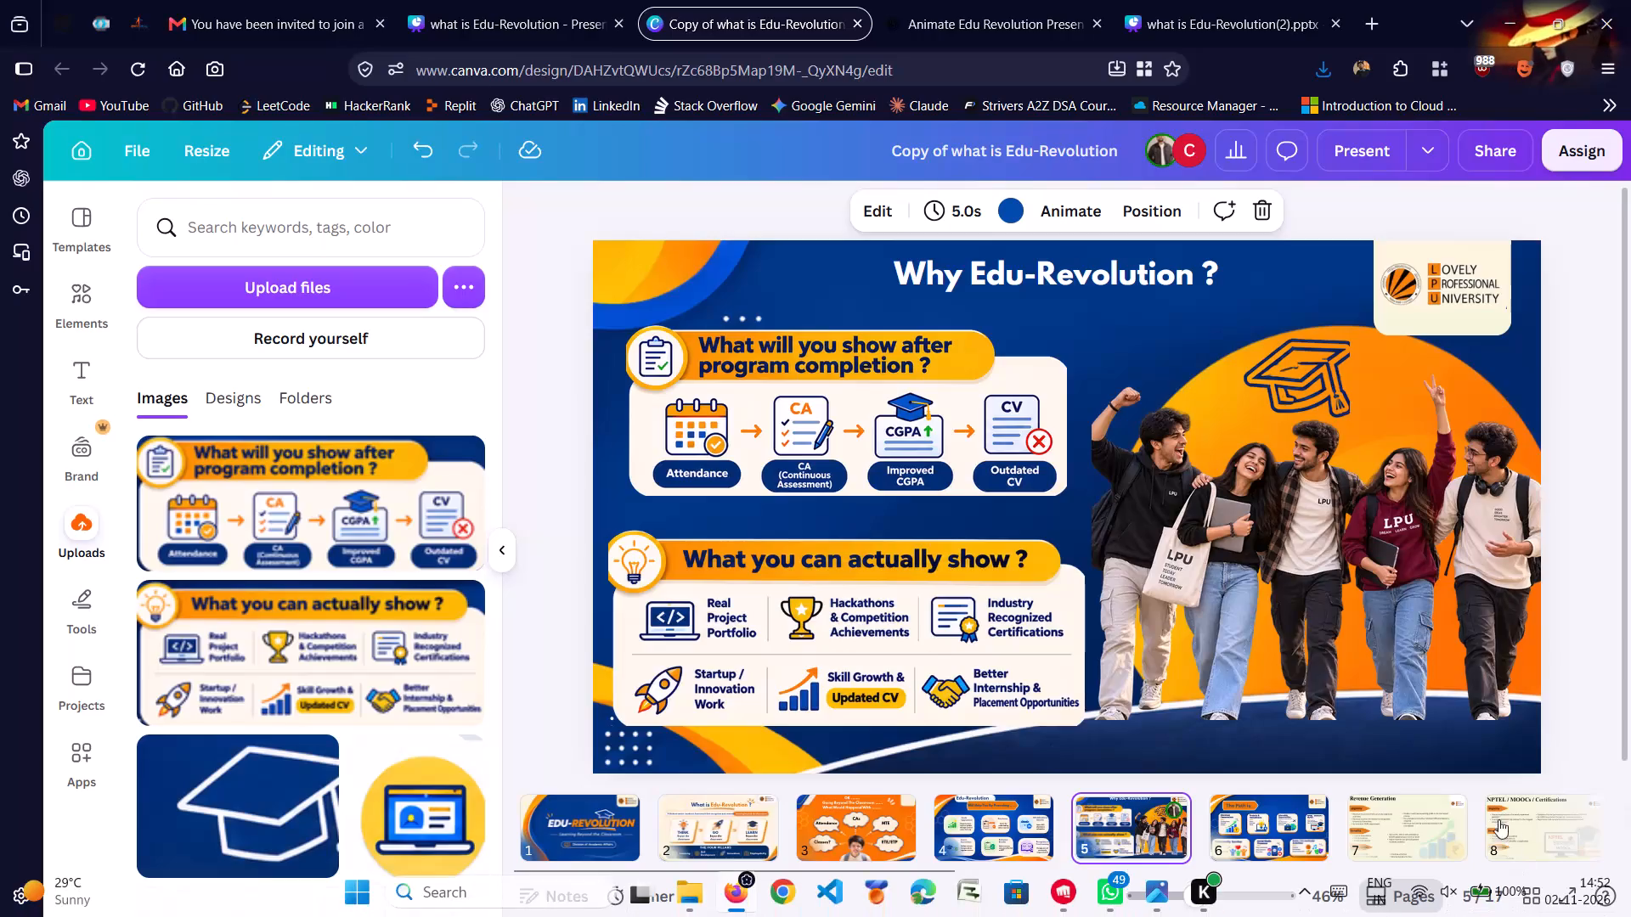
Go to the "Revenue Generation" slide on page 7 to review its content.
left_click(1419, 819)
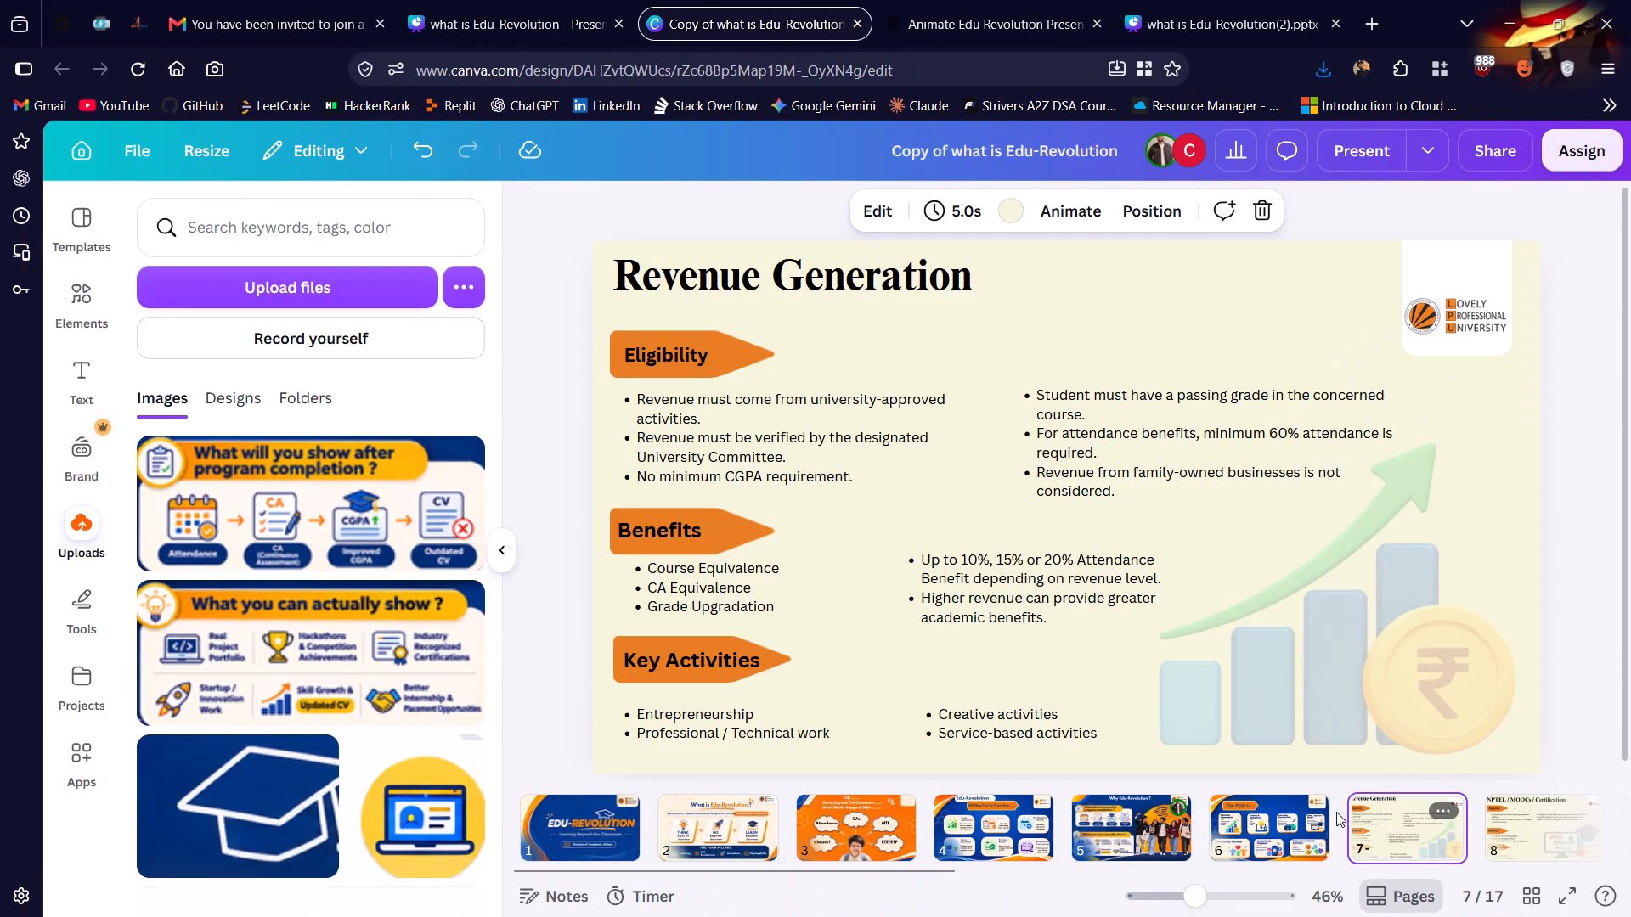